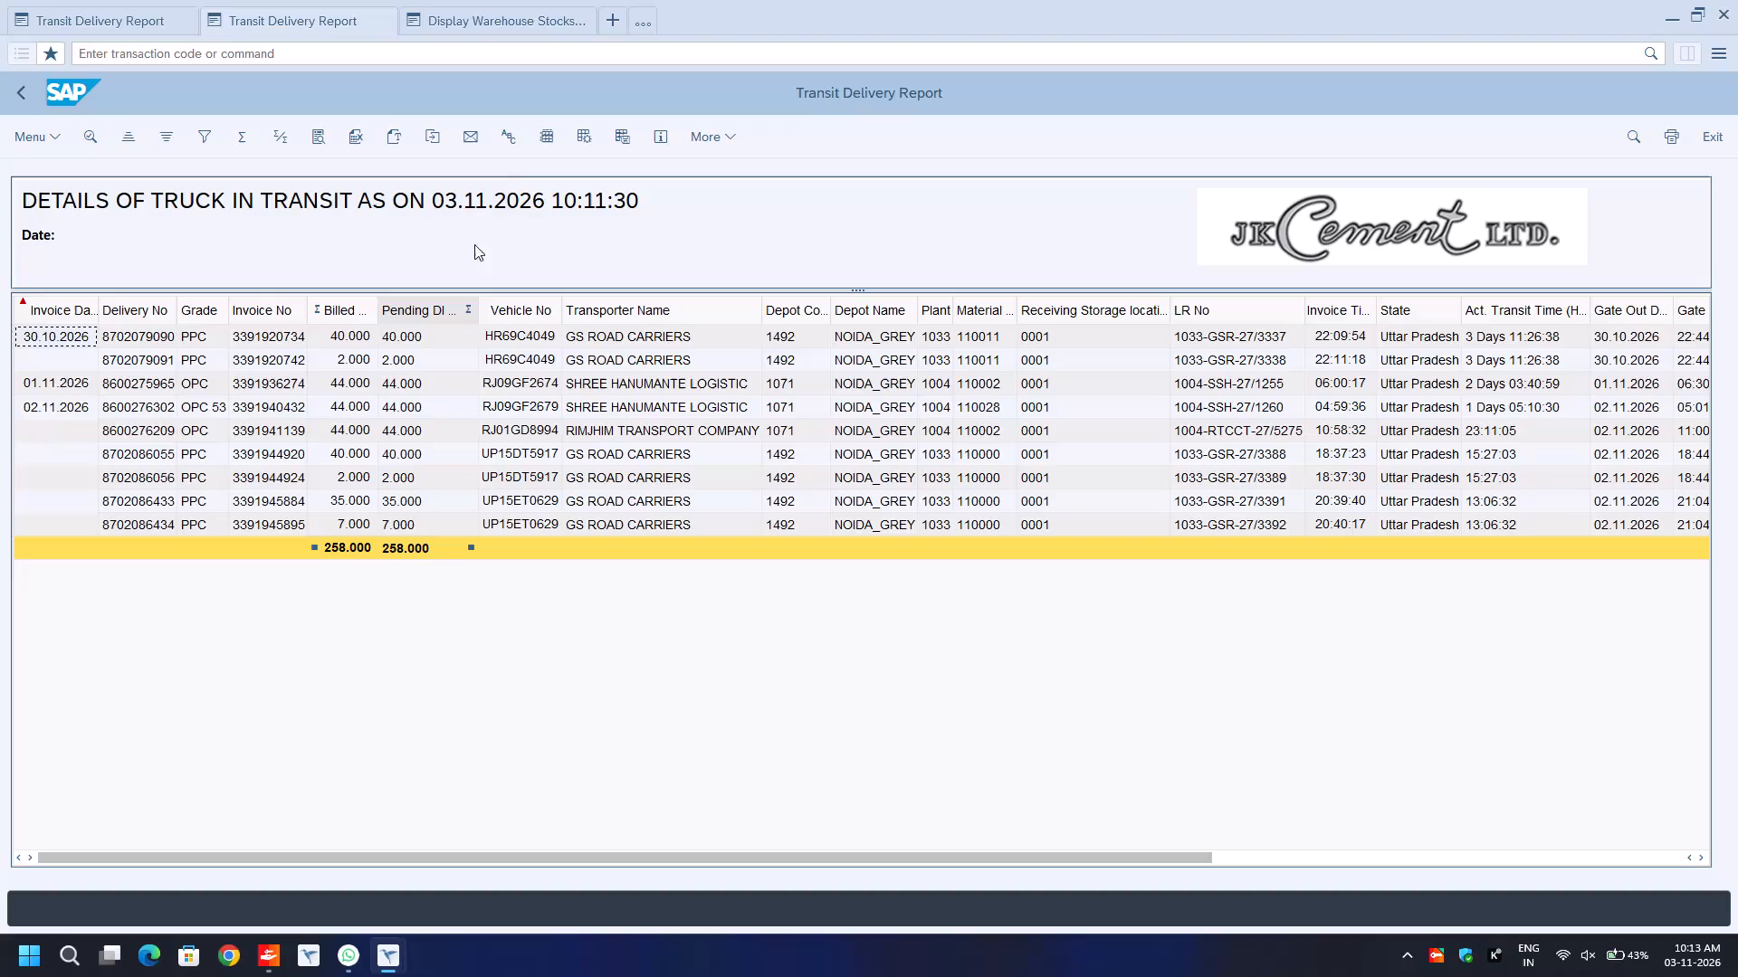
Rerun the Display Warehouse Stocks of Material report with its existing selection to refresh the stock list.
{"action": "left_click", "coordinate": [516, 18]}
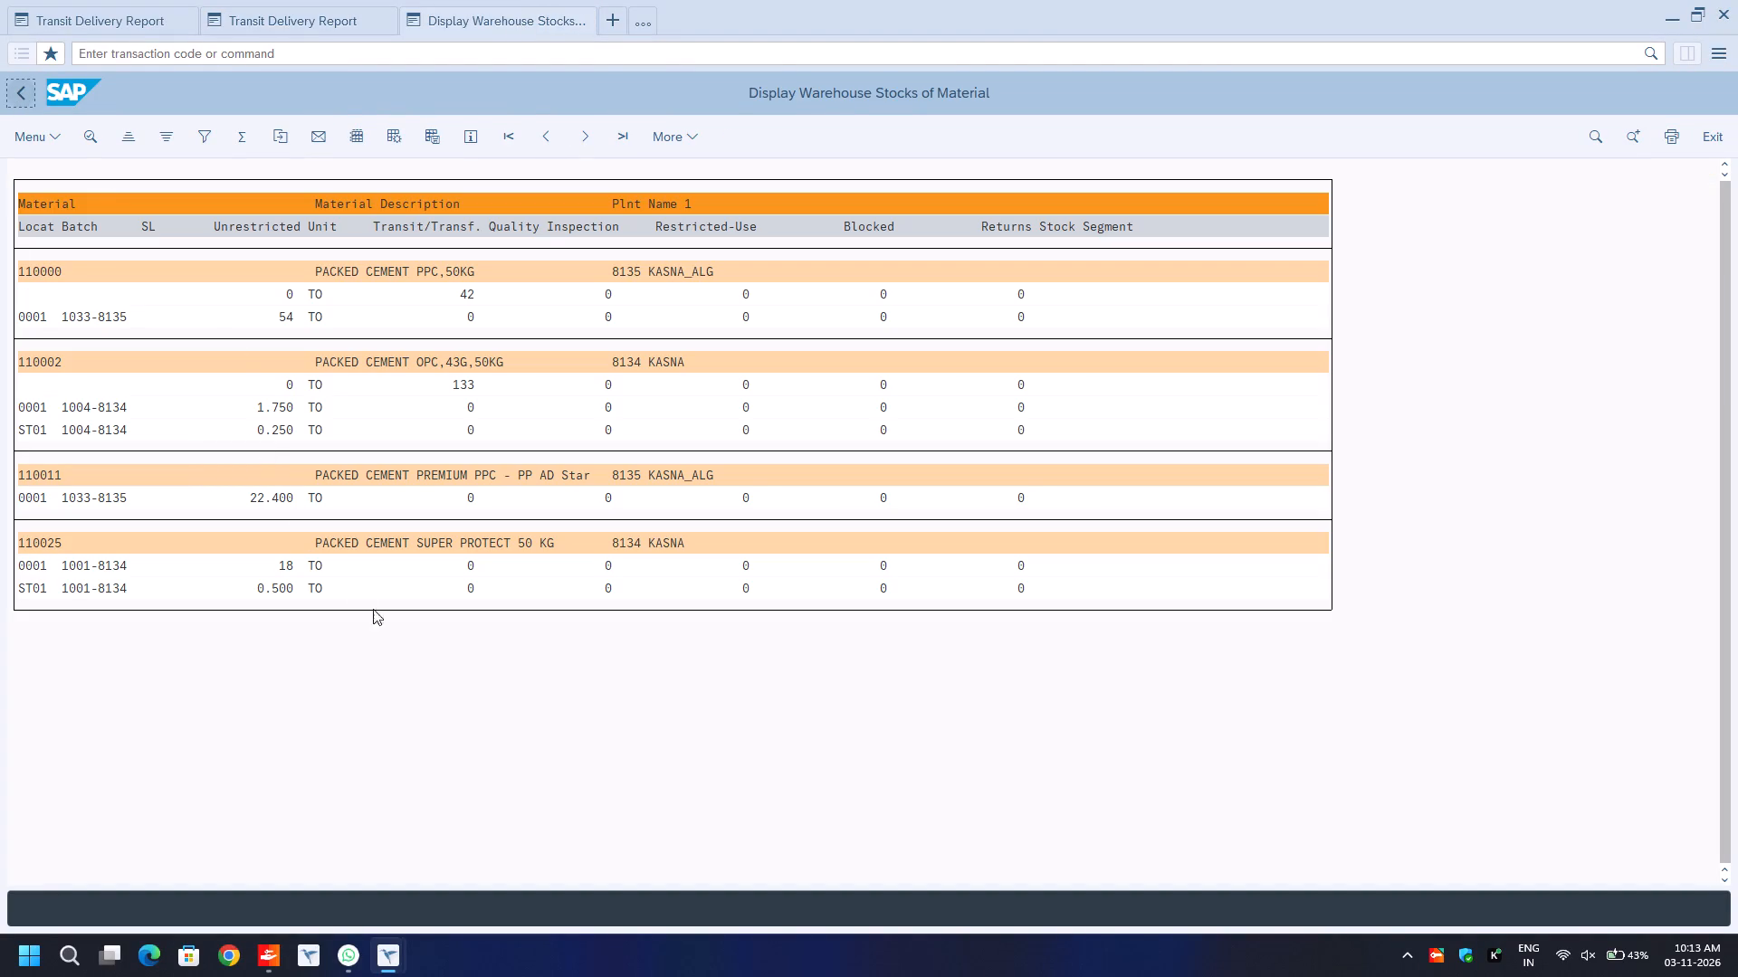
{"action": "left_click", "coordinate": [26, 91]}
{"action": "key", "text": "F8"}
Capture a screen snip of the warehouse stock list covering all material rows, from the Material column through Restricted-Use.
{"action": "key", "text": "Print"}
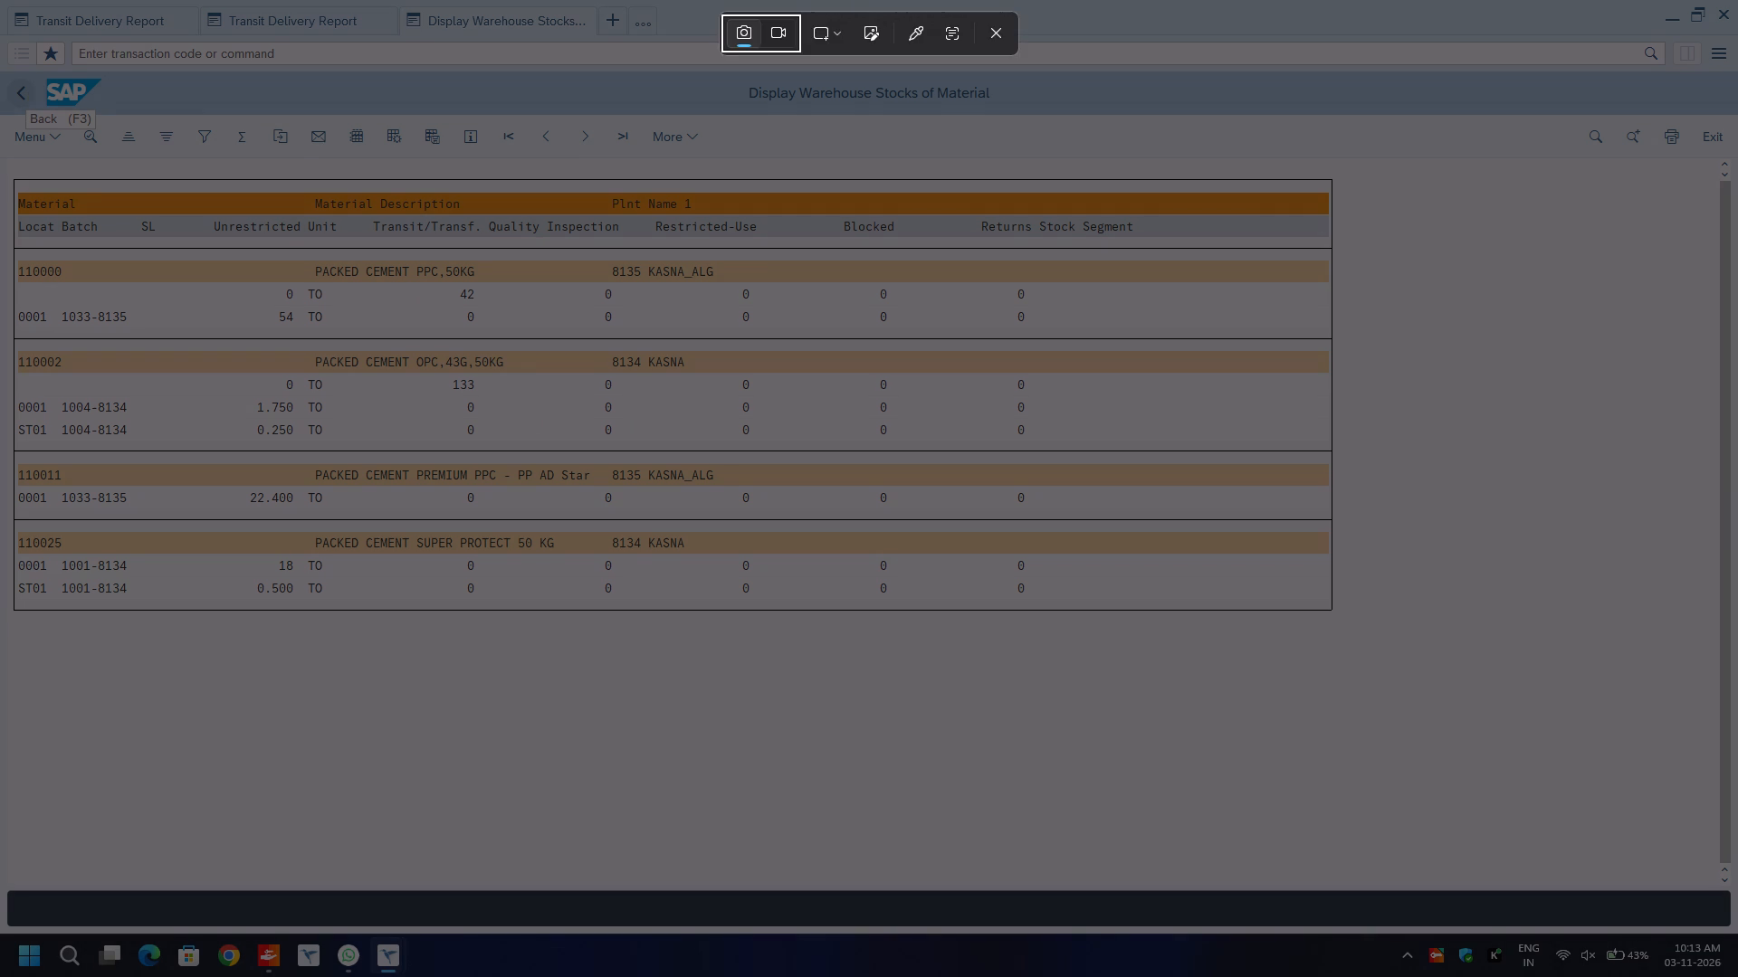
{"action": "left_click_drag", "start_coordinate": [10, 173], "coordinate": [320, 396]}
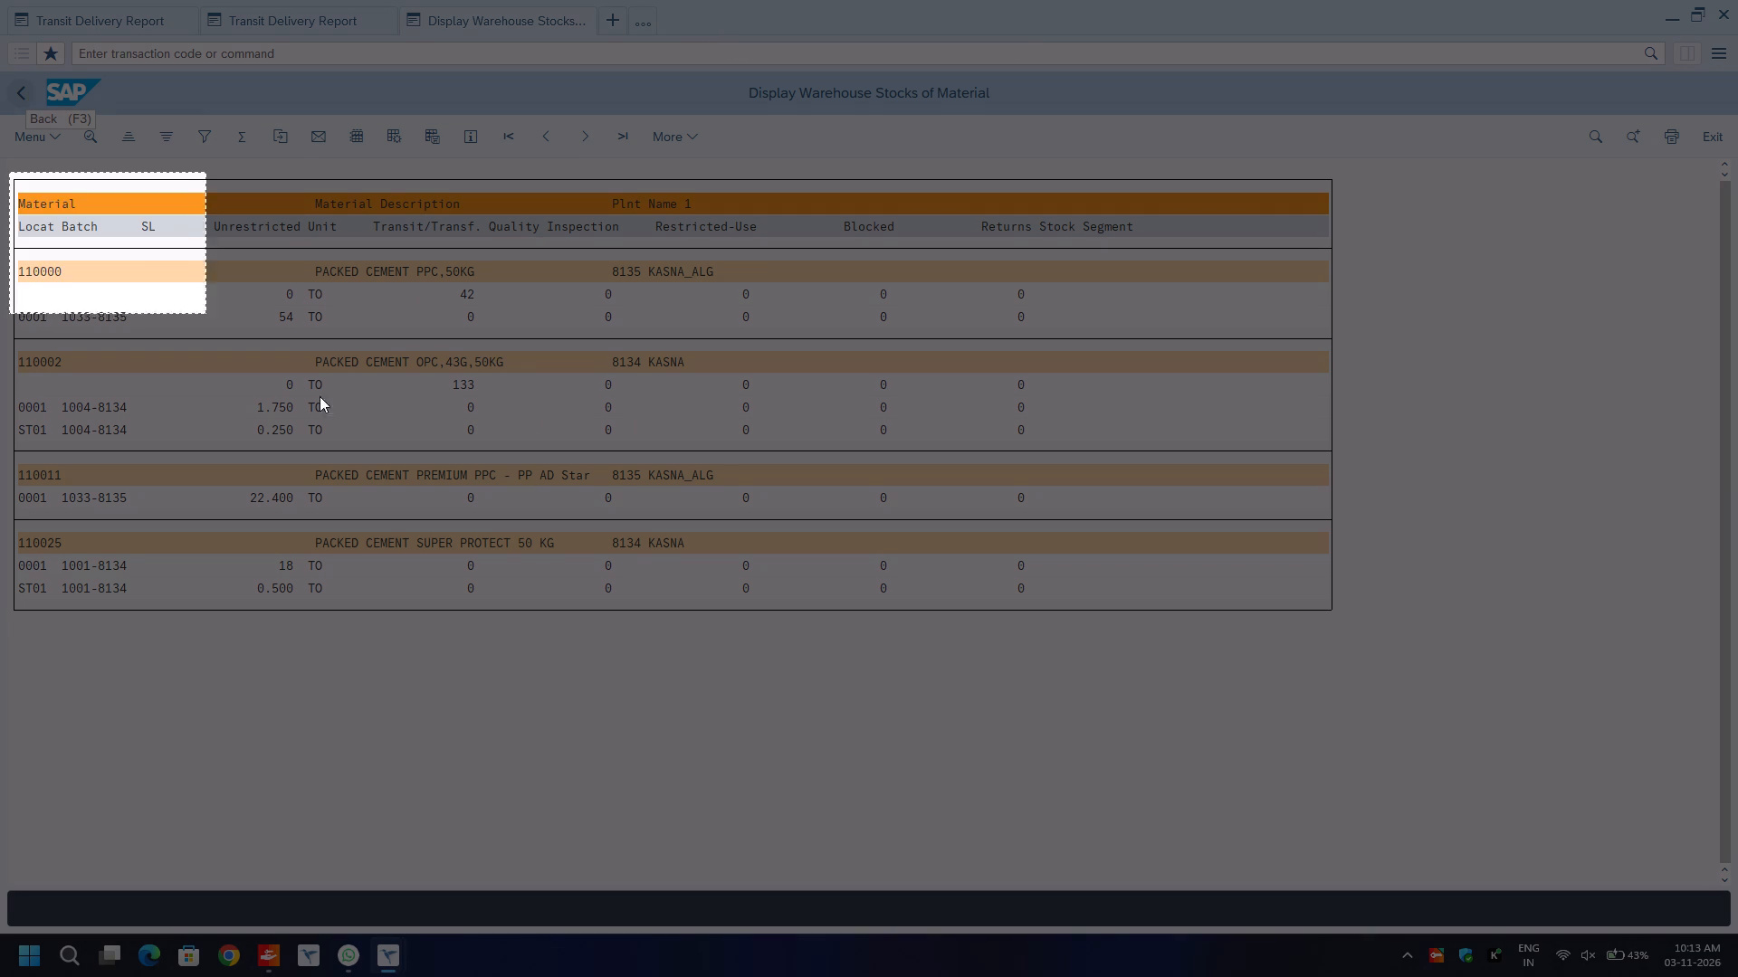
{"action": "left_click_drag", "start_coordinate": [320, 396], "coordinate": [768, 614]}
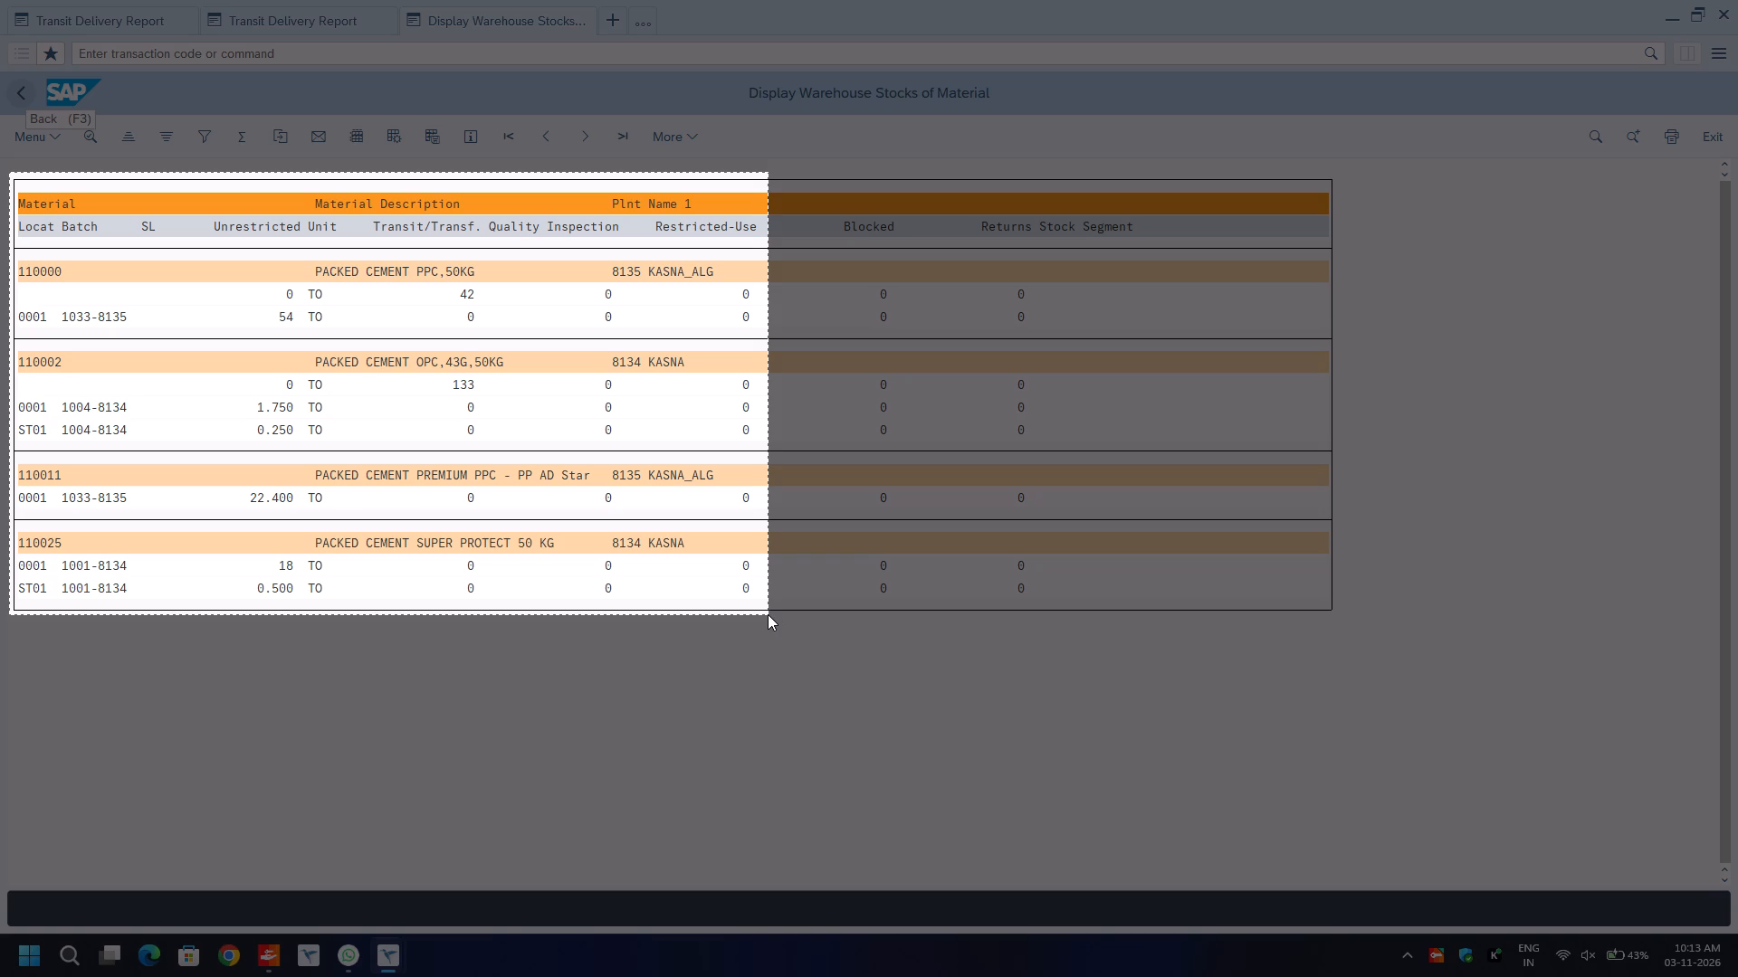
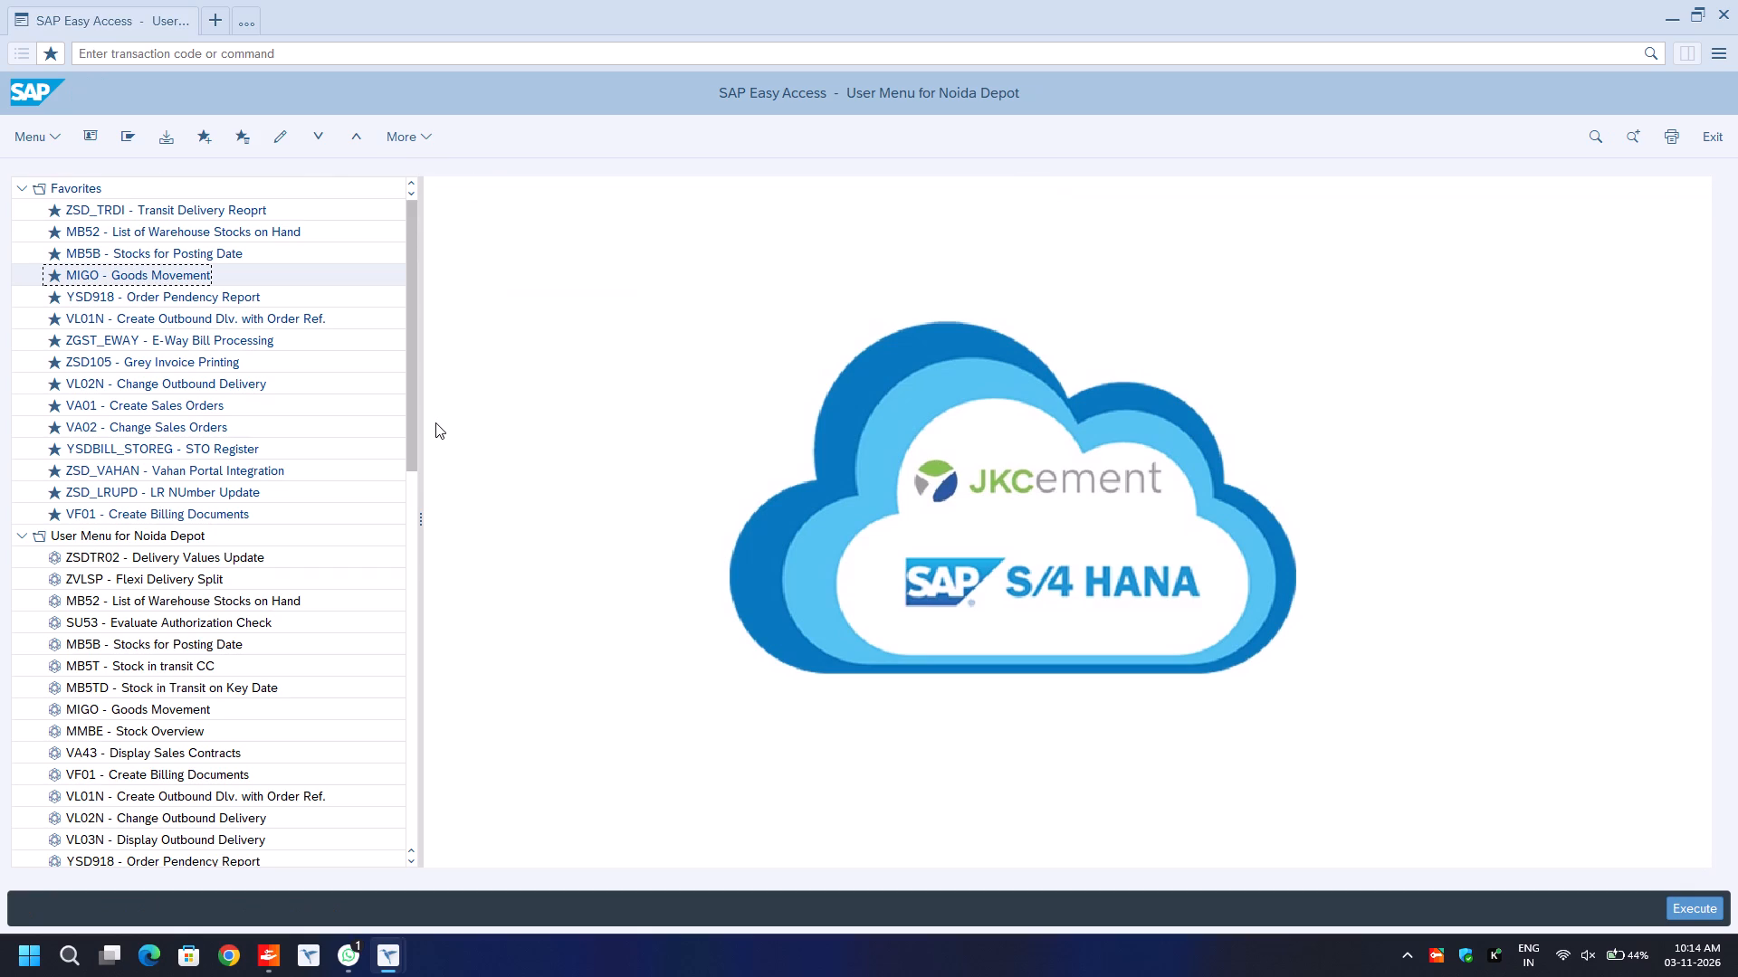
Run the MB52 List of Warehouse Stocks on Hand report for plants 1071, 1492 and 8068.
{"action": "left_click_drag", "start_coordinate": [422, 516], "coordinate": [340, 510]}
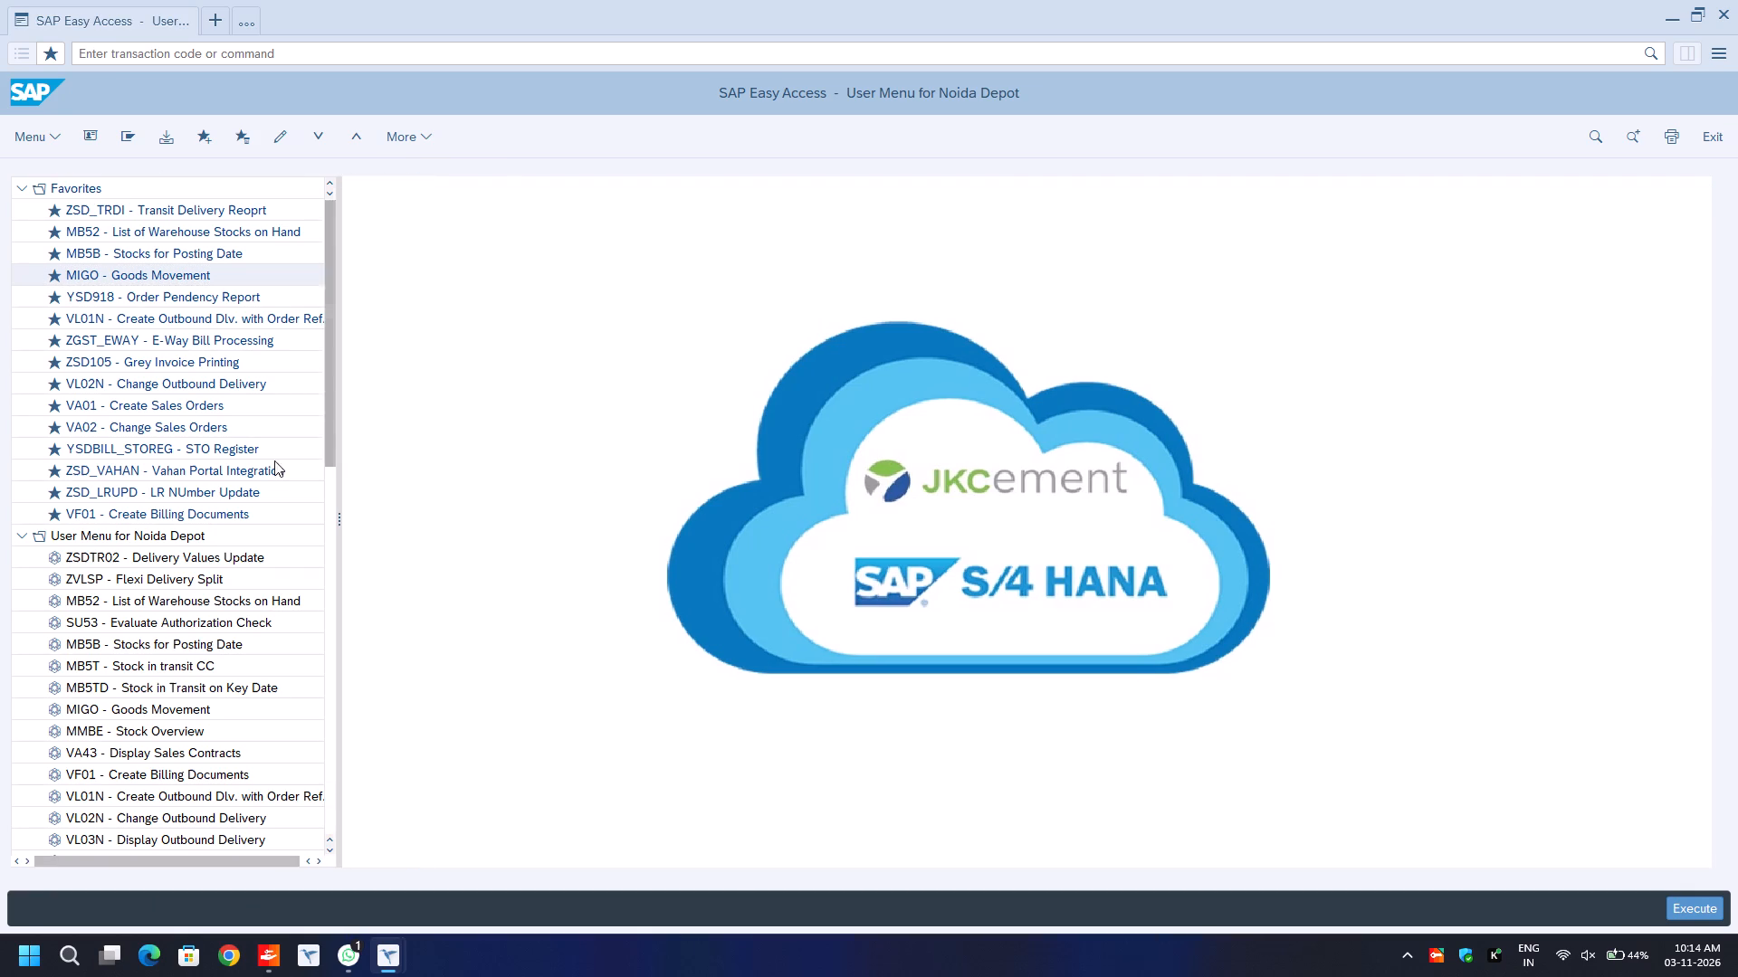
{"action": "double_click", "coordinate": [132, 228]}
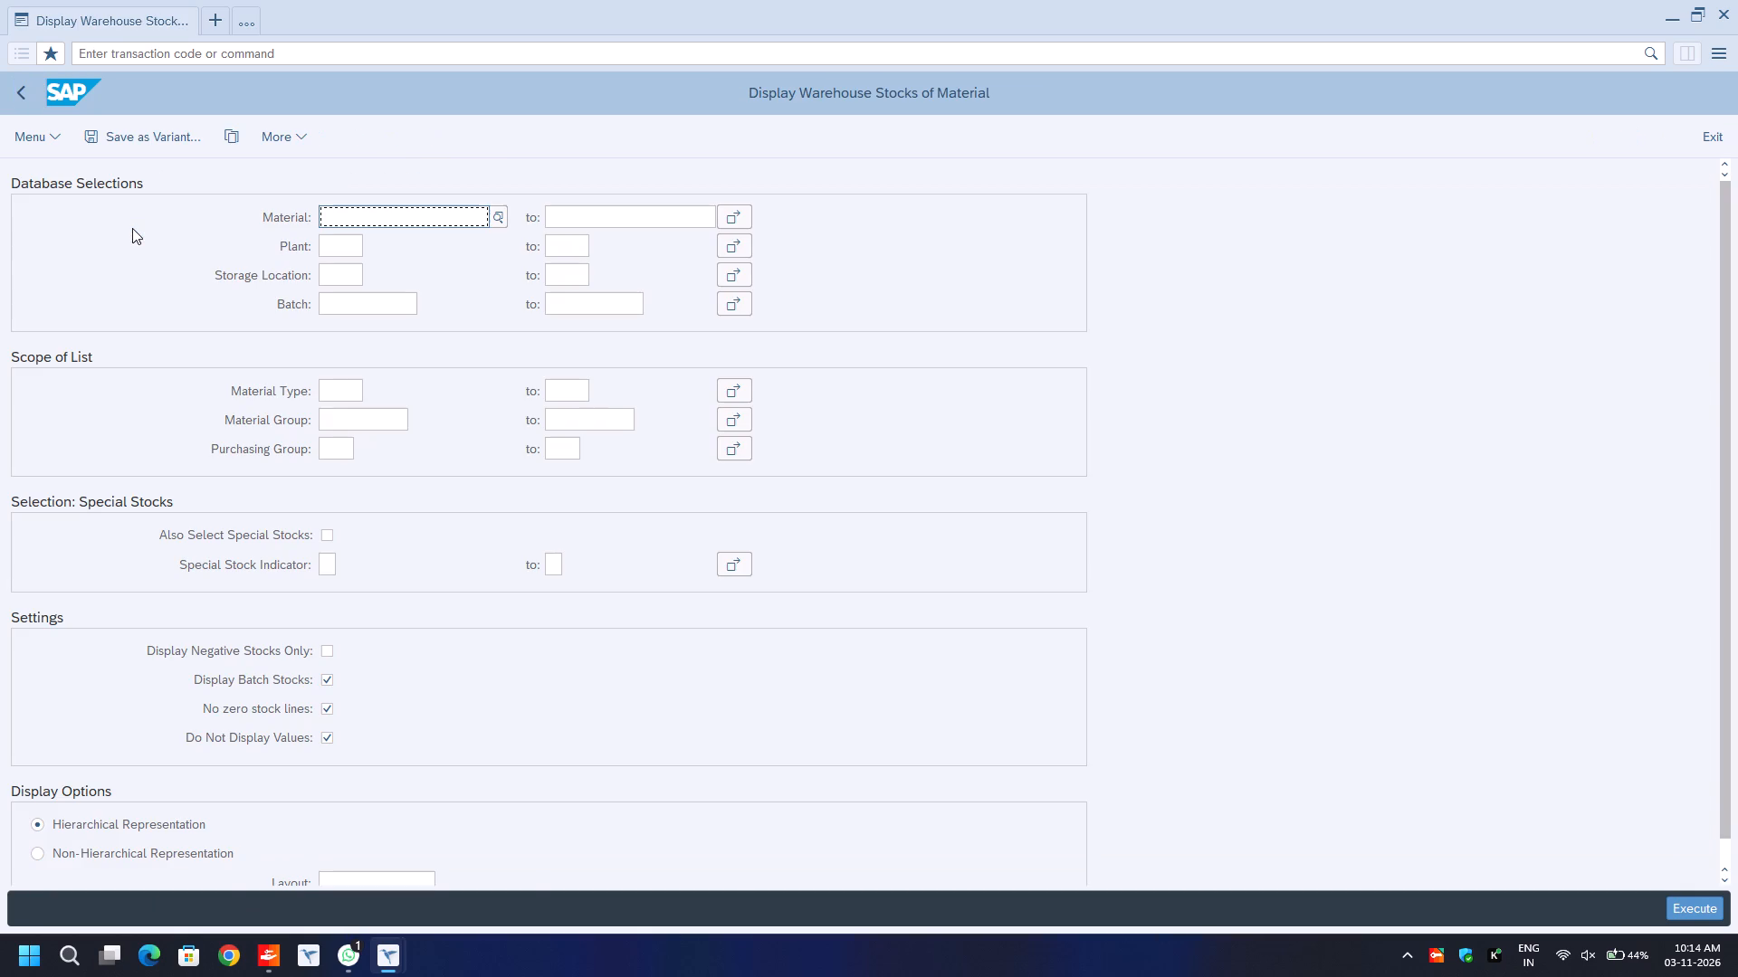
{"action": "left_click", "coordinate": [731, 253]}
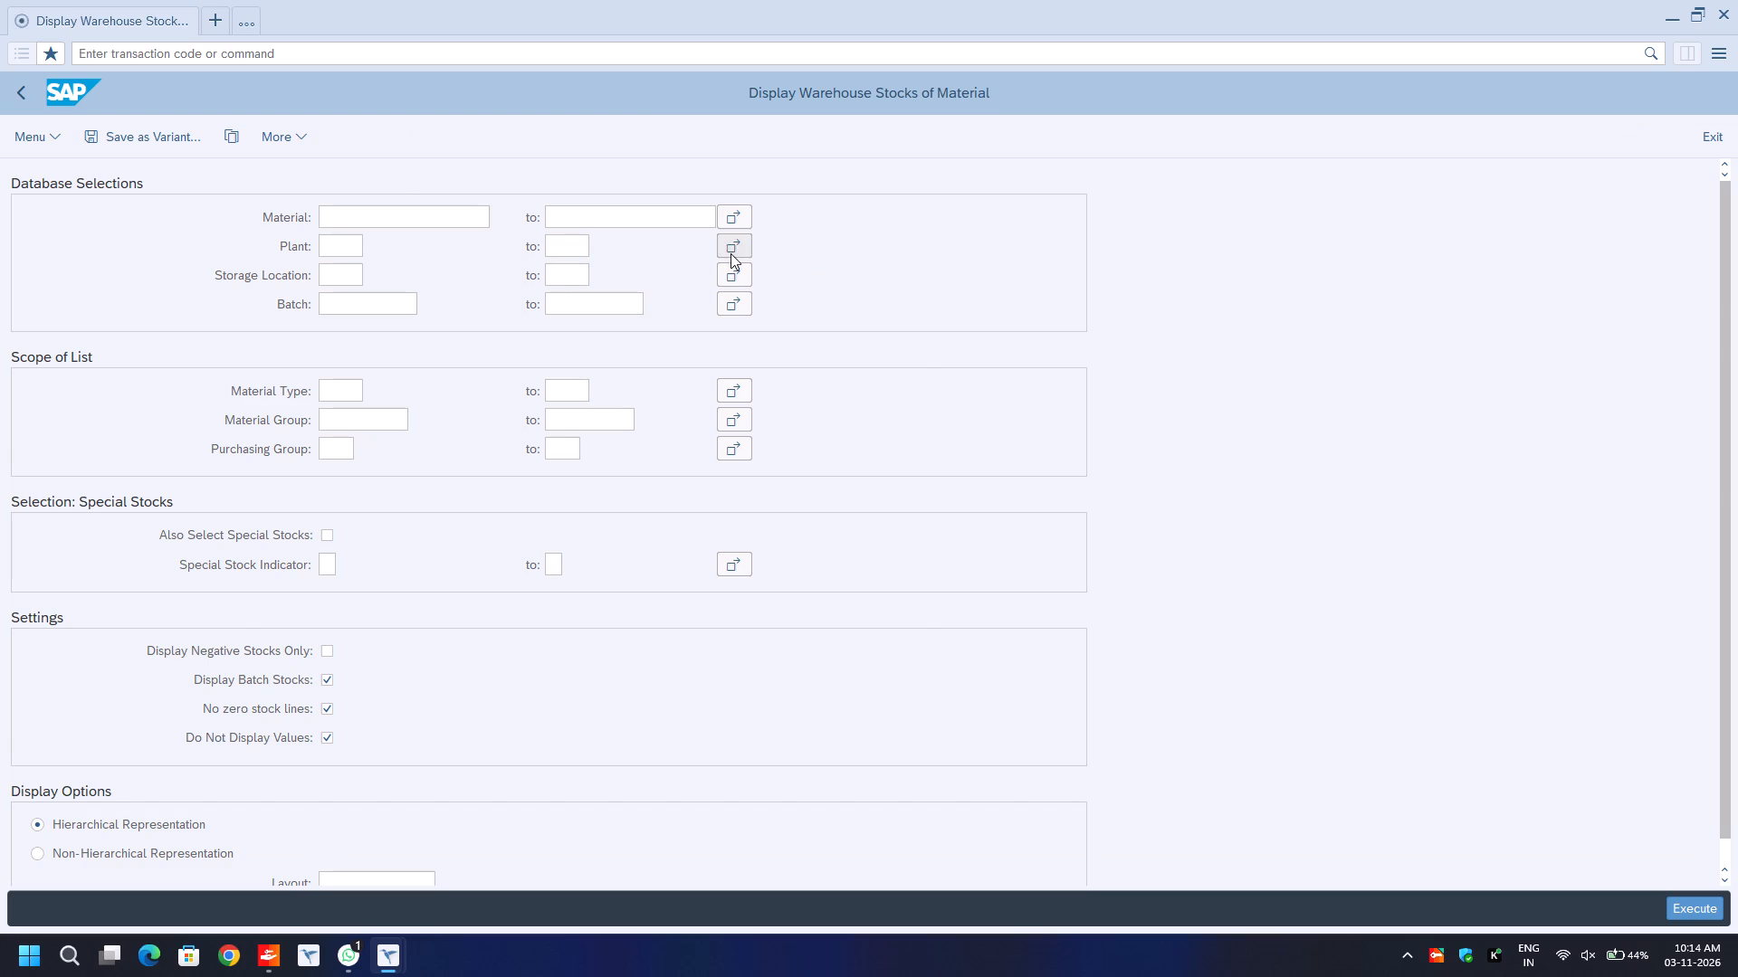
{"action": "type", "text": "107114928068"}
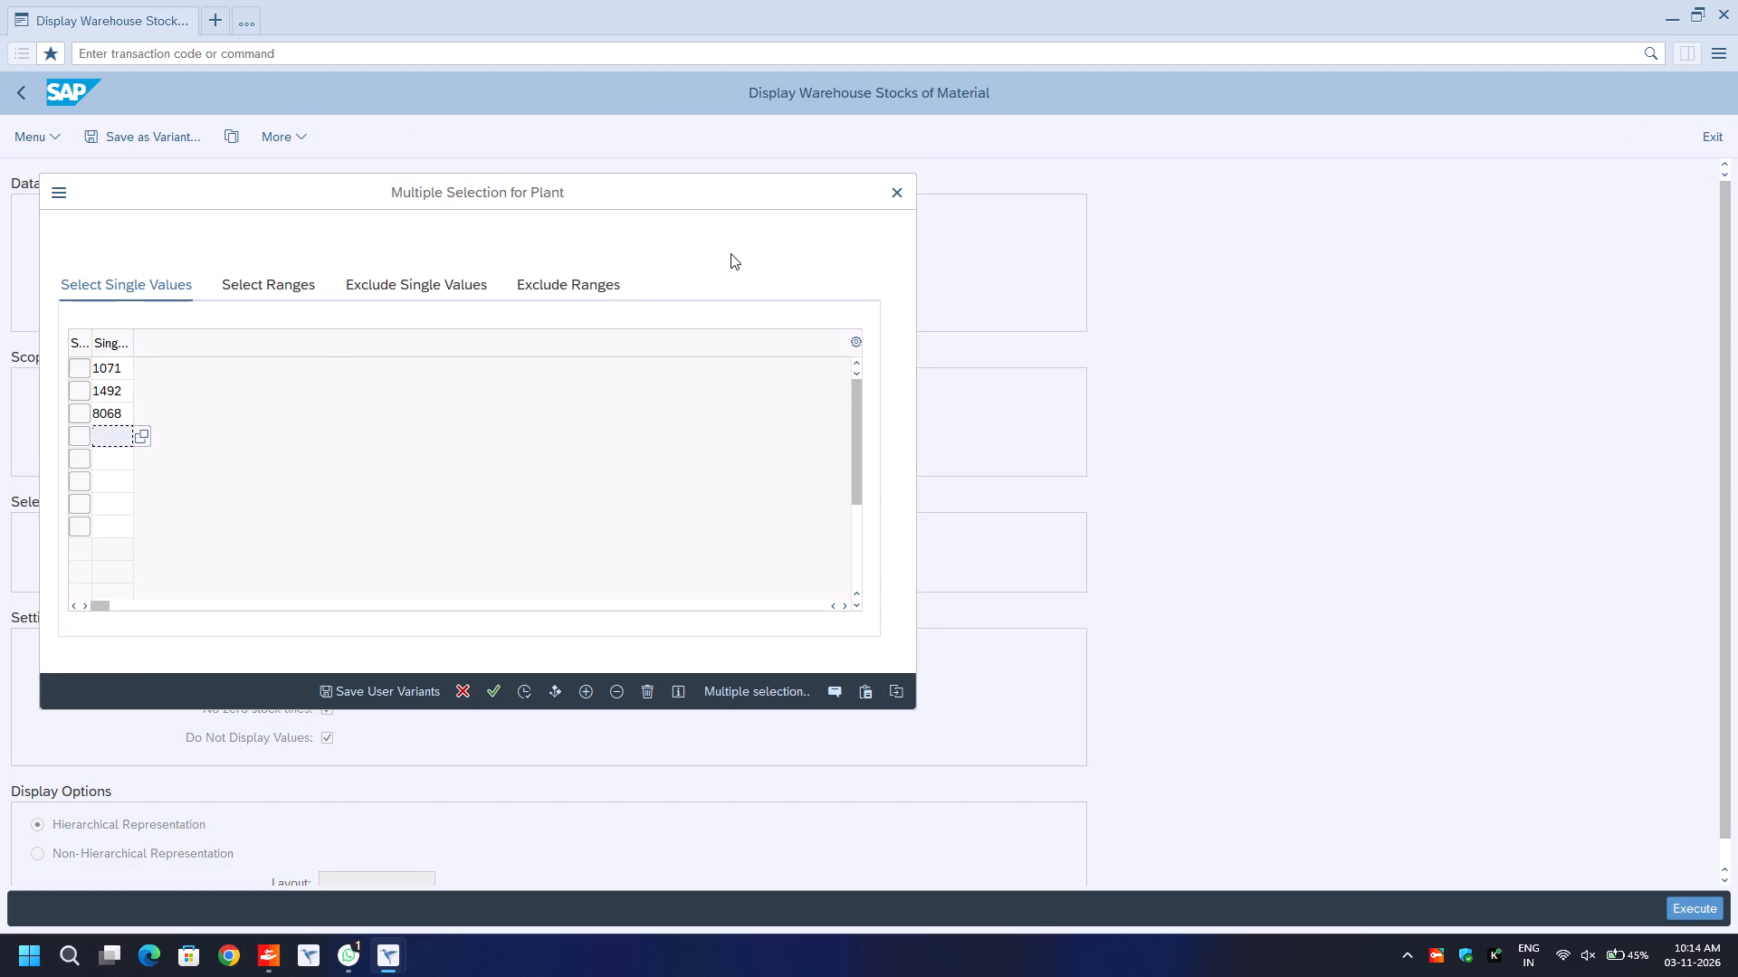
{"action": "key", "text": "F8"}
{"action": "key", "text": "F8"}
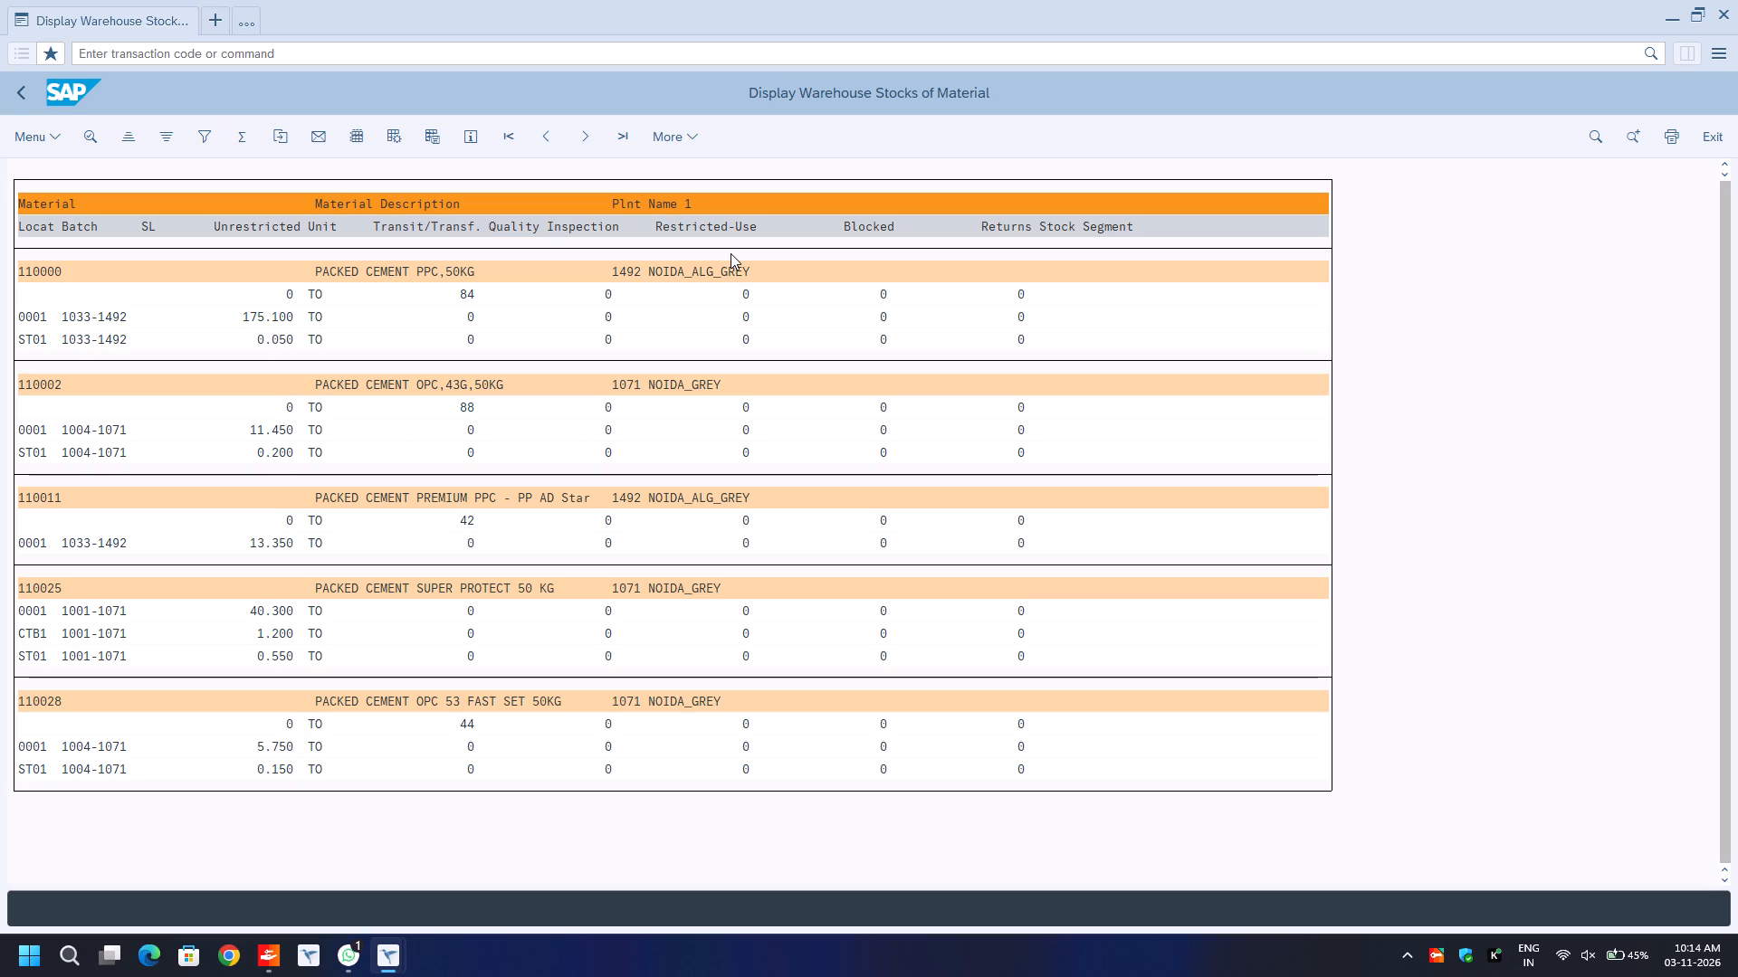
Capture a screen snip of the Noida warehouse stock list covering all material rows, from the Material column through Restricted-Use.
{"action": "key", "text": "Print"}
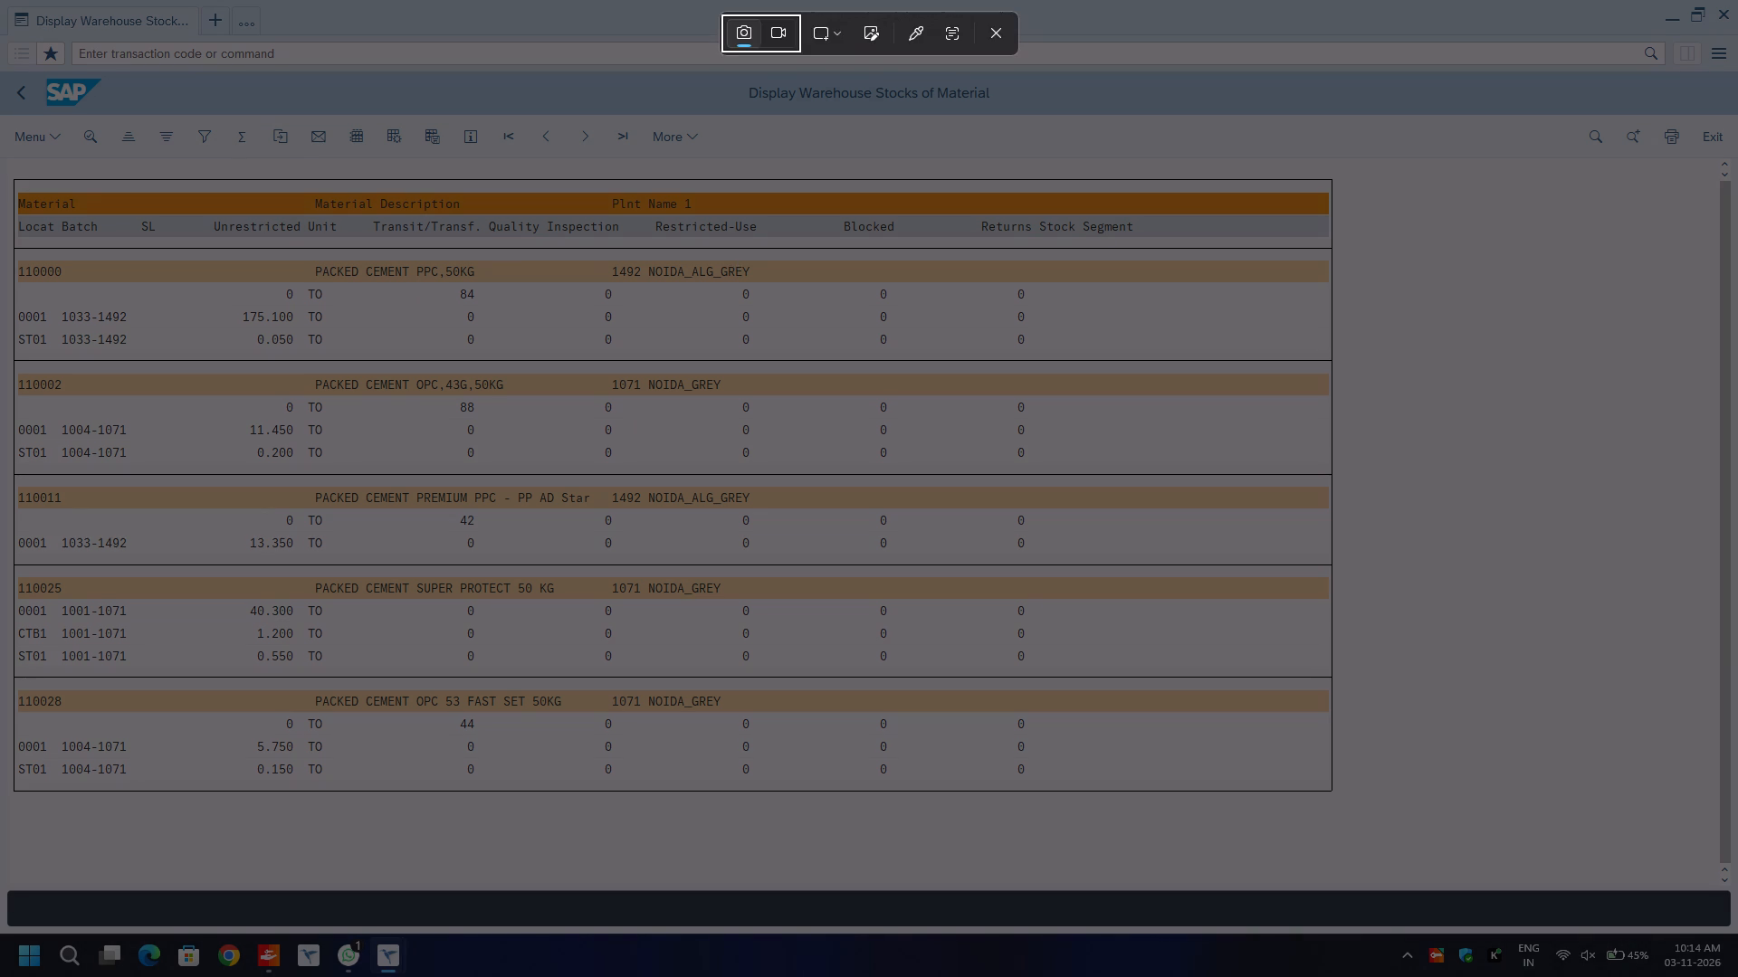
{"action": "left_click_drag", "start_coordinate": [12, 172], "coordinate": [776, 803]}
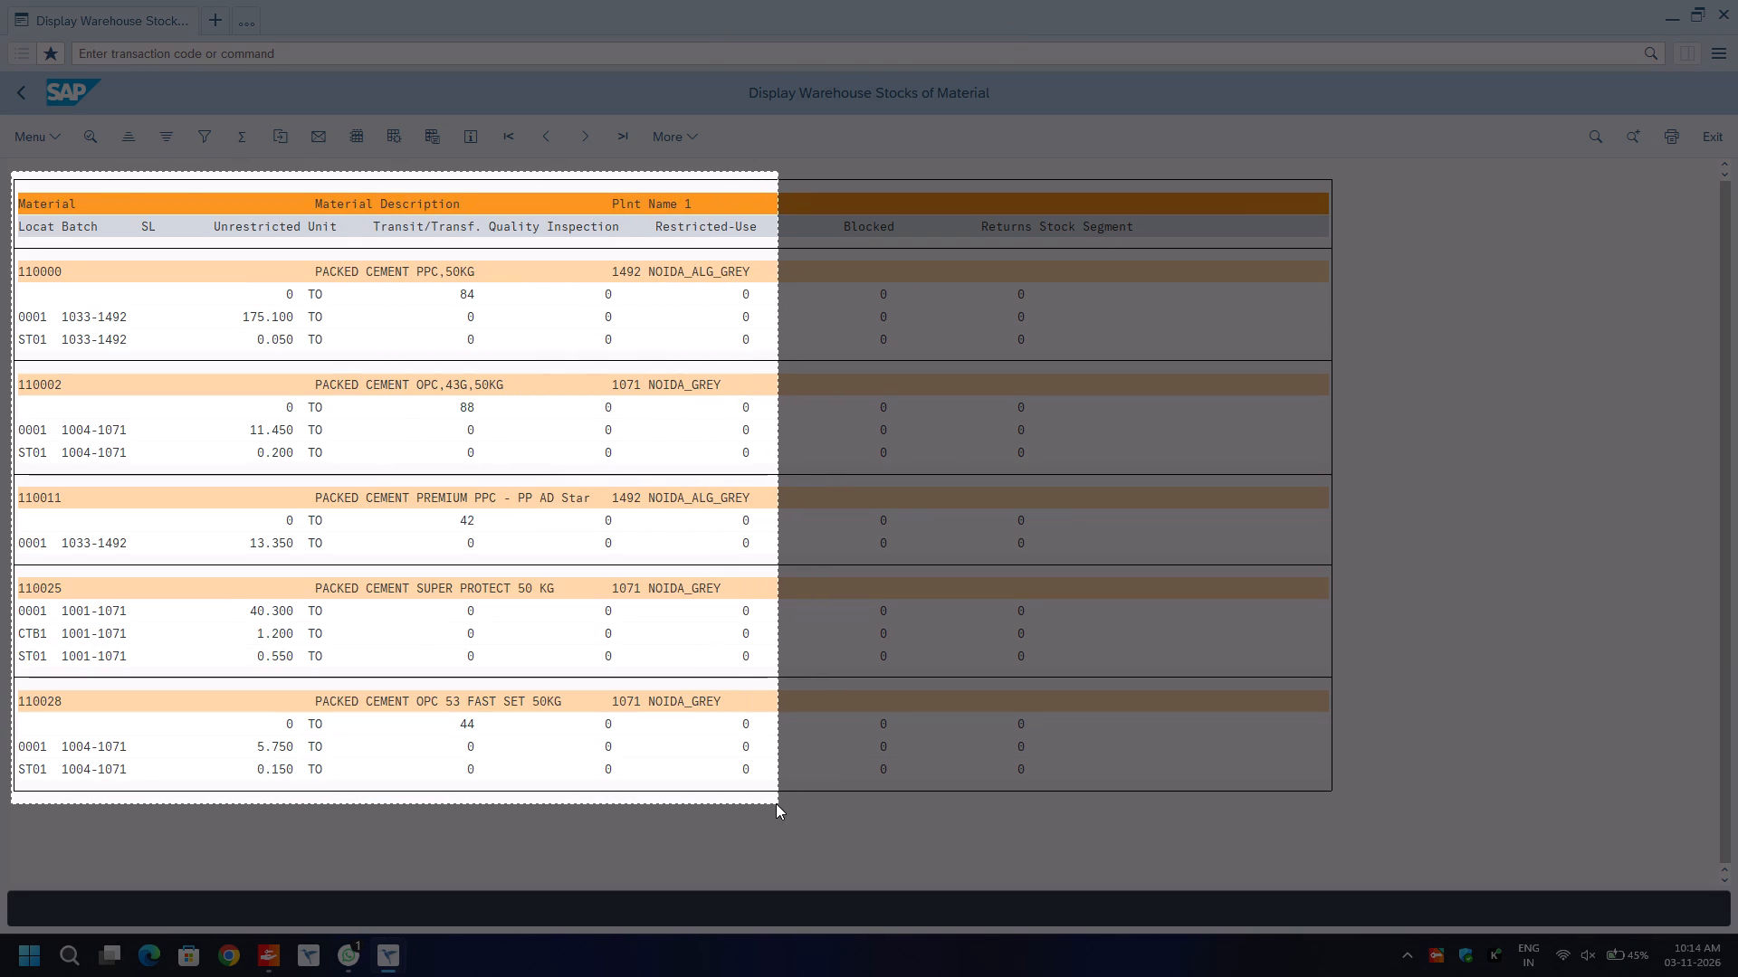
{"action": "left_click_drag", "start_coordinate": [776, 803], "coordinate": [763, 801]}
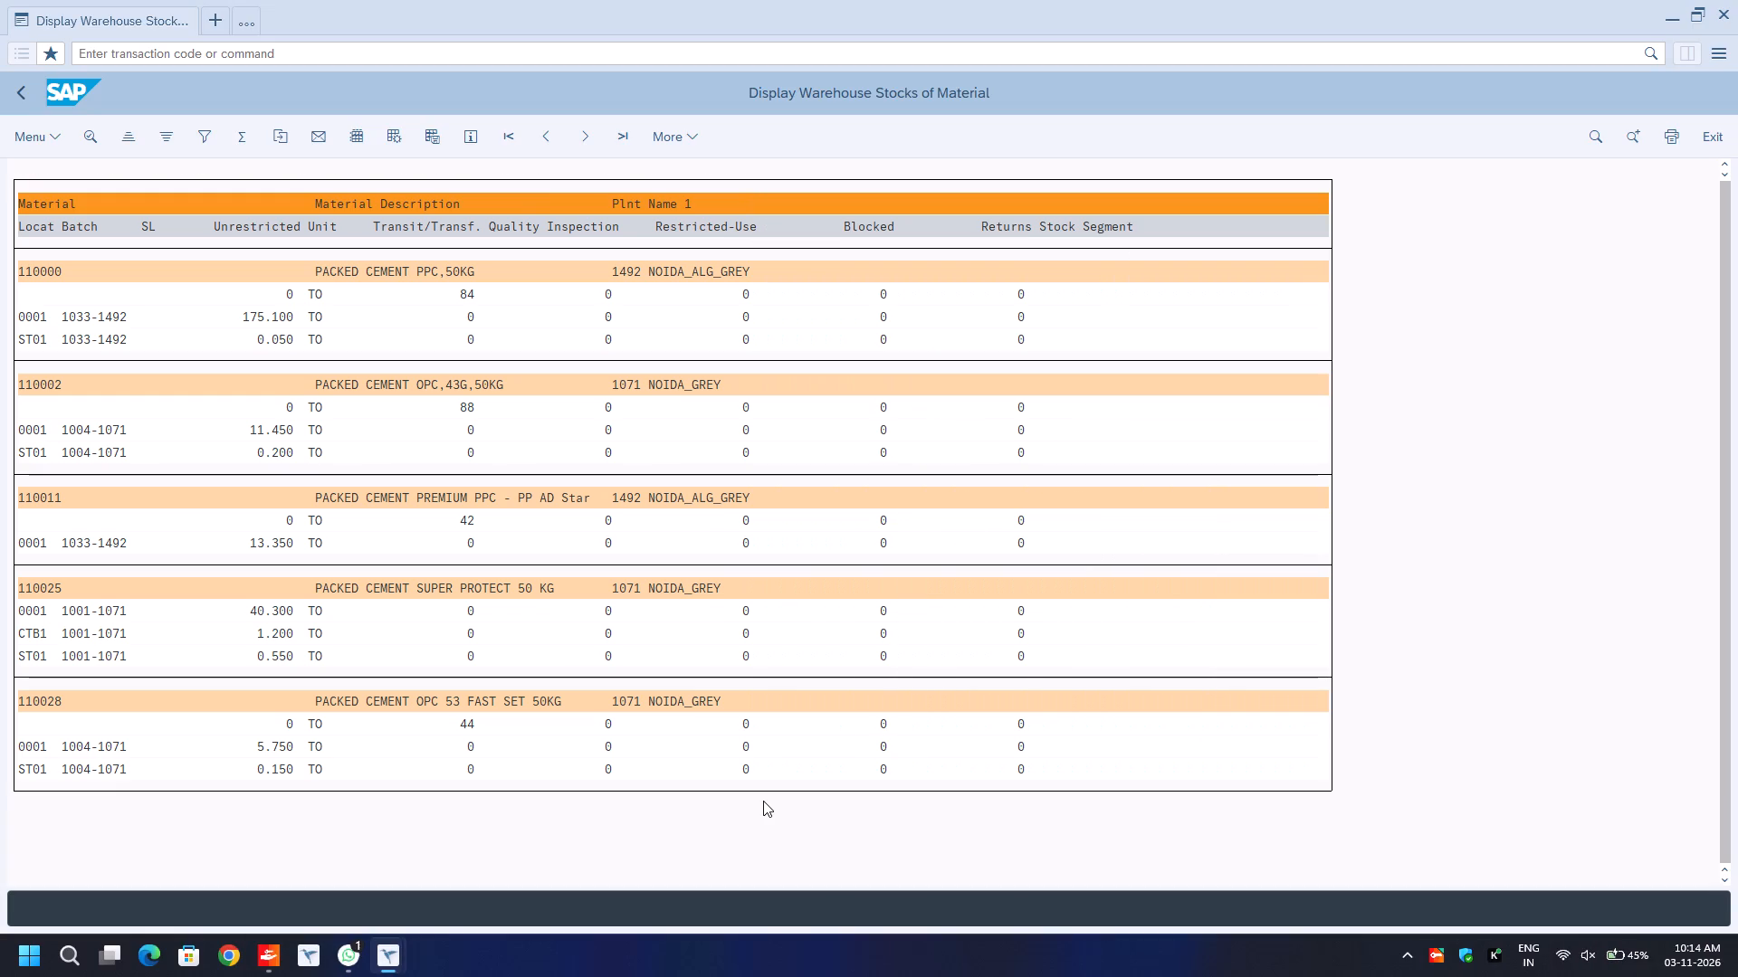
Switch to the other SAP window with the Kasna warehouse stock list.
{"action": "key", "text": "alt+Tab"}
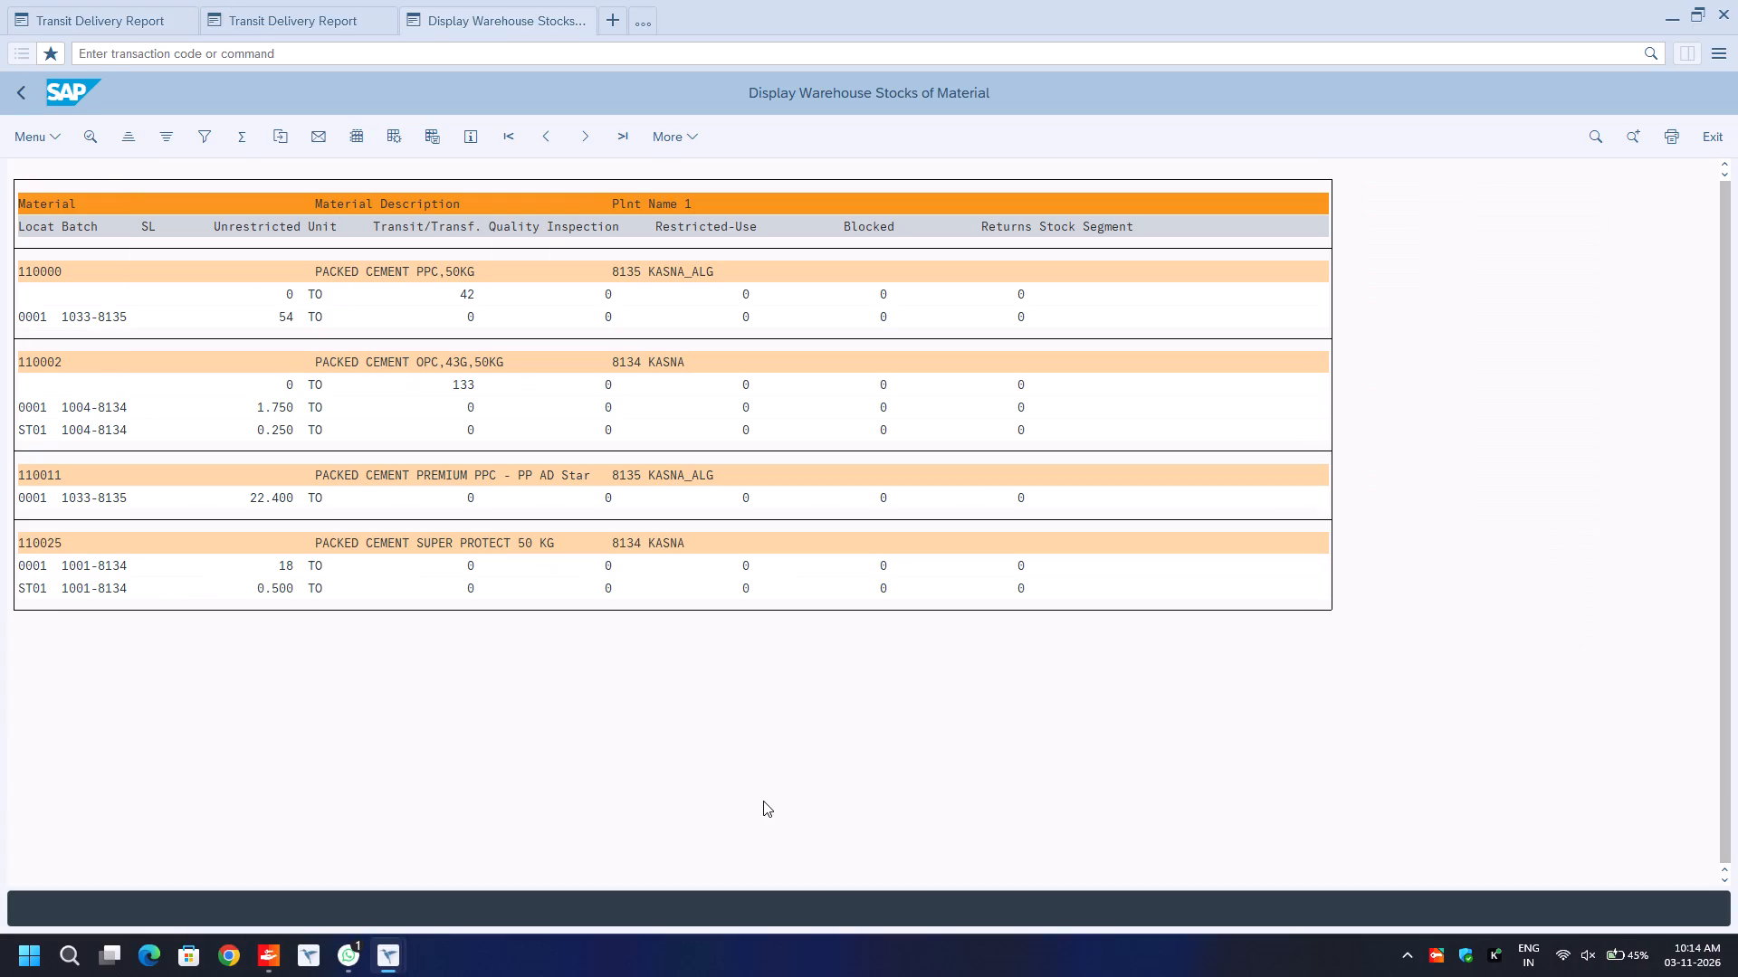
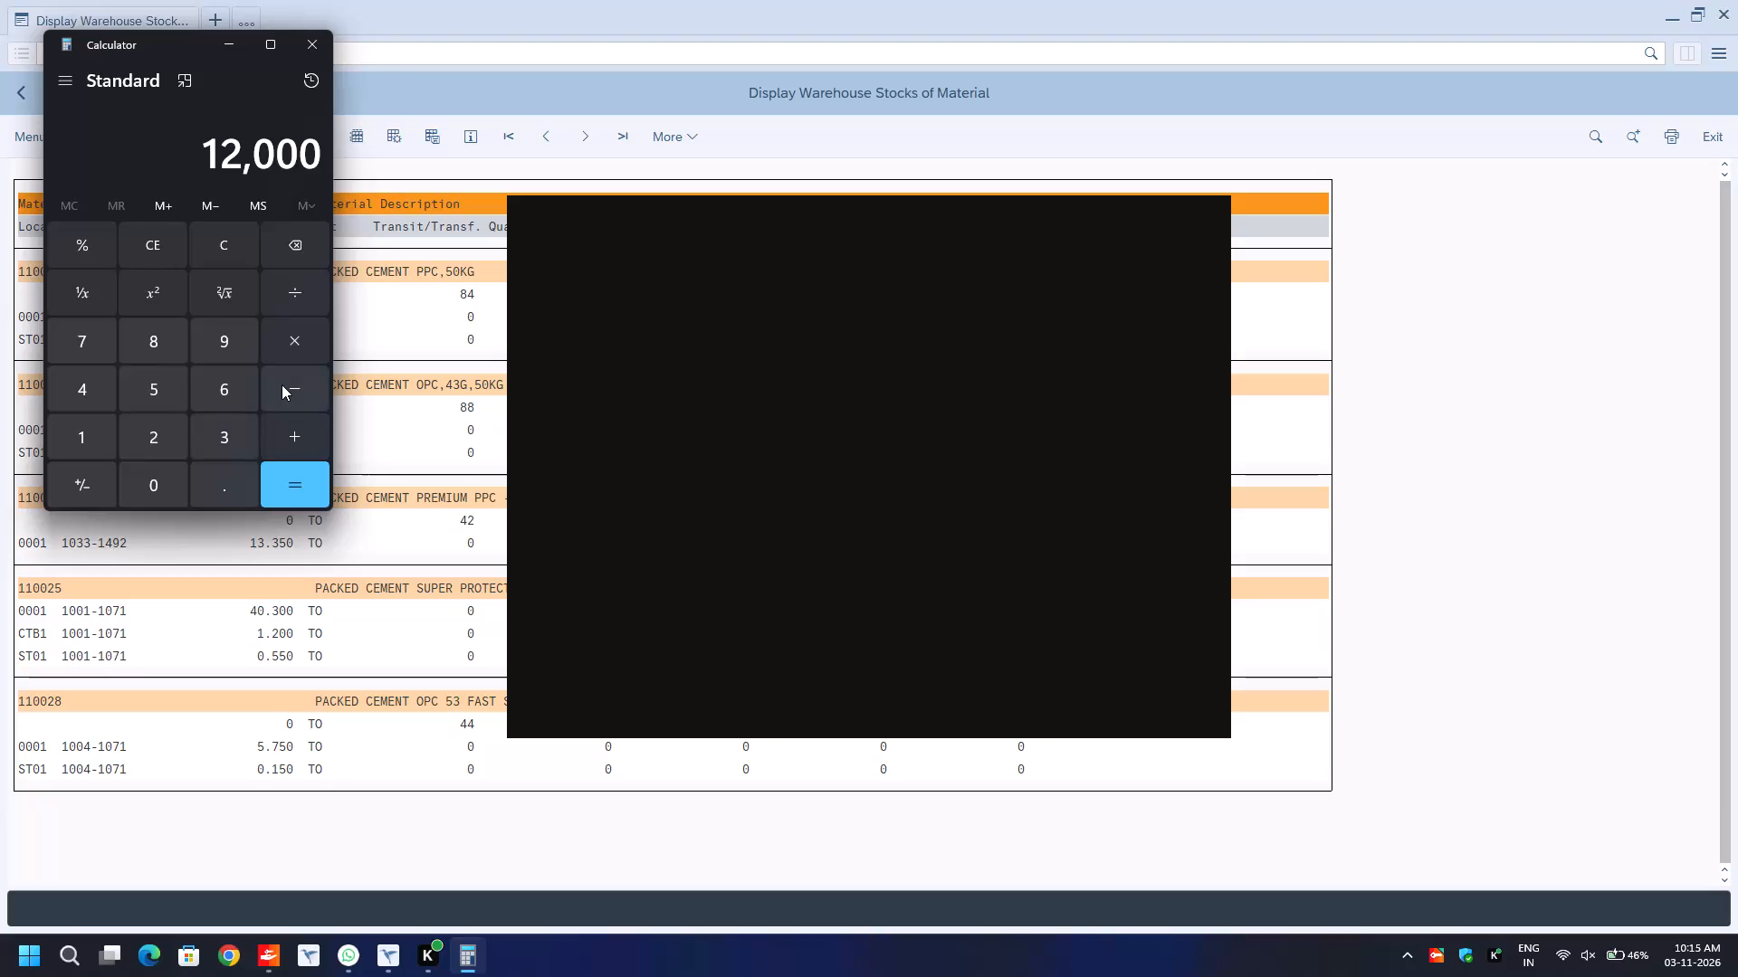
Subtract 11,685 from the 12,000 already entered in the calculator and compute the difference.
{"action": "left_click", "coordinate": [282, 384]}
{"action": "left_click", "coordinate": [225, 386]}
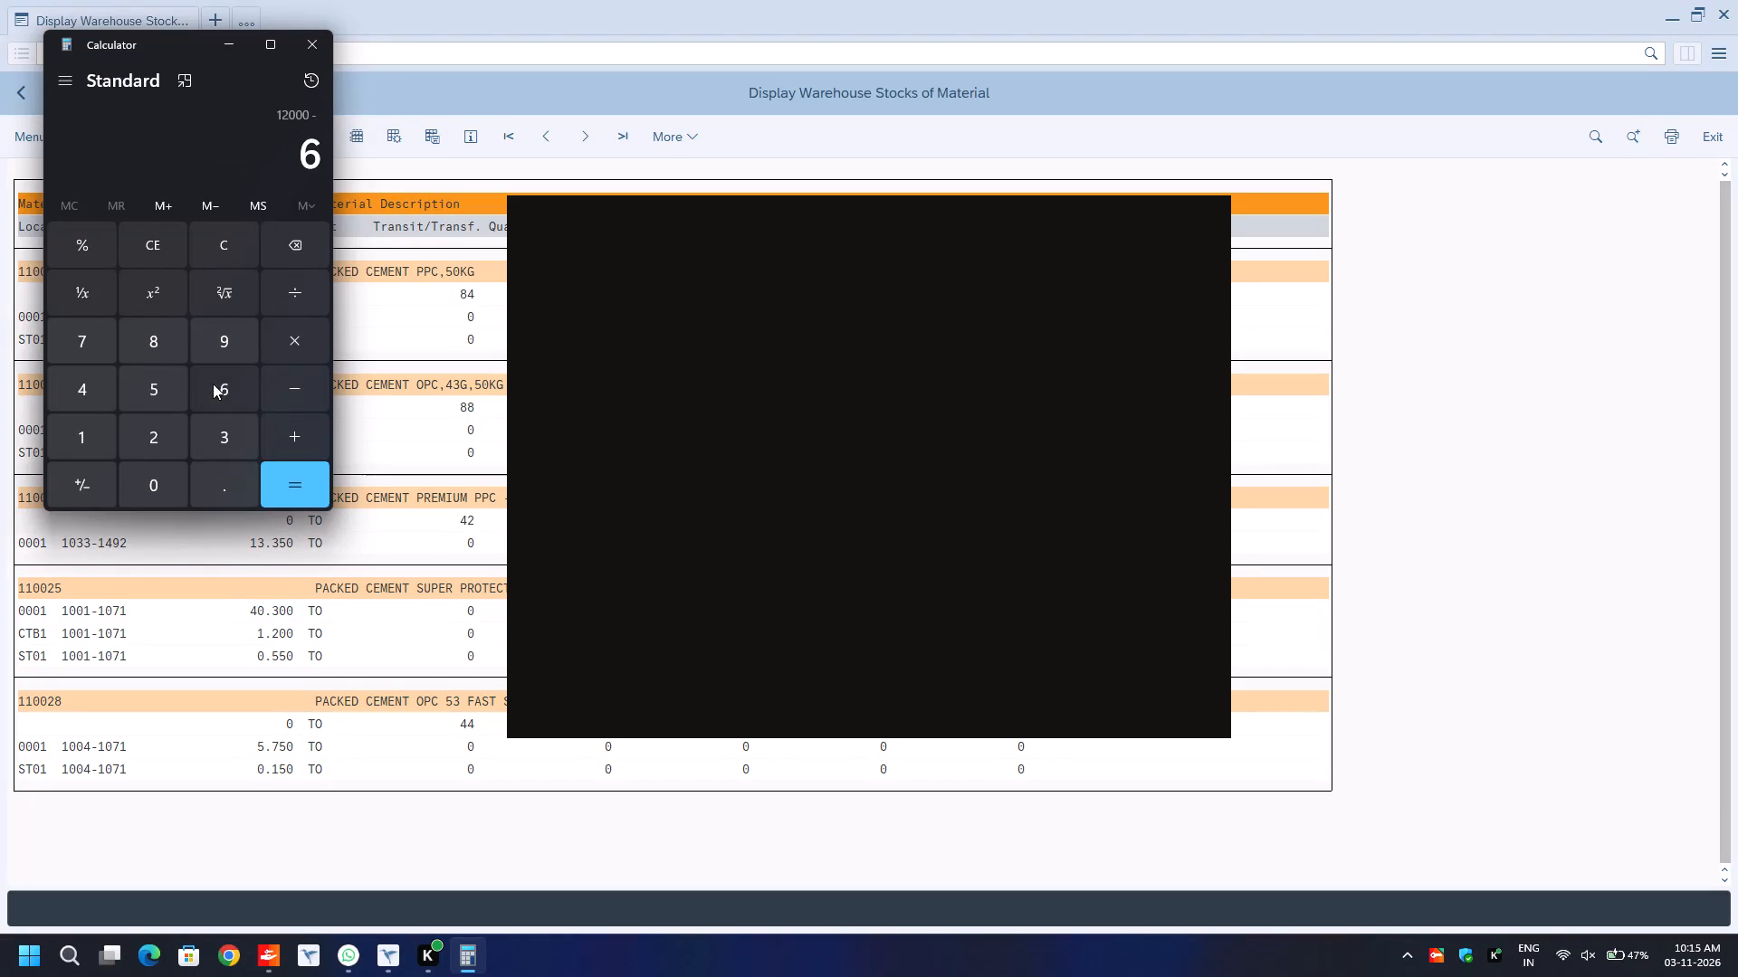
{"action": "left_click", "coordinate": [158, 346]}
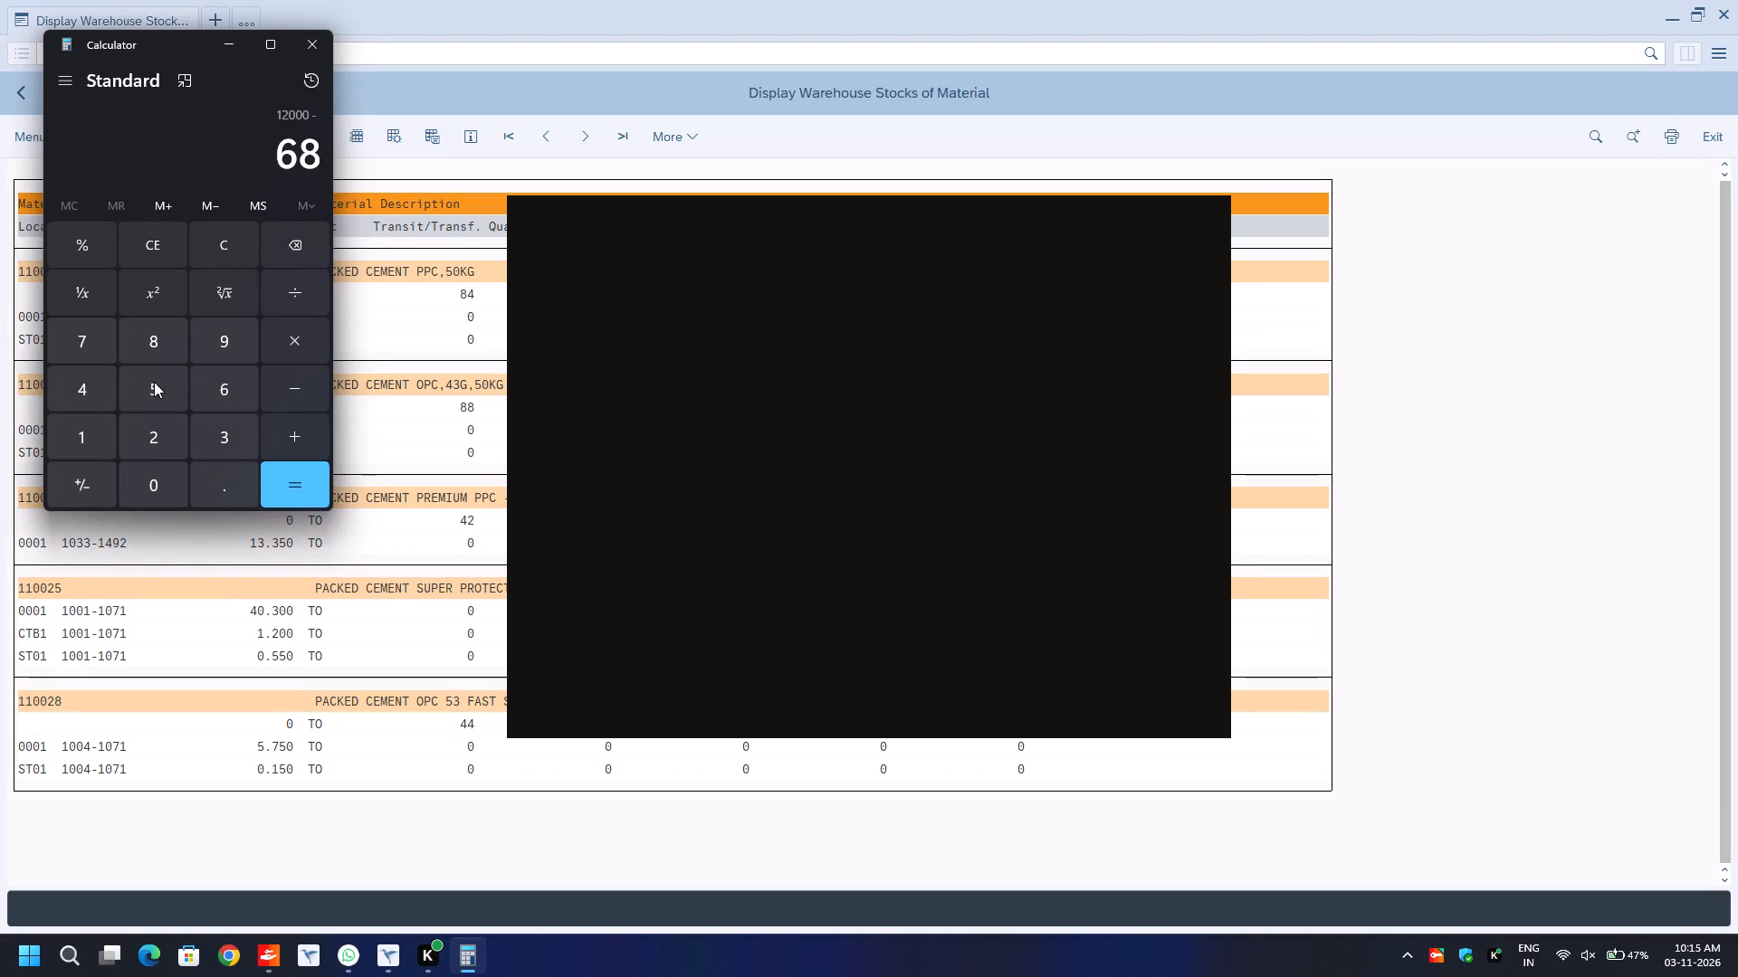
{"action": "double_click", "coordinate": [303, 247]}
{"action": "double_click", "coordinate": [80, 443]}
{"action": "type", "text": "685"}
{"action": "left_click", "coordinate": [302, 481]}
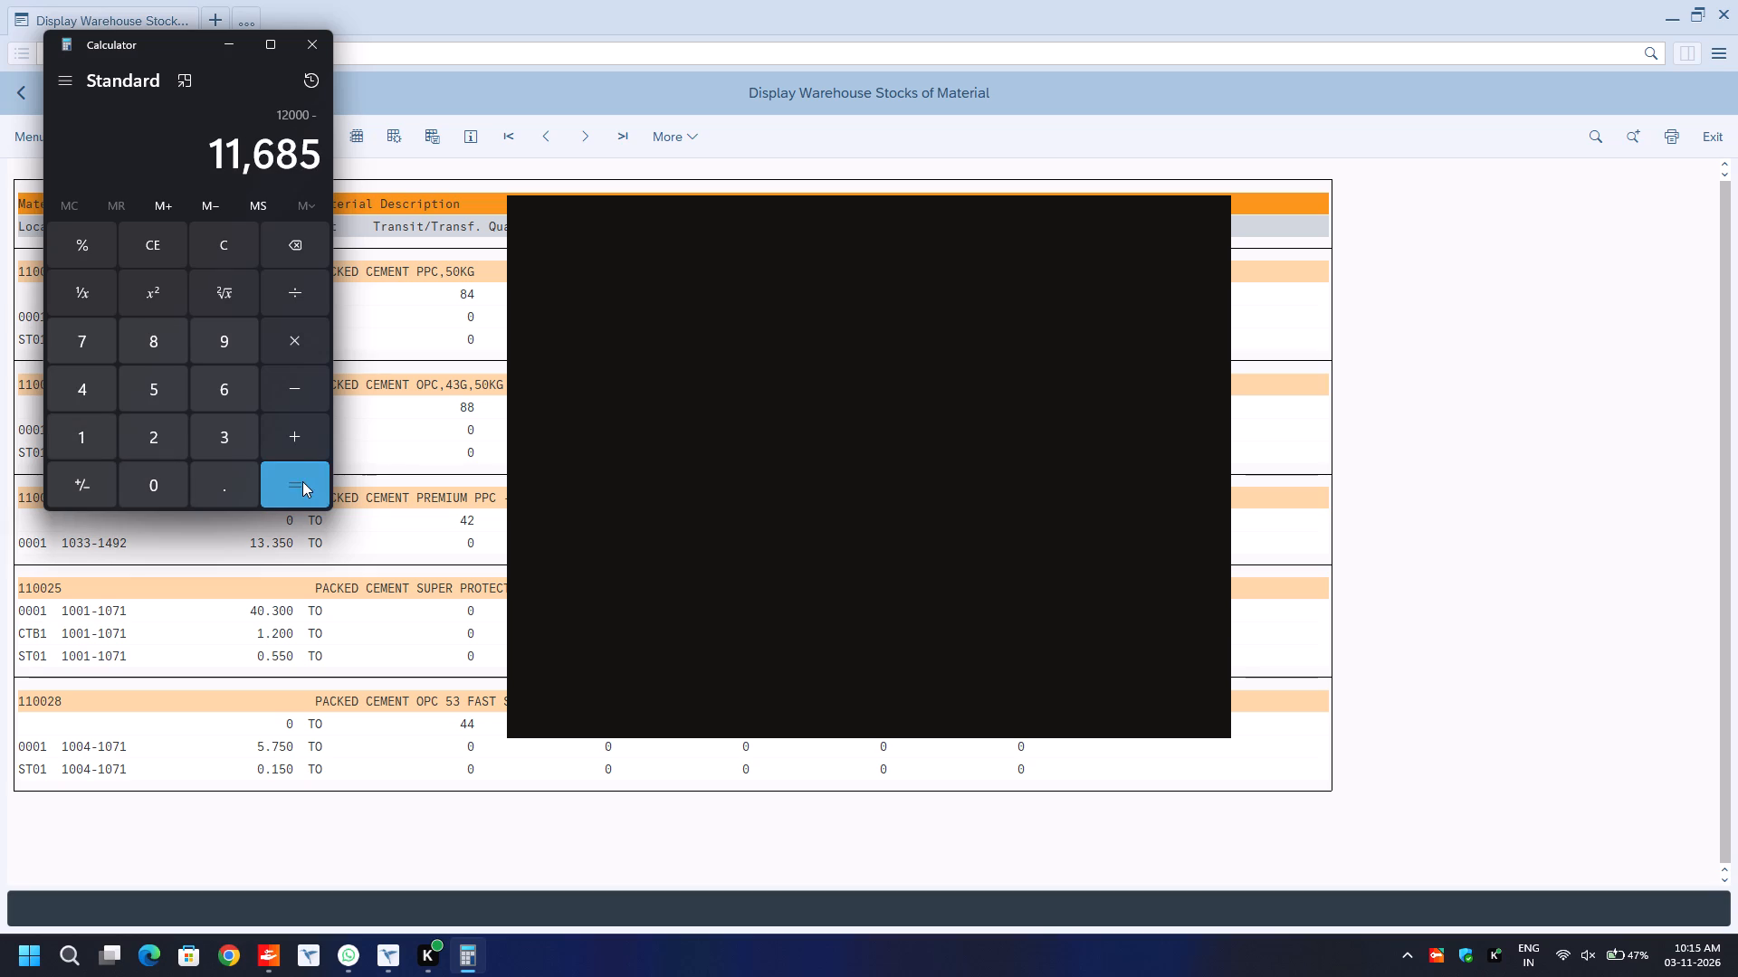
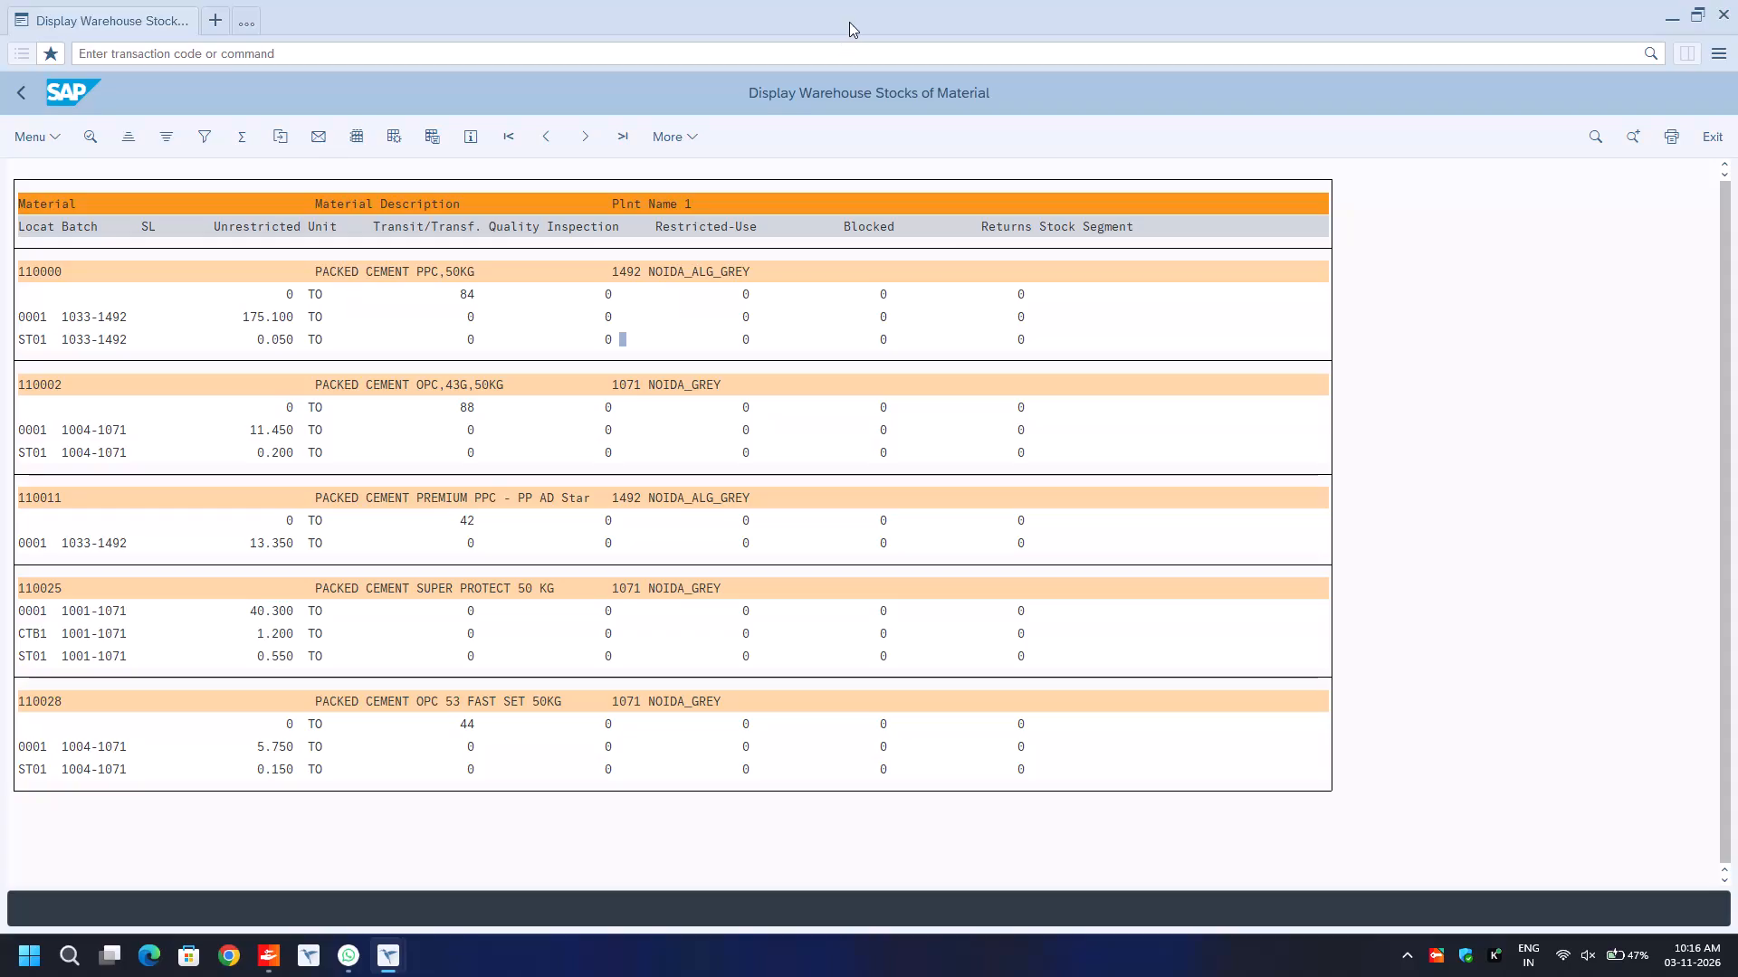
Restore the maximized Noida warehouse stock report window to its smaller floating size.
{"action": "double_click", "coordinate": [849, 22]}
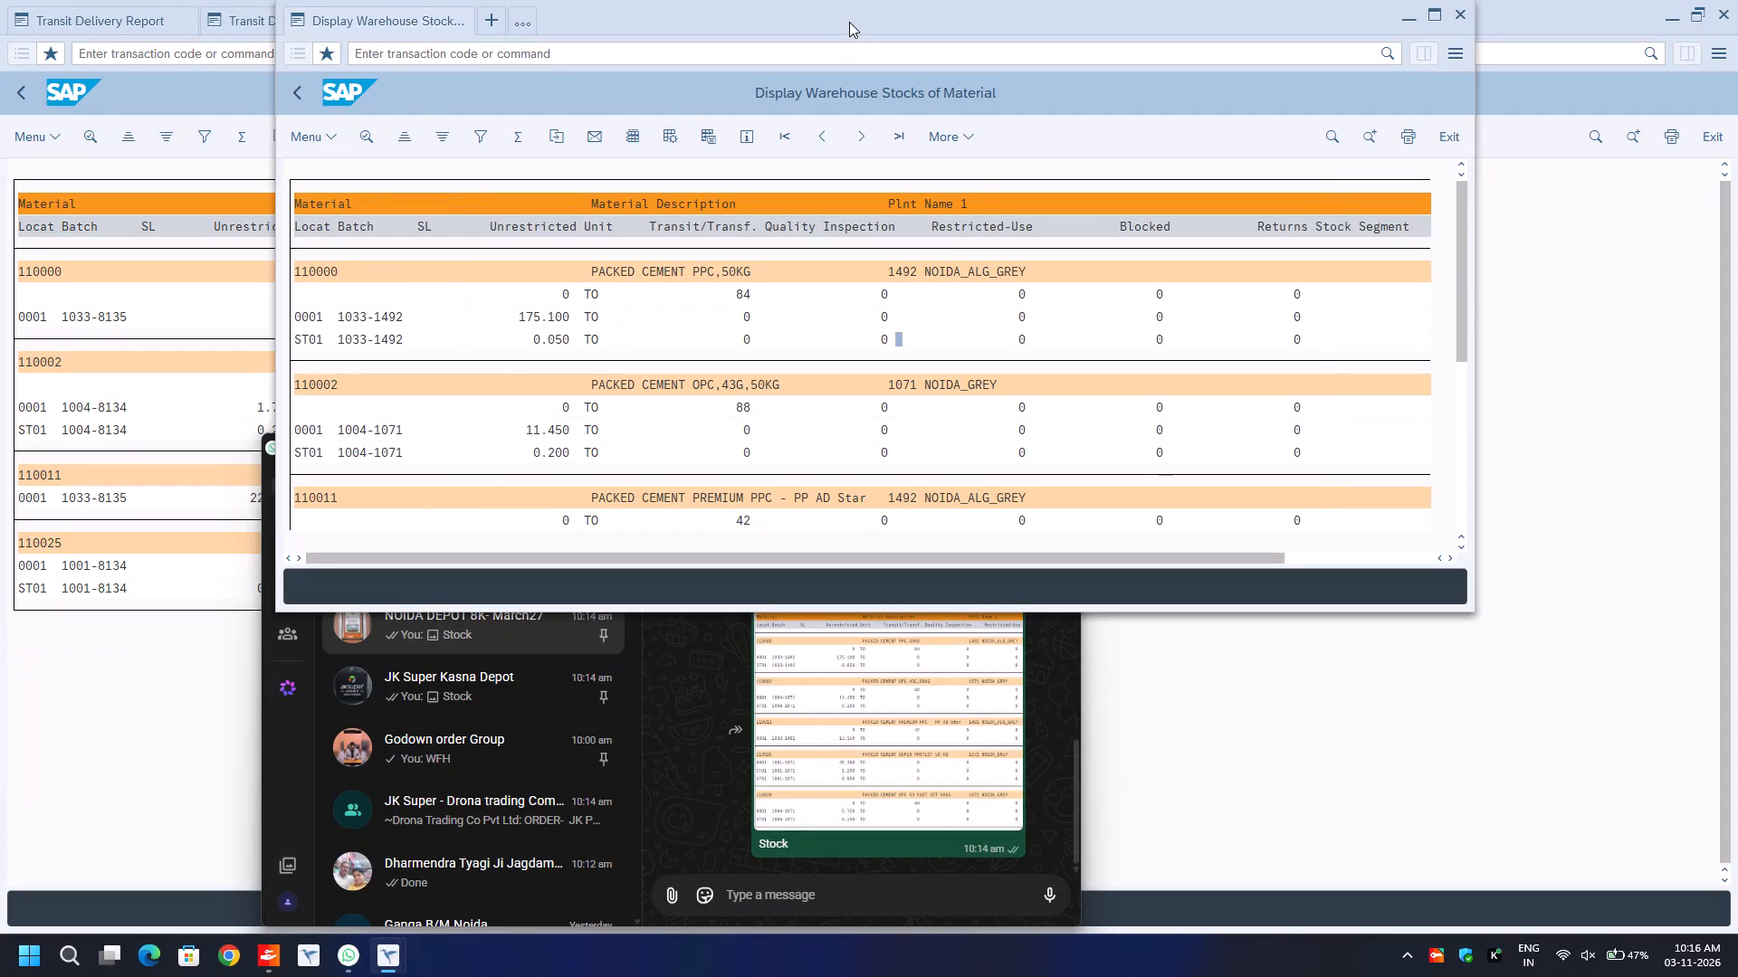
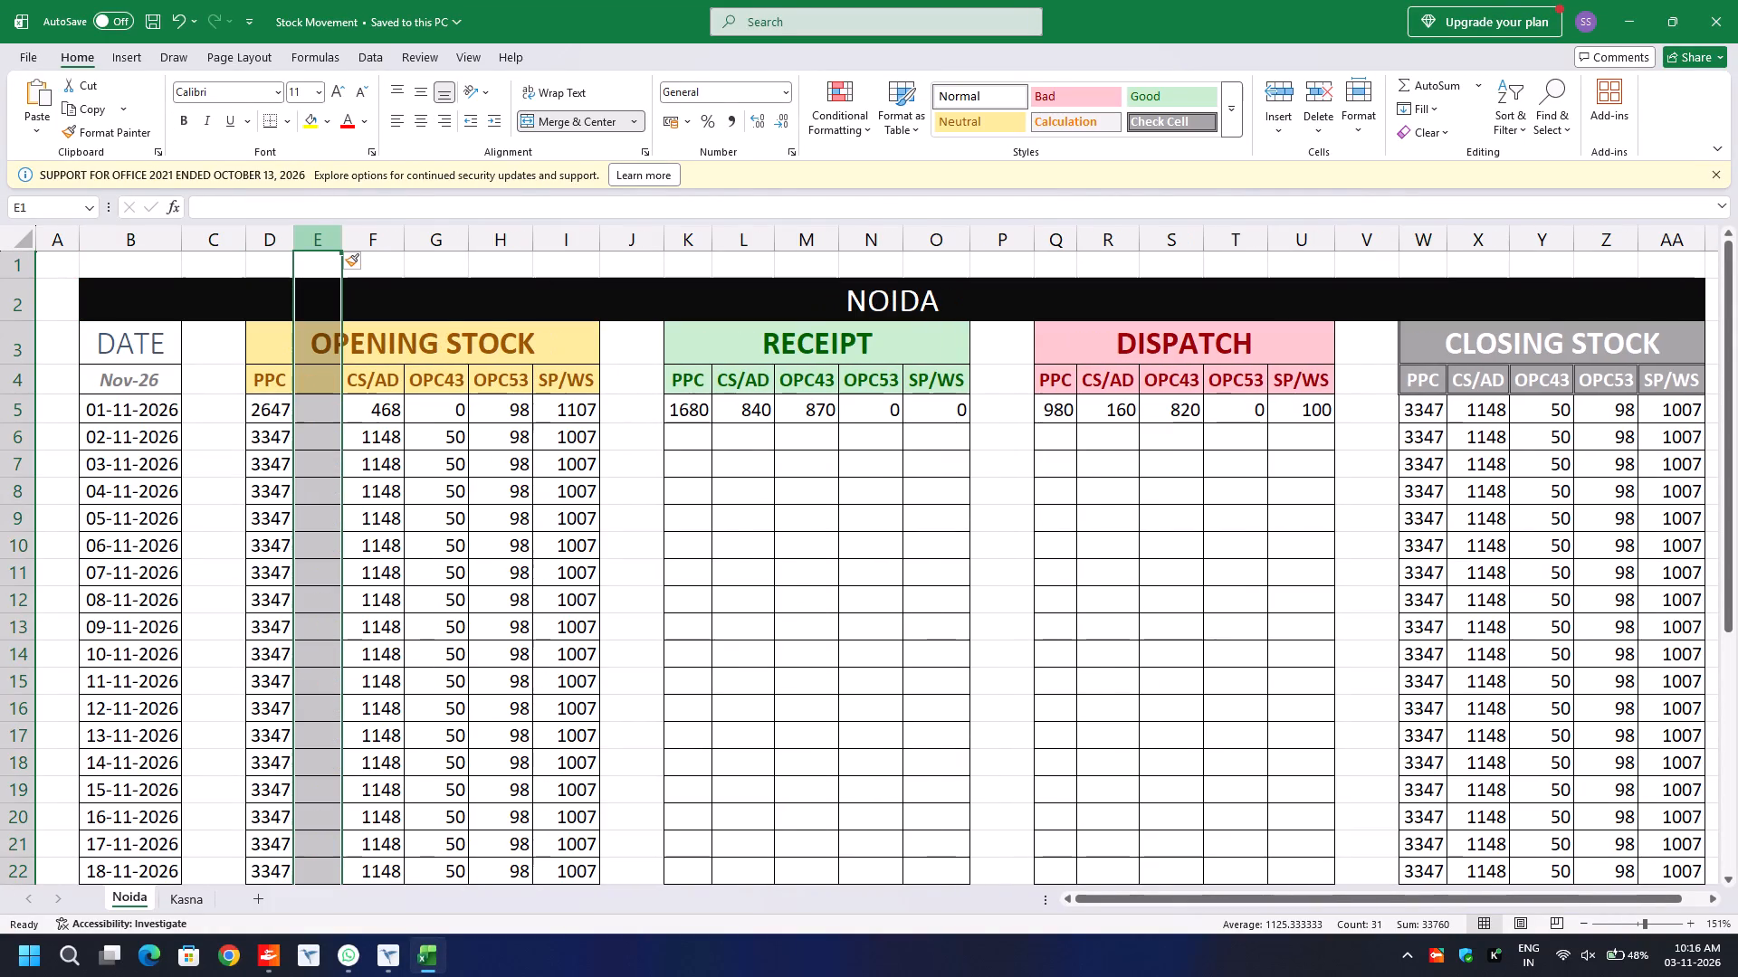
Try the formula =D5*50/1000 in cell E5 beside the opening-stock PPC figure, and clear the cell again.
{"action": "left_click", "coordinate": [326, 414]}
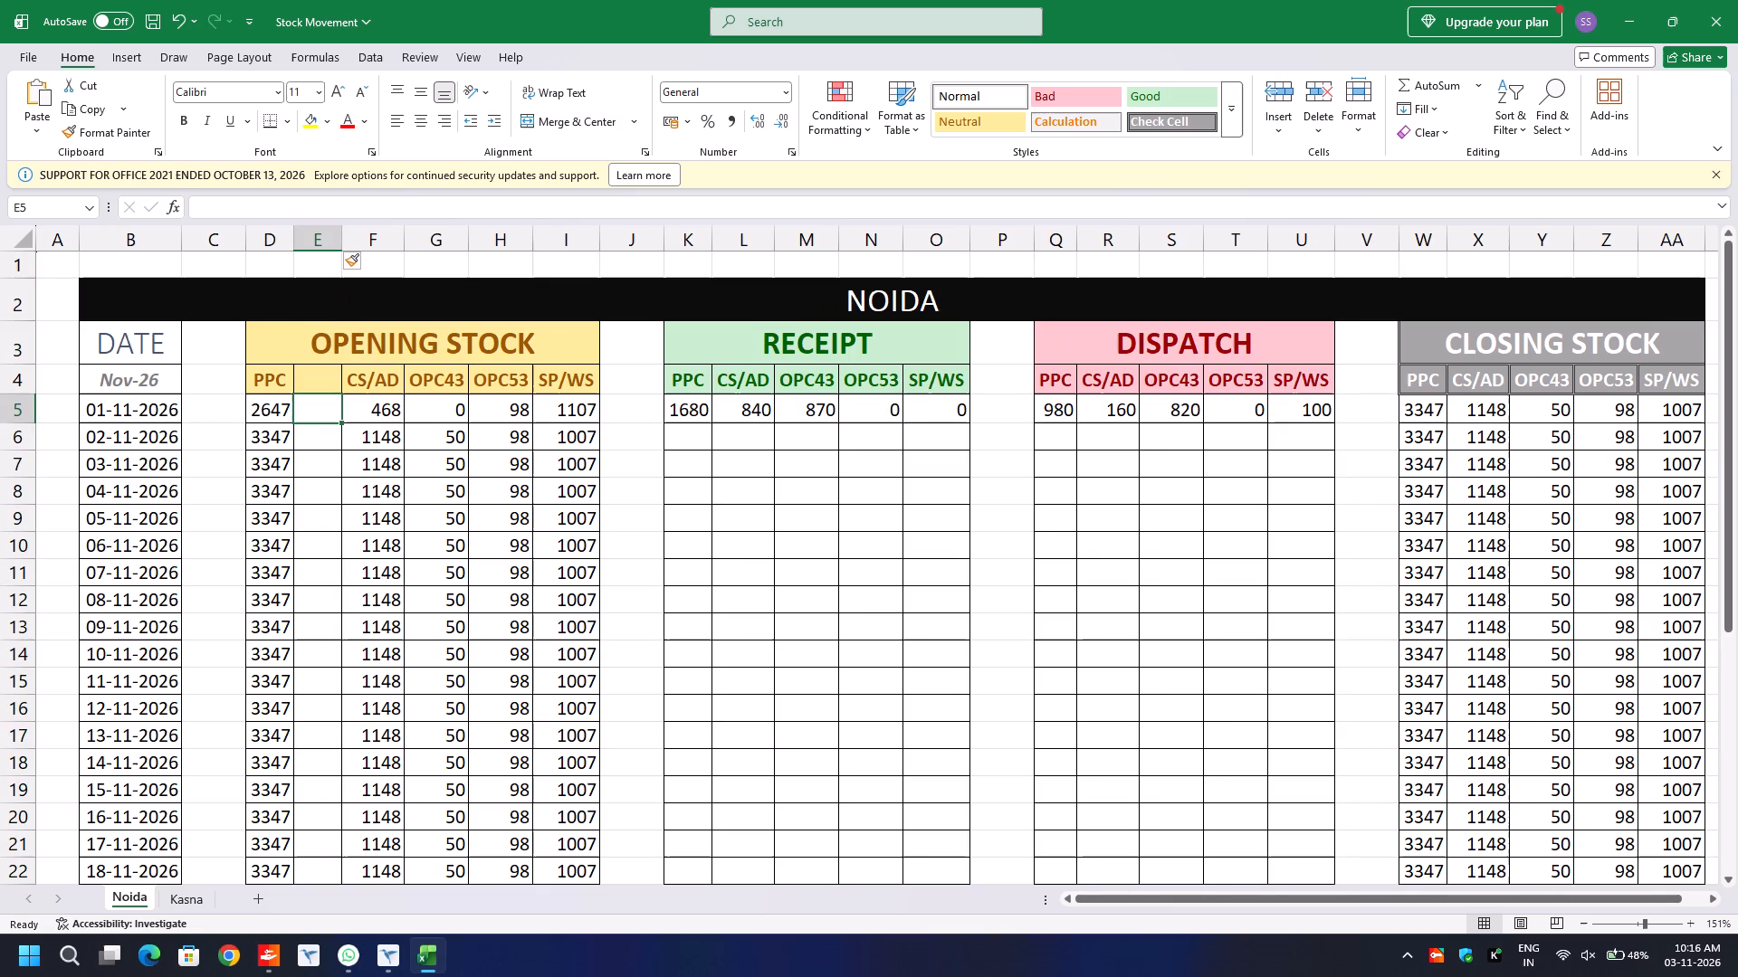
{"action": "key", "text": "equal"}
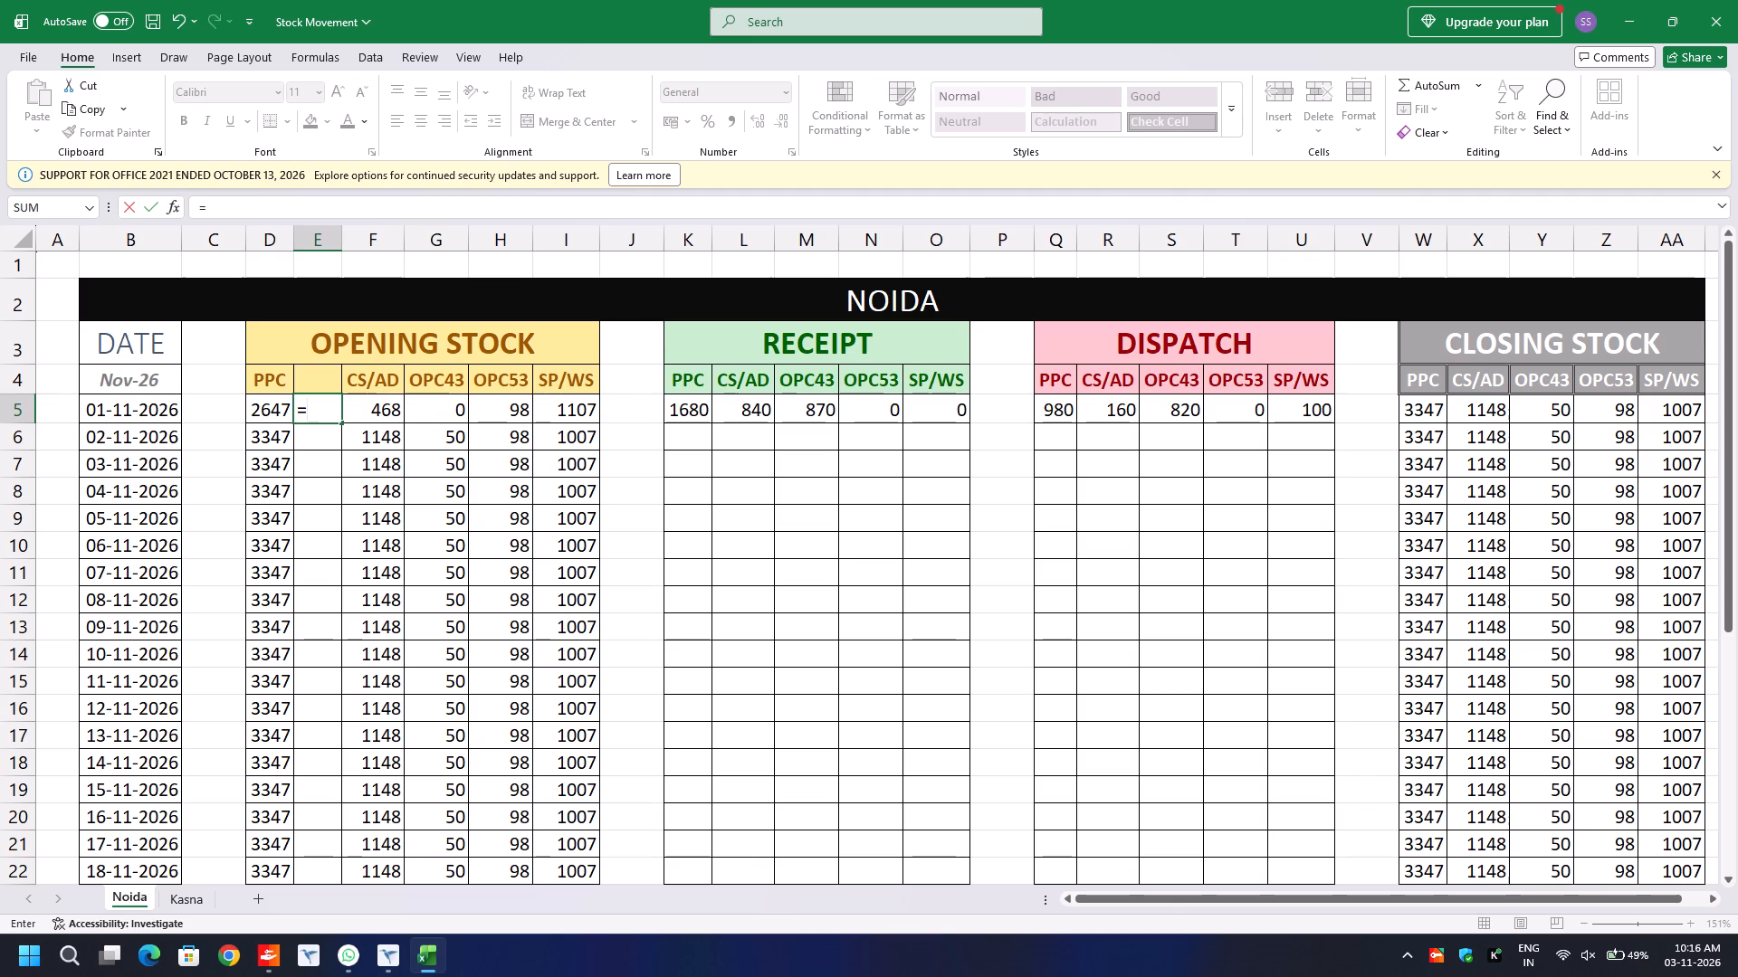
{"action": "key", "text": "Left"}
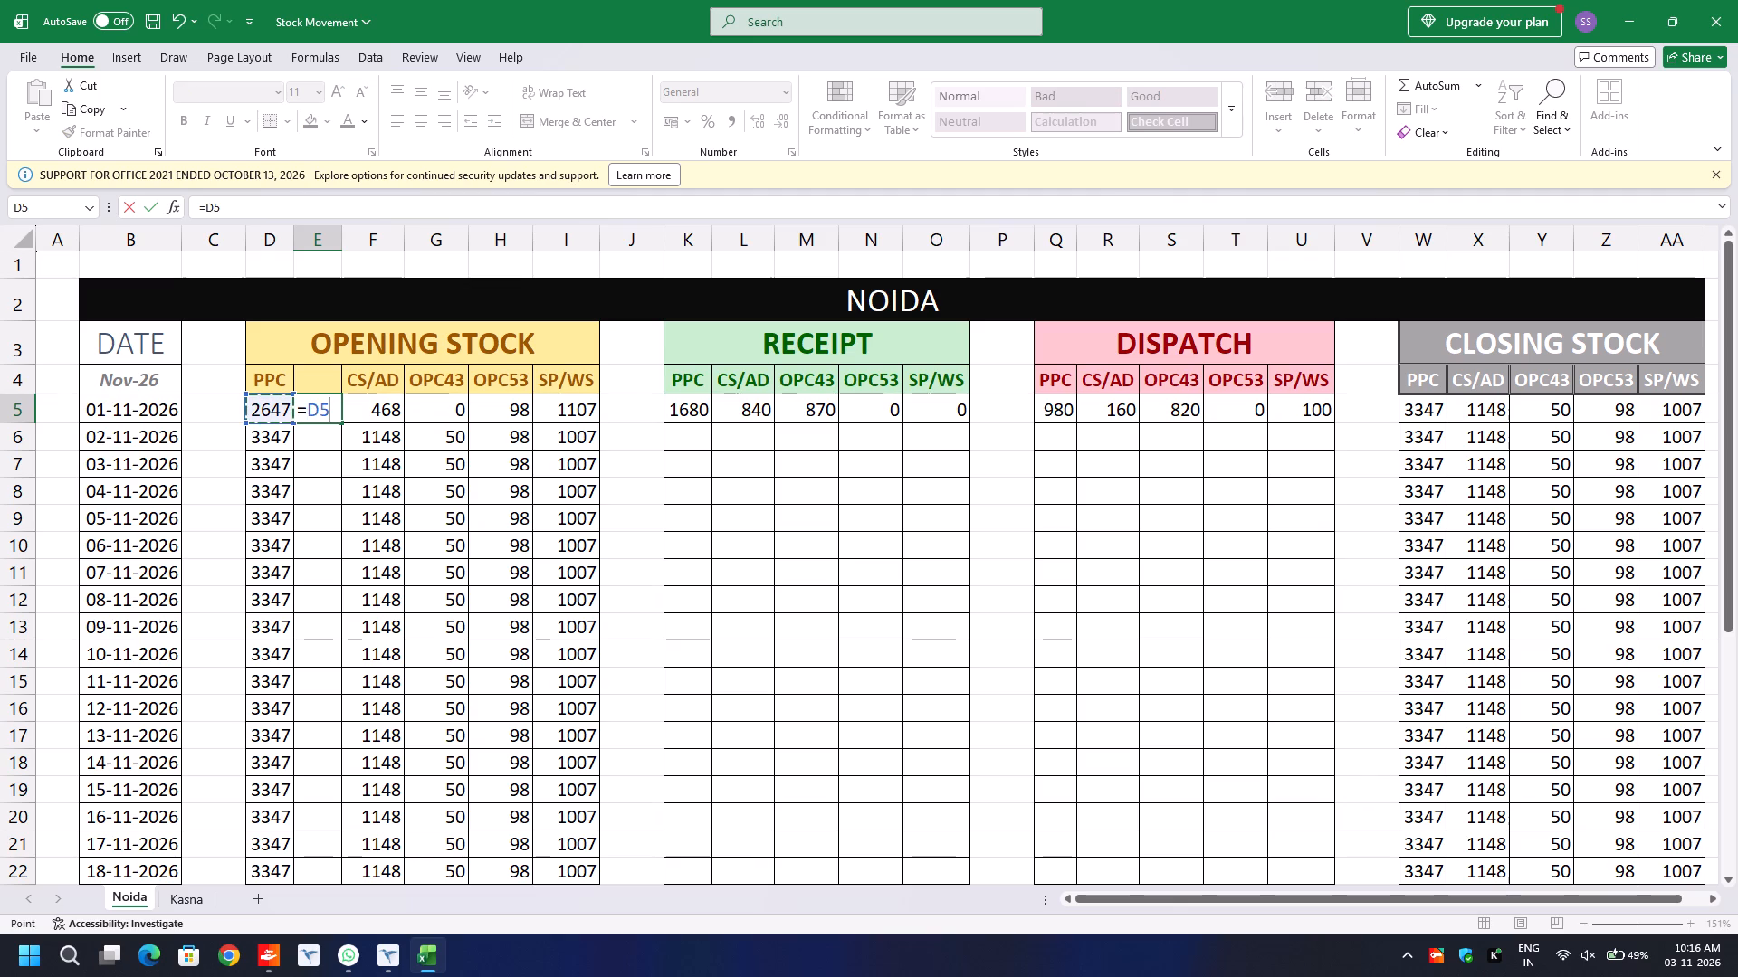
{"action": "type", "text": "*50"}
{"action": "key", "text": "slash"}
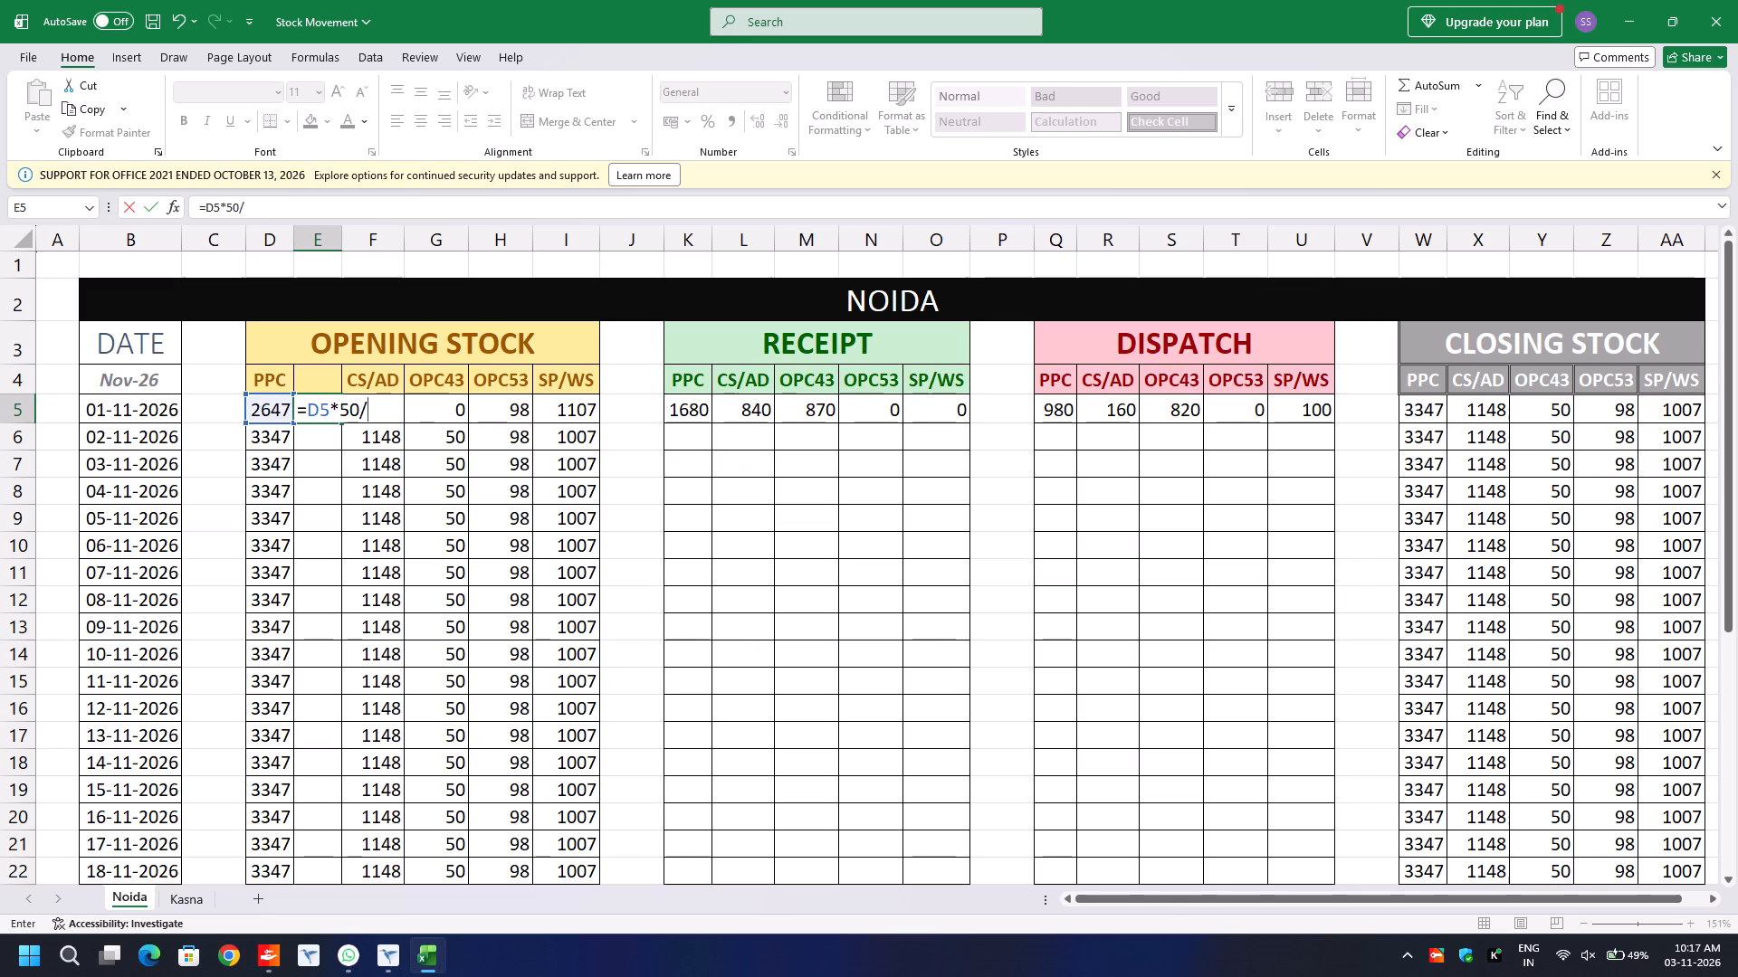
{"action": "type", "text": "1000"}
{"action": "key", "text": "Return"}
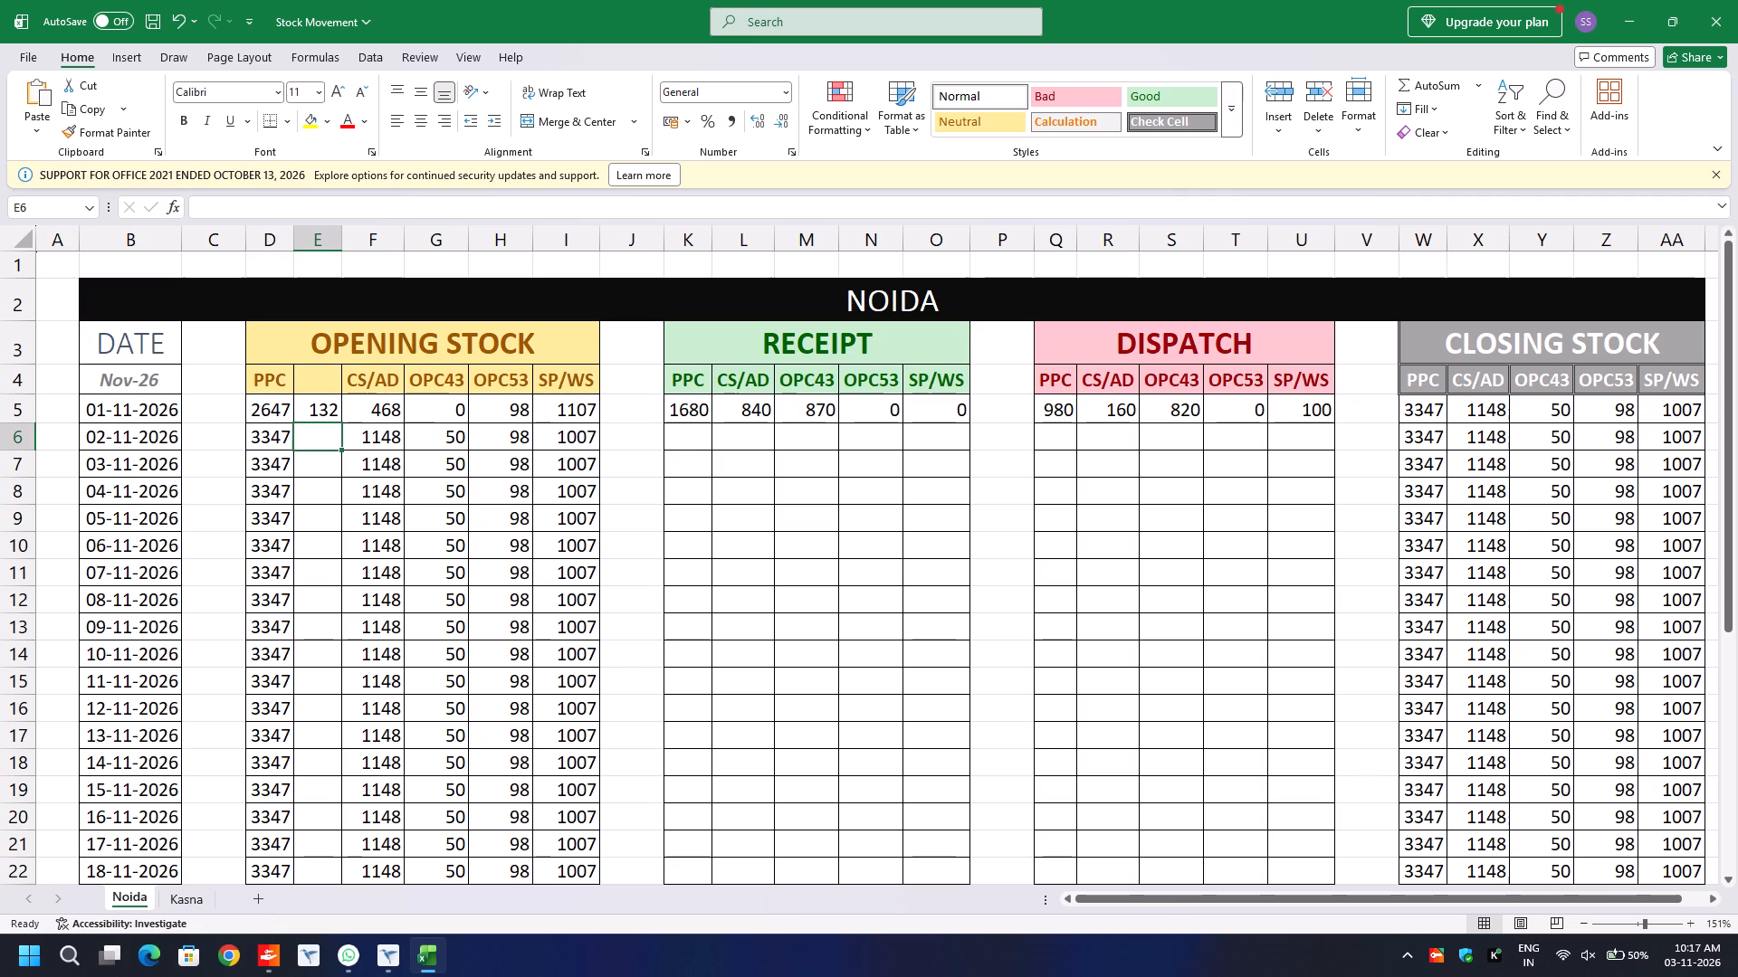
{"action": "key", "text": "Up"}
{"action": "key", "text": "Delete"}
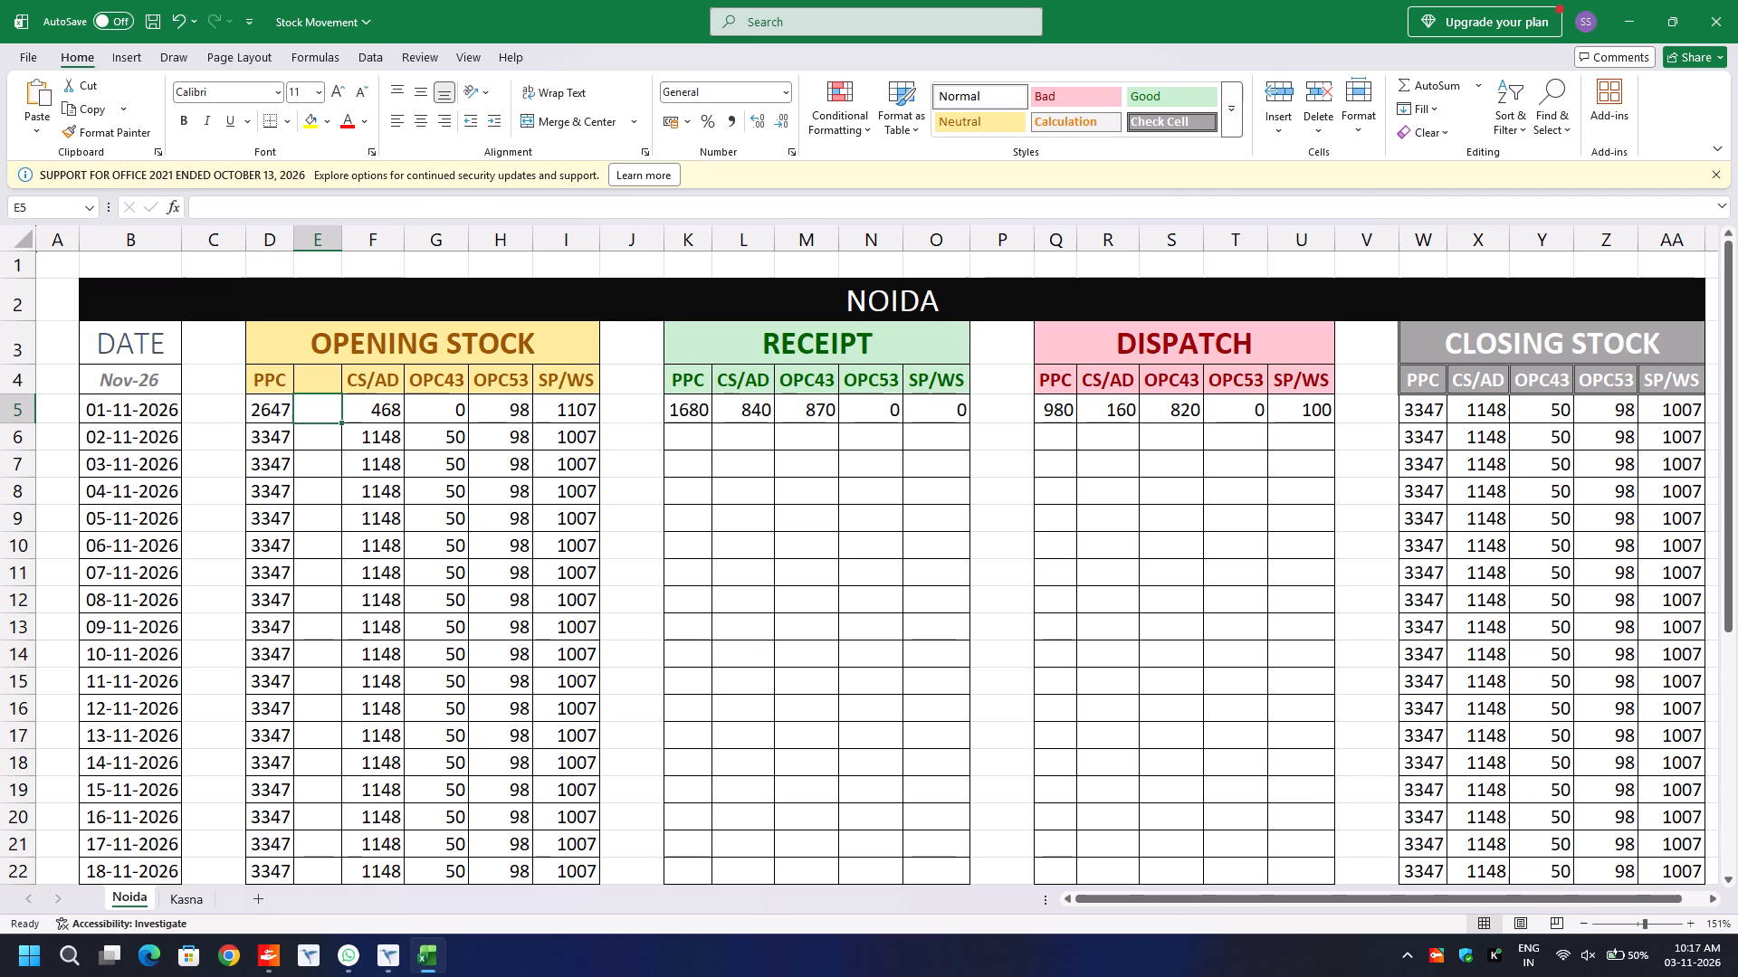
Enter 40 as a test quantity in the blank cell J10 on the Noida sheet.
{"action": "left_click", "coordinate": [632, 550]}
{"action": "type", "text": "20"}
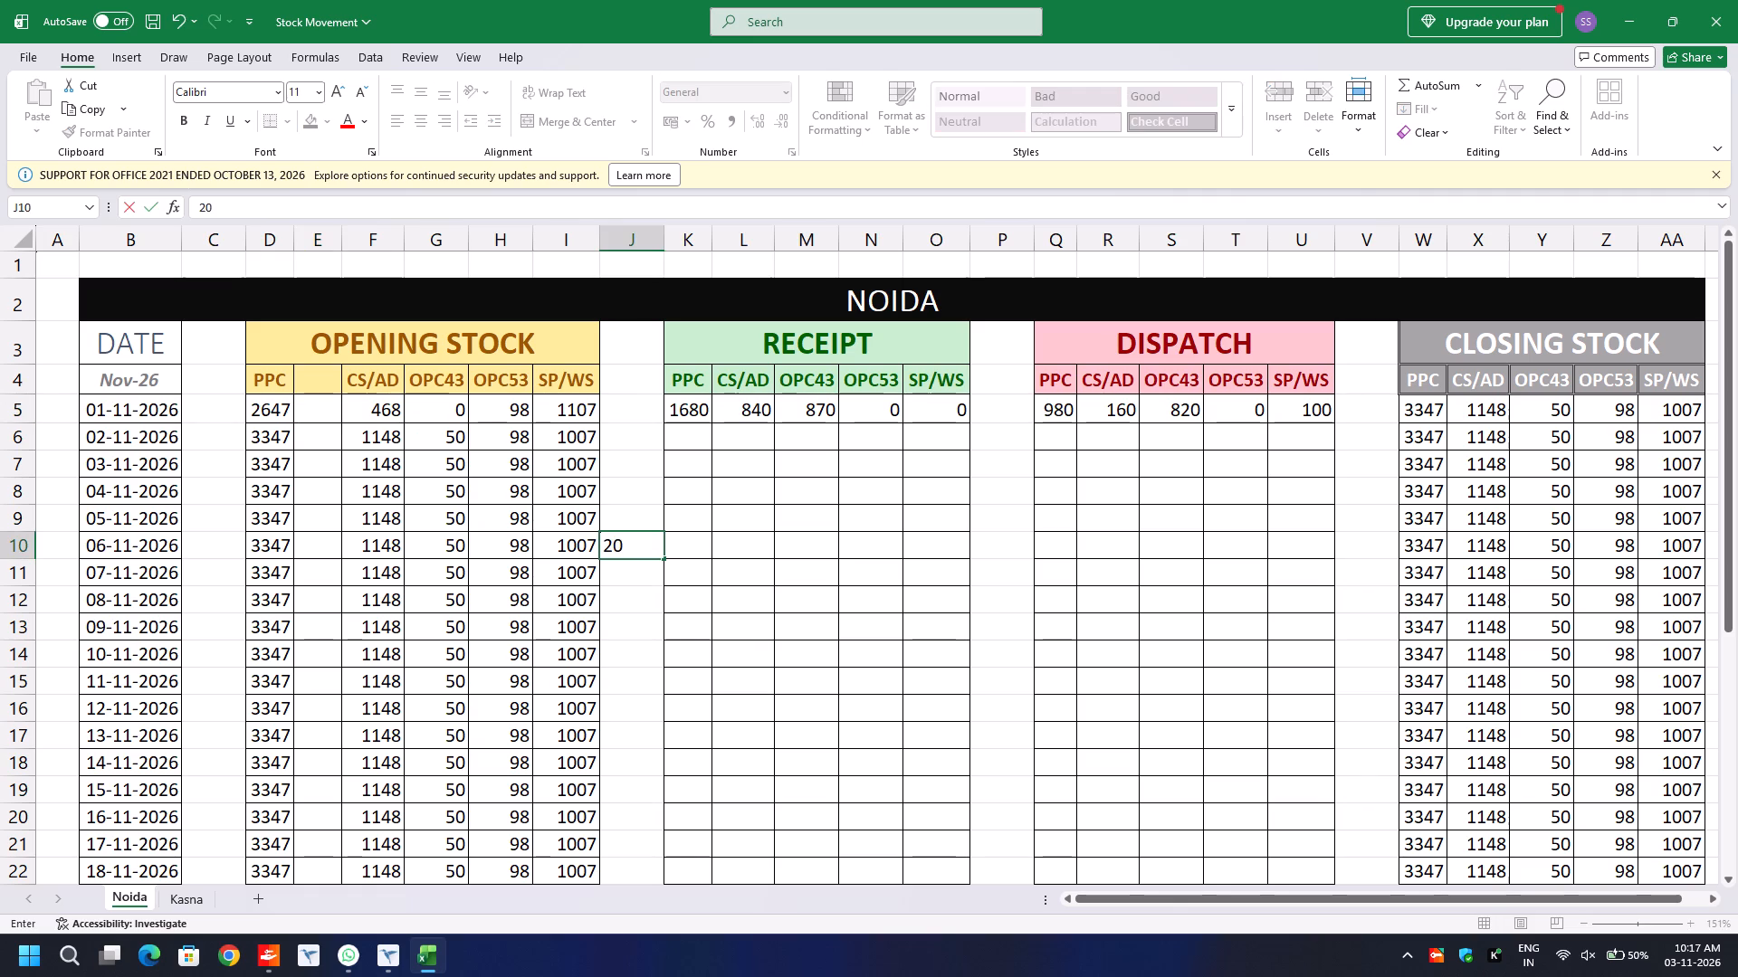
{"action": "key", "text": "Down"}
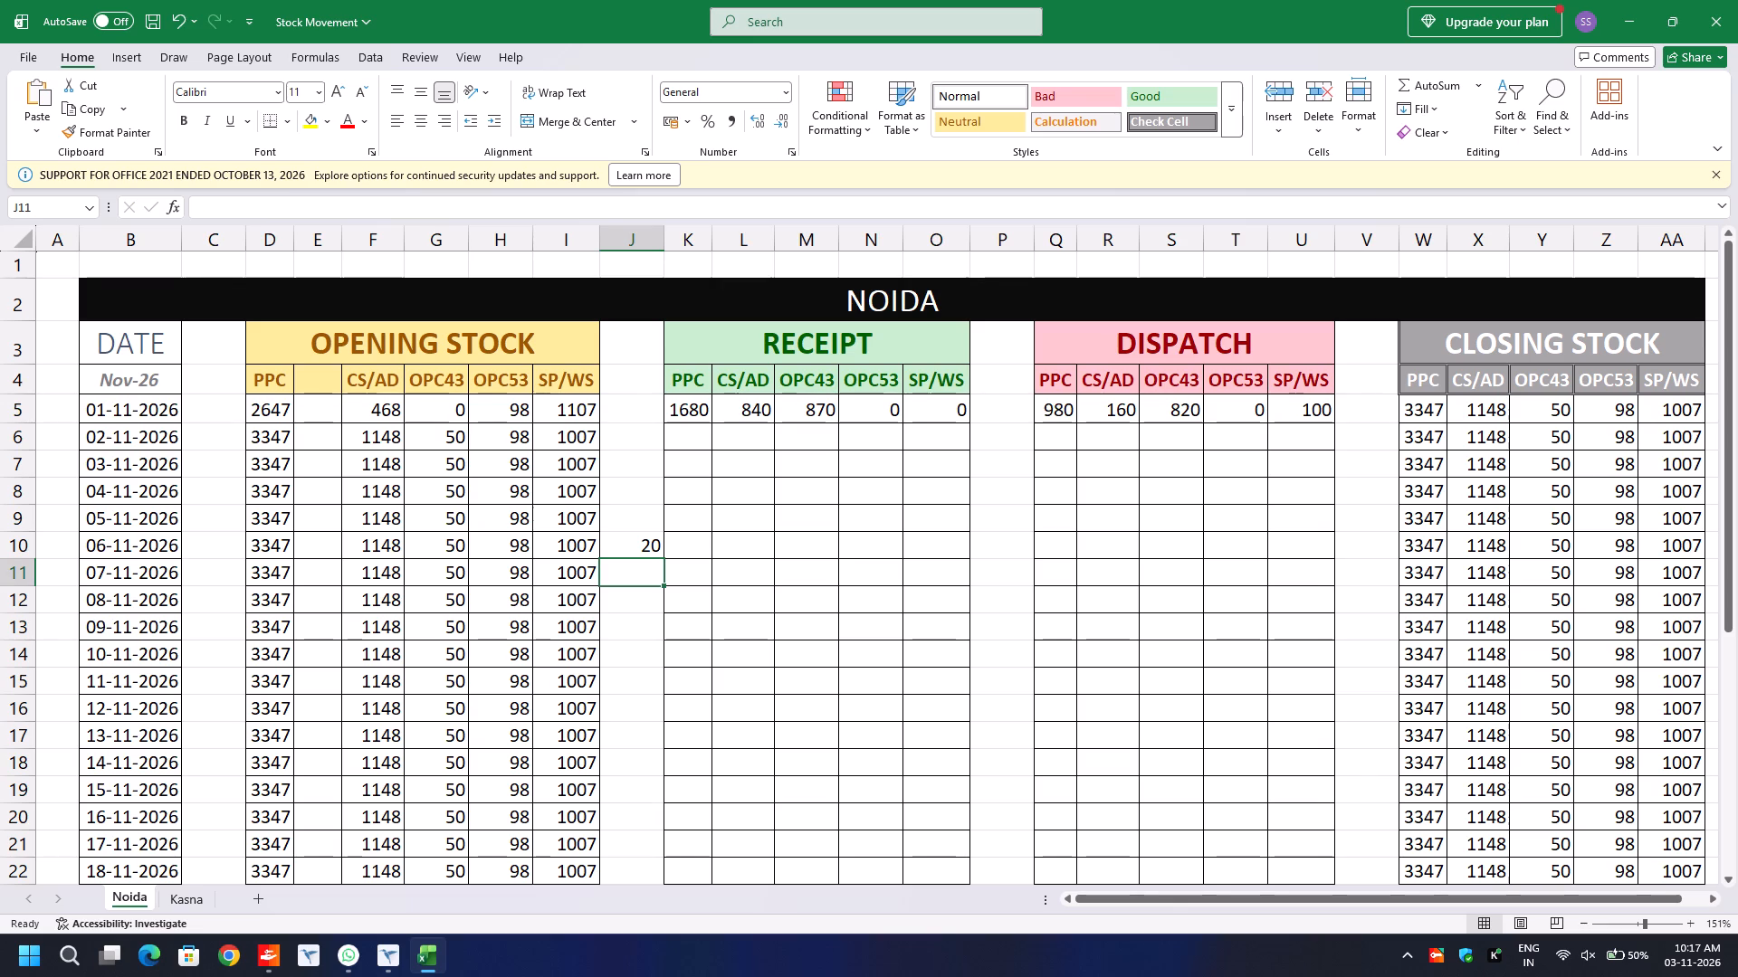
{"action": "key", "text": "Up"}
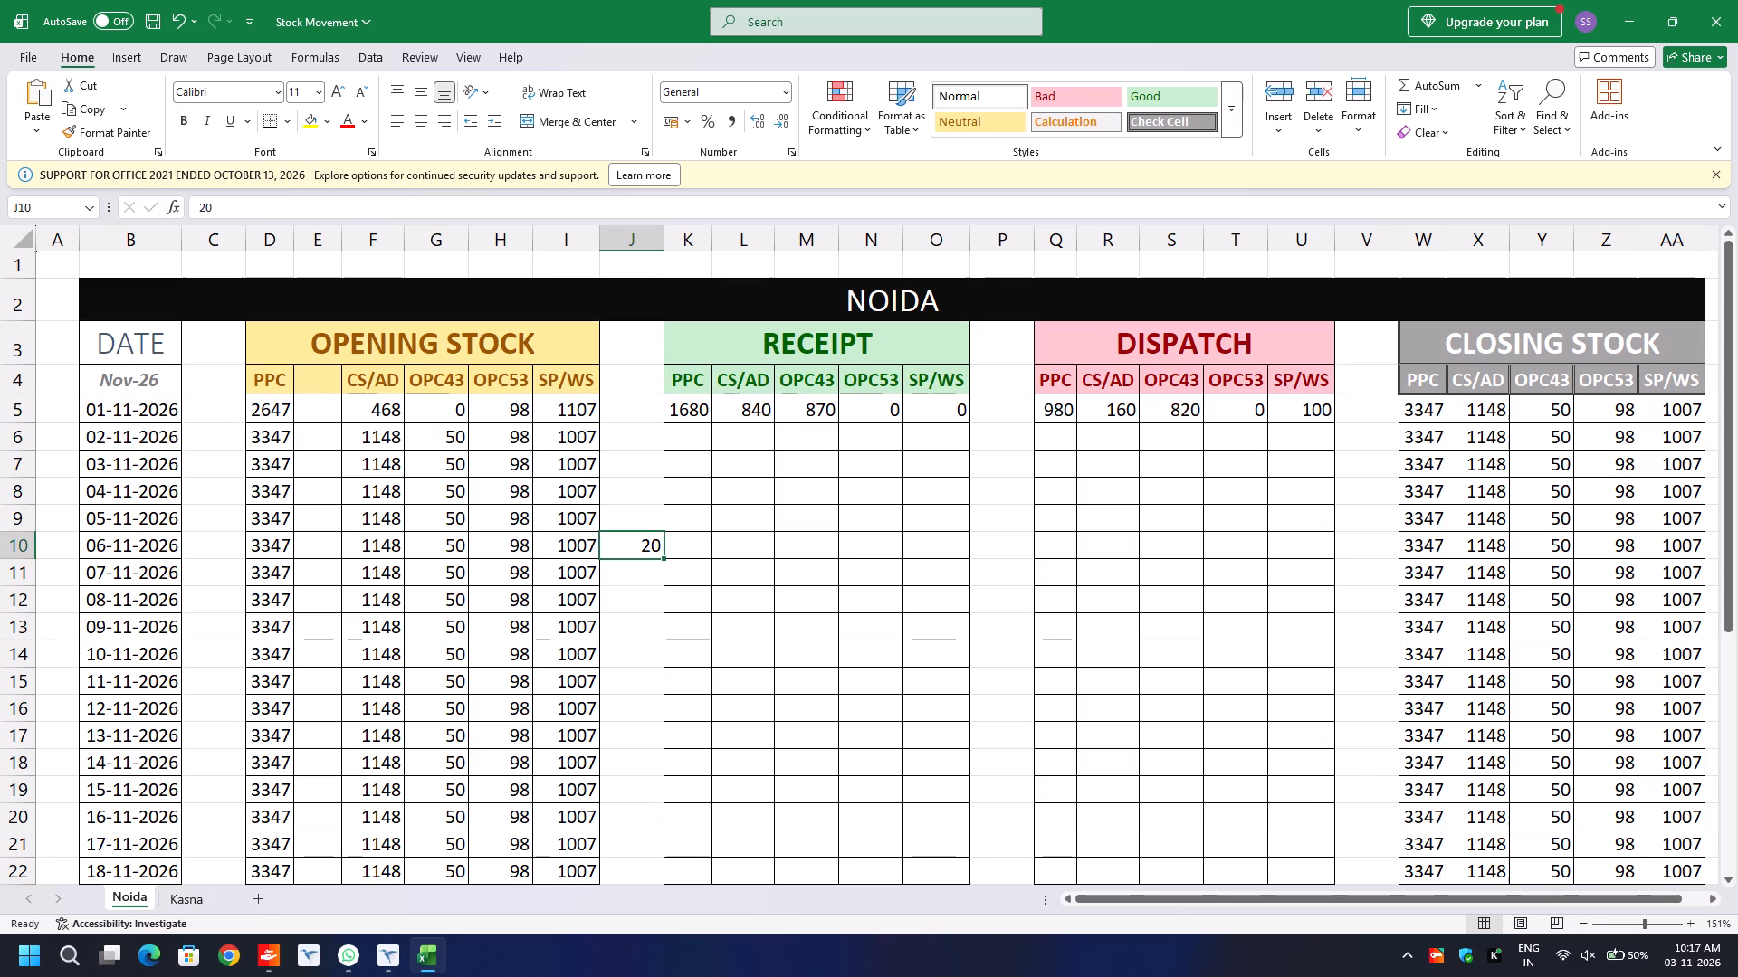
{"action": "type", "text": "40"}
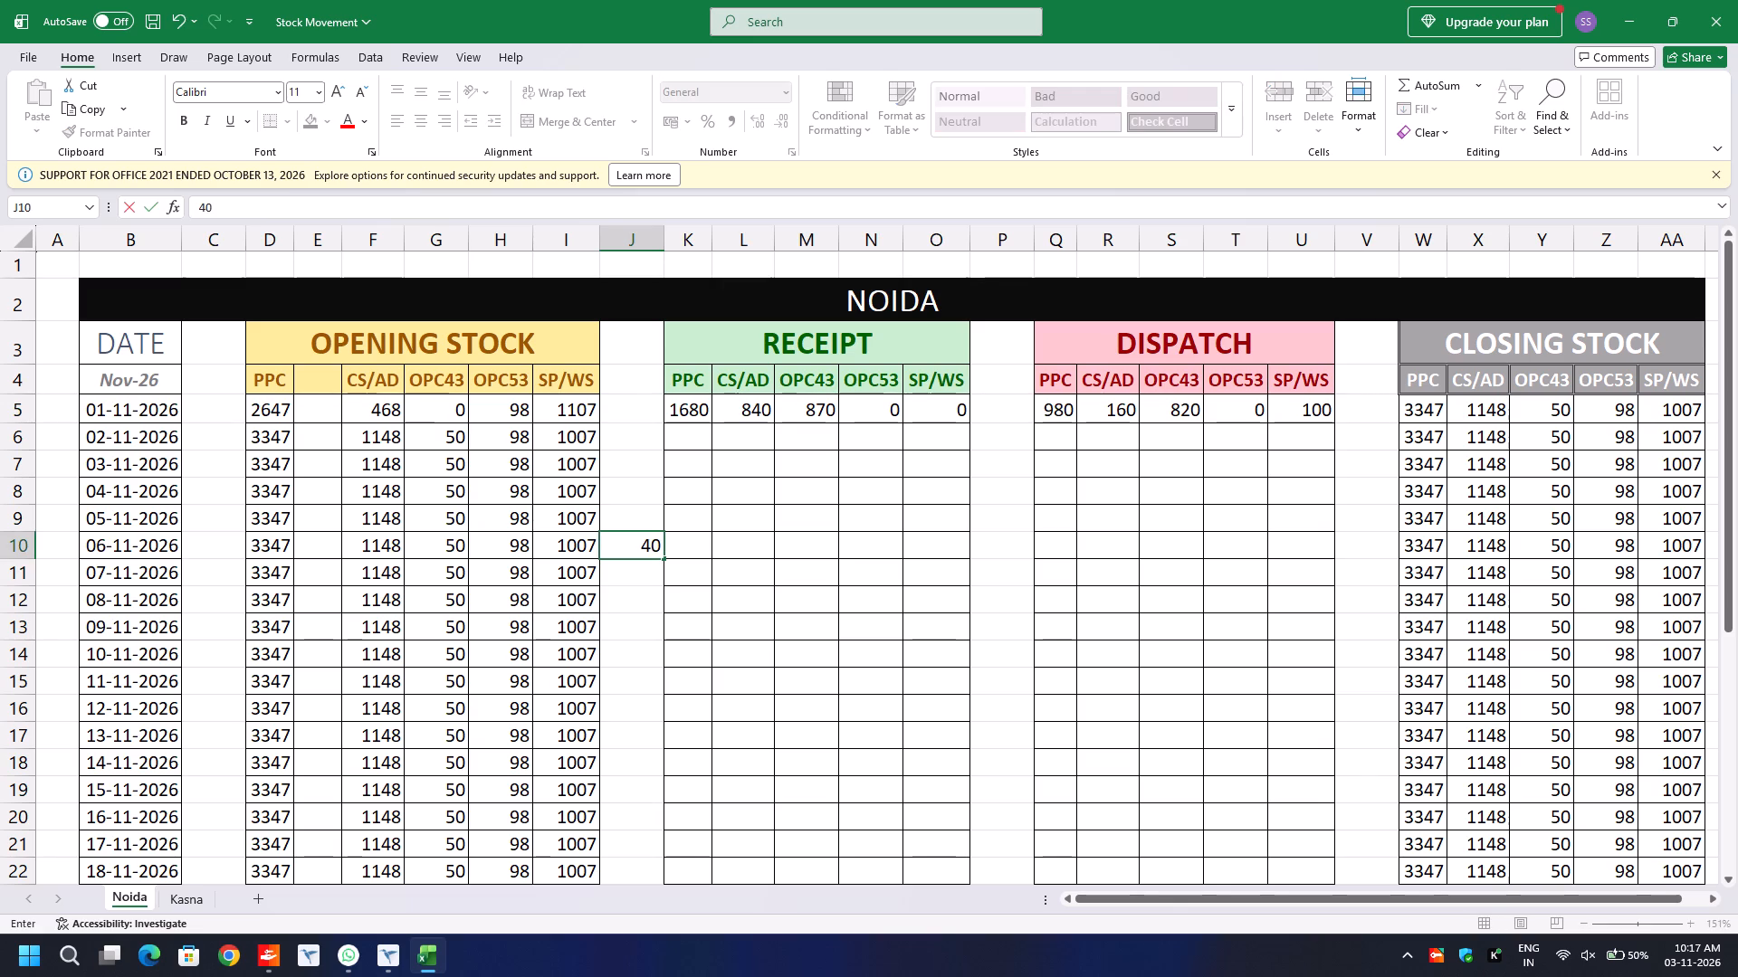
{"action": "key", "text": "Down"}
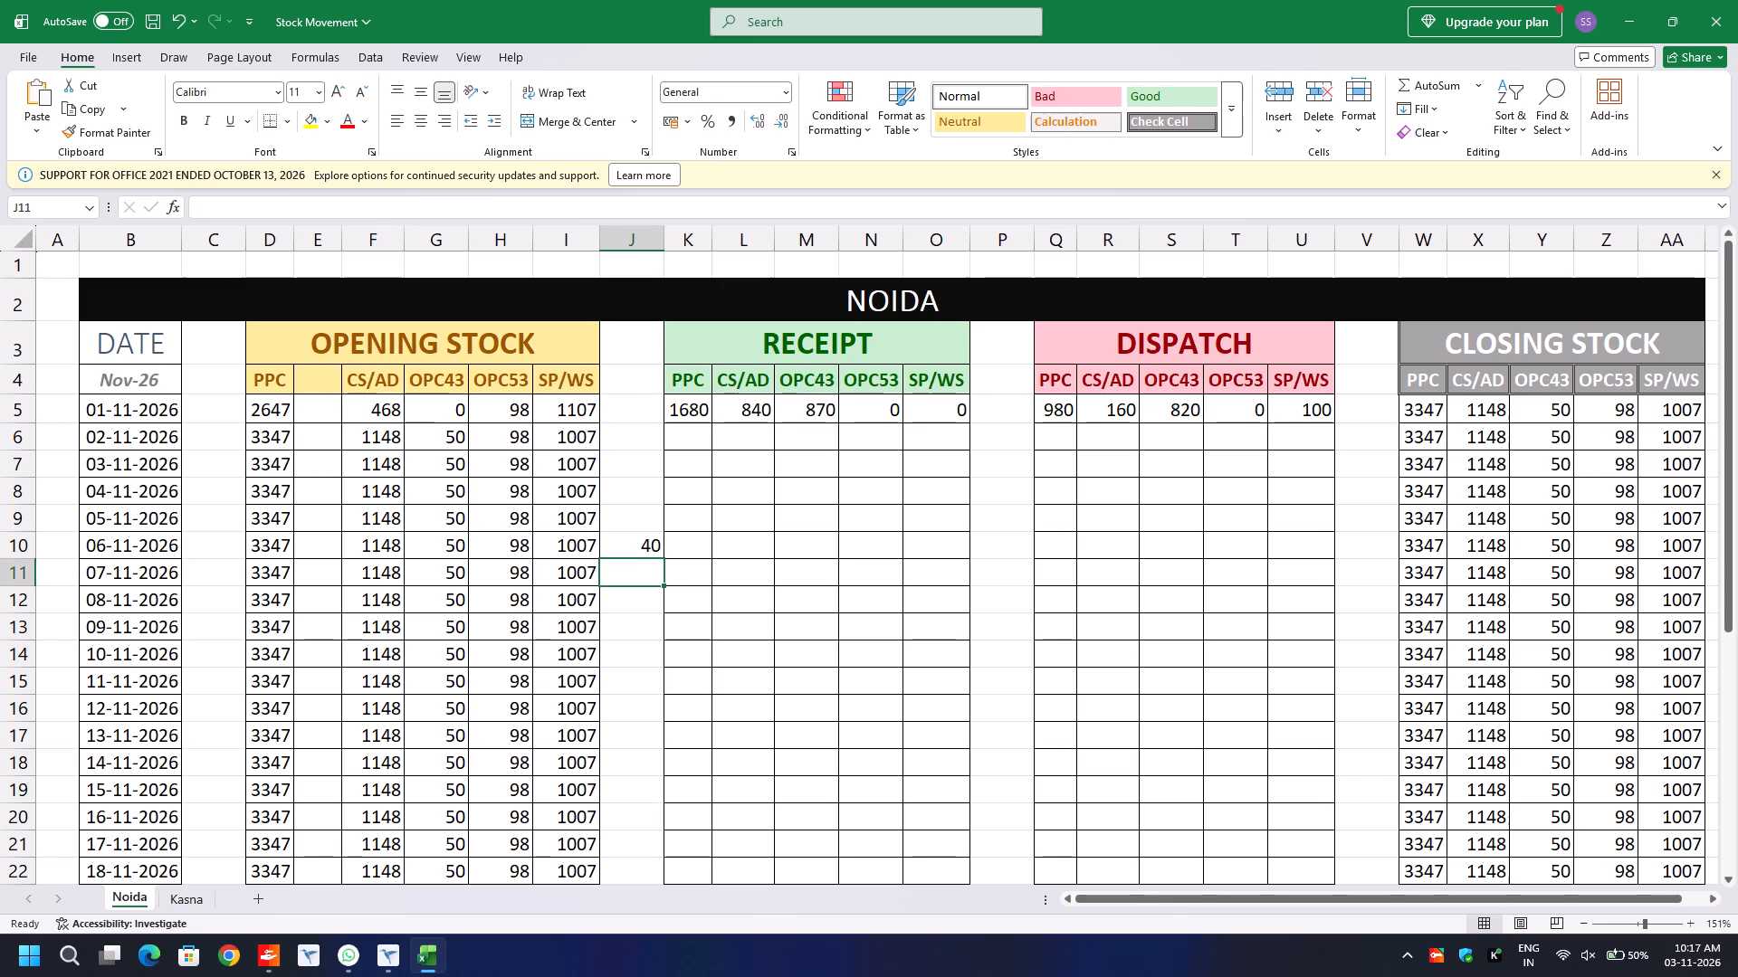
Enter the formula =J10*50/1000 in cell J11, directly below the test quantity.
{"action": "key", "text": "equal"}
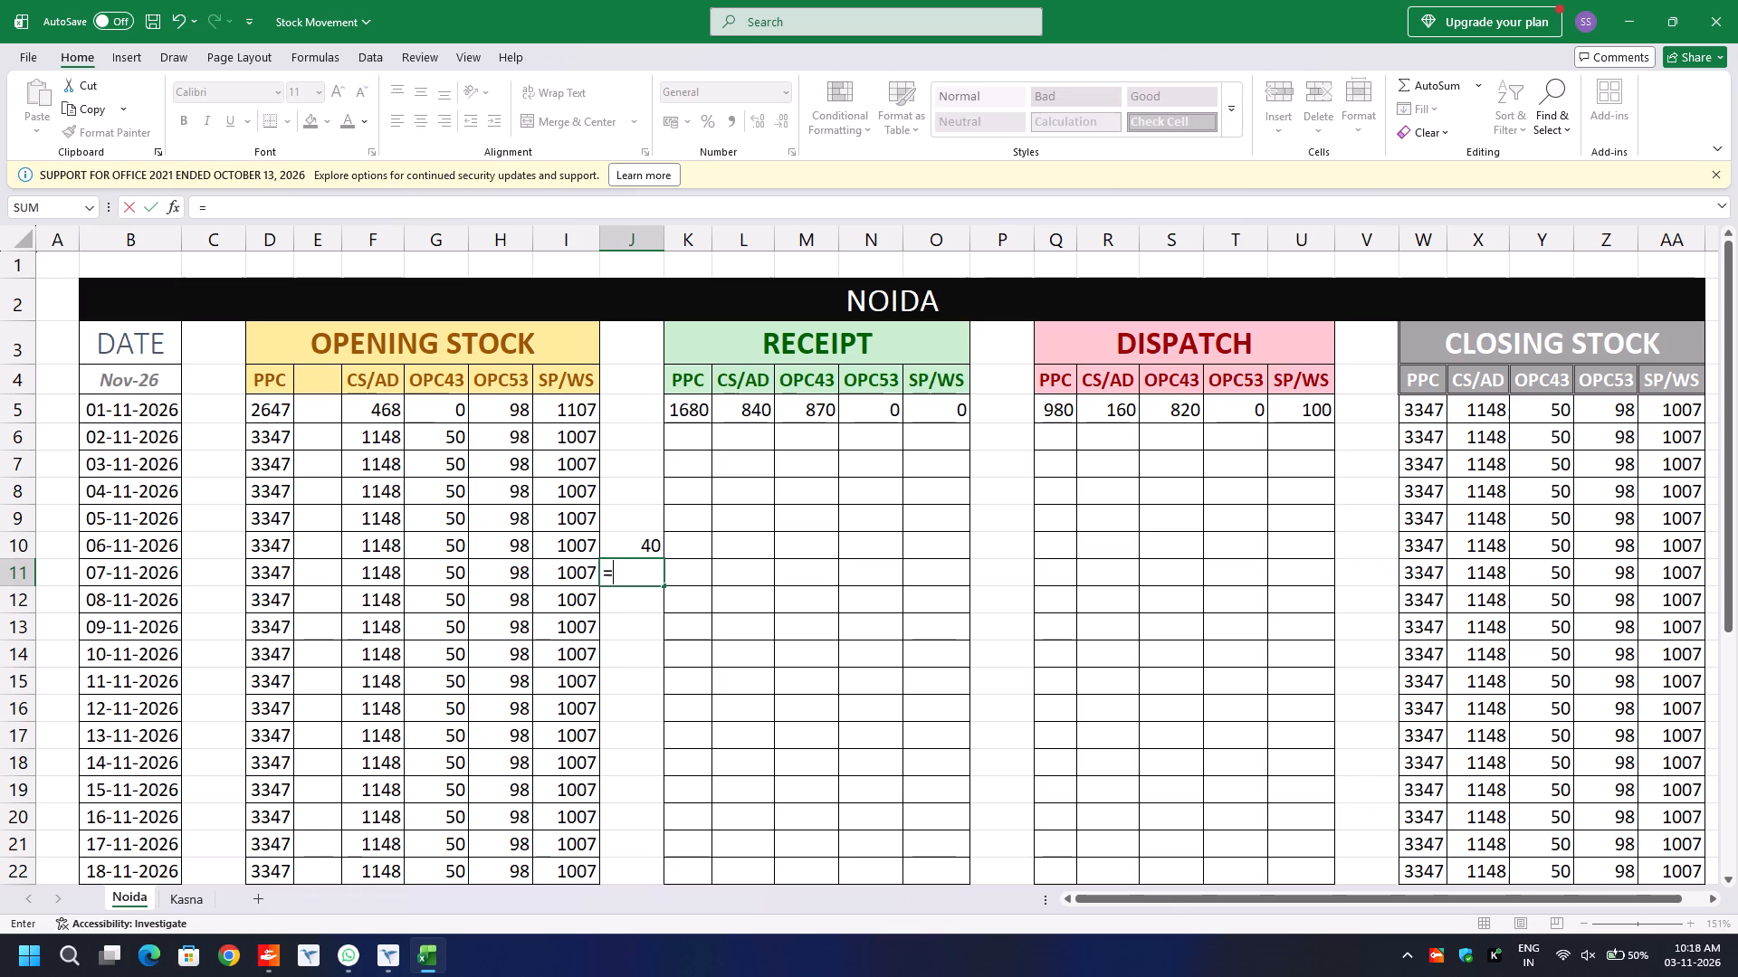
{"action": "key", "text": "Up"}
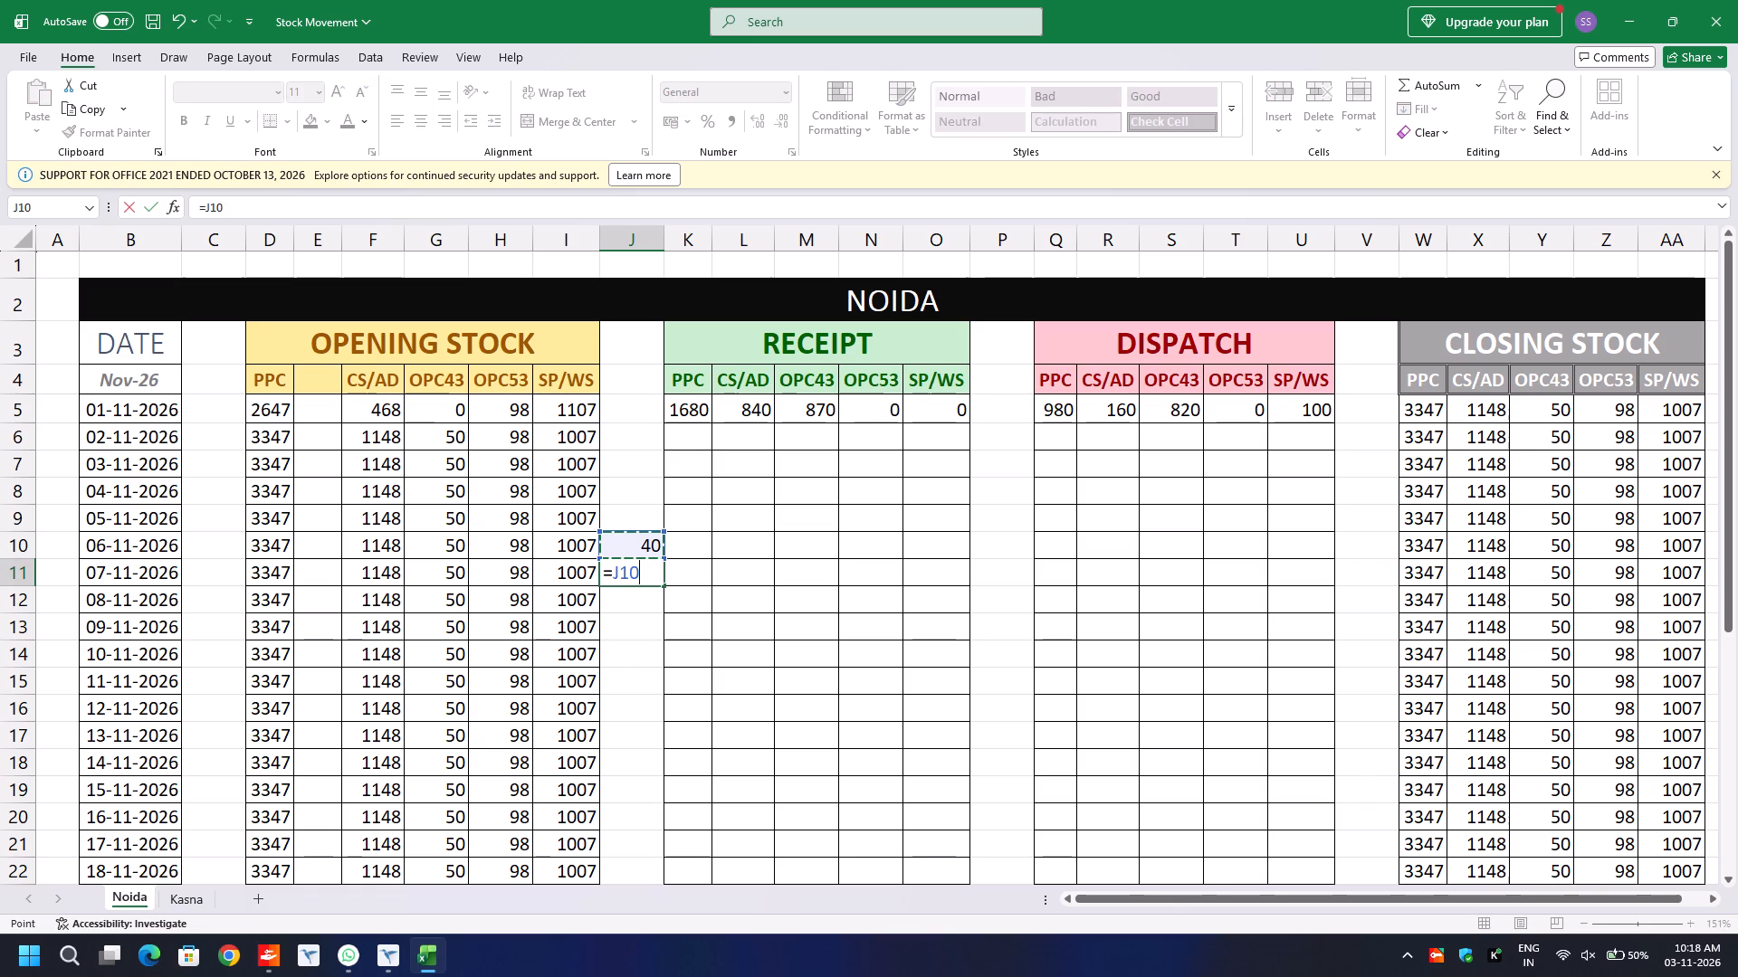
{"action": "type", "text": "*50"}
{"action": "type", "text": "/1000"}
{"action": "key", "text": "Return"}
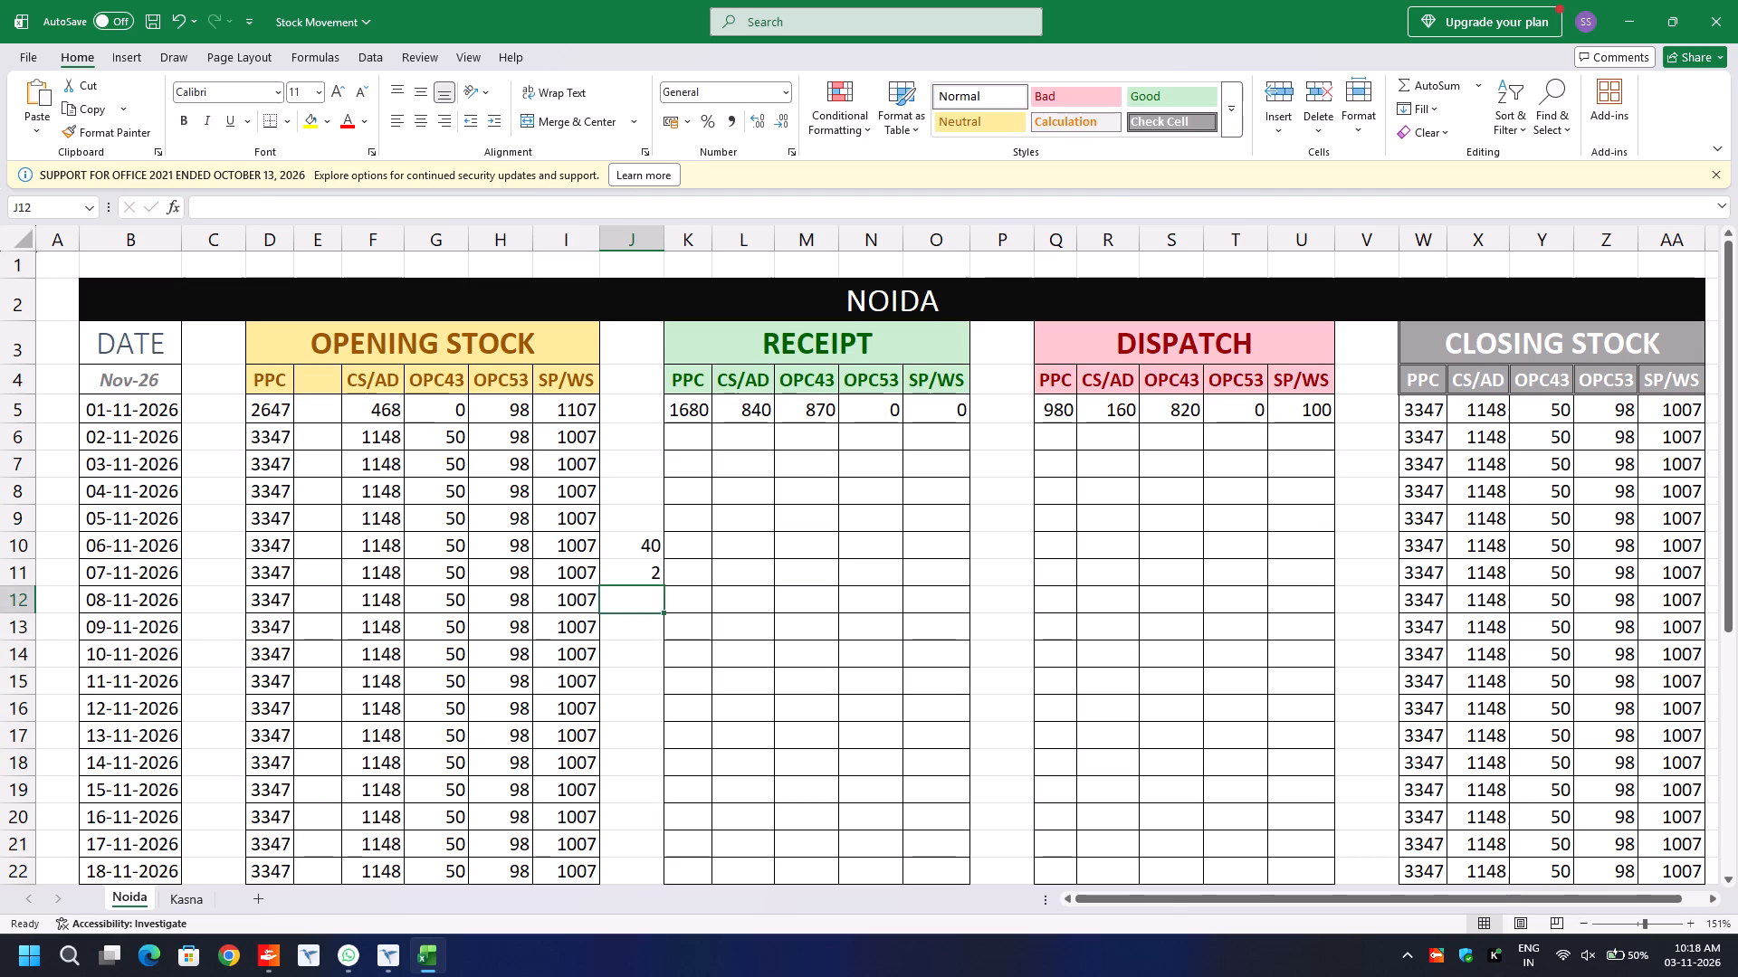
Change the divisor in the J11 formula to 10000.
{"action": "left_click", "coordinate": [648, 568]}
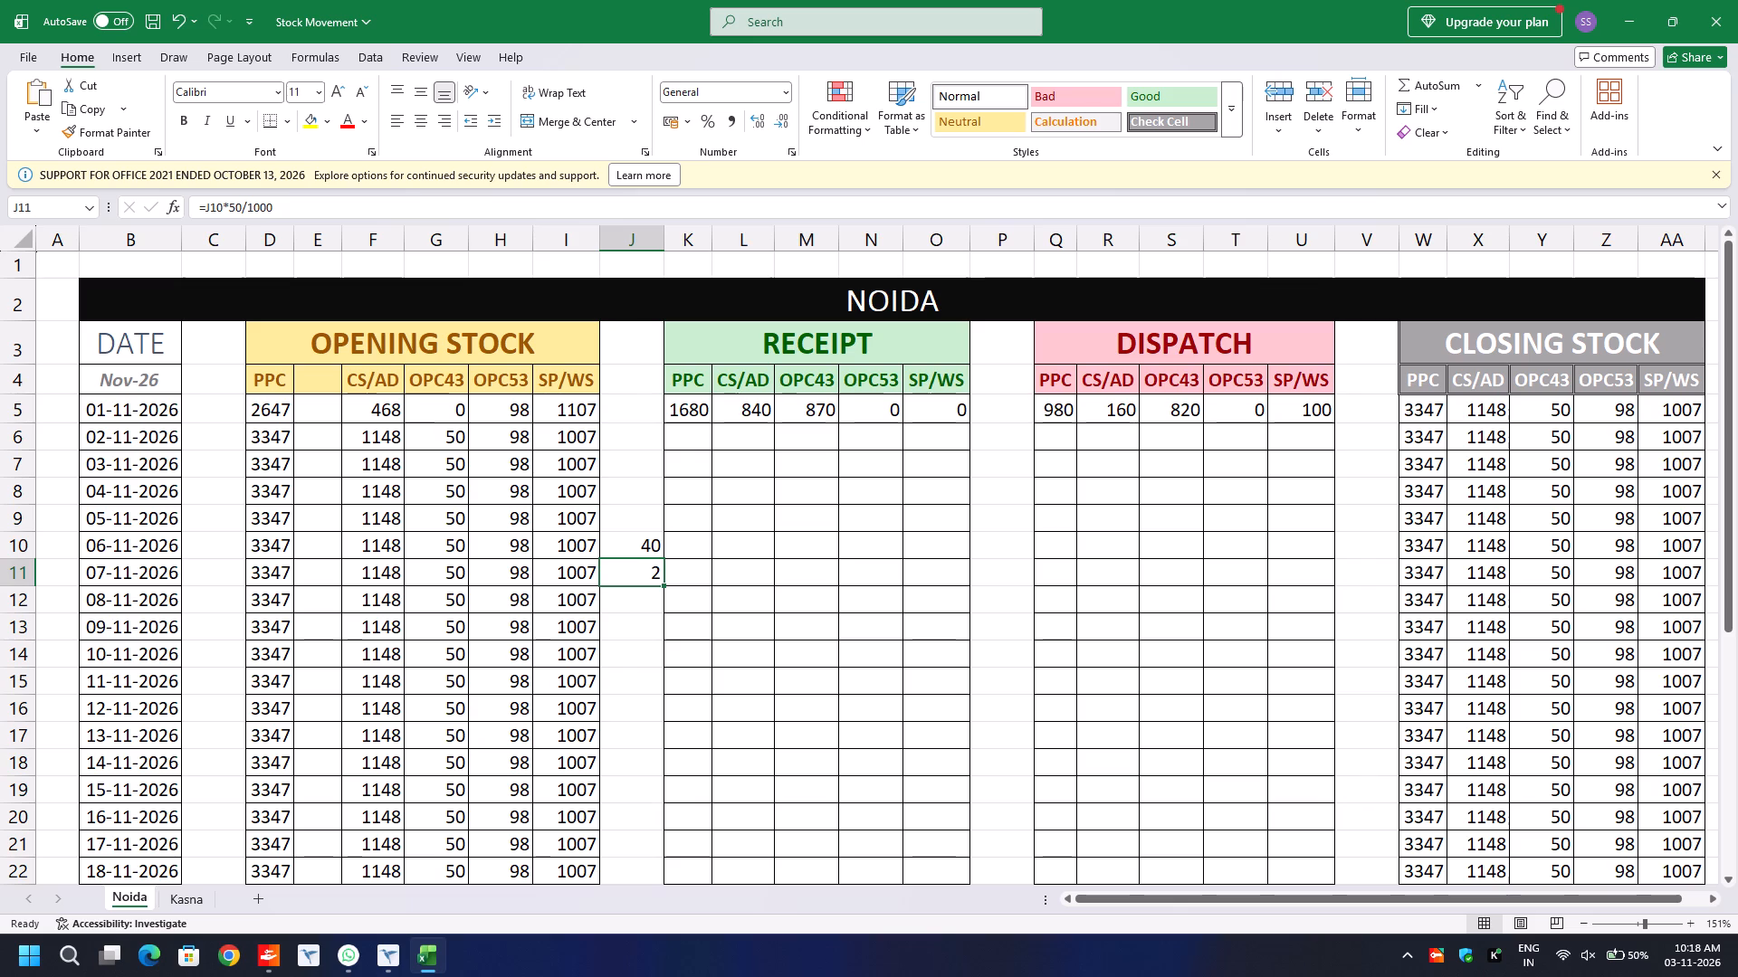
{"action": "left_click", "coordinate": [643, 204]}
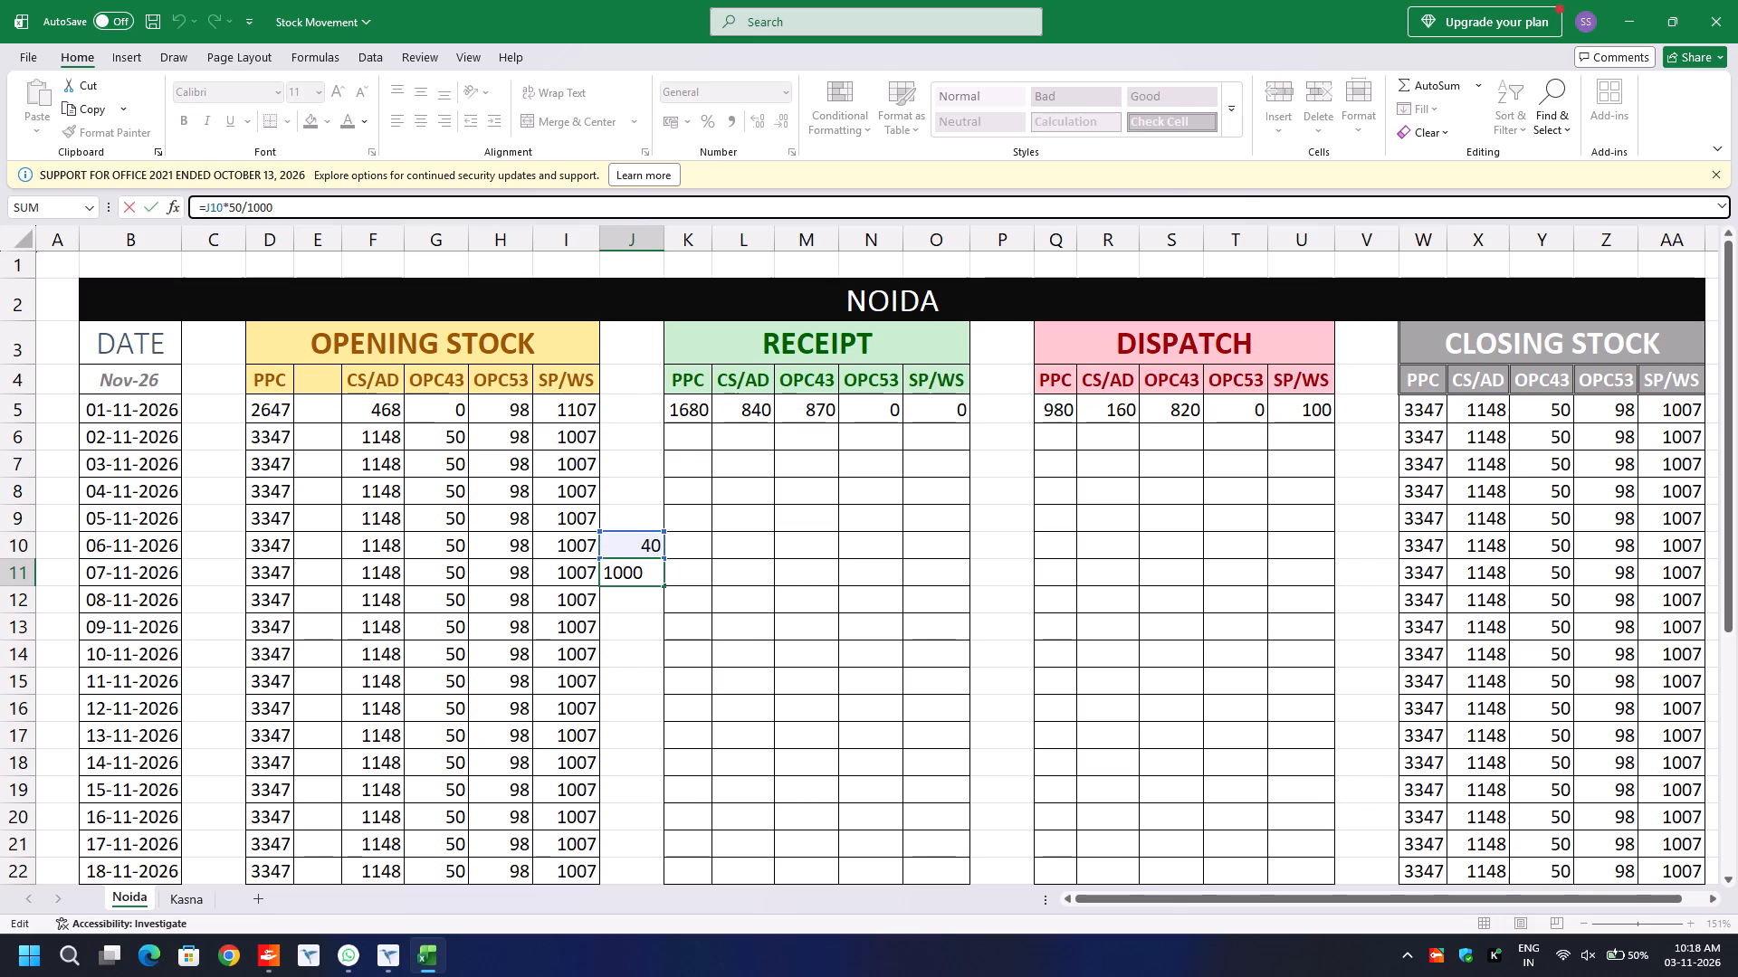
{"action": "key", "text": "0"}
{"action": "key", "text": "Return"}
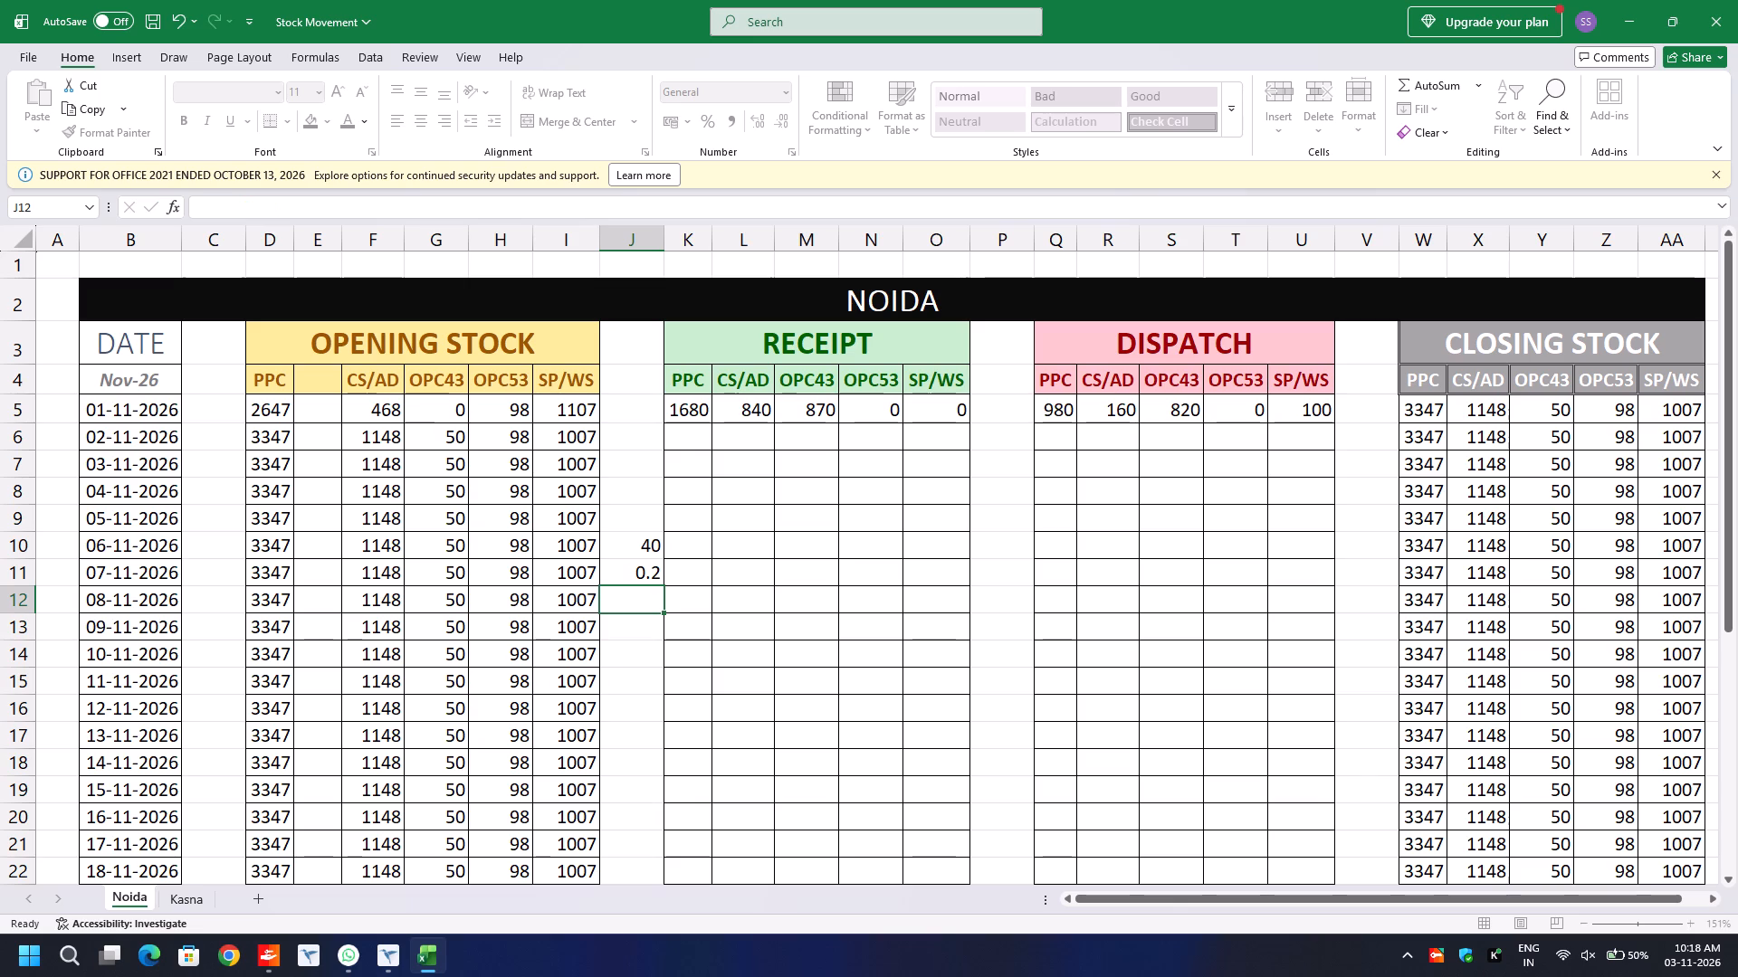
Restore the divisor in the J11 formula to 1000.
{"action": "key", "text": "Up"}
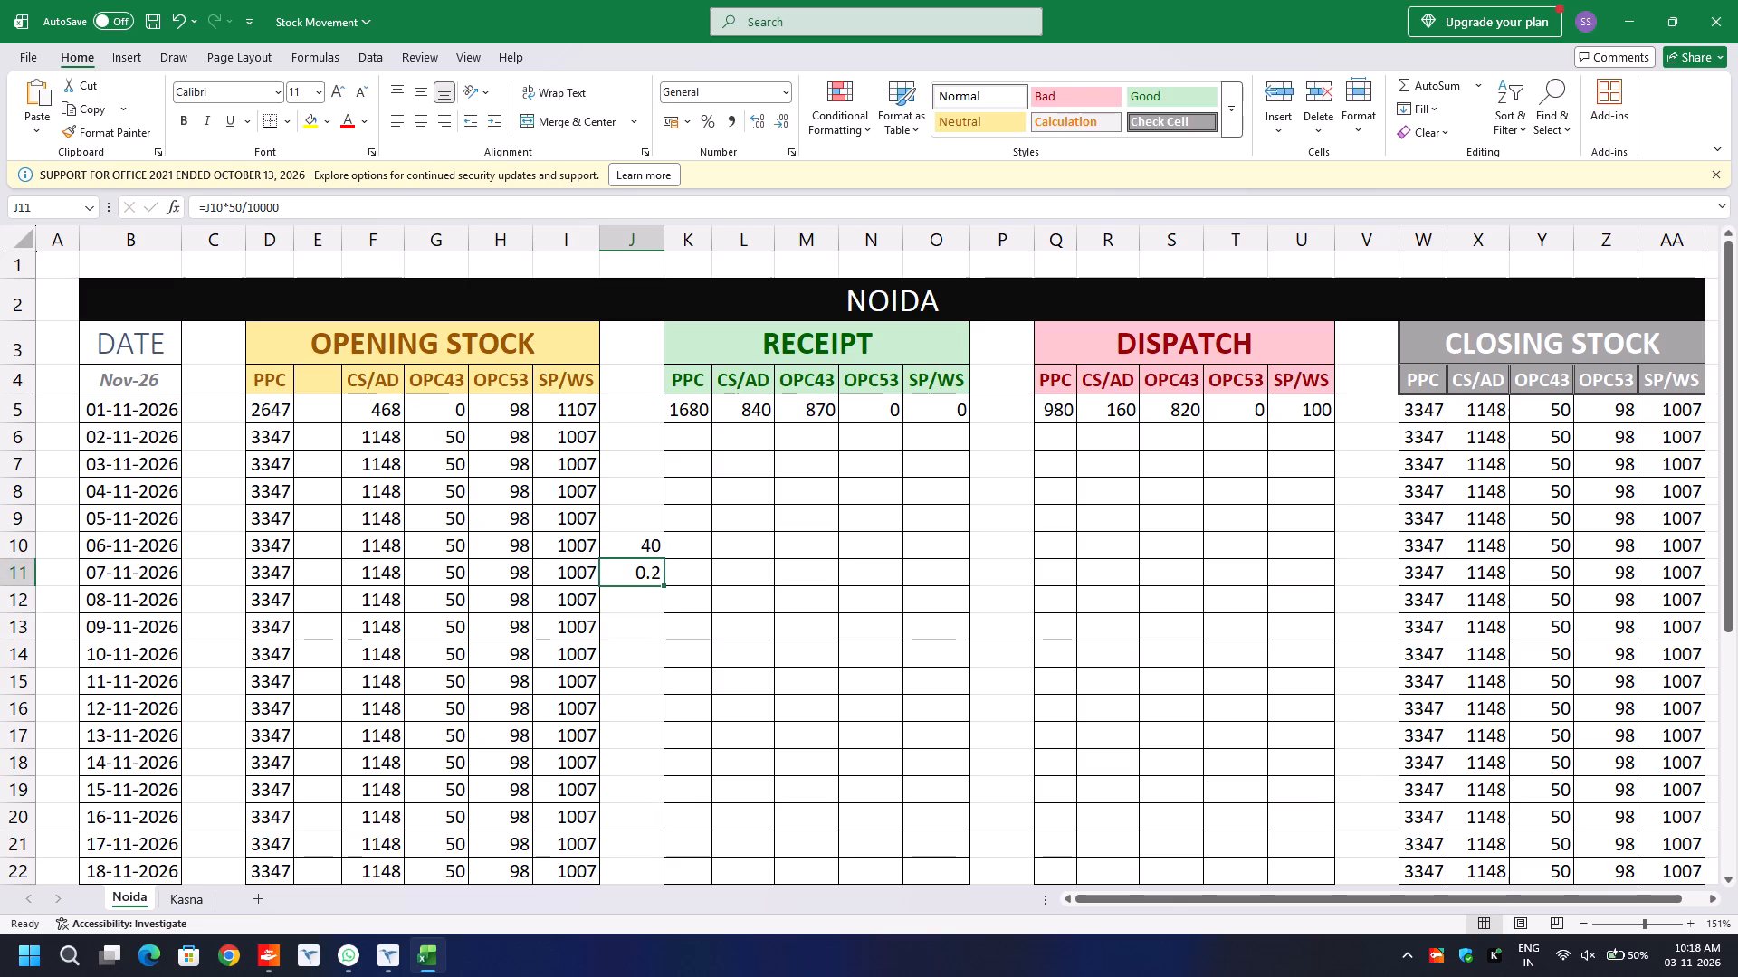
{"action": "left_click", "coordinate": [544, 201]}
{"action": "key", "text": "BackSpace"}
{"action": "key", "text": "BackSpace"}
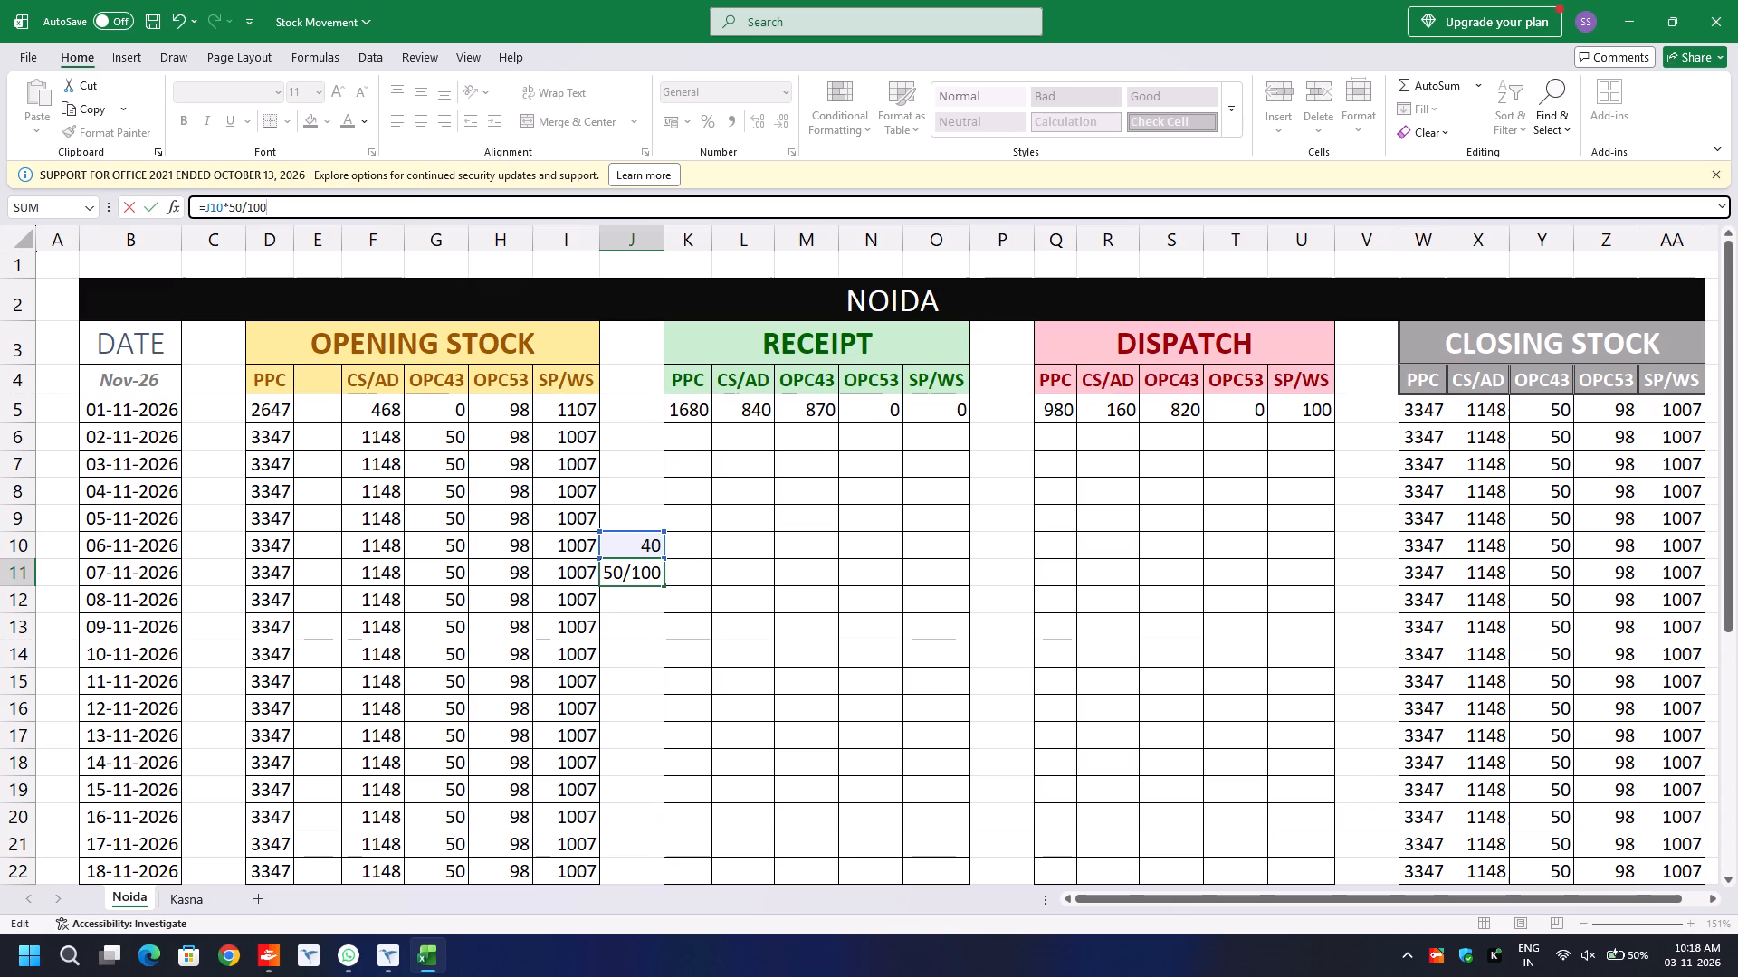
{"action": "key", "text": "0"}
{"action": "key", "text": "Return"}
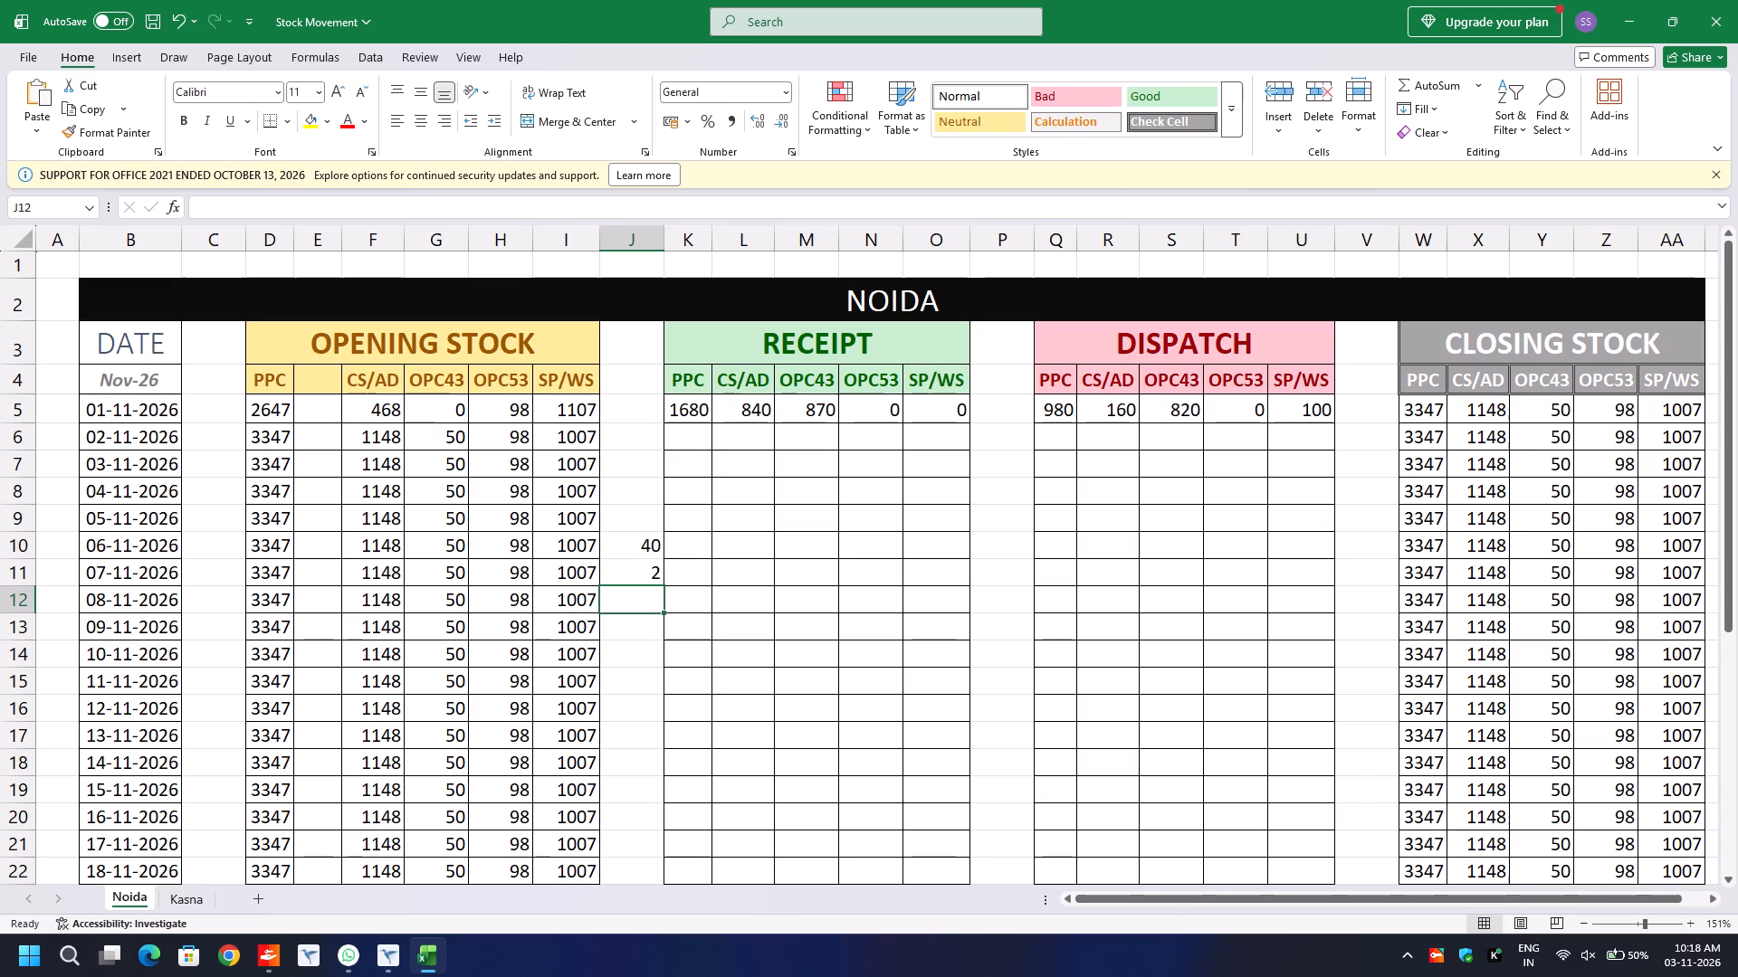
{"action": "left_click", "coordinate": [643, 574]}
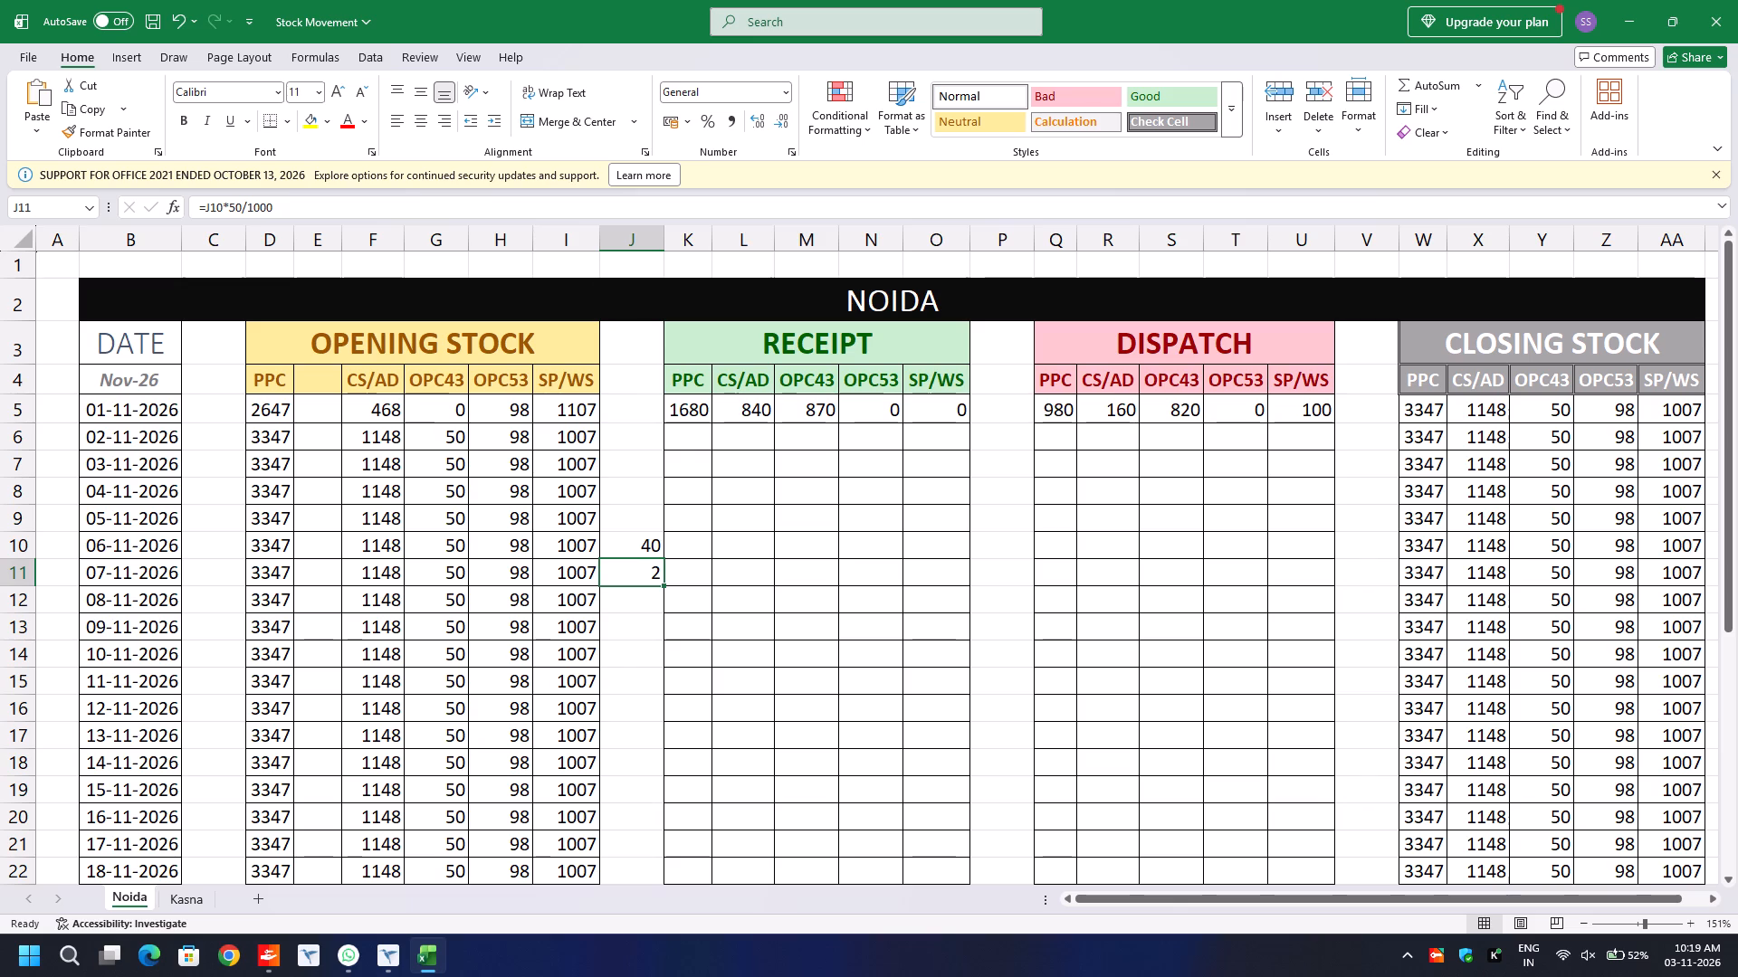
Enter the formula =D5*50/1000 in cell E5, next to the opening-stock PPC quantity for 01-11-2026.
{"action": "left_click", "coordinate": [318, 407]}
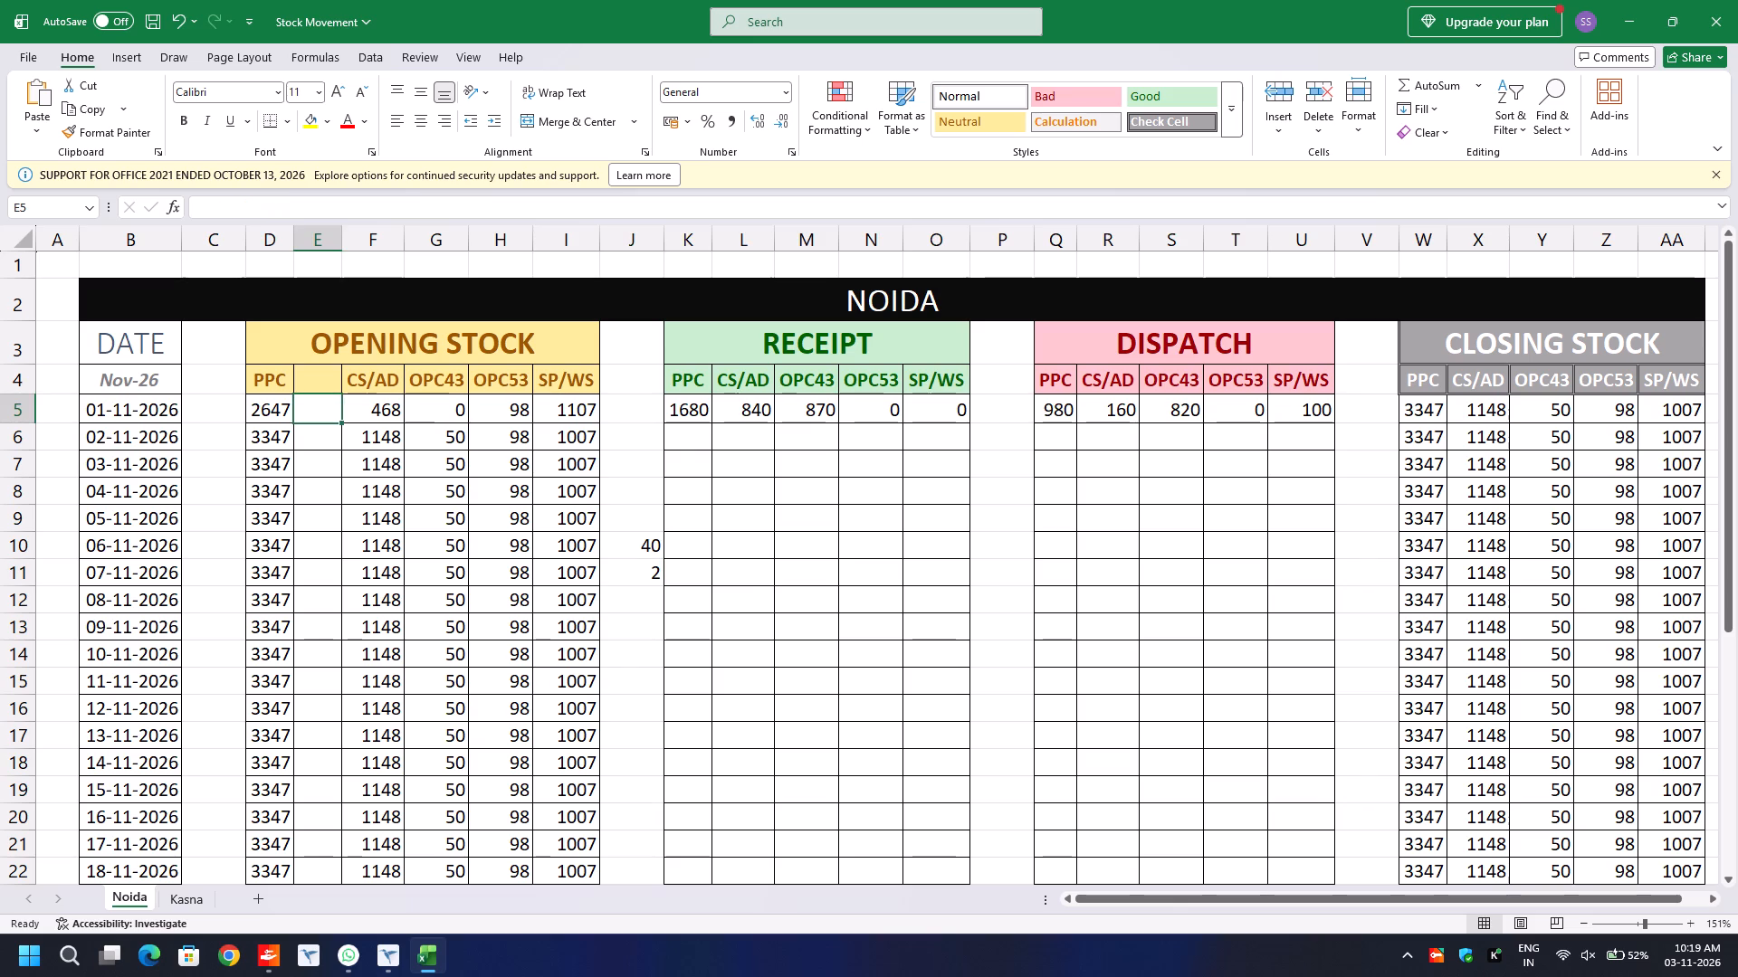
{"action": "key", "text": "equal"}
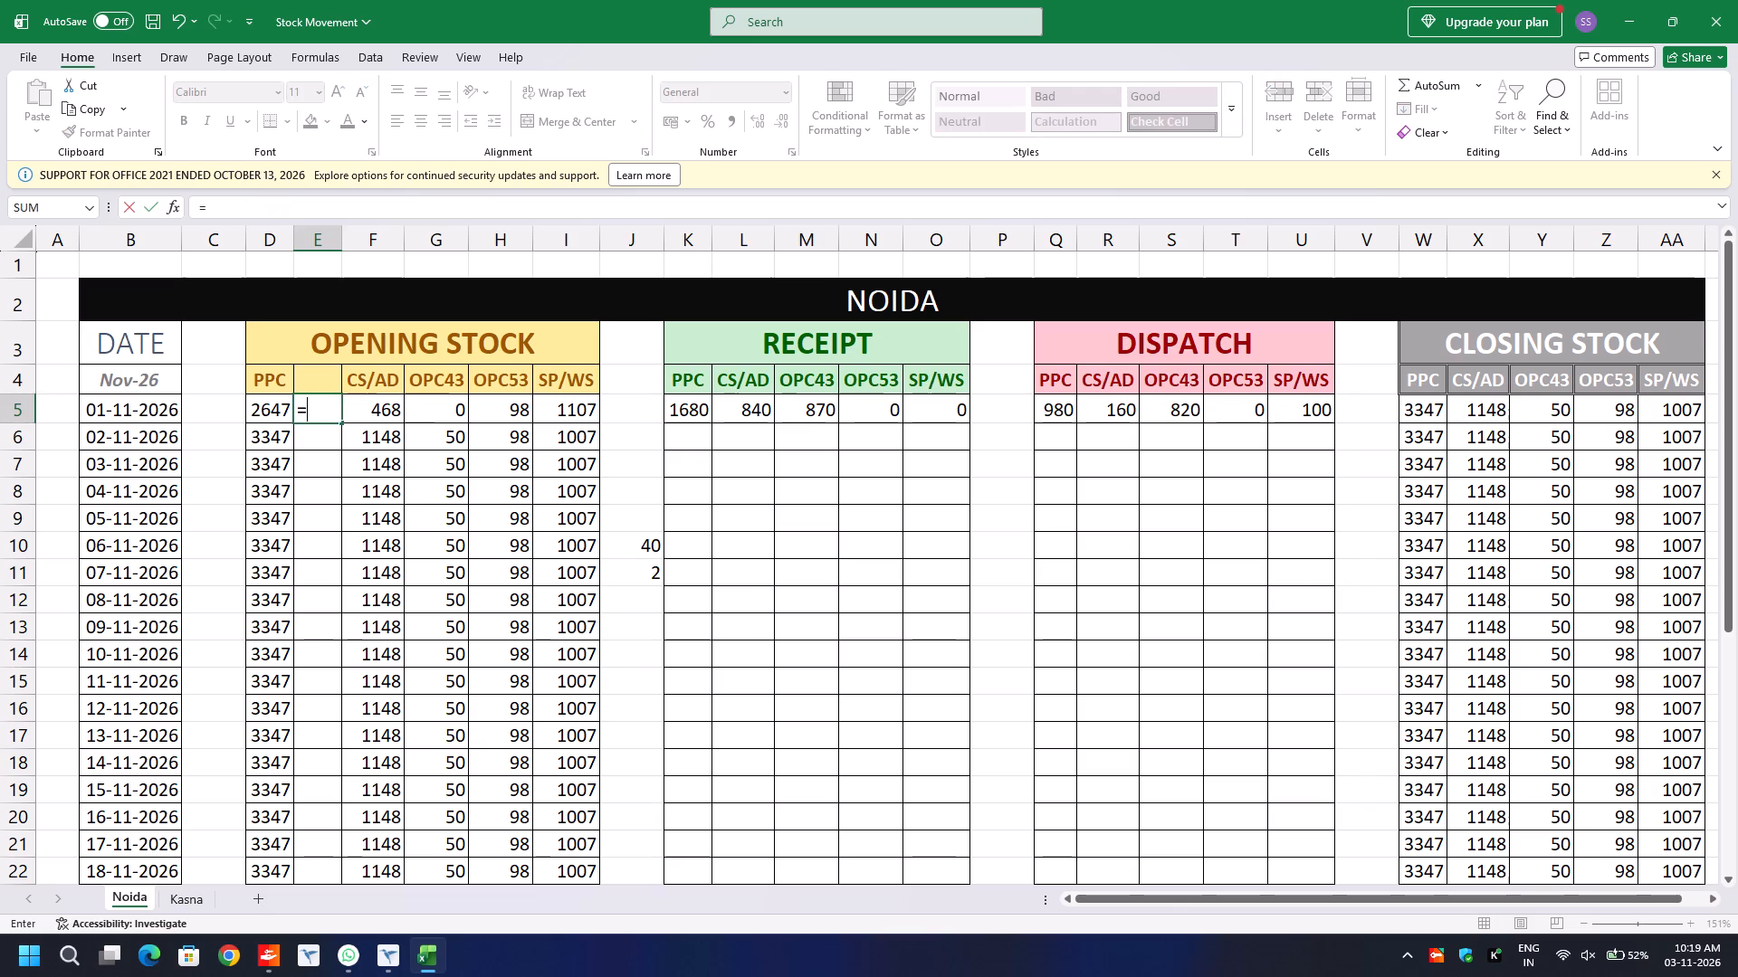
{"action": "key", "text": "Left"}
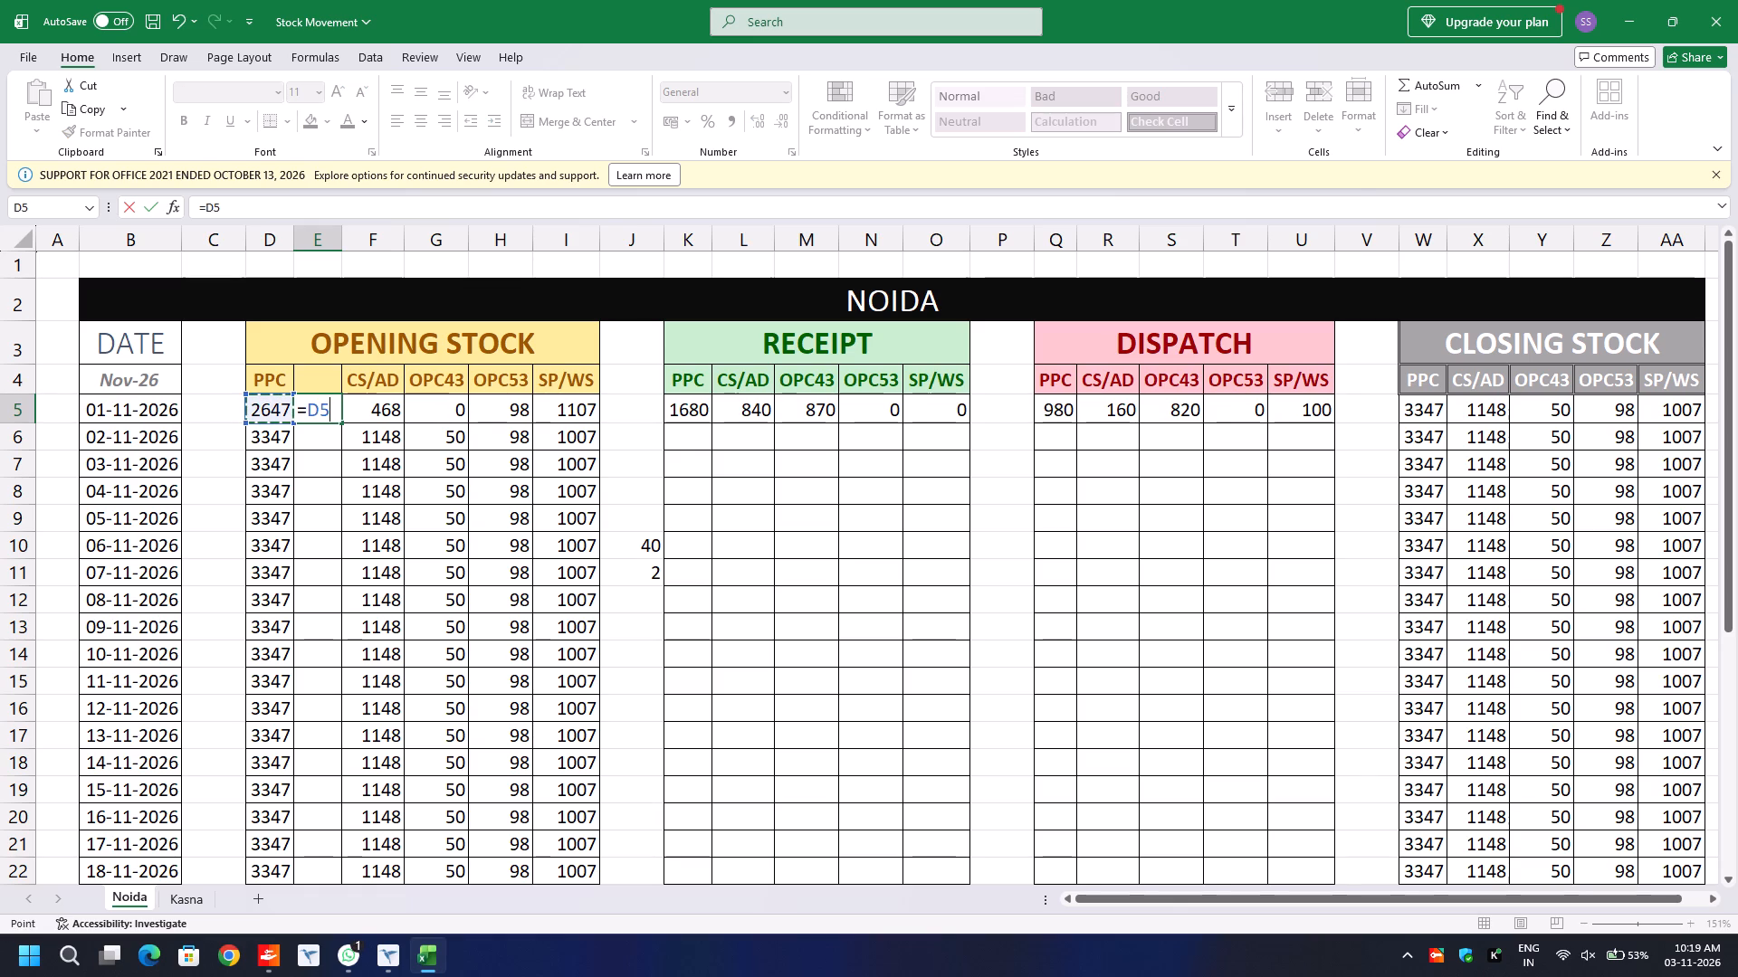
{"action": "key", "text": "asterisk"}
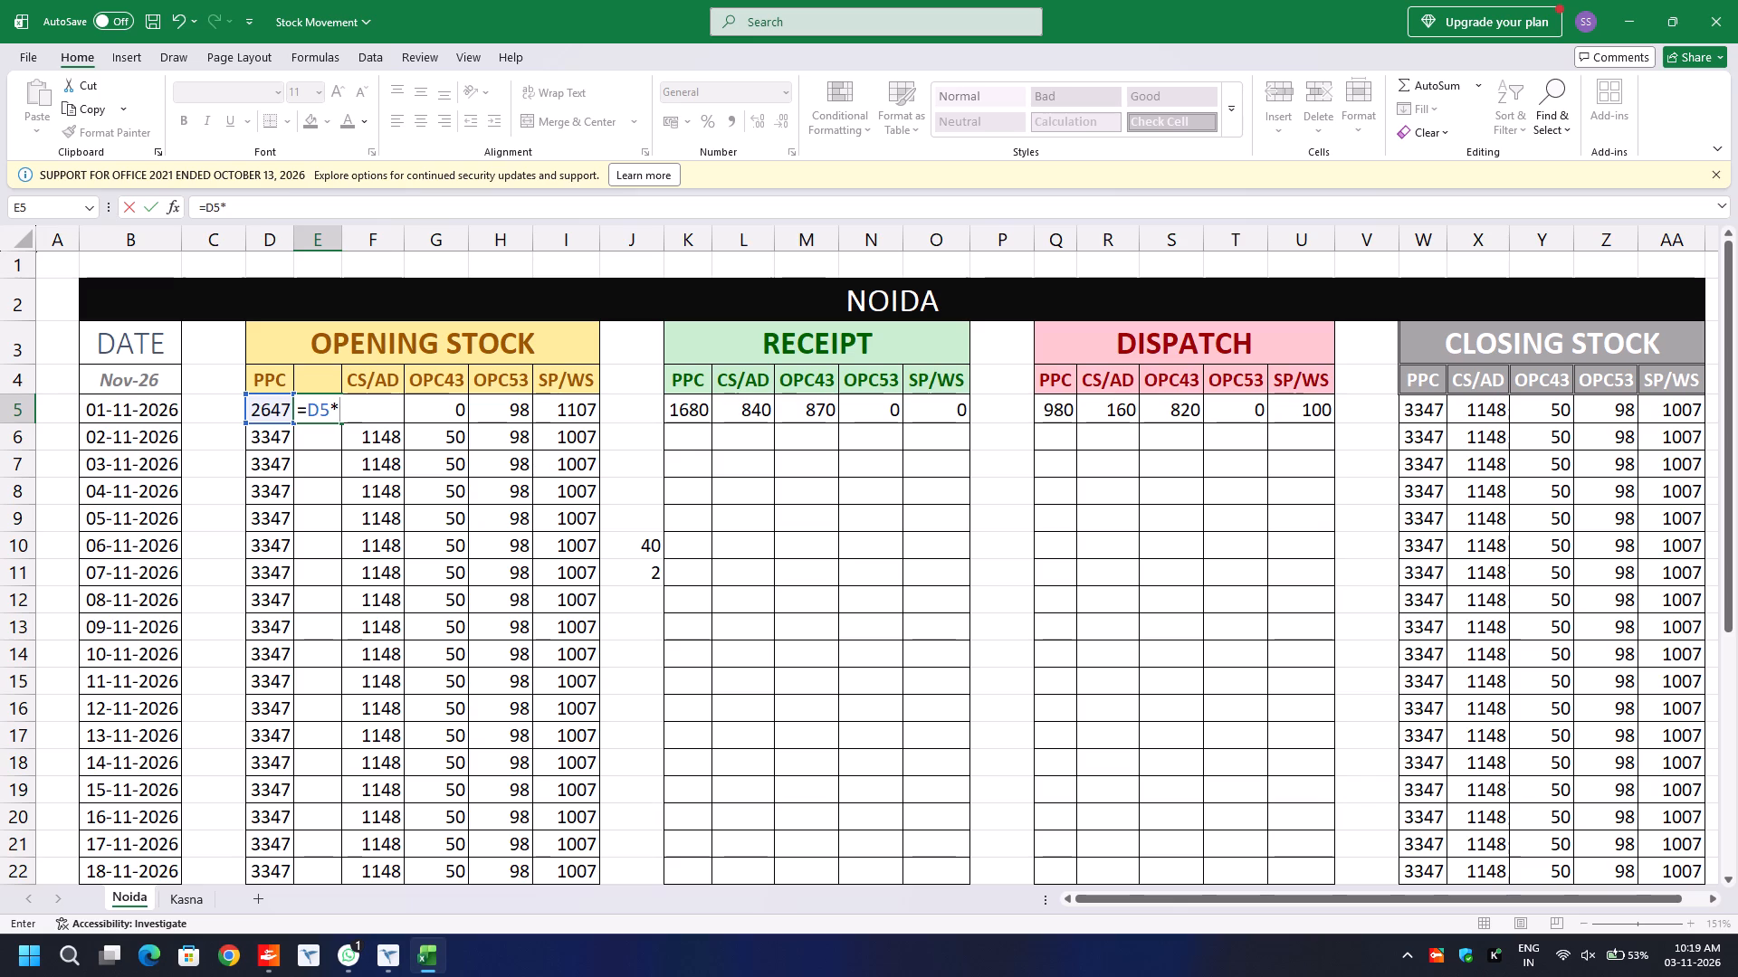
{"action": "type", "text": "50"}
{"action": "key", "text": "slash"}
{"action": "type", "text": "1000"}
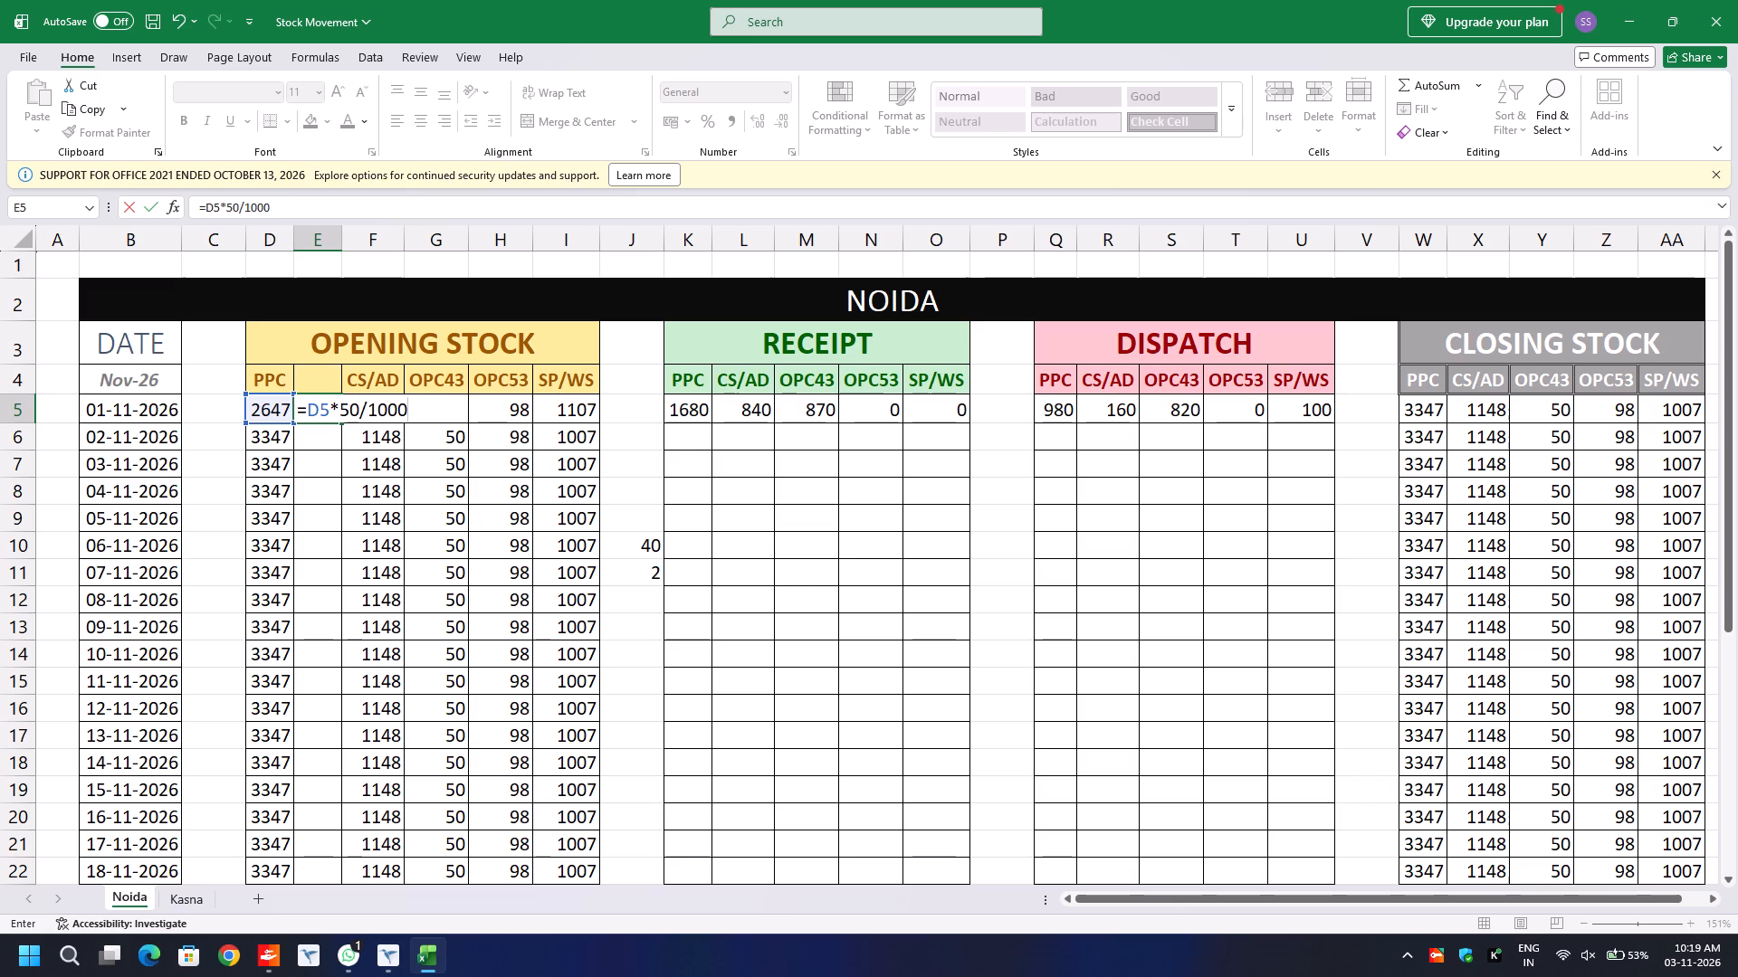
{"action": "key", "text": "Return"}
Apply the custom number format 0.00 to the PPC conversion result in cell E5.
{"action": "left_click", "coordinate": [318, 407]}
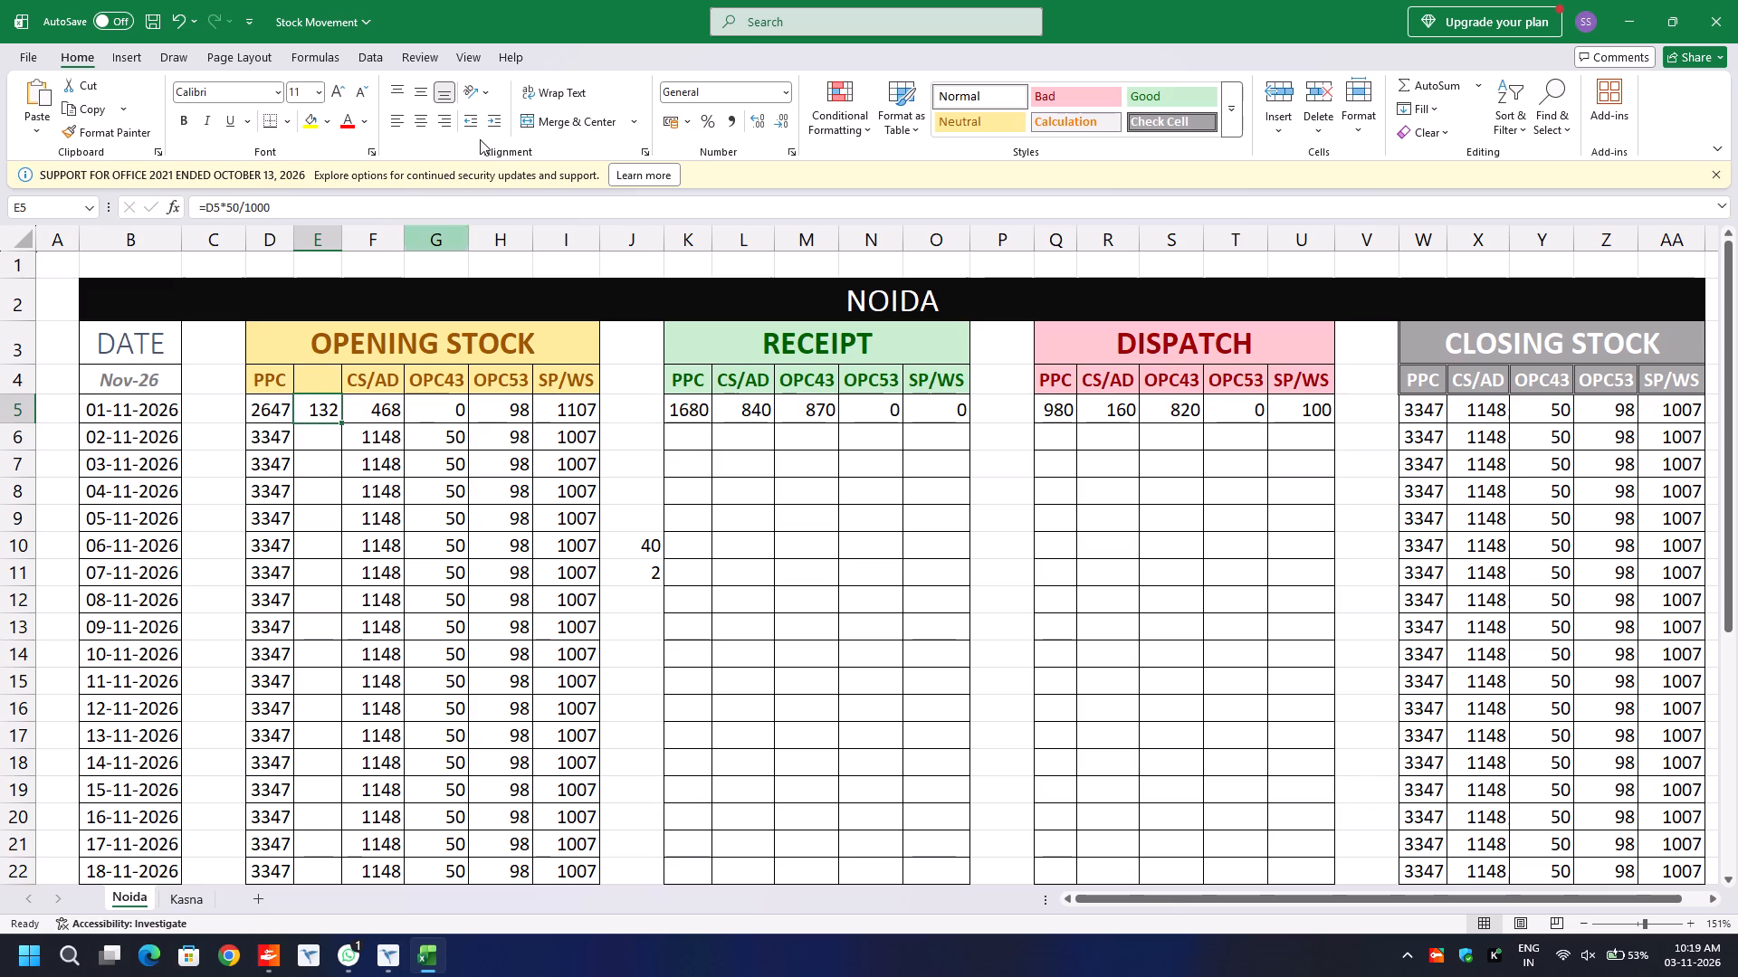
{"action": "left_click", "coordinate": [684, 119]}
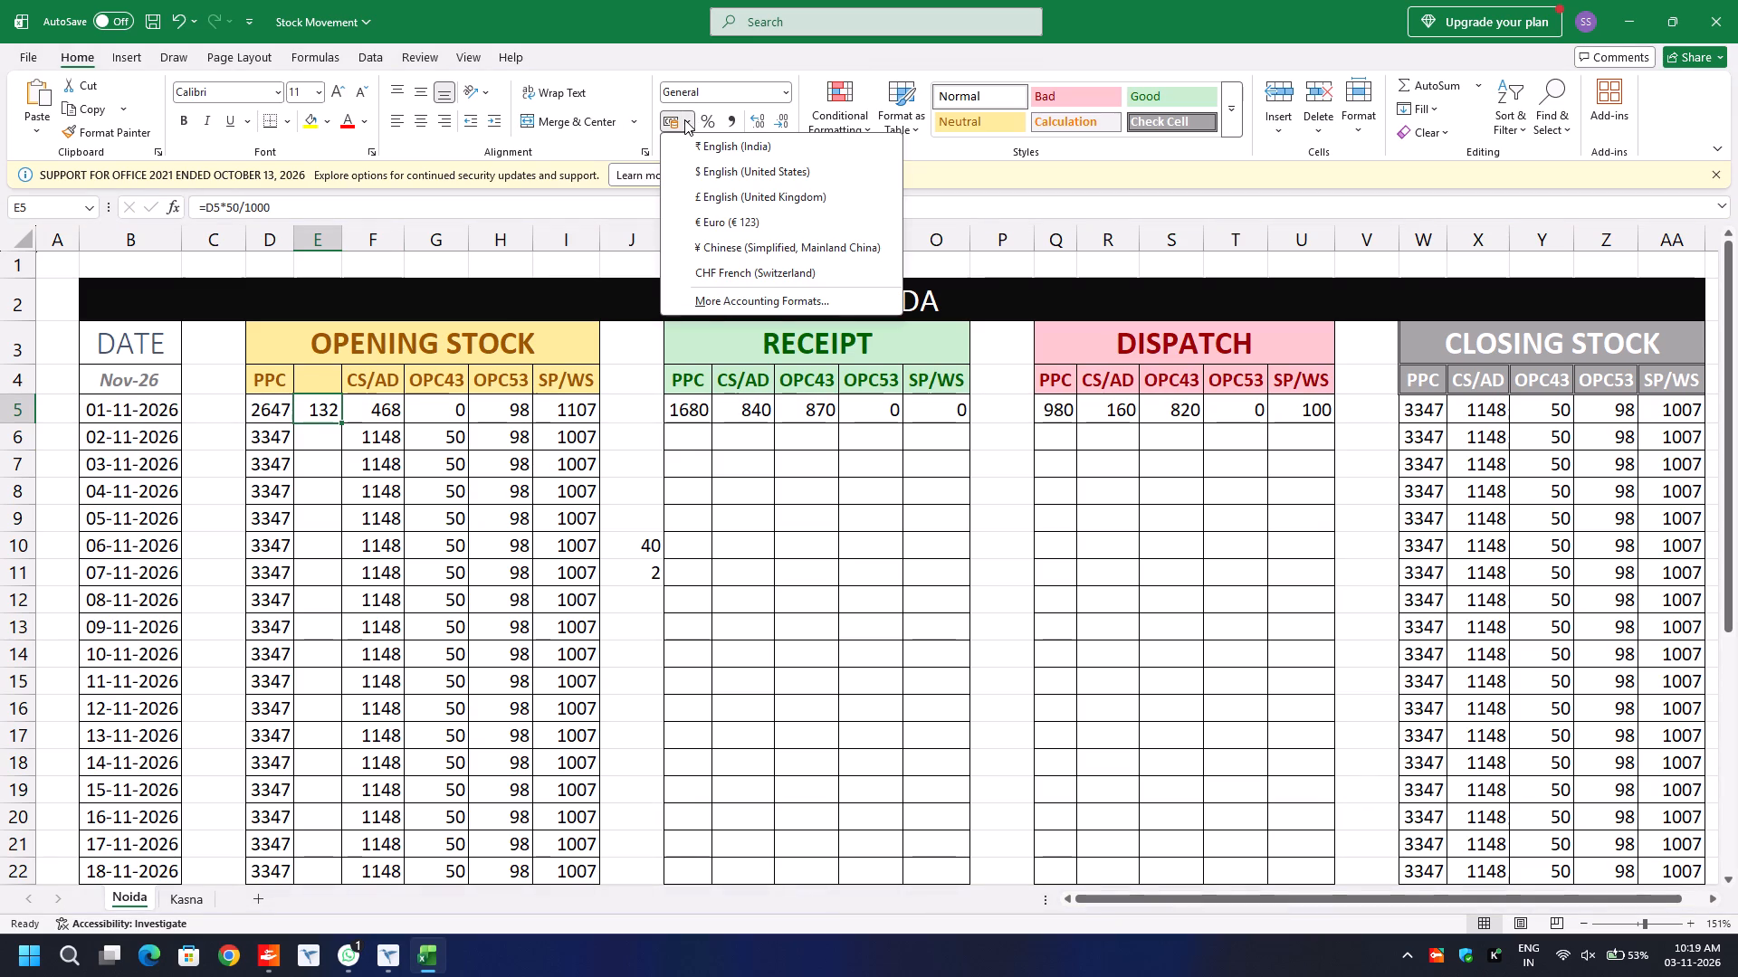
{"action": "left_click", "coordinate": [728, 297]}
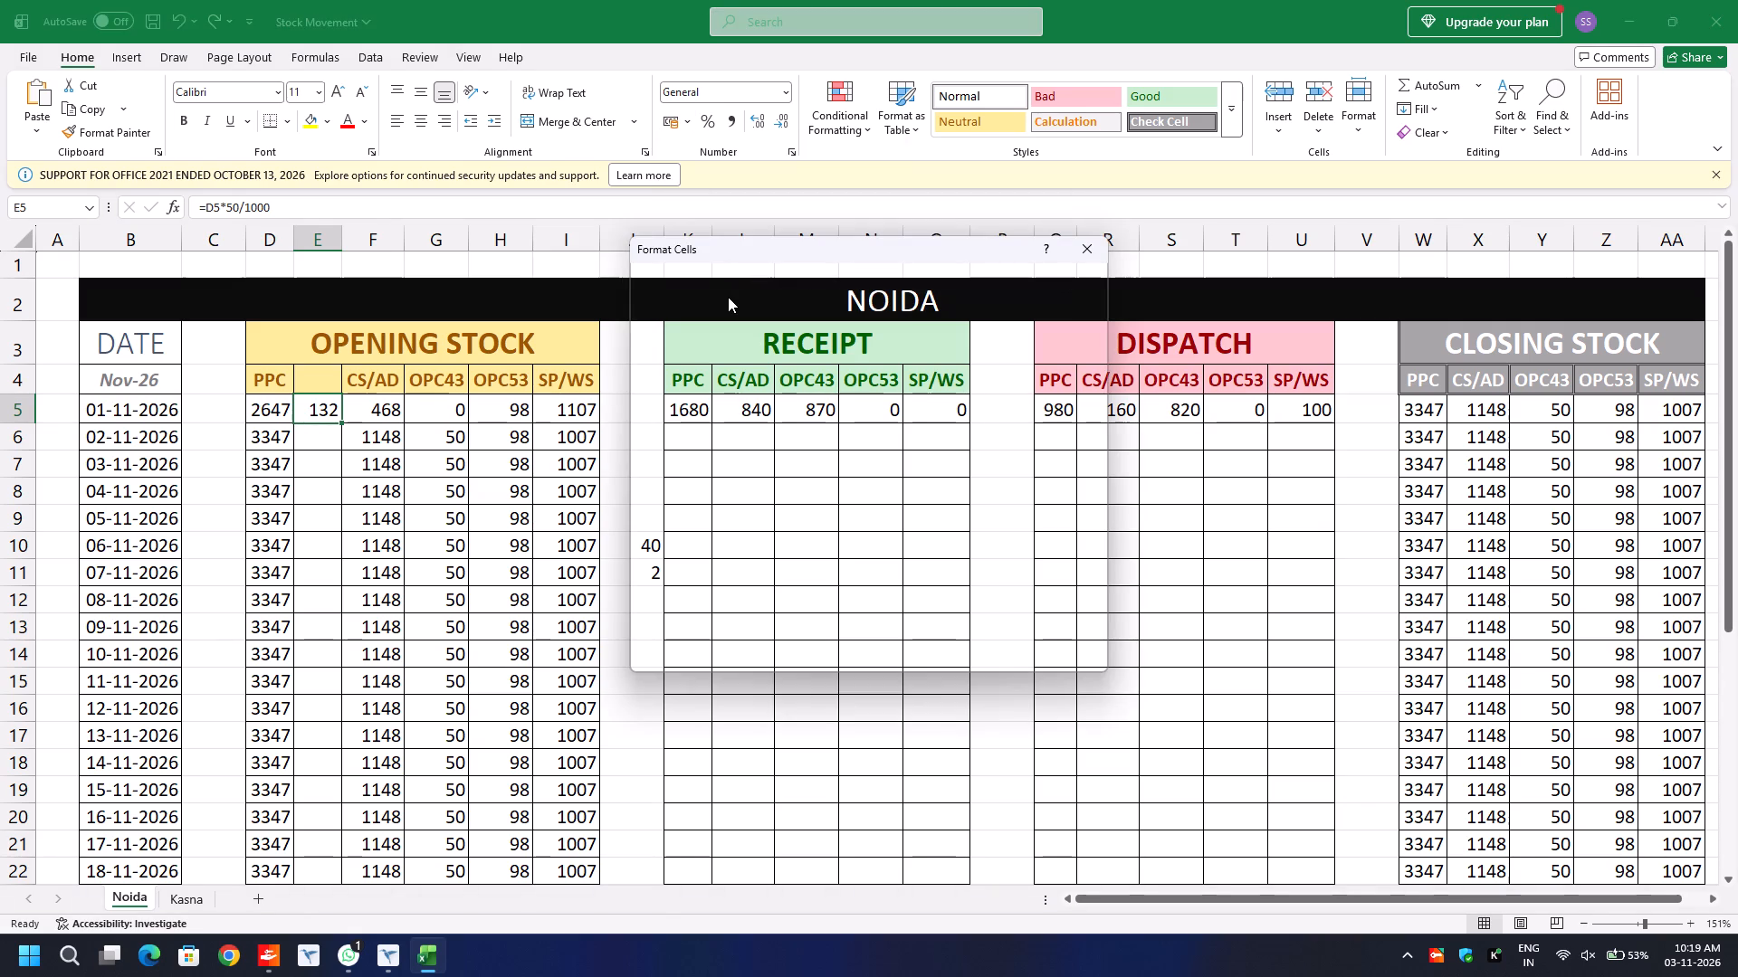
{"action": "left_click", "coordinate": [677, 322]}
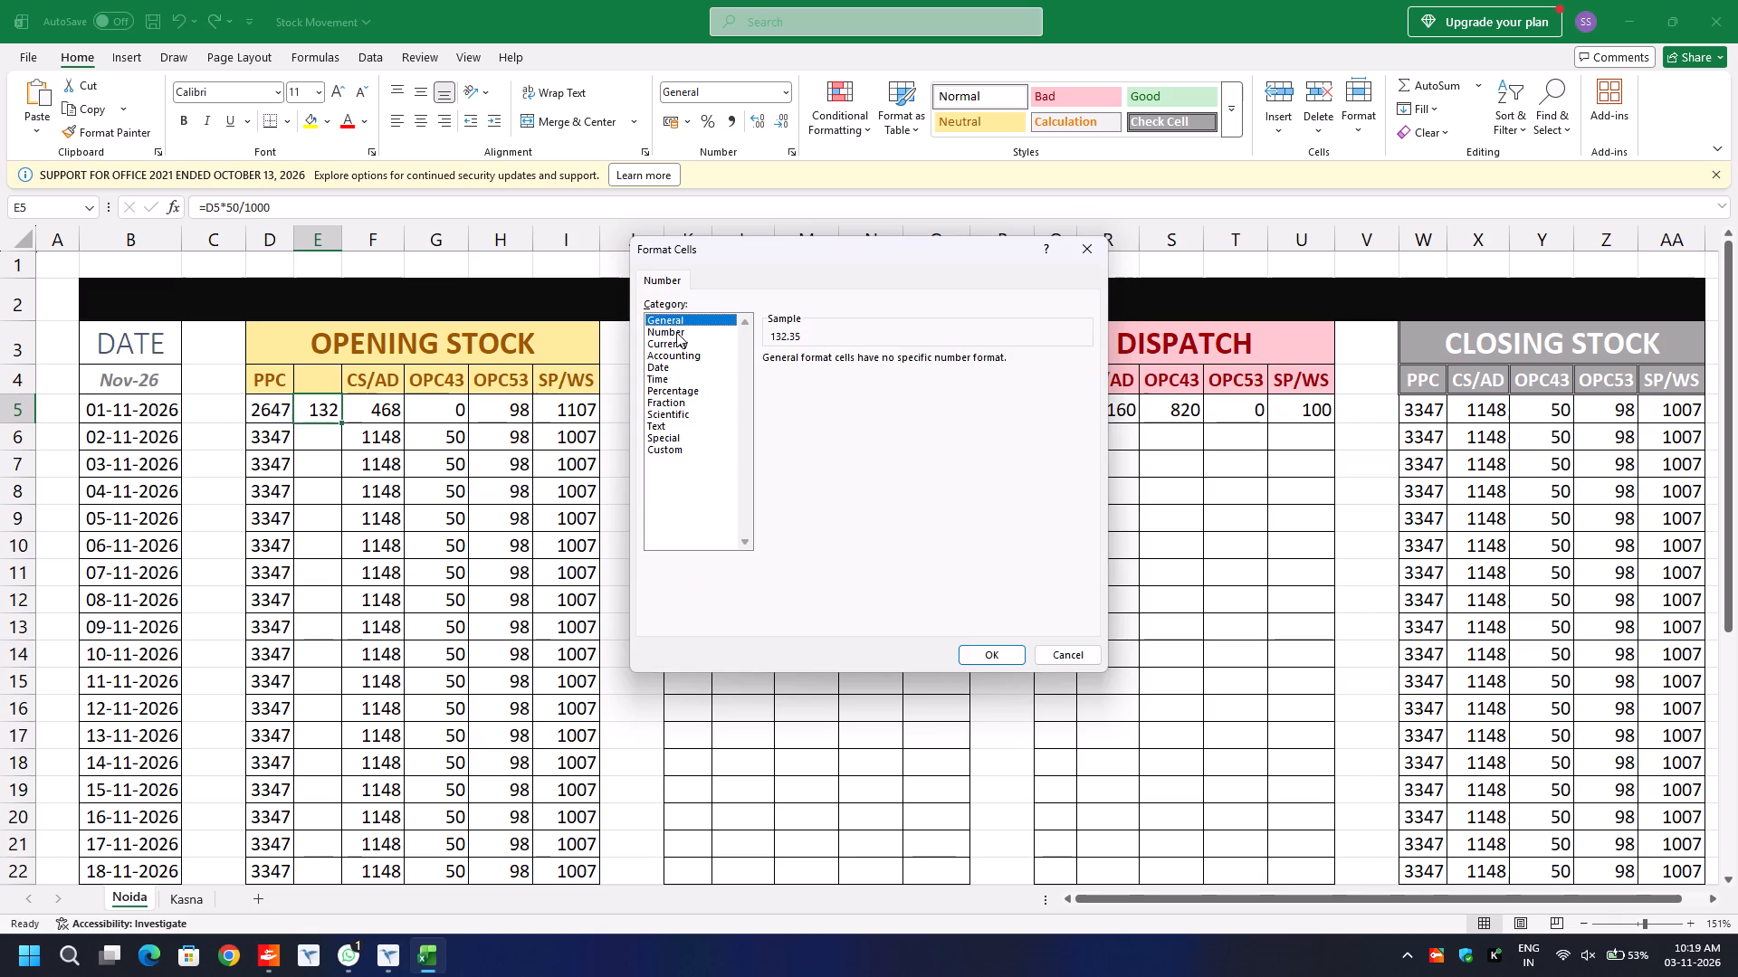
{"action": "left_click", "coordinate": [676, 332]}
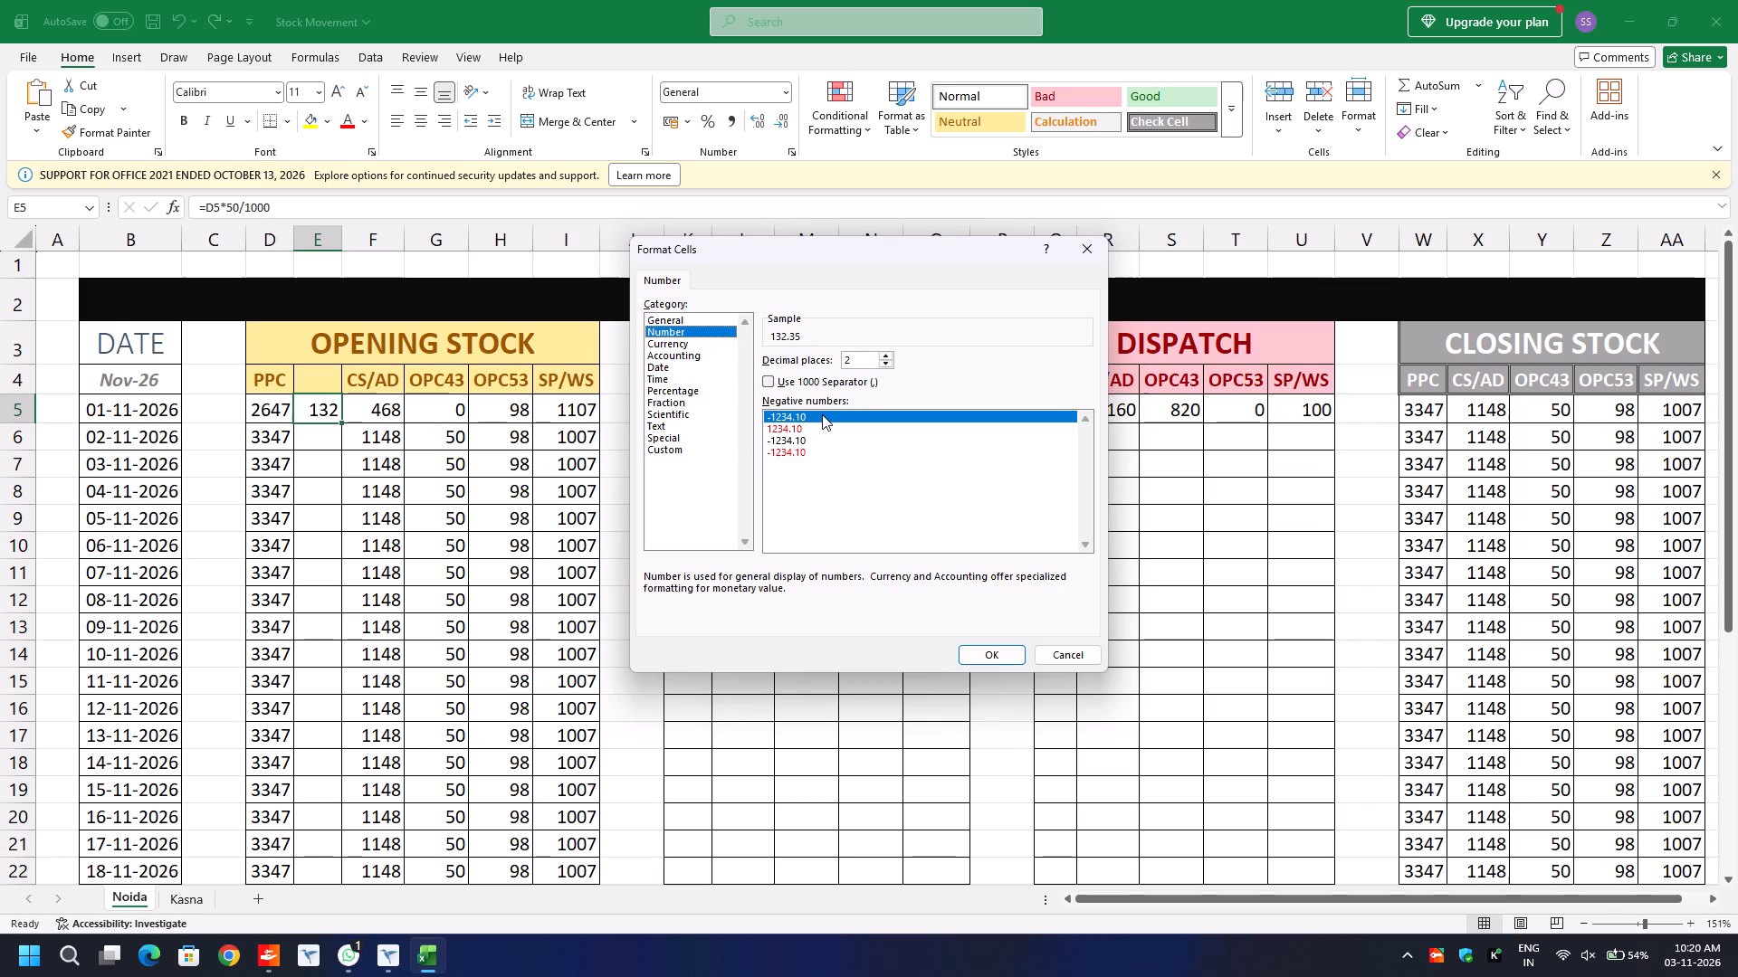
{"action": "left_click", "coordinate": [682, 342]}
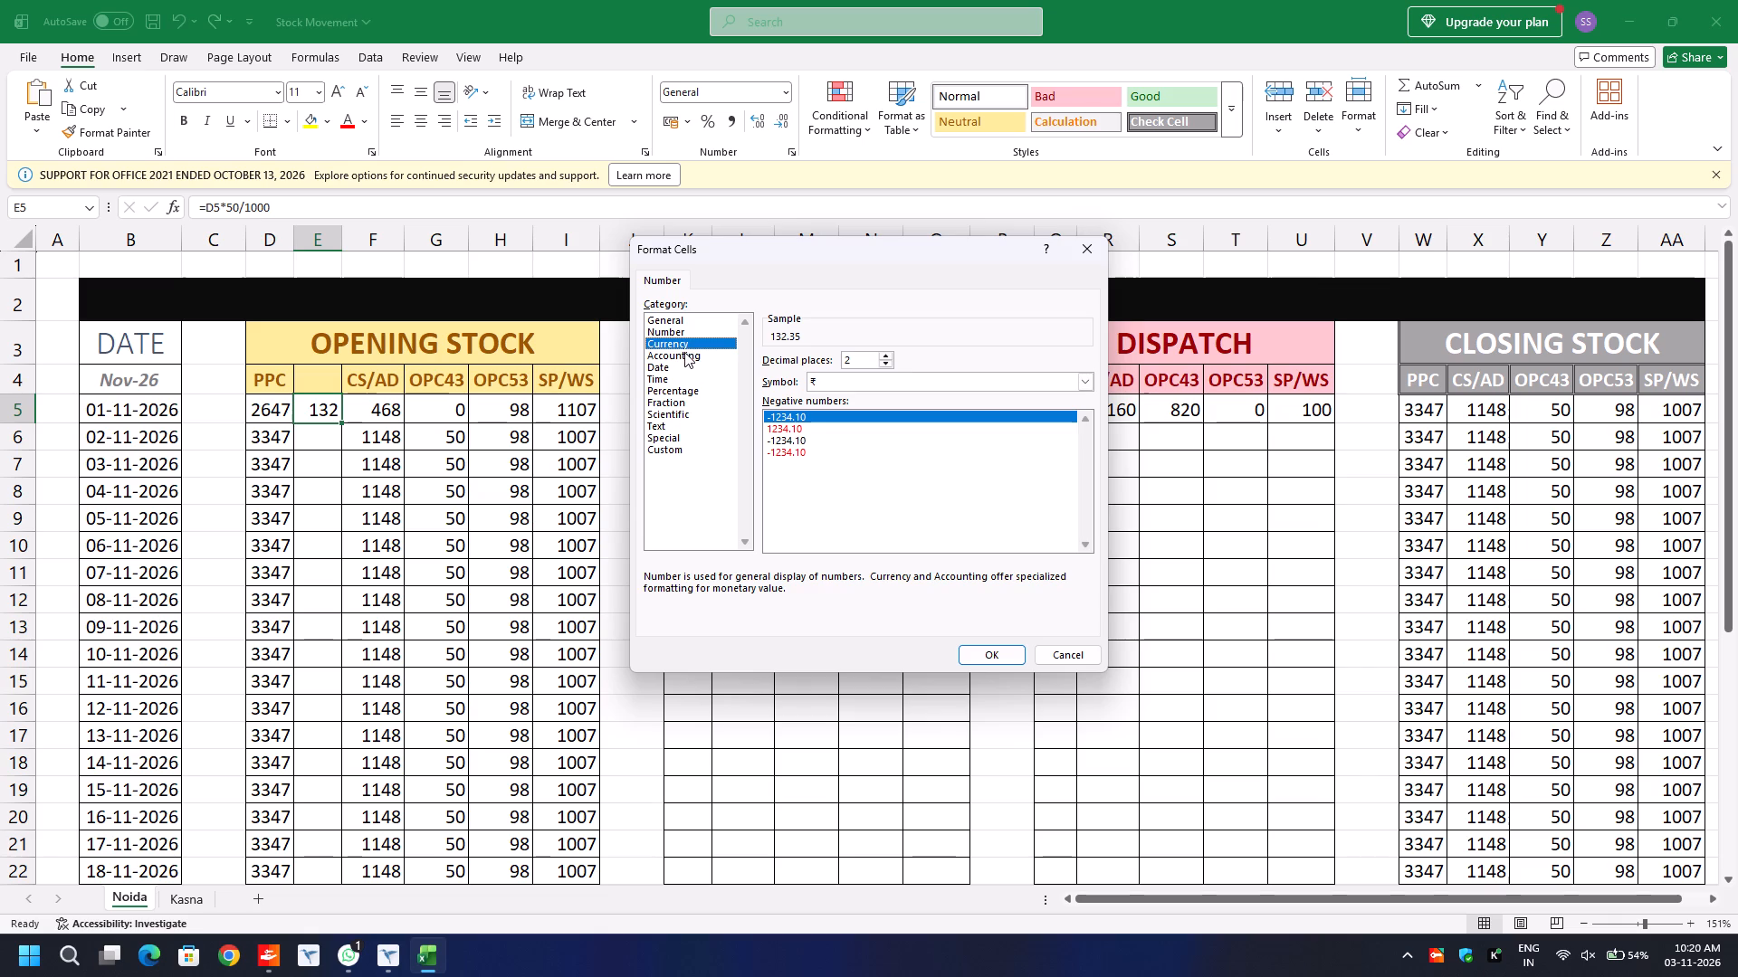
{"action": "left_click", "coordinate": [684, 354]}
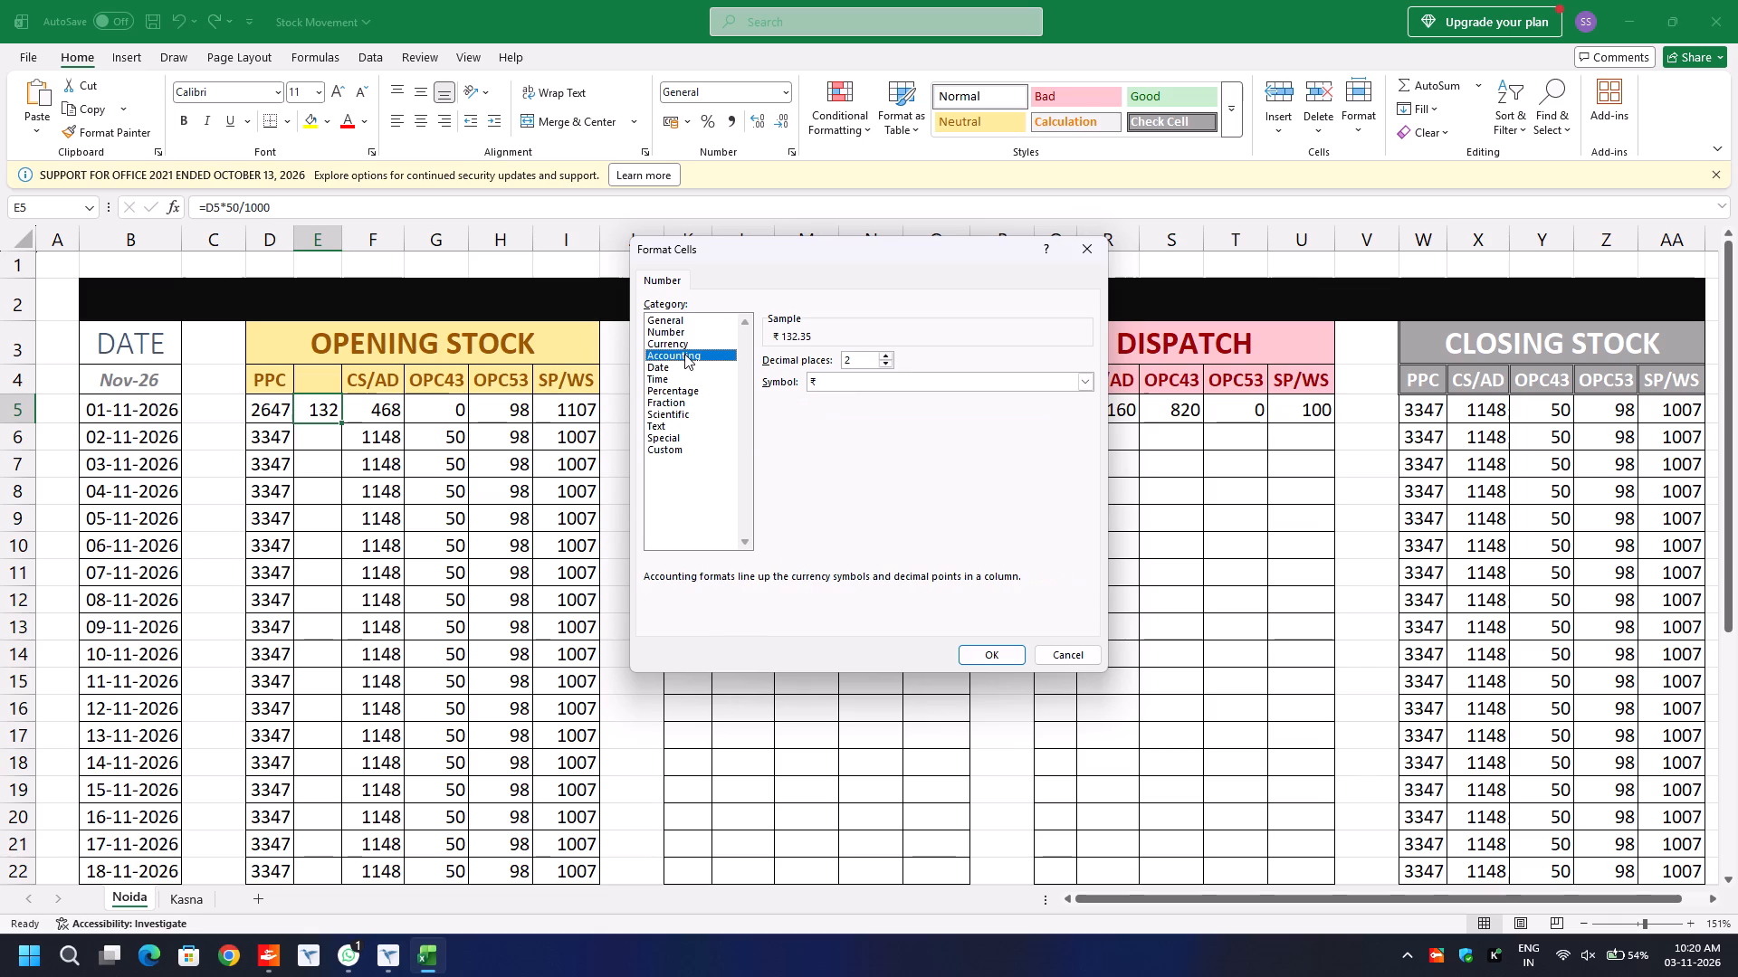
{"action": "left_click", "coordinate": [681, 333]}
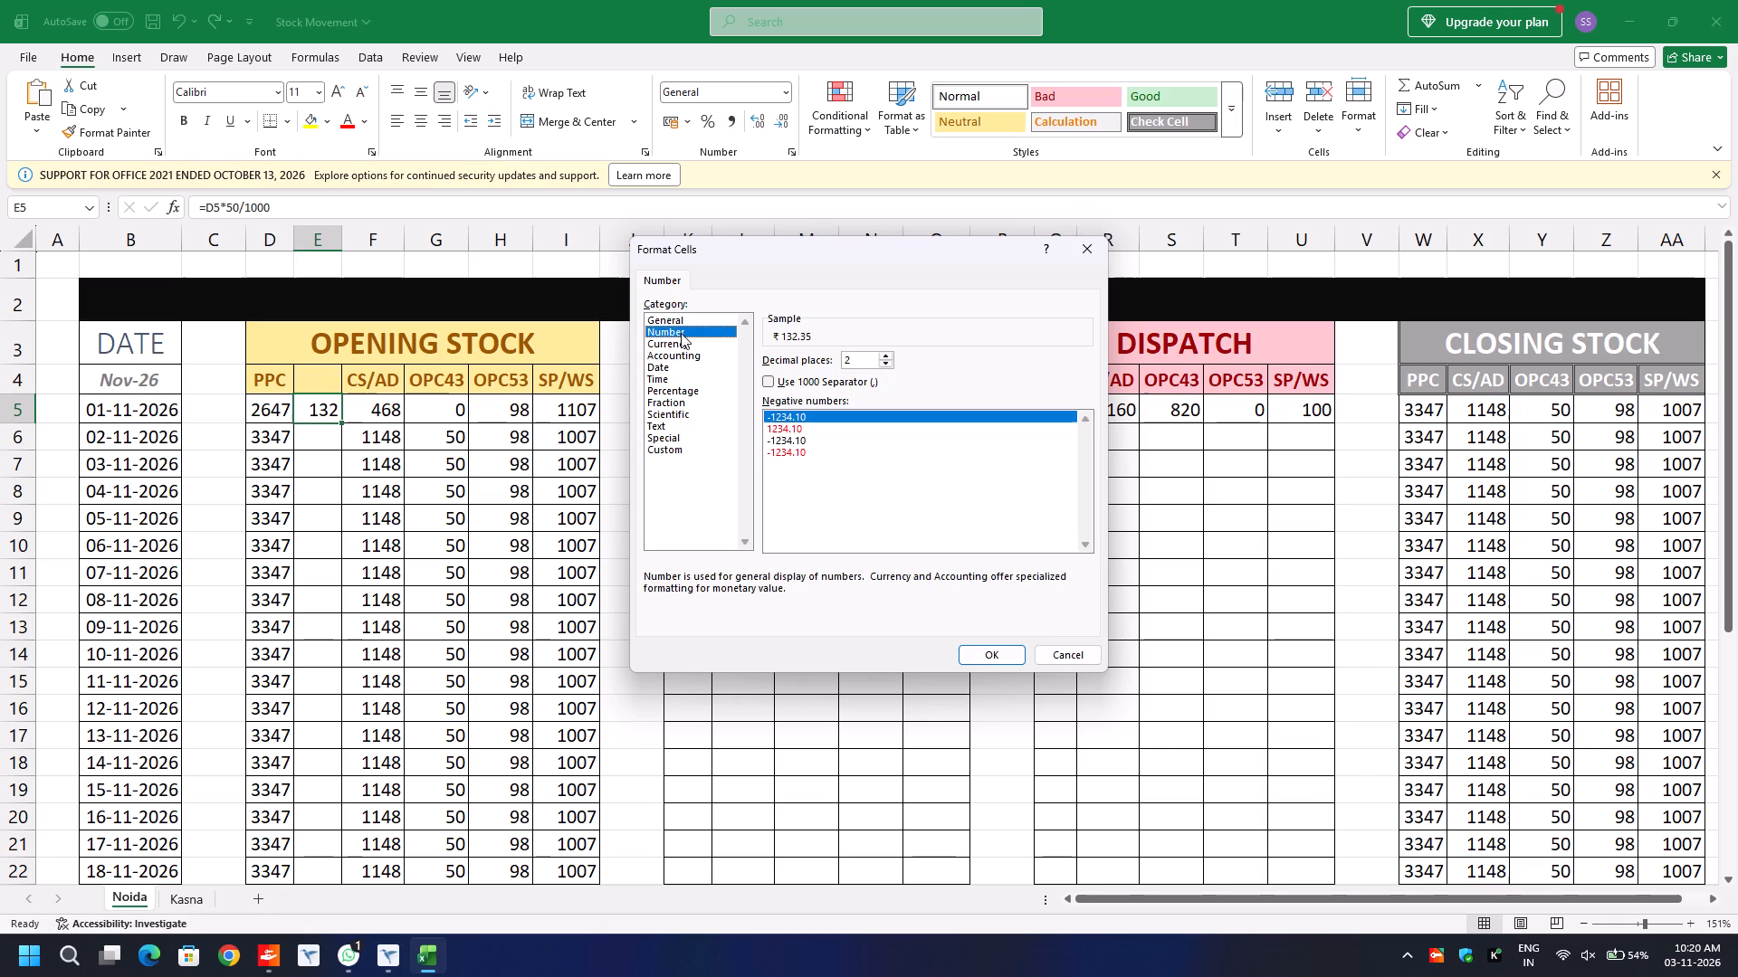
{"action": "left_click", "coordinate": [700, 391]}
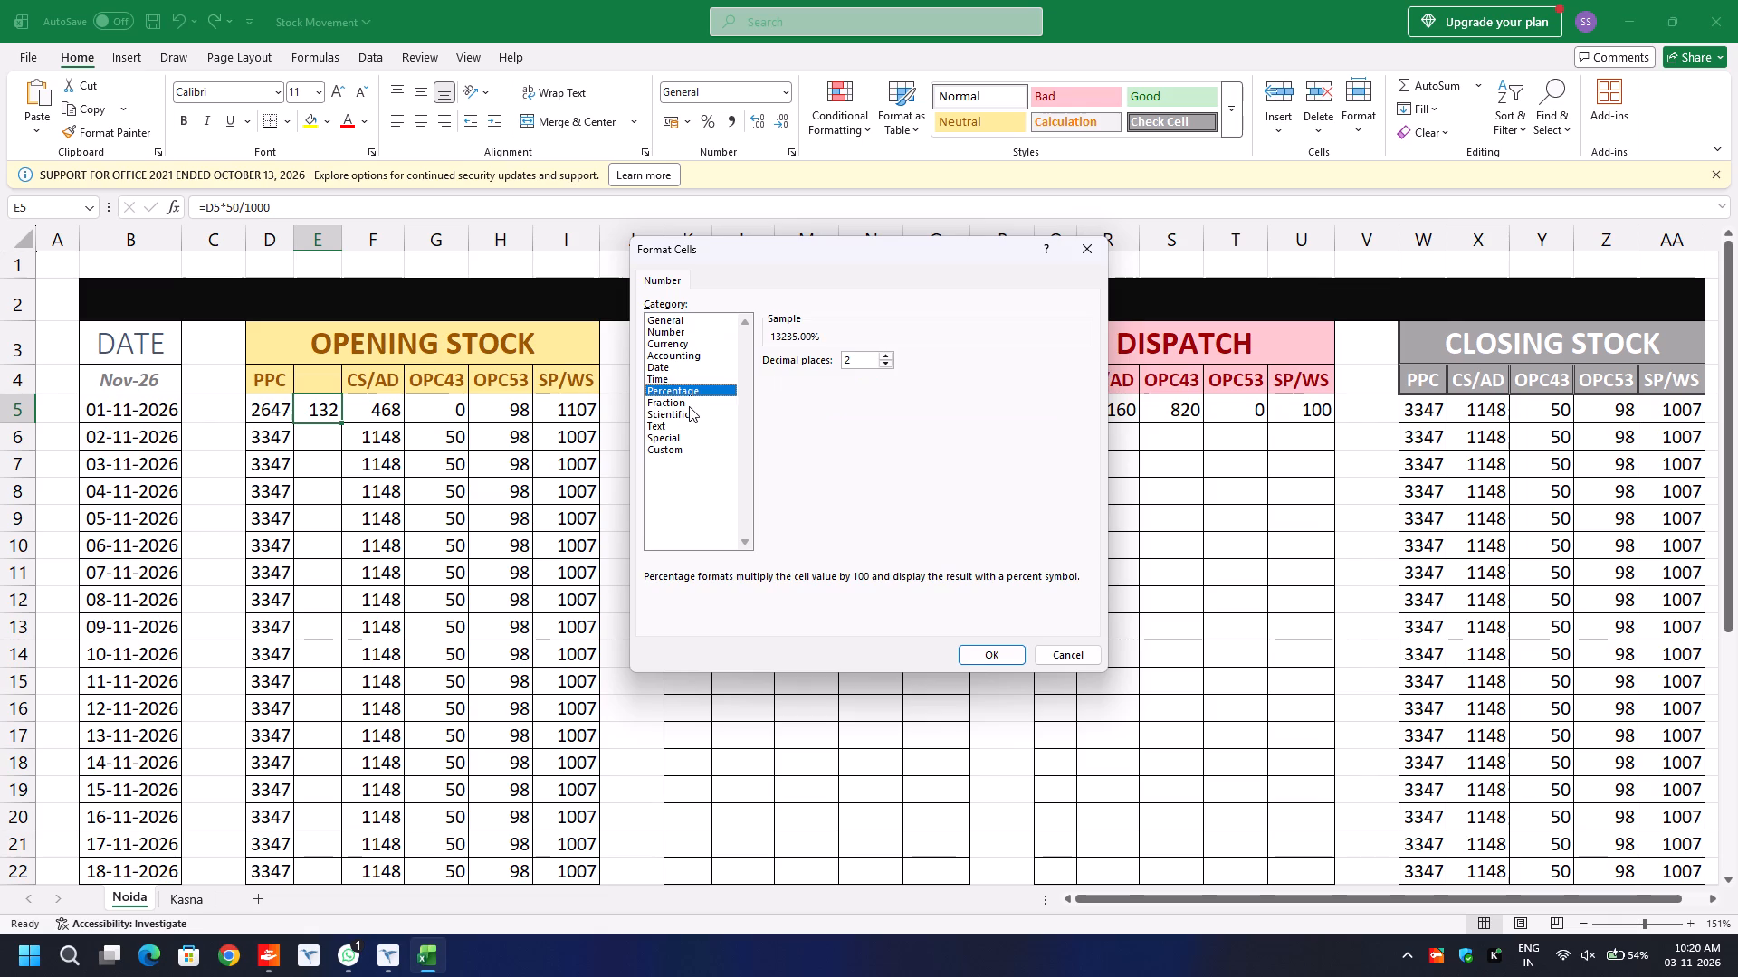
{"action": "left_click", "coordinate": [689, 406]}
{"action": "left_click", "coordinate": [685, 414]}
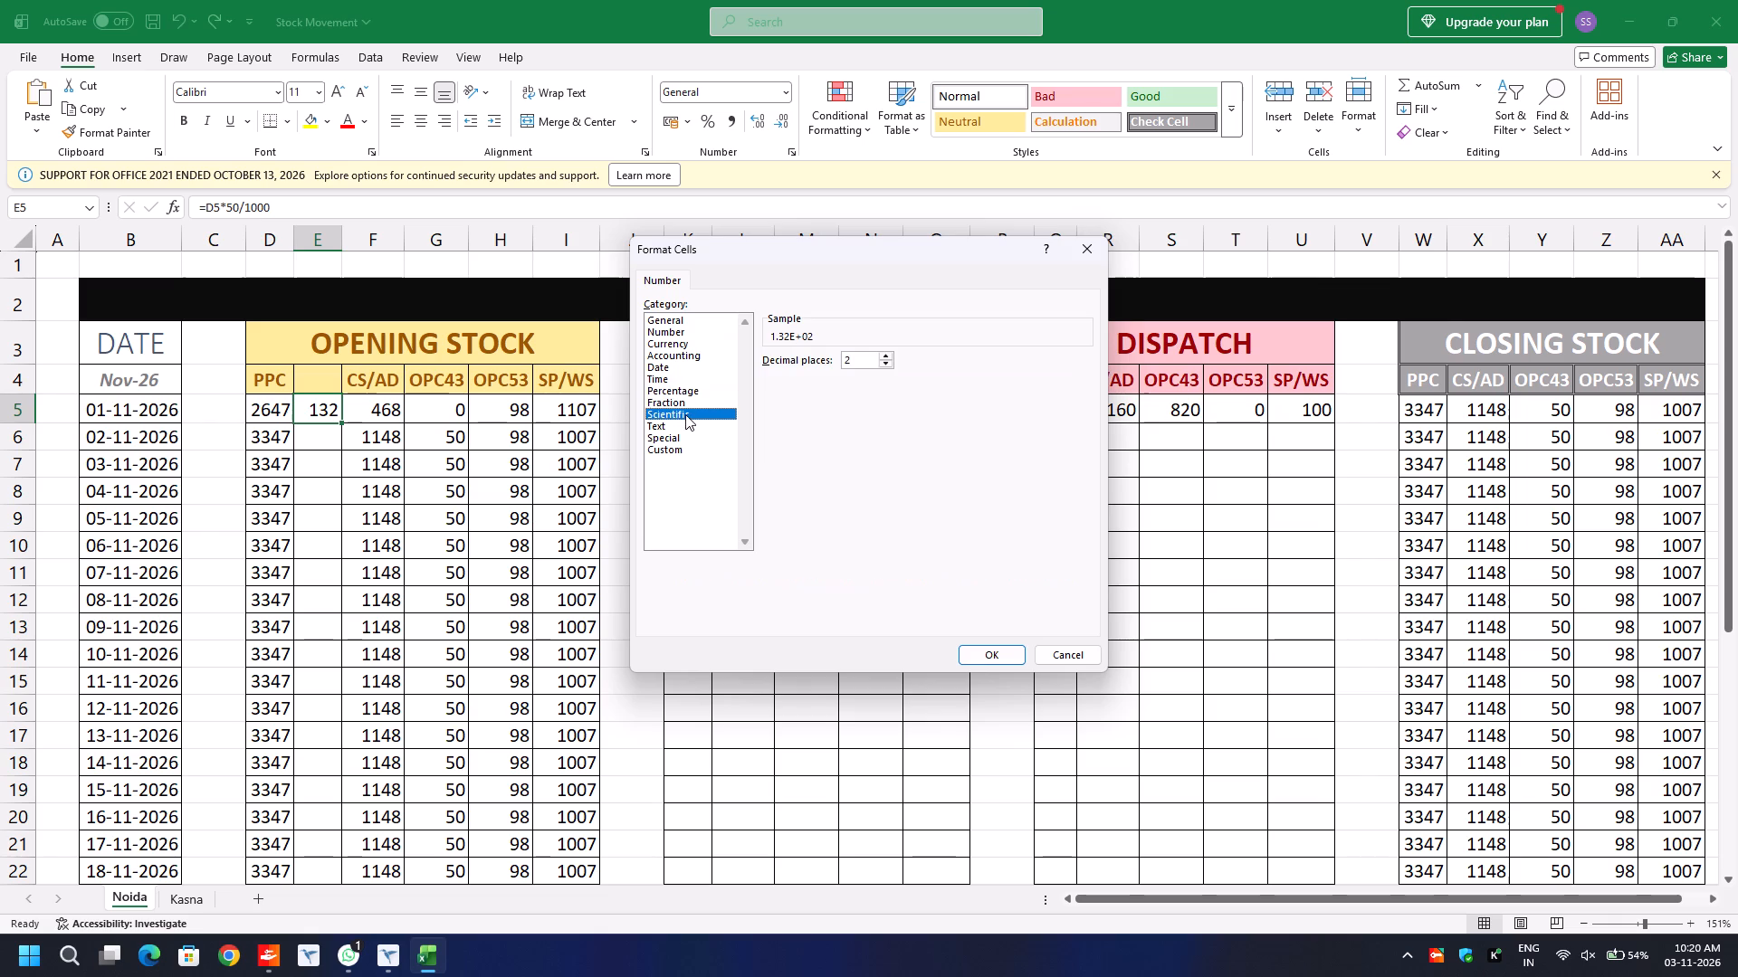
{"action": "left_click", "coordinate": [681, 424]}
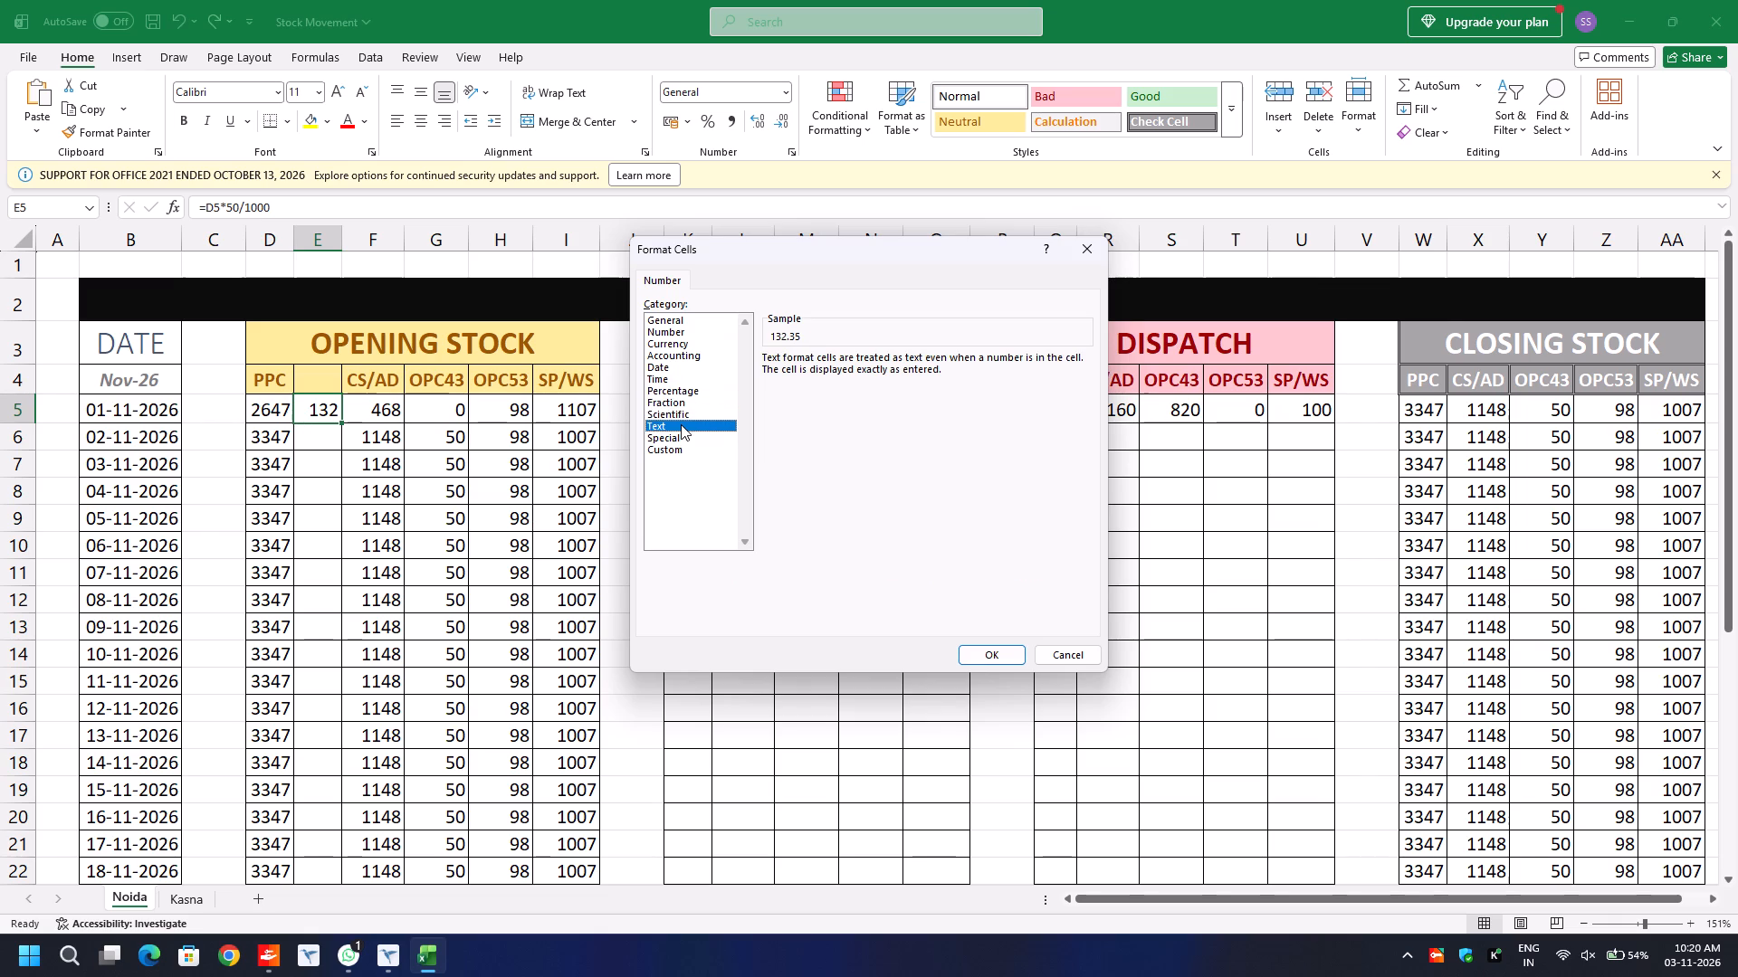
{"action": "left_click", "coordinate": [681, 436]}
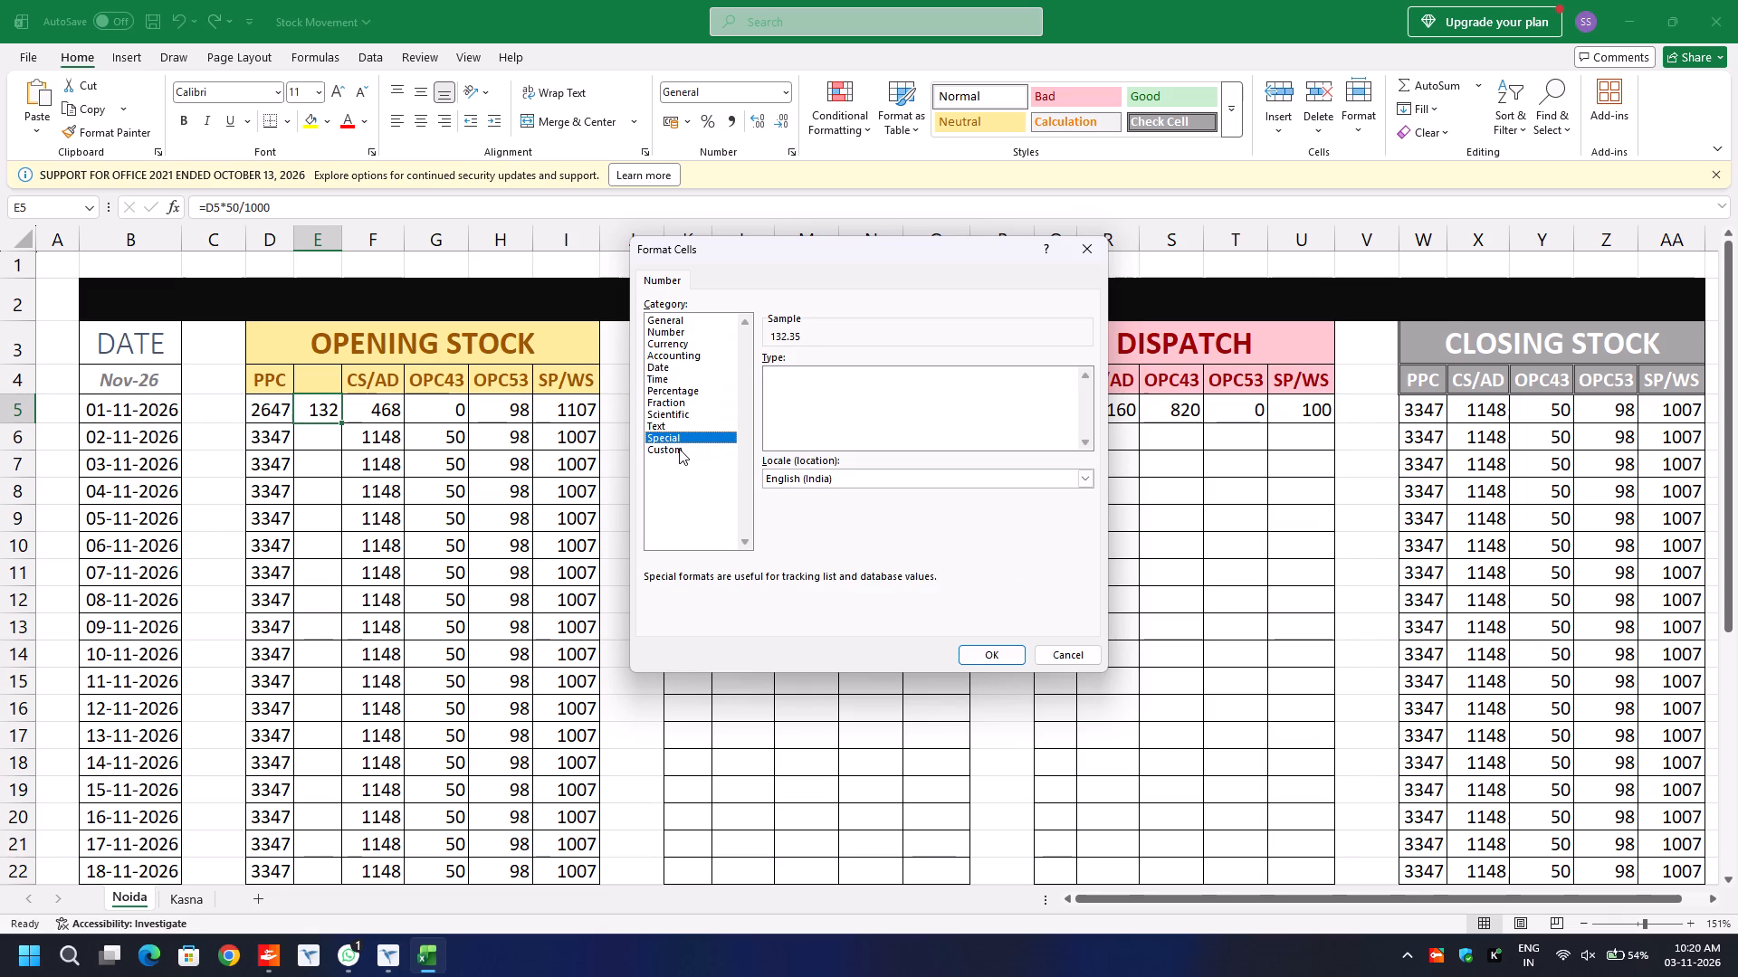
{"action": "left_click", "coordinate": [679, 450]}
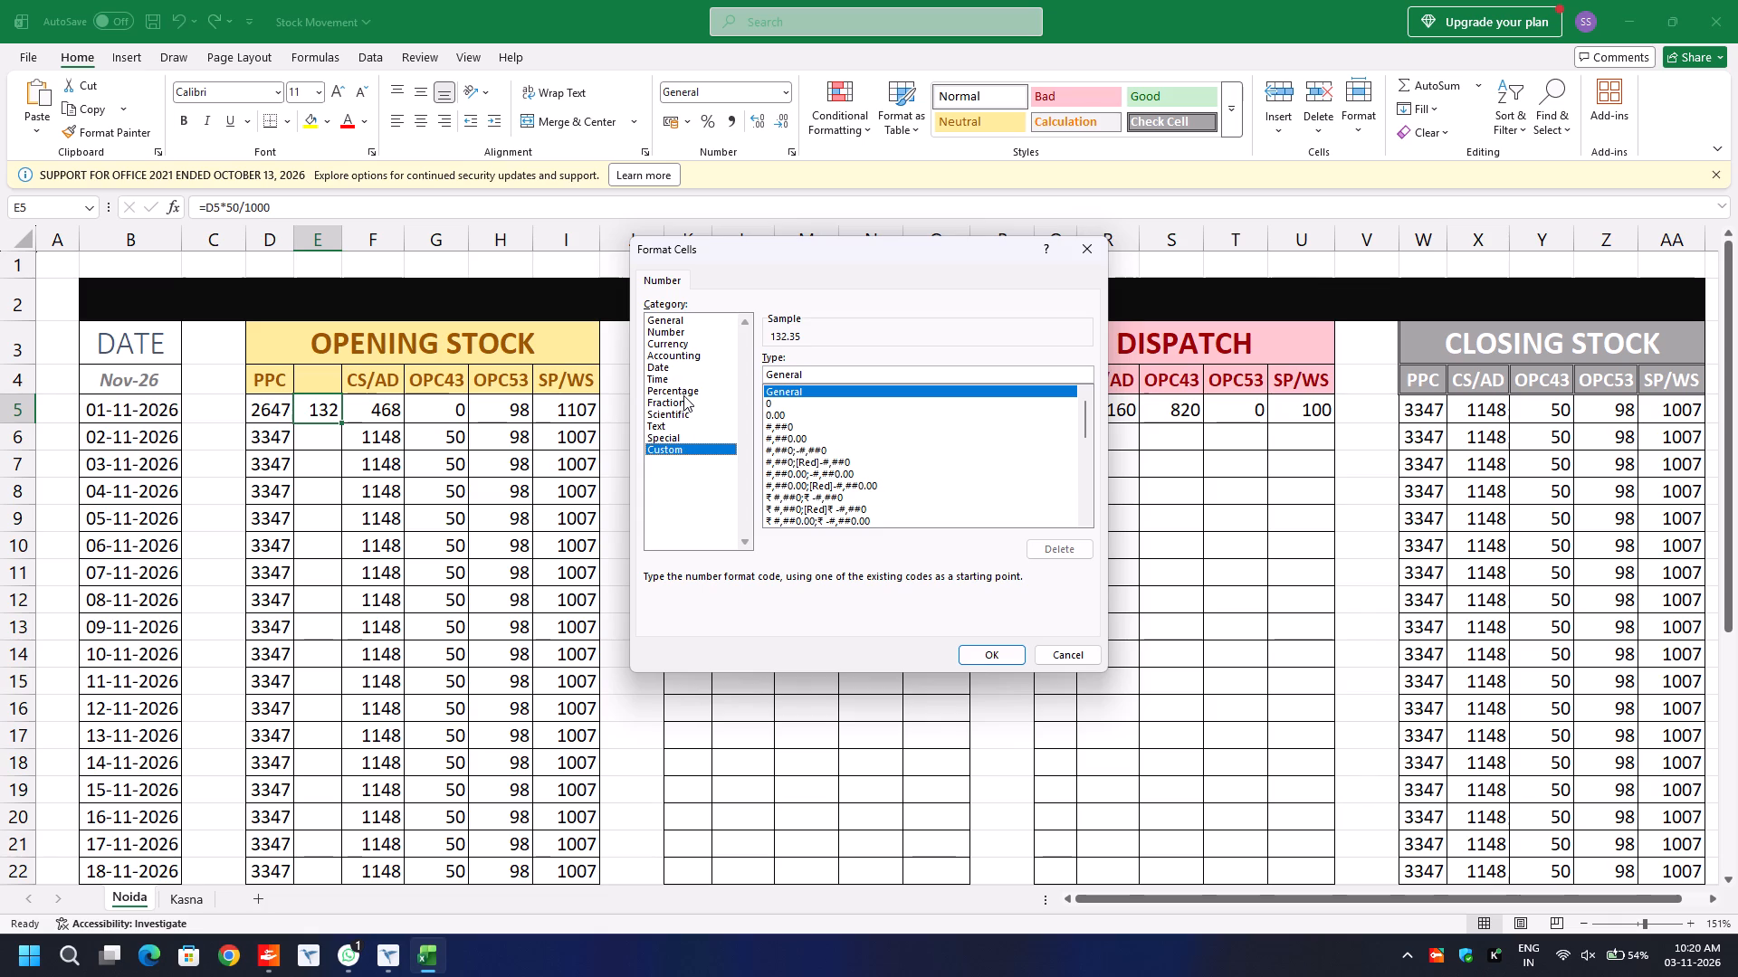
{"action": "left_click", "coordinate": [773, 413]}
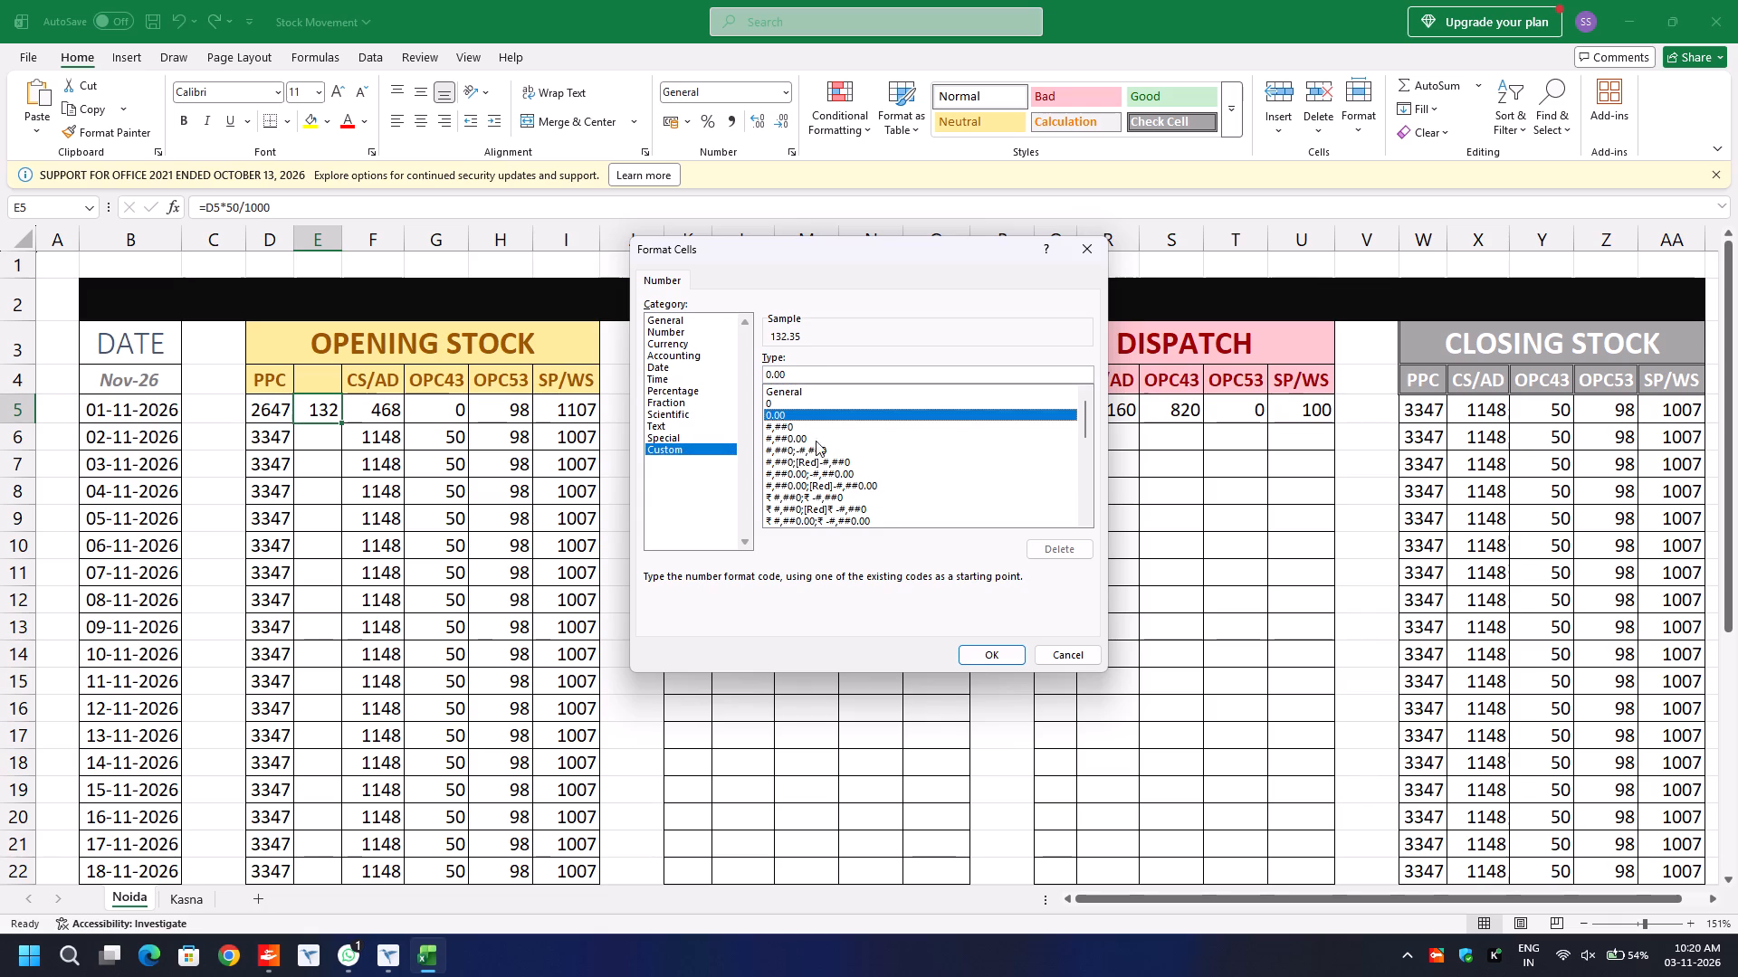
{"action": "left_click", "coordinate": [989, 649]}
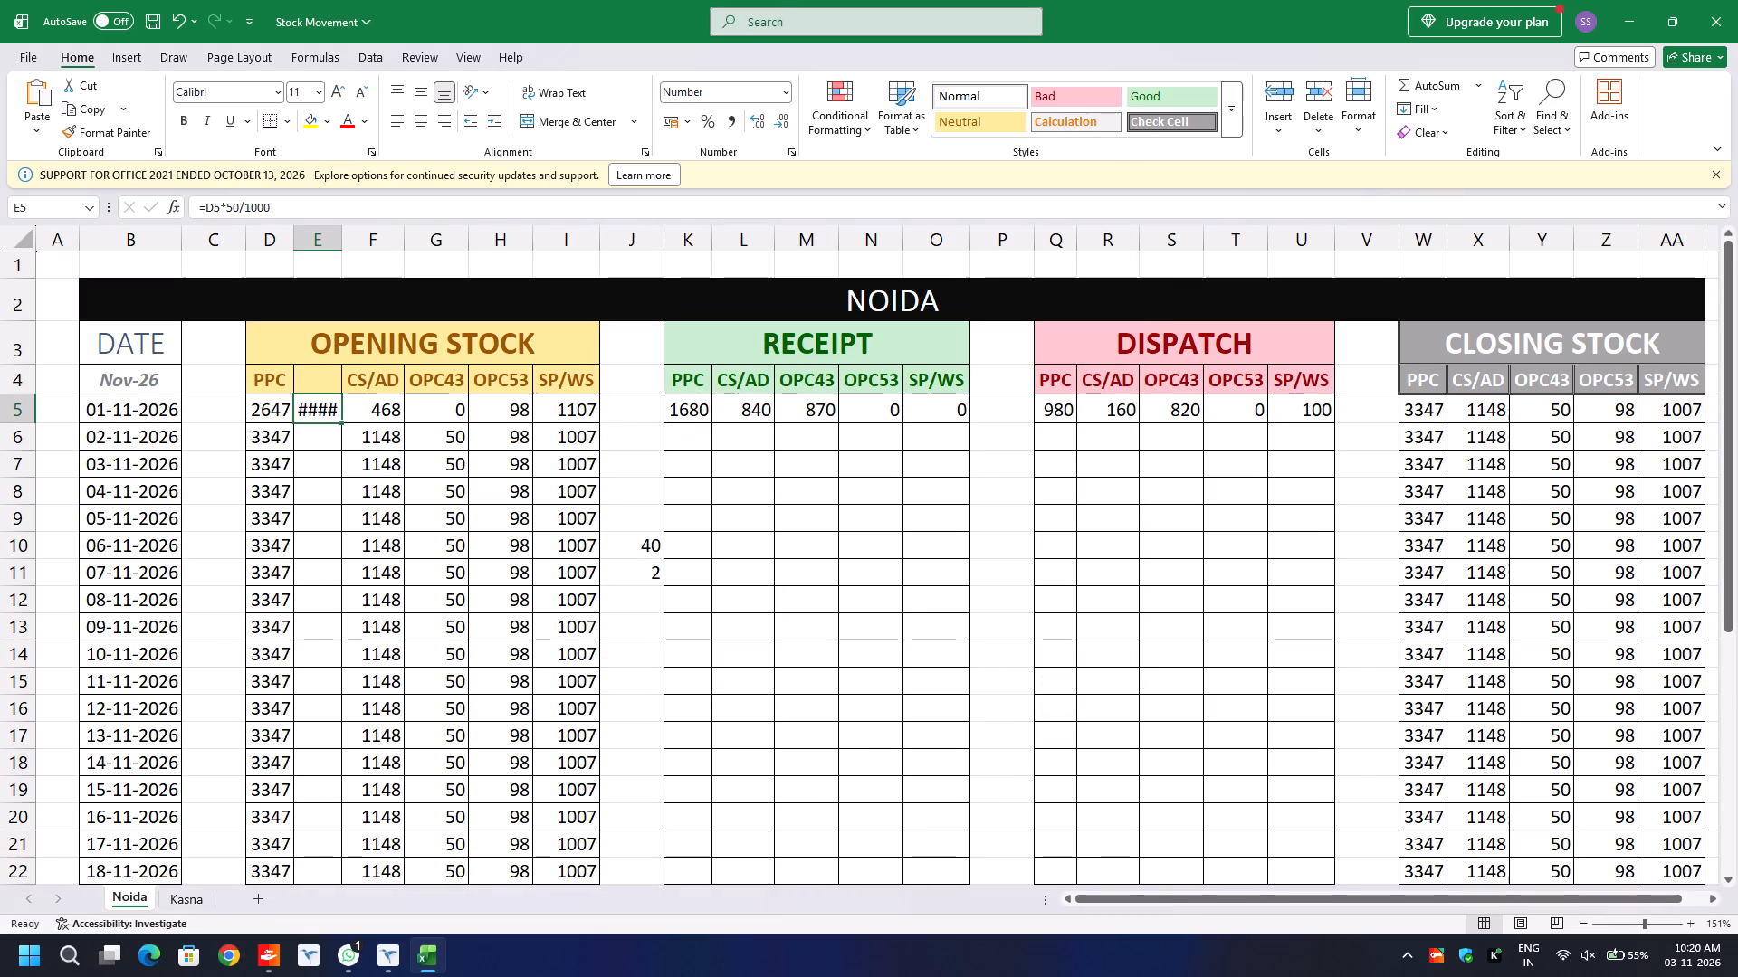
AutoFit the width of column E to its contents.
{"action": "double_click", "coordinate": [340, 236]}
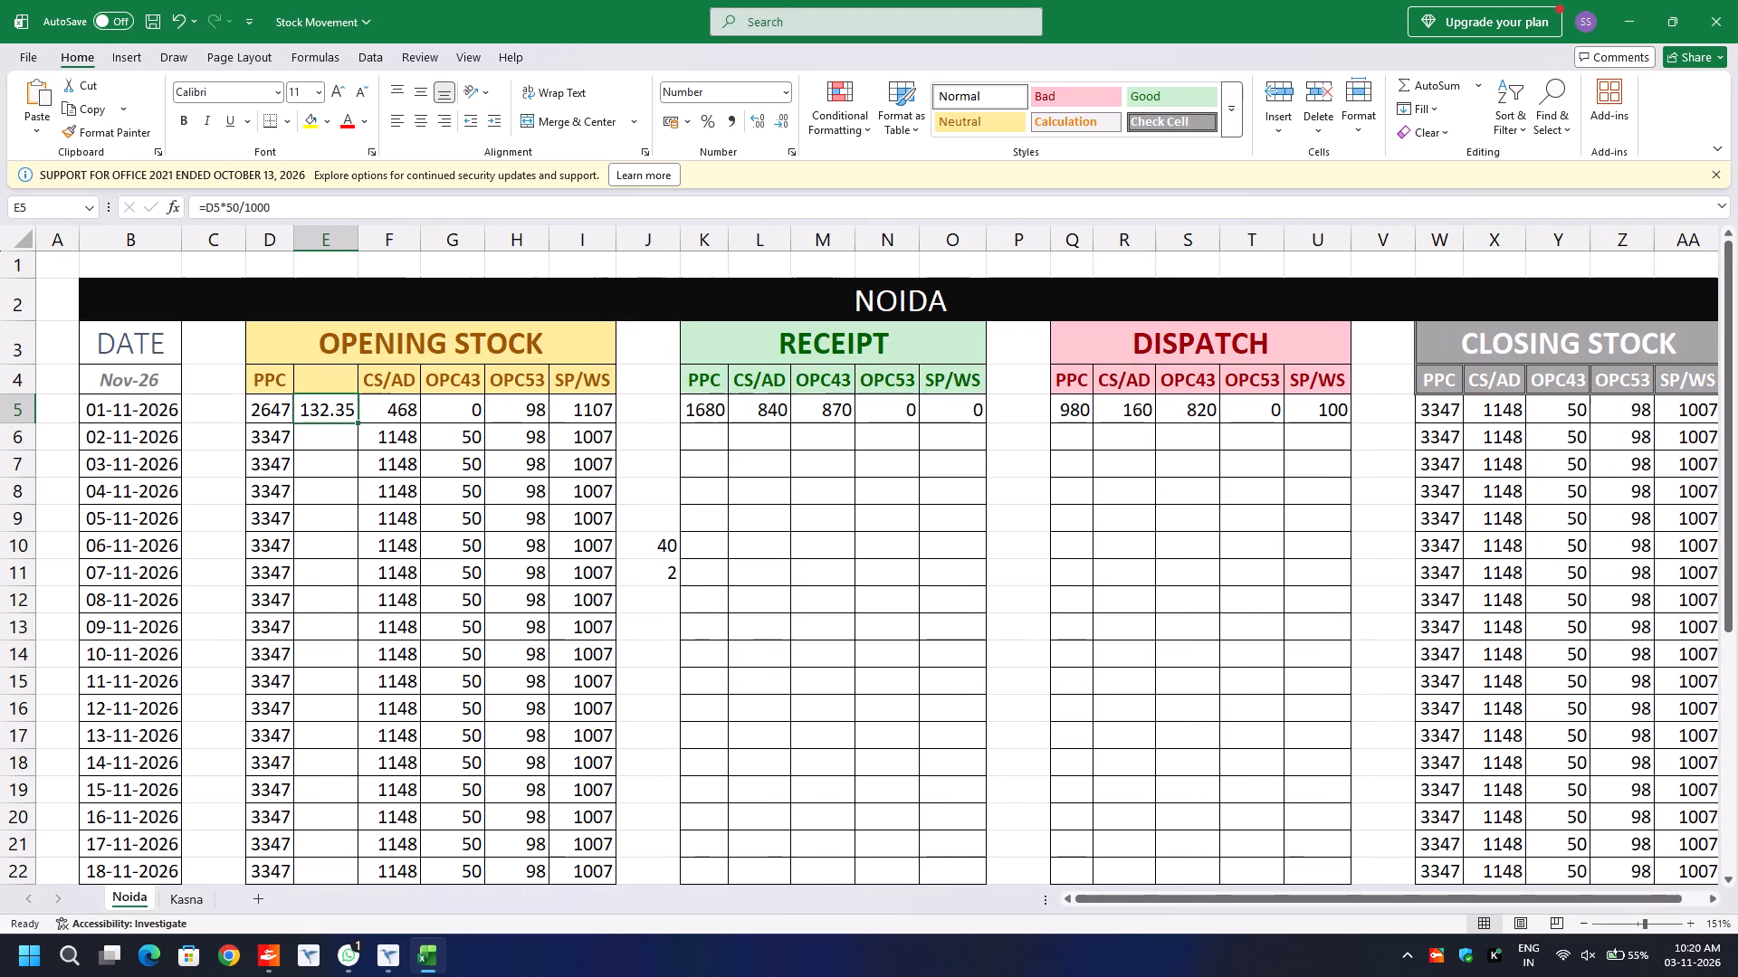
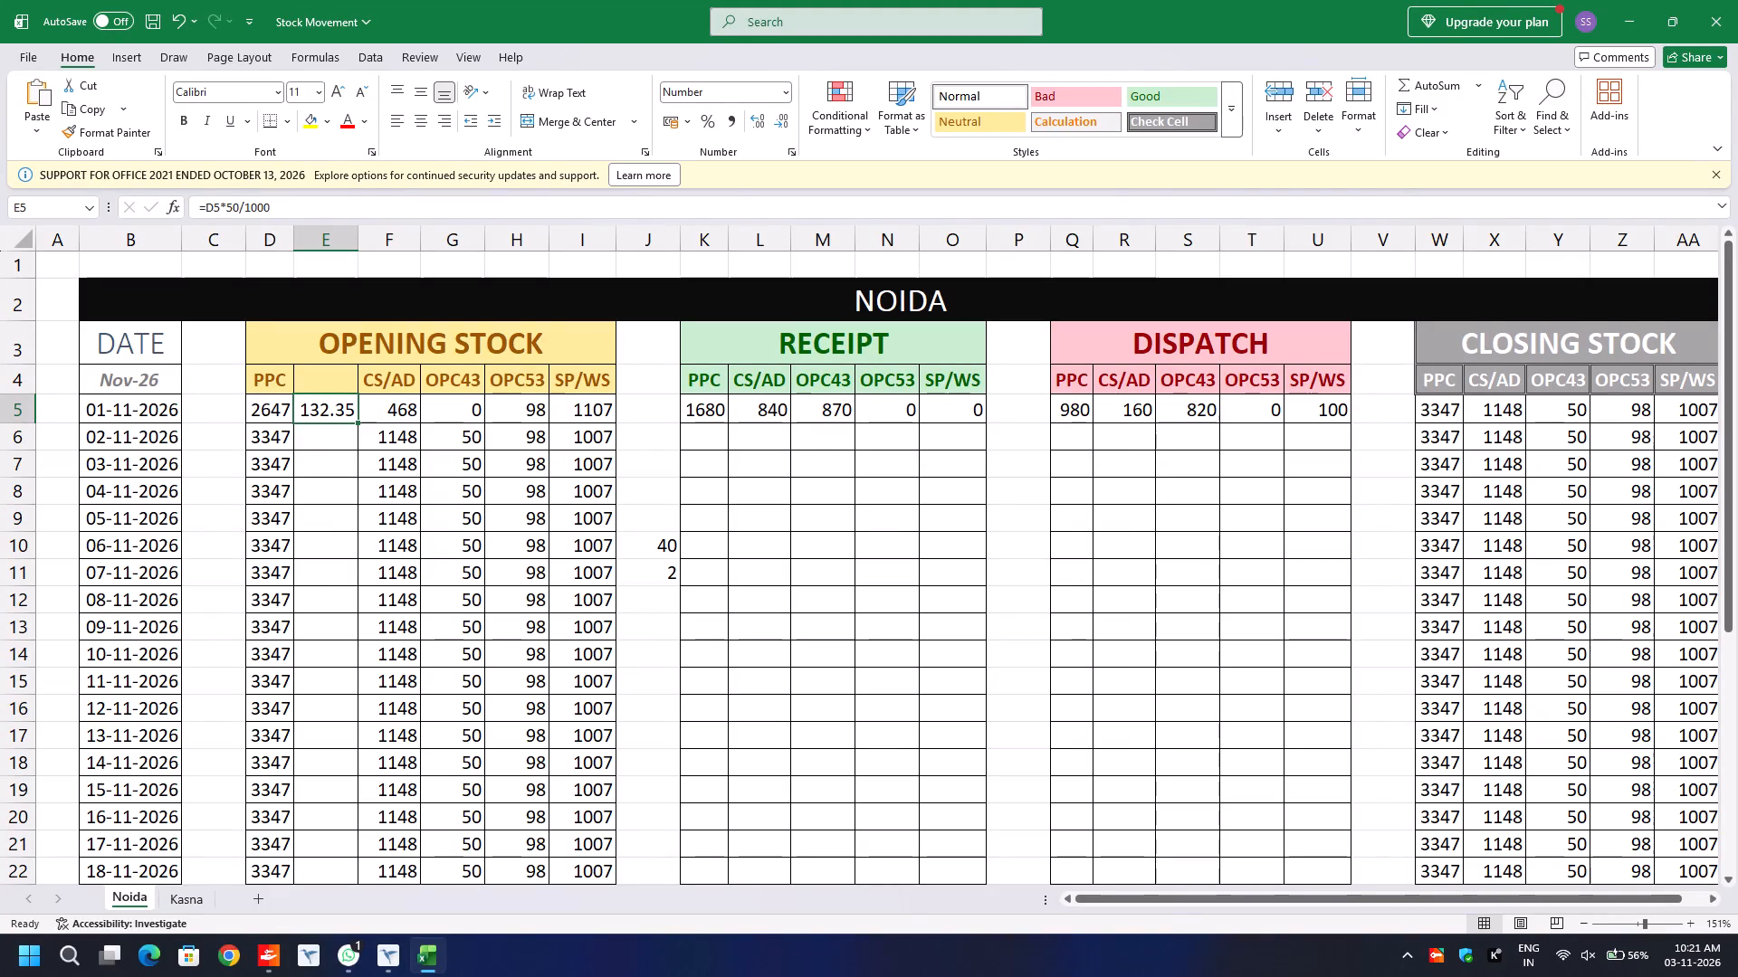
Enter the header MT in cell E4, above the PPC conversion result.
{"action": "left_click", "coordinate": [334, 380]}
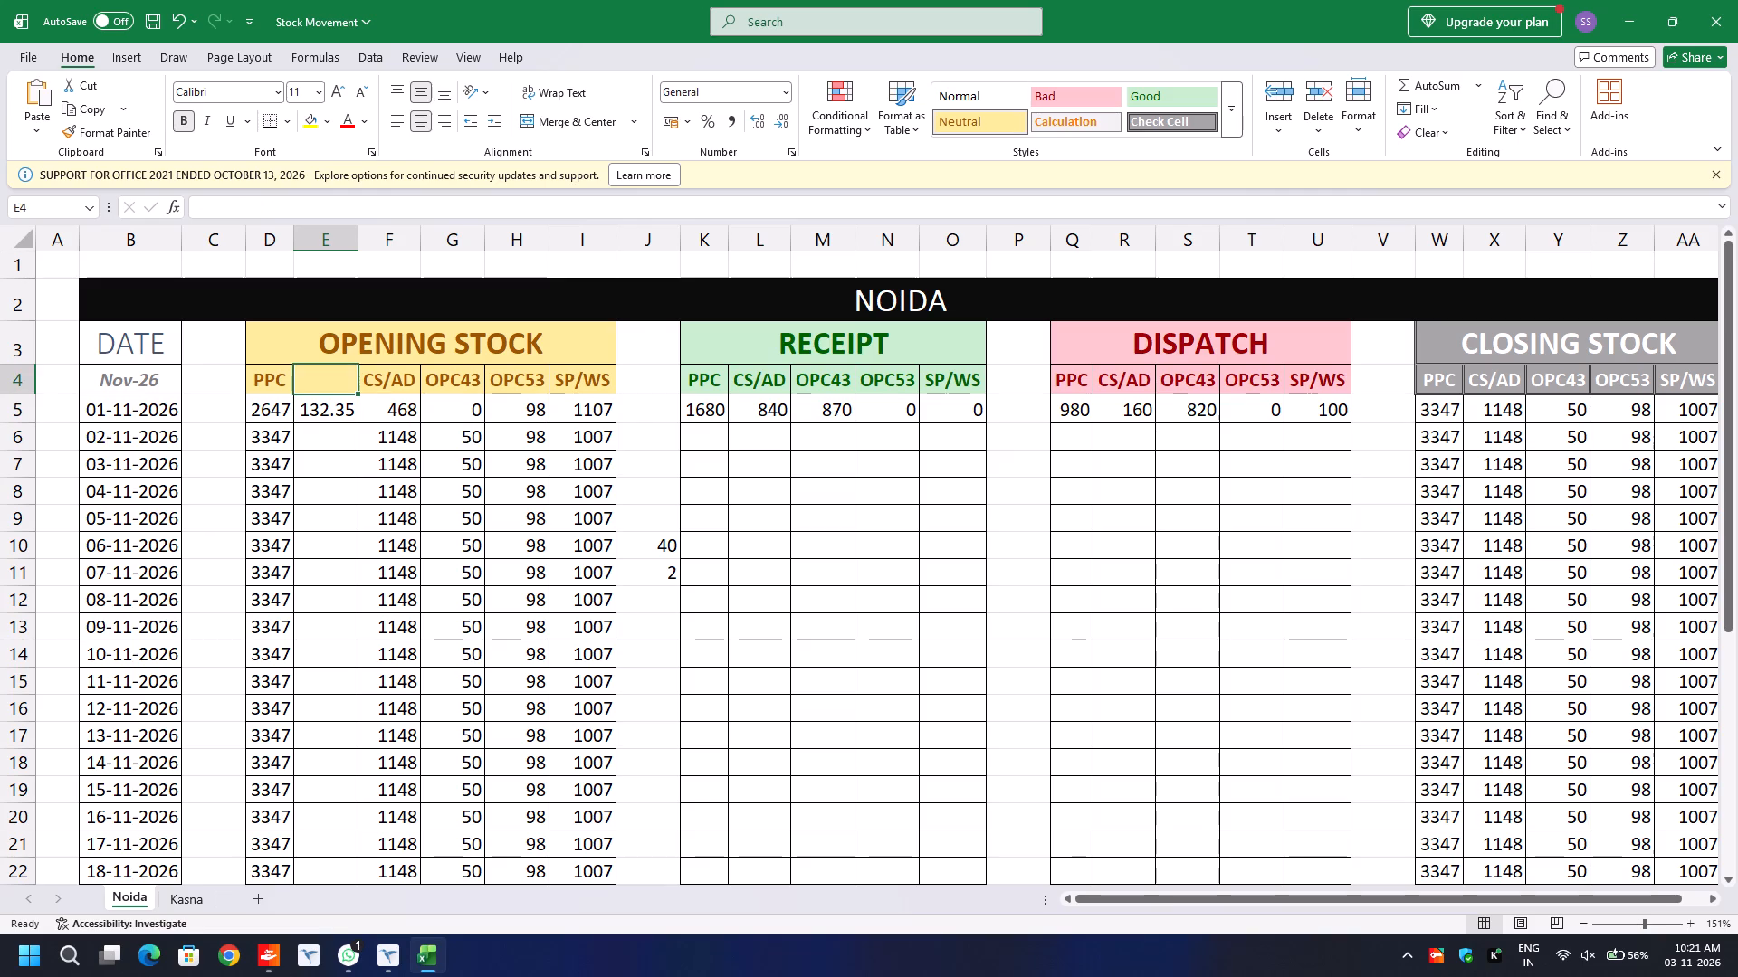
{"action": "key", "text": "m"}
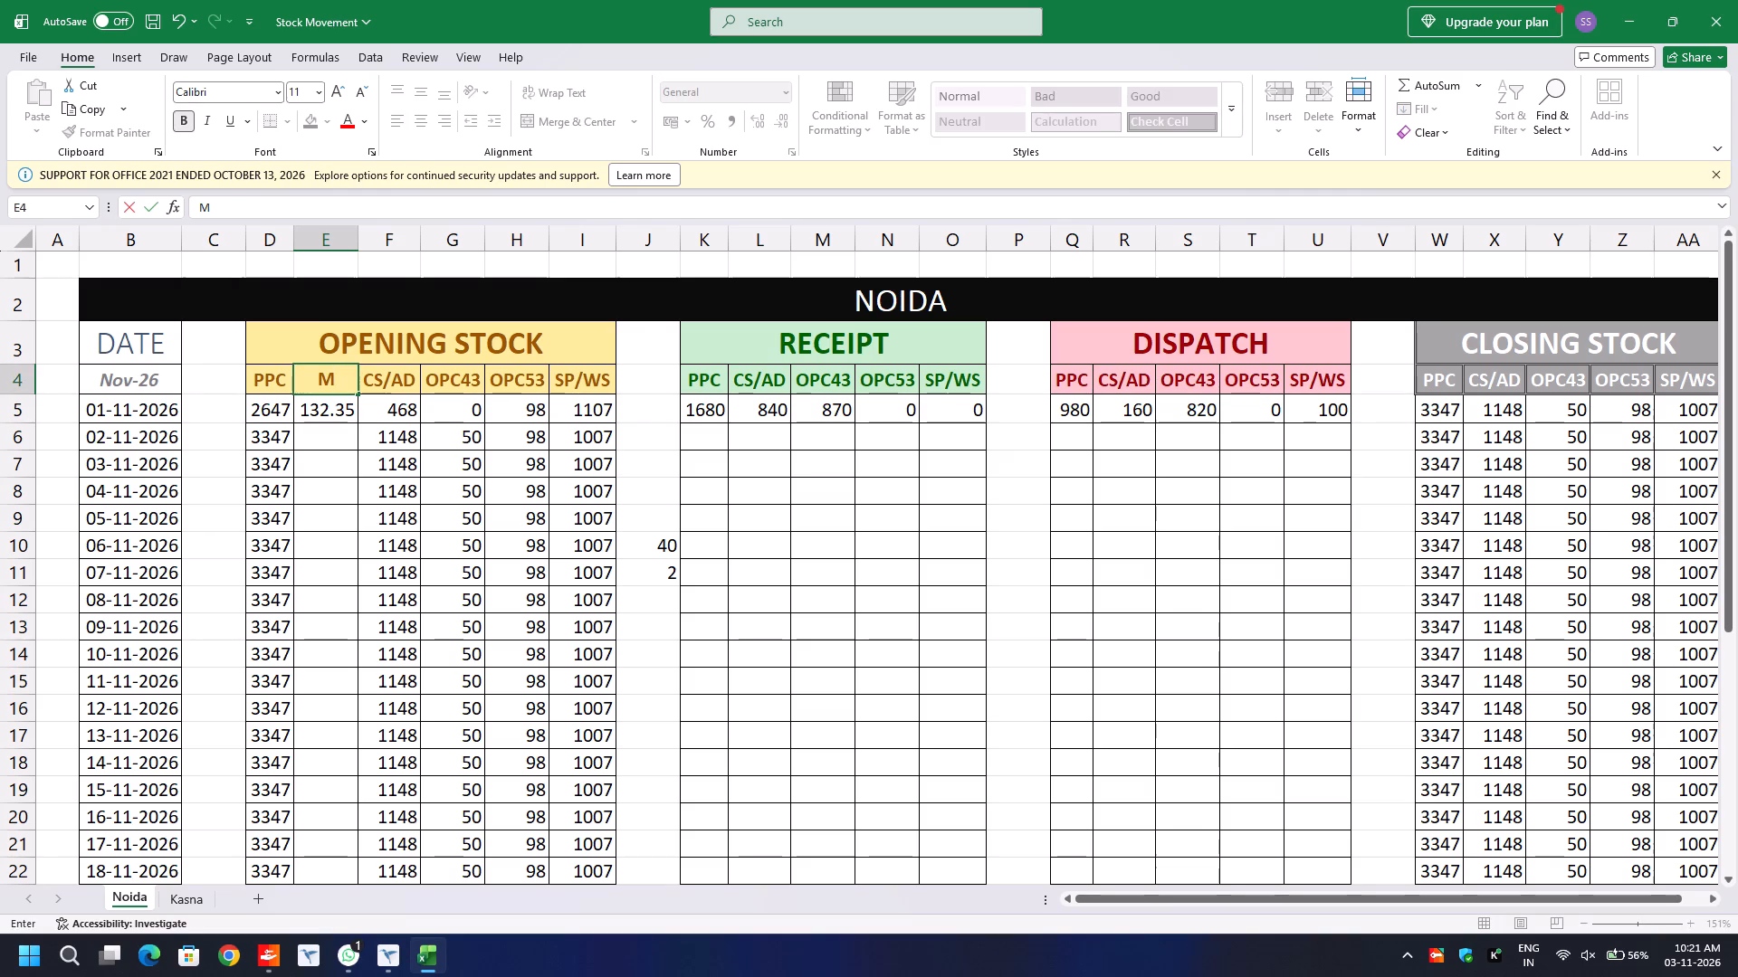
{"action": "key", "text": "t"}
{"action": "key", "text": "Return"}
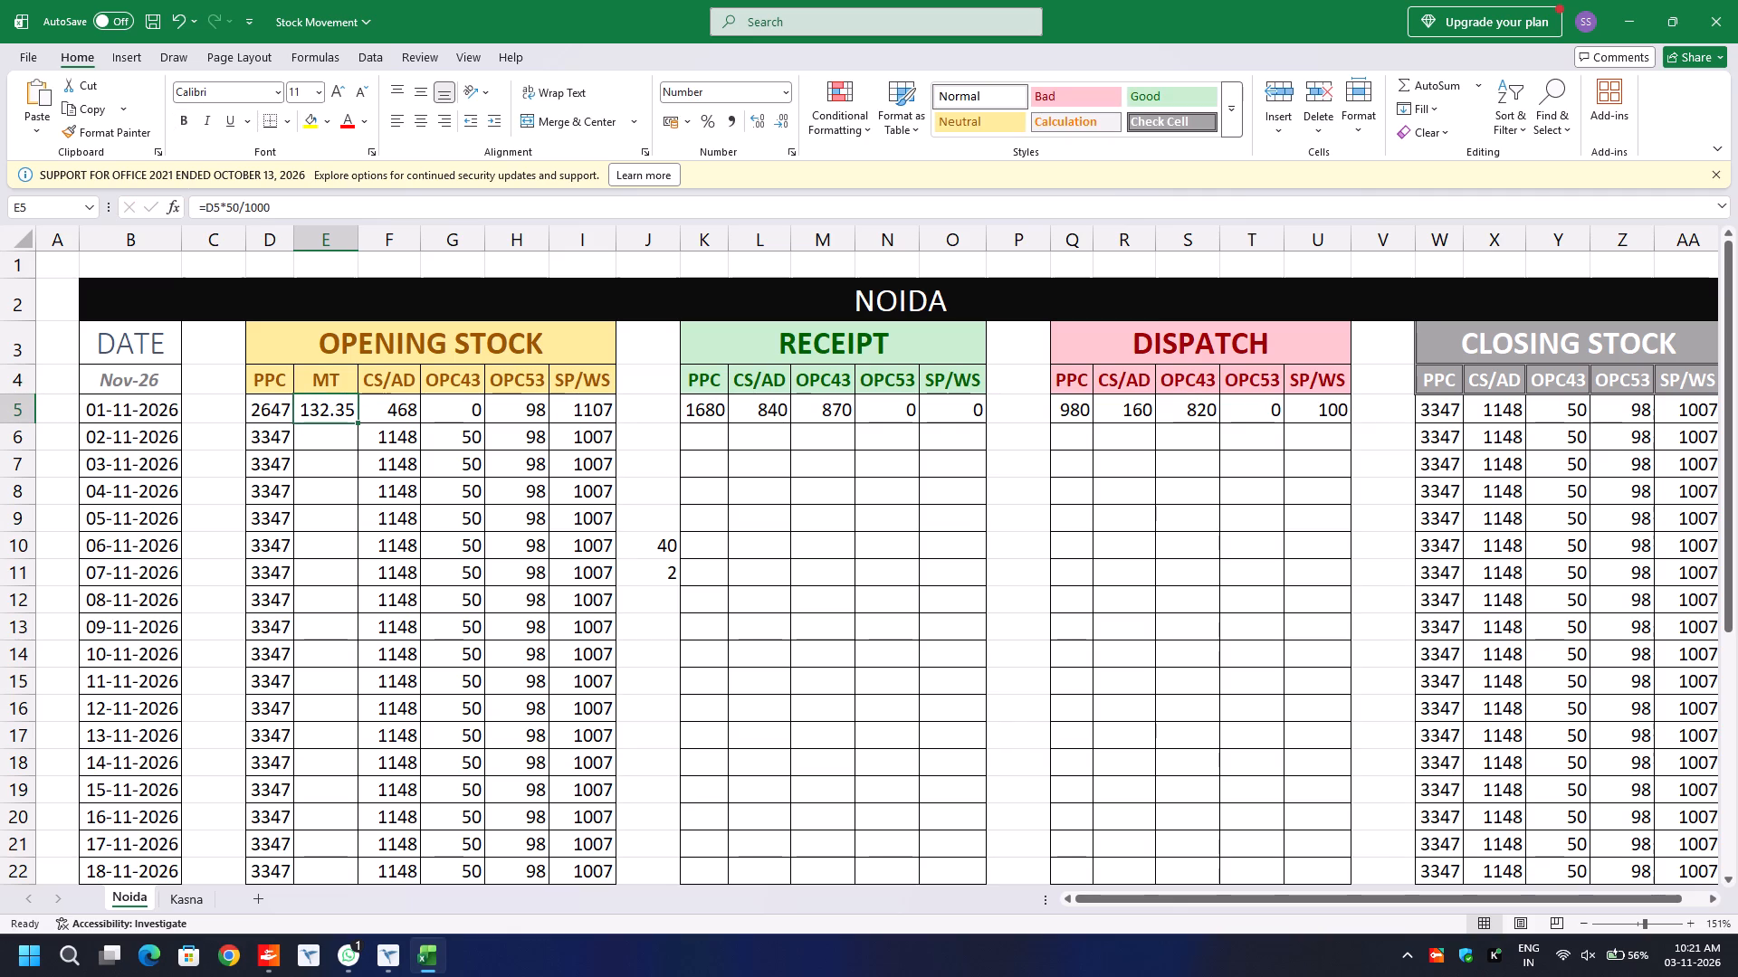
Insert a blank column after each of the CS/AD, OPC43 and OPC53 columns in the Opening Stock section.
{"action": "left_click", "coordinate": [454, 234]}
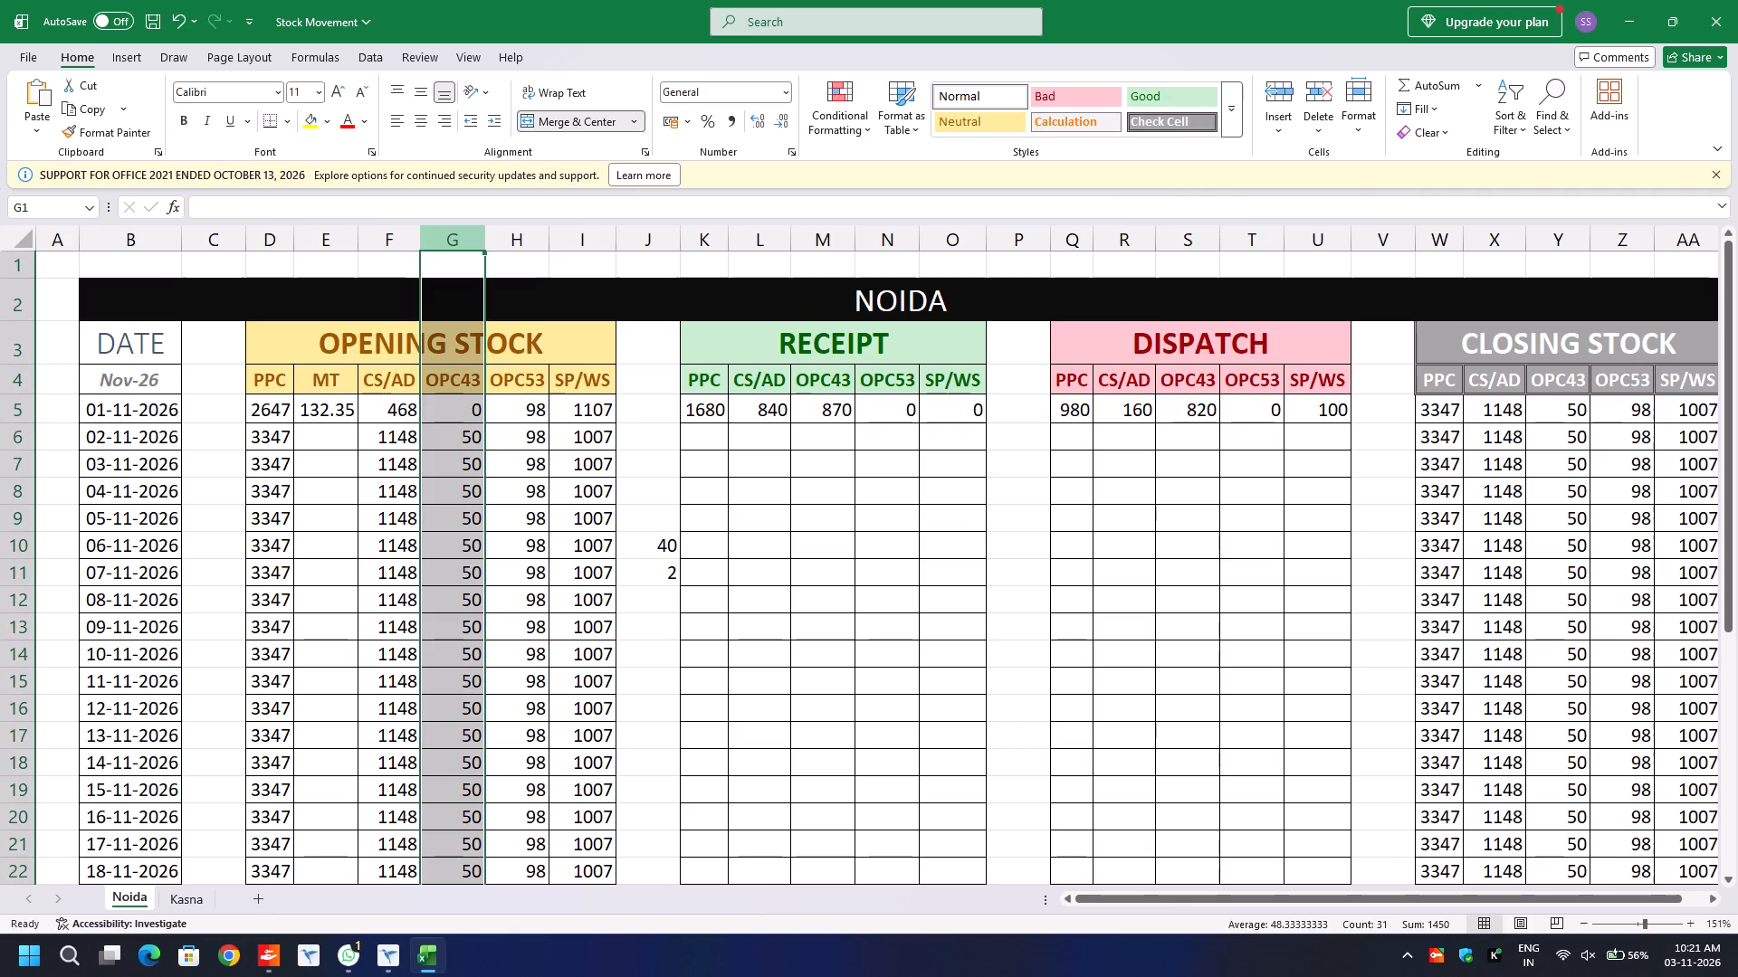
{"action": "key", "text": "ctrl+plus"}
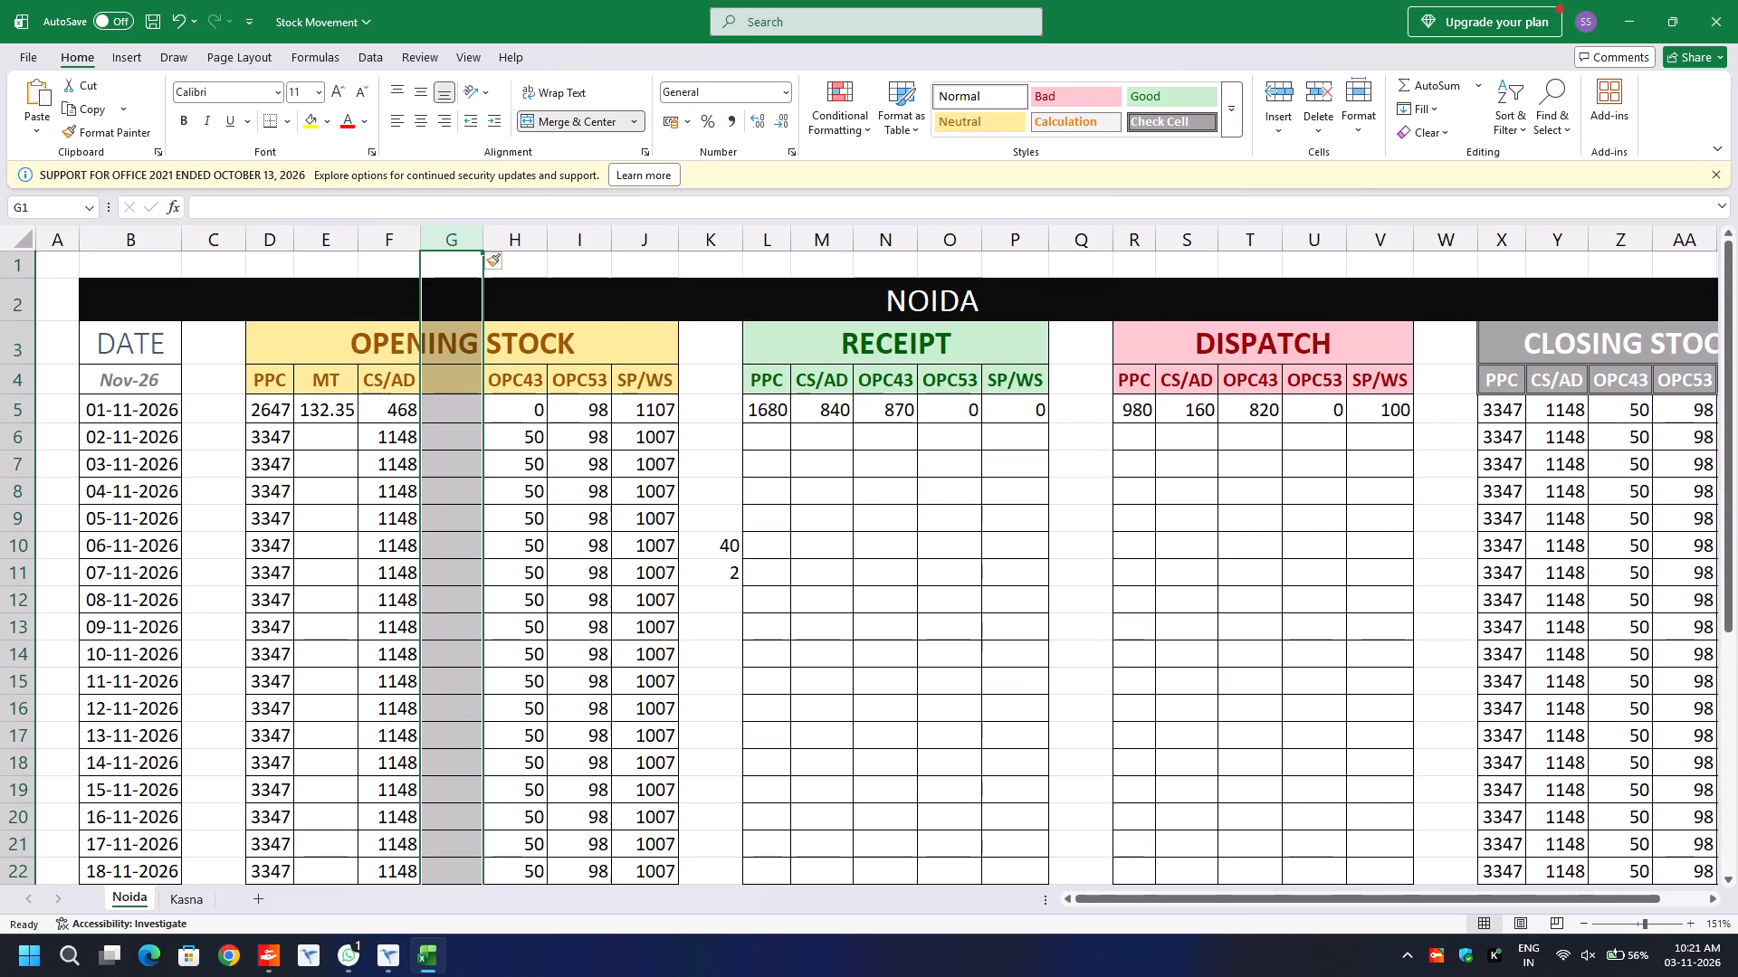
{"action": "left_click", "coordinate": [581, 240]}
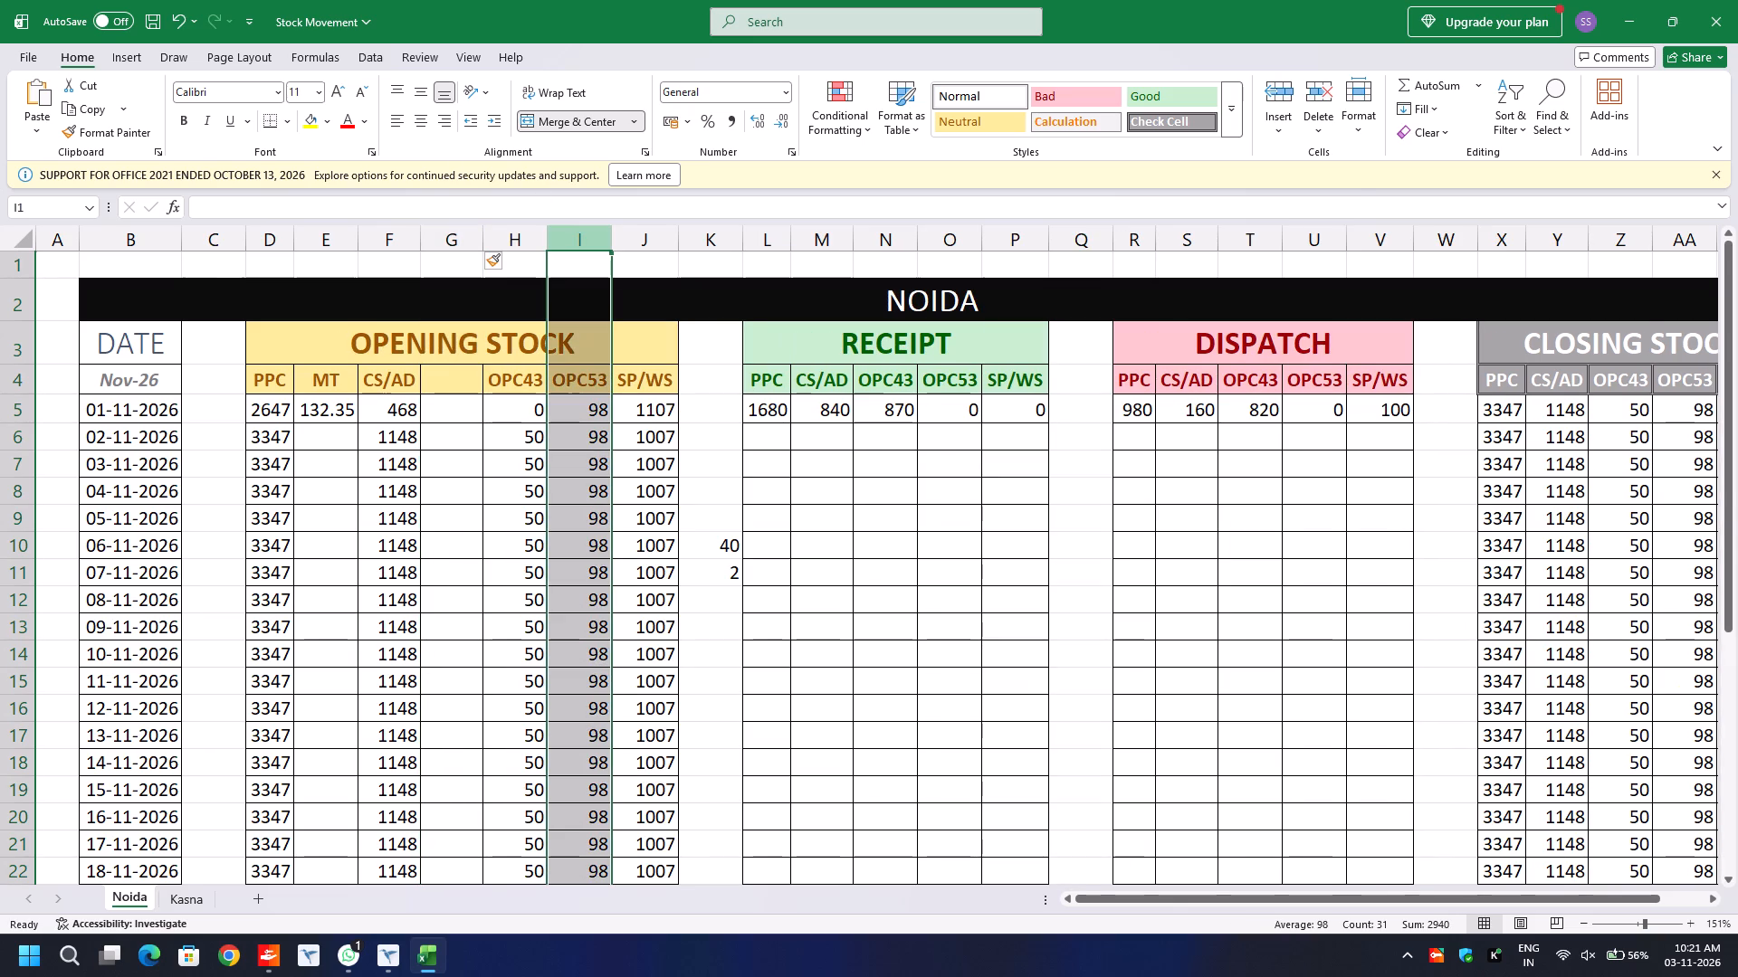
{"action": "key", "text": "ctrl+plus"}
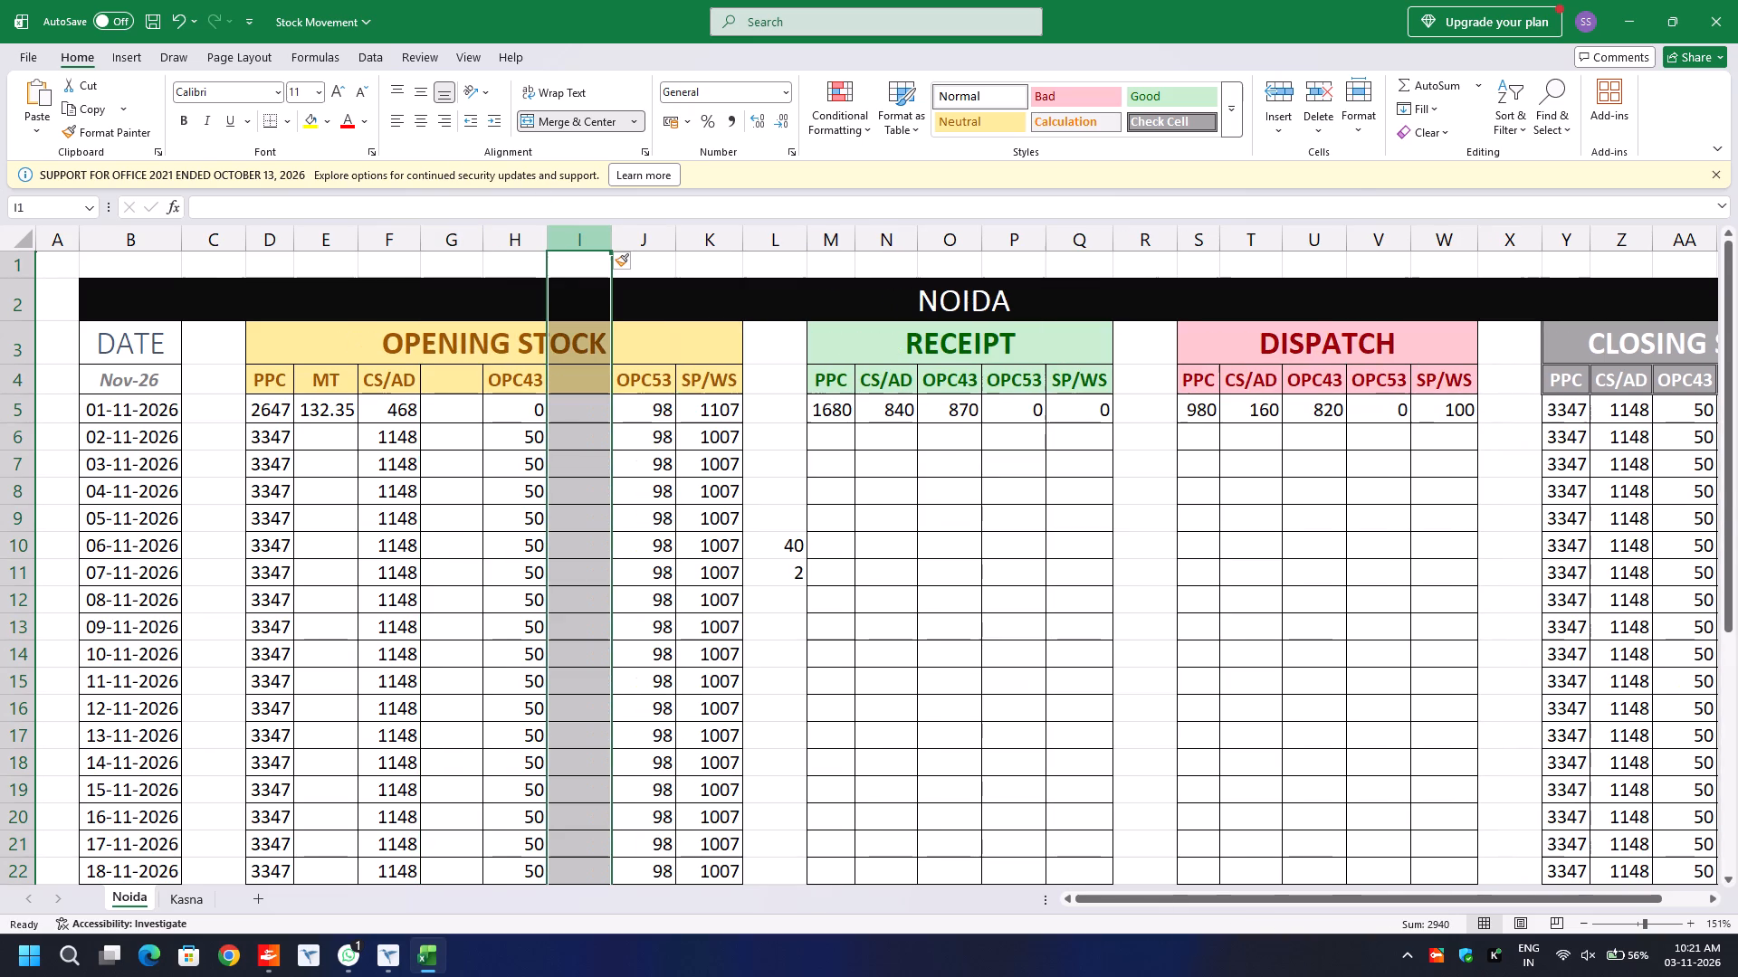
{"action": "left_click", "coordinate": [710, 244]}
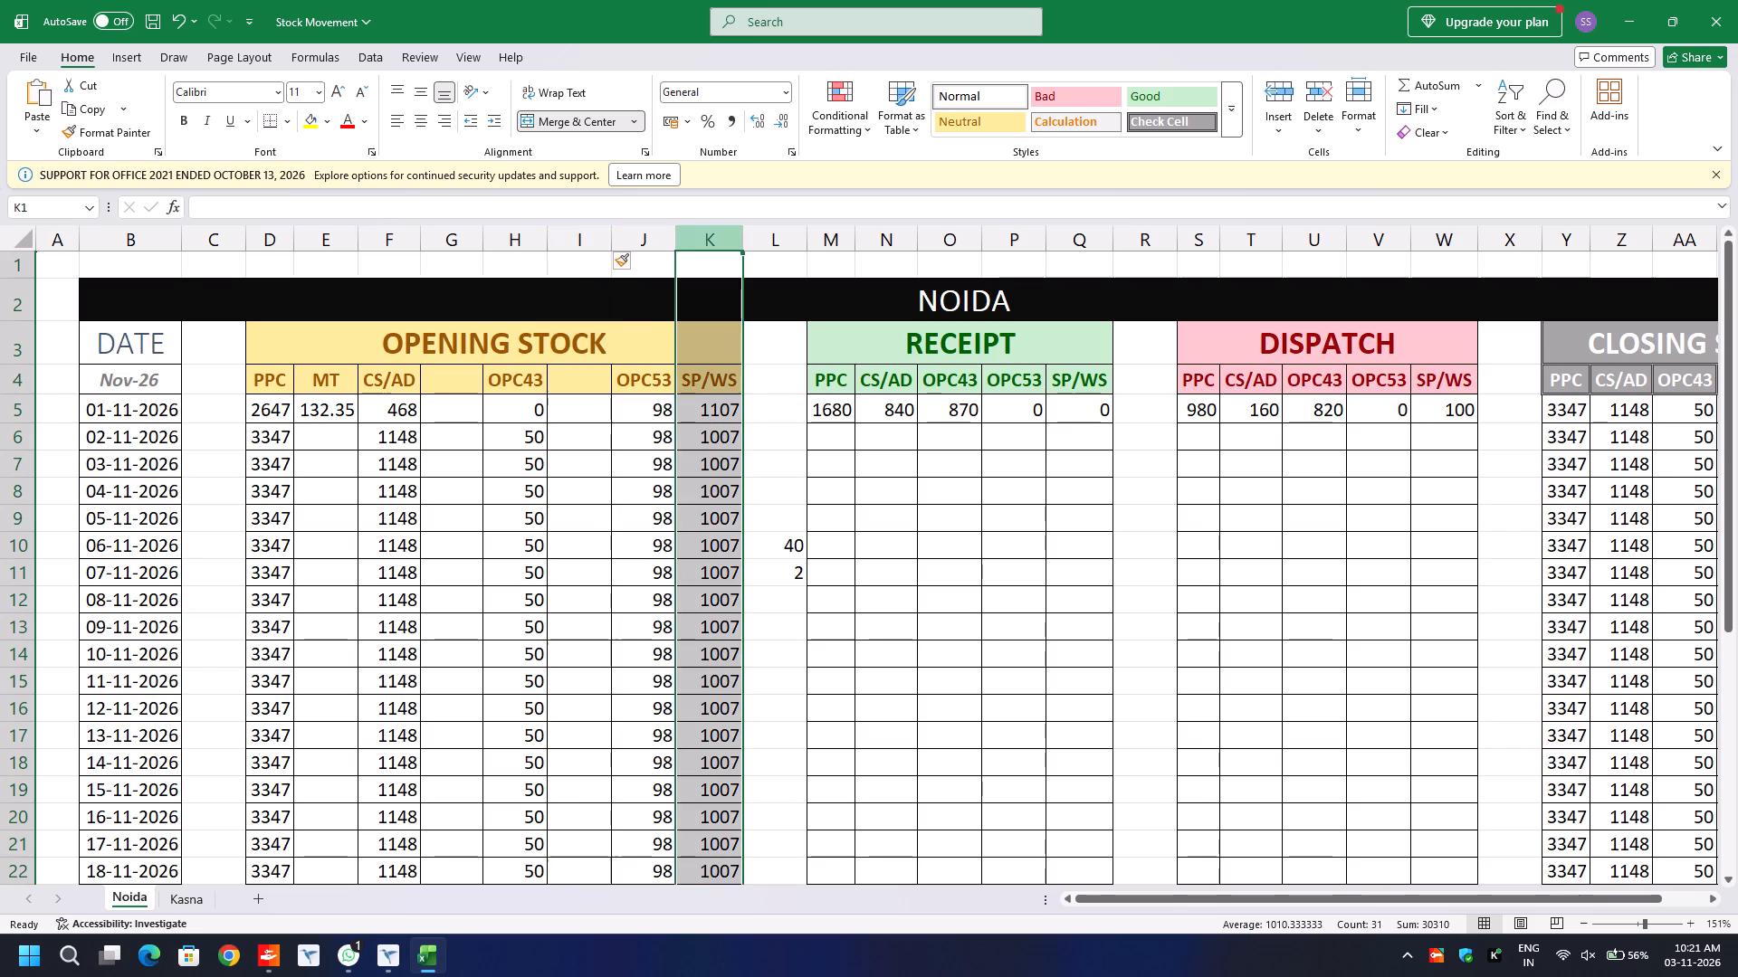
{"action": "key", "text": "ctrl+plus"}
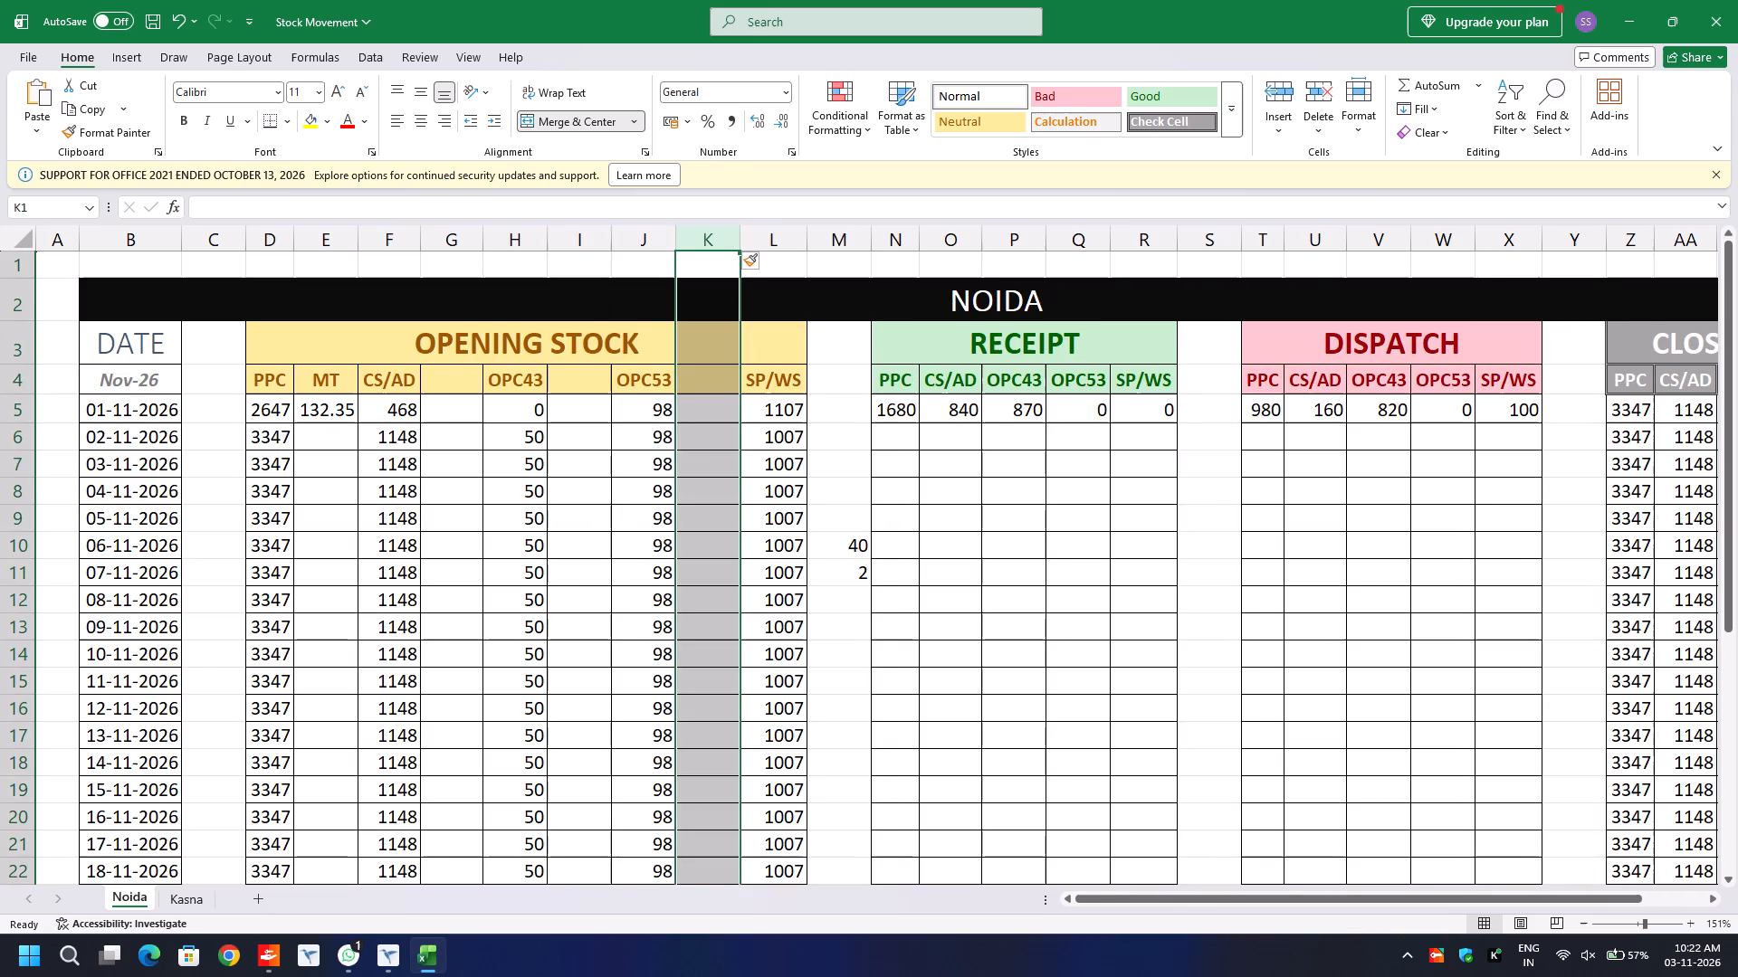
Copy the PPC conversion formula from E5 into the blank cells G5, K5 and I5 for 01-11-2026.
{"action": "left_click", "coordinate": [328, 412]}
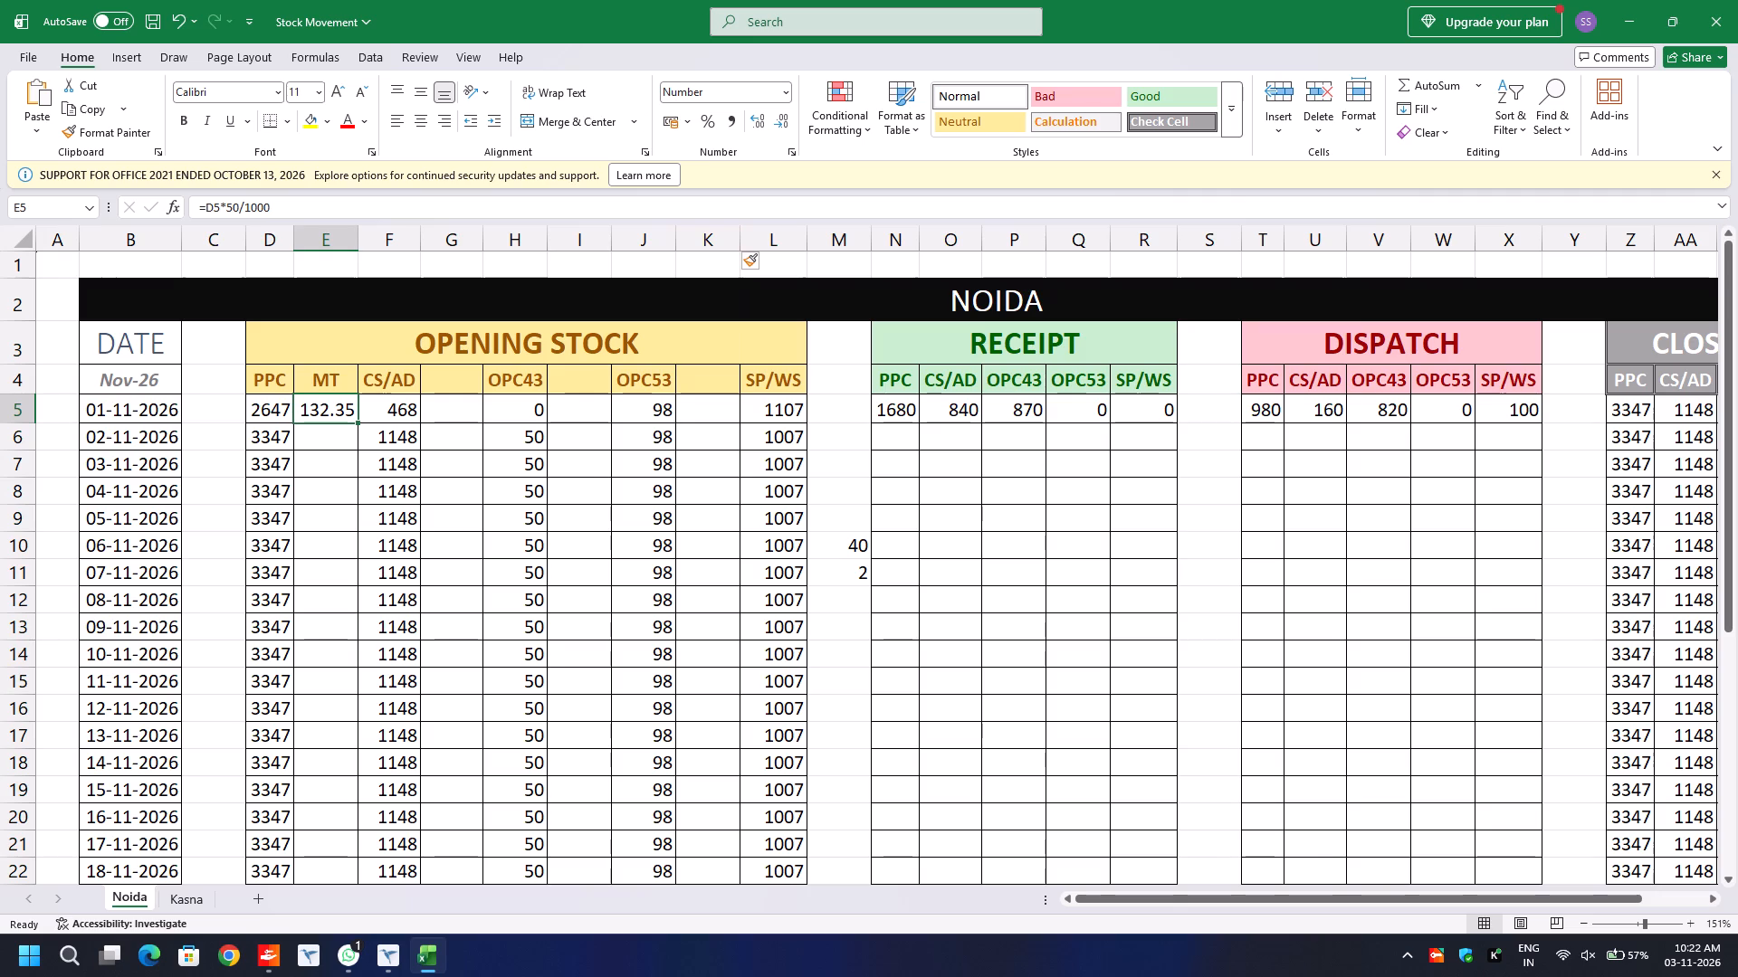
{"action": "key", "text": "ctrl+c"}
{"action": "key", "text": "Right"}
{"action": "key", "text": "Right"}
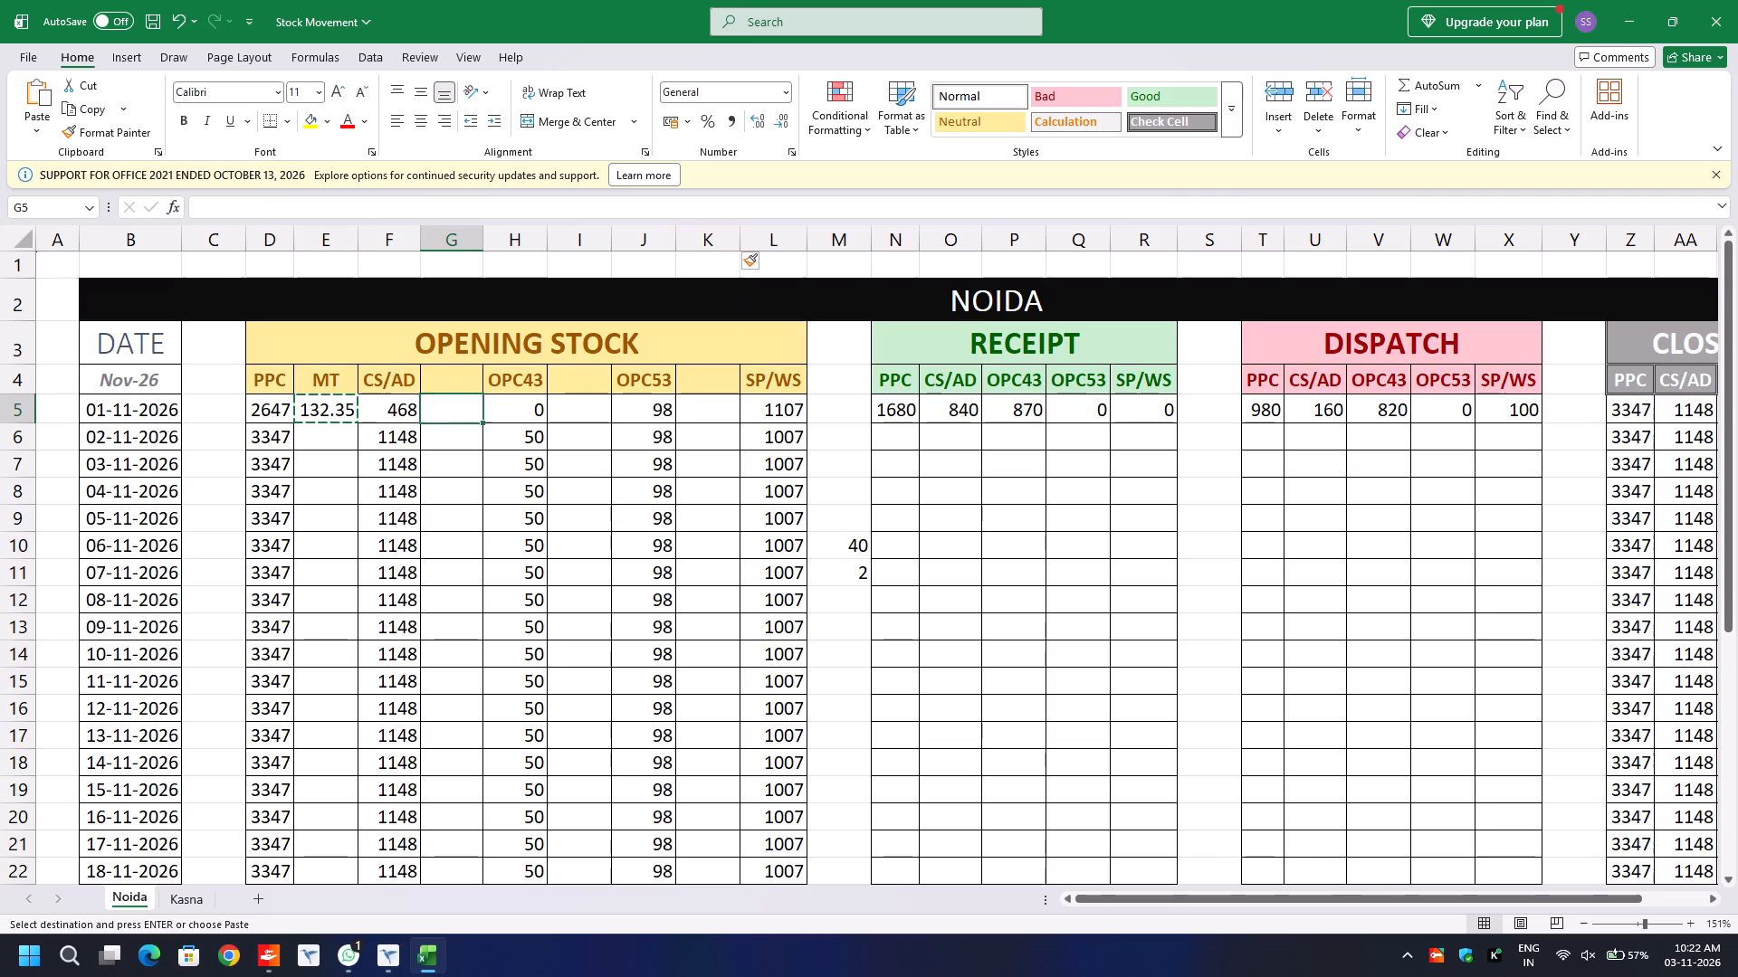
{"action": "key", "text": "ctrl+v"}
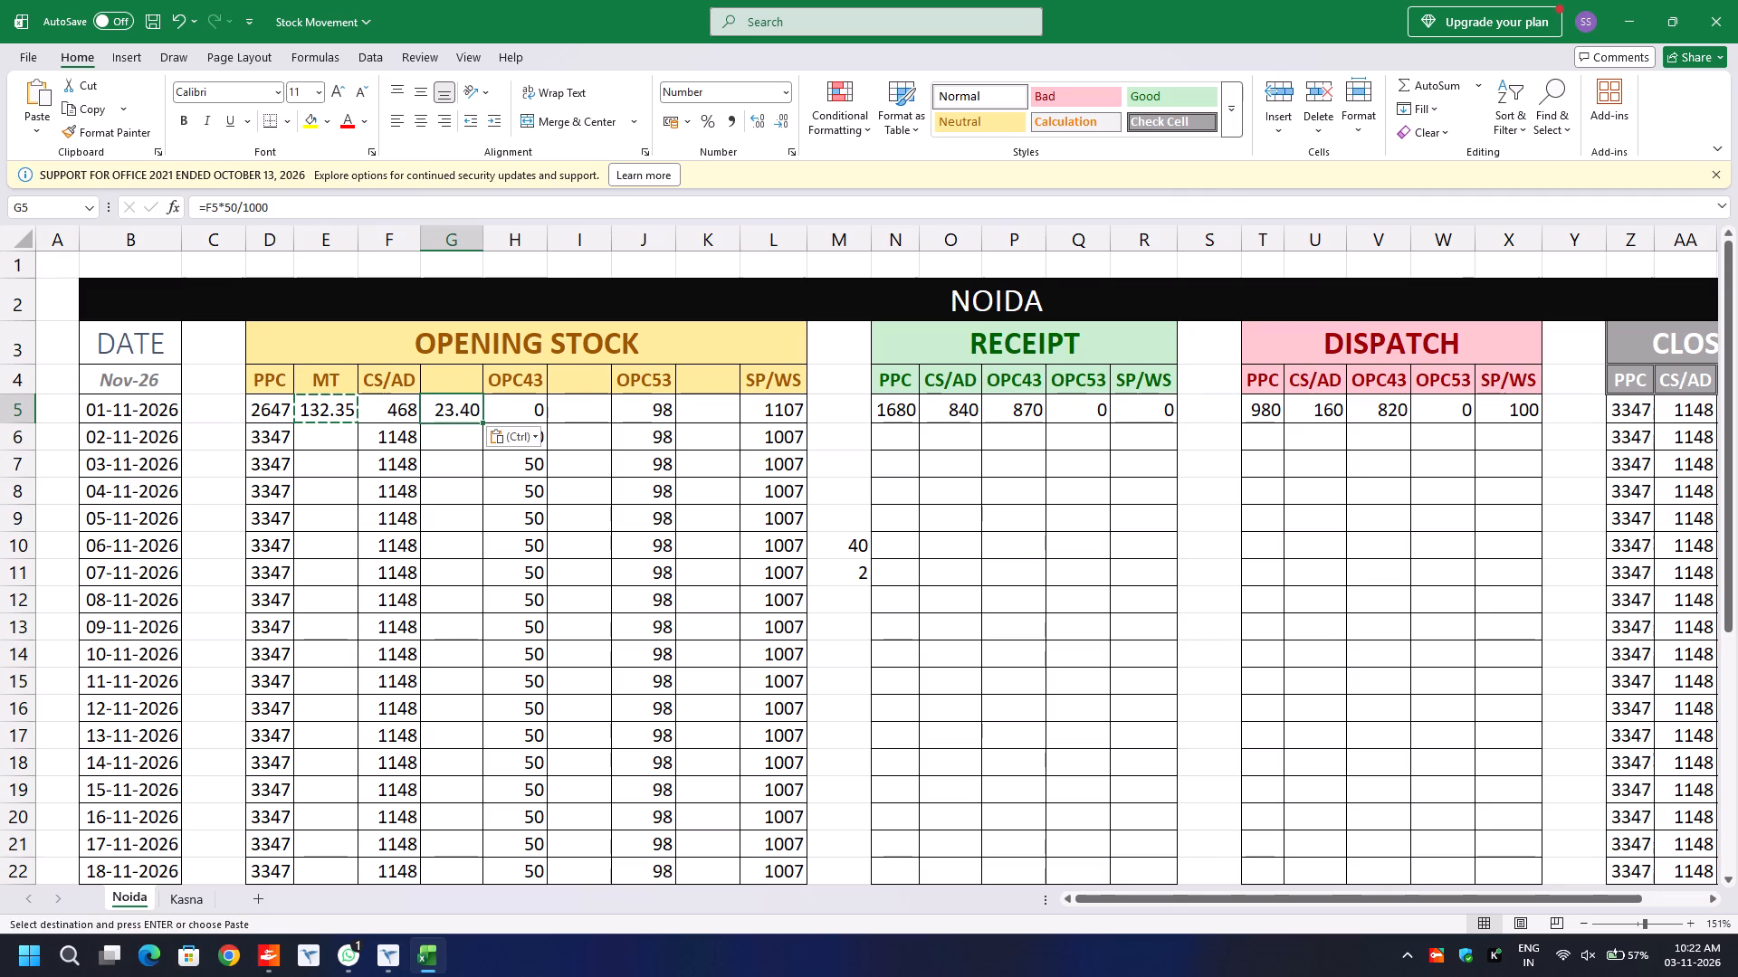
{"action": "left_click", "coordinate": [713, 416]}
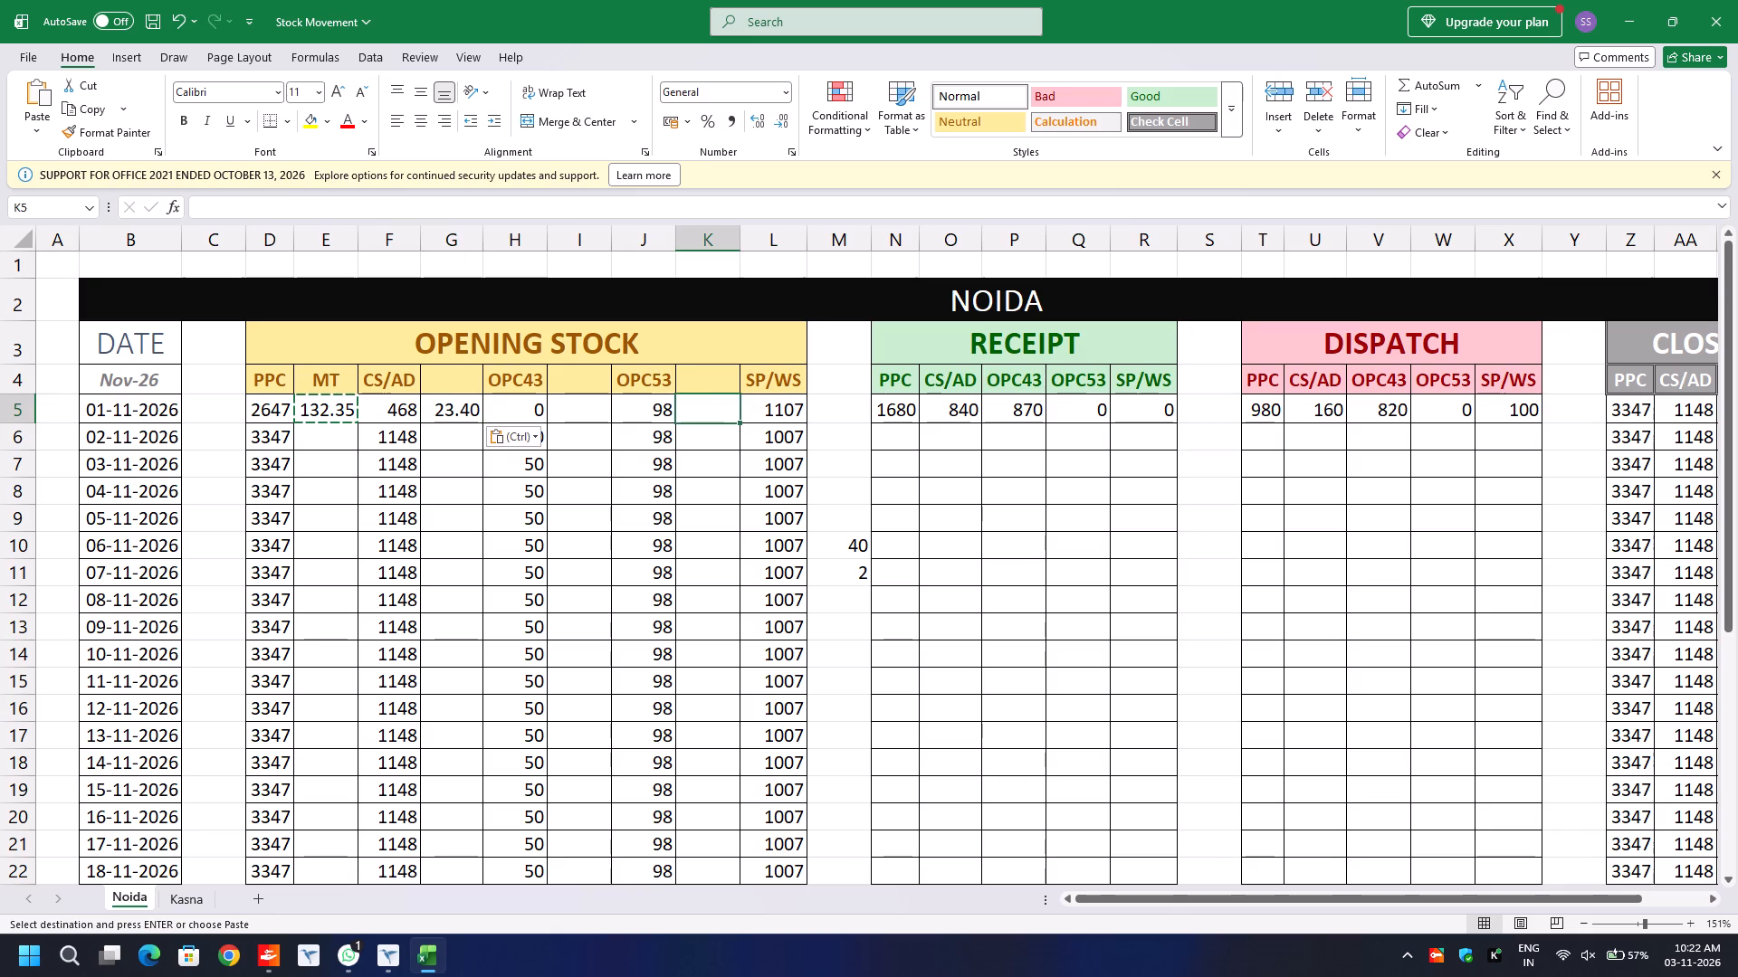
{"action": "key", "text": "ctrl+v"}
{"action": "left_click", "coordinate": [580, 411]}
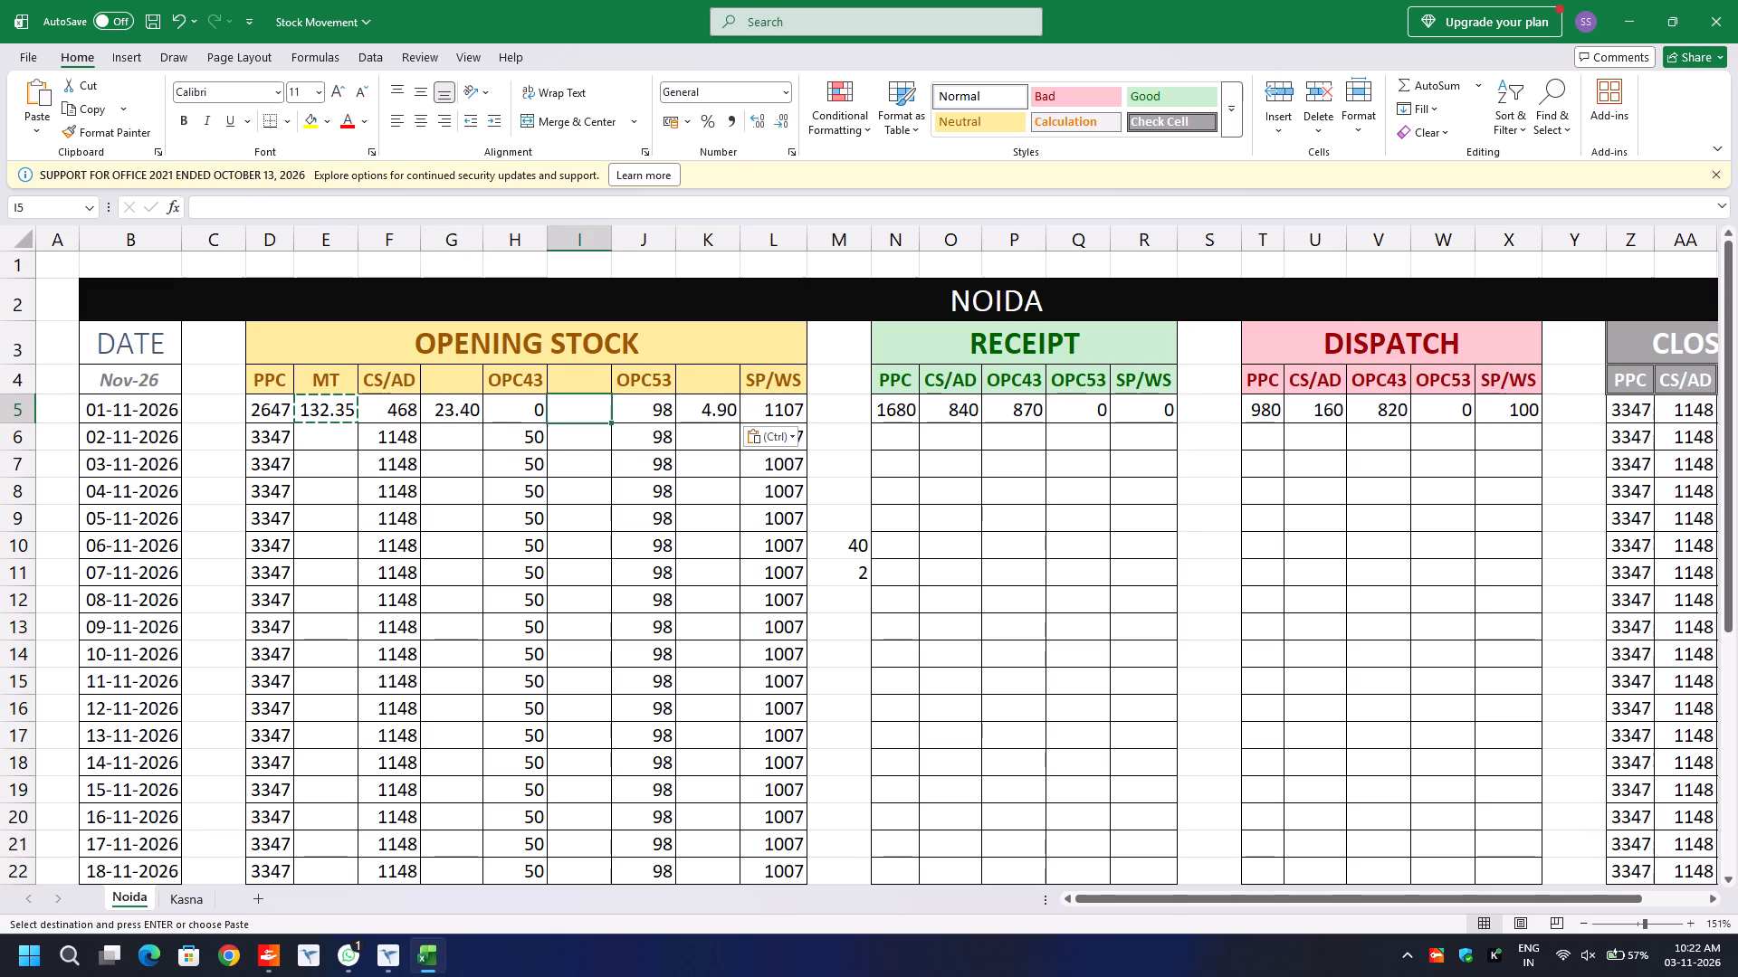
{"action": "key", "text": "ctrl+v"}
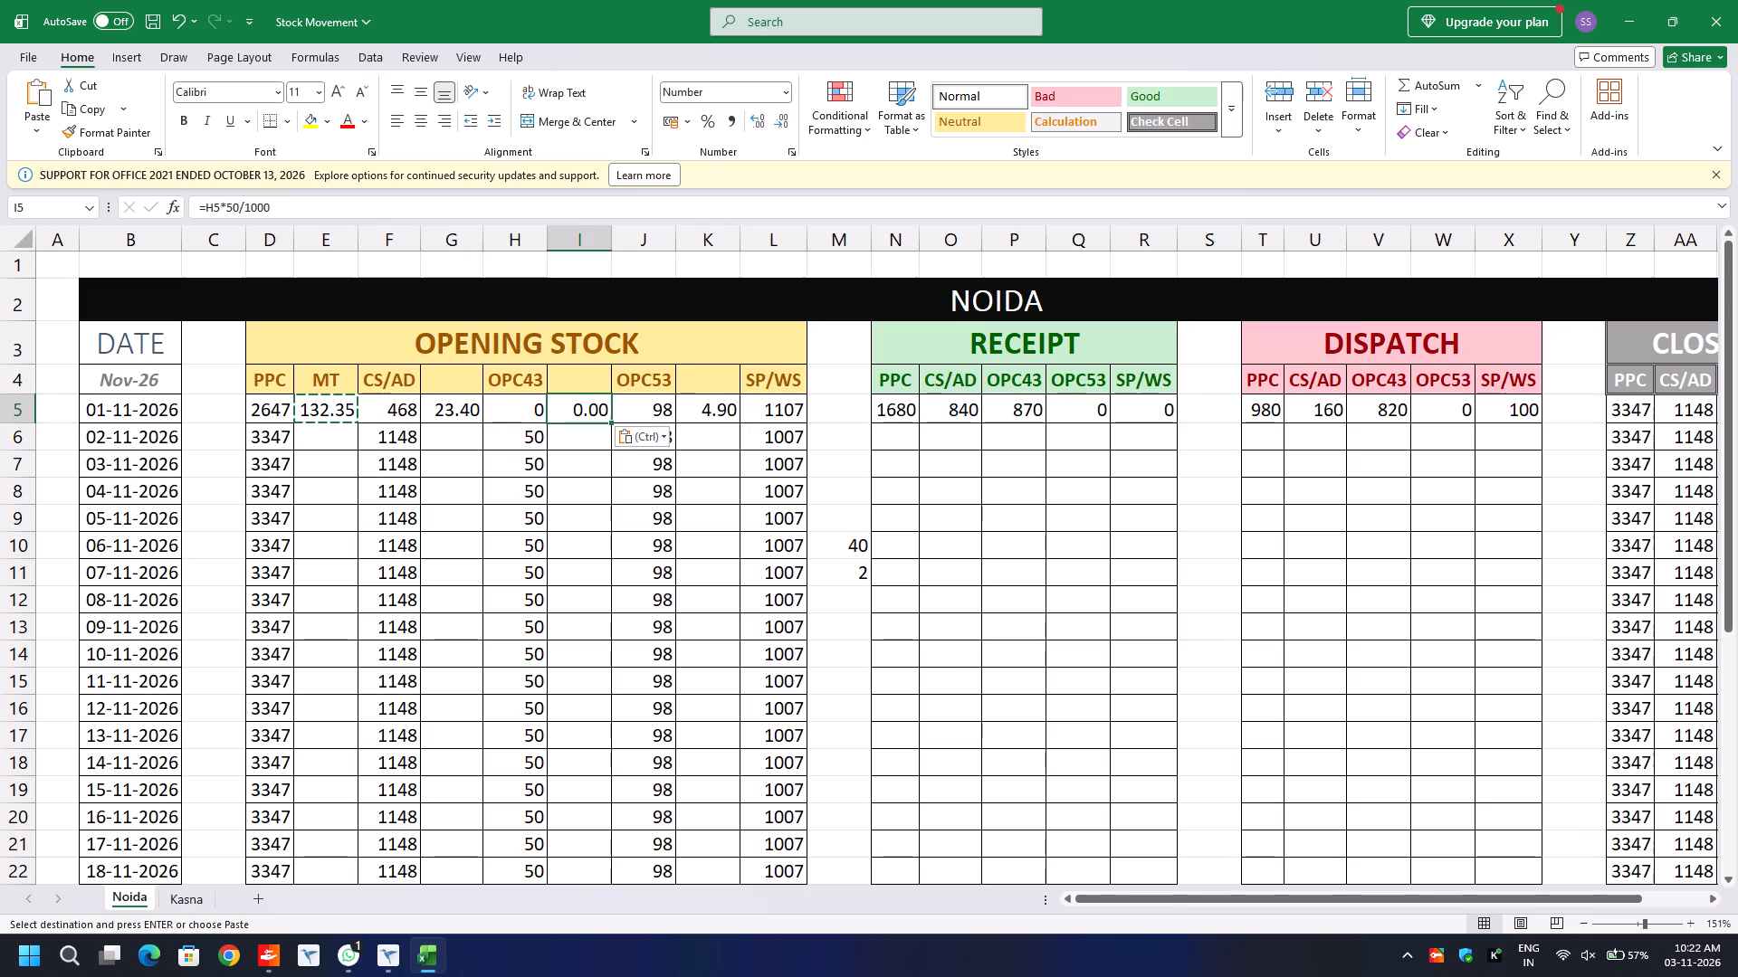
Insert a column before the opening-stock SP/WS column and copy the SP/WS header and daily values into it.
{"action": "left_click", "coordinate": [795, 242]}
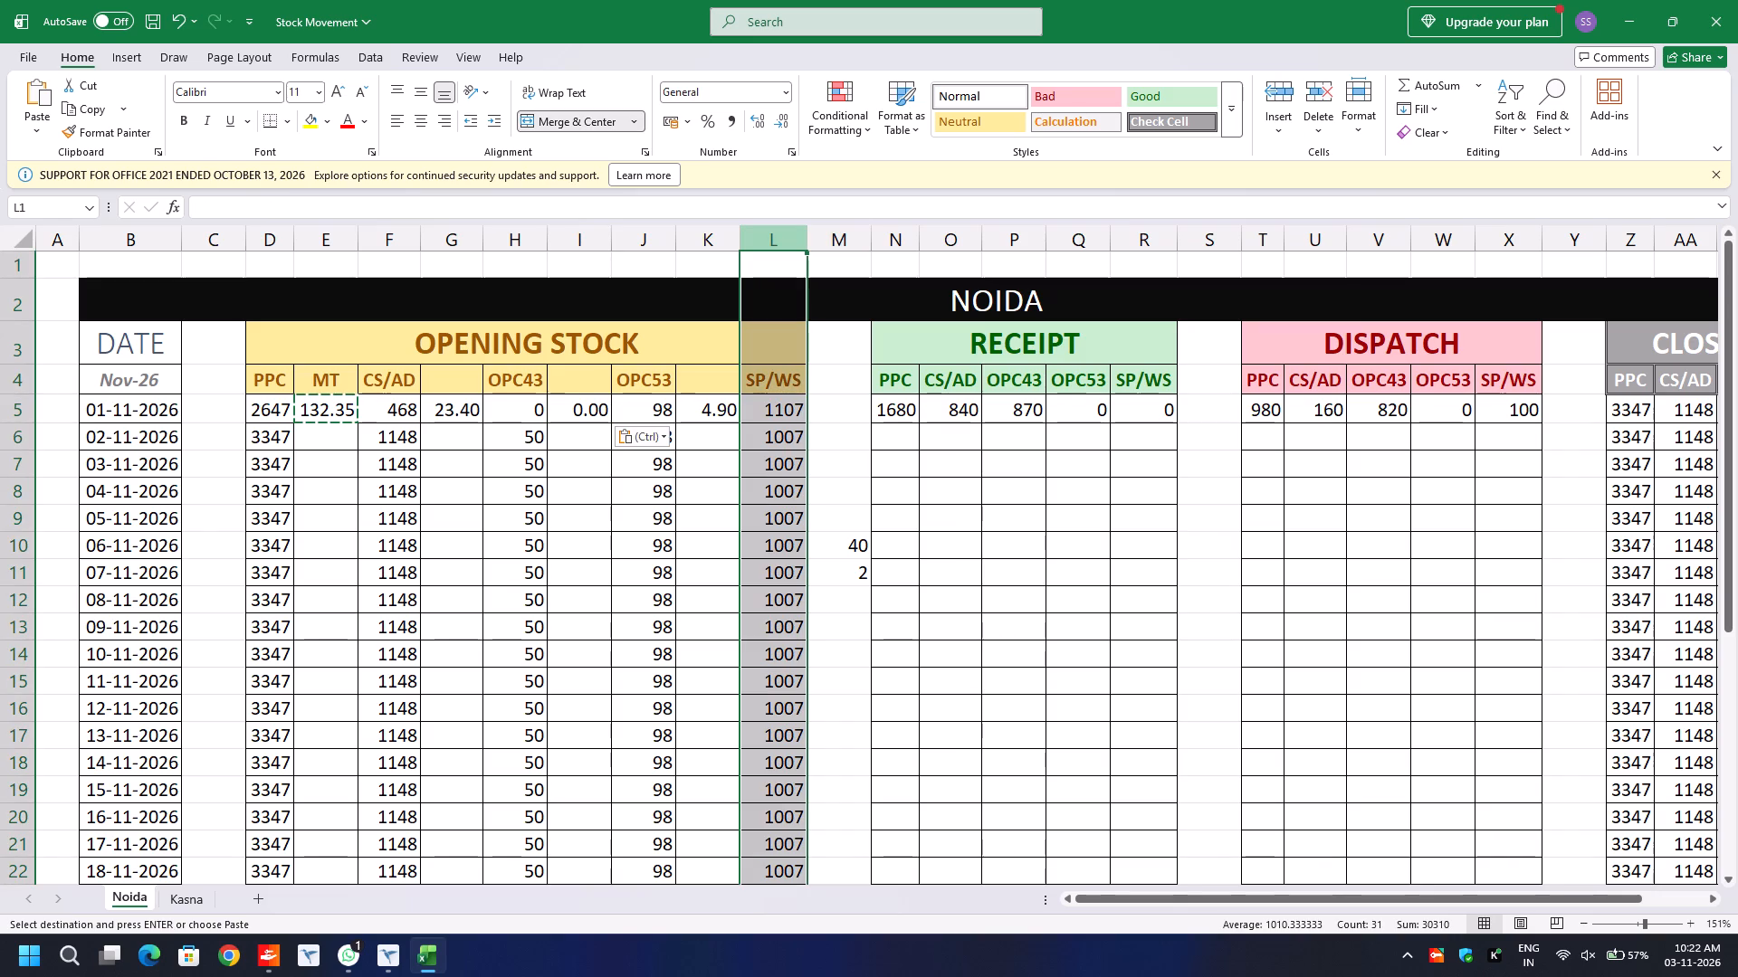
{"action": "key", "text": "ctrl+plus"}
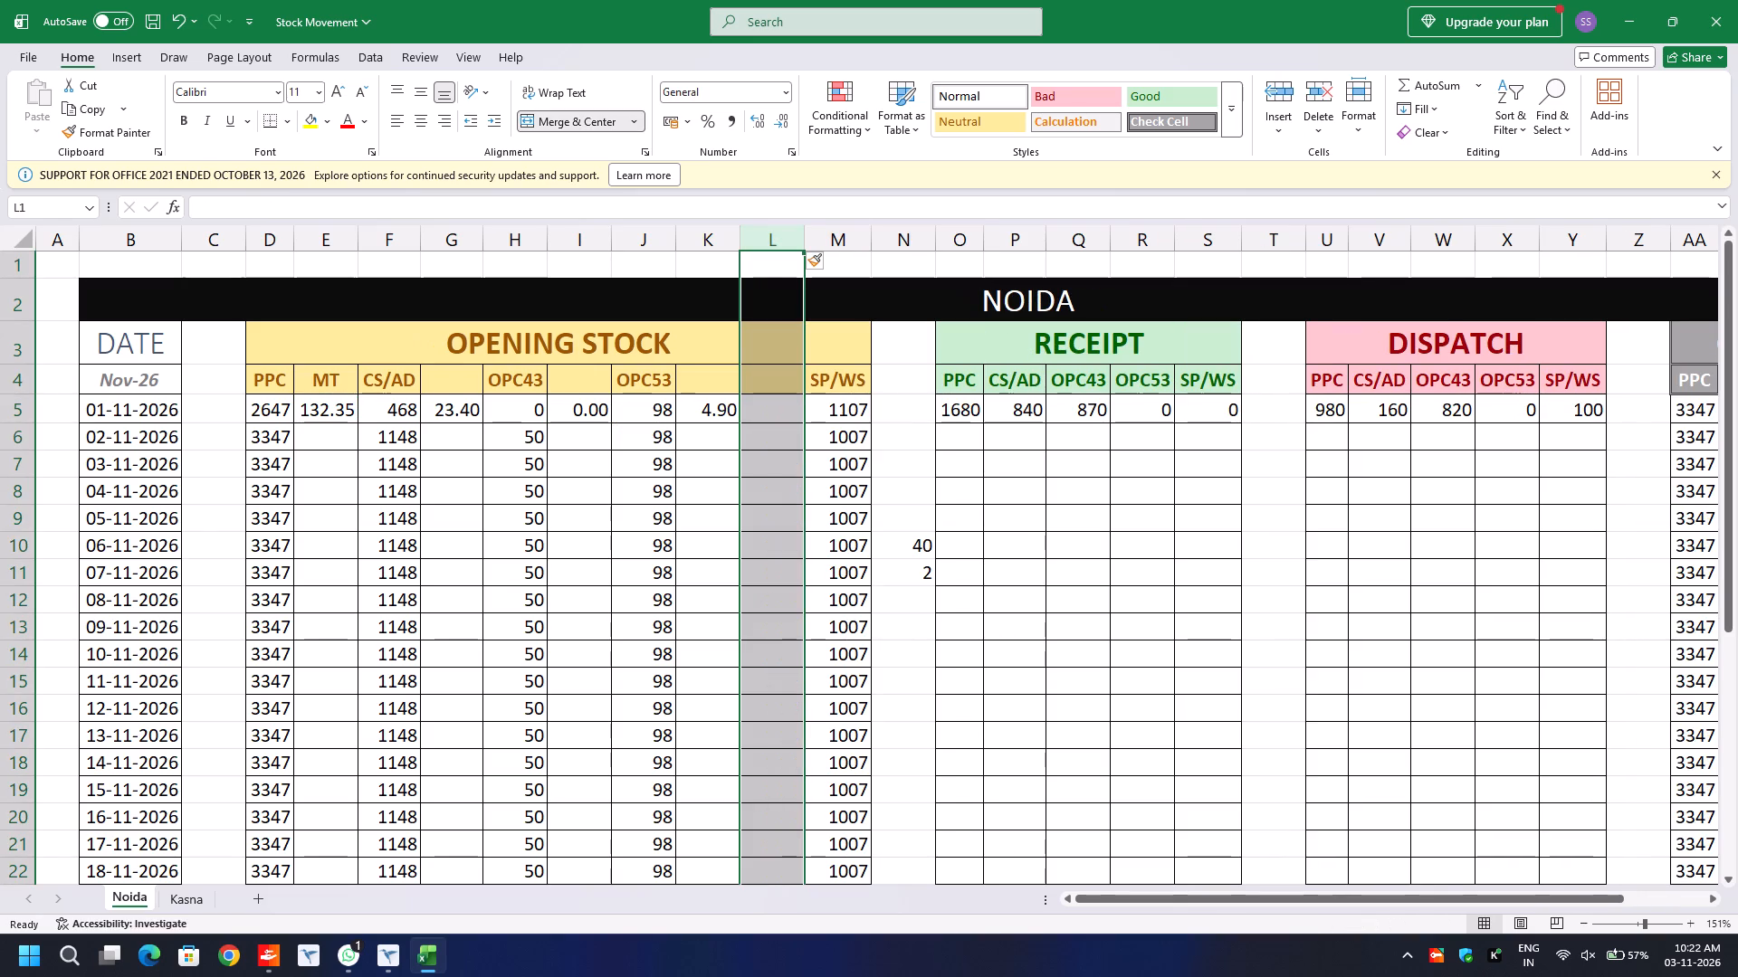
{"action": "left_click", "coordinate": [839, 385]}
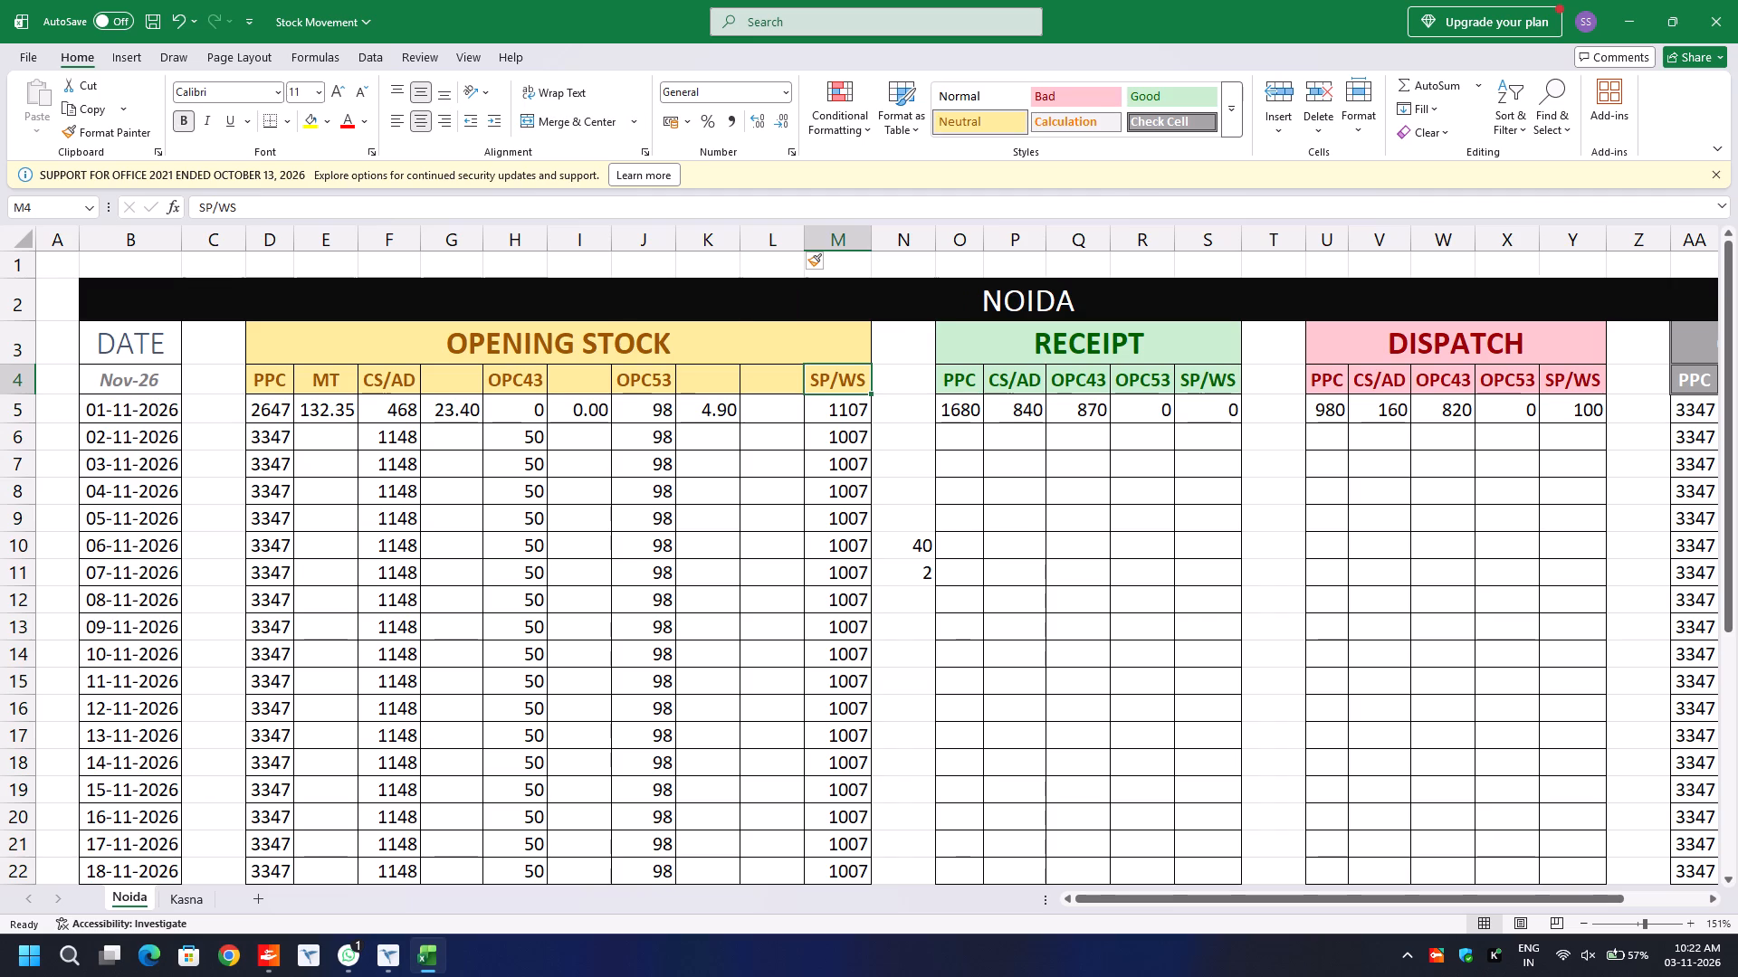
{"action": "key", "text": "ctrl+shift+Down"}
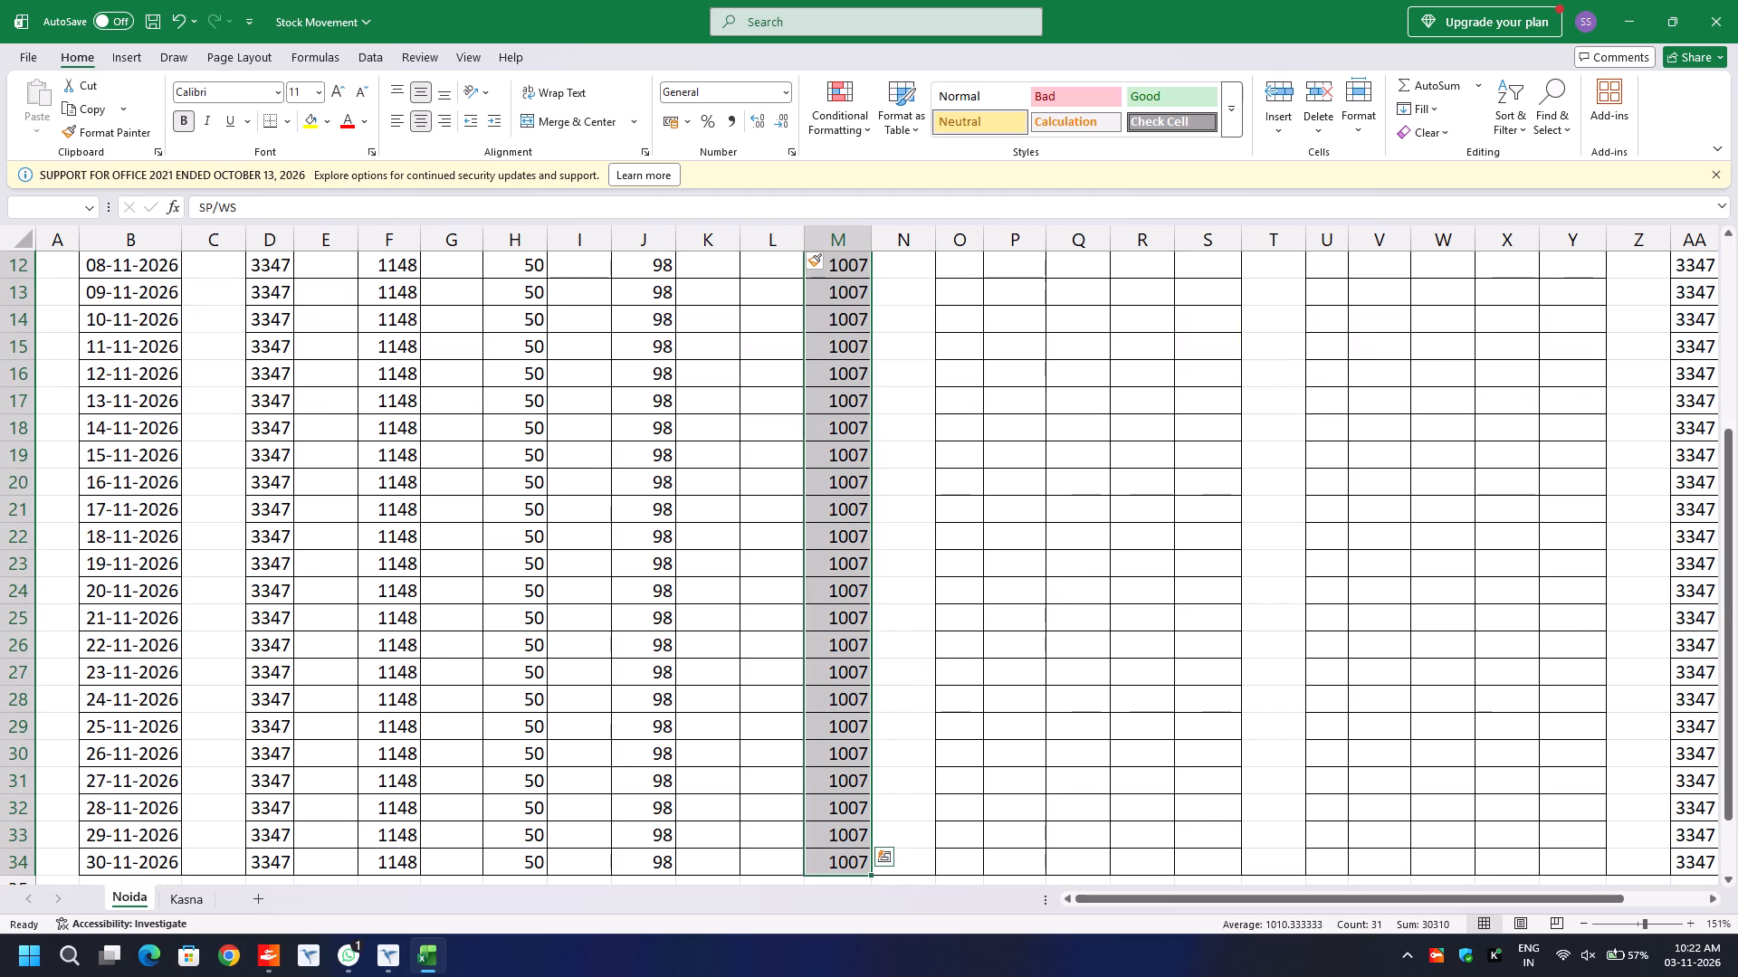
{"action": "key", "text": "ctrl+c"}
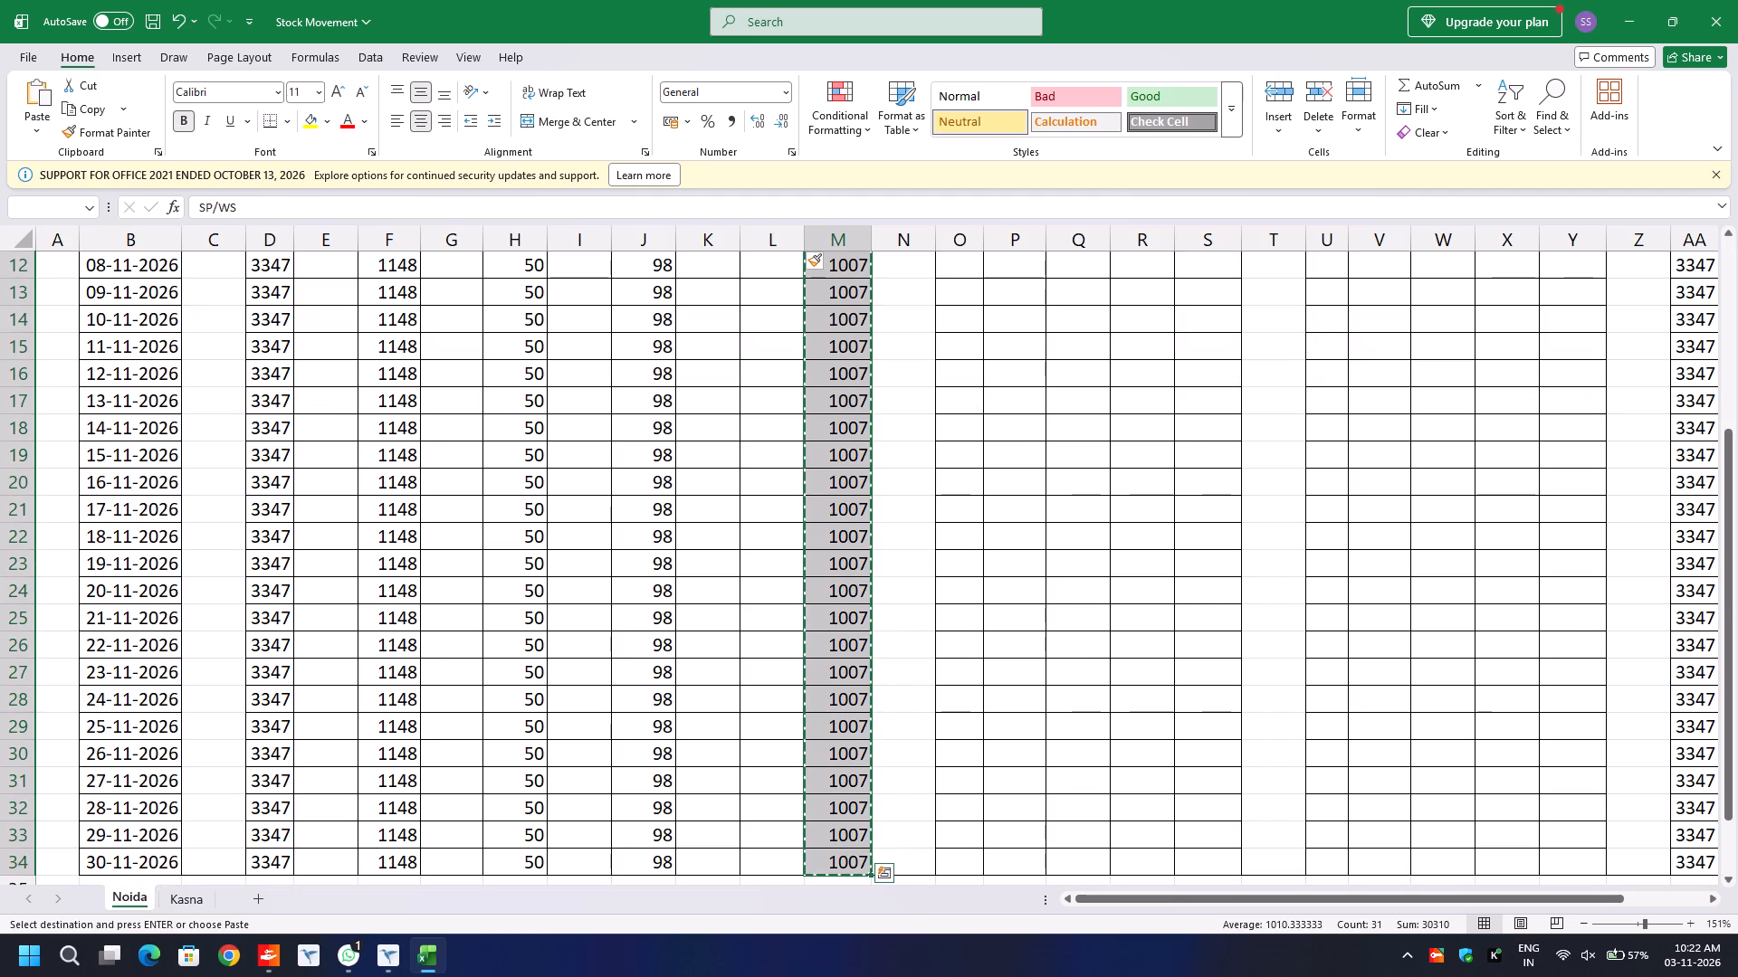
{"action": "key", "text": "Left"}
{"action": "key", "text": "ctrl+v"}
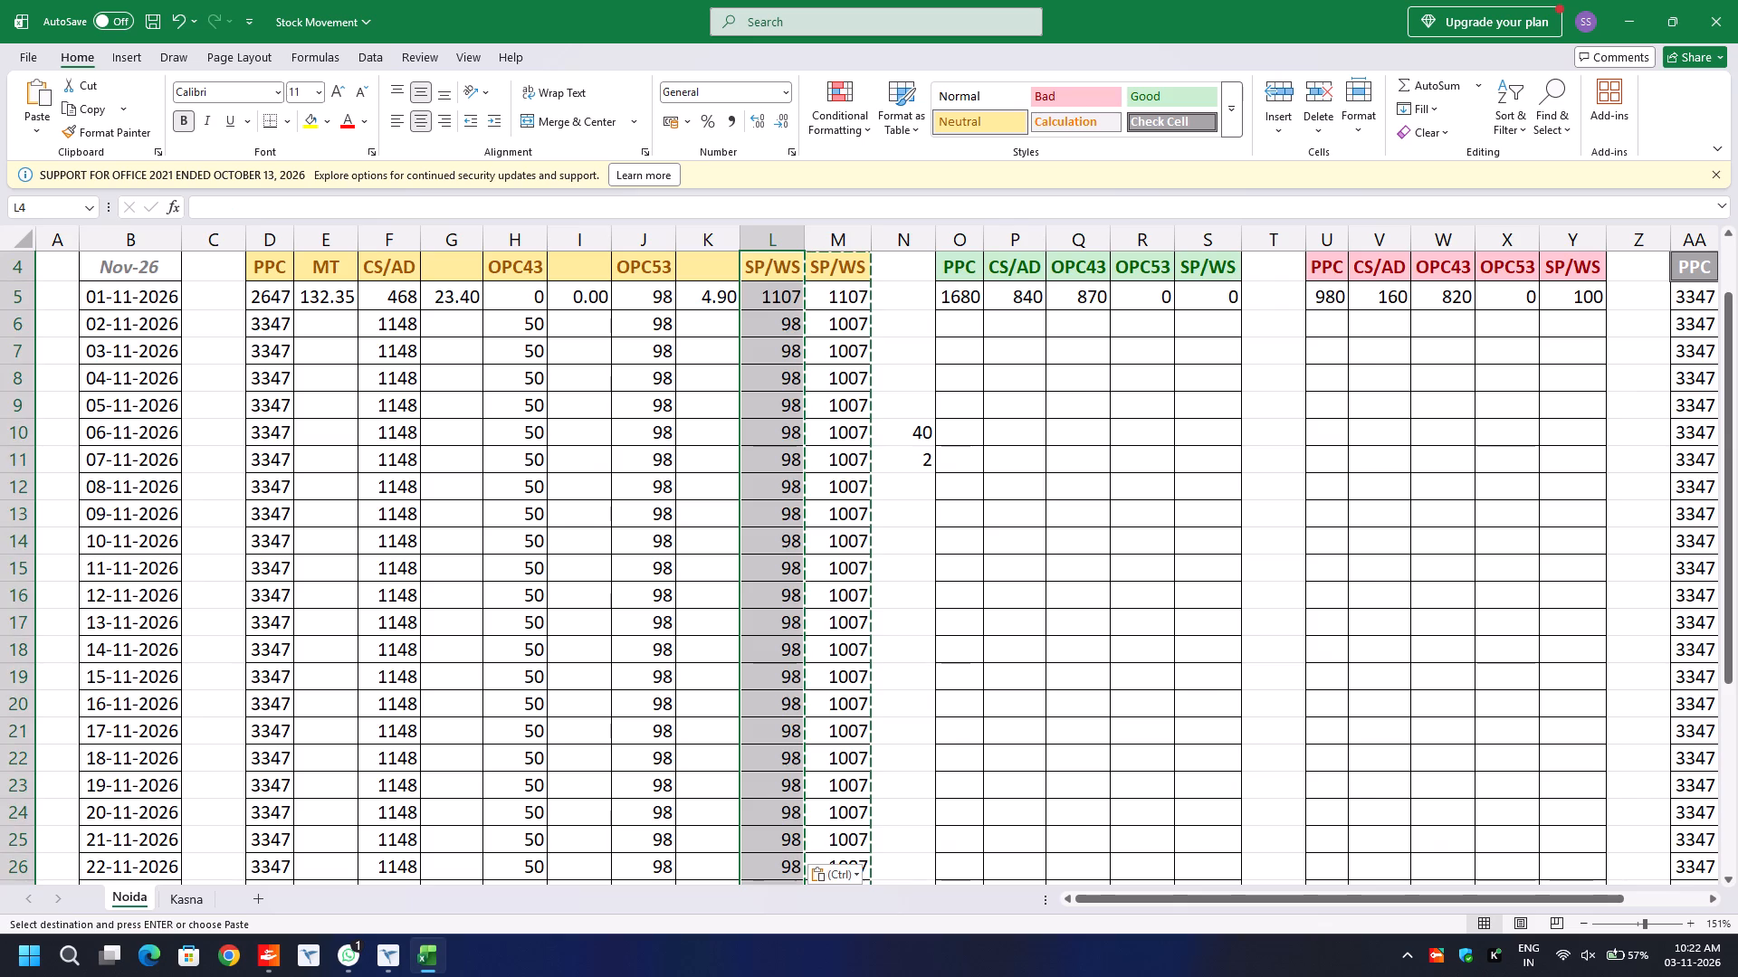
Replace the header of the last Opening Stock column, cell M4, with MT.
{"action": "key", "text": "Right"}
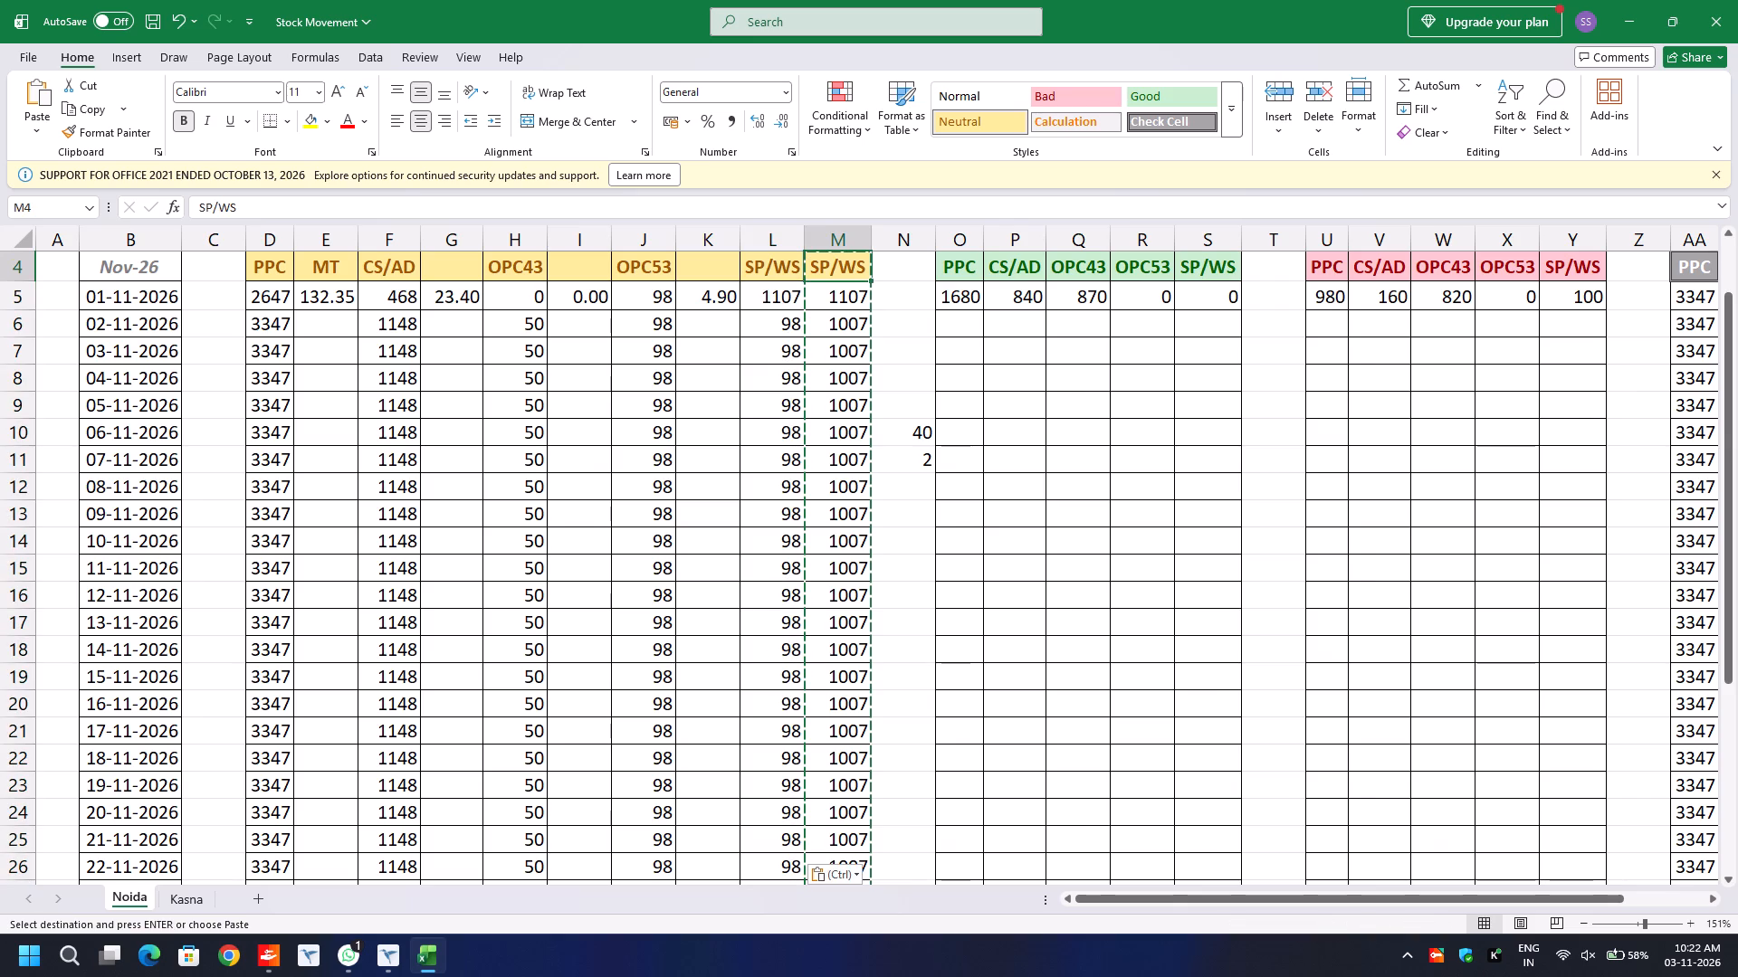
{"action": "type", "text": "MT"}
{"action": "key", "text": "Return"}
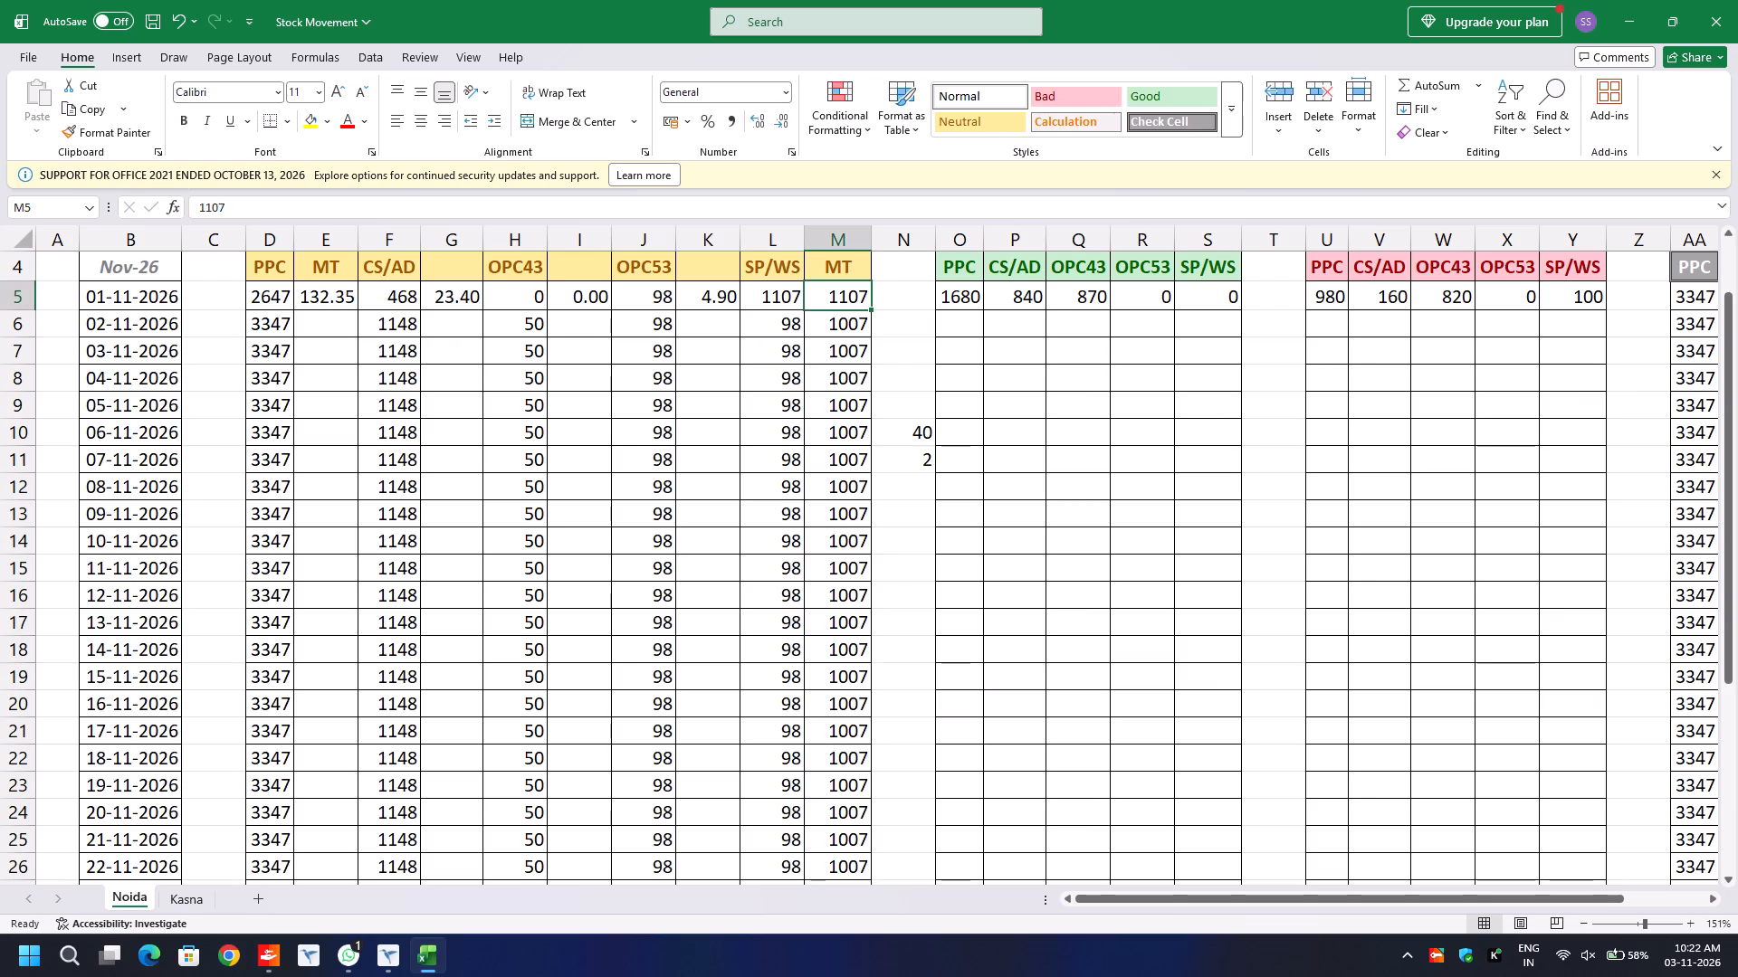
Copy the MT header from M4 into the blank Opening Stock header cells K4, I4 and G4.
{"action": "key", "text": "Up"}
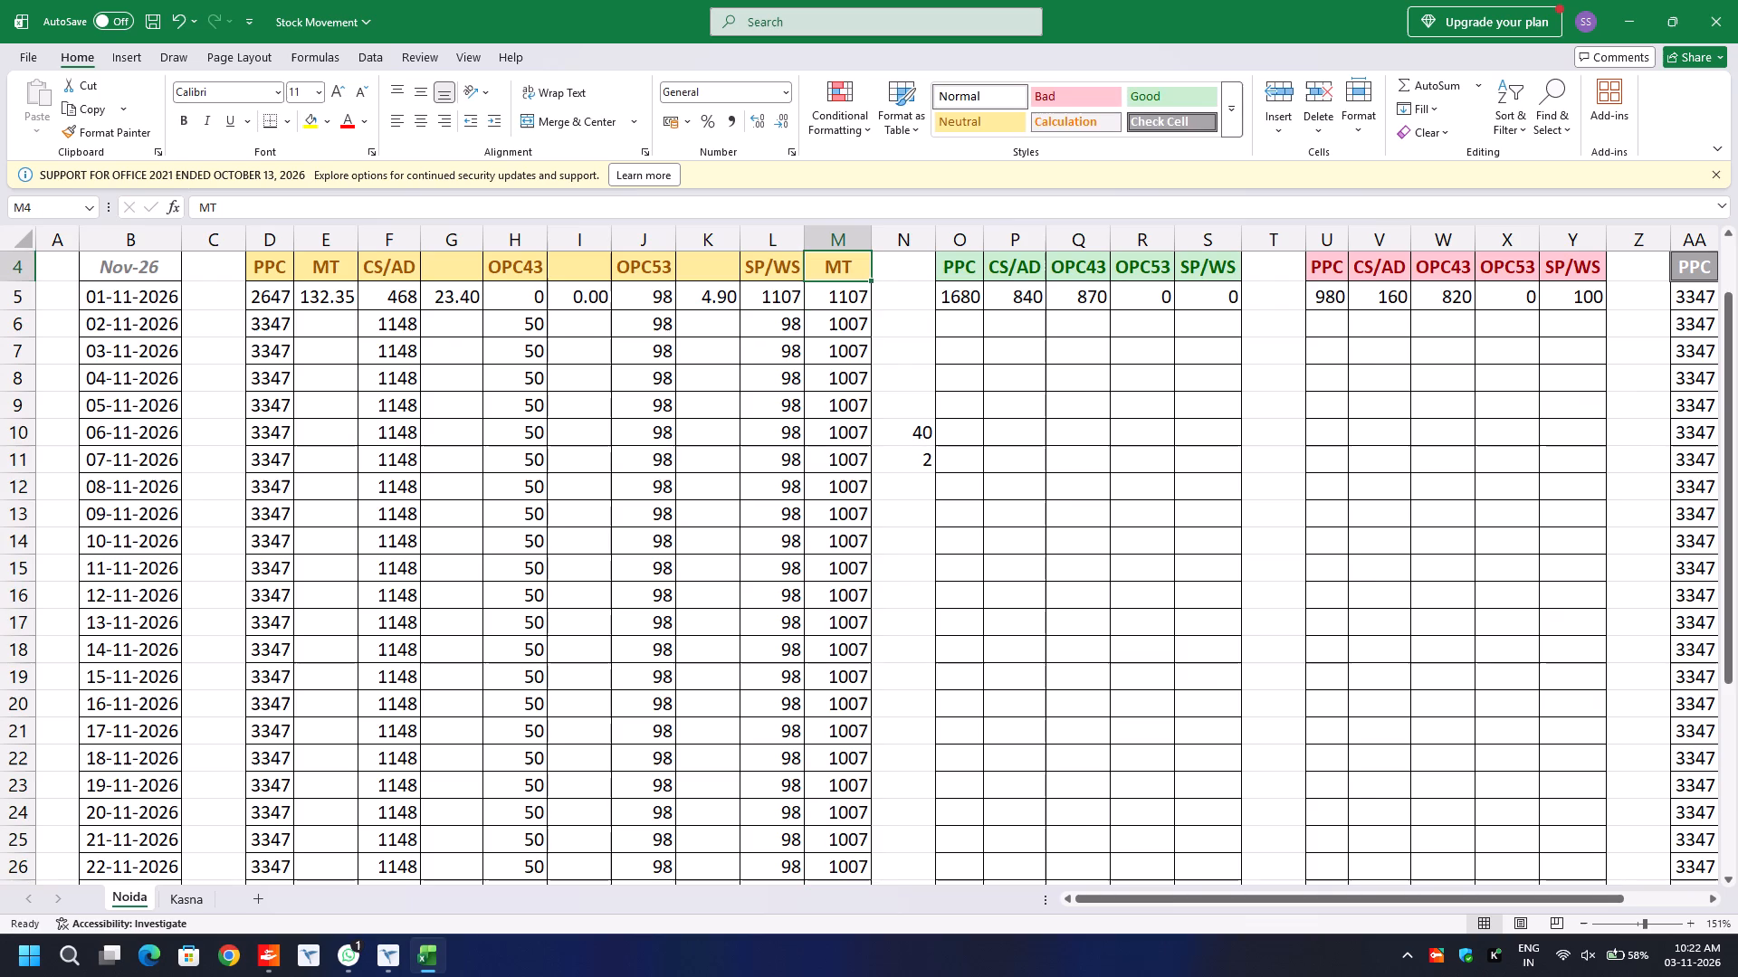
{"action": "key", "text": "ctrl+c"}
{"action": "key", "text": "Left"}
{"action": "key", "text": "Left"}
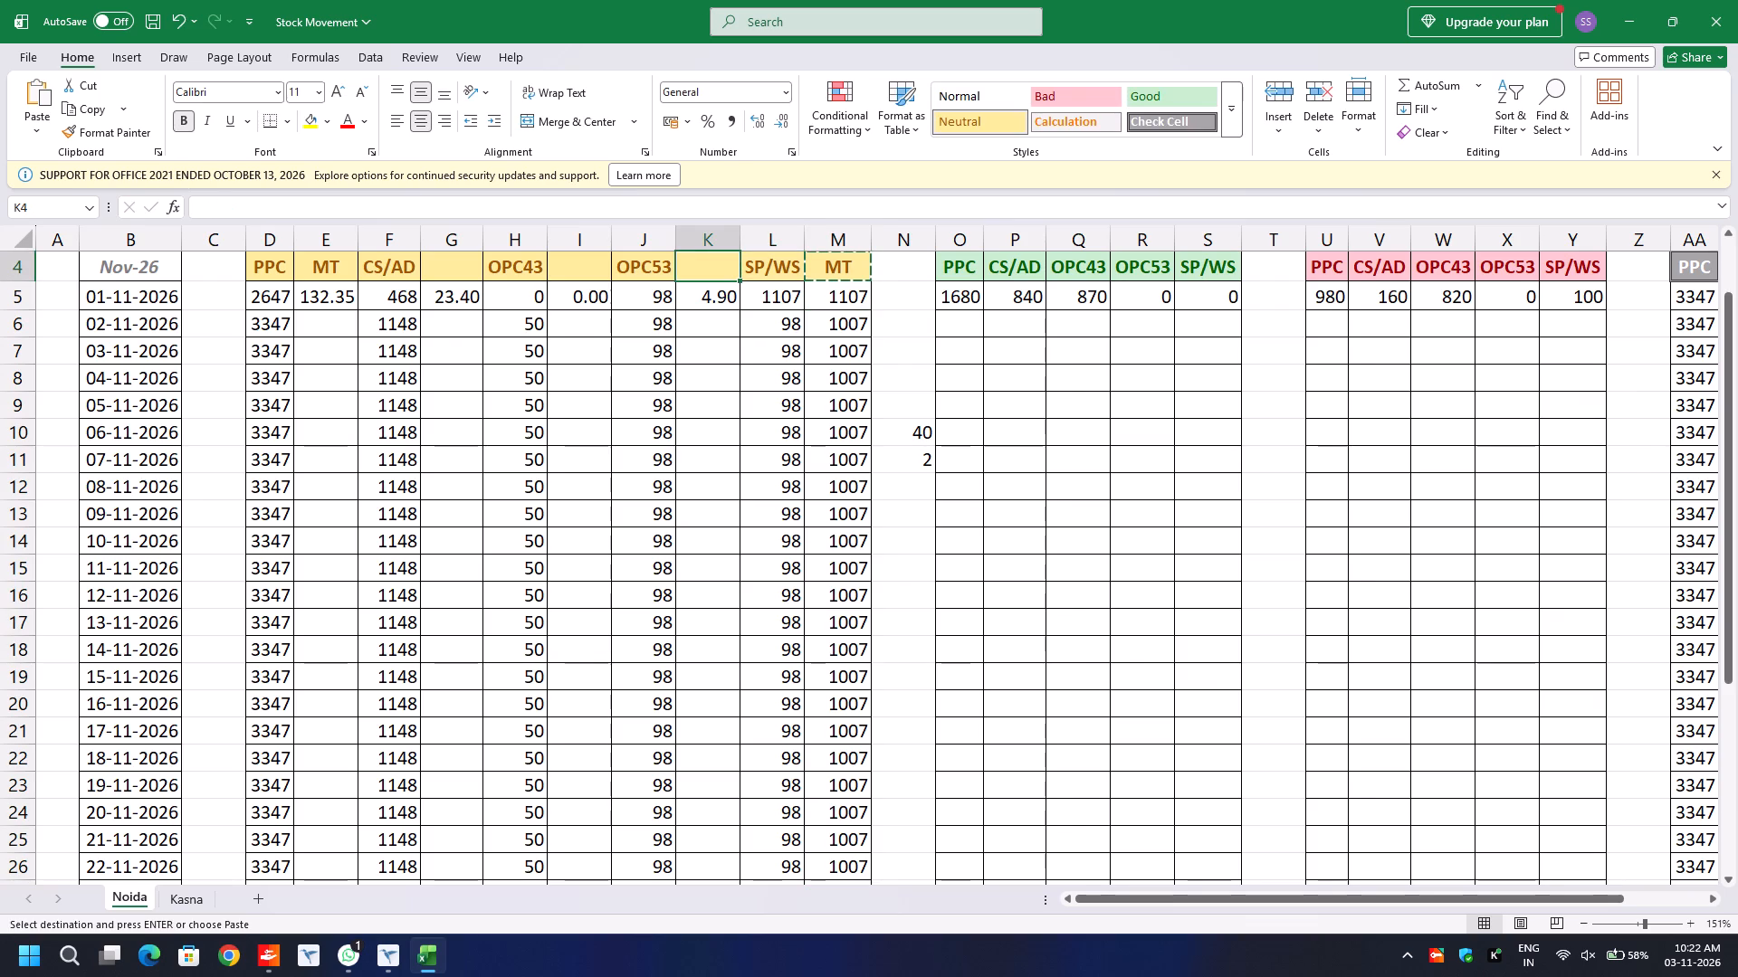
{"action": "key", "text": "ctrl+v"}
{"action": "key", "text": "Left"}
{"action": "key", "text": "Left"}
{"action": "key", "text": "ctrl+v"}
{"action": "key", "text": "Left"}
{"action": "key", "text": "Left"}
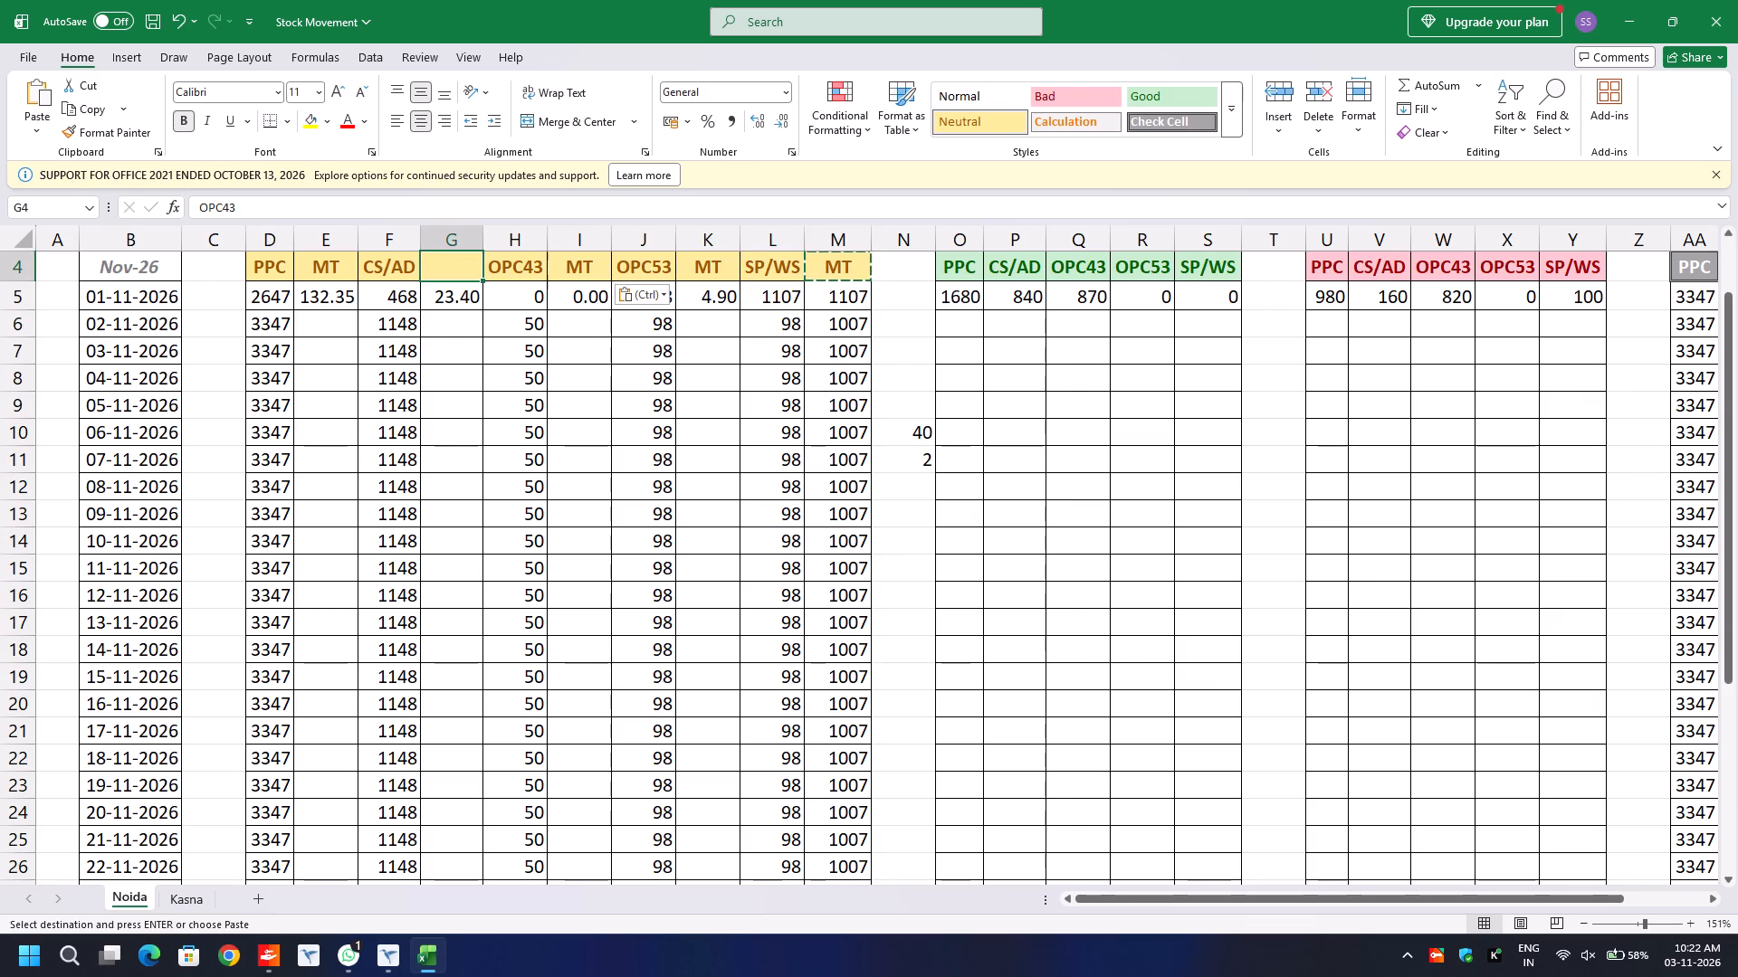
{"action": "key", "text": "ctrl+v"}
{"action": "key", "text": "Right"}
{"action": "key", "text": "Right"}
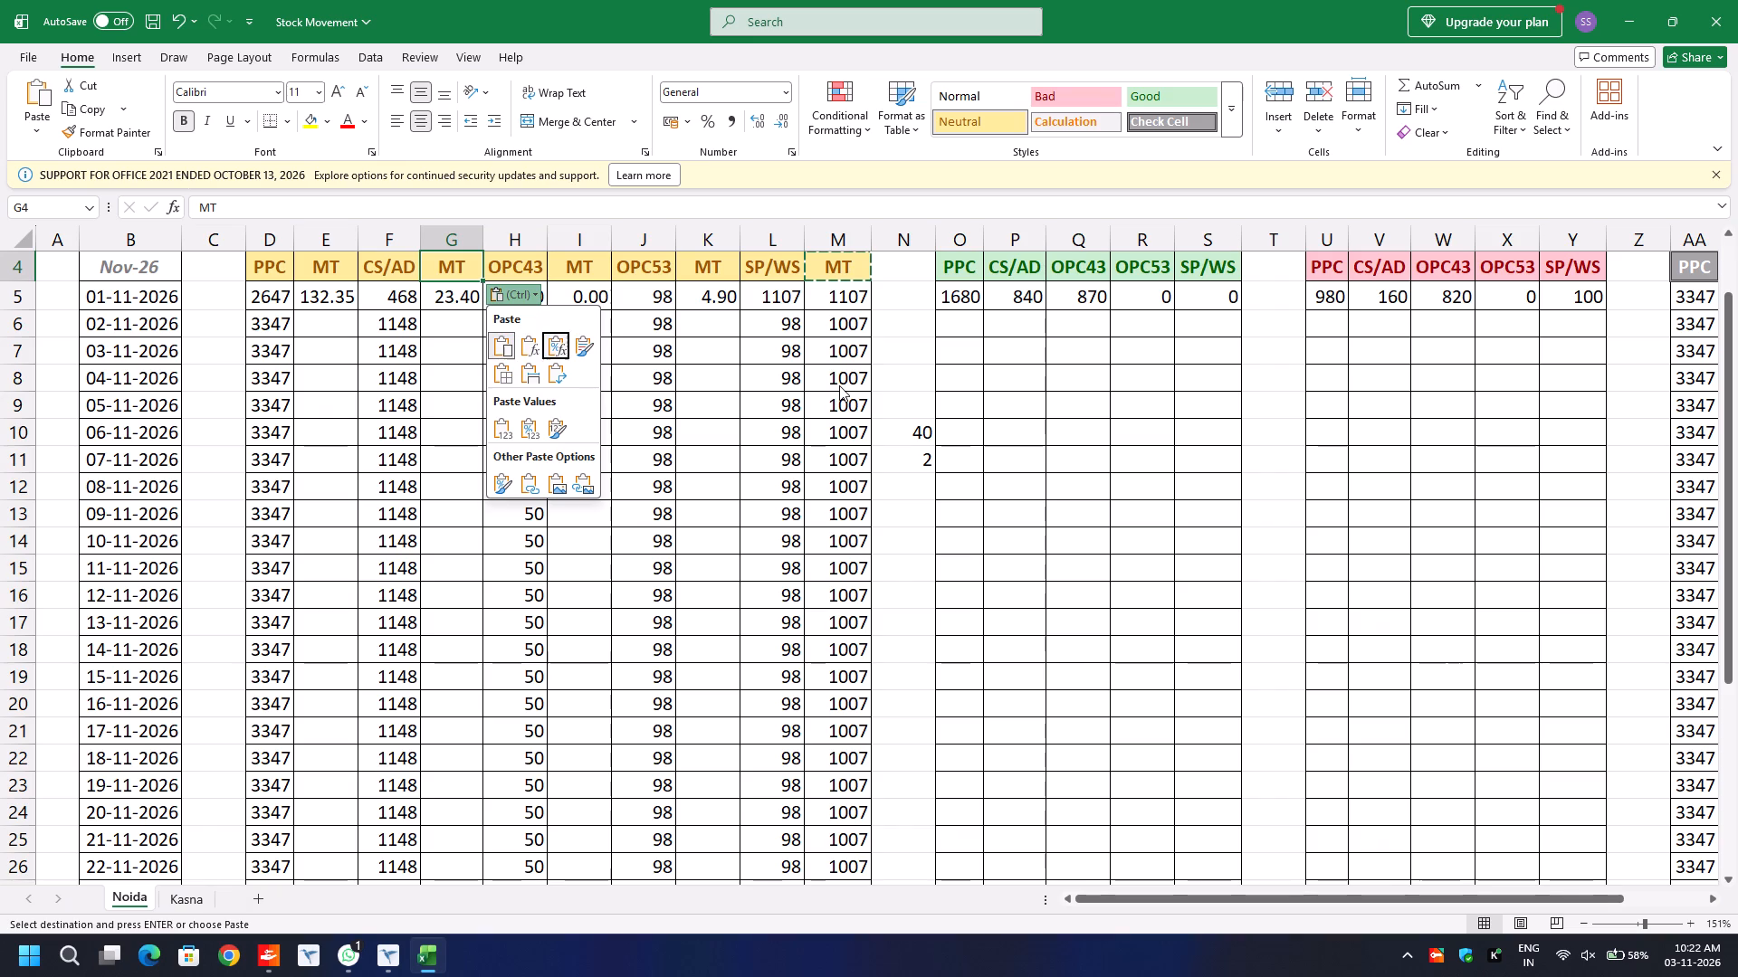
{"action": "key", "text": "Right"}
{"action": "key", "text": "Right"}
{"action": "left_click", "coordinate": [702, 394]}
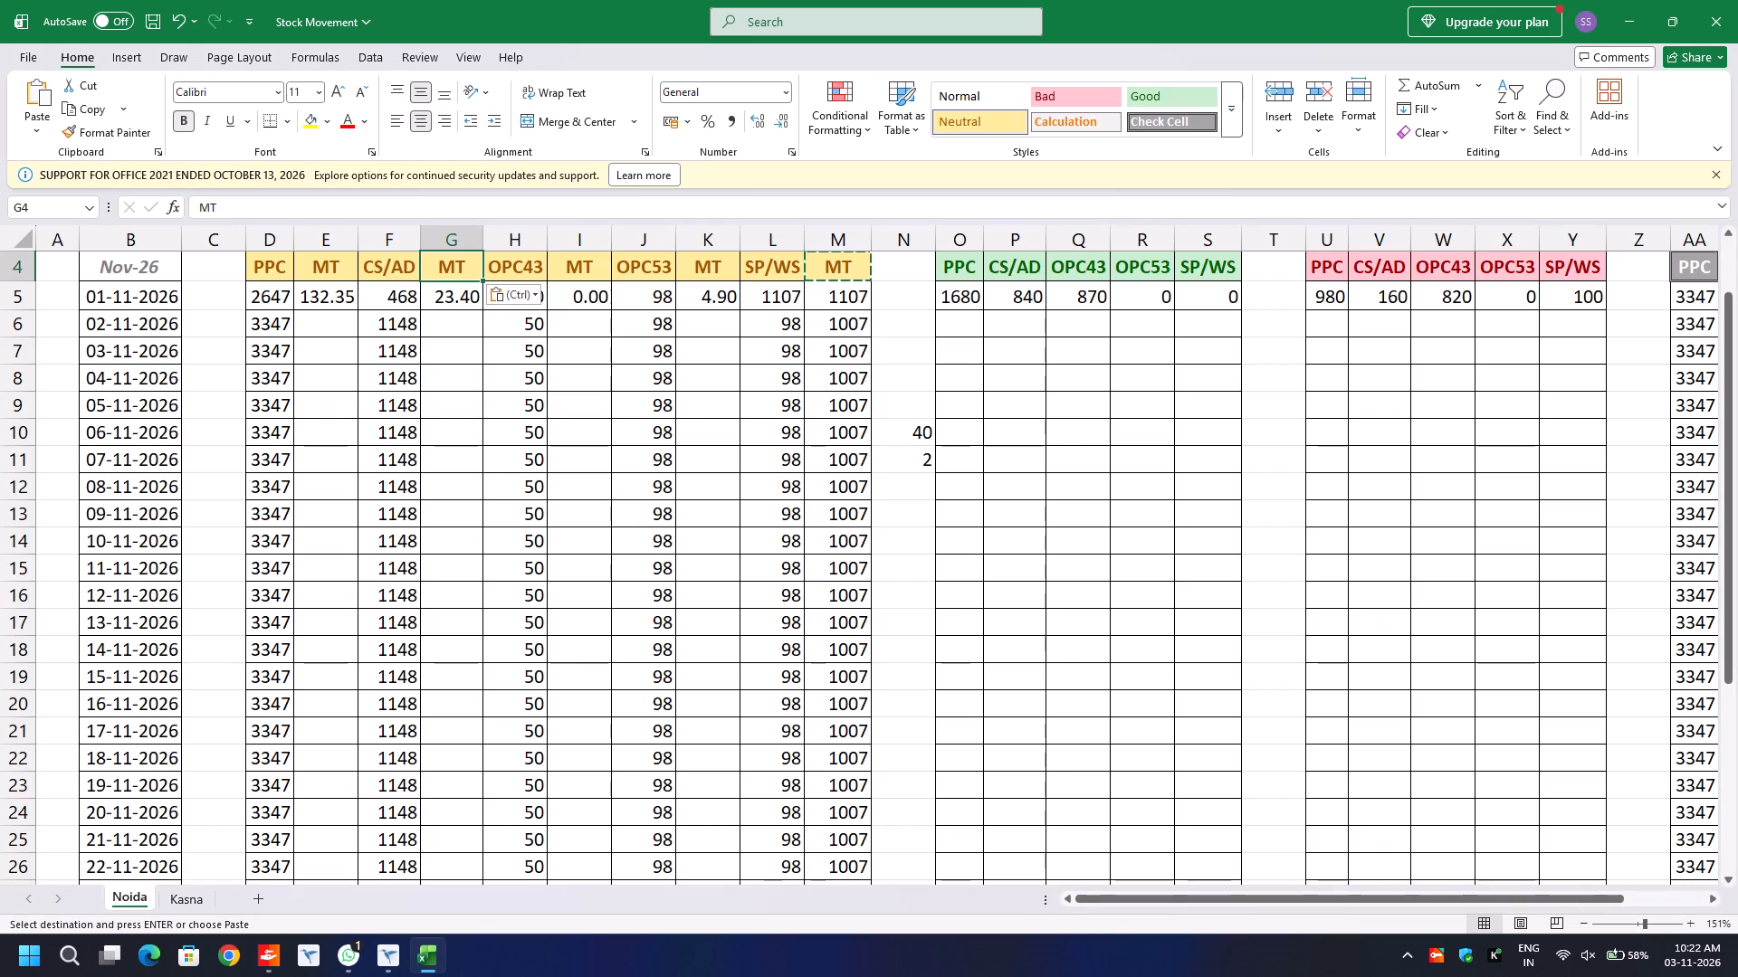
Copy the OPC53 conversion formula from K5 into M5 and fill it down the SP/WS MT column.
{"action": "left_click", "coordinate": [843, 299]}
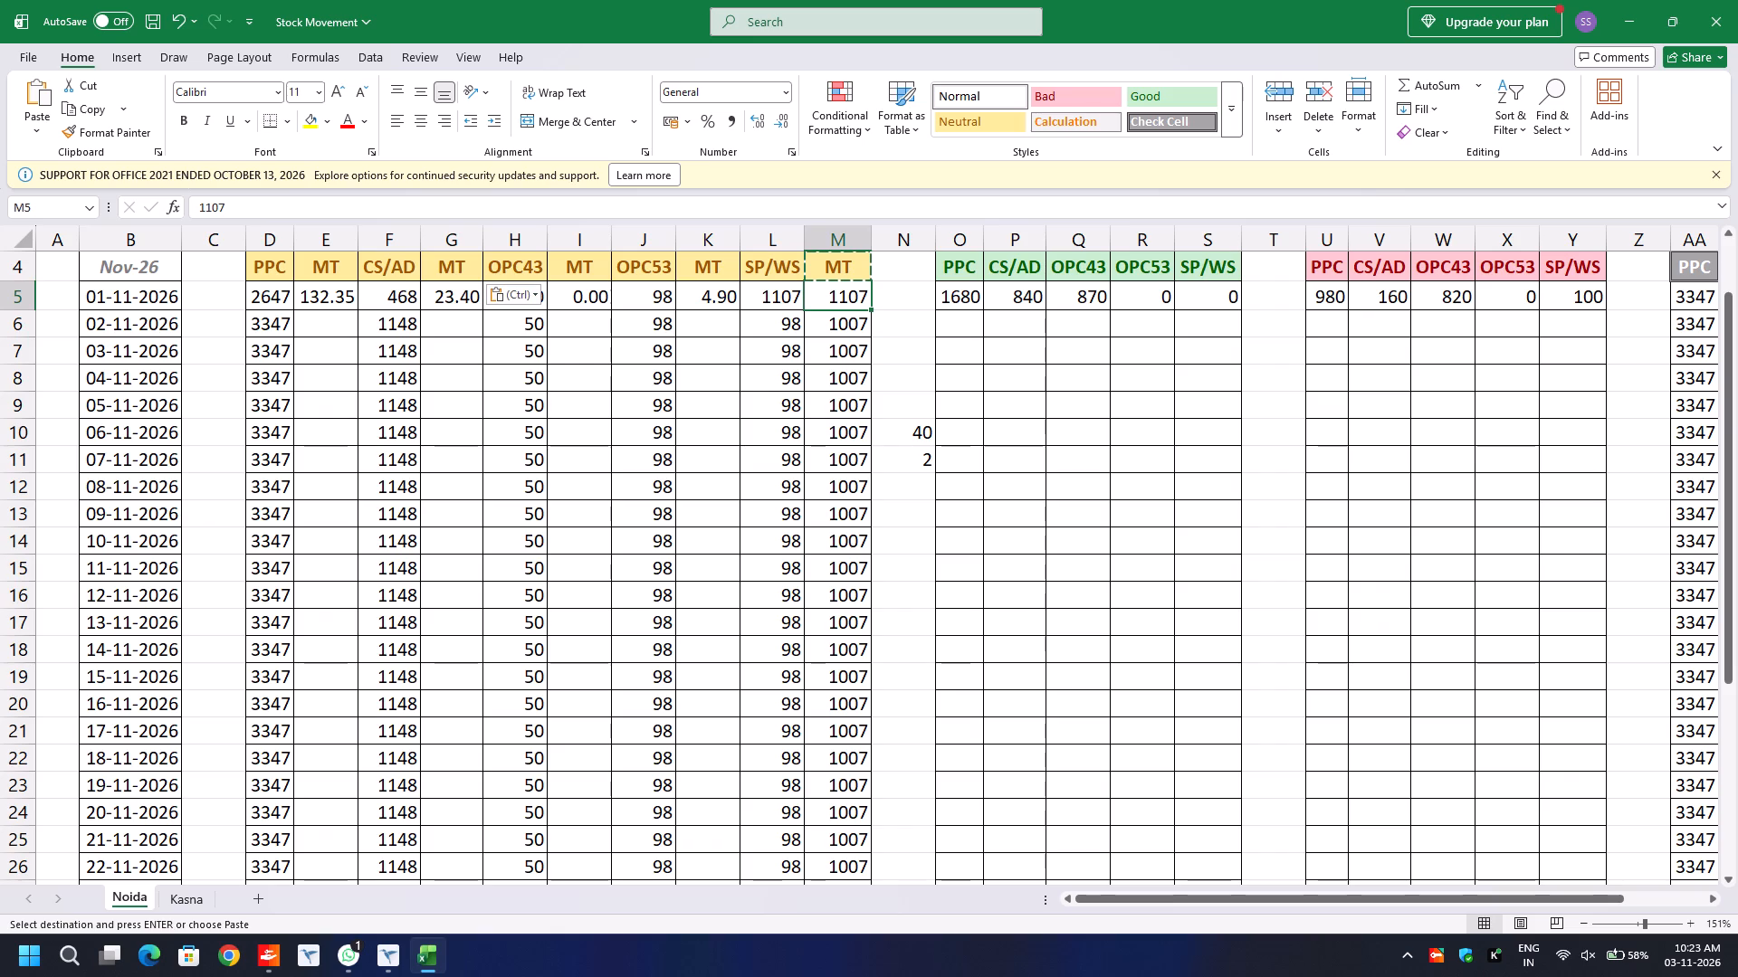
{"action": "left_click", "coordinate": [729, 299]}
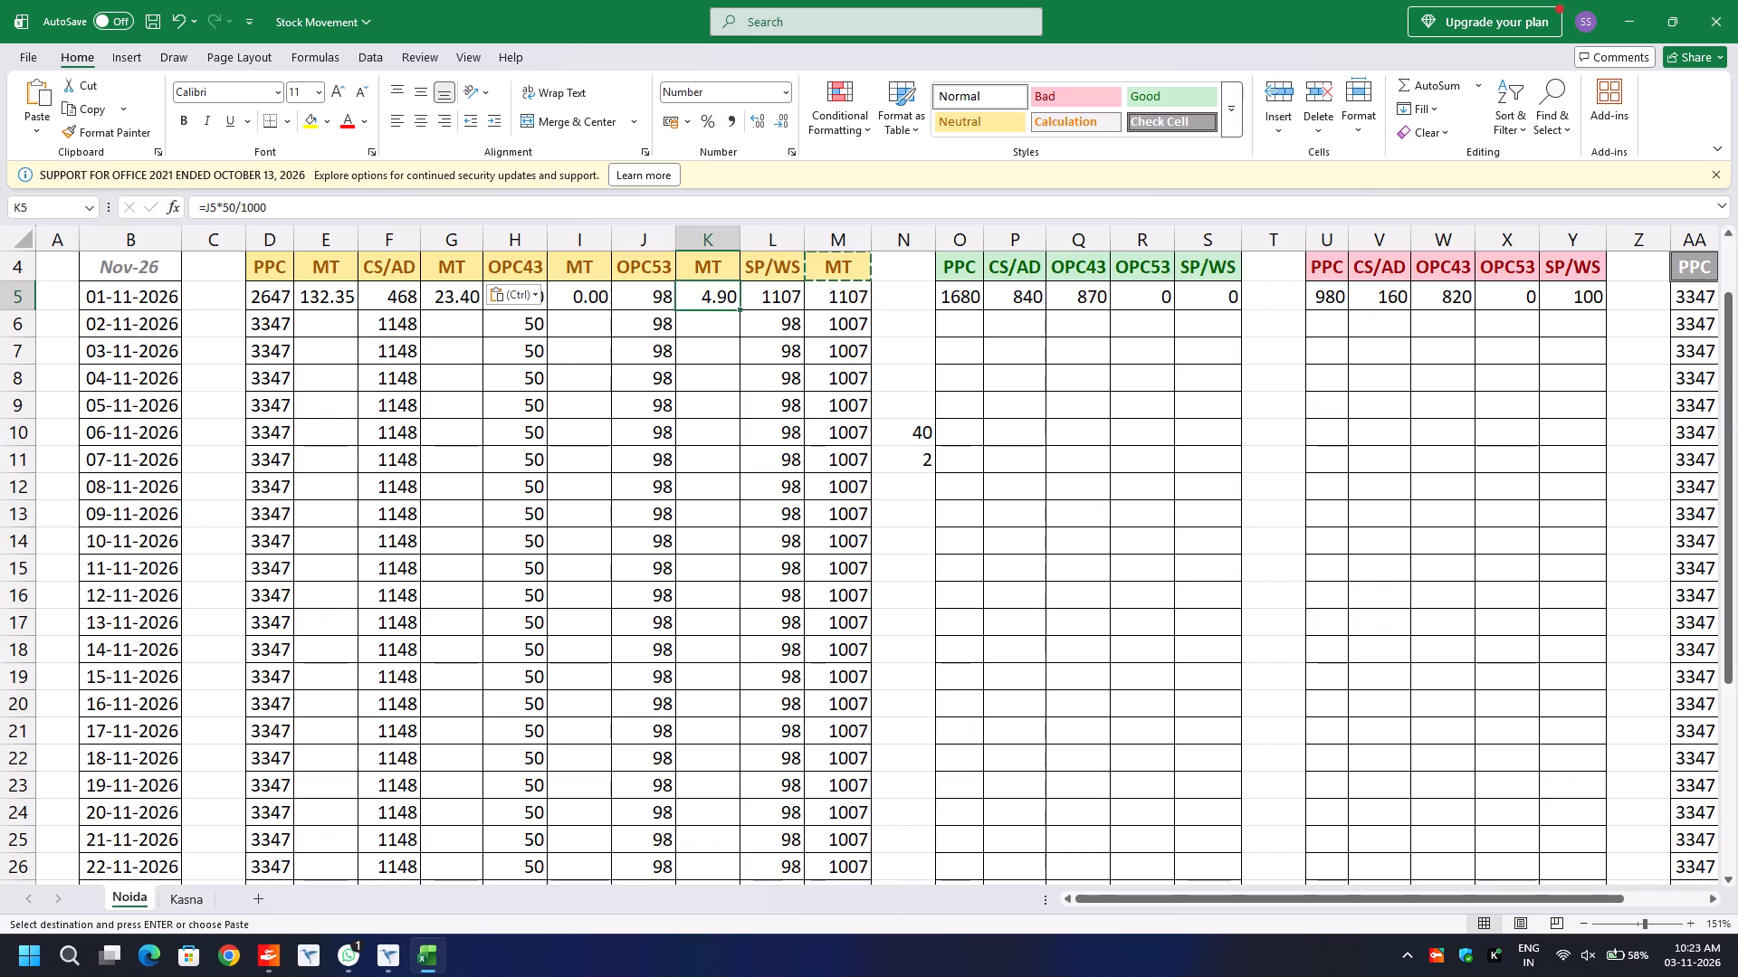
{"action": "key", "text": "ctrl+c"}
{"action": "left_click", "coordinate": [851, 298]}
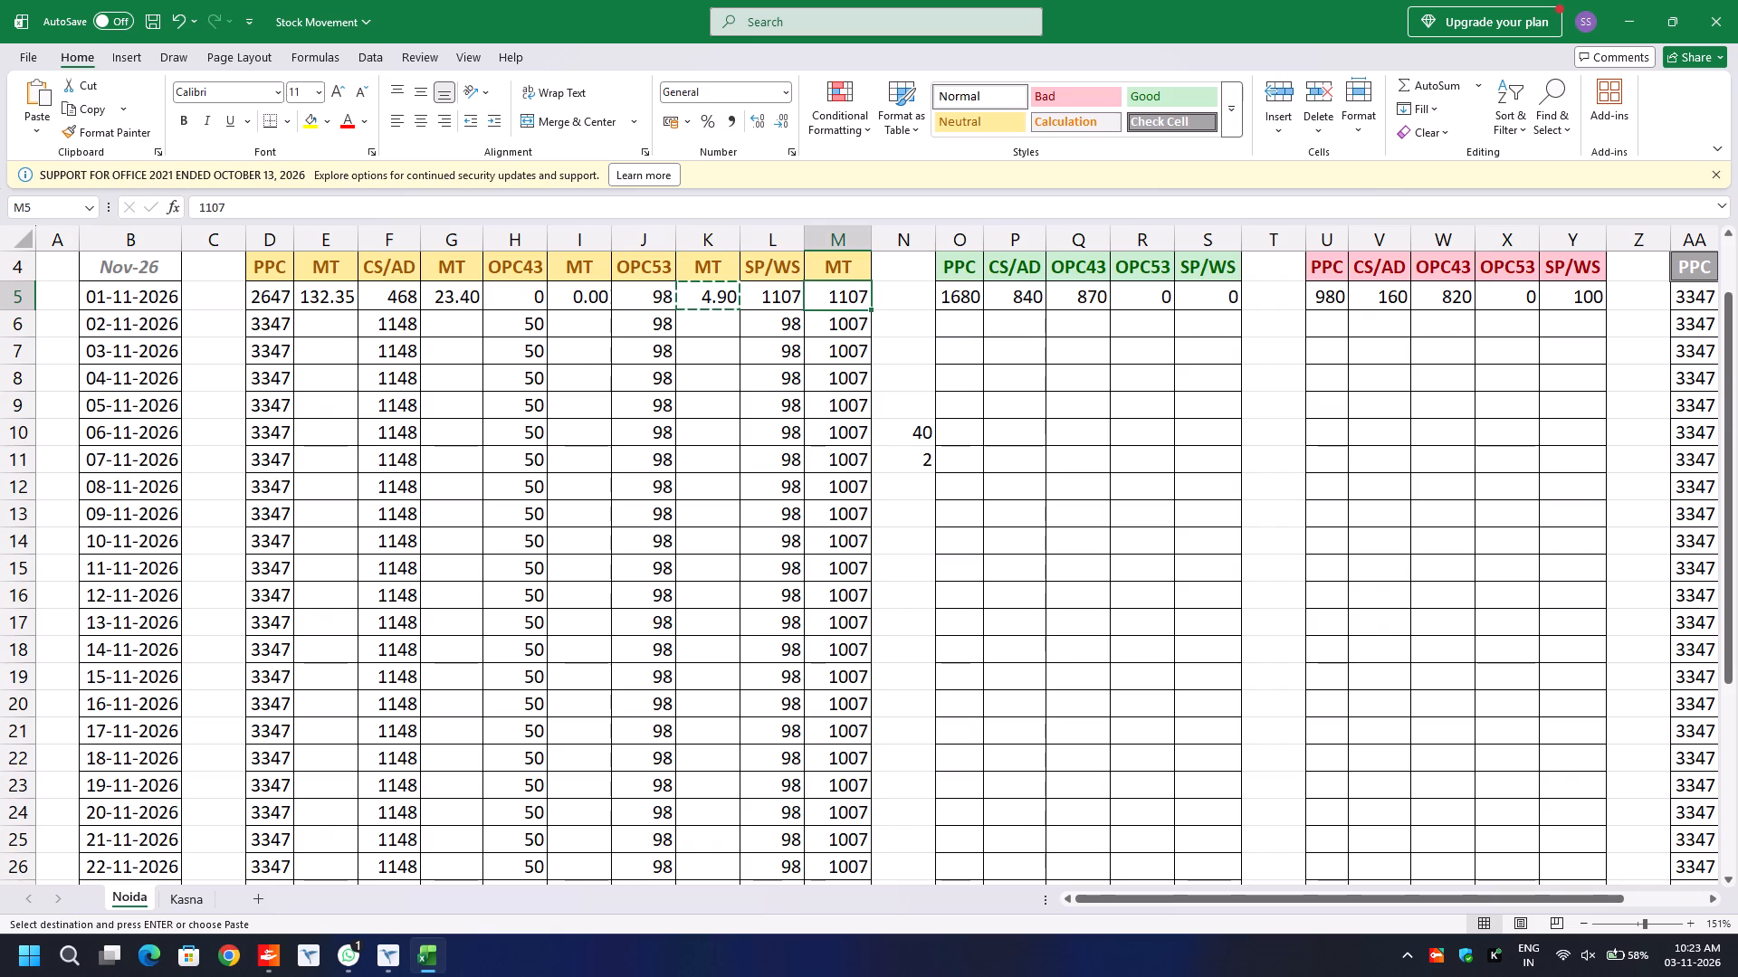
{"action": "key", "text": "ctrl+v"}
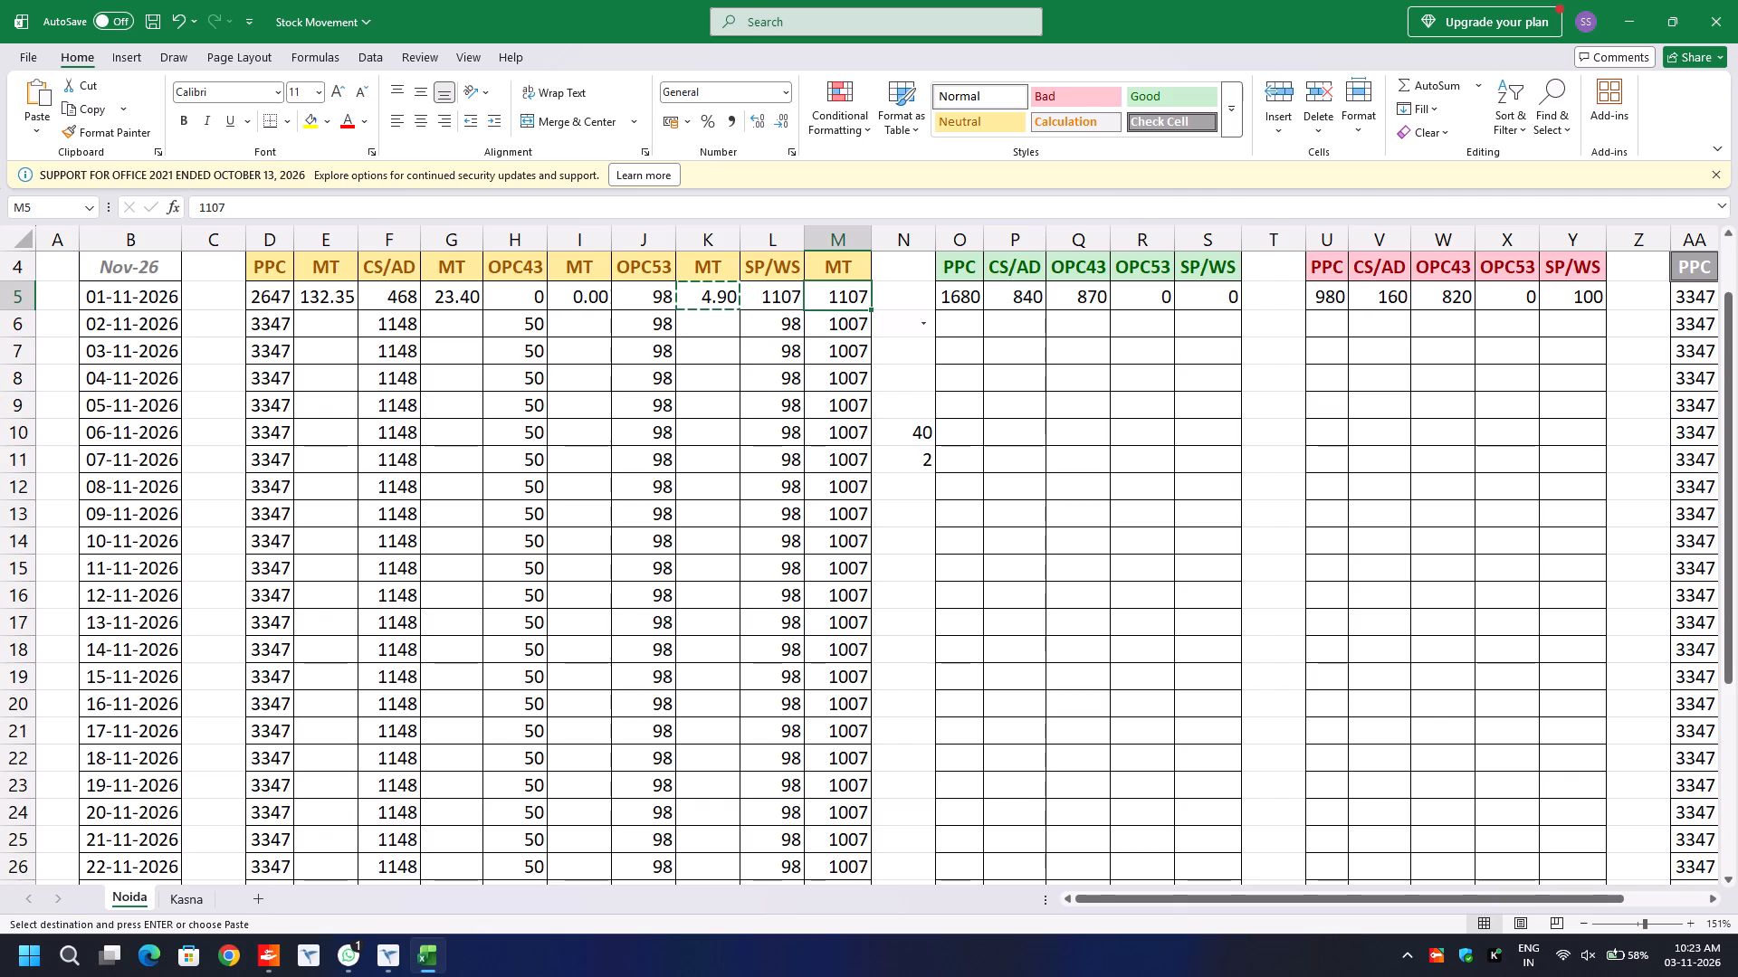
{"action": "double_click", "coordinate": [872, 309]}
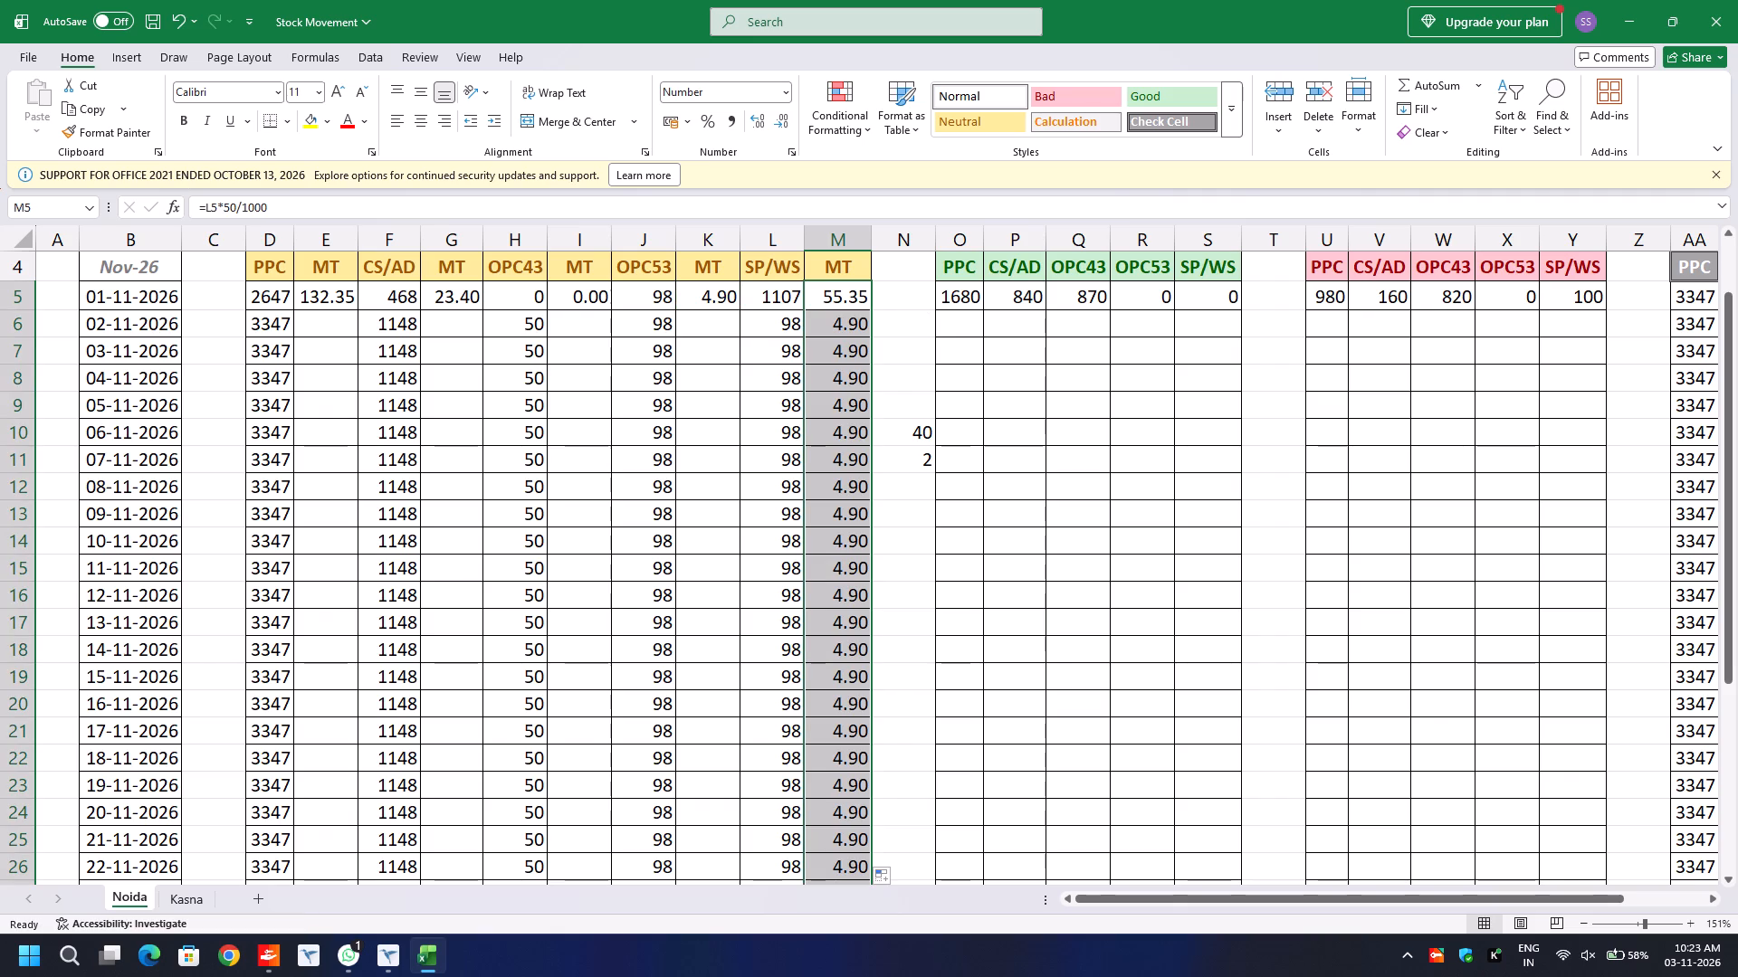
Clear the stray values from cells N10 and N11 beside the Noida Opening Stock table.
{"action": "left_click_drag", "start_coordinate": [911, 437], "coordinate": [911, 455]}
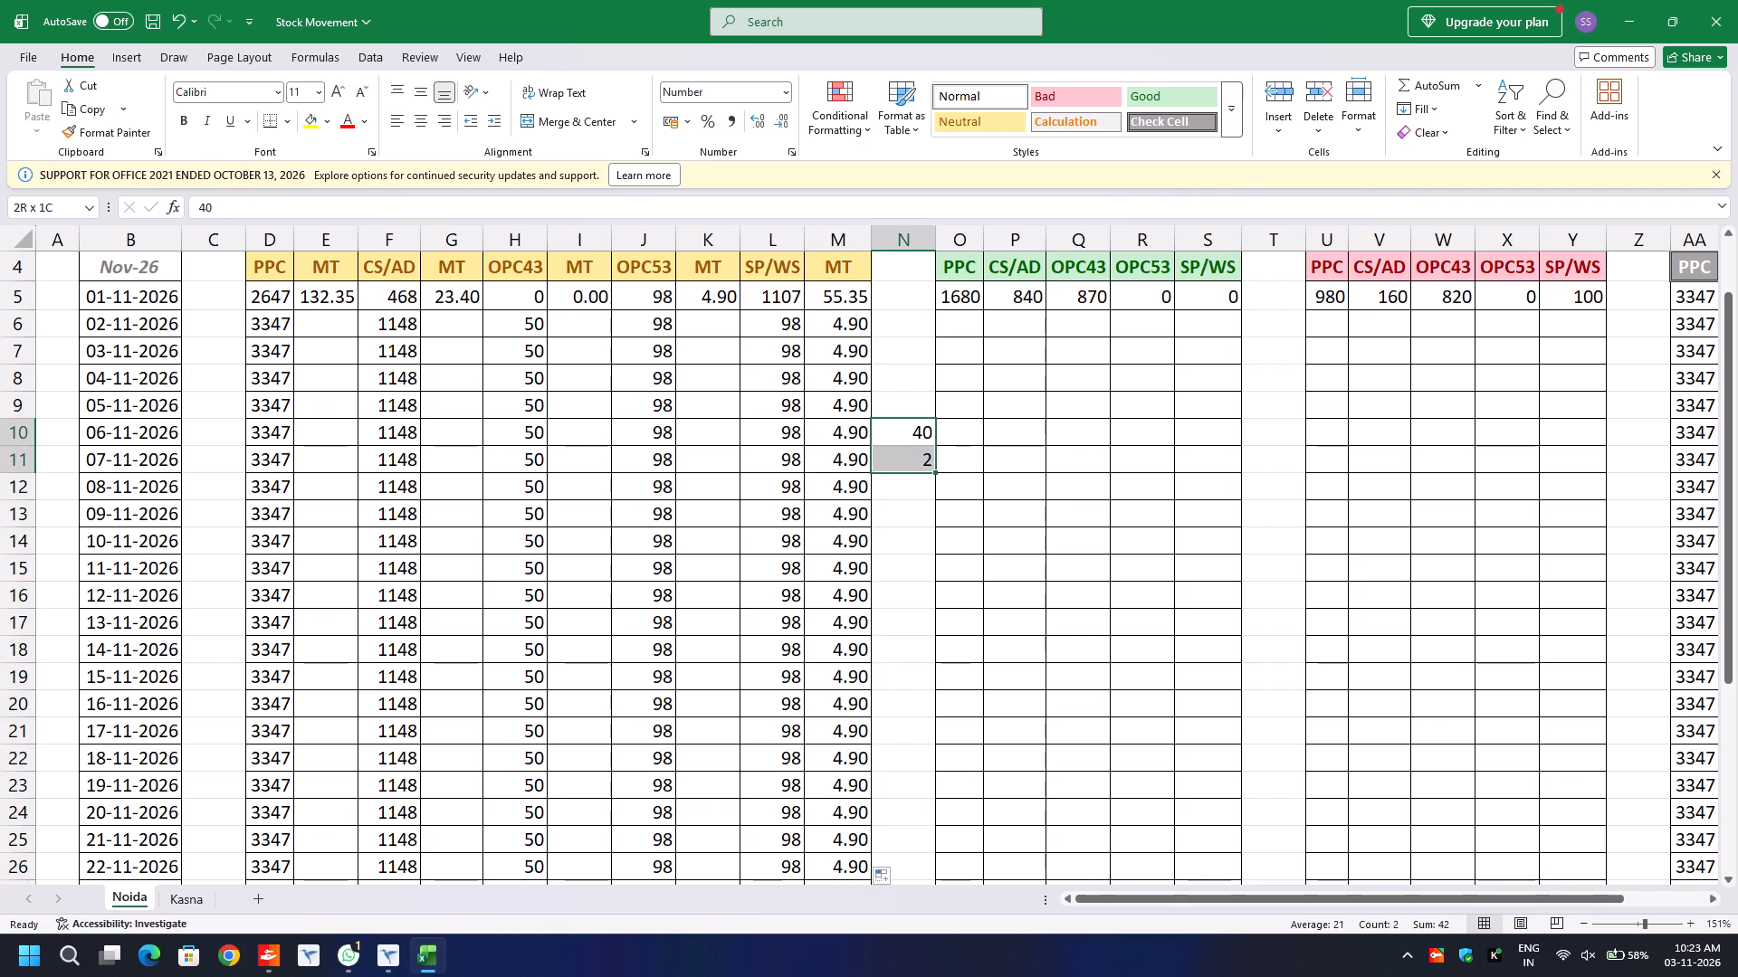
{"action": "left_click_drag", "start_coordinate": [911, 455], "coordinate": [911, 457]}
{"action": "key", "text": "Delete"}
{"action": "left_click_drag", "start_coordinate": [911, 457], "coordinate": [741, 461]}
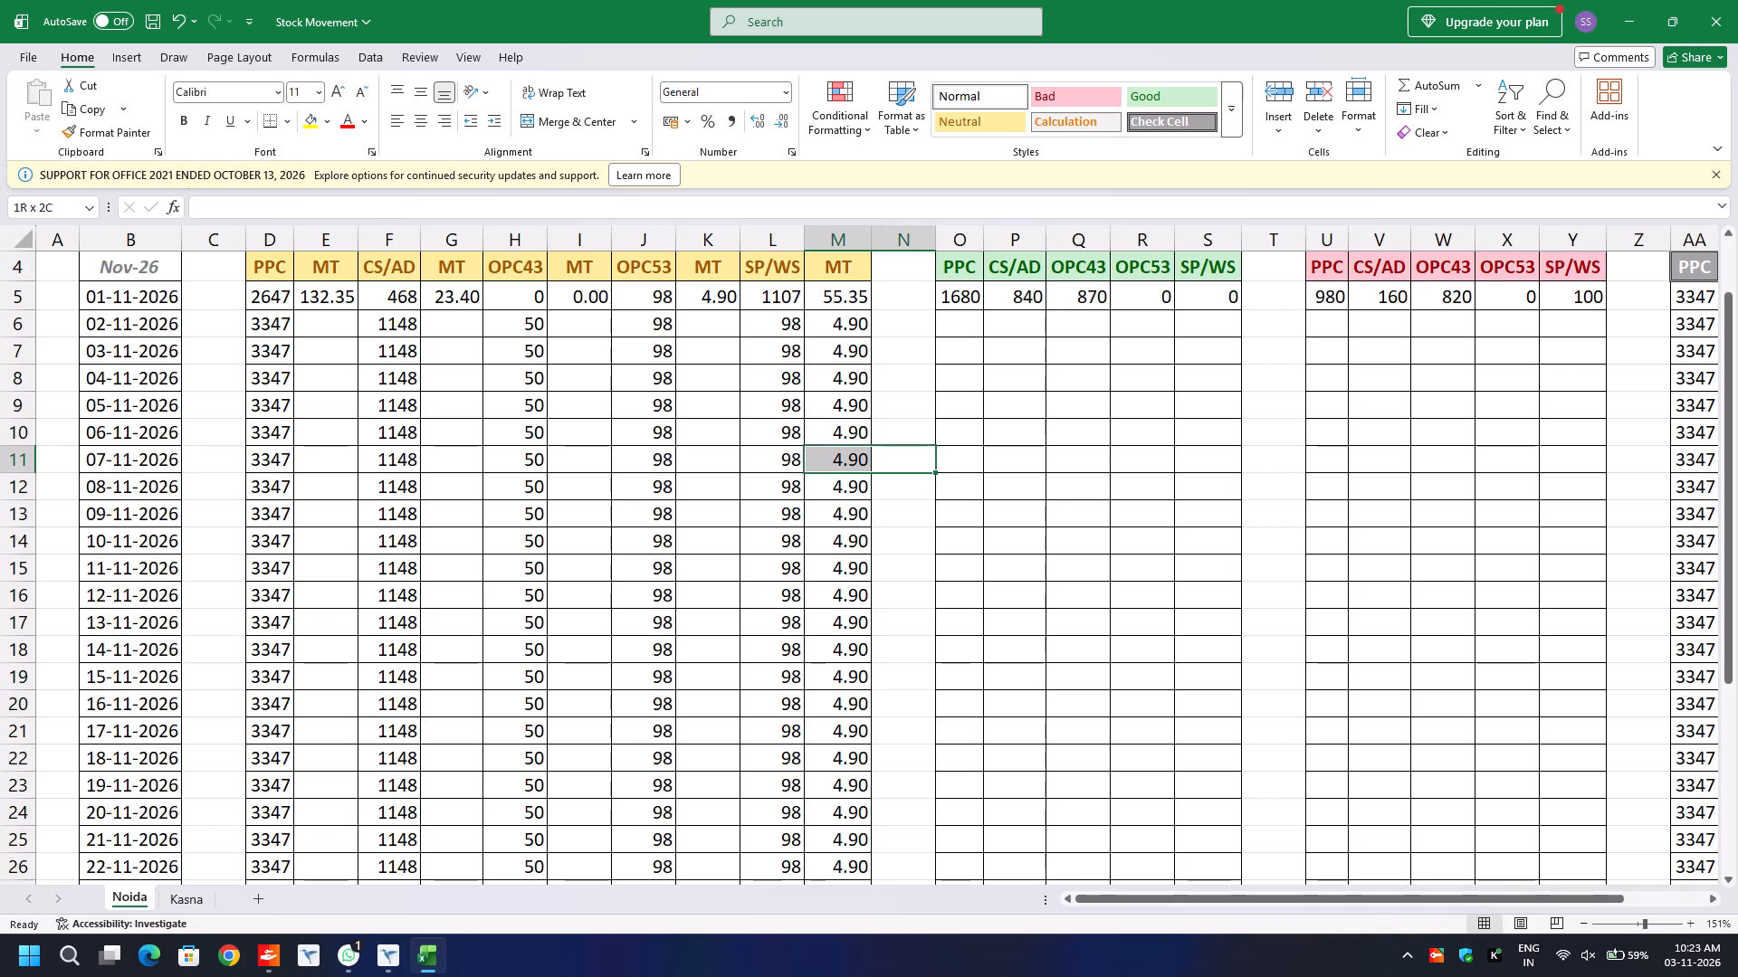
{"action": "left_click_drag", "start_coordinate": [741, 461], "coordinate": [711, 458]}
{"action": "left_click", "coordinate": [711, 458]}
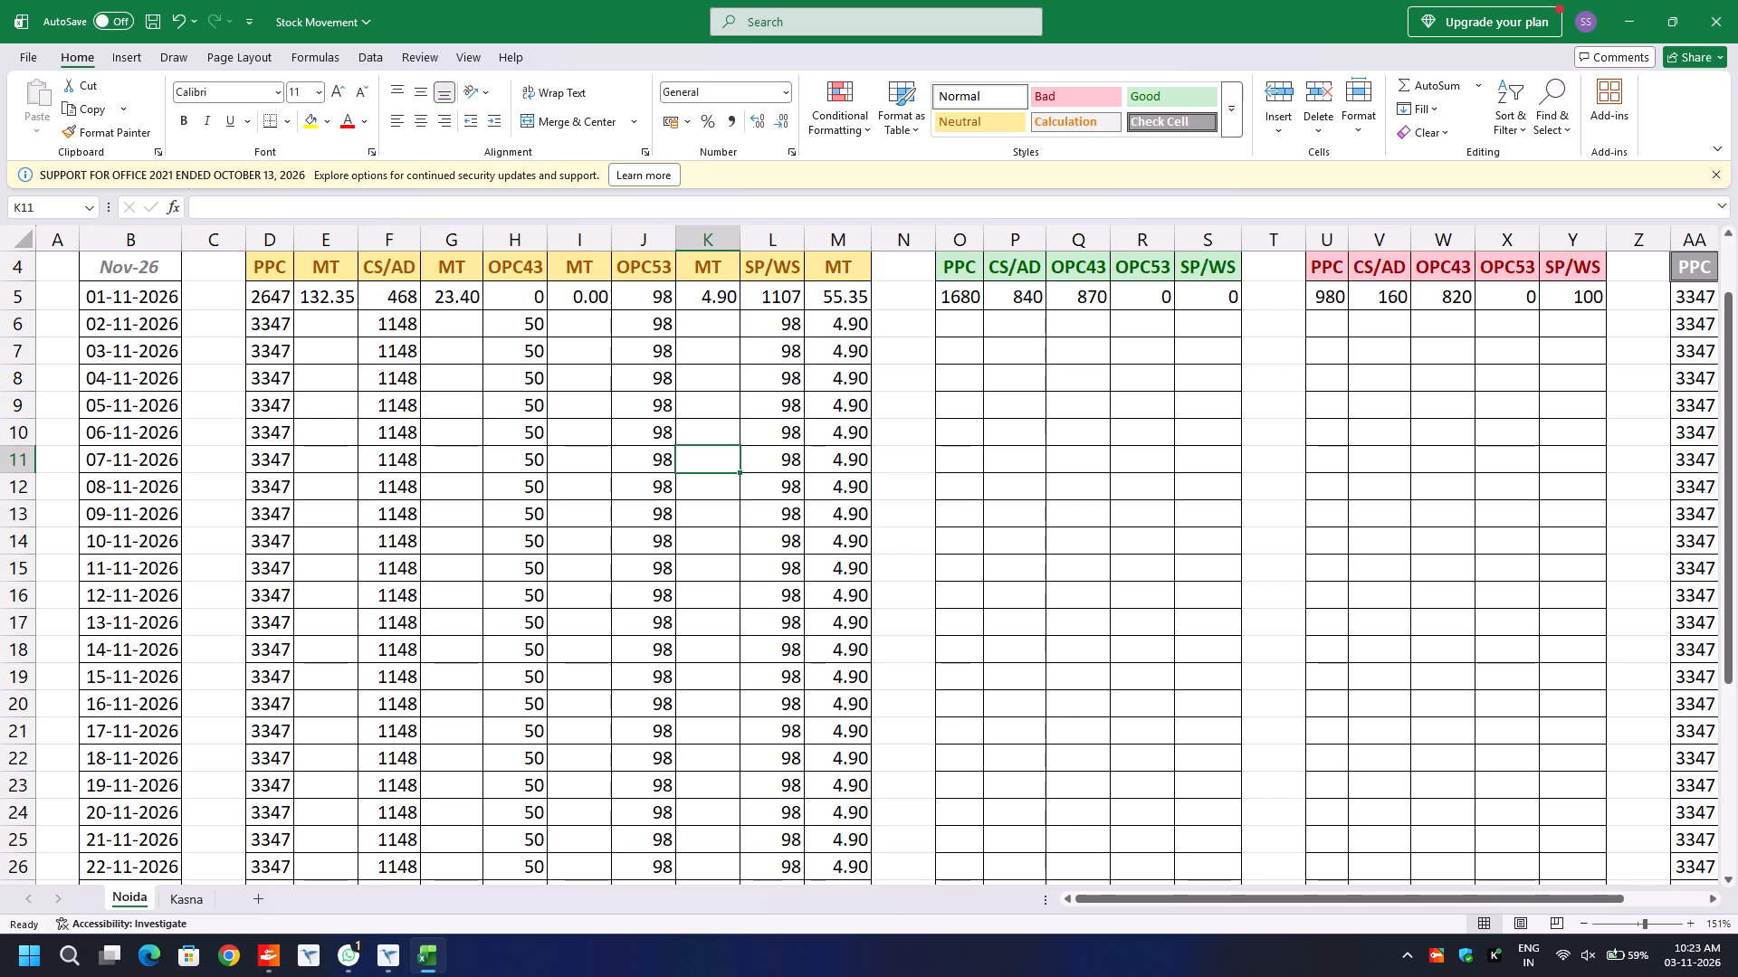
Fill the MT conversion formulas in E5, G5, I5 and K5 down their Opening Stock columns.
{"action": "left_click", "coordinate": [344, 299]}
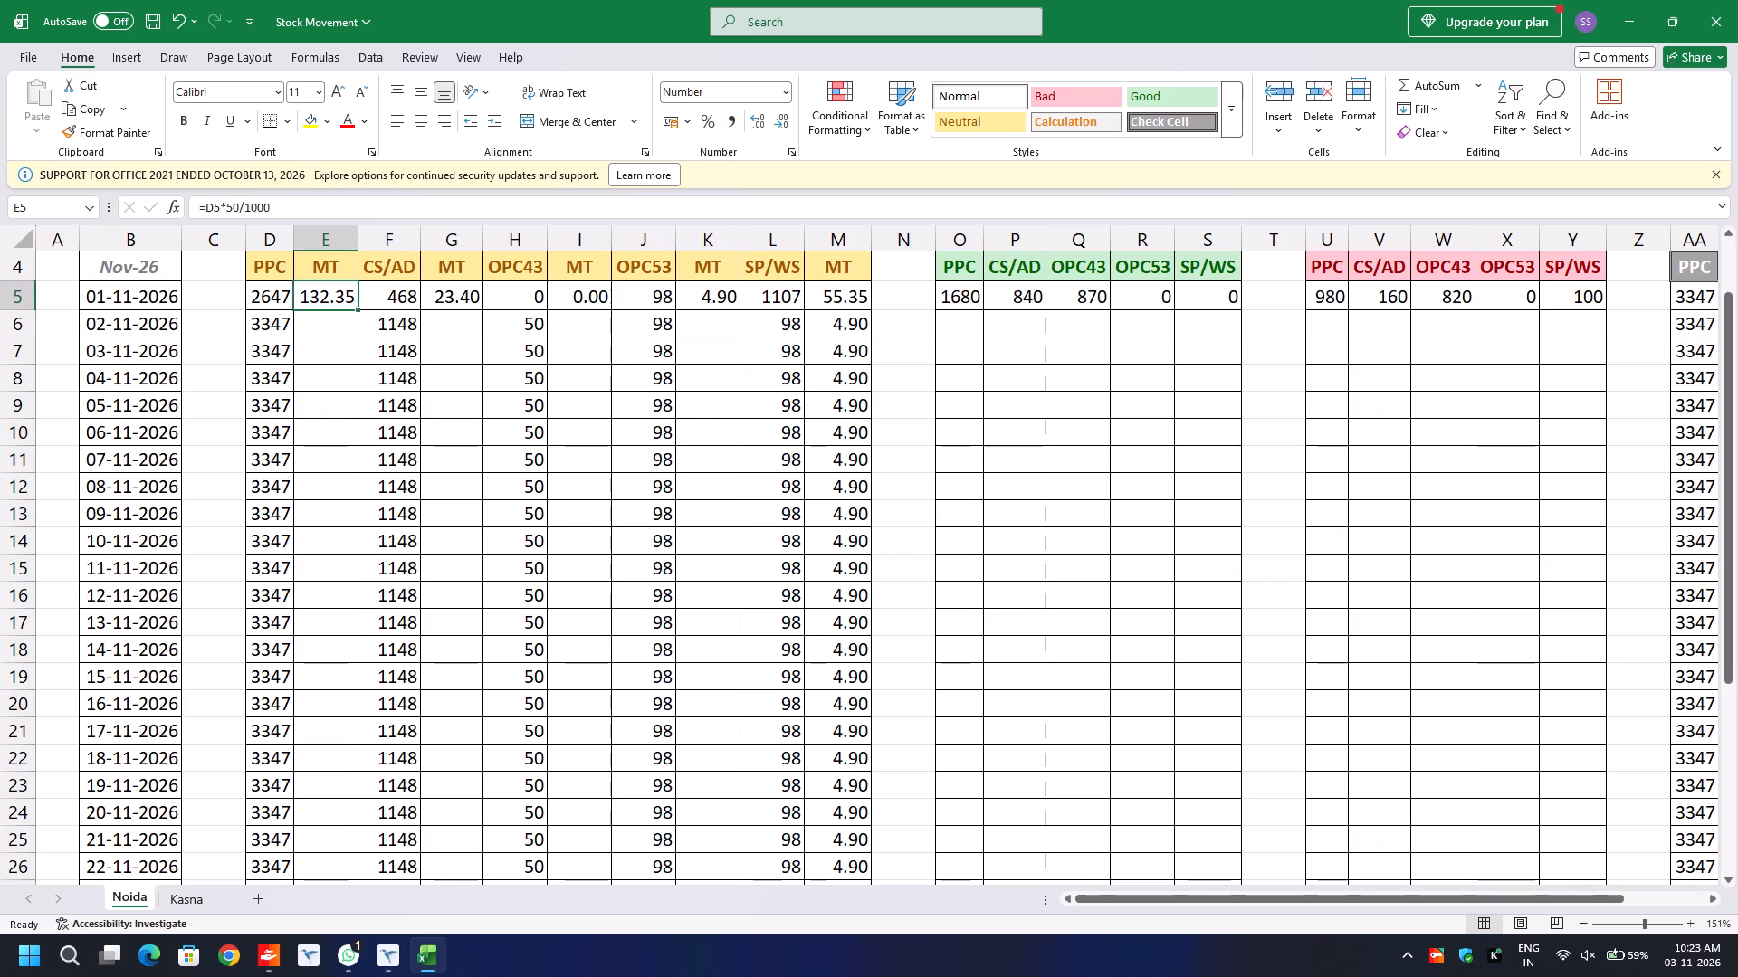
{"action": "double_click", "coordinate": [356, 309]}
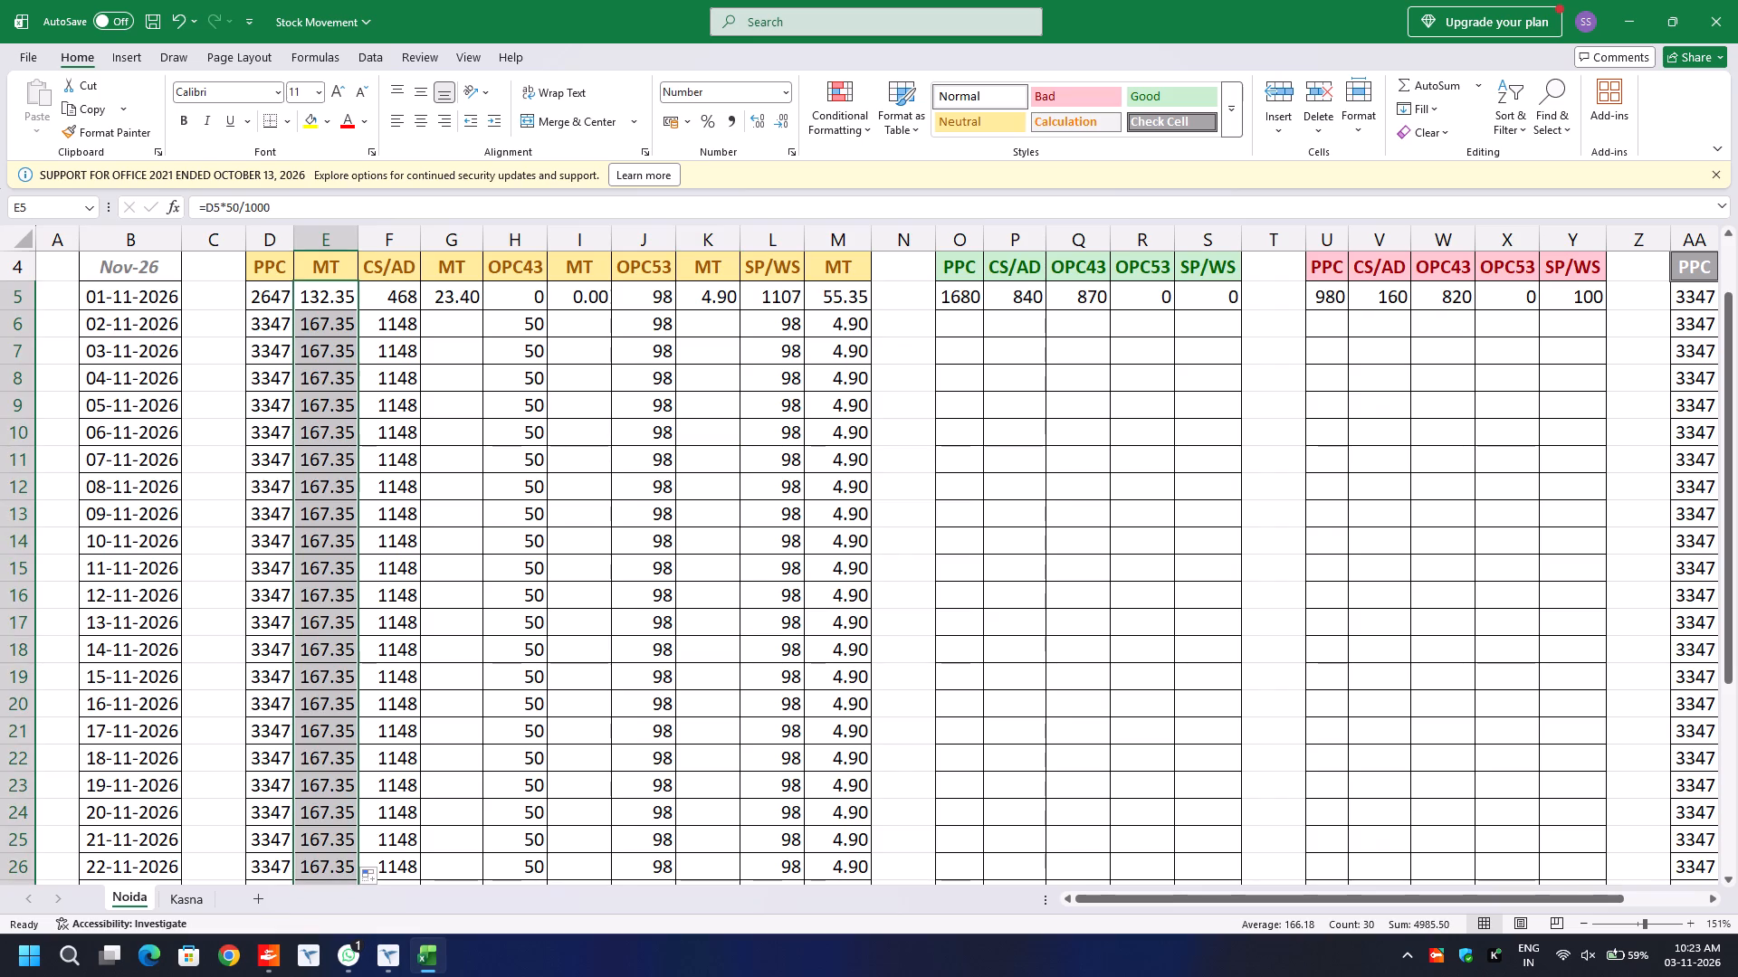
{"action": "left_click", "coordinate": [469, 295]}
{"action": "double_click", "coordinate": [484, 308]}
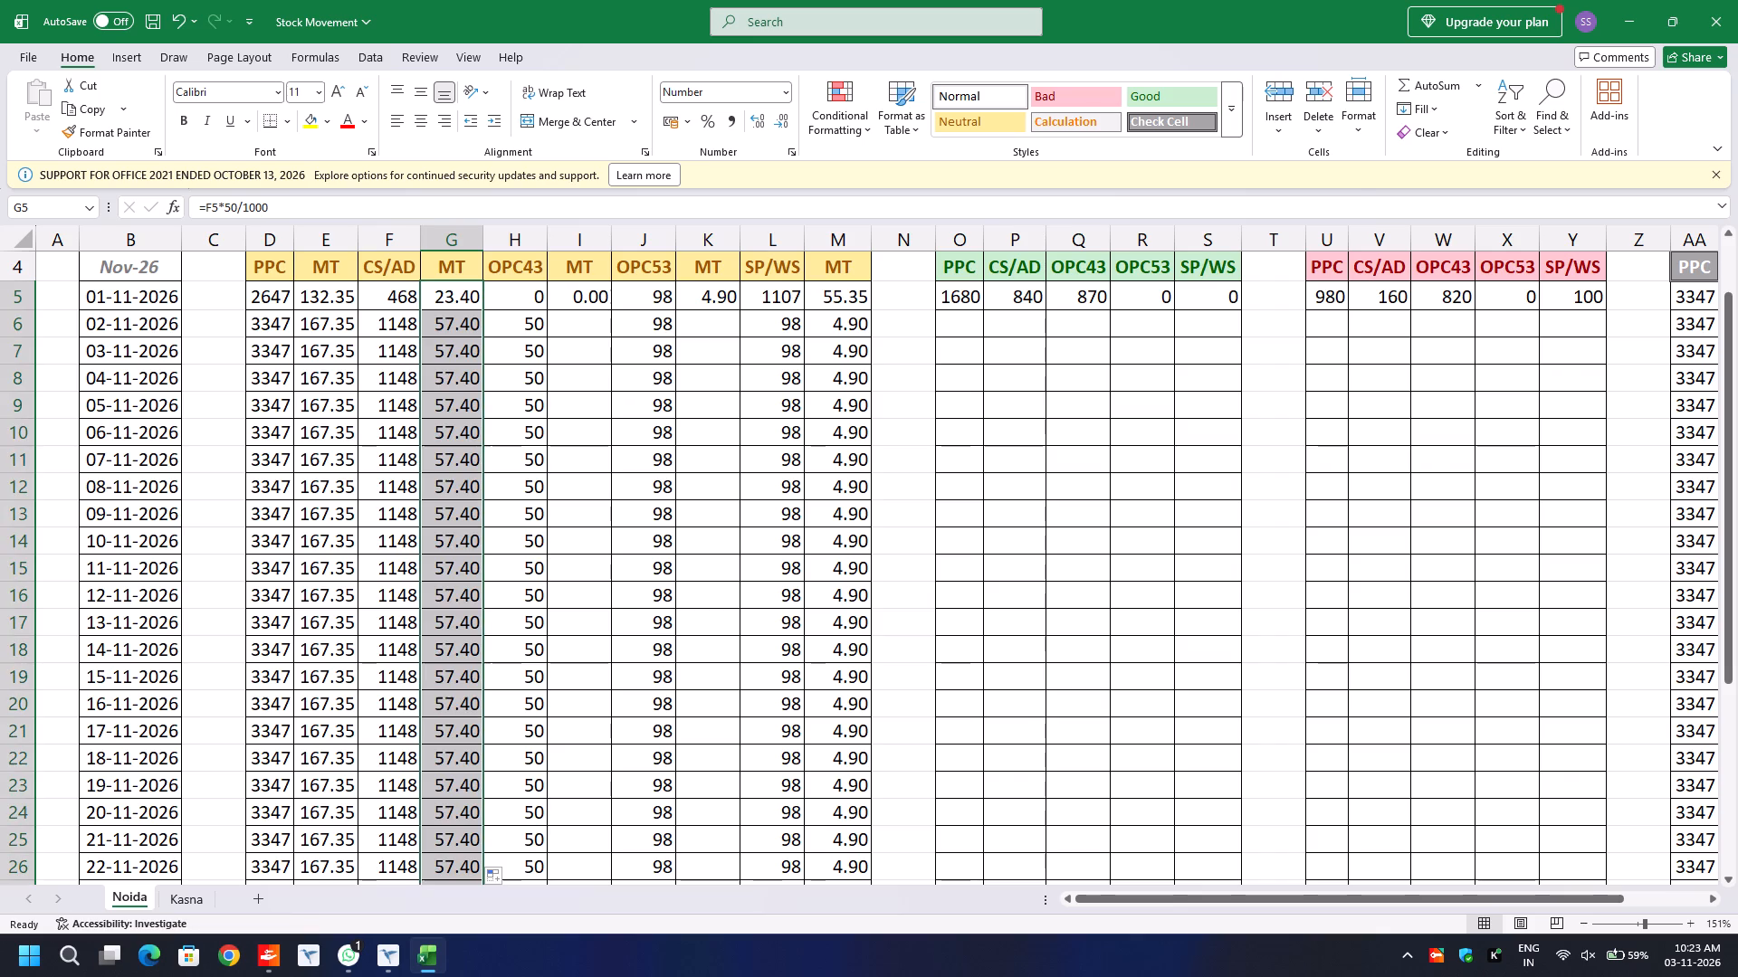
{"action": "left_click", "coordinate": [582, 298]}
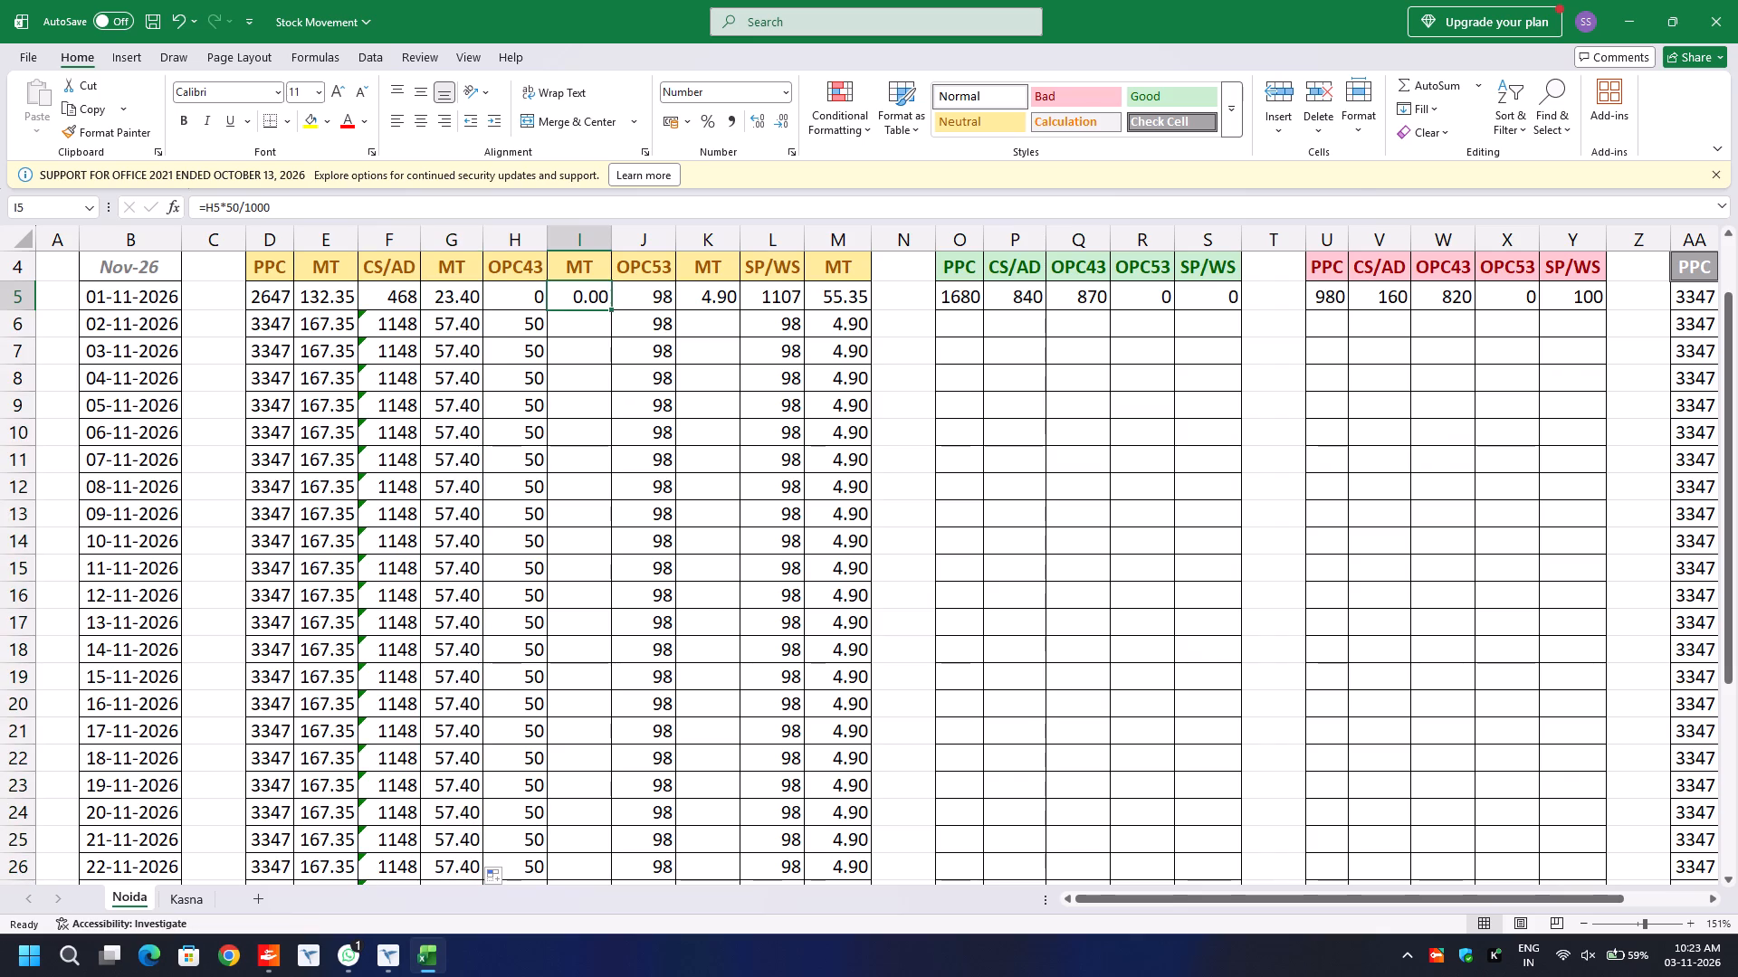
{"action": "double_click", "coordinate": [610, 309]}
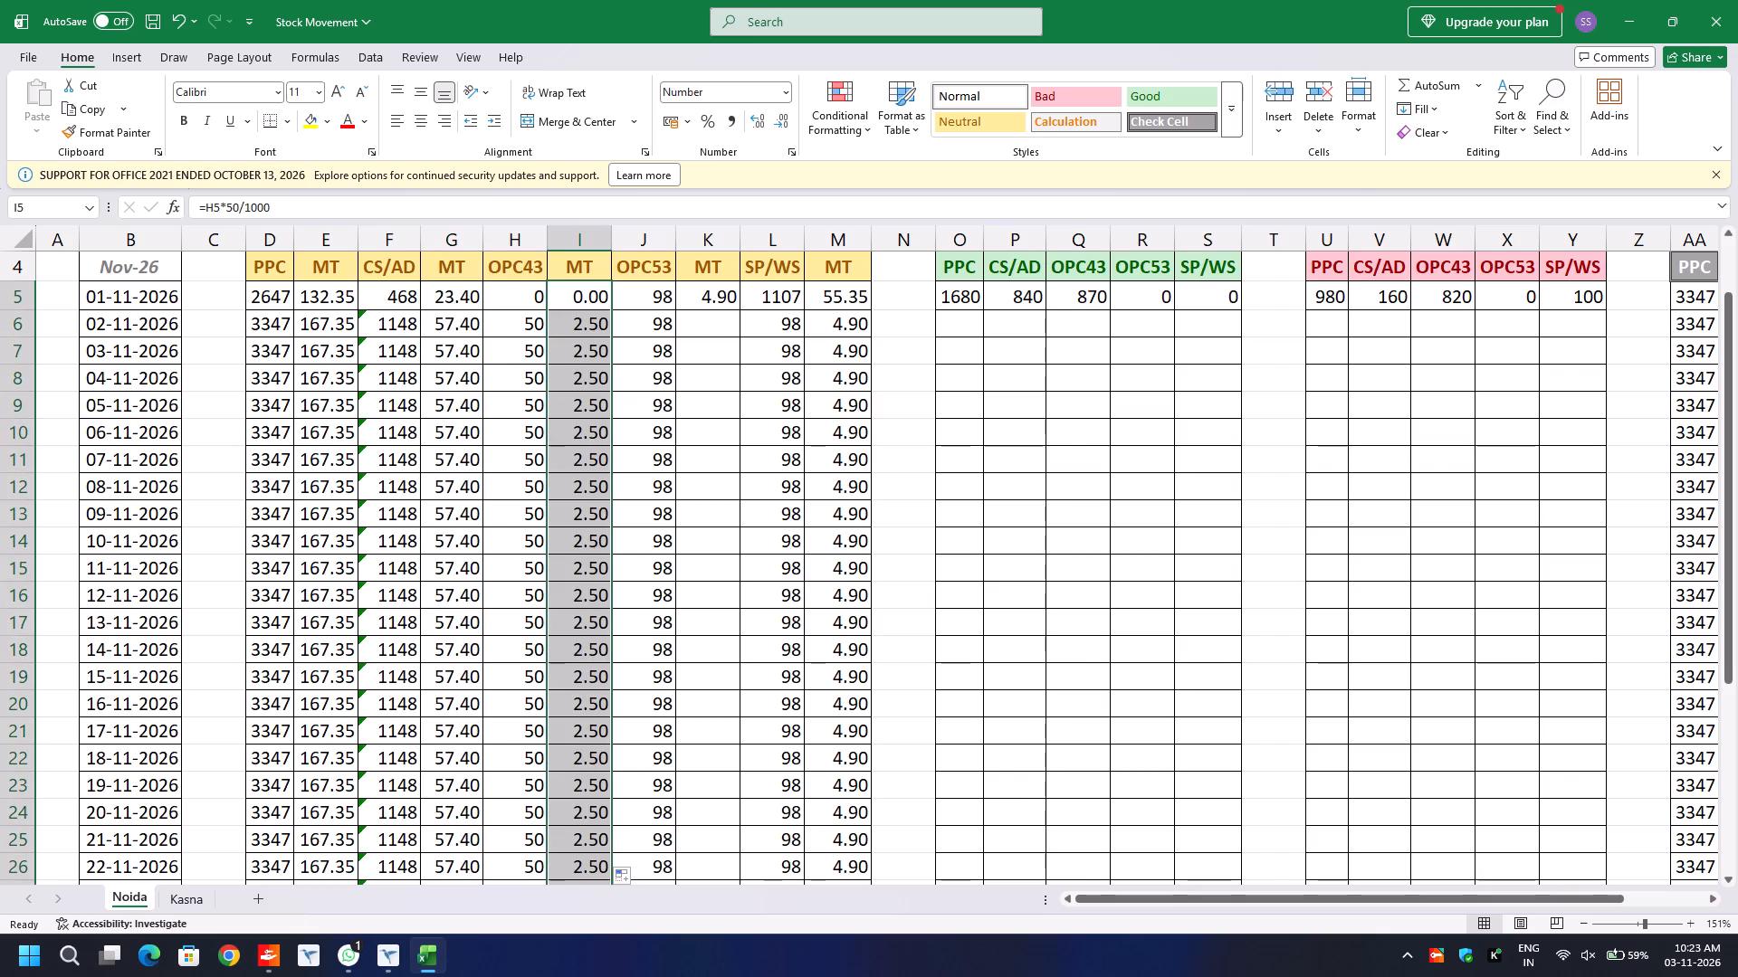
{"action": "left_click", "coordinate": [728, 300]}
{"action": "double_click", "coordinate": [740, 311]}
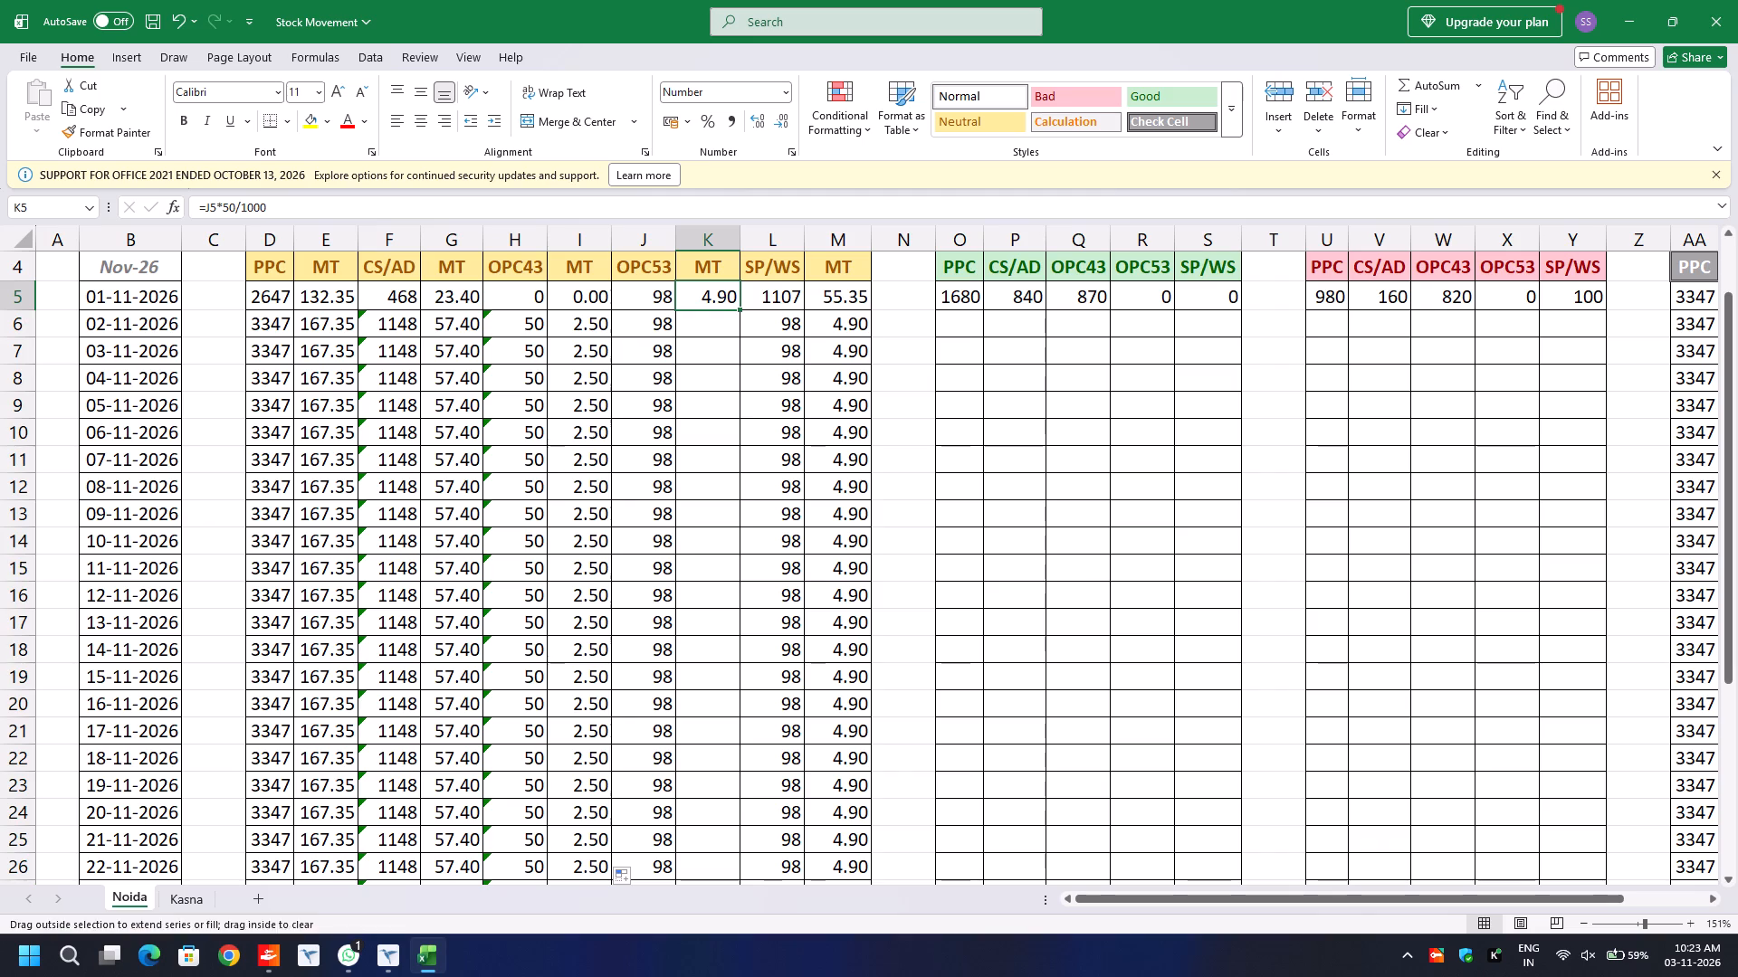
Open the help for the inconsistent formula error flagged on CS/AD cell F6.
{"action": "left_click", "coordinate": [600, 375]}
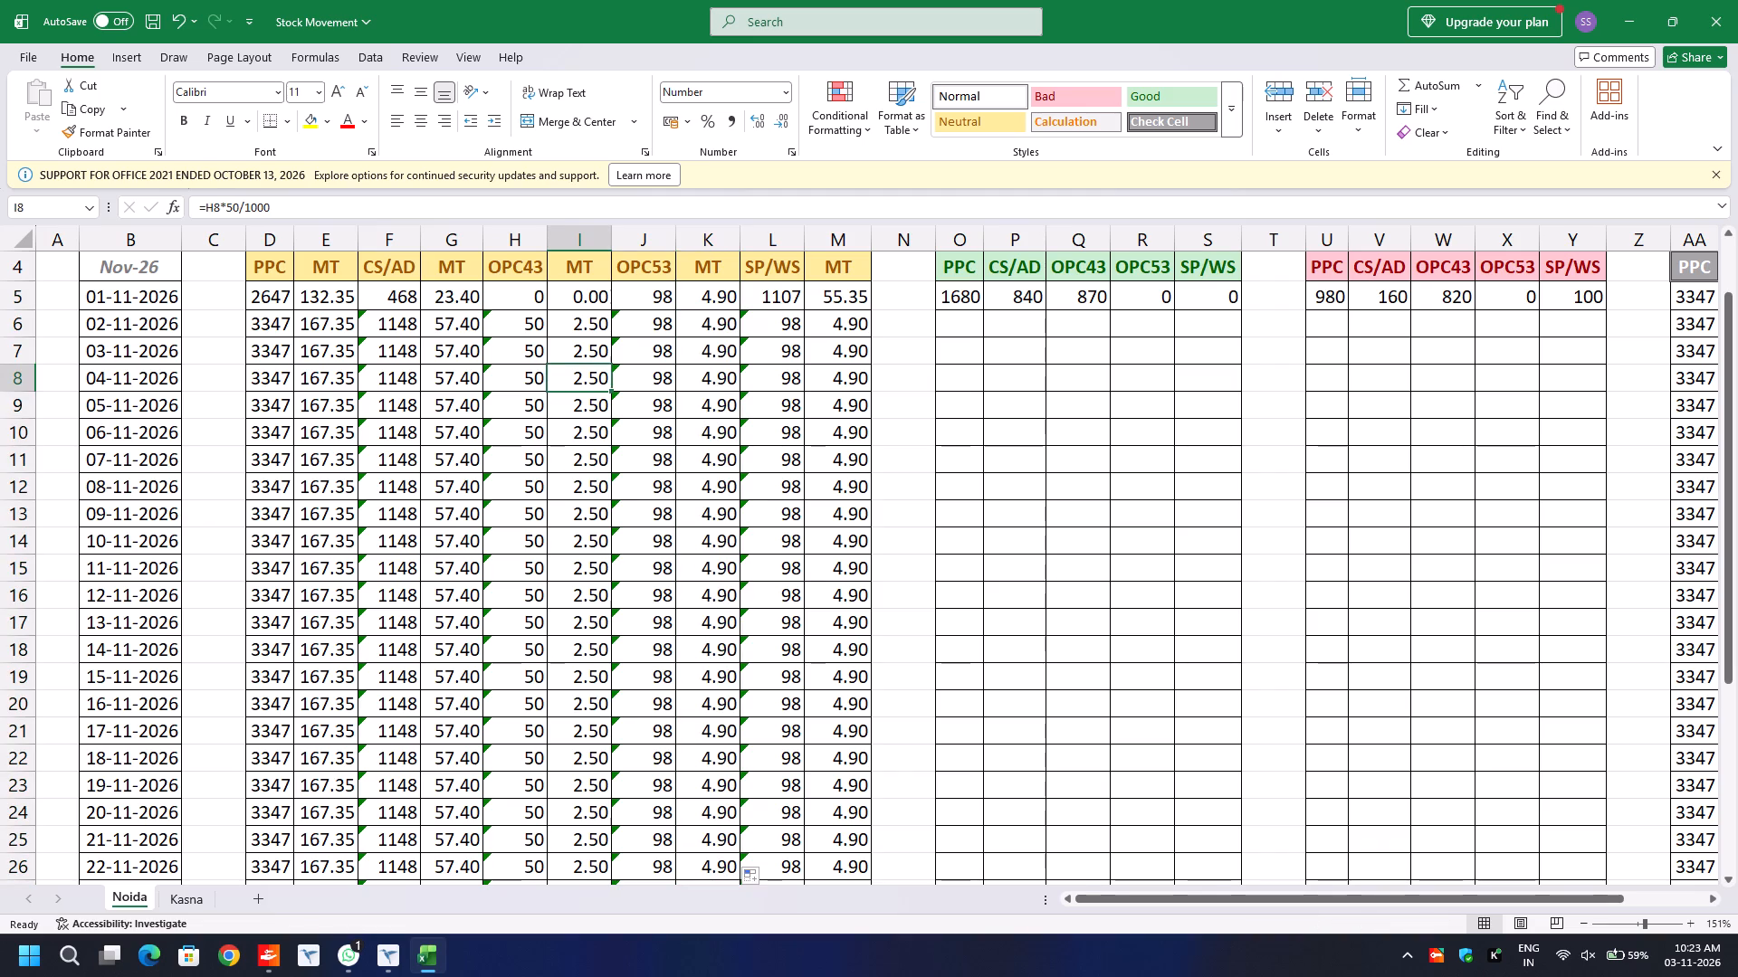
{"action": "left_click", "coordinate": [363, 316]}
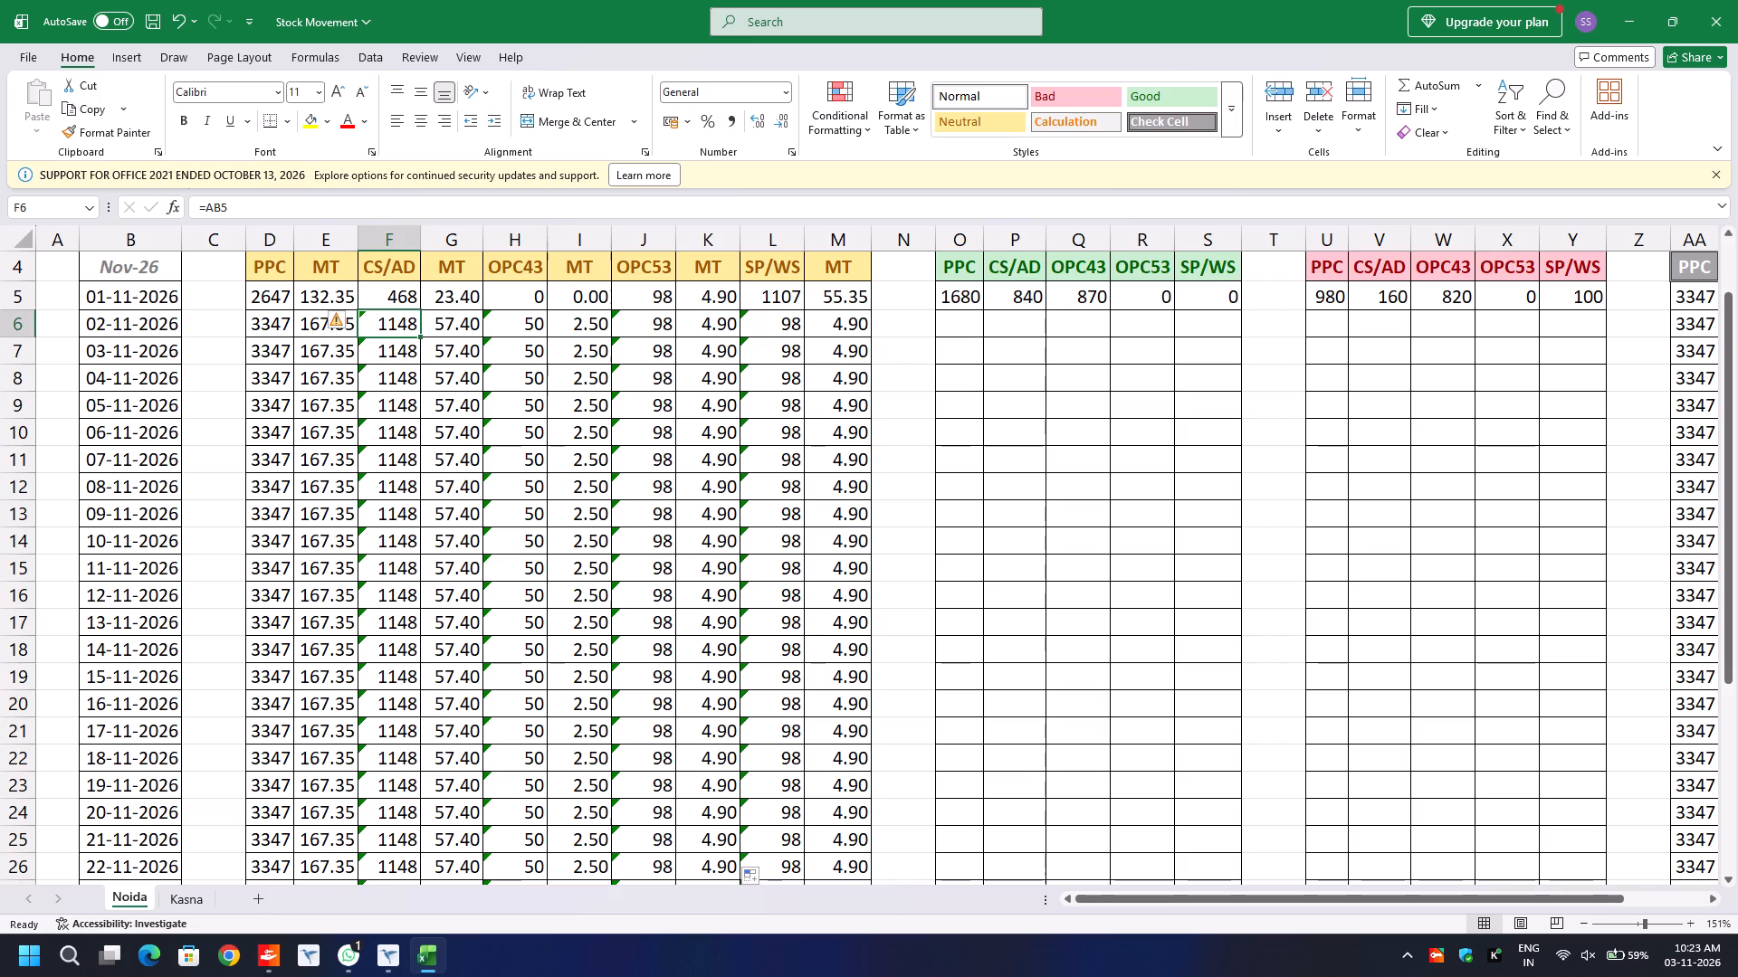
{"action": "left_click", "coordinate": [337, 319]}
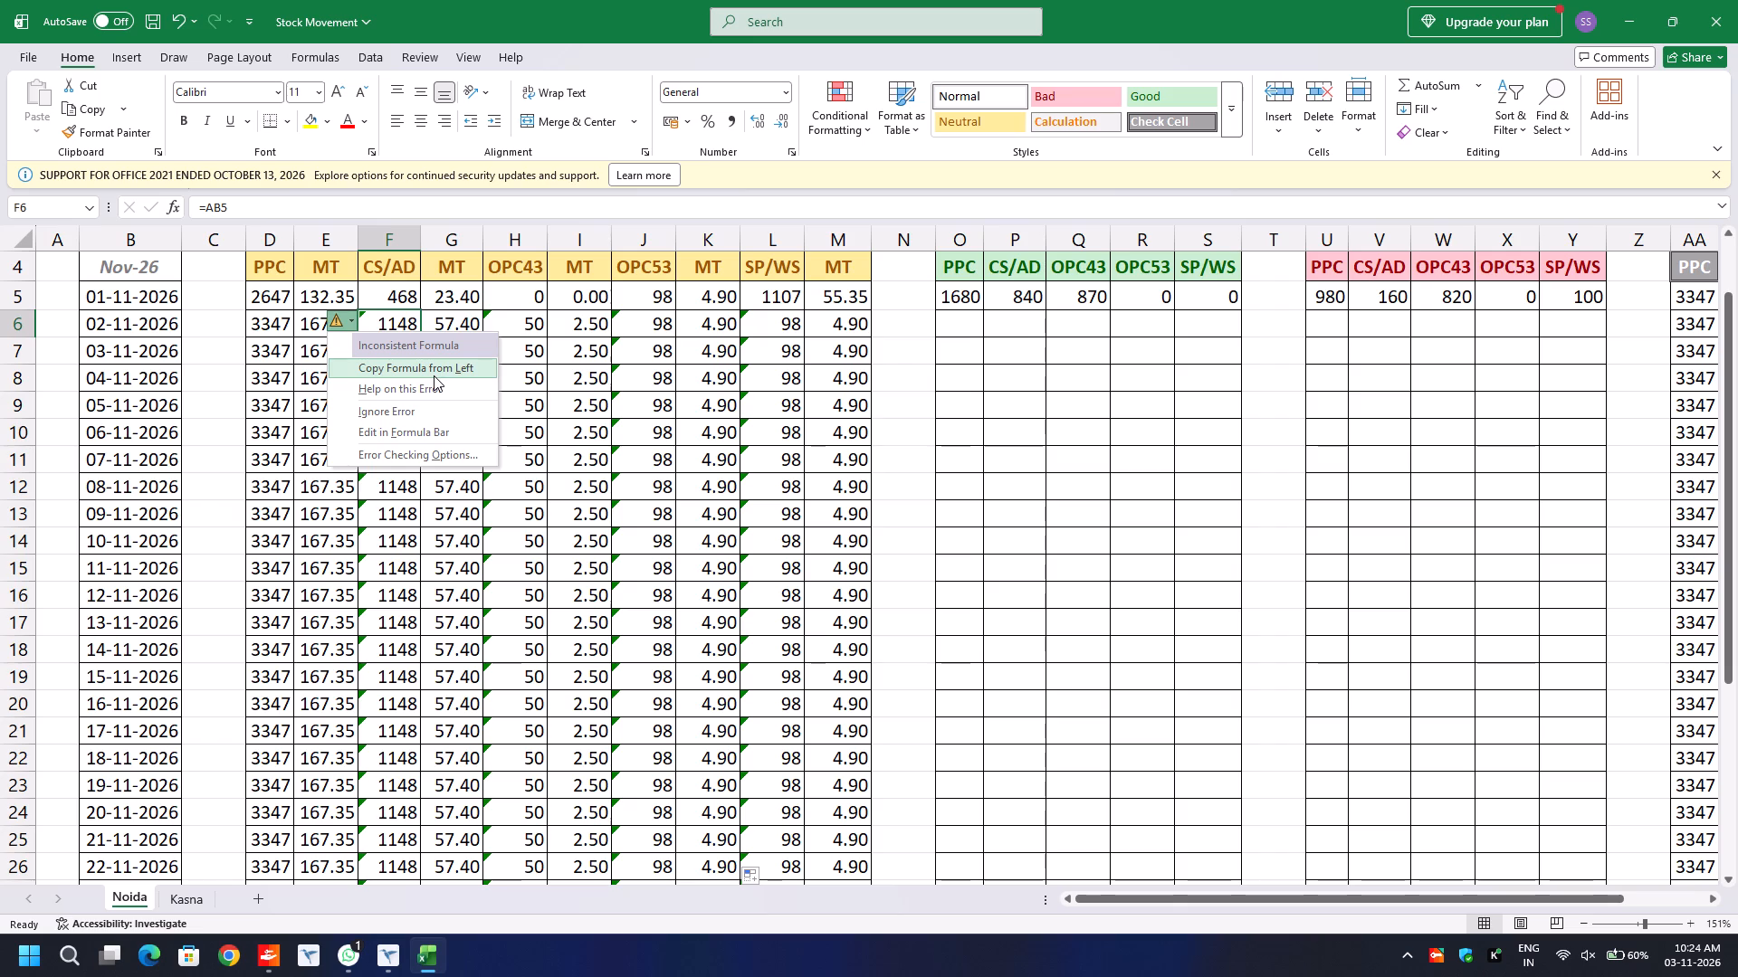
{"action": "left_click", "coordinate": [430, 346]}
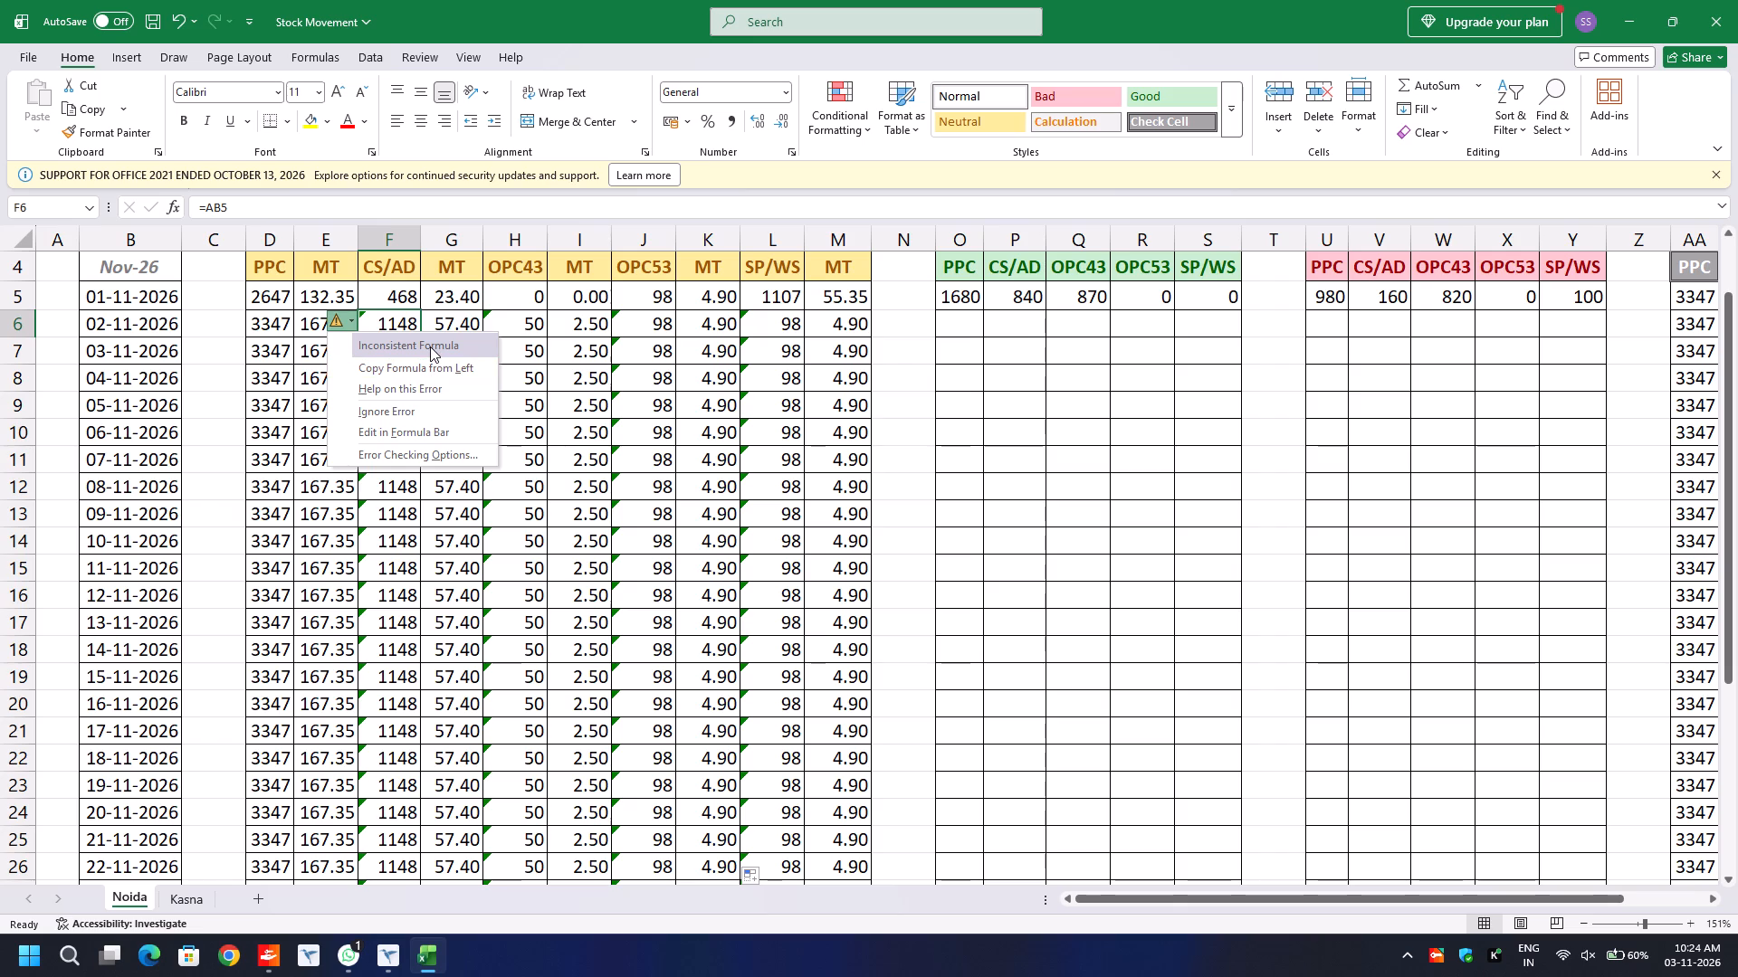
{"action": "left_click", "coordinate": [430, 346]}
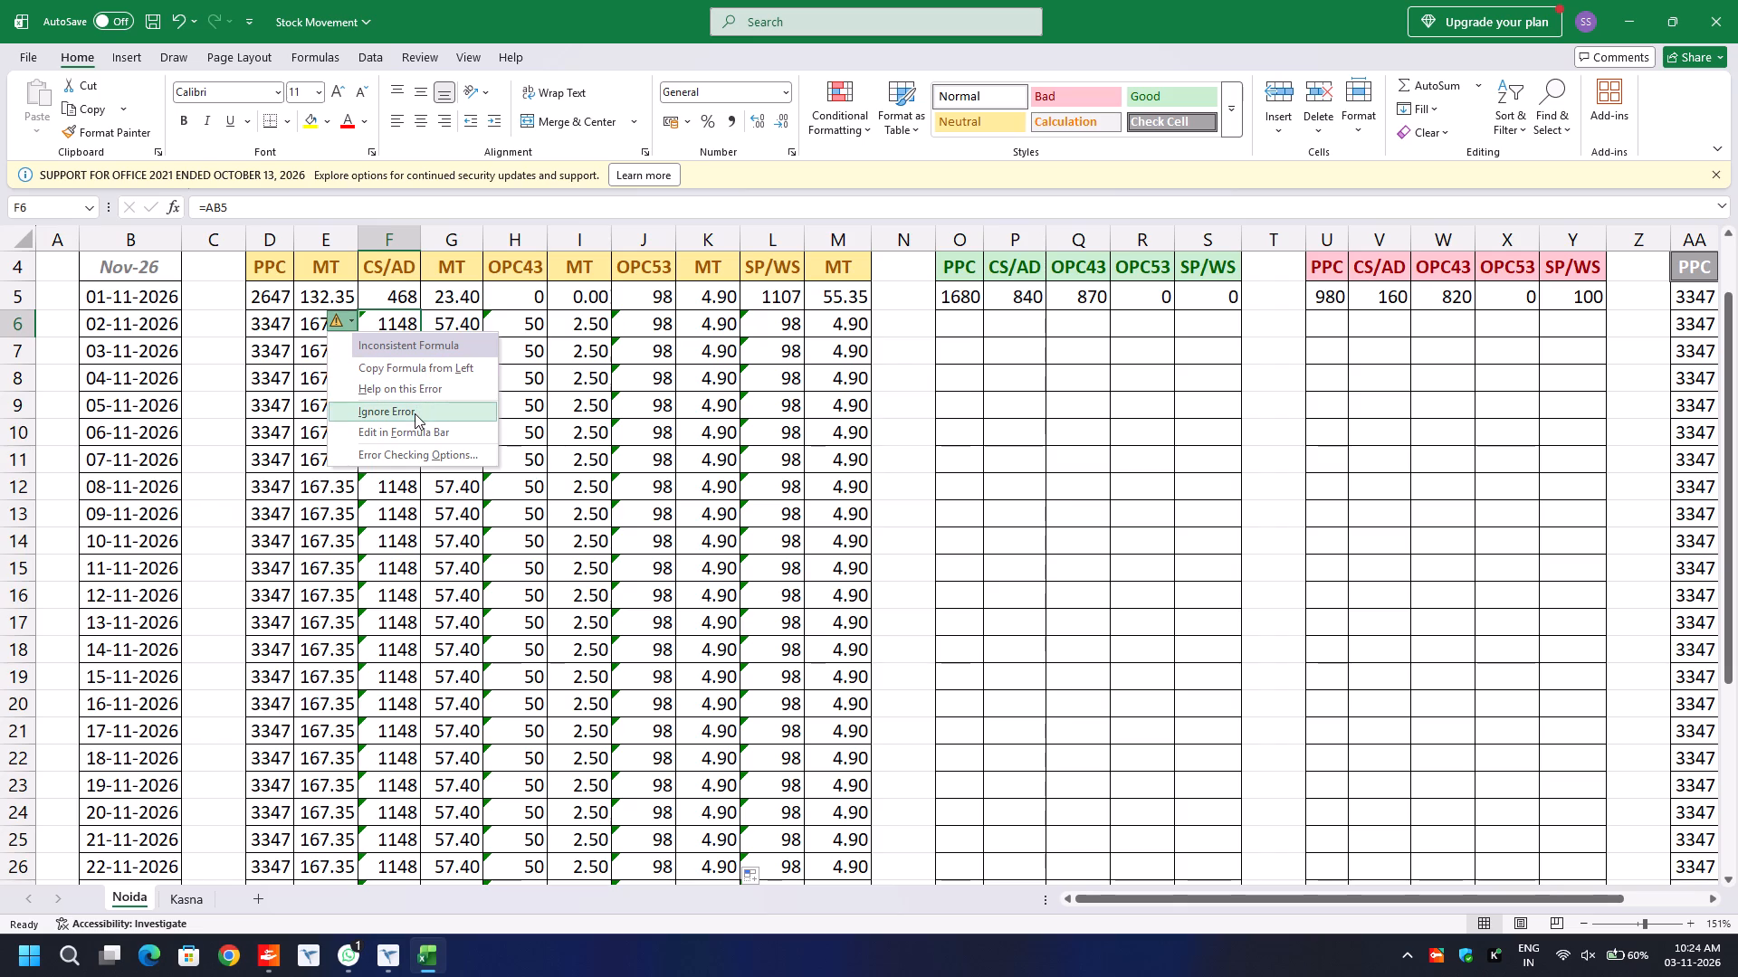
{"action": "left_click", "coordinate": [415, 392]}
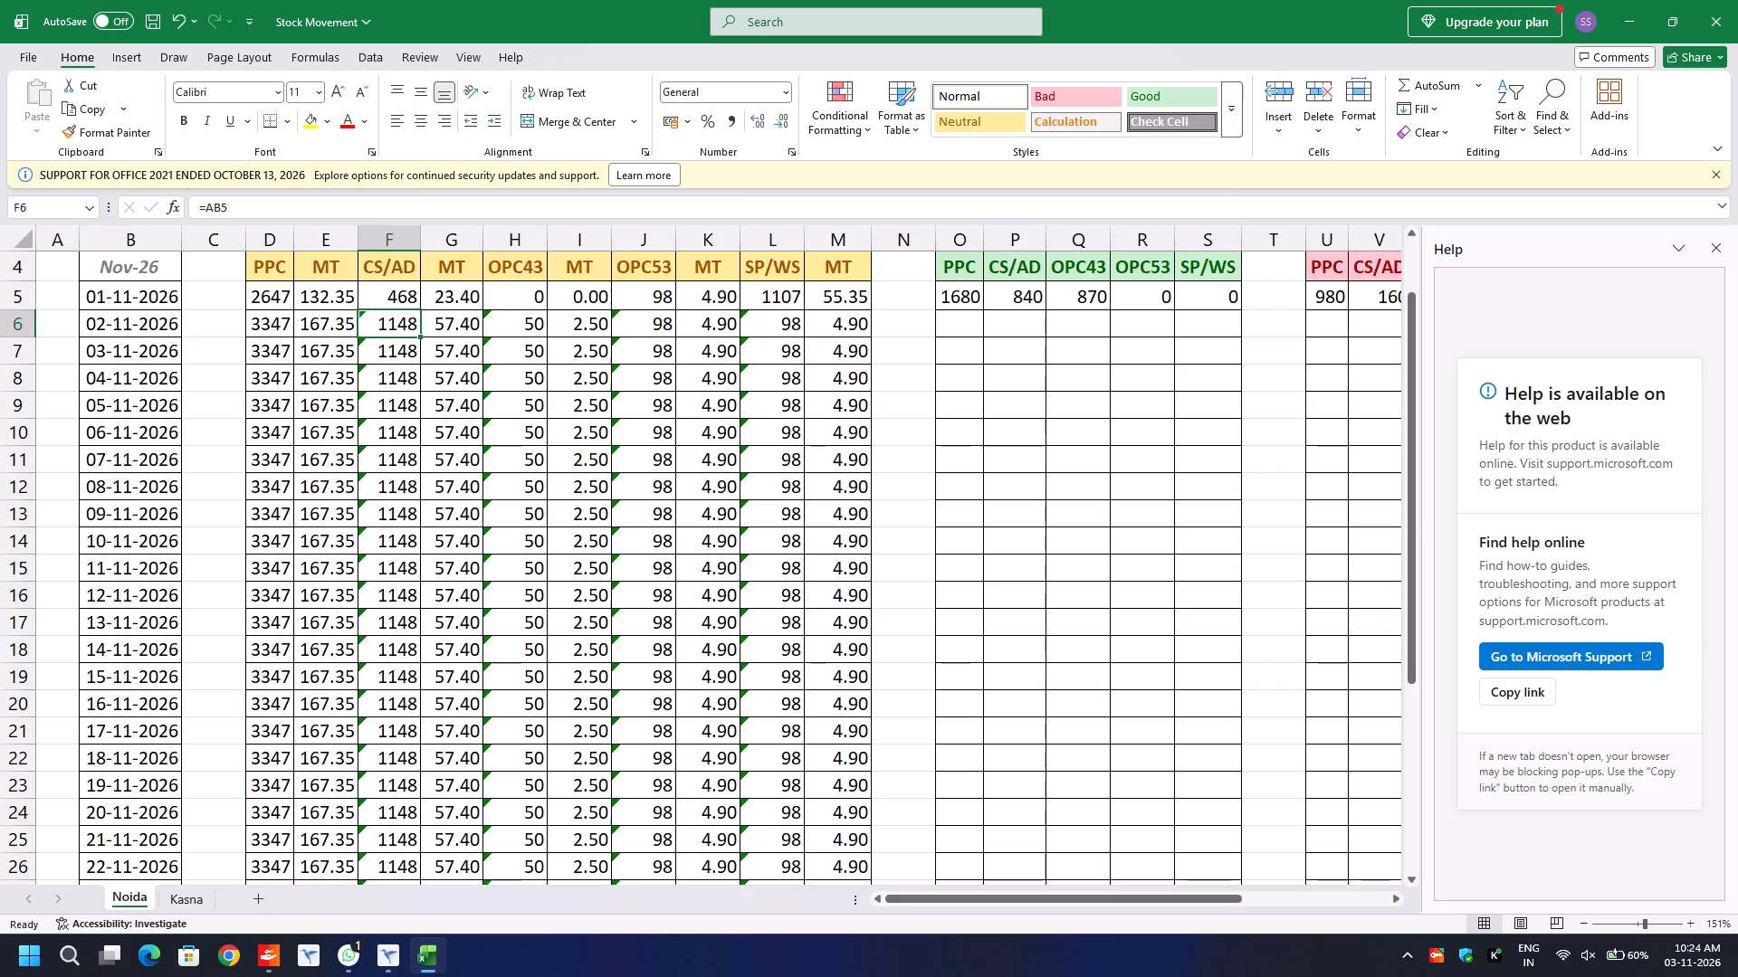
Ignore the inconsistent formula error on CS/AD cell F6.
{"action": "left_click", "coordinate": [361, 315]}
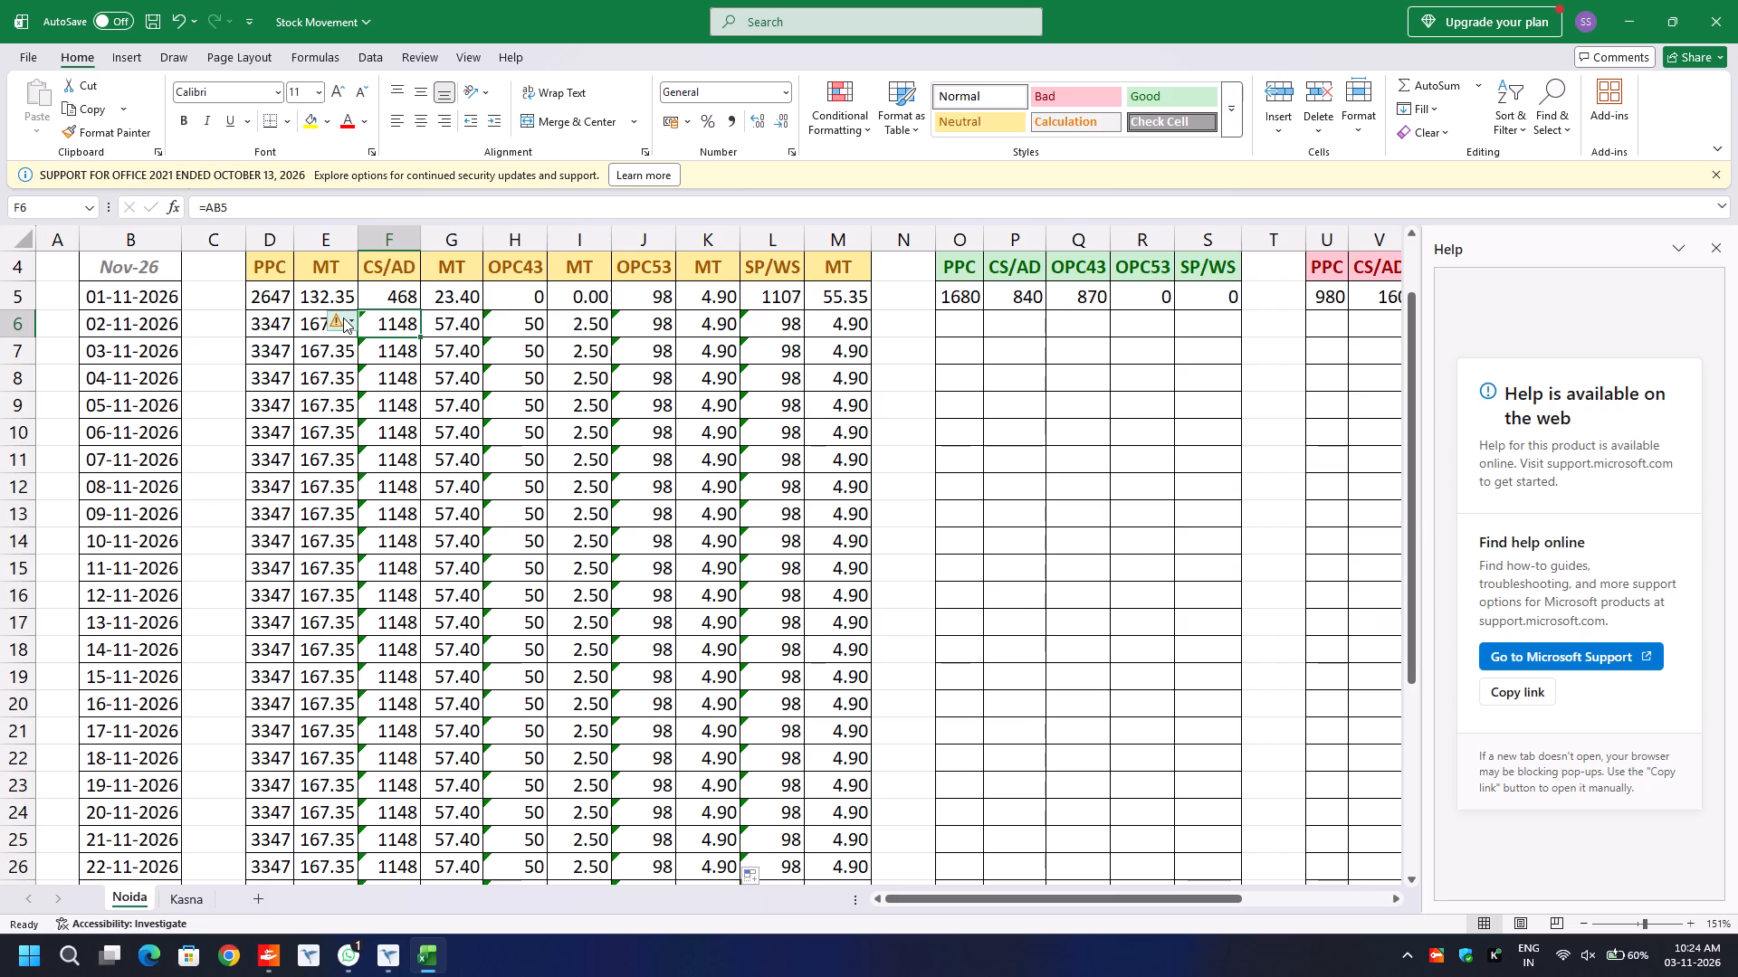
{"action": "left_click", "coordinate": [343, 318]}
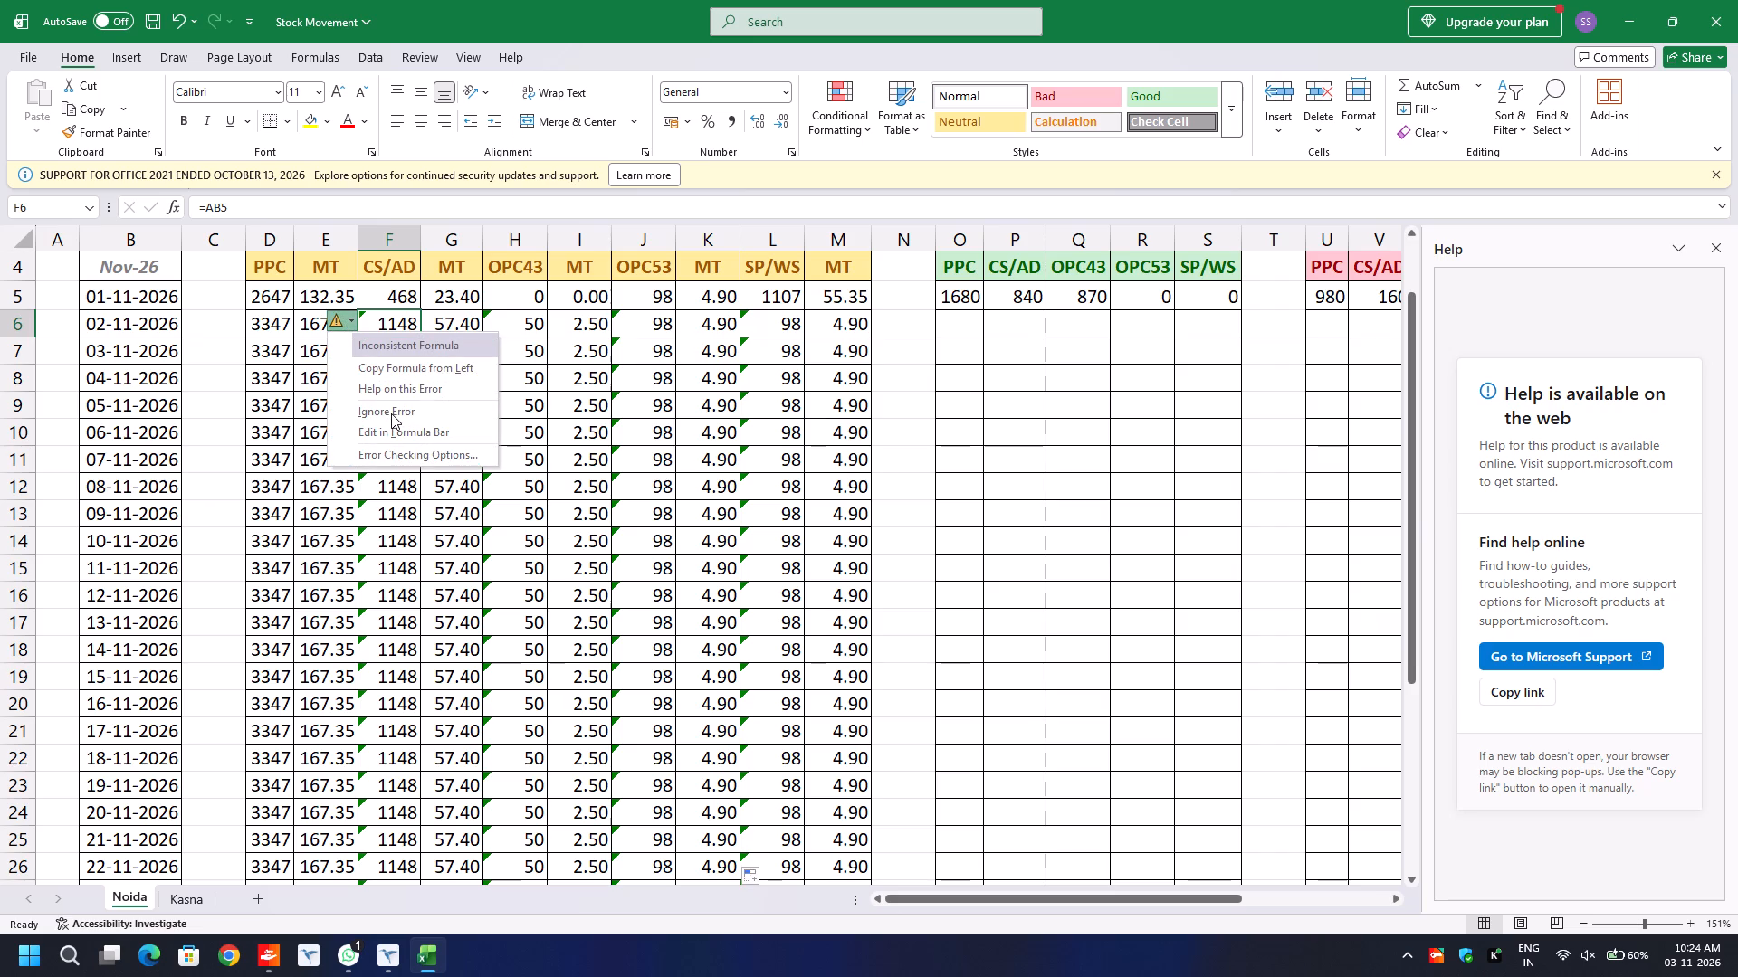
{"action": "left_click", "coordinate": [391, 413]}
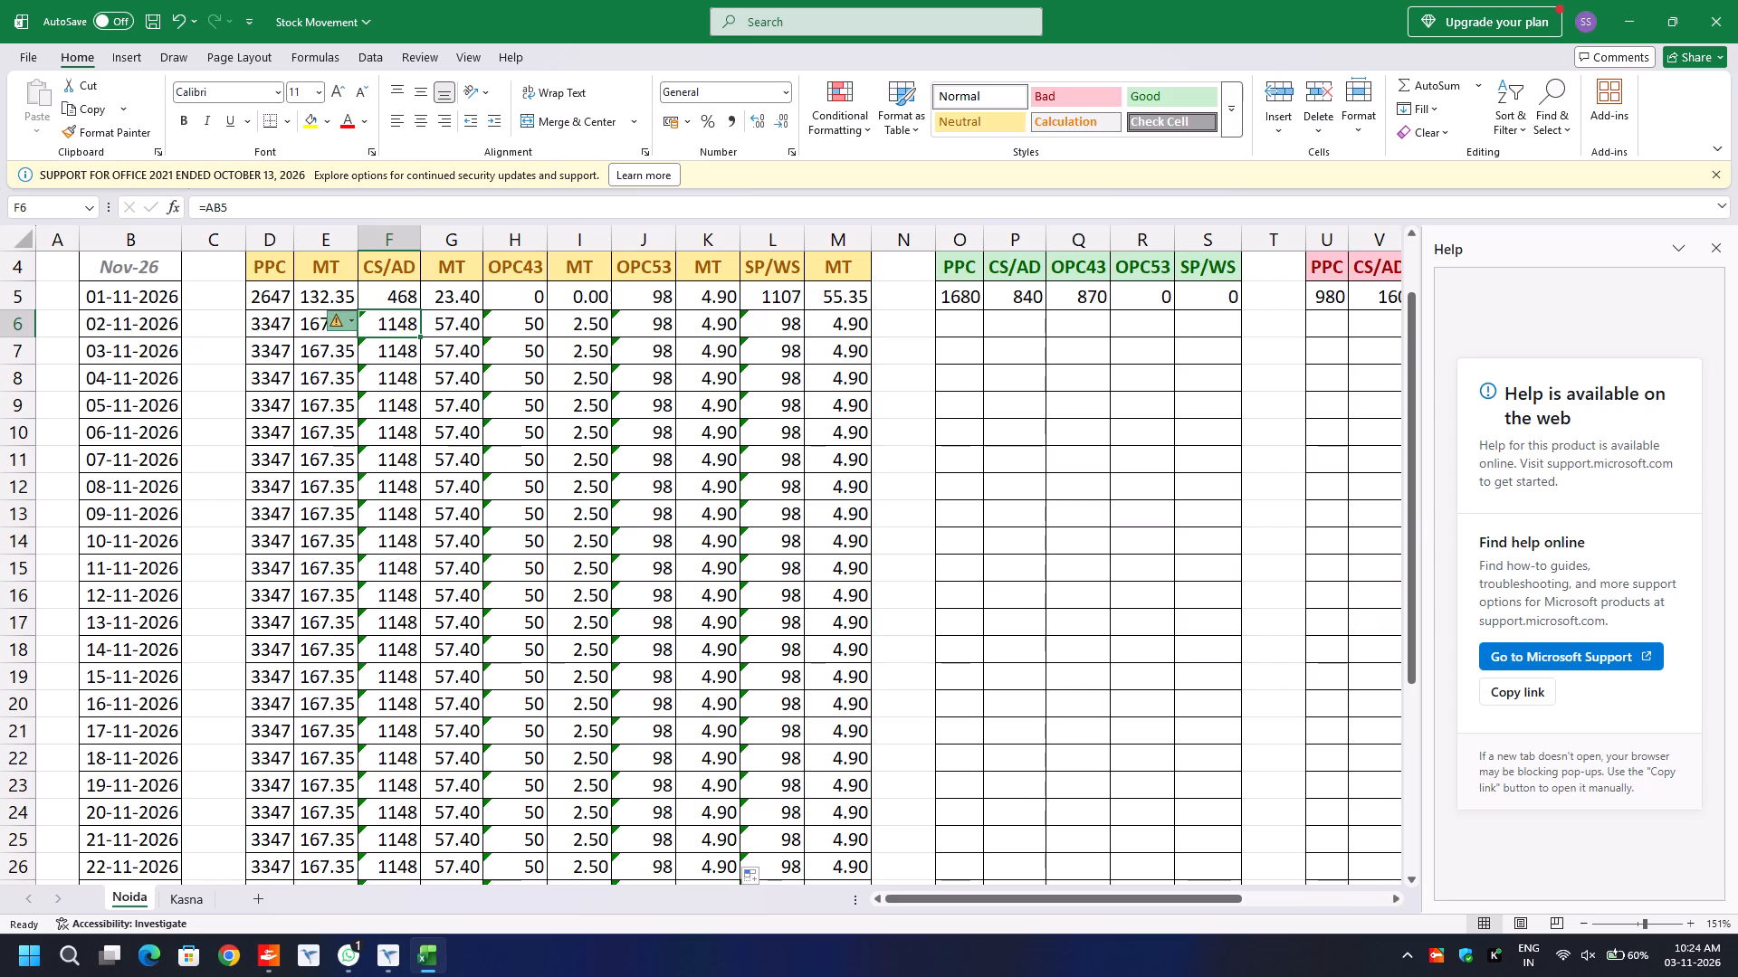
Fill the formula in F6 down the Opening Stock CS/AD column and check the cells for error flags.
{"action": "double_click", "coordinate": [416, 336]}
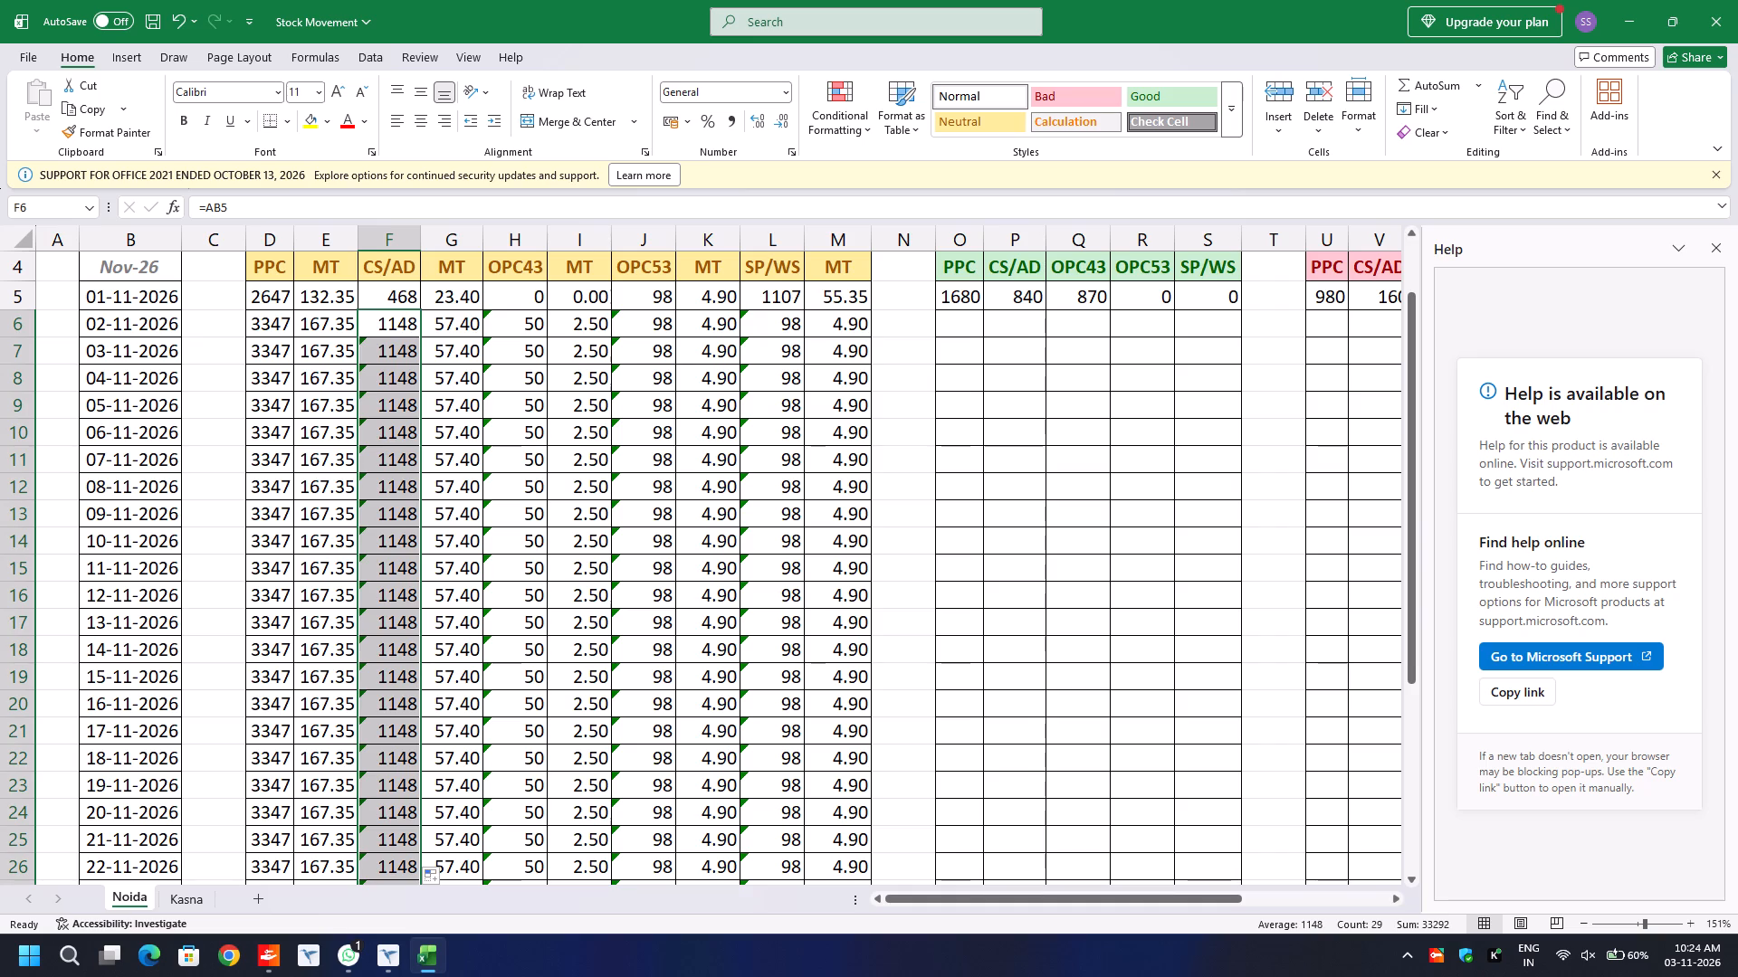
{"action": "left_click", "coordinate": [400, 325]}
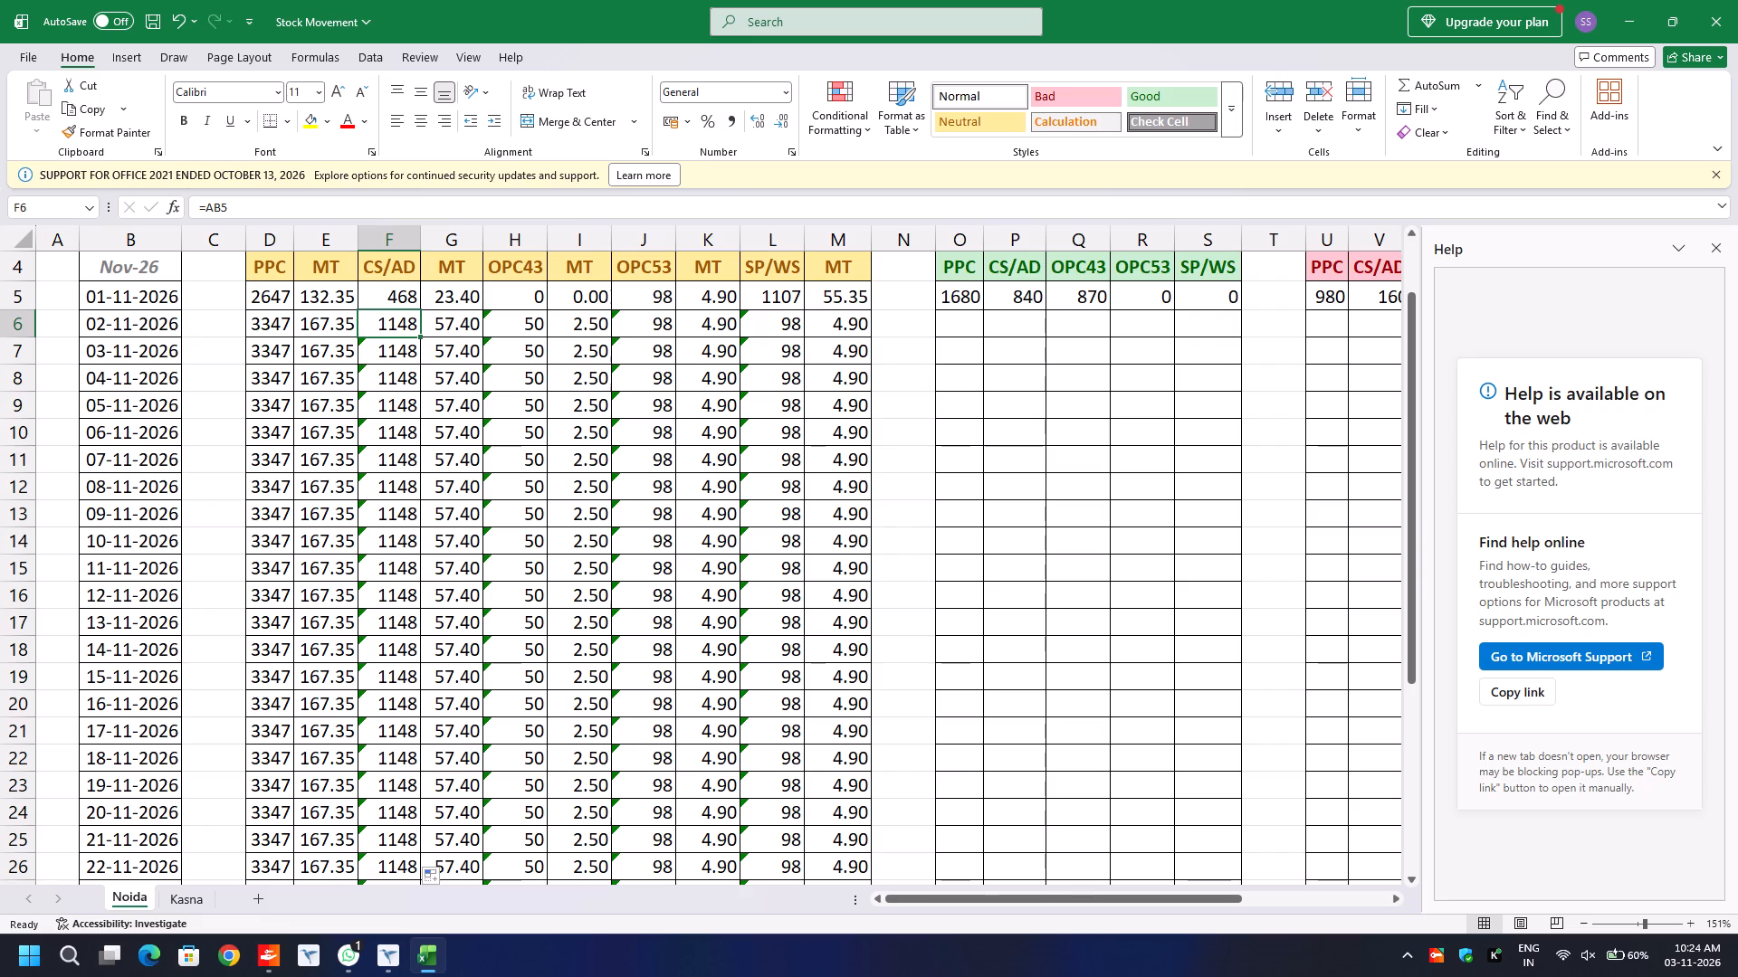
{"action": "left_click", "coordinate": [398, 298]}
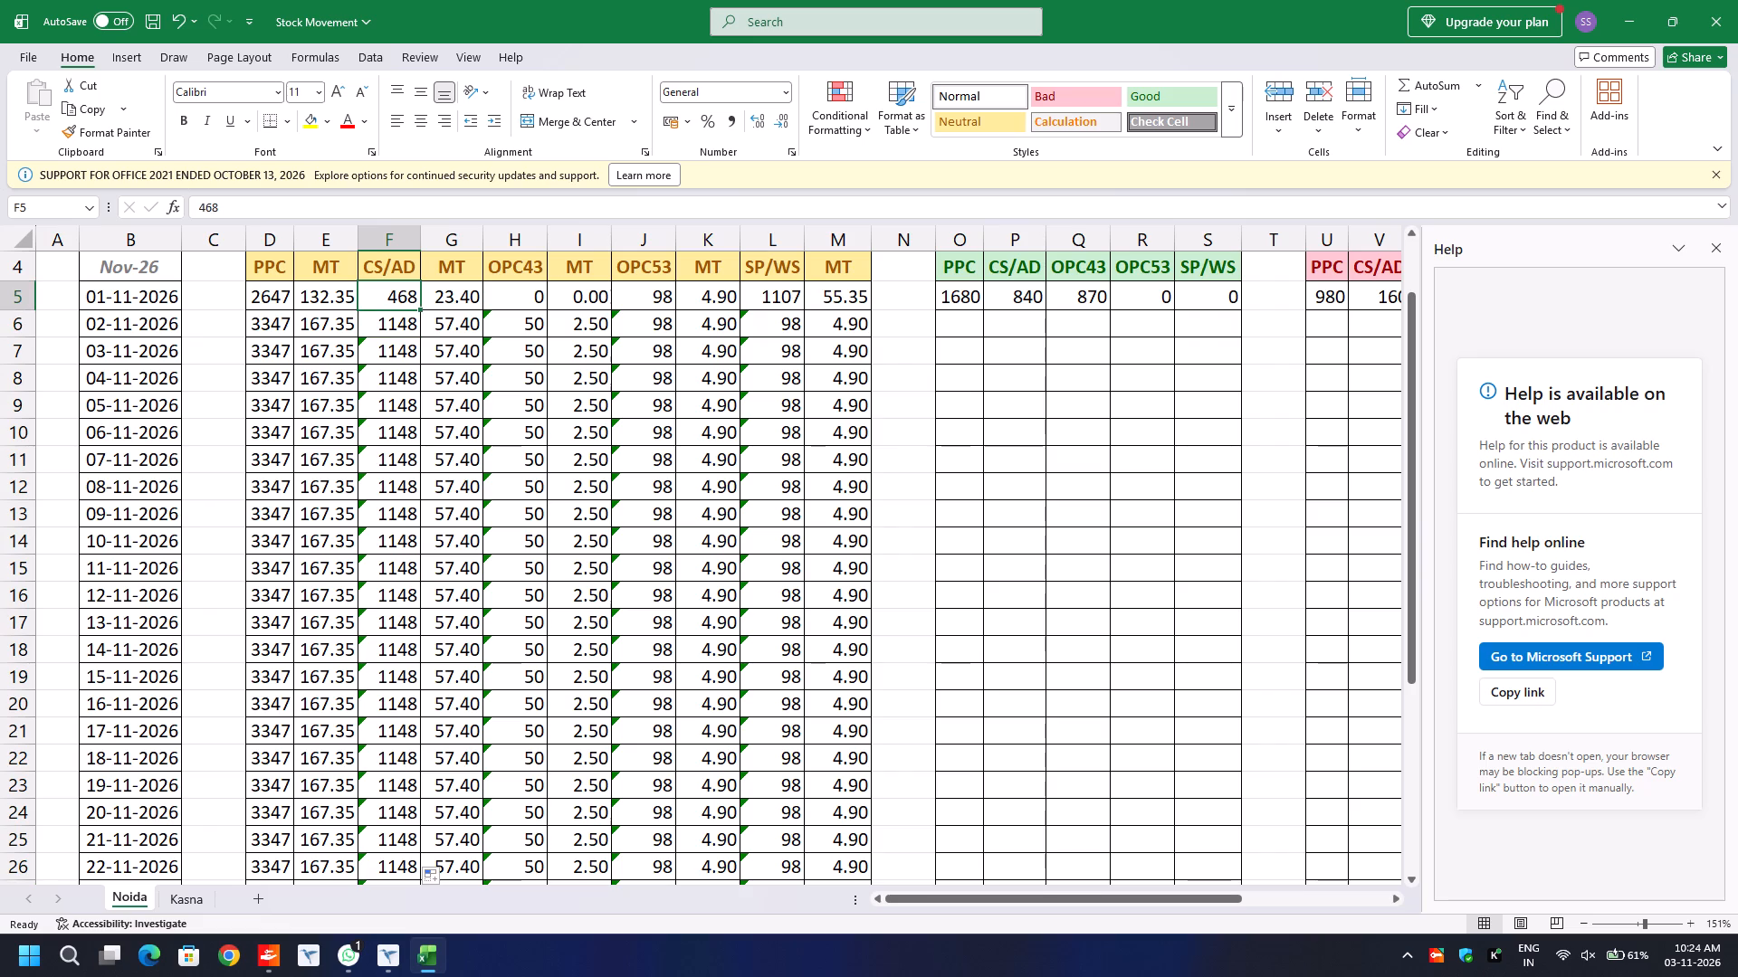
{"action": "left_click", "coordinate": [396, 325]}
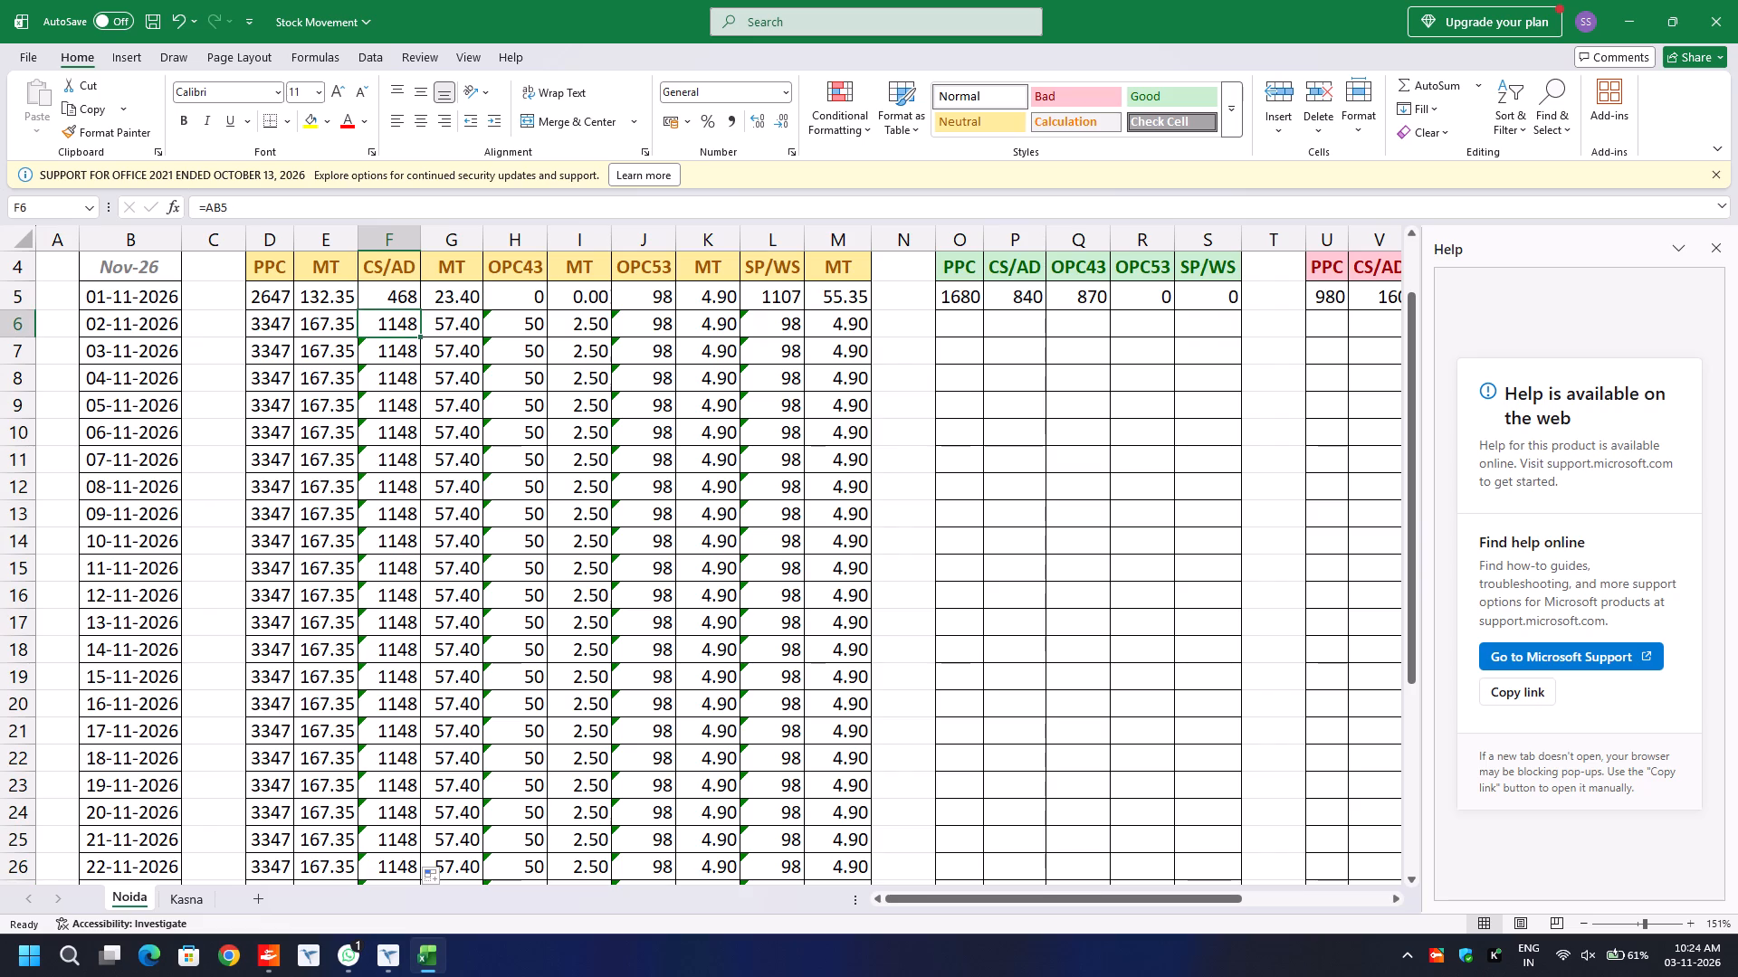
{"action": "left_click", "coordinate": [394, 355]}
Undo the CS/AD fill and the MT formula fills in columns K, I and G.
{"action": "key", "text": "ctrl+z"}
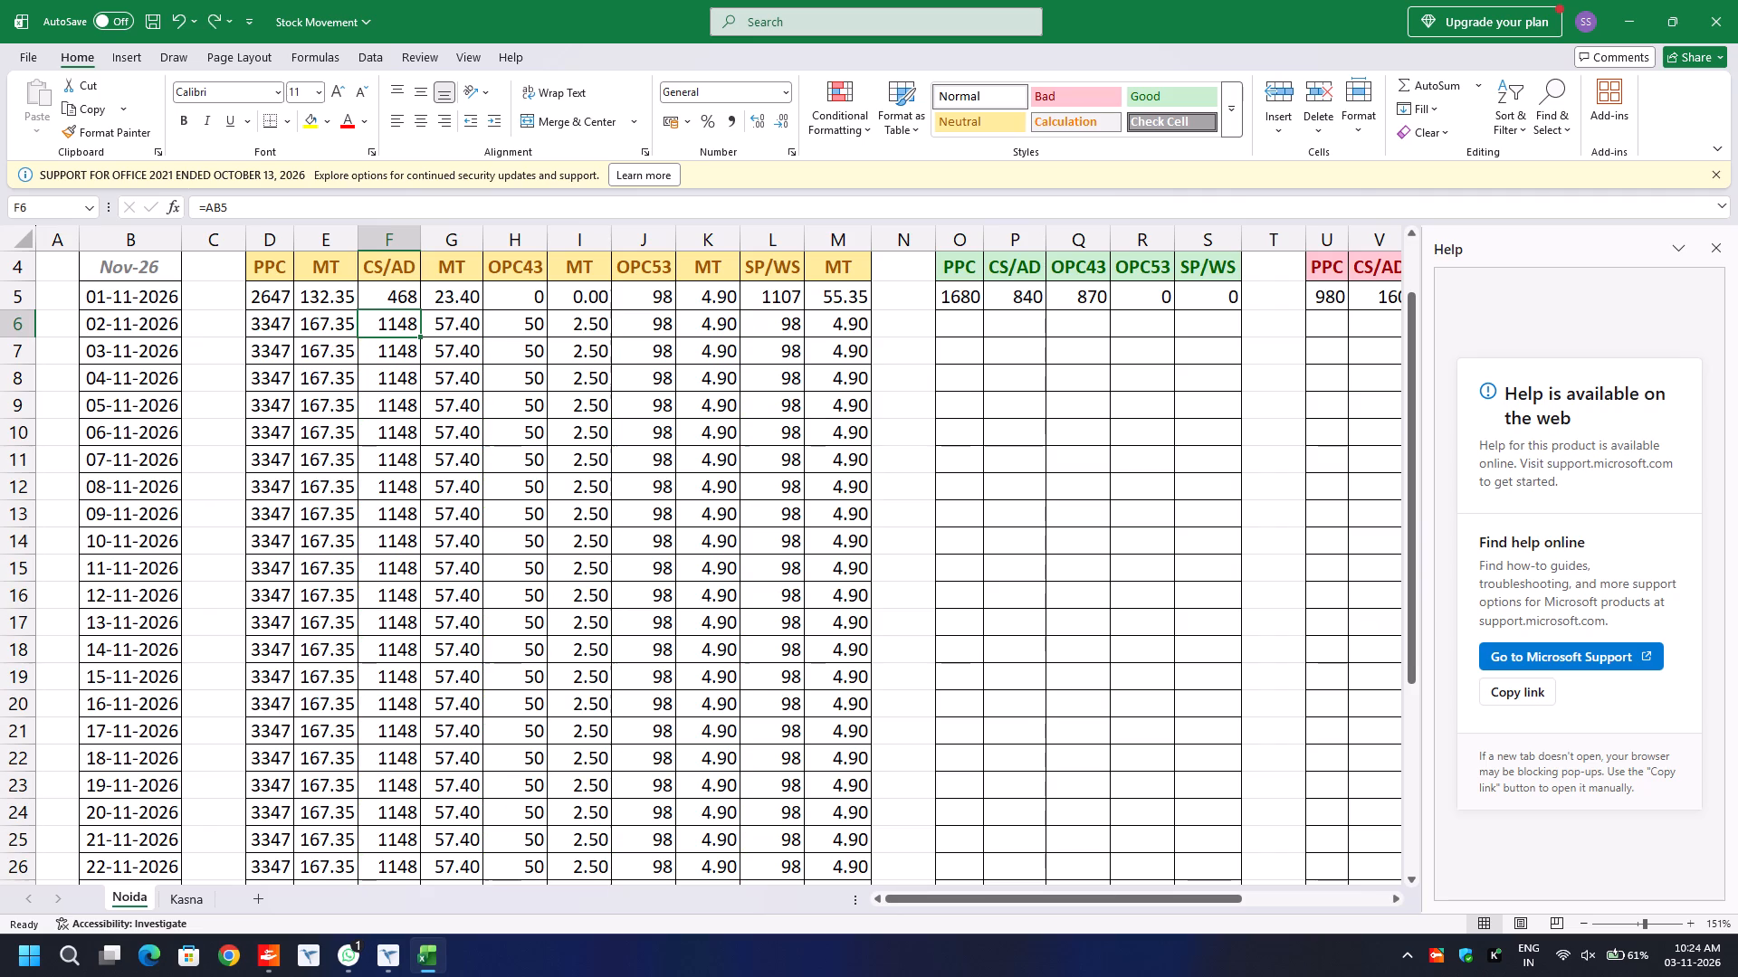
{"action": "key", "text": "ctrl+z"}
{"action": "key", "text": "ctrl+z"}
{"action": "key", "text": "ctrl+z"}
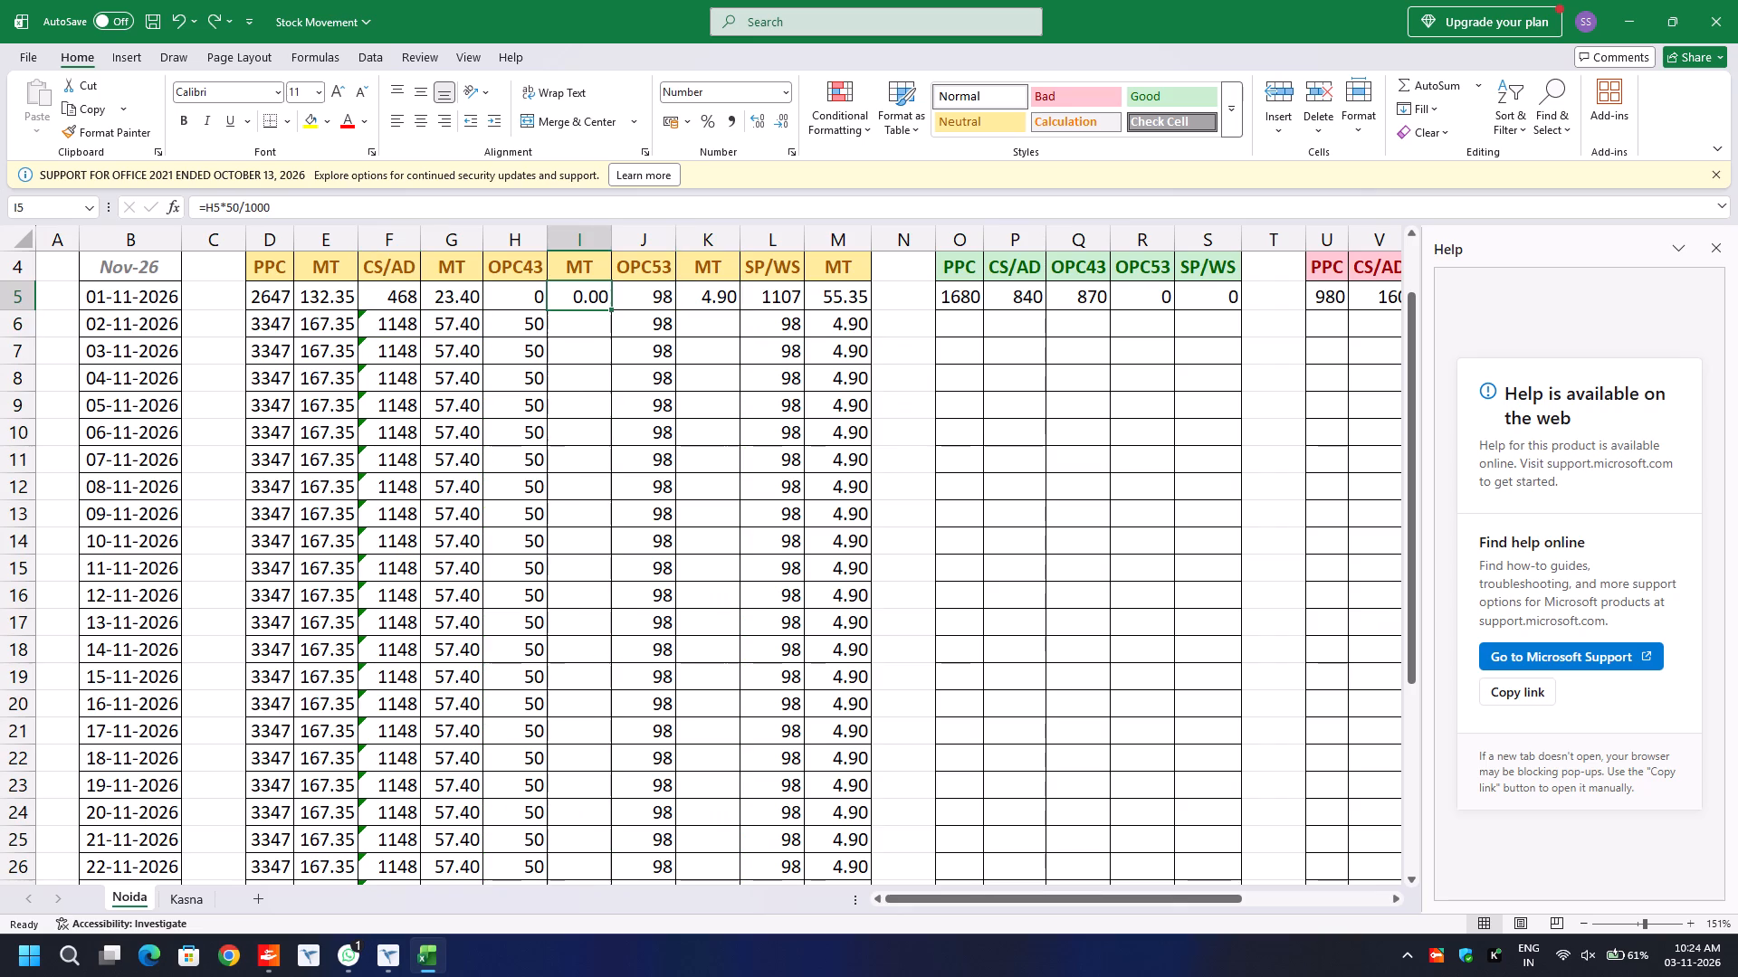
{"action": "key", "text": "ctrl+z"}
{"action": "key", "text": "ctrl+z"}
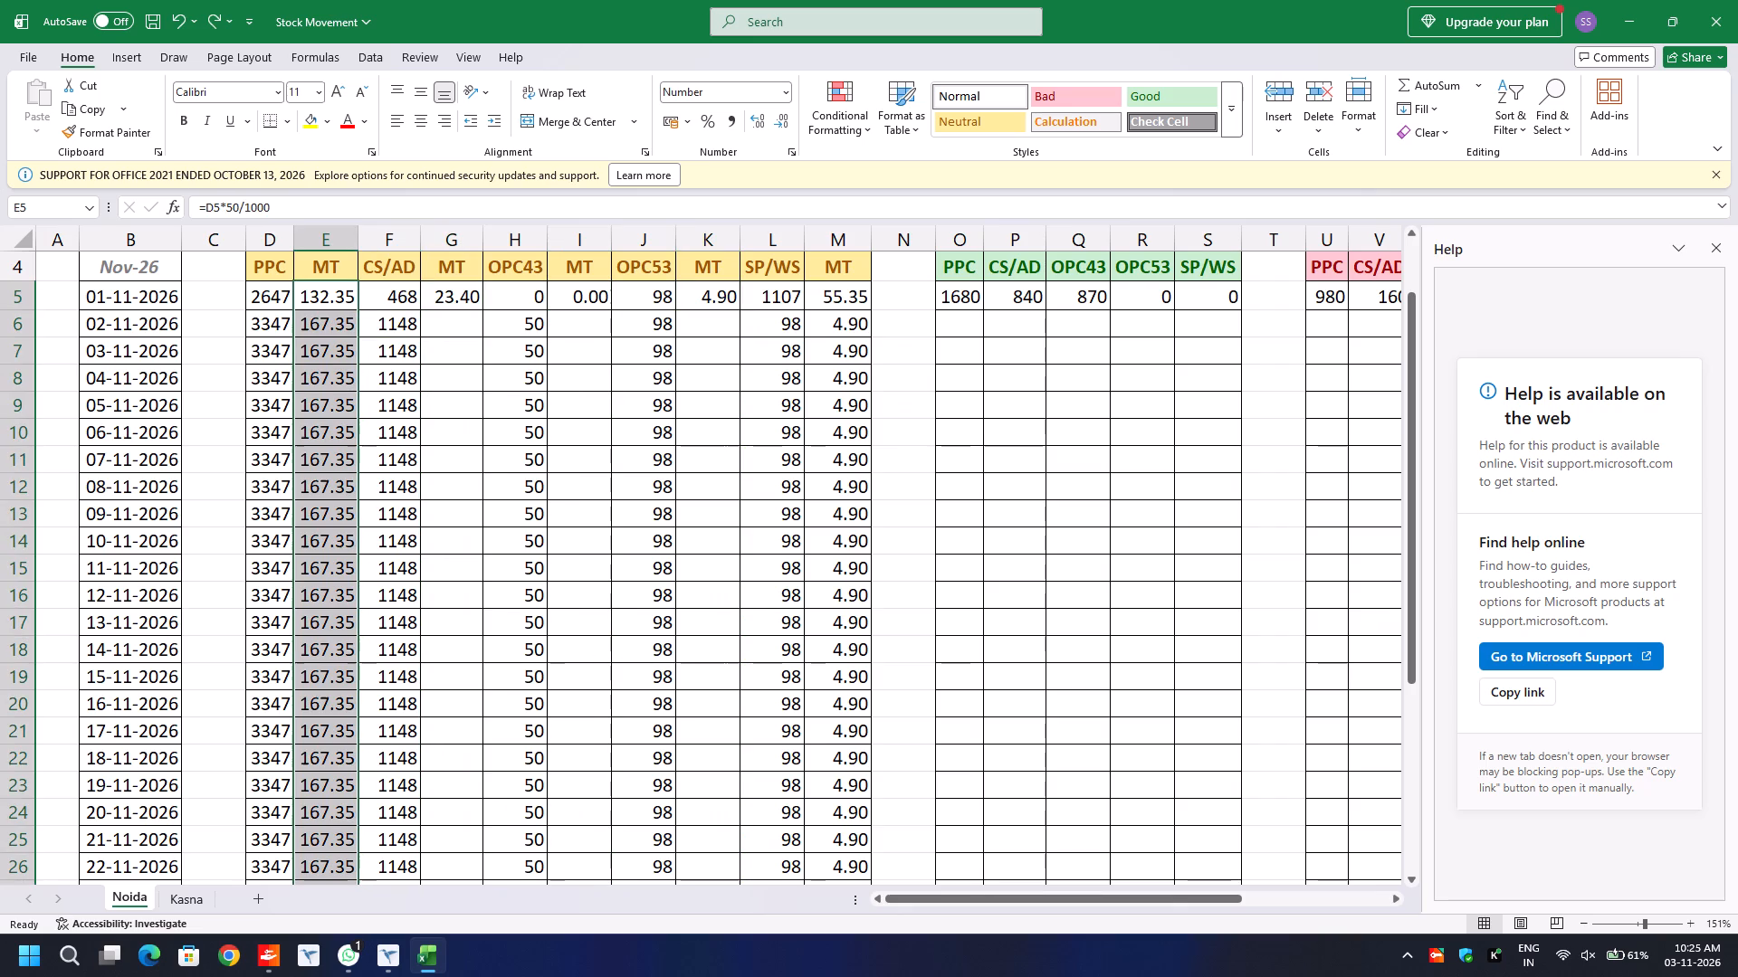
Fill the MT conversion formulas in E5, G5, I5 and K5 down their Opening Stock columns again.
{"action": "double_click", "coordinate": [358, 311]}
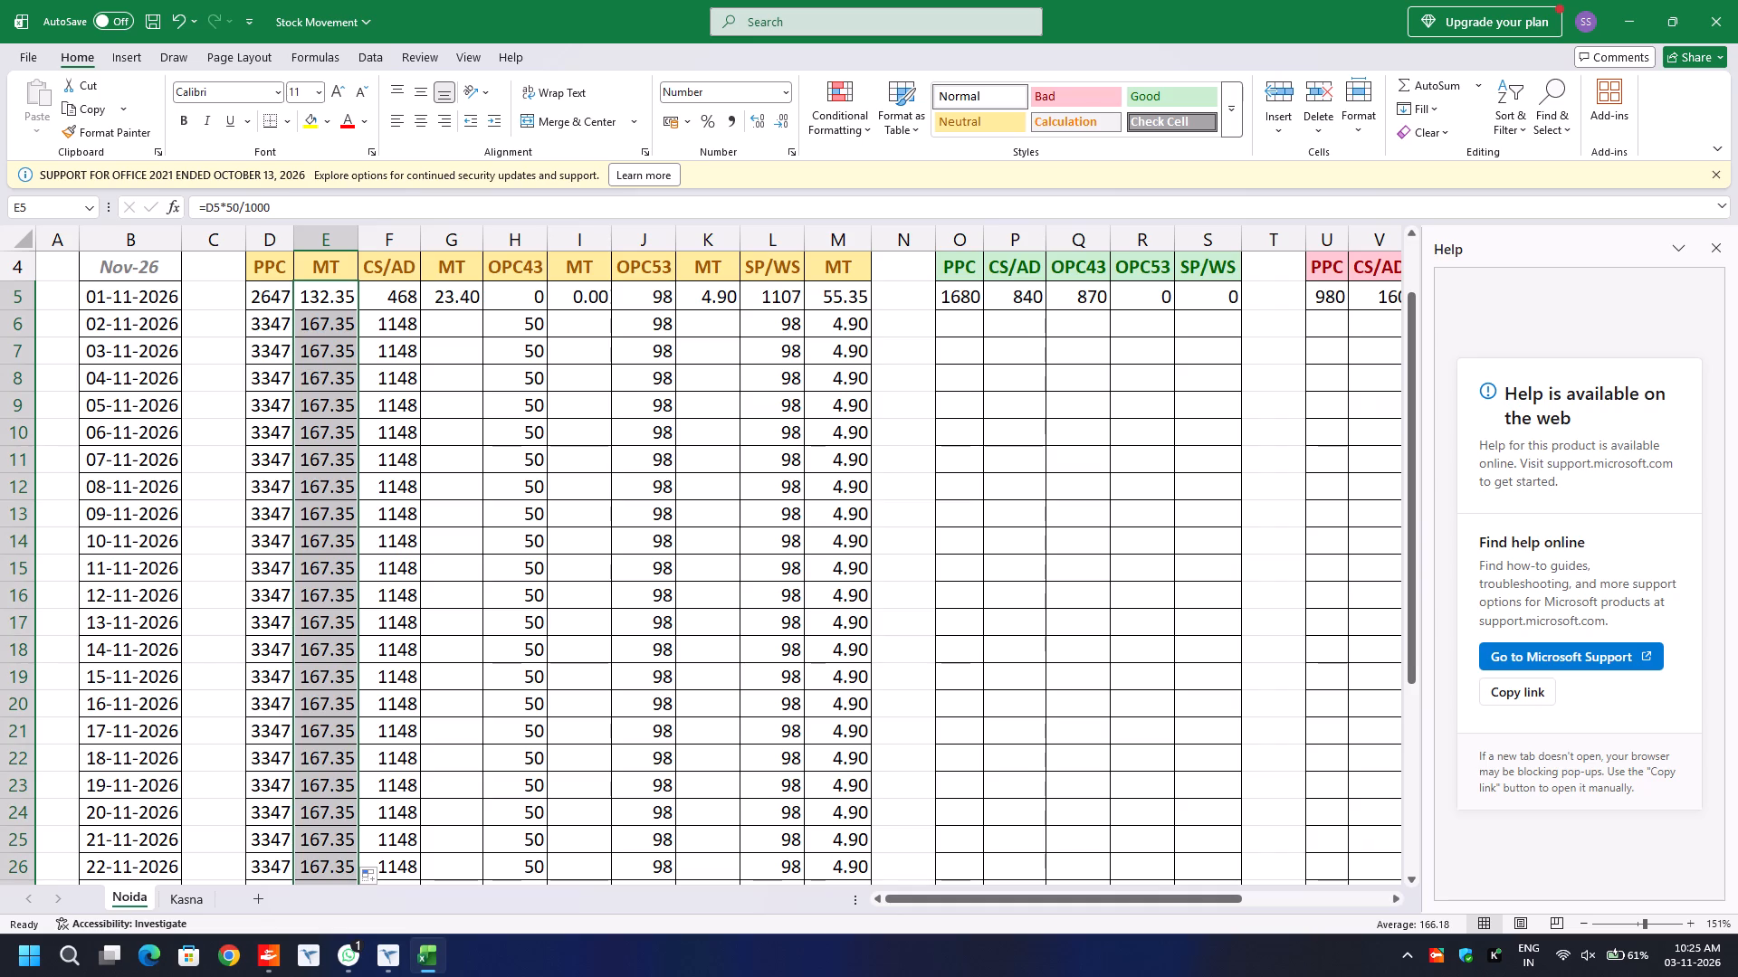
{"action": "left_click", "coordinate": [472, 302]}
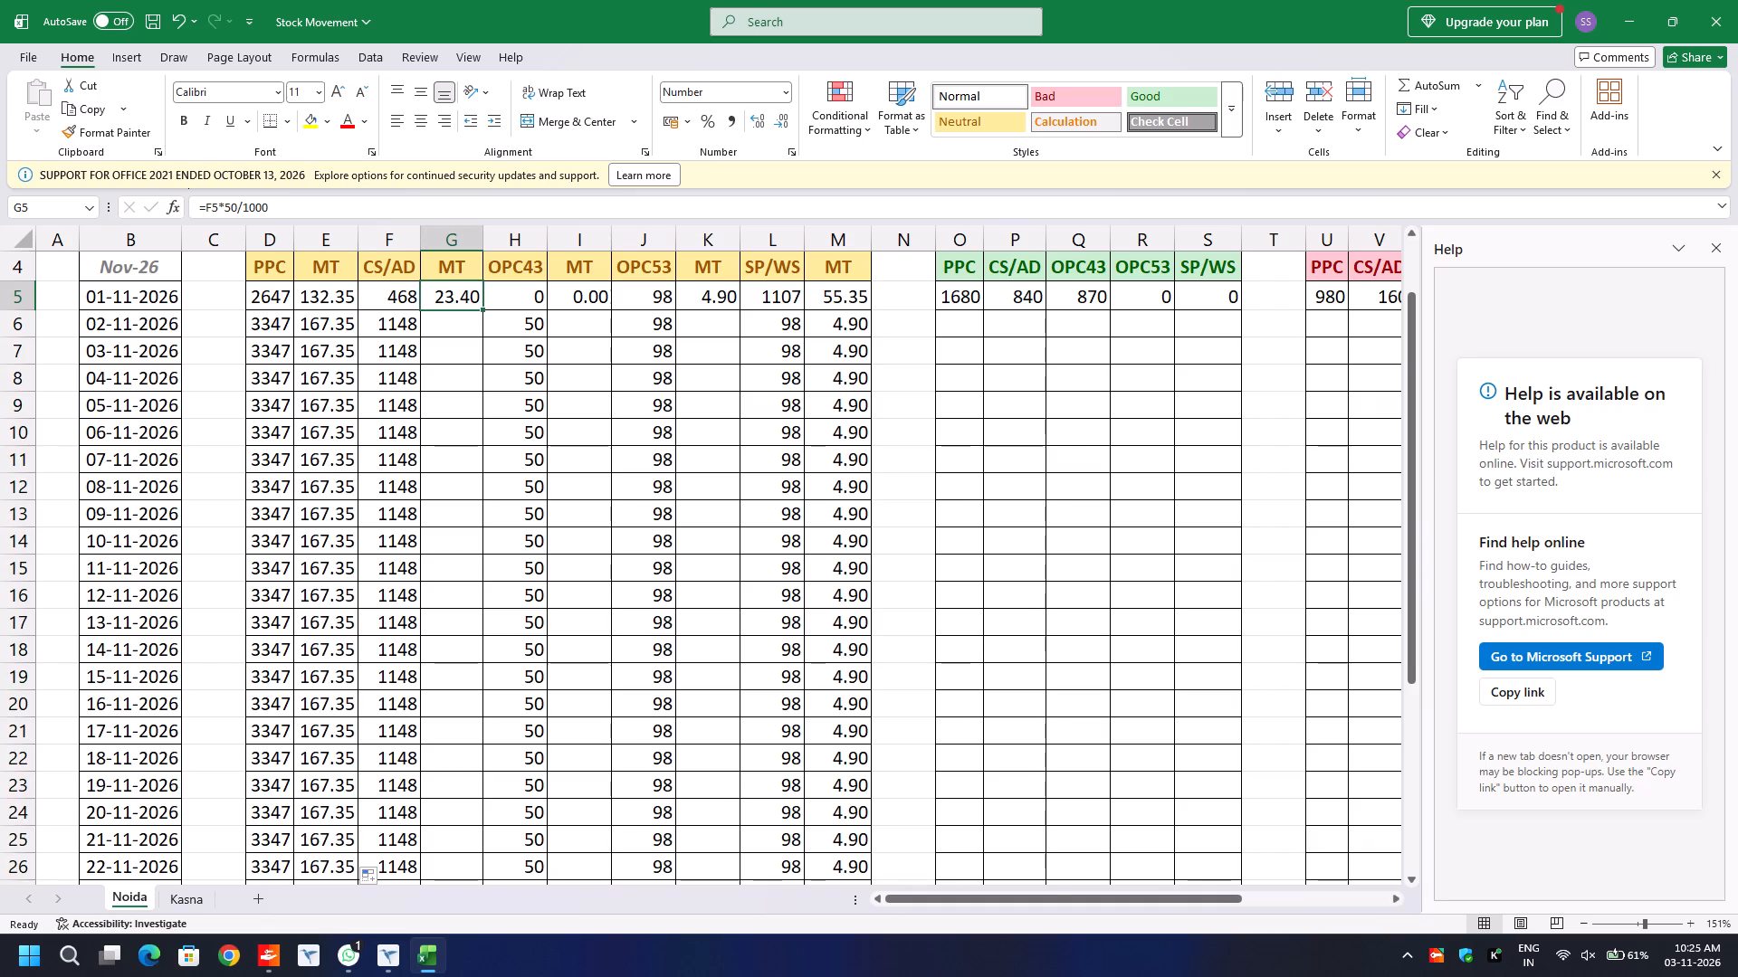
{"action": "double_click", "coordinate": [482, 310]}
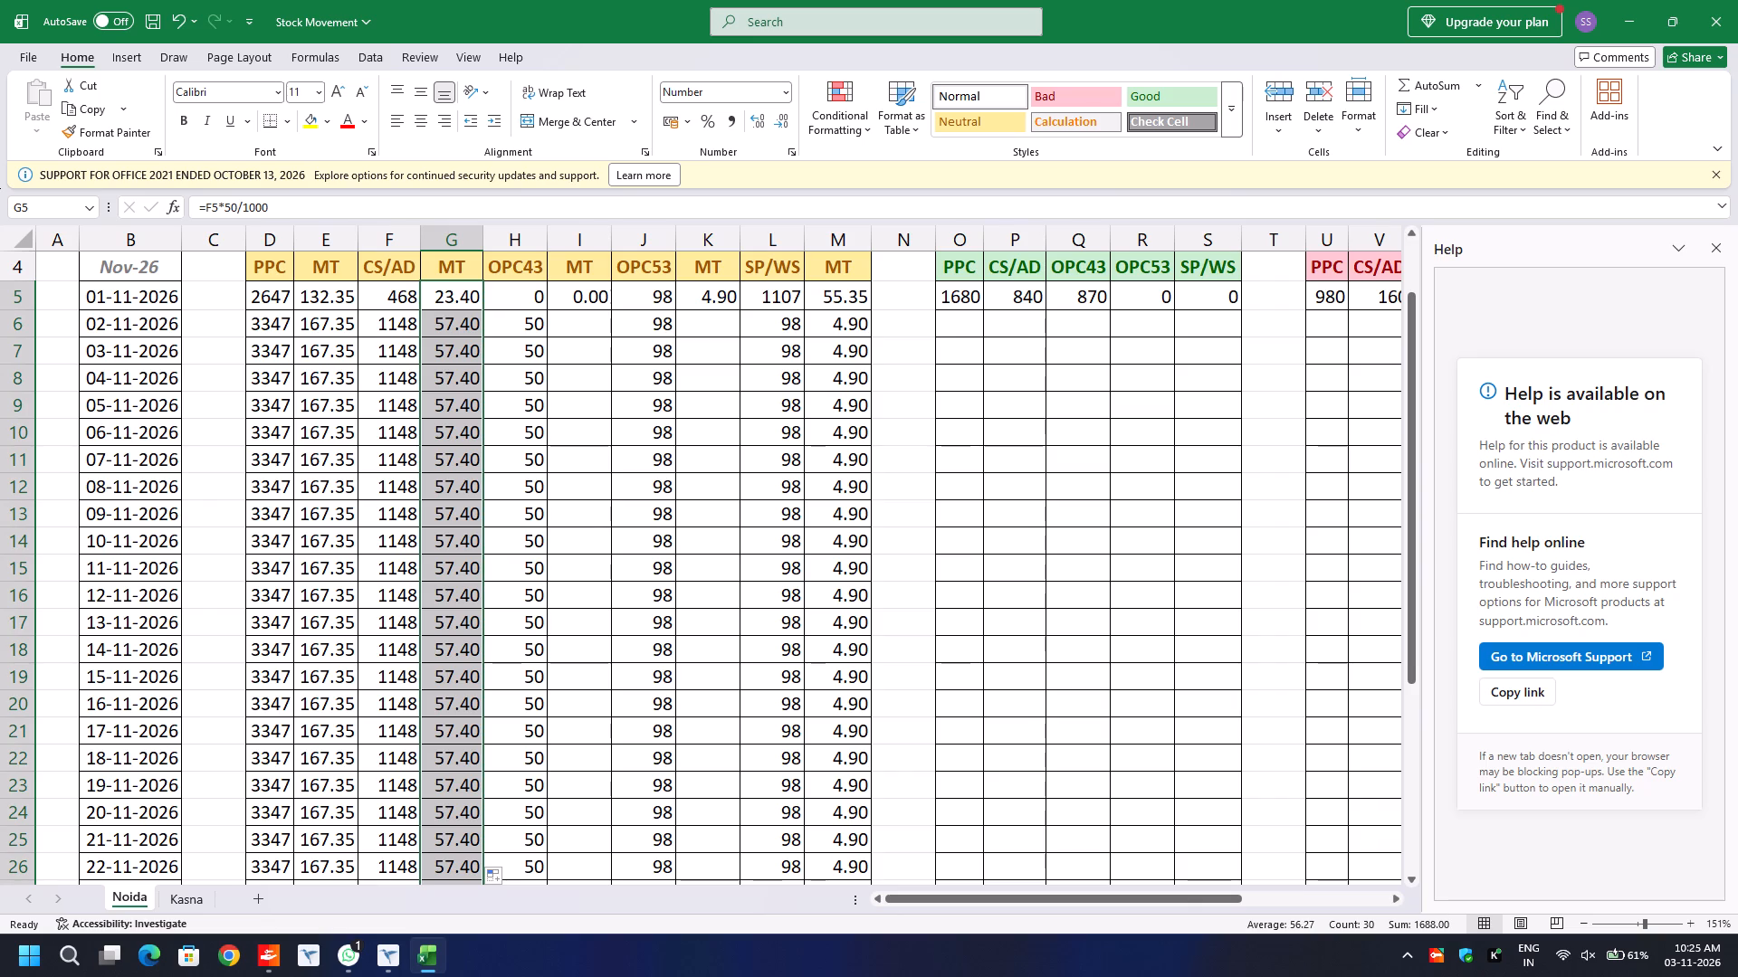
{"action": "scroll", "coordinate": [482, 310], "scroll_direction": "up", "scroll_amount": 1}
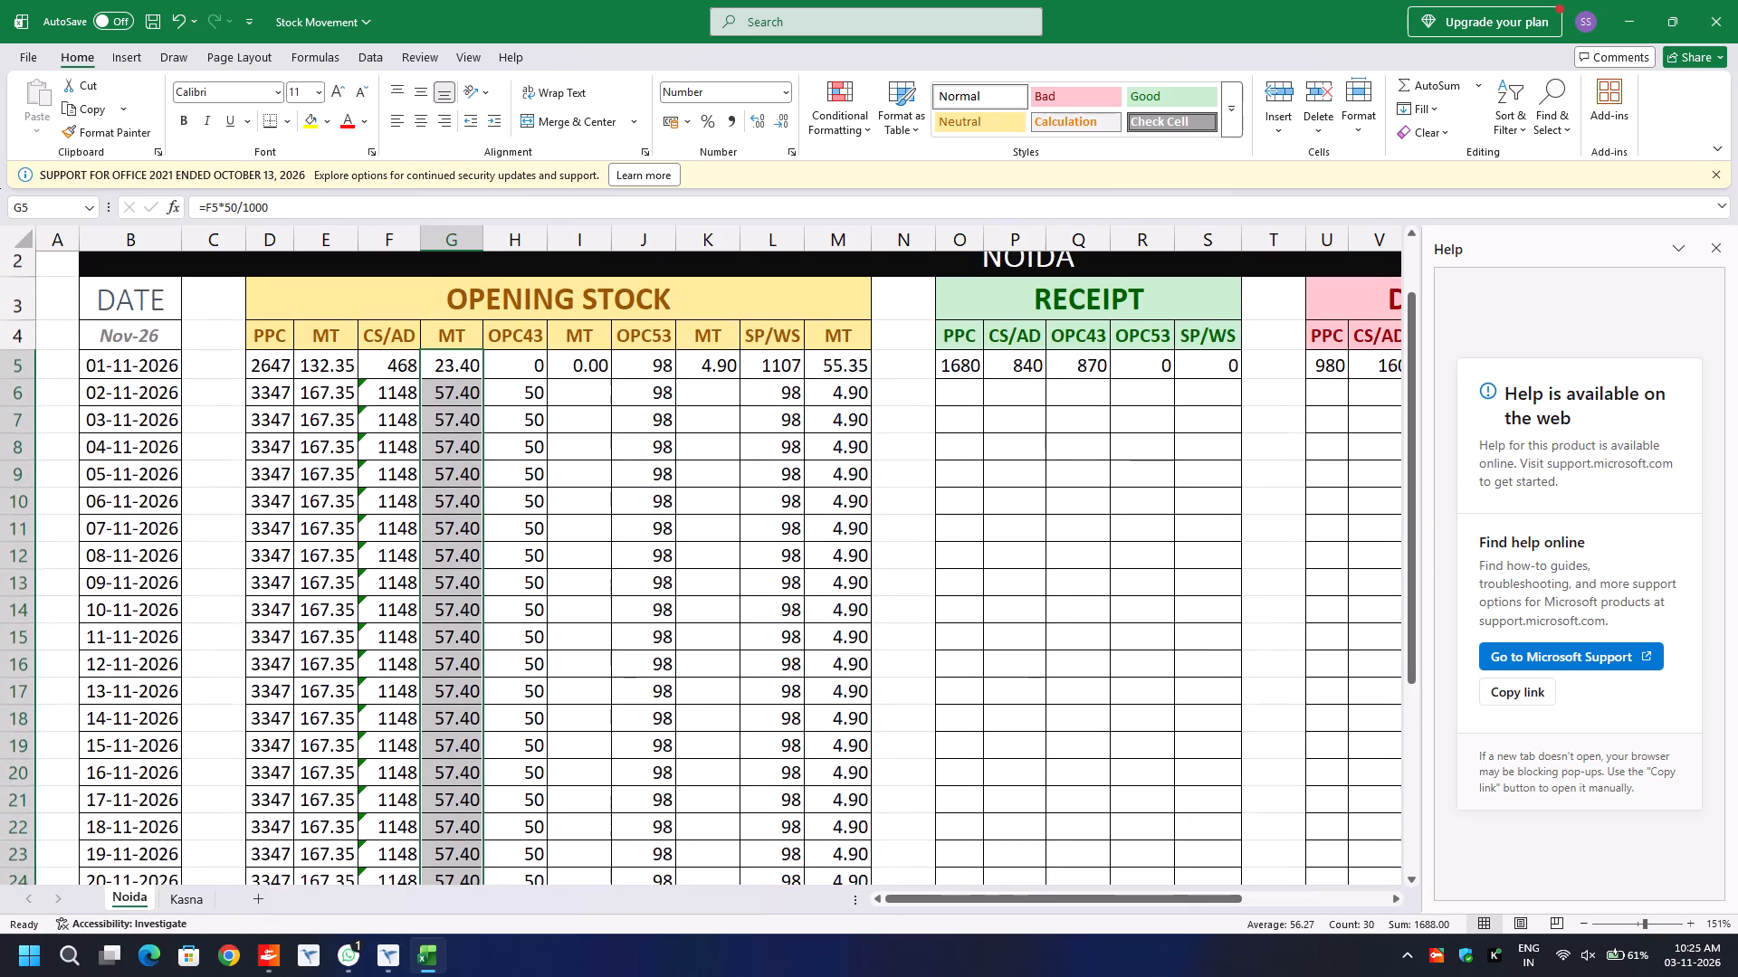
{"action": "scroll", "coordinate": [482, 310], "scroll_direction": "up", "scroll_amount": 1}
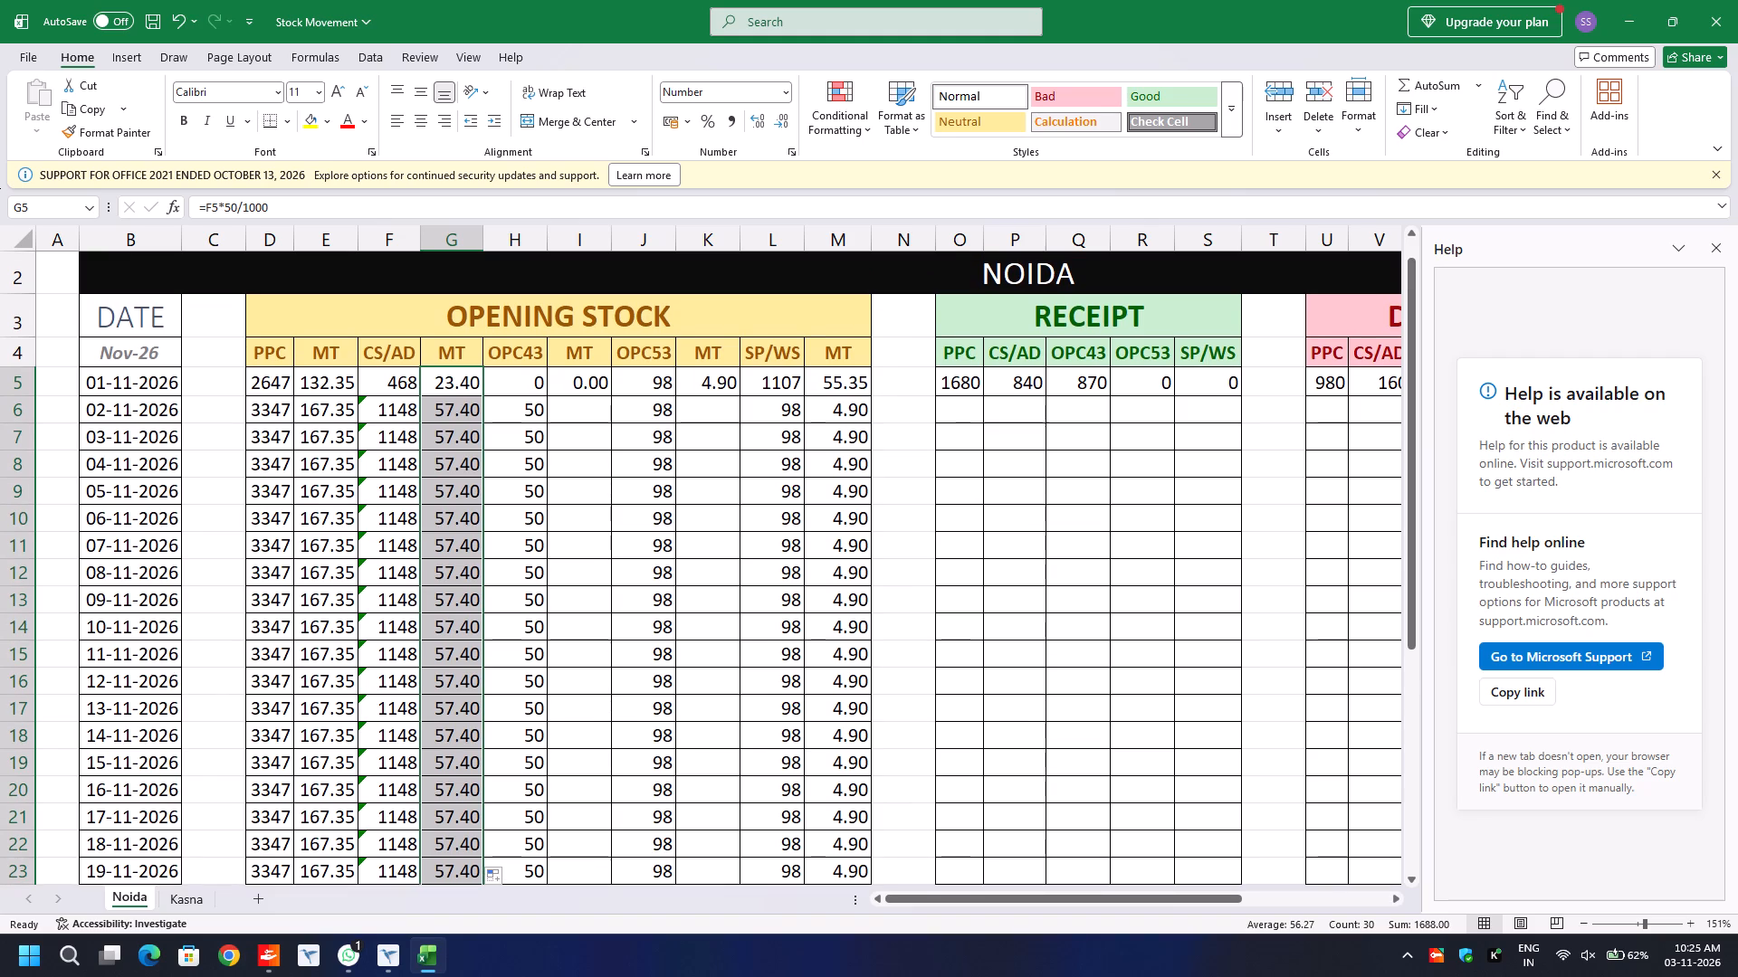
{"action": "left_click", "coordinate": [588, 384]}
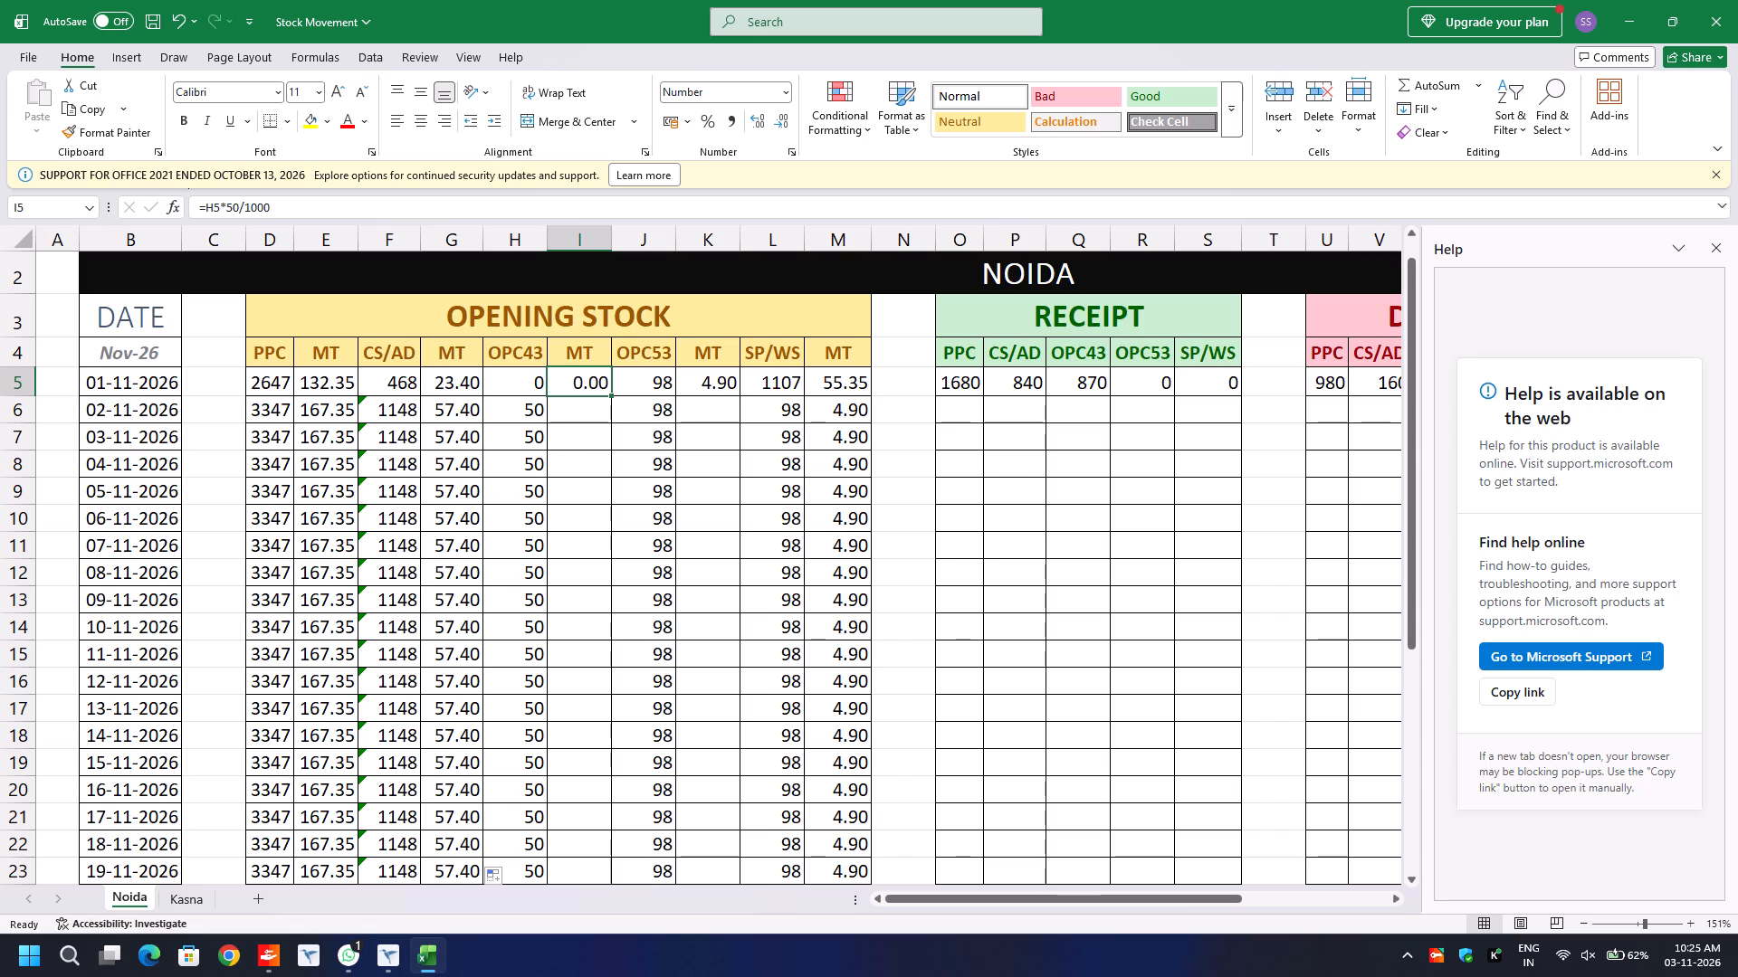
{"action": "double_click", "coordinate": [610, 396]}
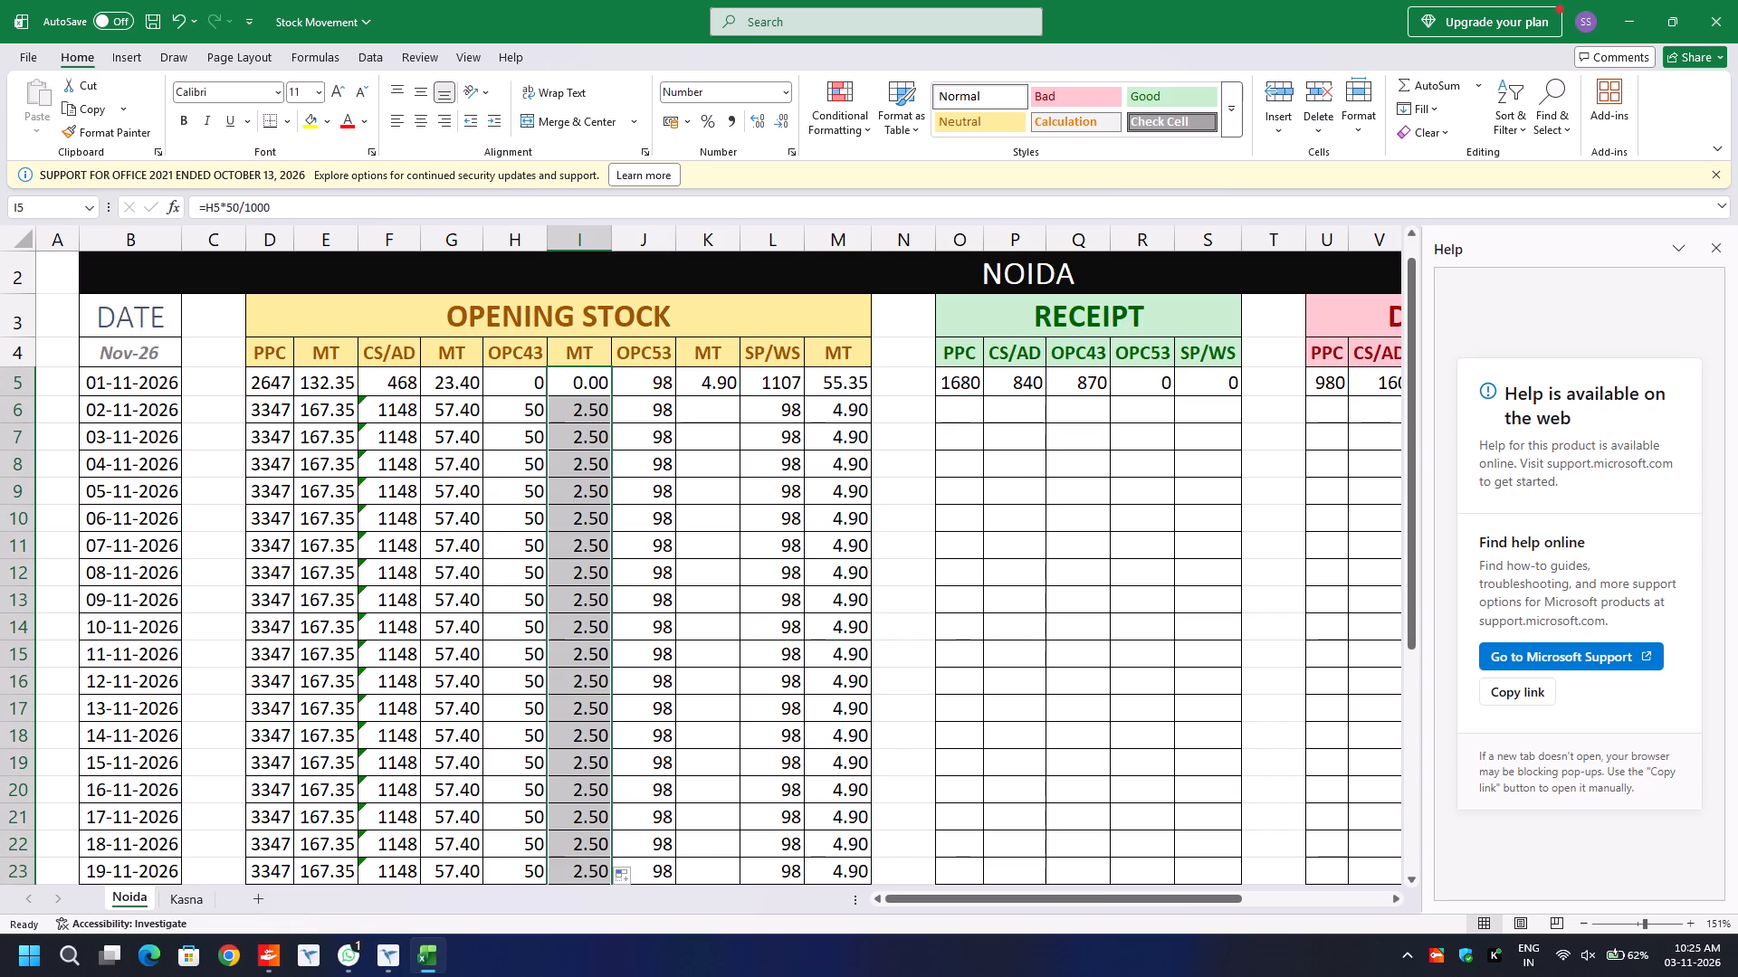
{"action": "left_click", "coordinate": [709, 389]}
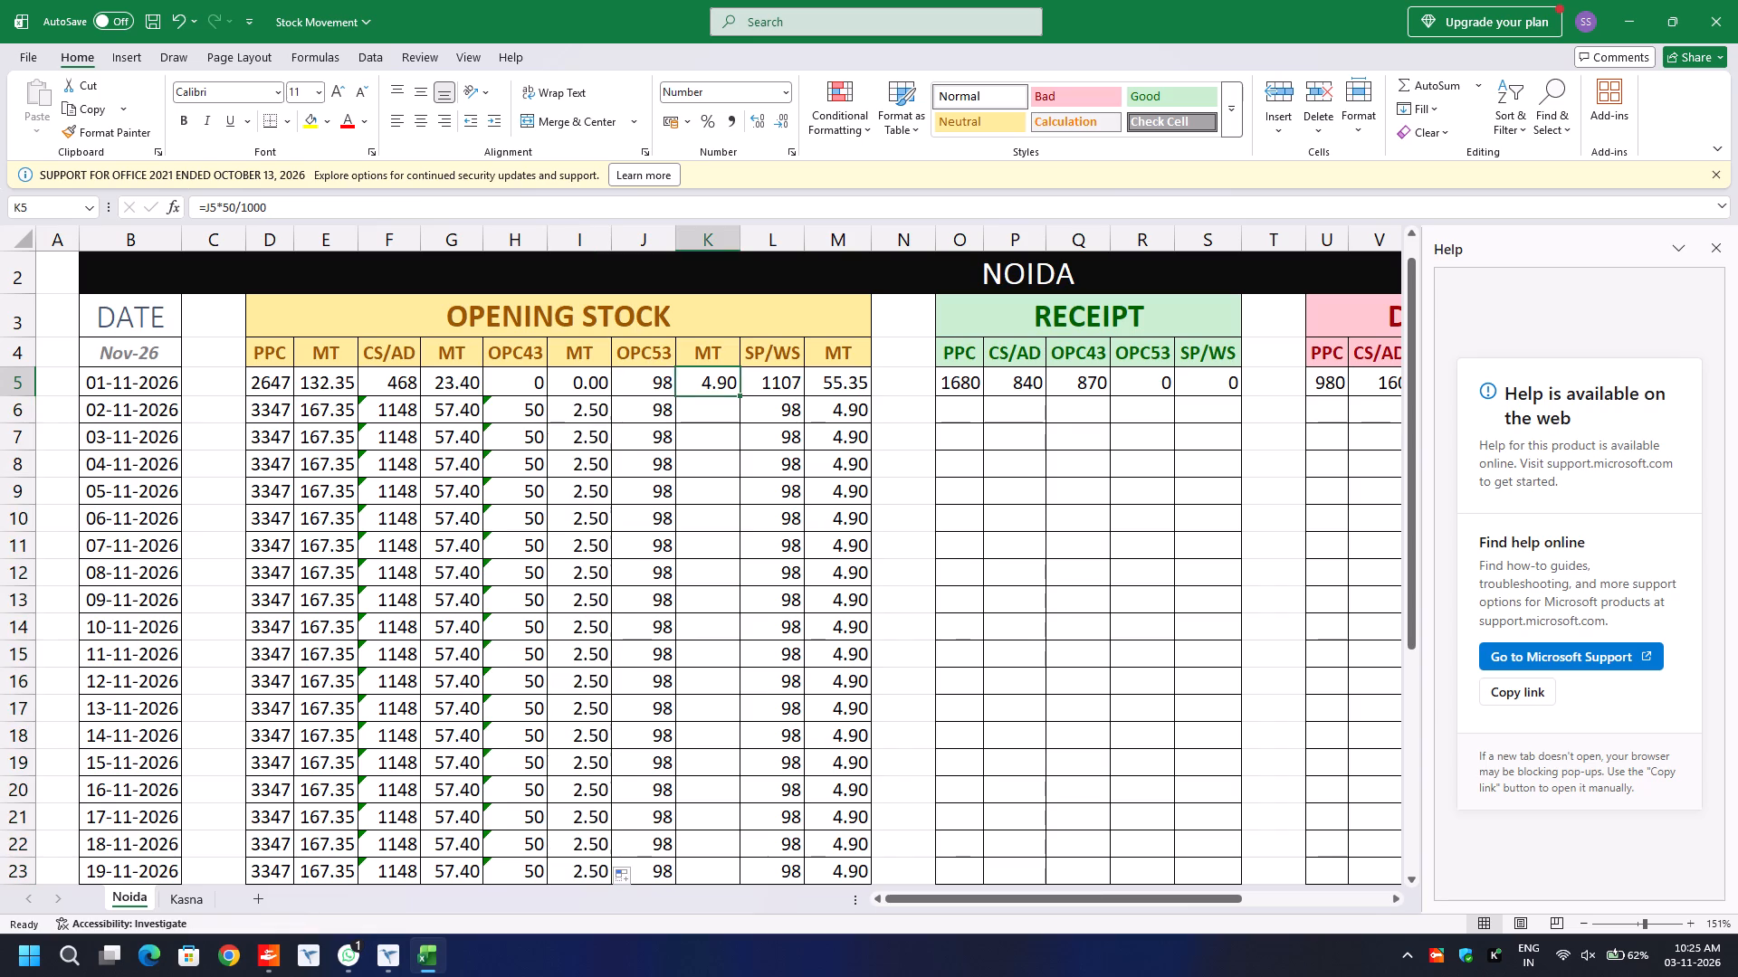
{"action": "double_click", "coordinate": [740, 399]}
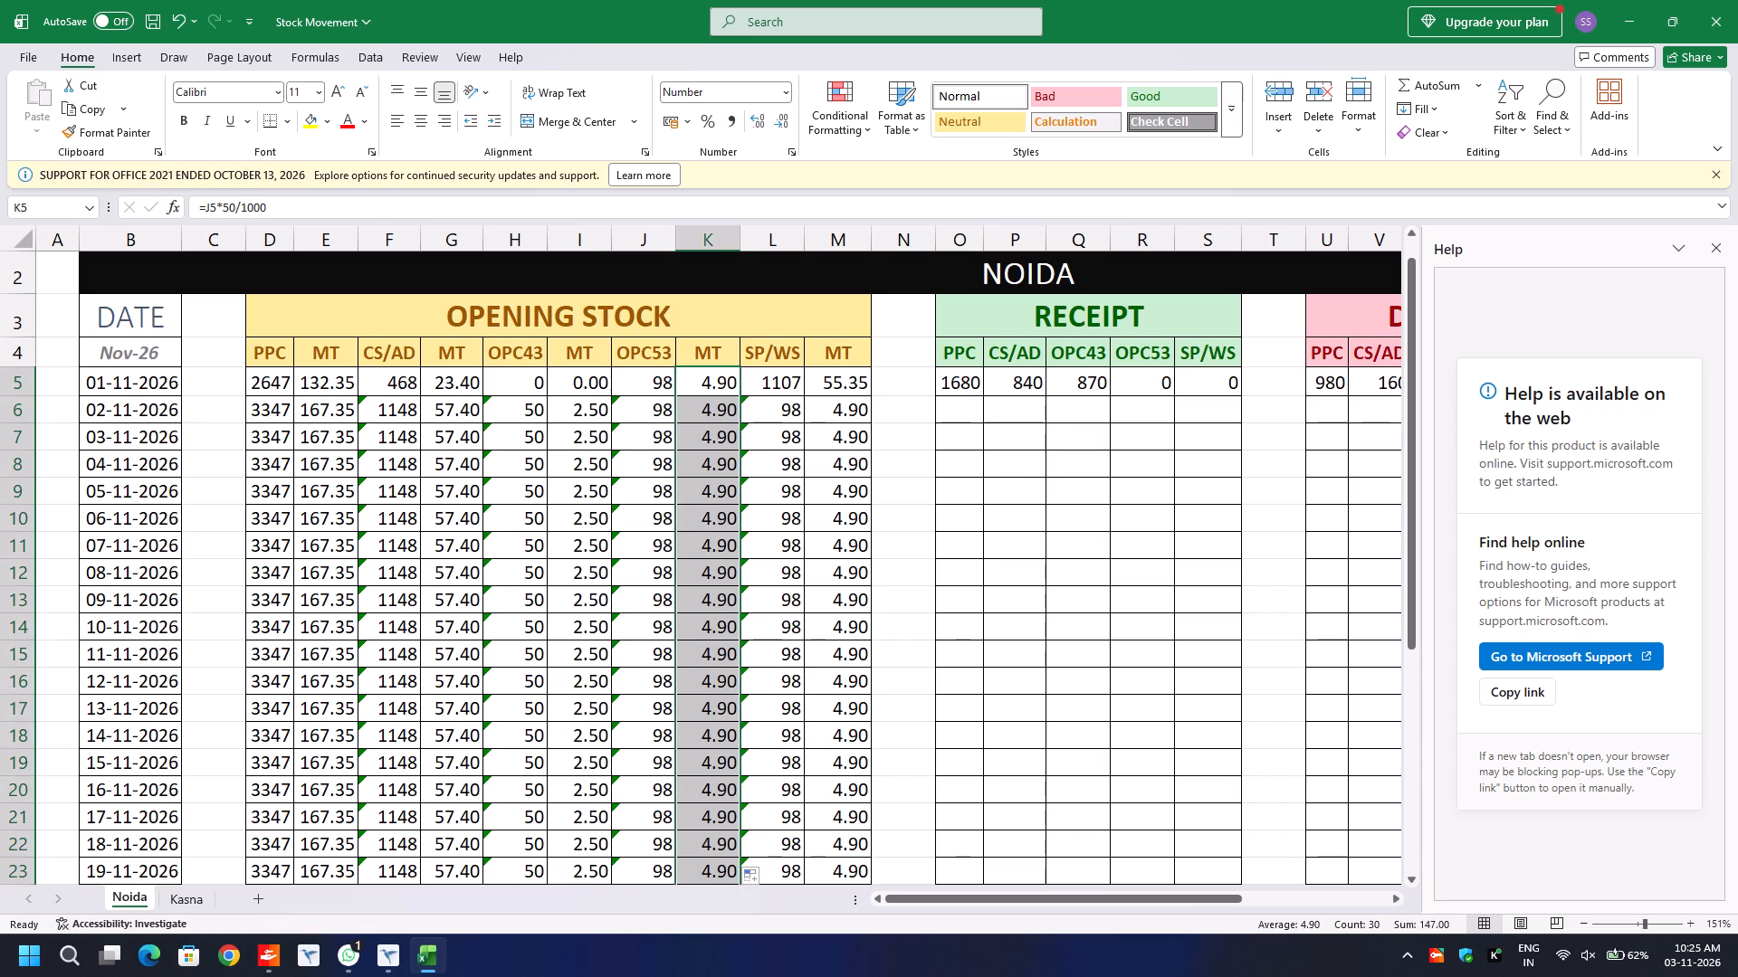
Fill the MT conversion formulas in M5 and E5 down their Opening Stock columns.
{"action": "left_click", "coordinate": [844, 391]}
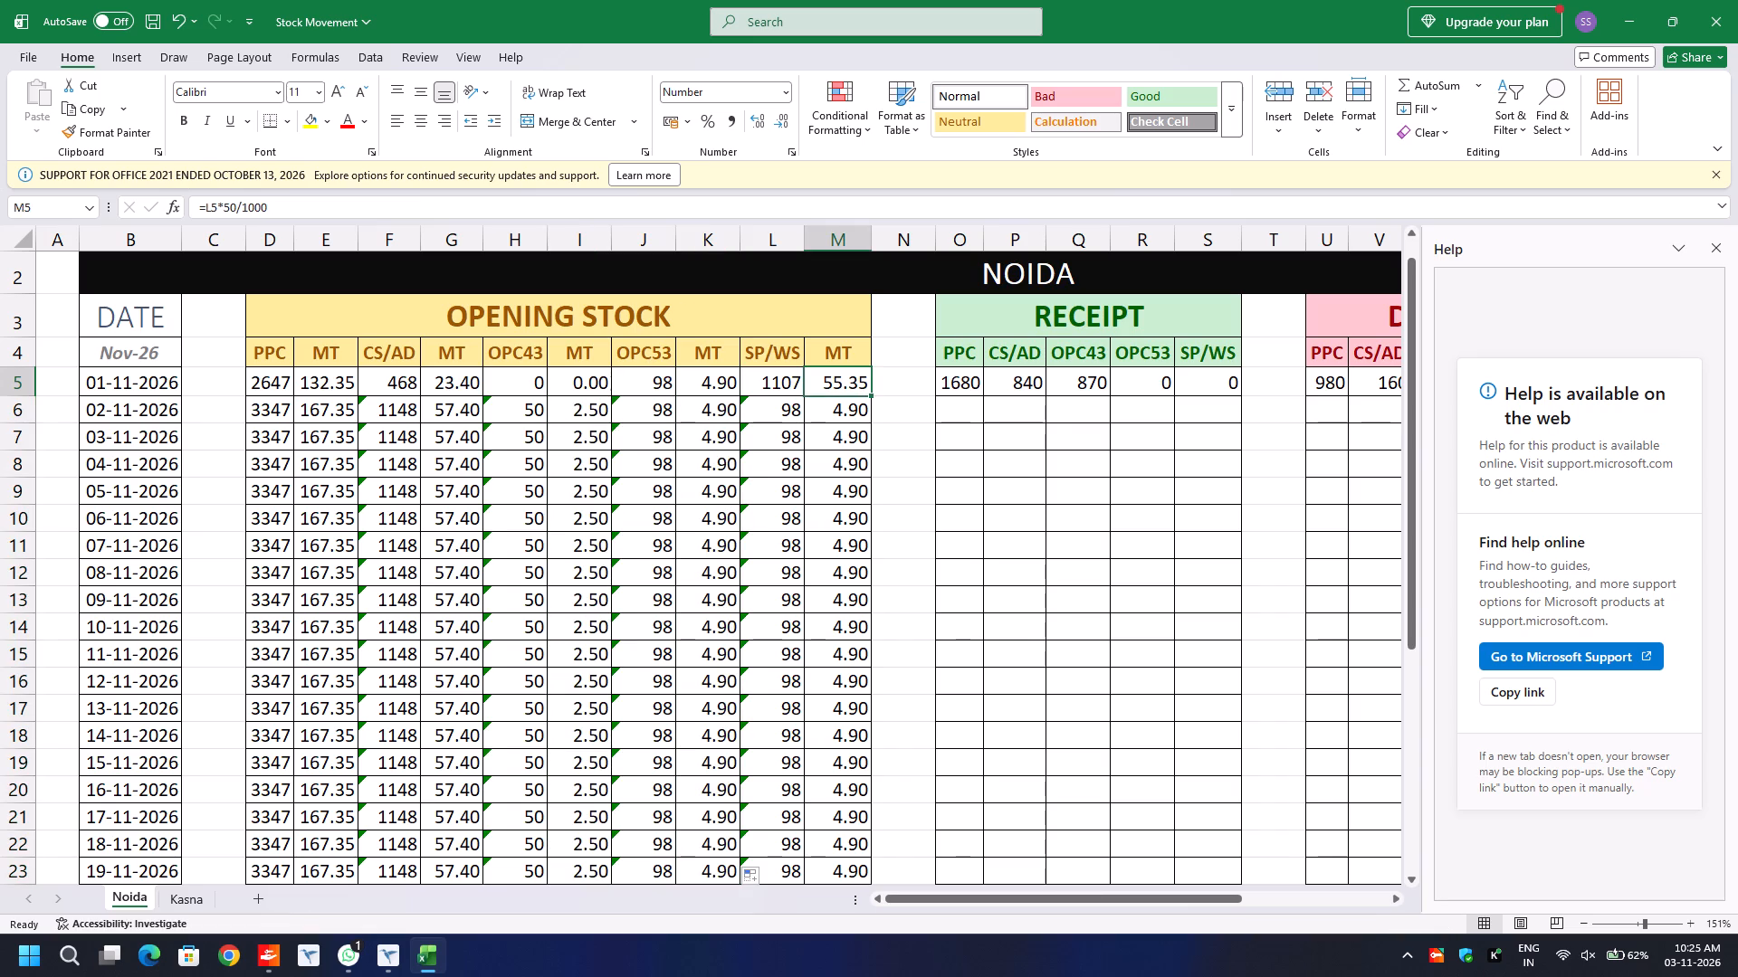
{"action": "double_click", "coordinate": [870, 397]}
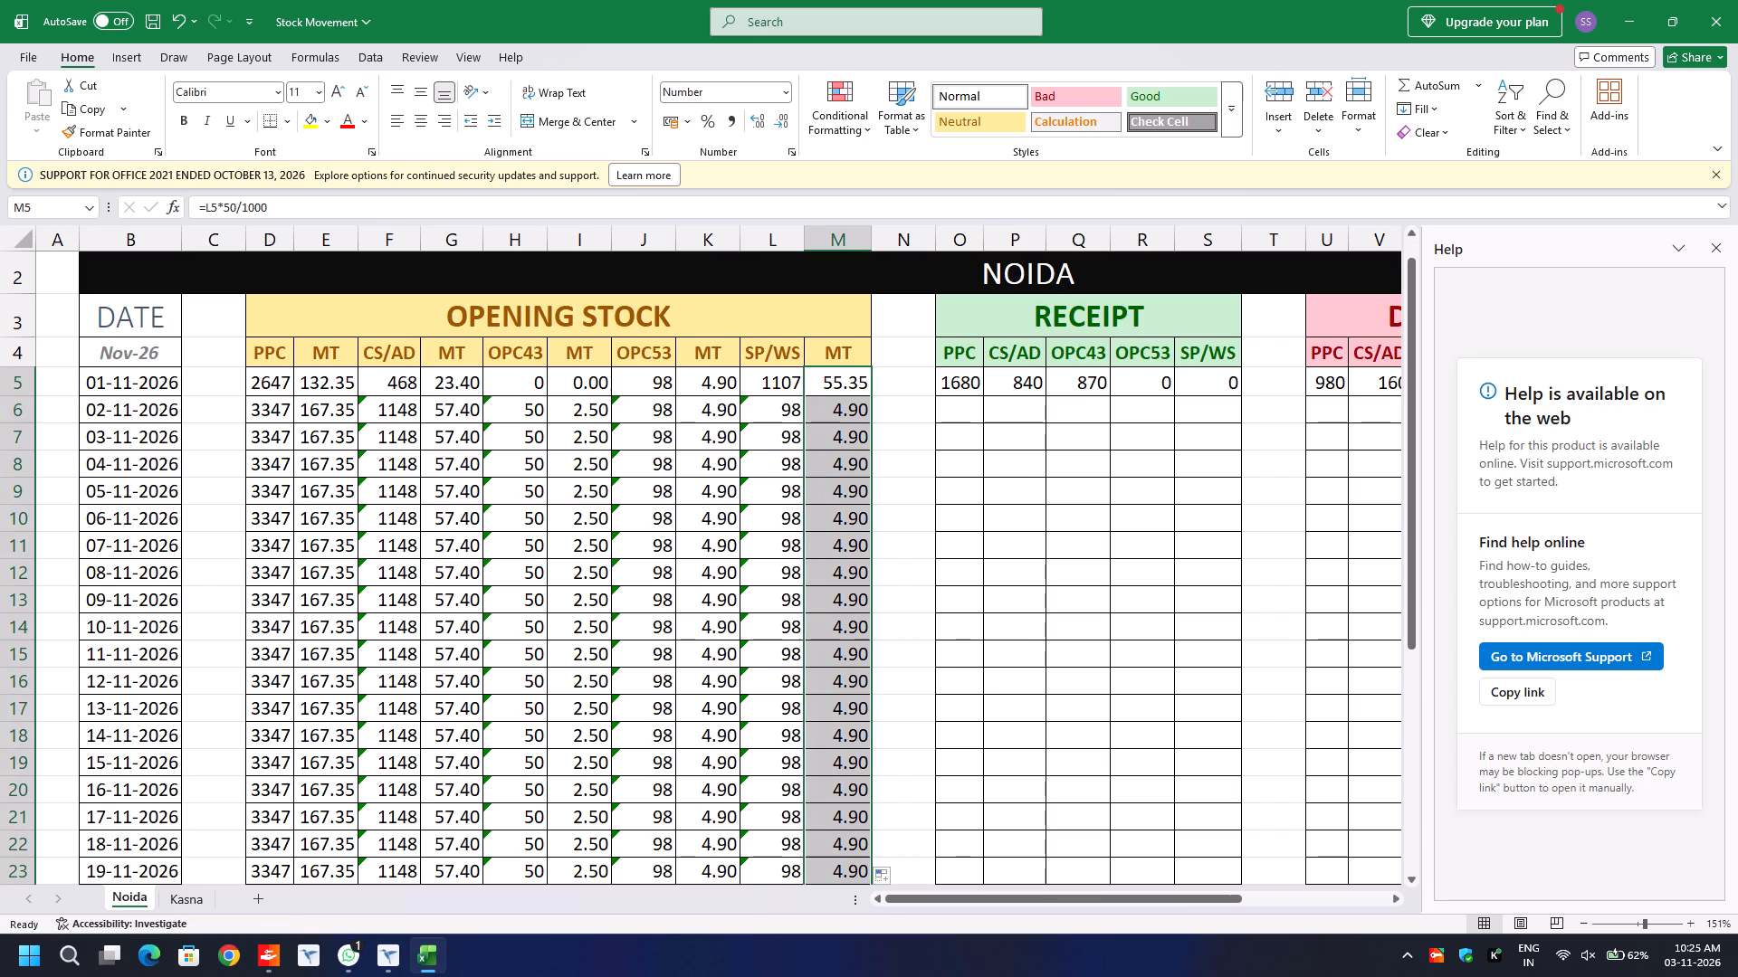
{"action": "left_click", "coordinate": [759, 498]}
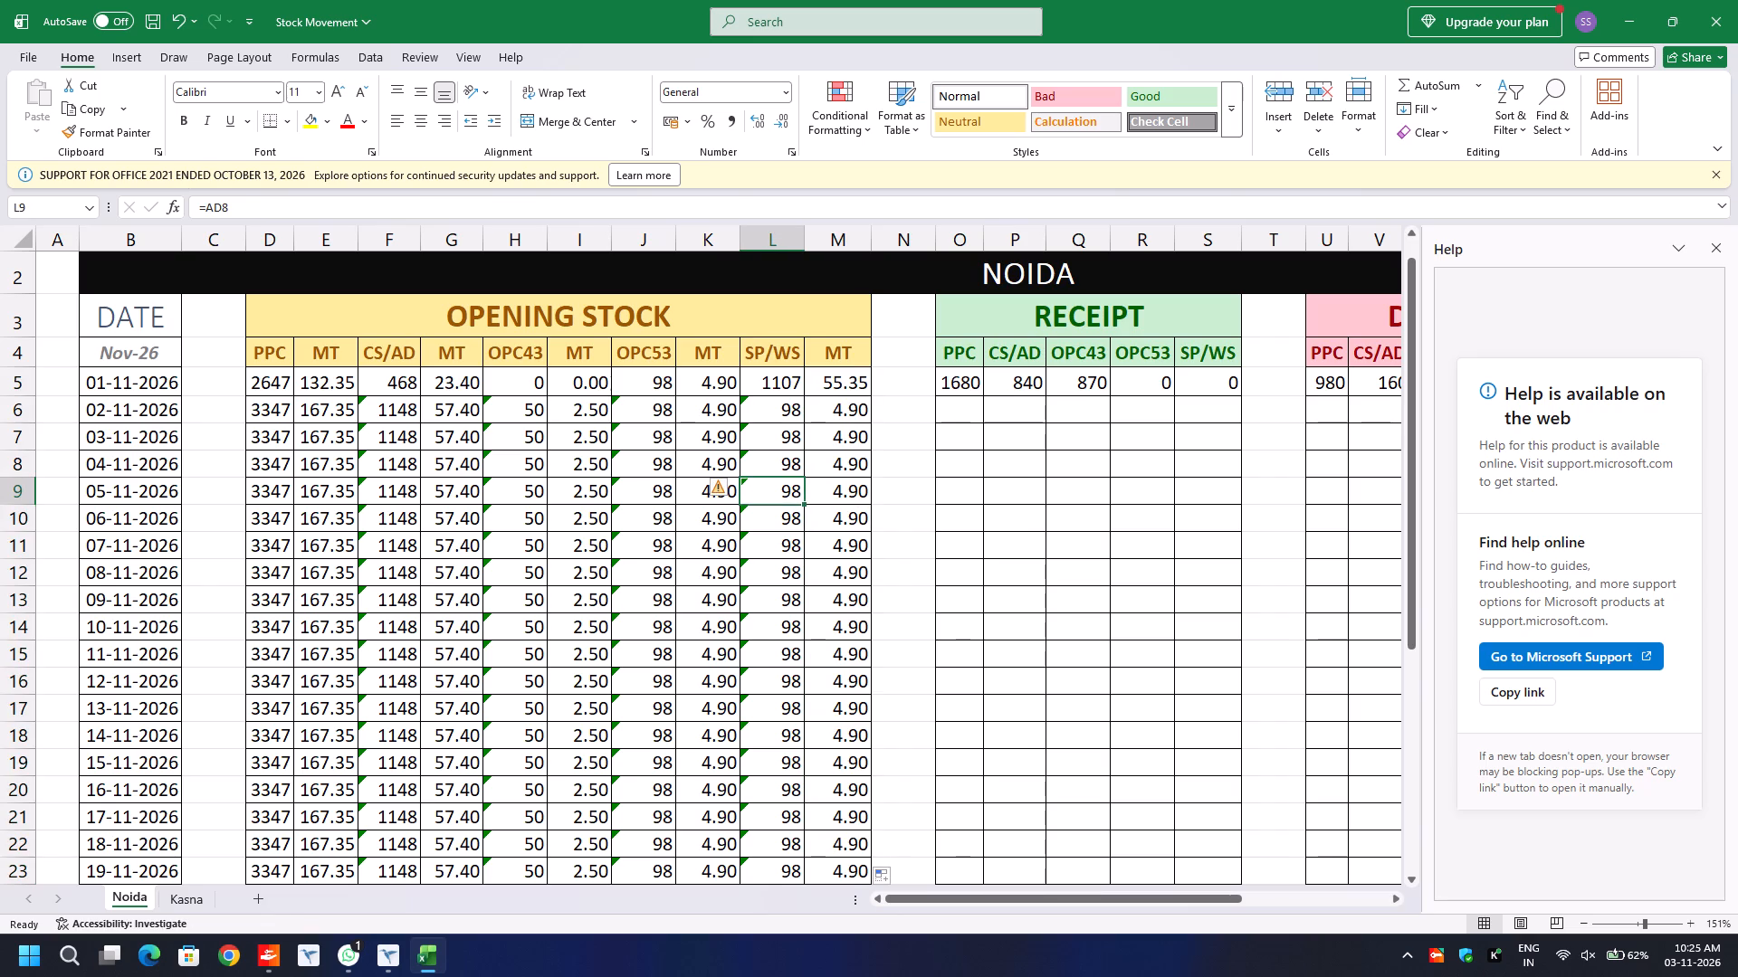
{"action": "left_click", "coordinate": [321, 381]}
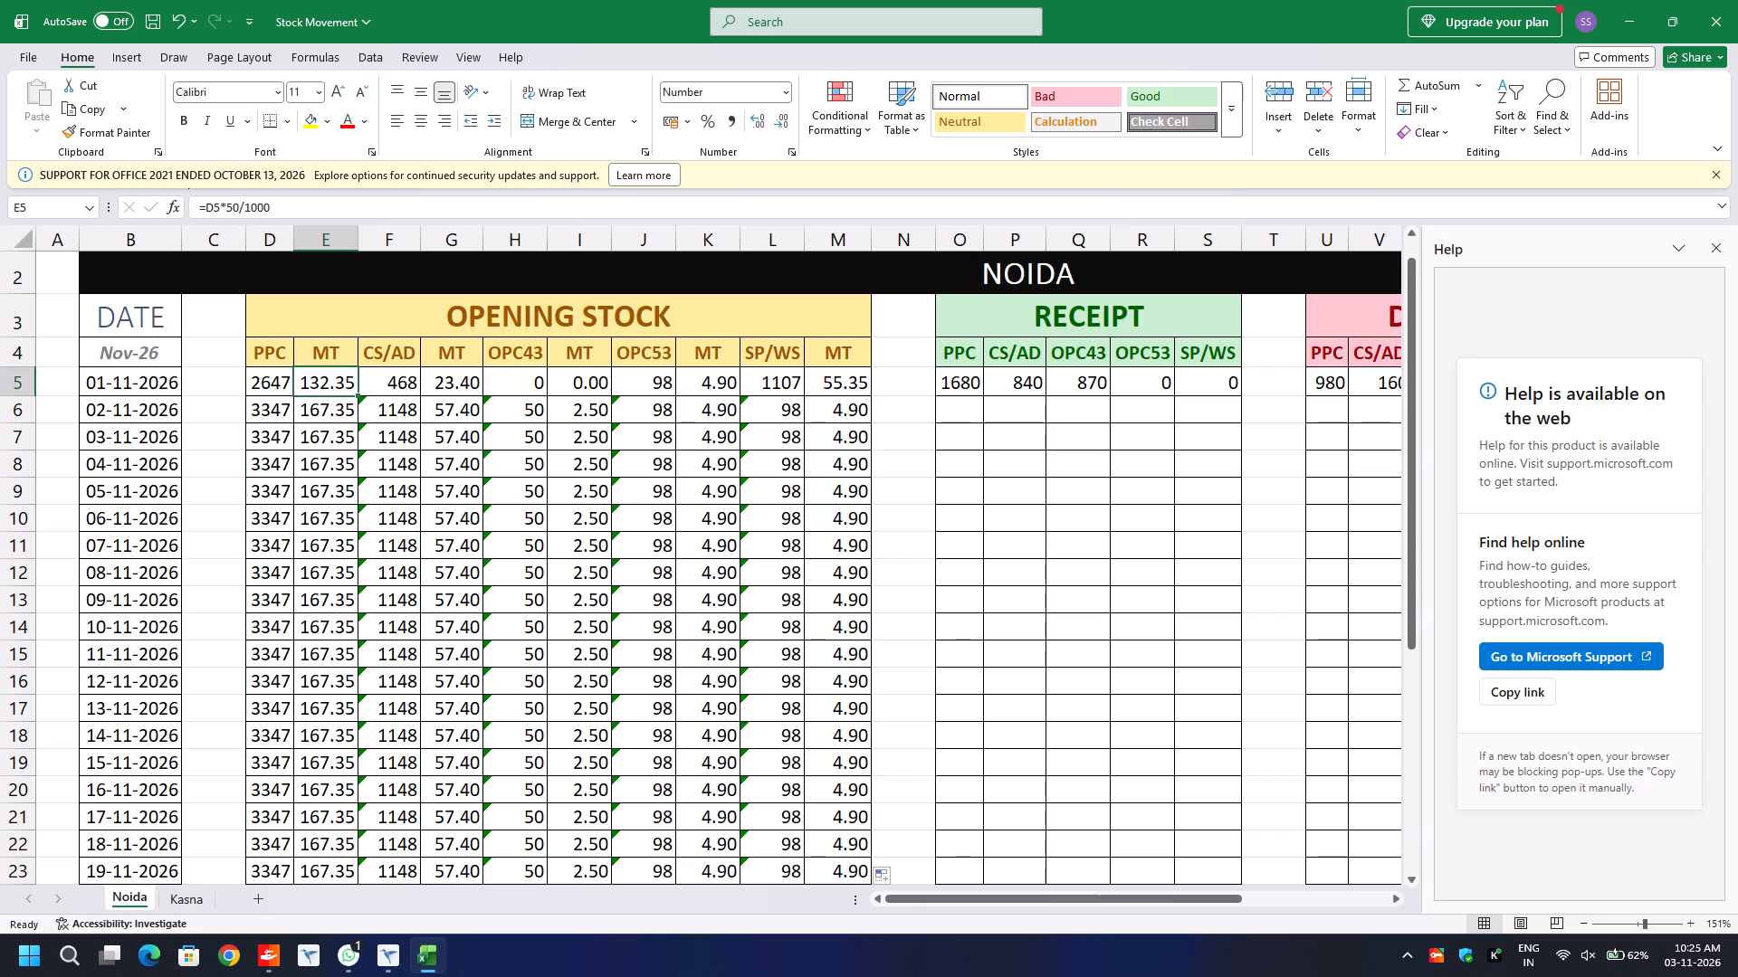
{"action": "double_click", "coordinate": [357, 392]}
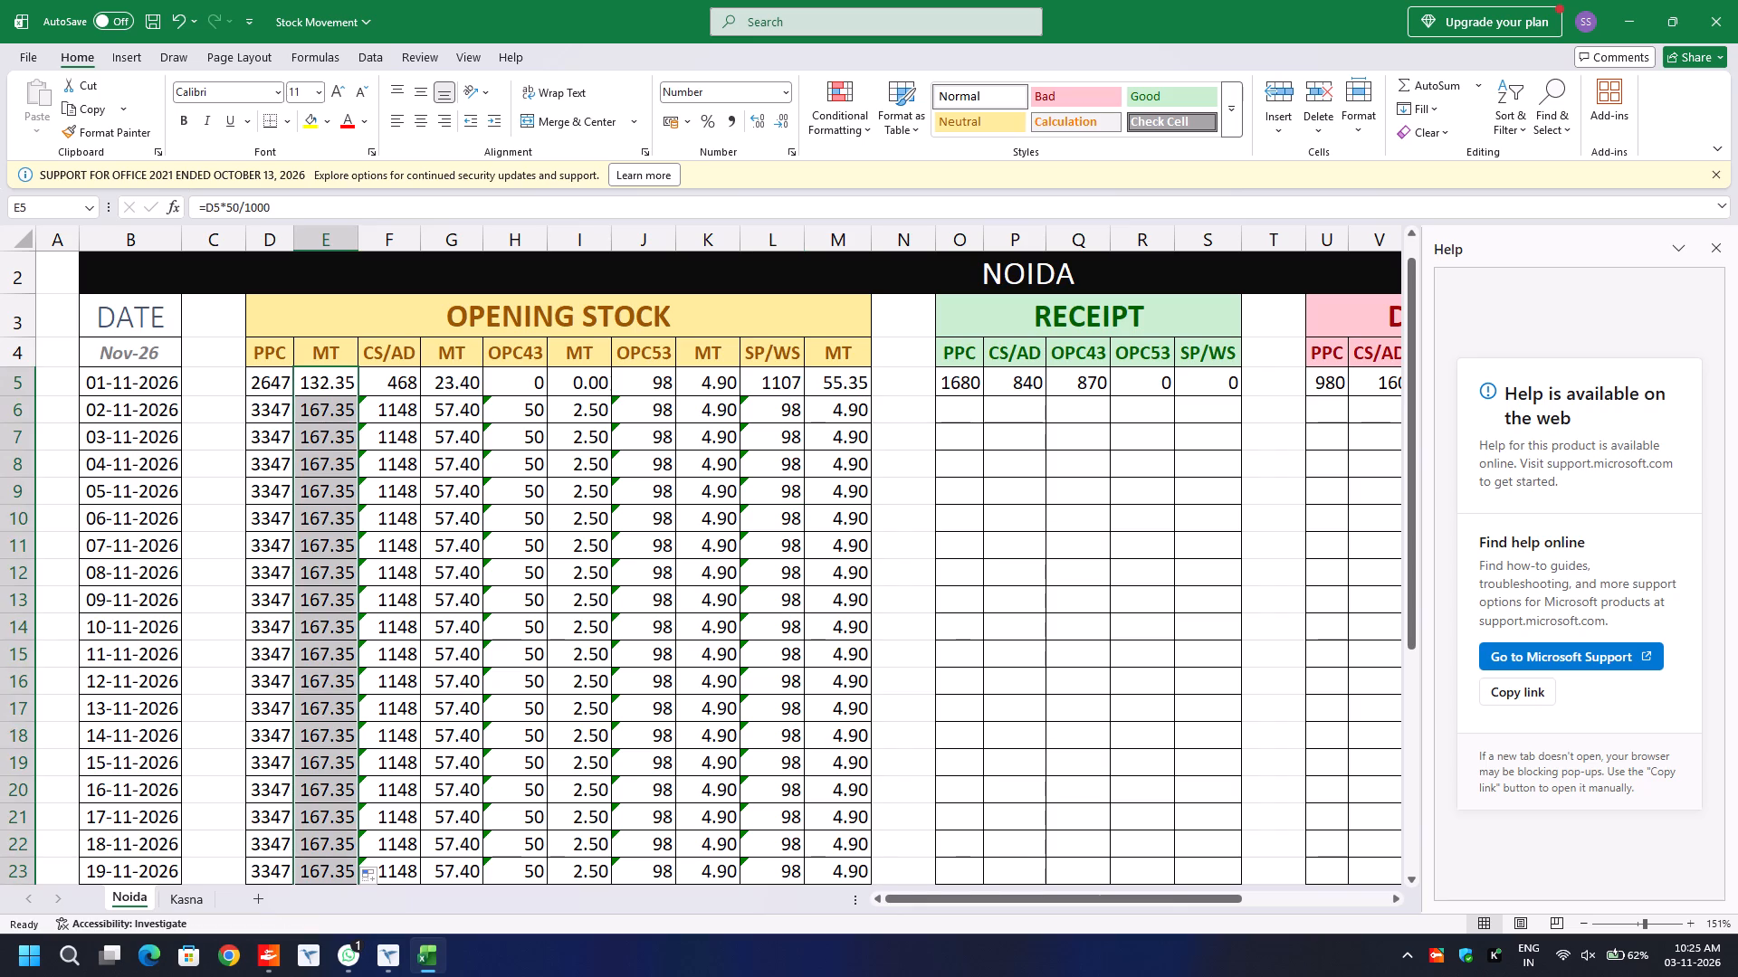
Re-enter the CS/AD MT formula in G5 as =F5*50/1000 and fill it down the Opening Stock column.
{"action": "left_click", "coordinate": [462, 382]}
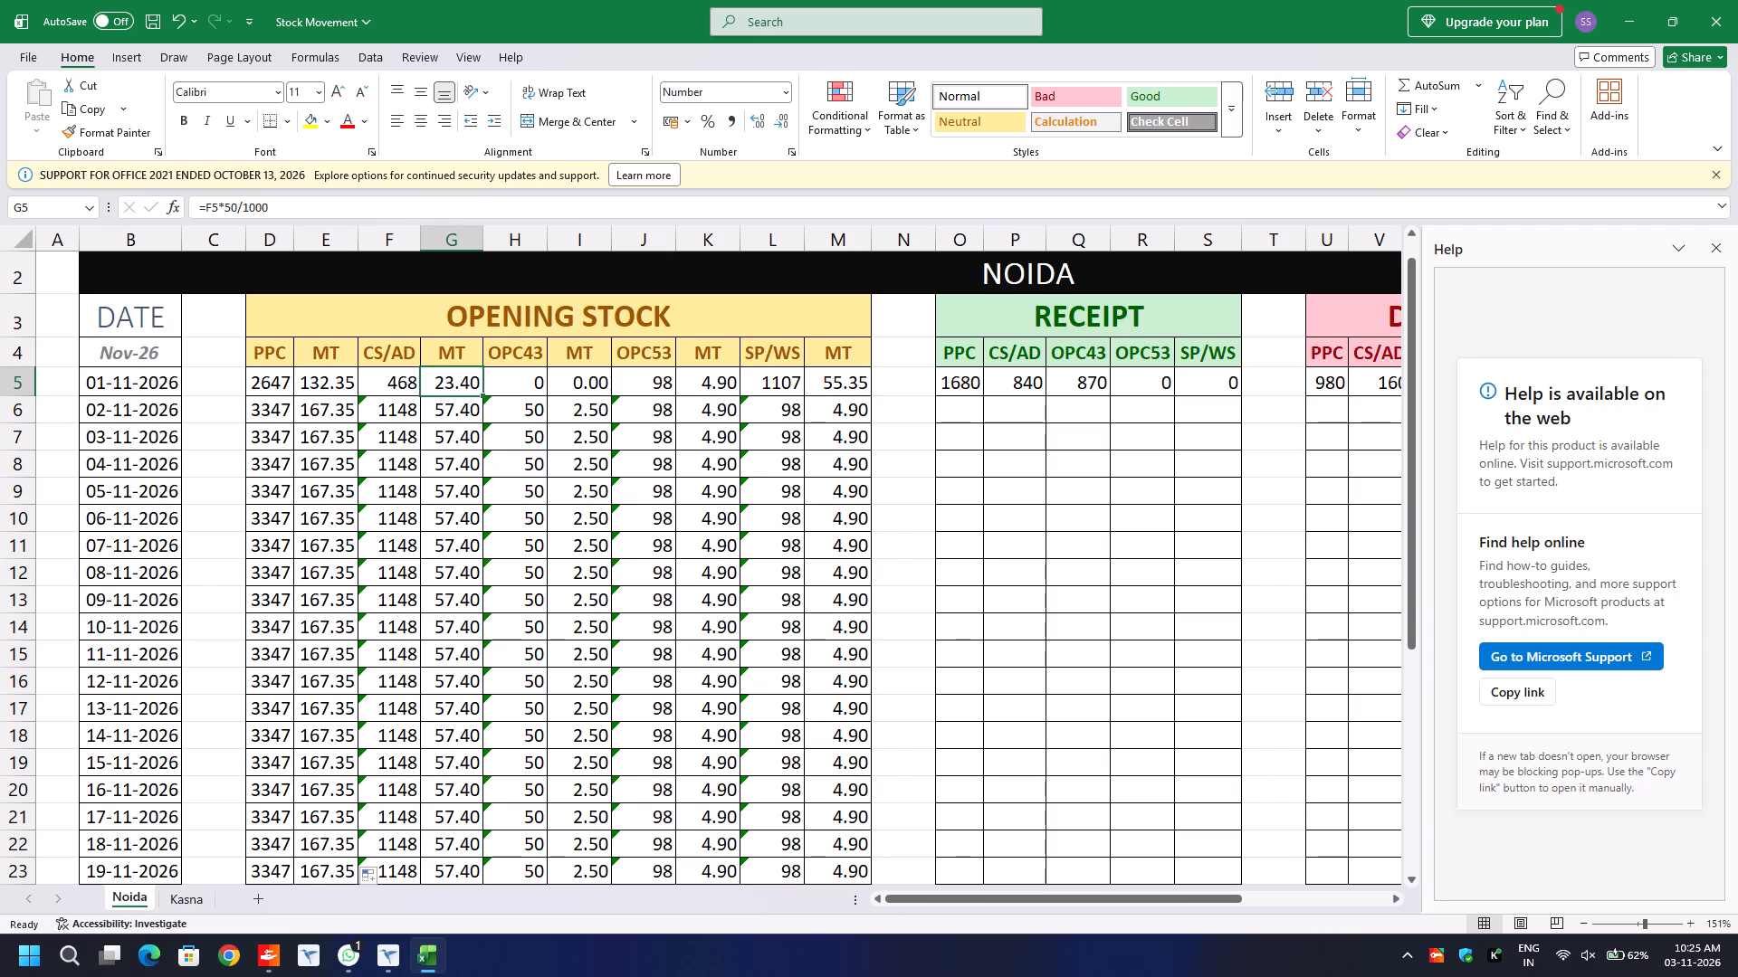
{"action": "key", "text": "equal"}
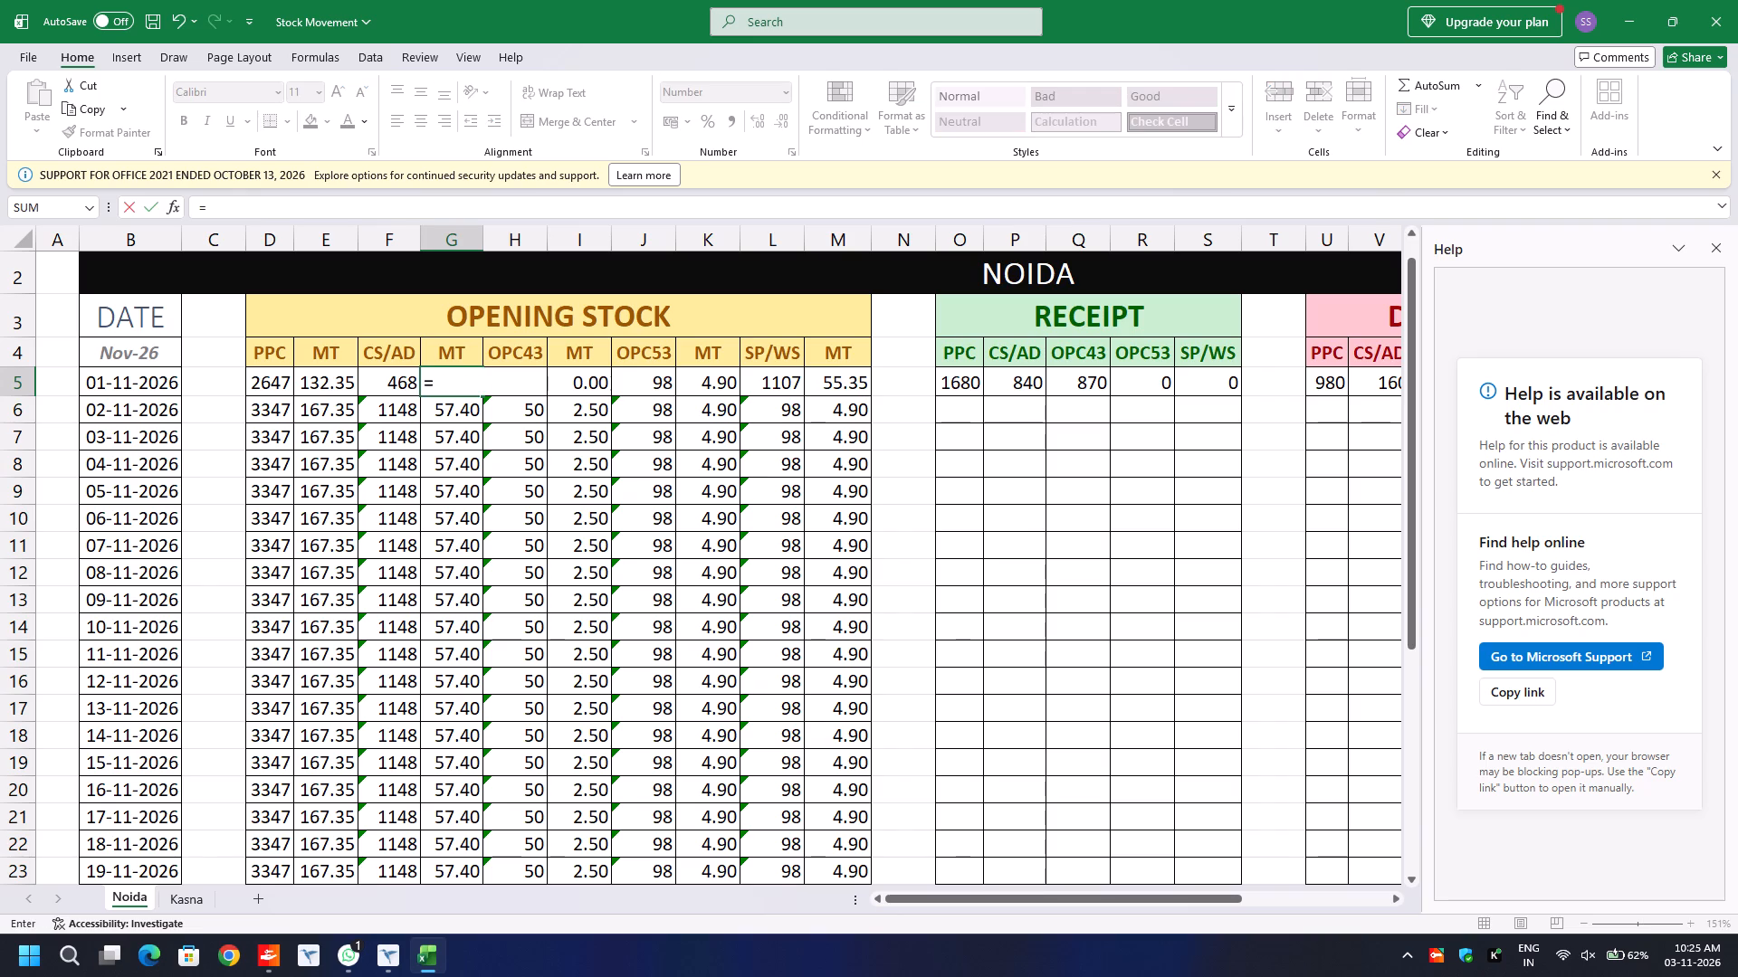
{"action": "key", "text": "Left"}
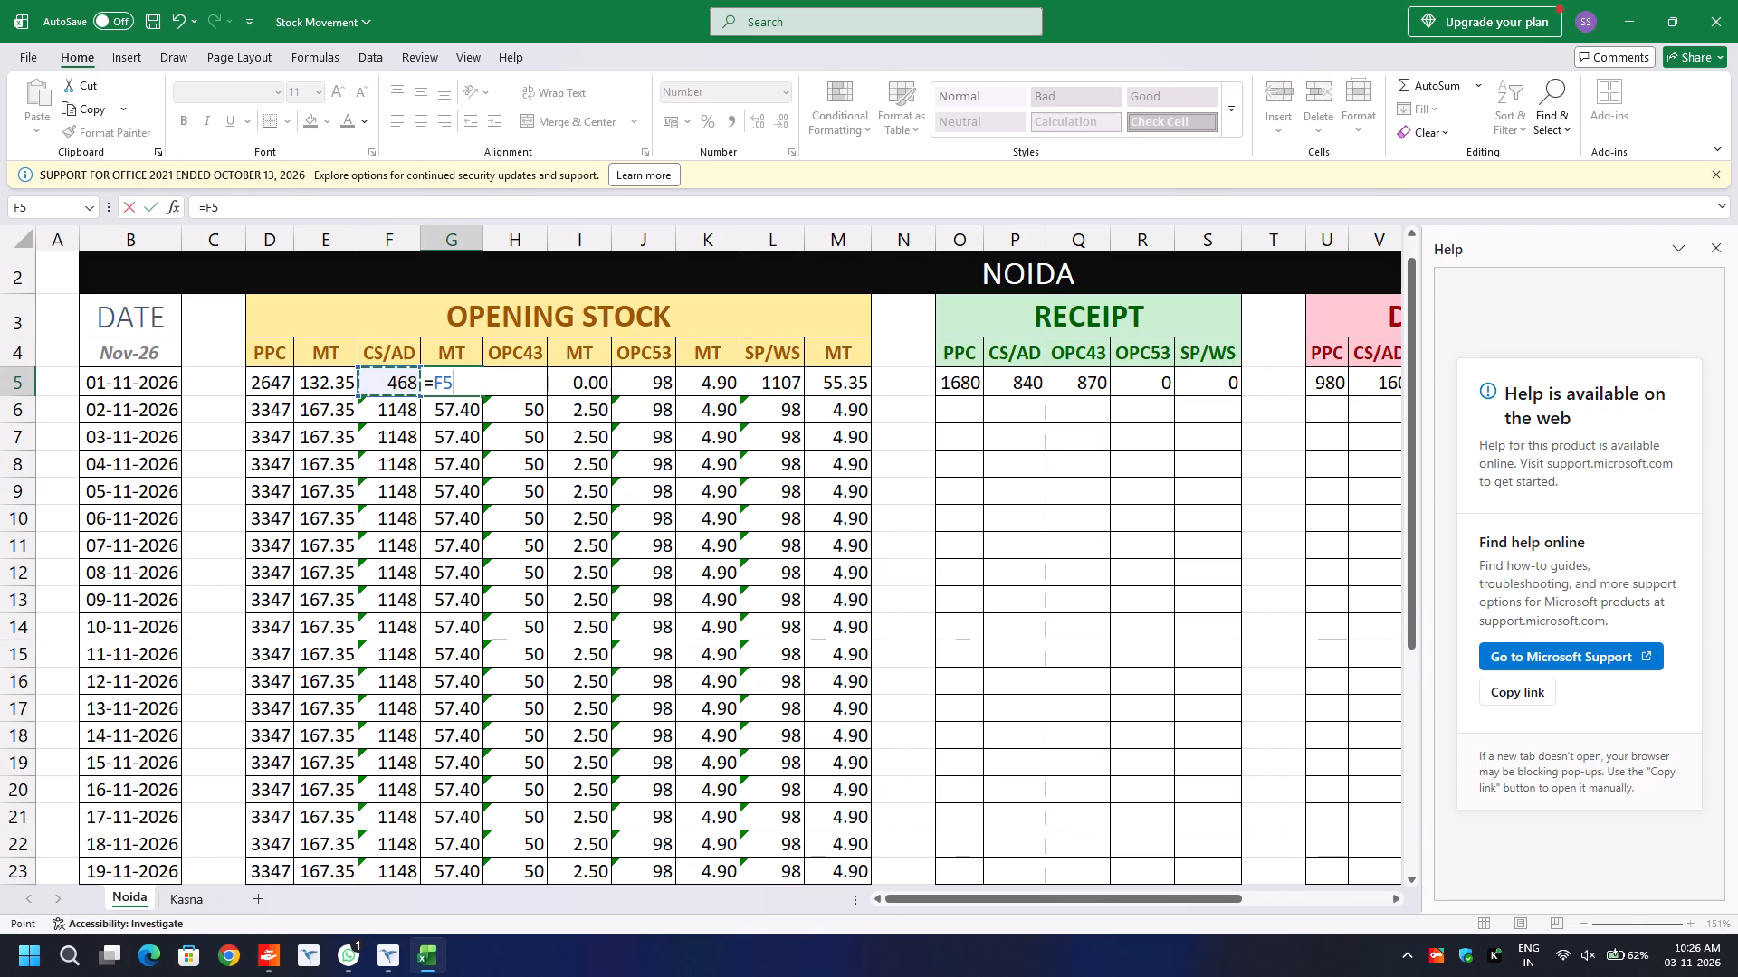
{"action": "type", "text": "*50"}
{"action": "type", "text": "/1000"}
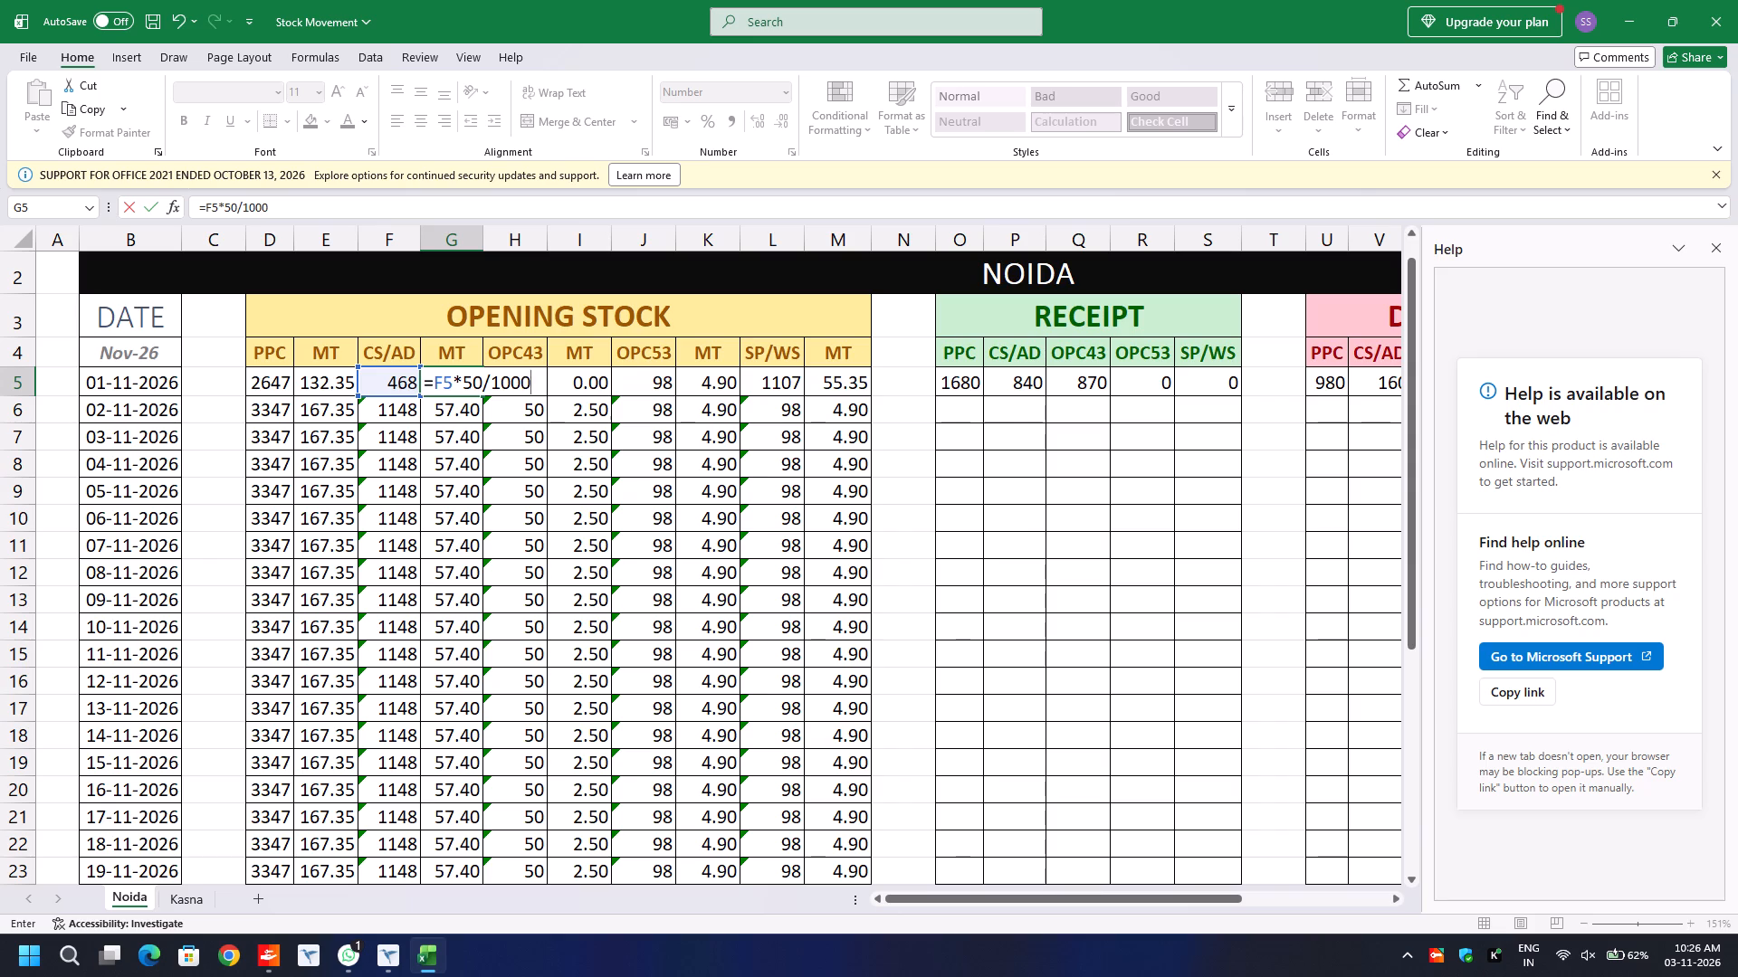
{"action": "key", "text": "Return"}
{"action": "left_click", "coordinate": [462, 382]}
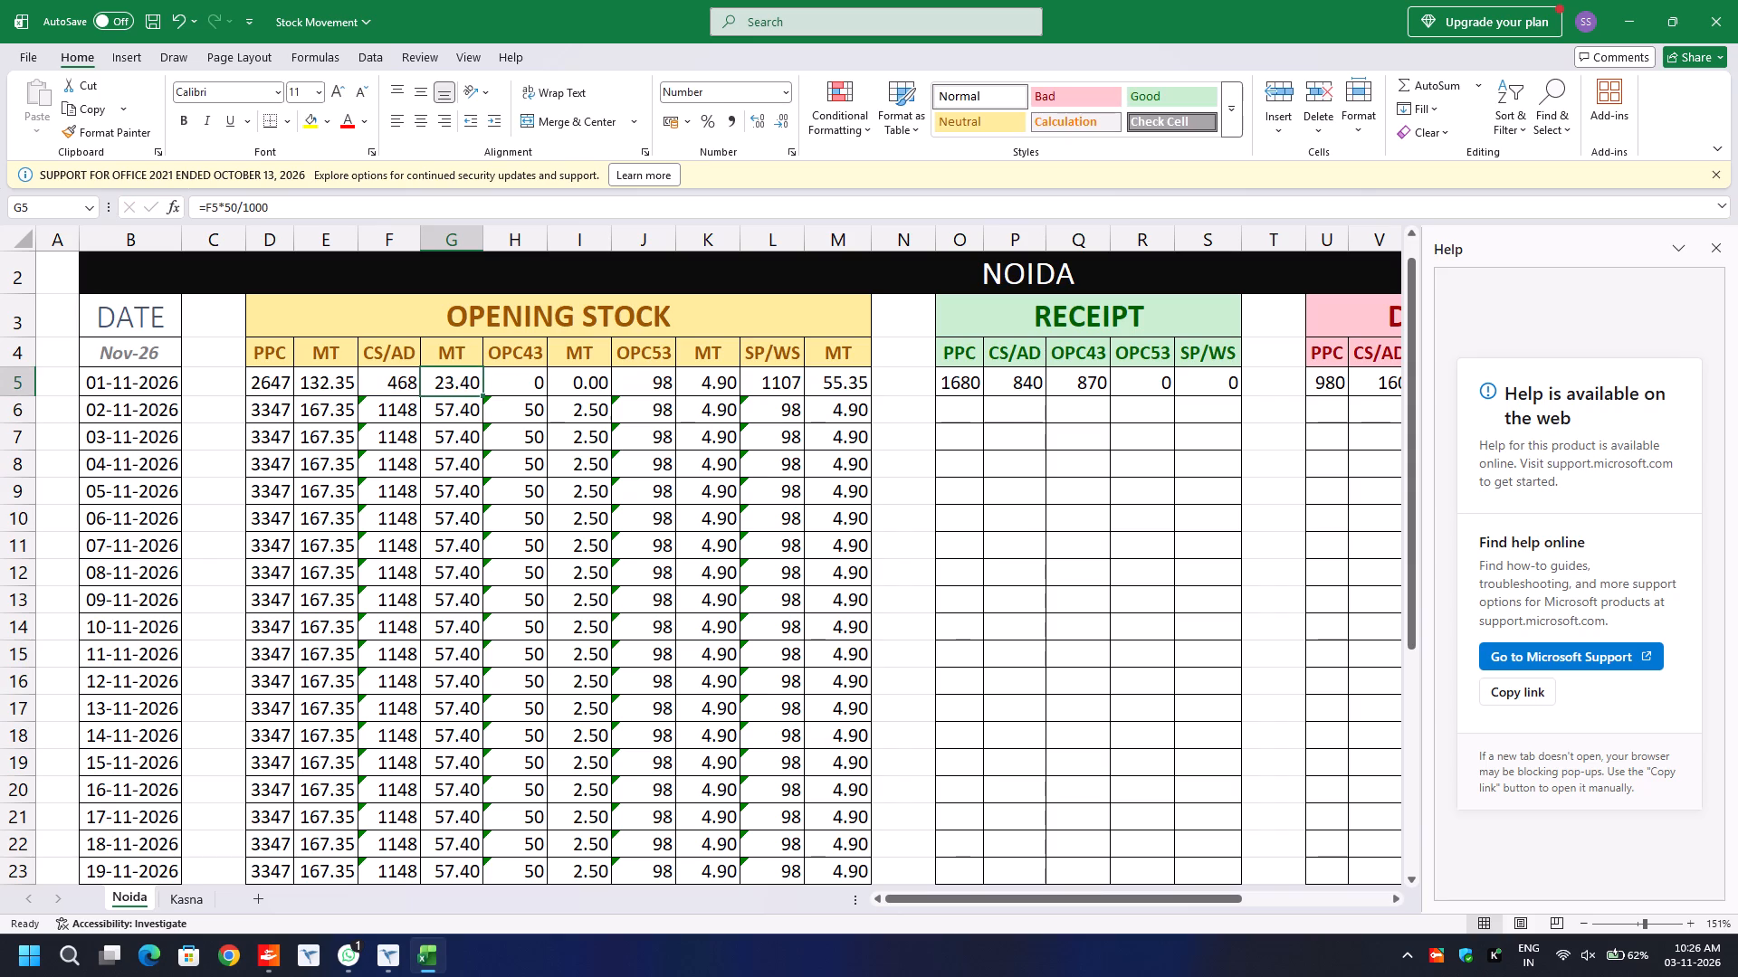
{"action": "double_click", "coordinate": [482, 393]}
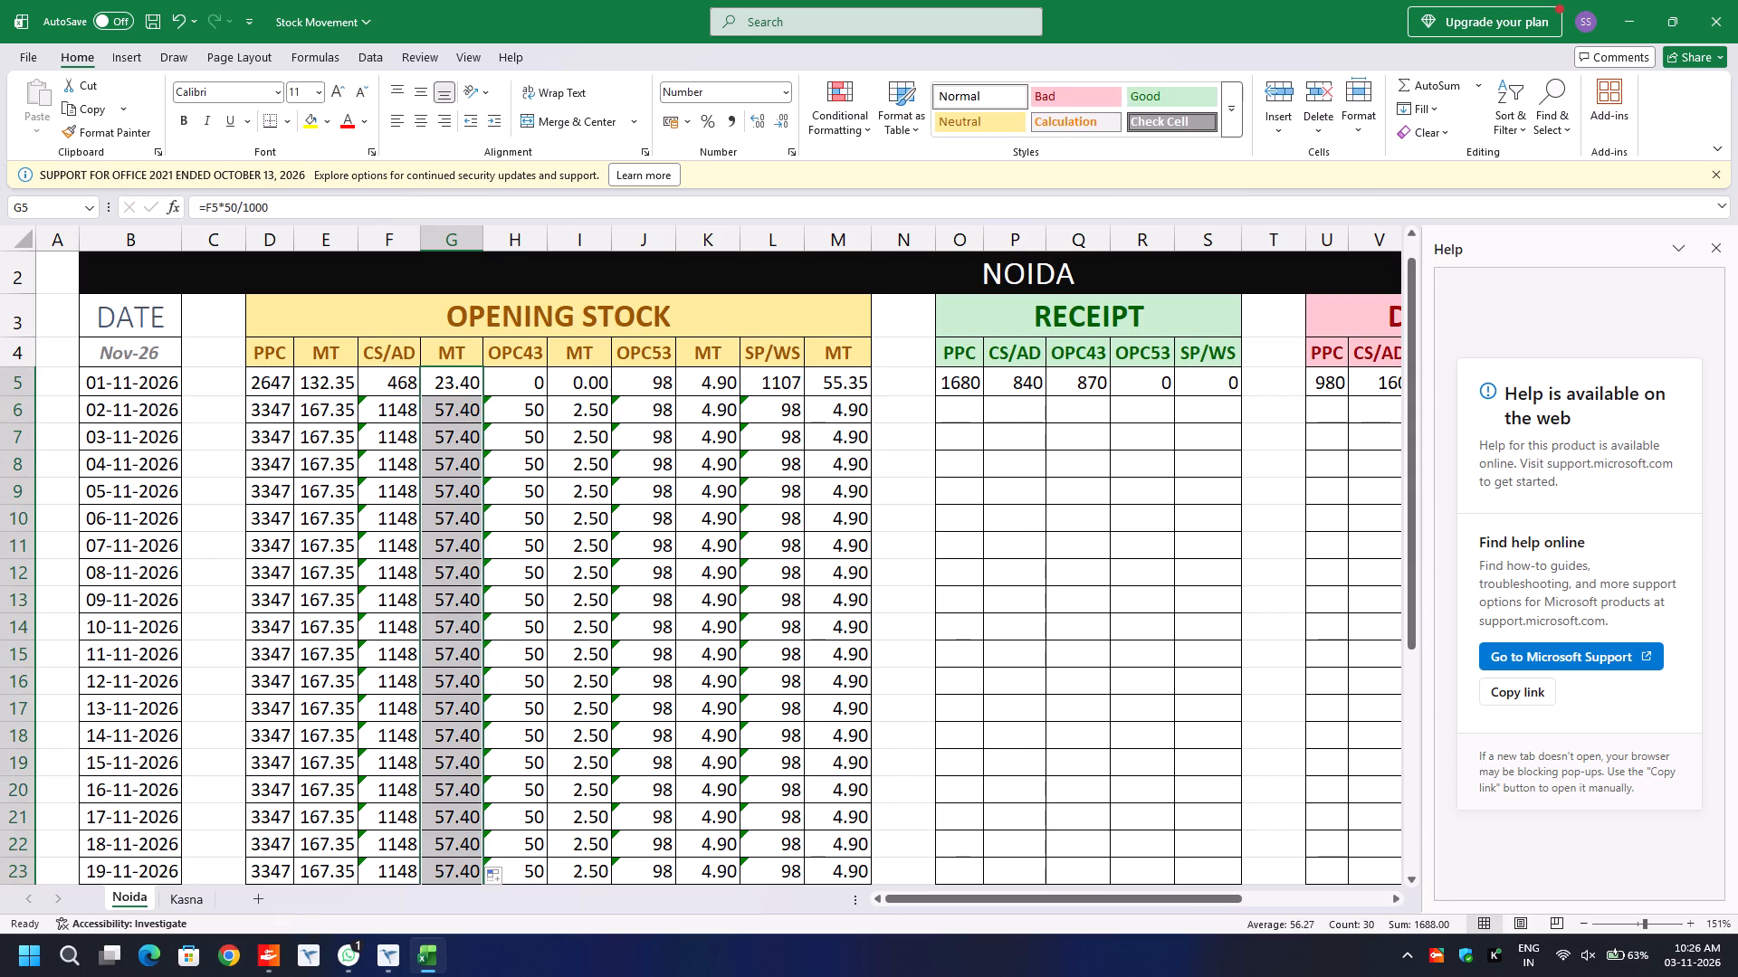
Check the filled MT formulas in the Opening Stock table through to the 30-11-2026 row.
{"action": "left_click", "coordinate": [447, 460]}
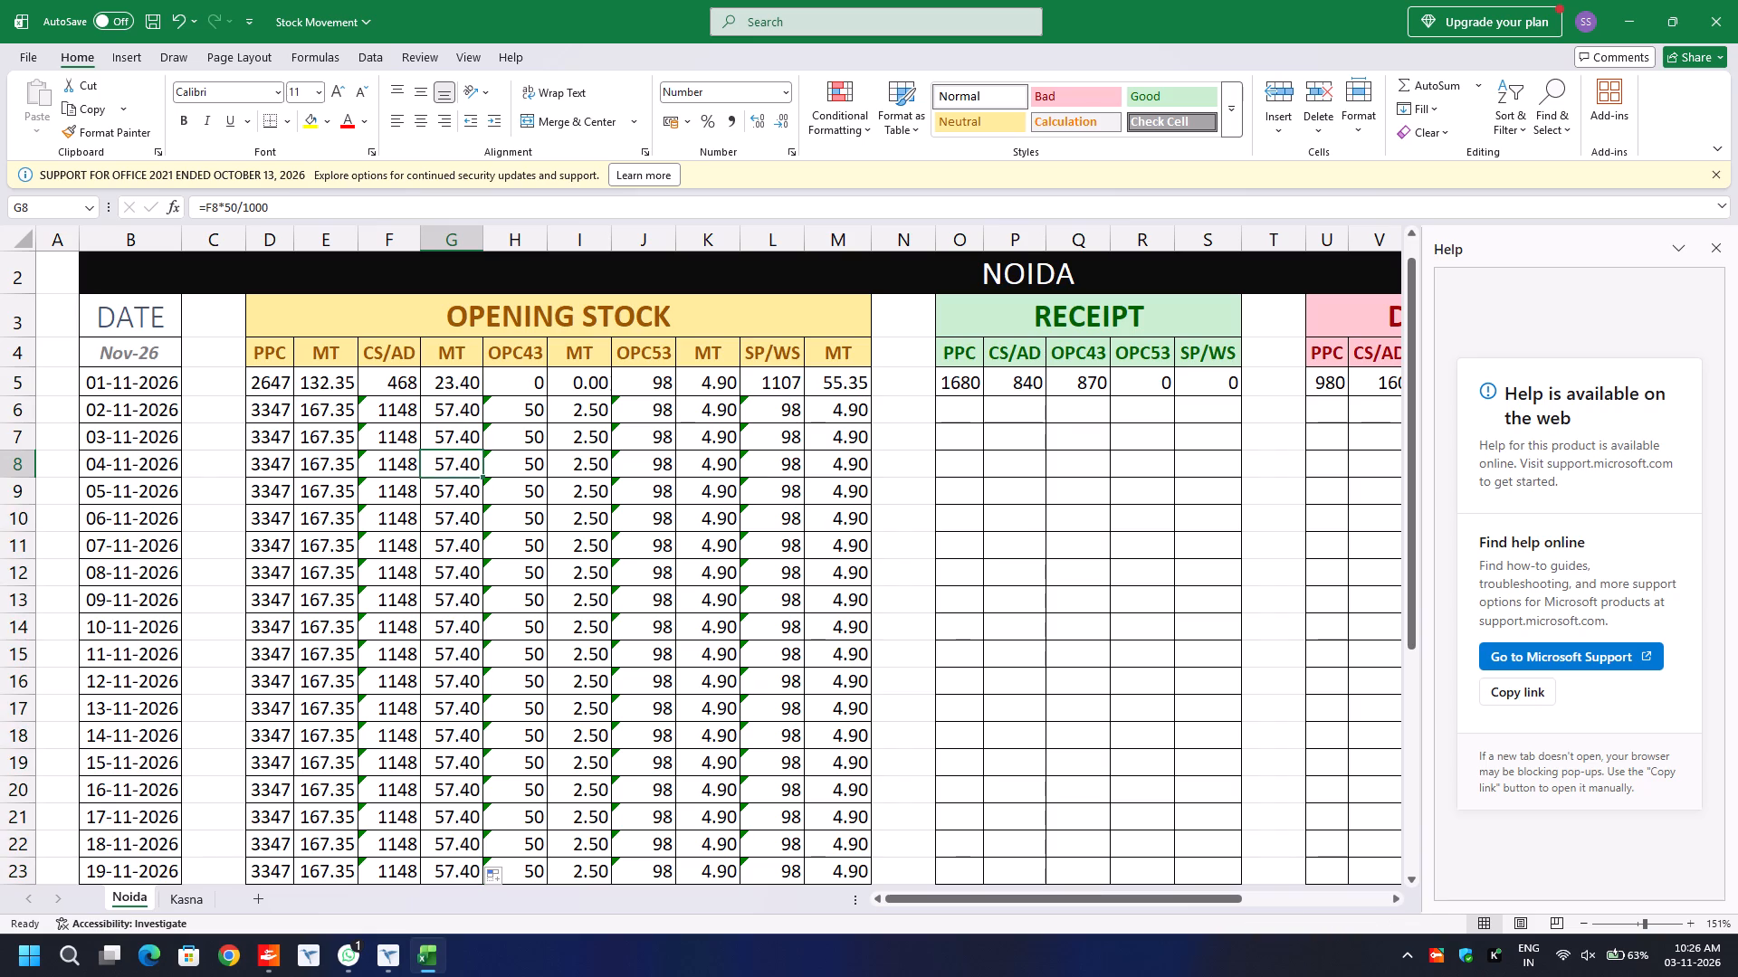
{"action": "left_click", "coordinate": [590, 466]}
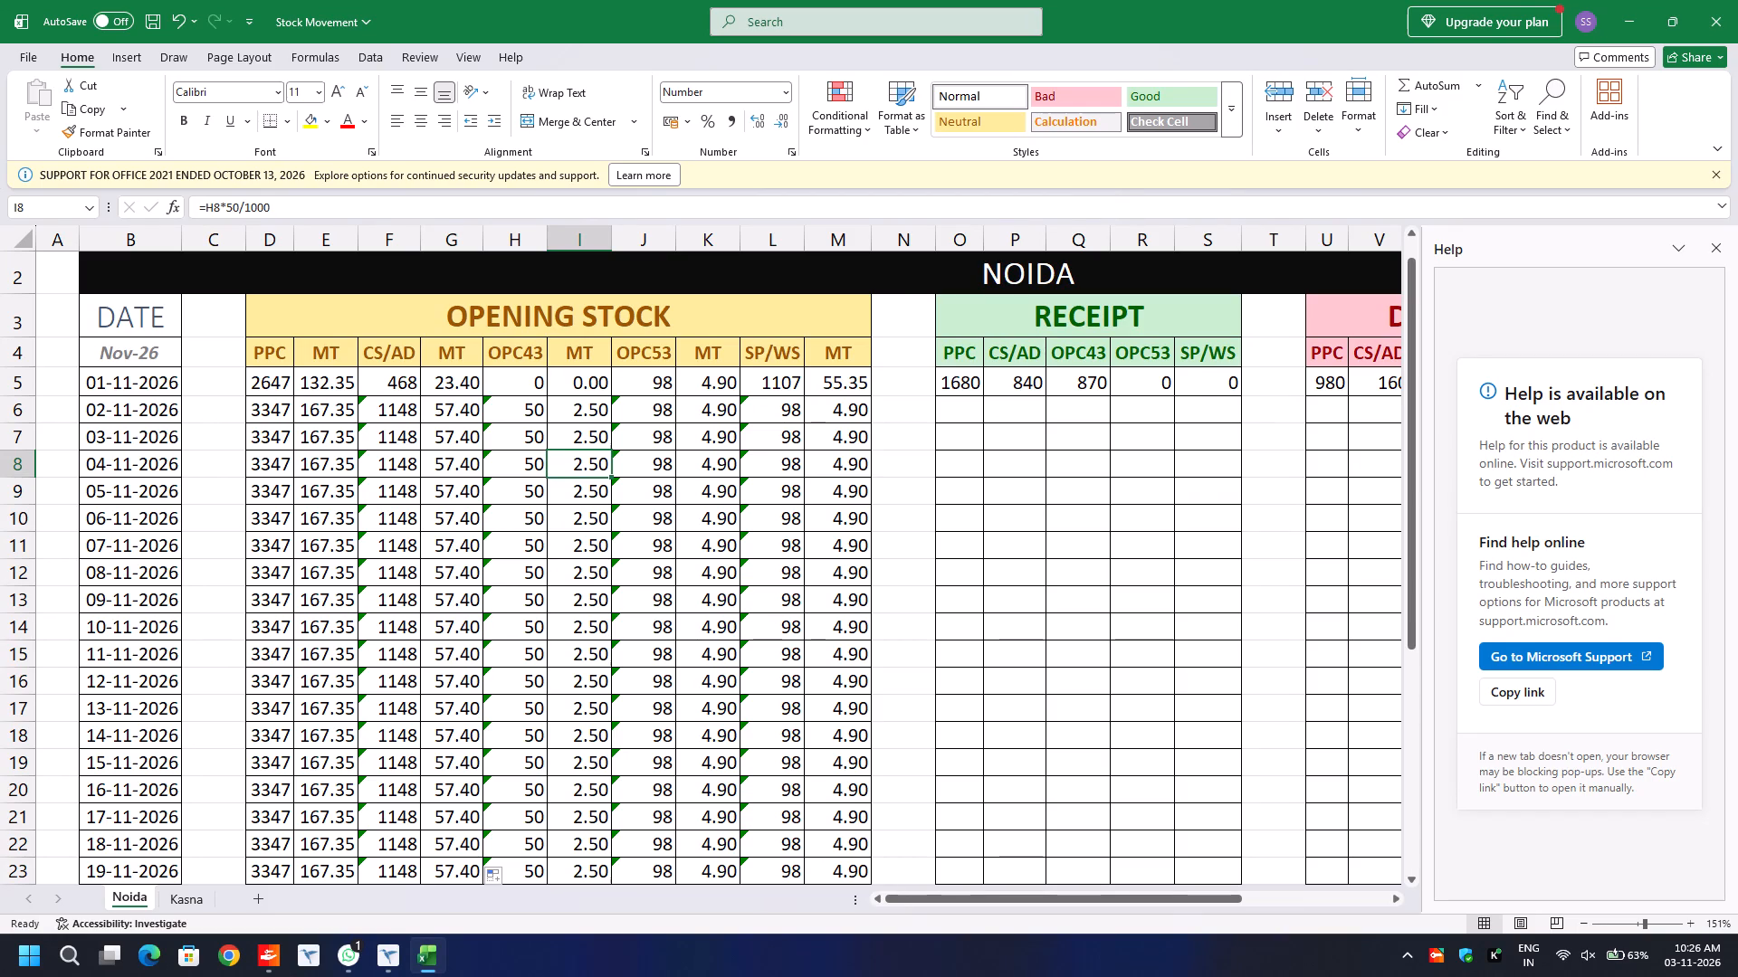
{"action": "left_click", "coordinate": [586, 561]}
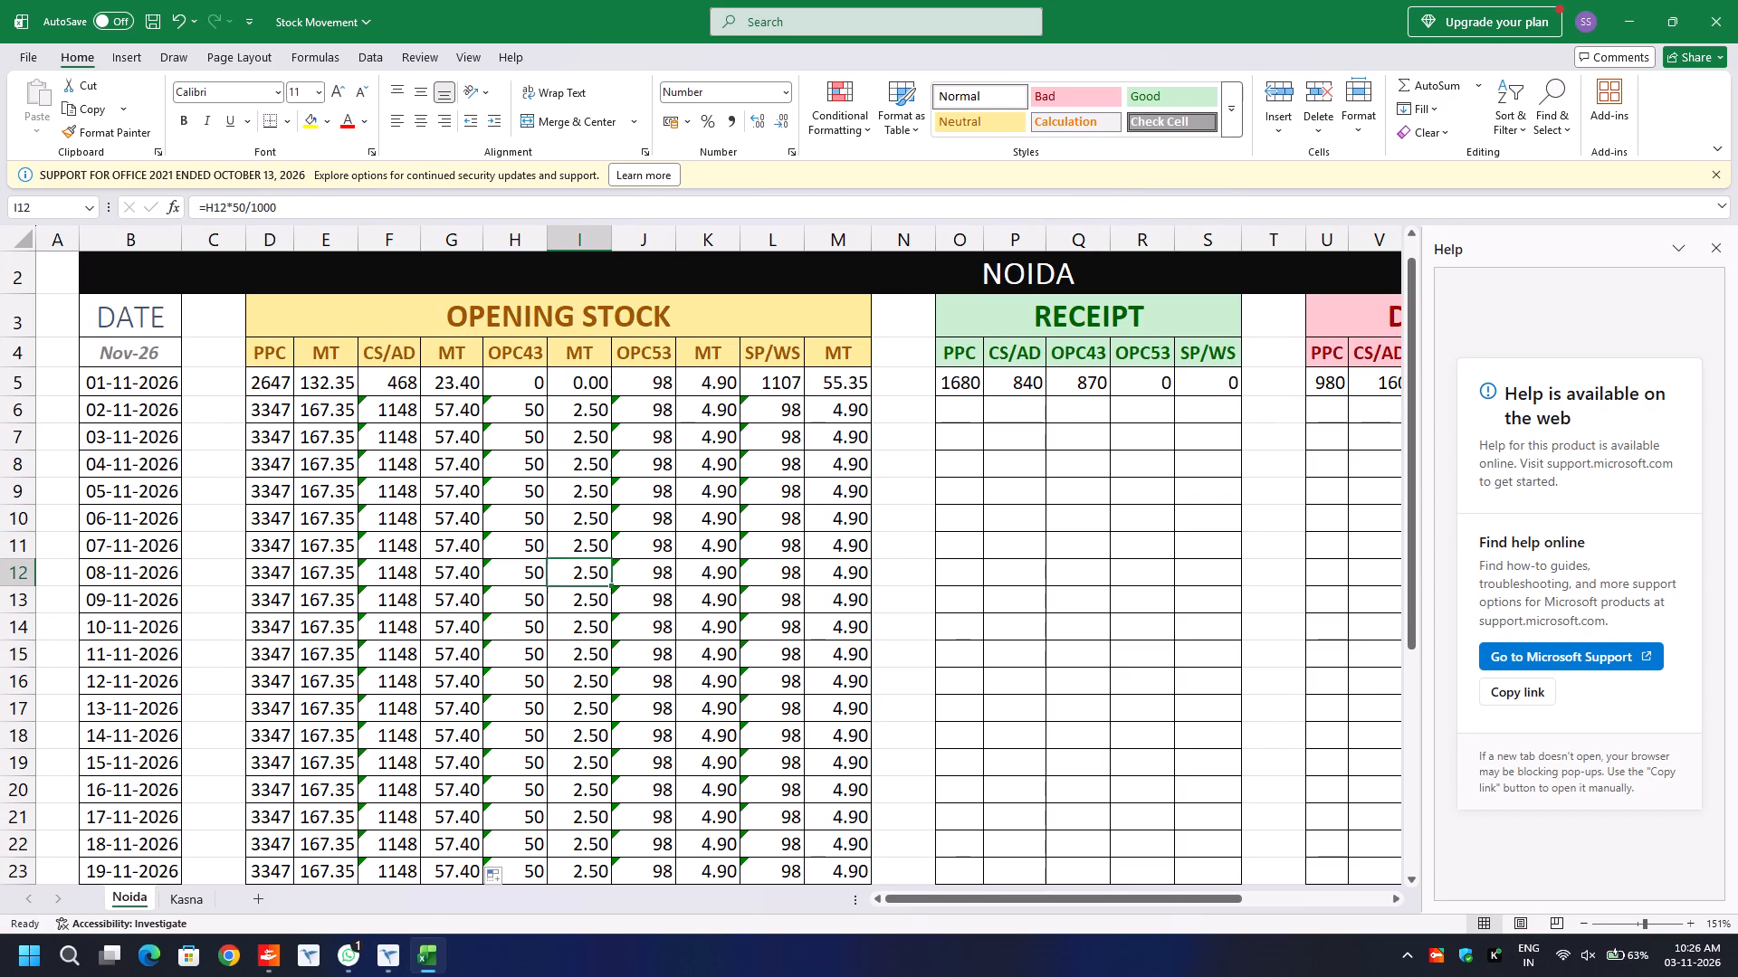
{"action": "left_click", "coordinate": [412, 308]}
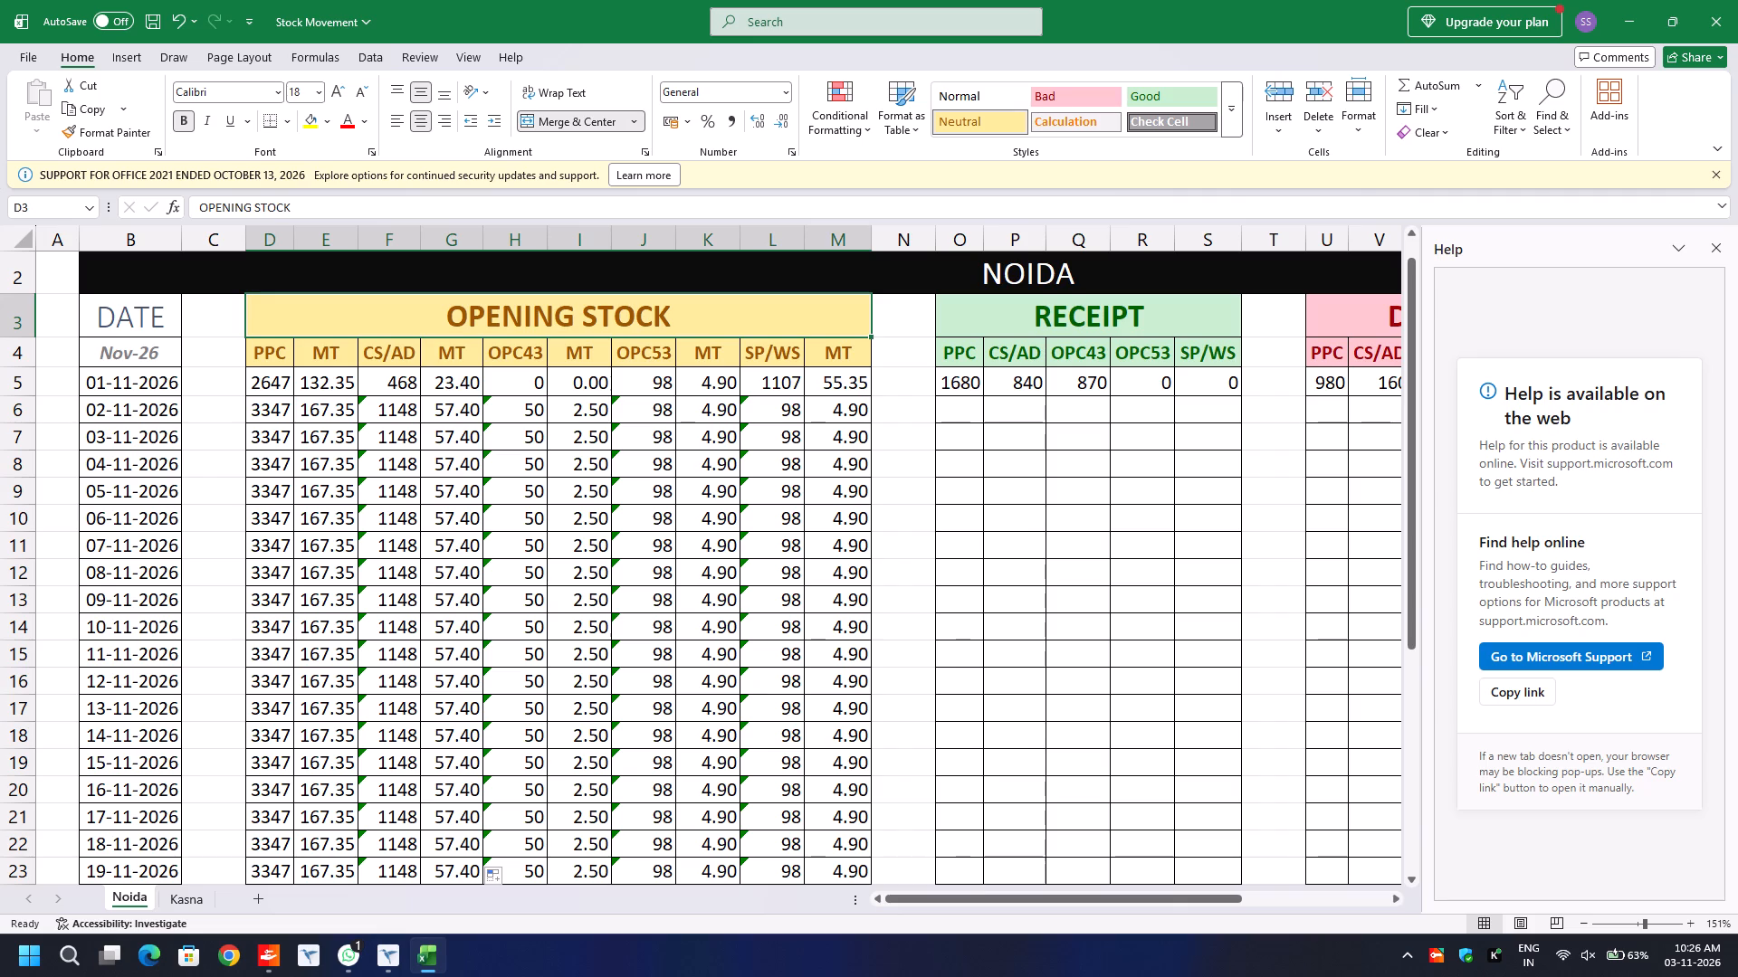
{"action": "scroll", "coordinate": [614, 548], "scroll_direction": "down", "scroll_amount": 4}
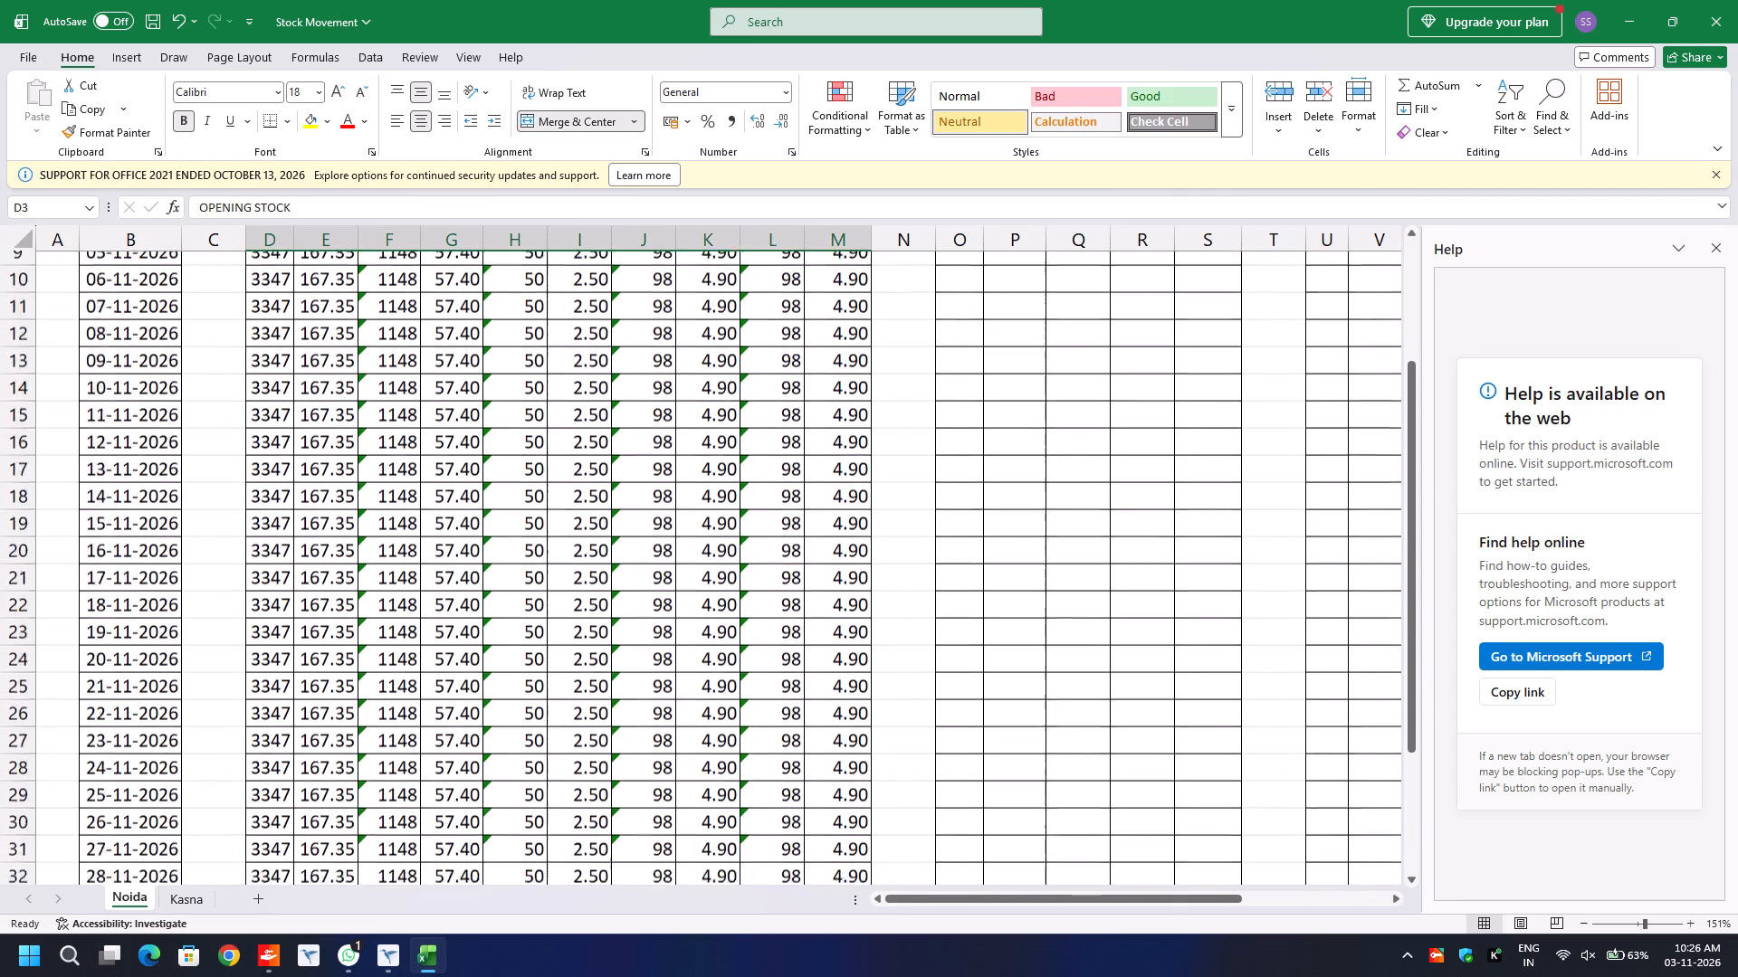
{"action": "scroll", "coordinate": [614, 548], "scroll_direction": "down", "scroll_amount": 2}
{"action": "scroll", "coordinate": [614, 548], "scroll_direction": "up", "scroll_amount": 3}
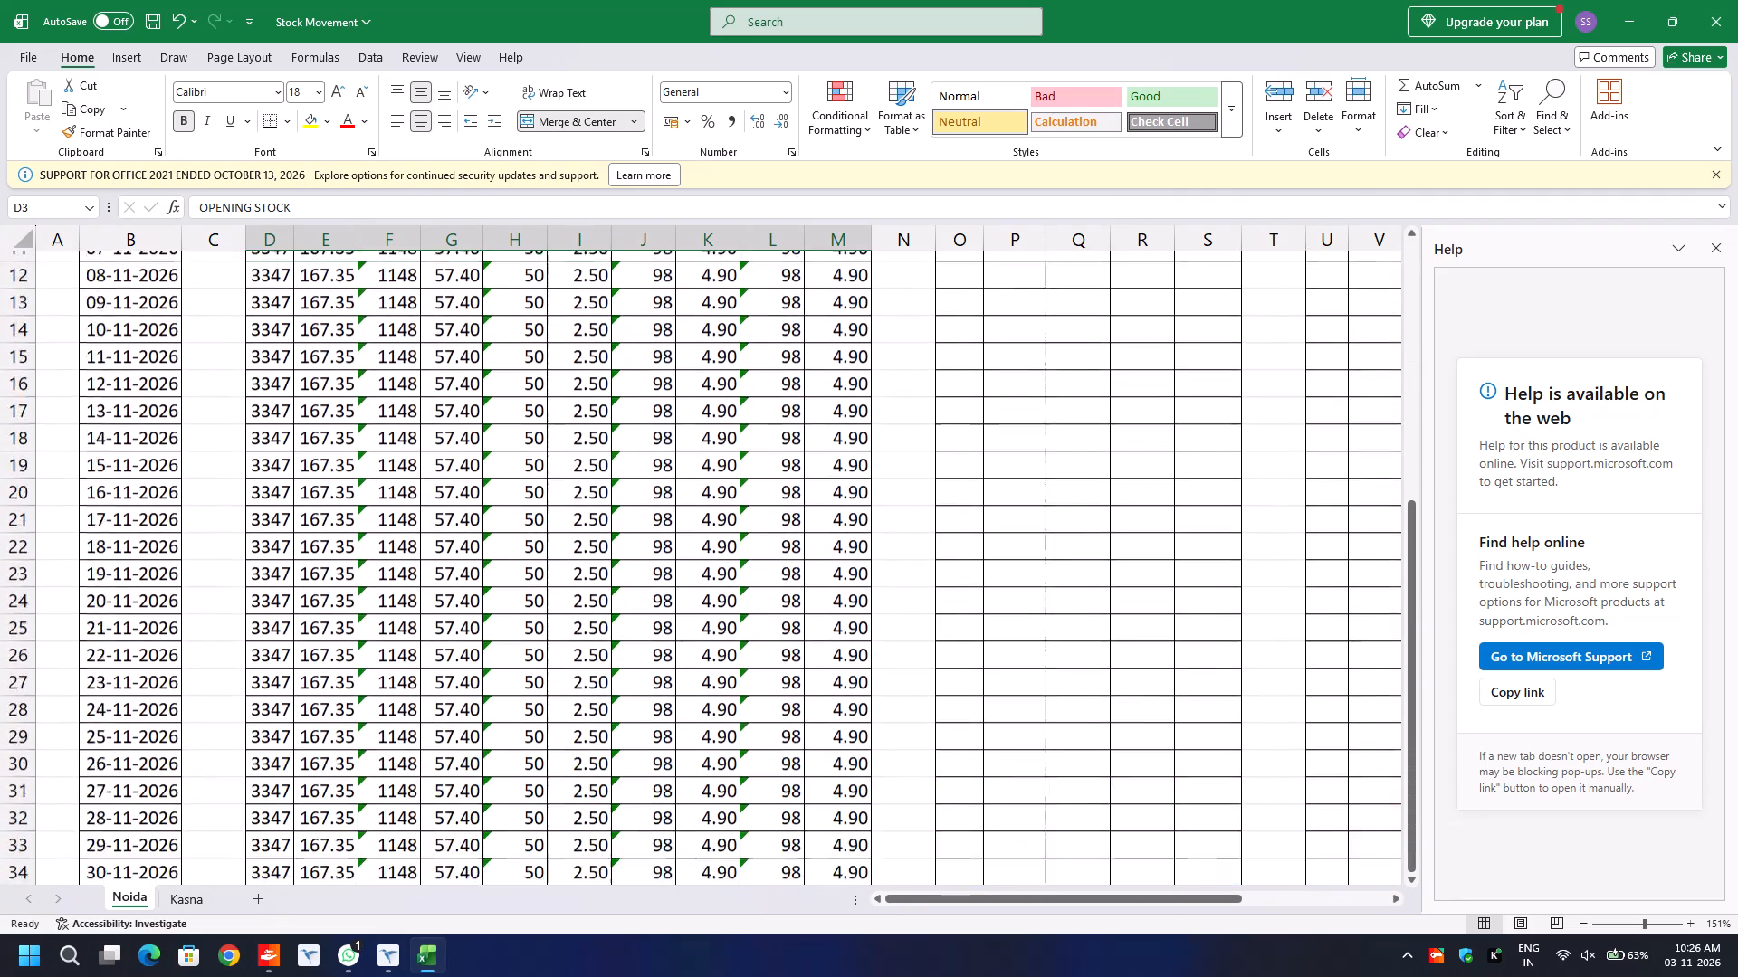
{"action": "scroll", "coordinate": [614, 548], "scroll_direction": "up", "scroll_amount": 1}
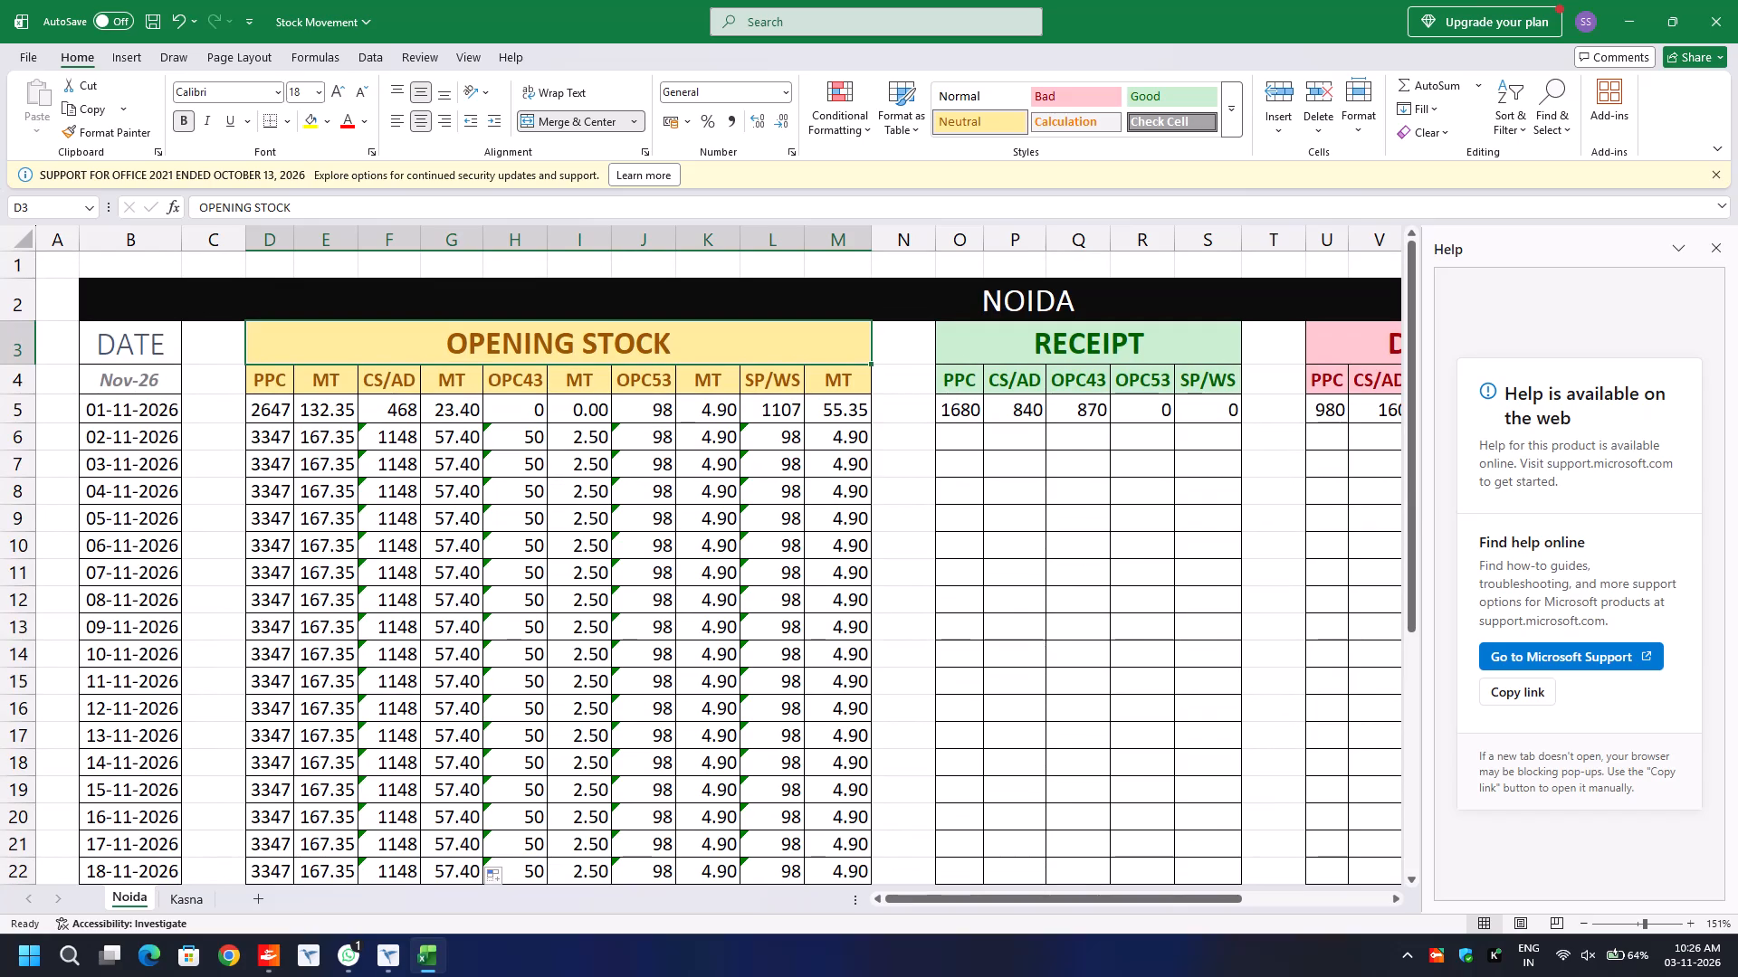
Apply the Neutral cell style to the Opening Stock PPC MT column, from header E4 to E34.
{"action": "left_click", "coordinate": [328, 383]}
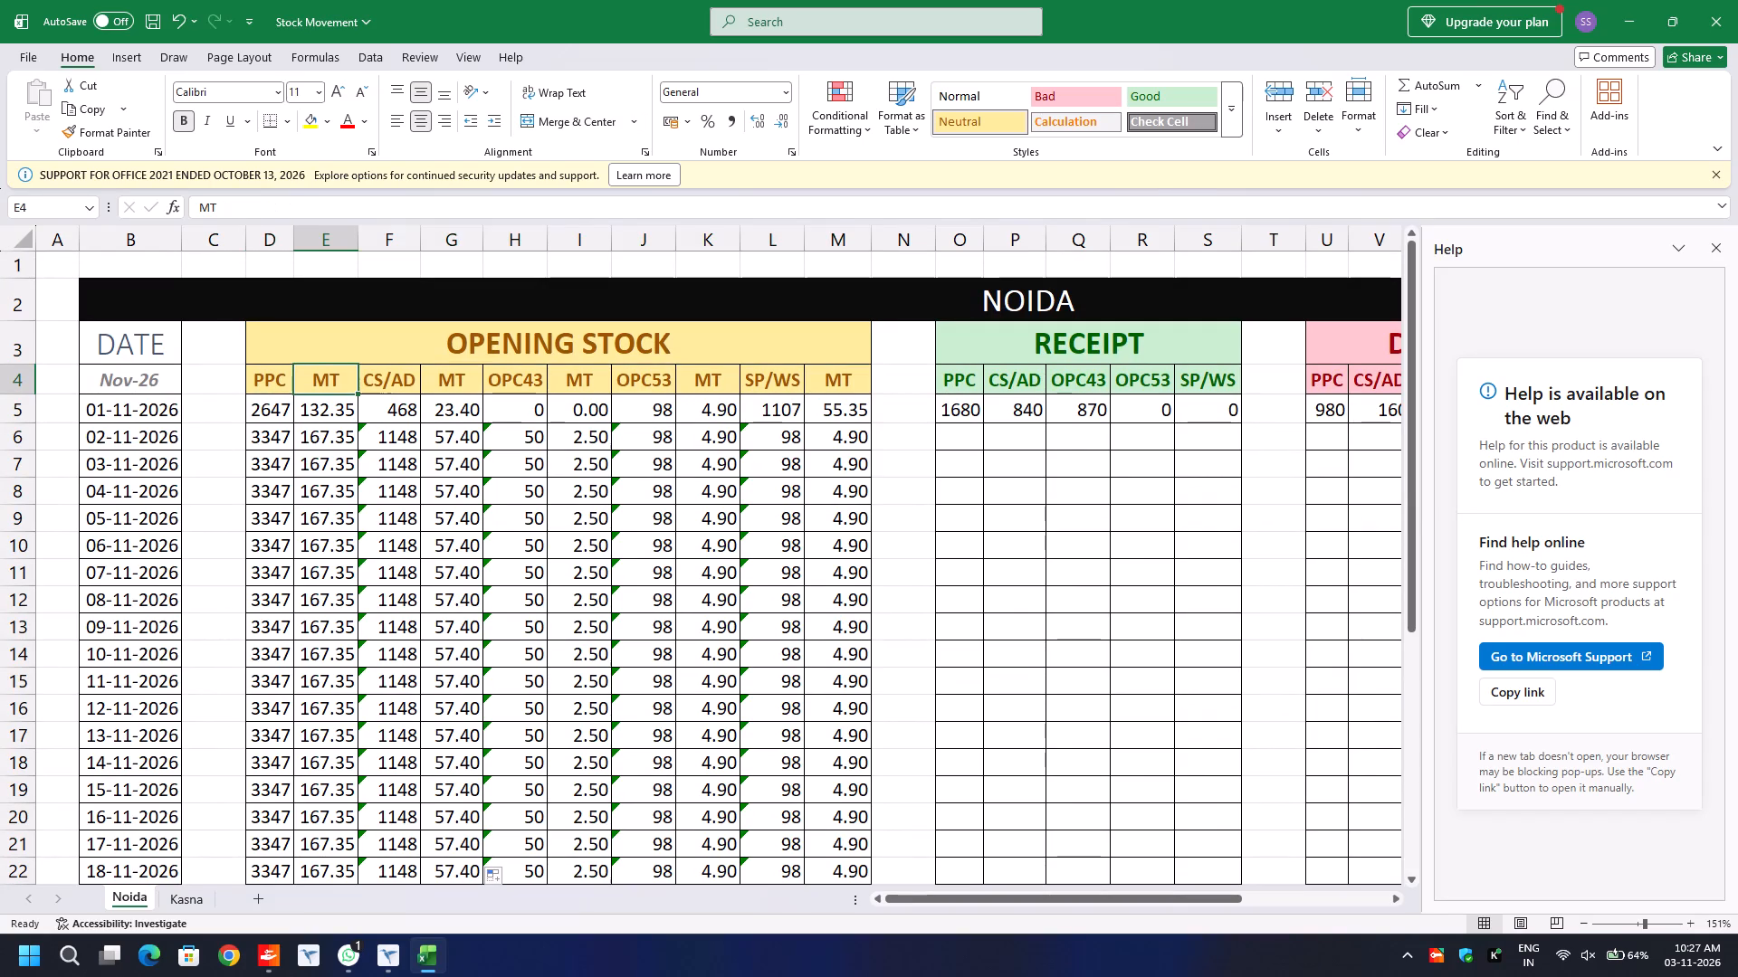
{"action": "key", "text": "shift+Down"}
{"action": "key", "text": "shift+Down"}
{"action": "key", "text": "shift+Down"}
{"action": "key", "text": "shift+Down"}
{"action": "key", "text": "shift+Down"}
{"action": "key", "text": "shift+Down"}
{"action": "key", "text": "shift+Down"}
{"action": "key", "text": "shift+Down"}
{"action": "key", "text": "shift+Down"}
{"action": "key", "text": "shift+Down"}
{"action": "key", "text": "shift+Down"}
{"action": "key", "text": "shift+Down"}
{"action": "key", "text": "shift+Down"}
{"action": "key", "text": "shift+Down"}
{"action": "key", "text": "shift+Down"}
{"action": "key", "text": "shift+Down"}
{"action": "key", "text": "shift+Down"}
{"action": "key", "text": "shift+Down"}
{"action": "key", "text": "shift+Down"}
{"action": "key", "text": "shift+Down"}
{"action": "key", "text": "shift+Down"}
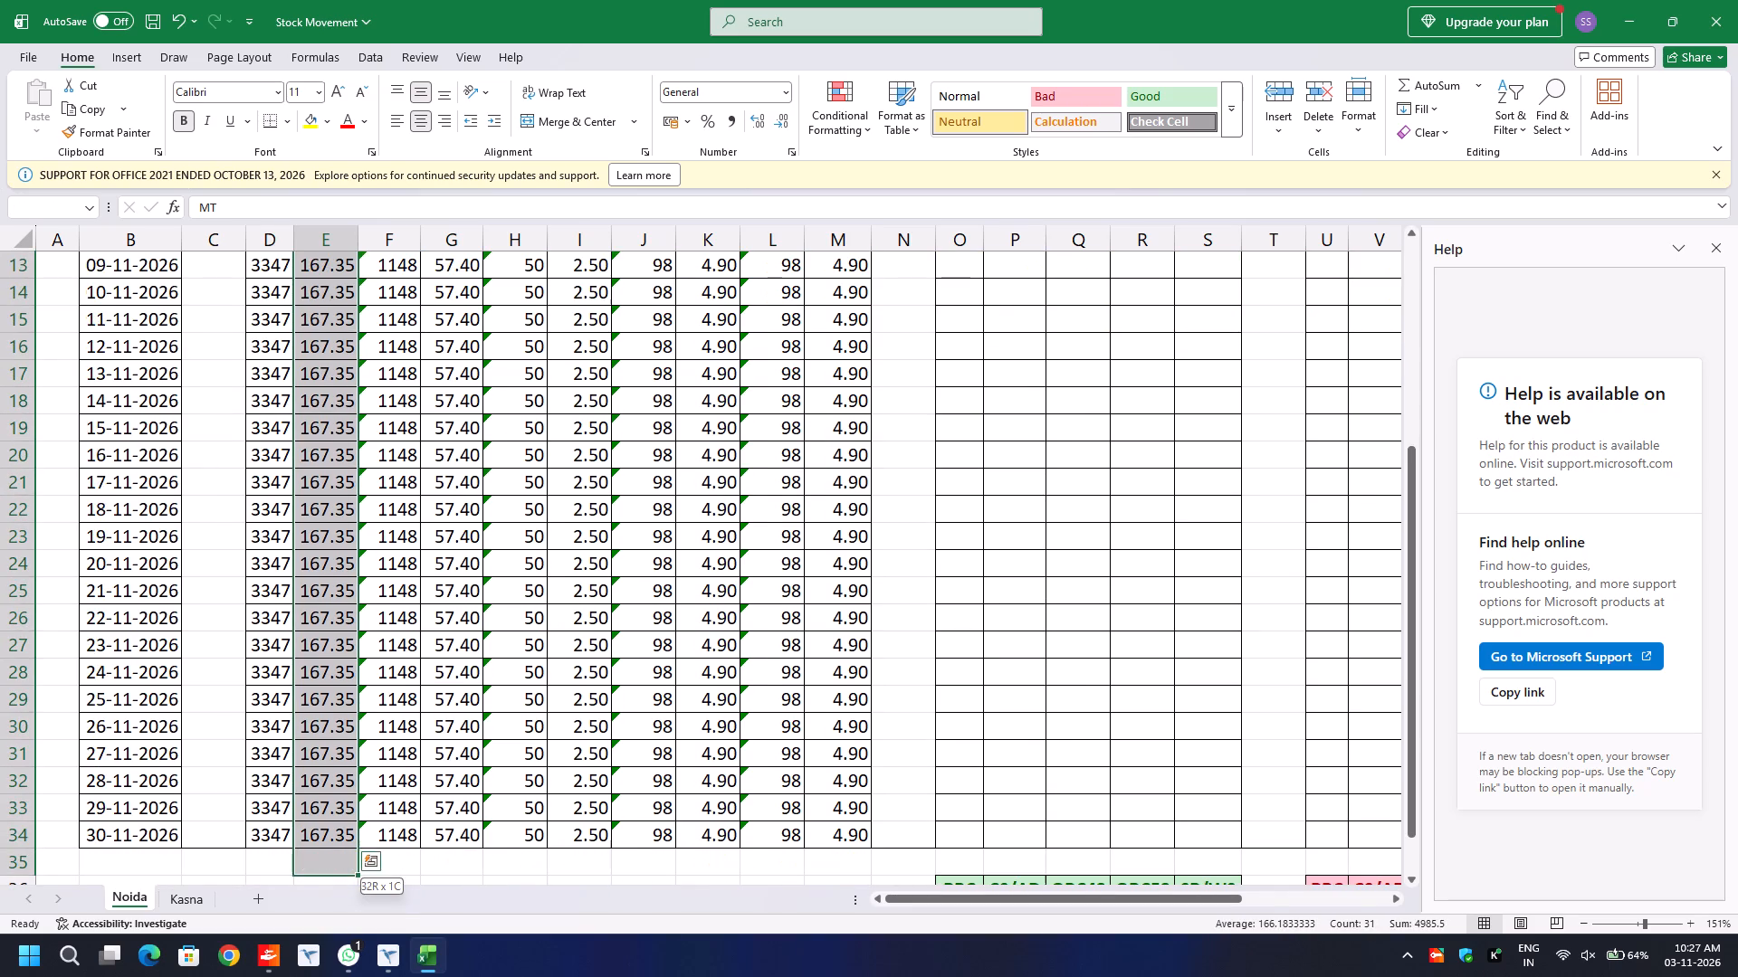
{"action": "key", "text": "shift+Up"}
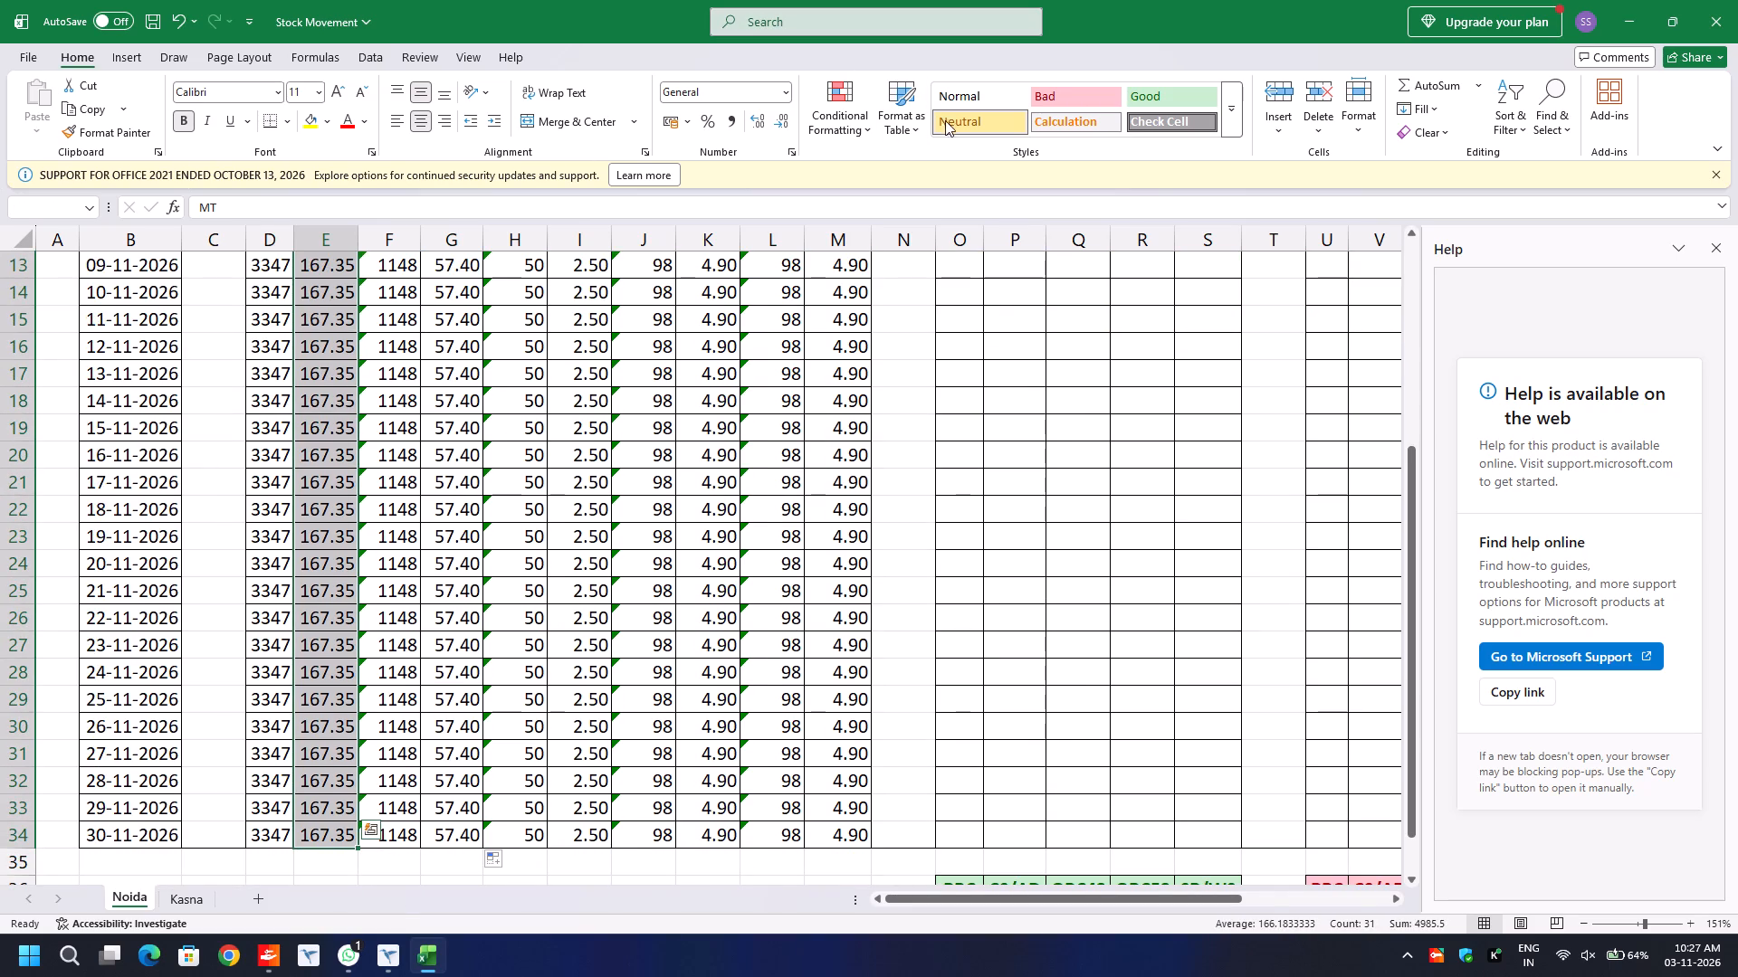
{"action": "left_click", "coordinate": [959, 118]}
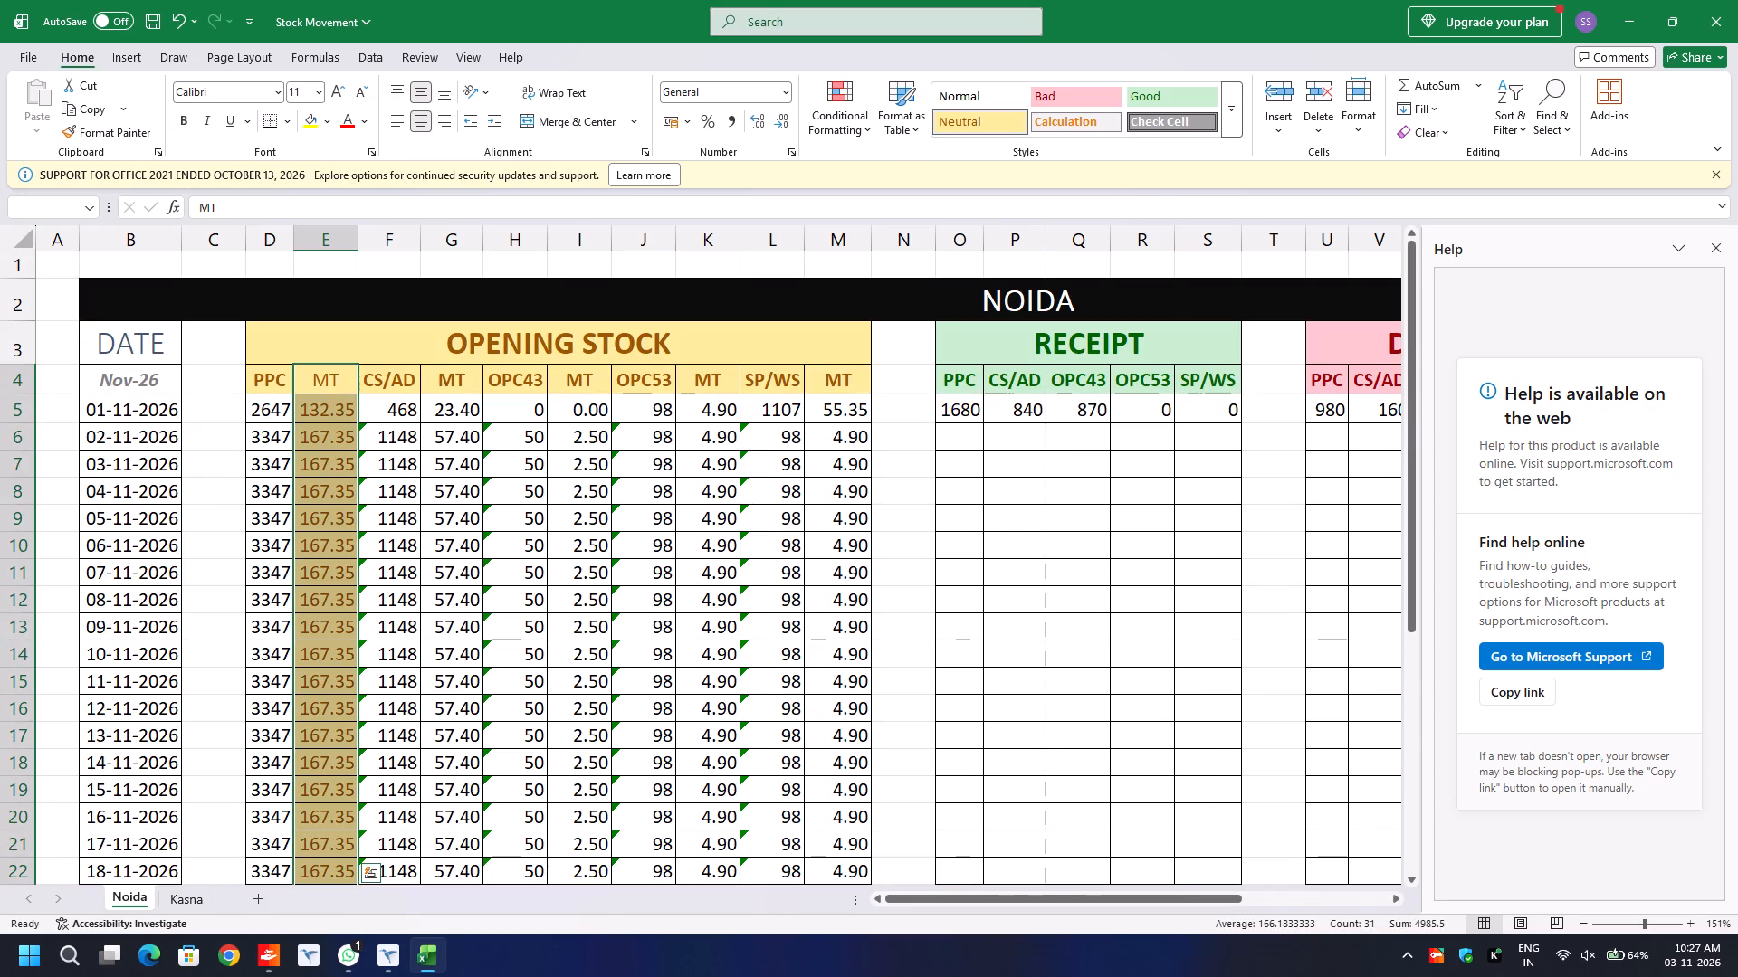
Apply the Neutral cell style to the Opening Stock CS/AD MT column, from header G4 to G34.
{"action": "left_click", "coordinate": [458, 387]}
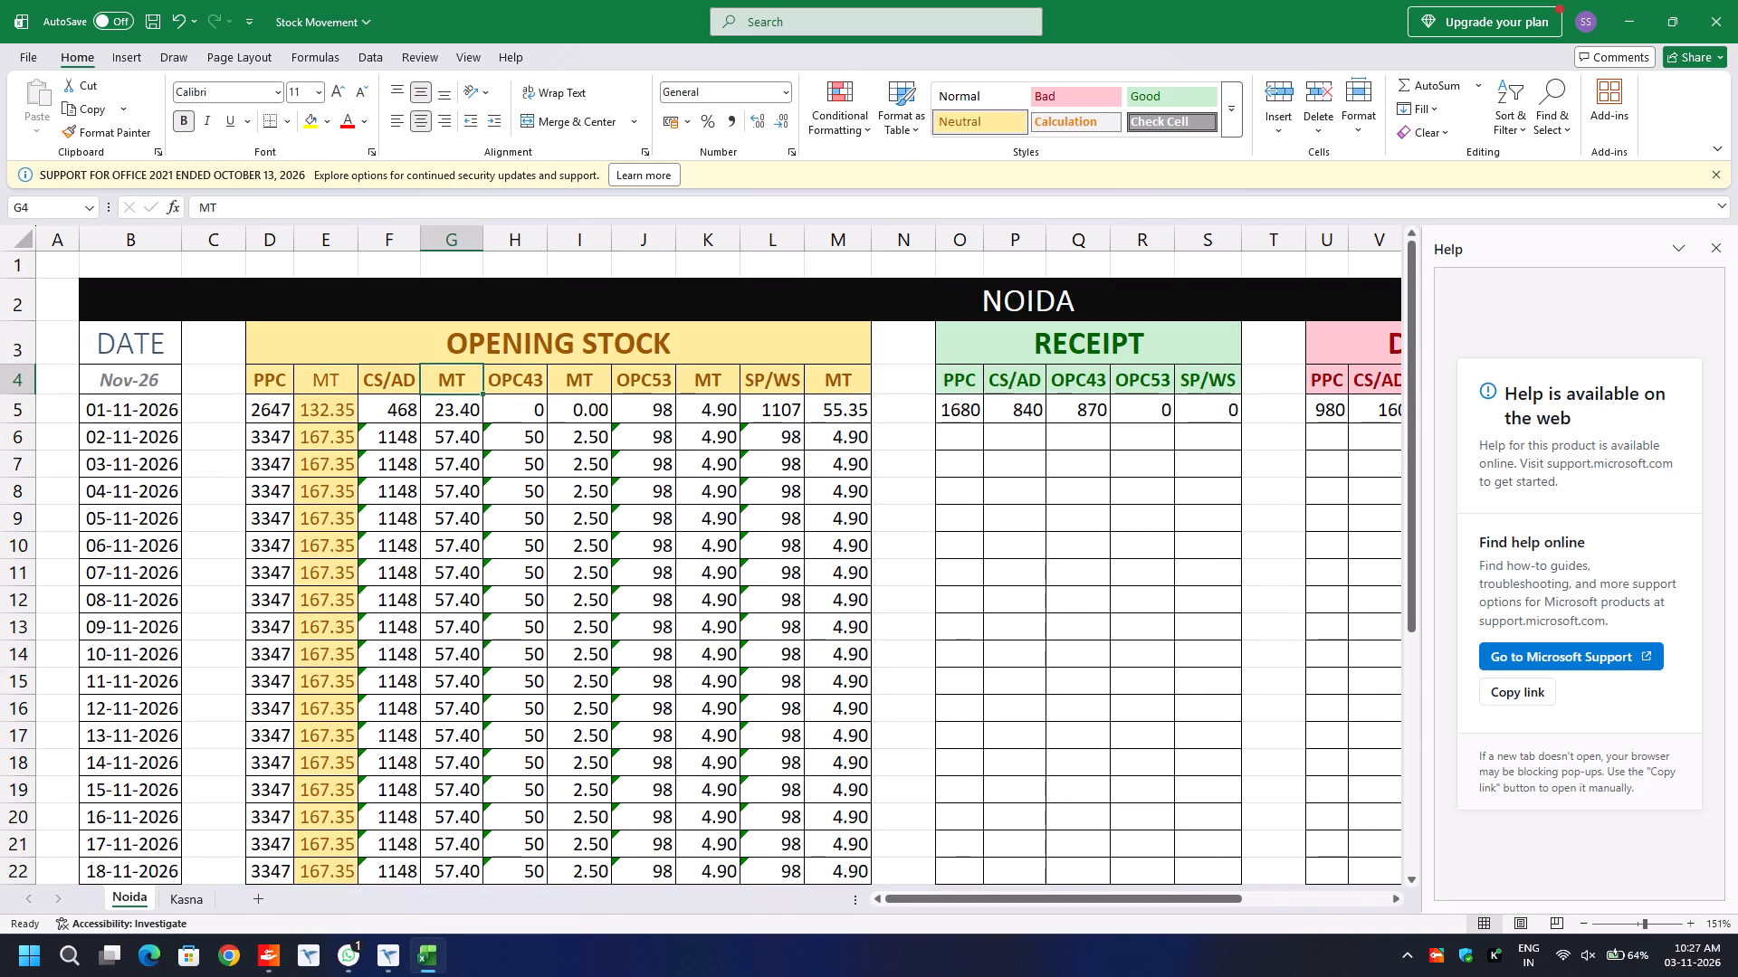
{"action": "key", "text": "shift+Down"}
{"action": "key", "text": "shift+Down"}
{"action": "key", "text": "shift+Down"}
{"action": "key", "text": "shift+Down"}
{"action": "key", "text": "shift+Down"}
{"action": "key", "text": "shift+Down"}
{"action": "key", "text": "shift+Down"}
{"action": "key", "text": "shift+Down"}
{"action": "key", "text": "shift+Down"}
{"action": "key", "text": "shift+Down"}
{"action": "key", "text": "shift+Down"}
{"action": "key", "text": "shift+Down"}
{"action": "key", "text": "shift+Down"}
{"action": "key", "text": "shift+Down"}
{"action": "key", "text": "shift+Down"}
{"action": "key", "text": "shift+Down"}
{"action": "key", "text": "shift+Down"}
{"action": "key", "text": "shift+Down"}
{"action": "key", "text": "shift+Down"}
{"action": "key", "text": "shift+Down"}
{"action": "key", "text": "shift+Down"}
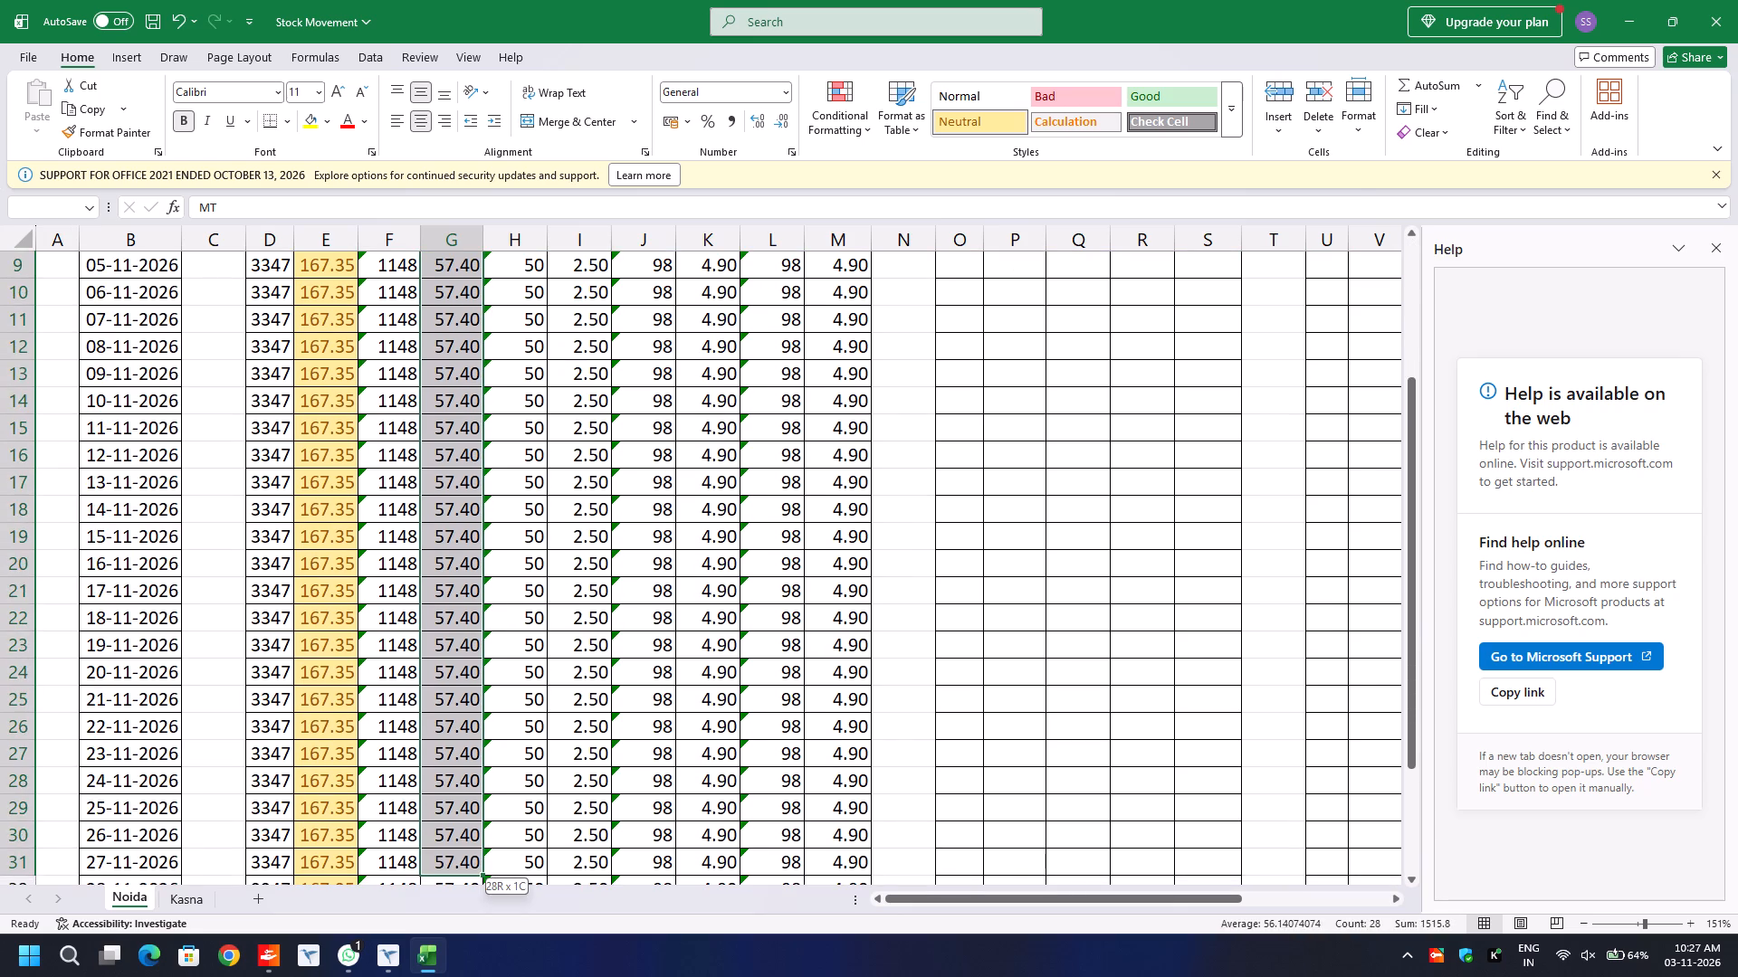
{"action": "key", "text": "shift+Down"}
{"action": "key", "text": "shift+Down"}
{"action": "key", "text": "shift+Down"}
{"action": "key", "text": "shift+Down"}
{"action": "key", "text": "shift+Up"}
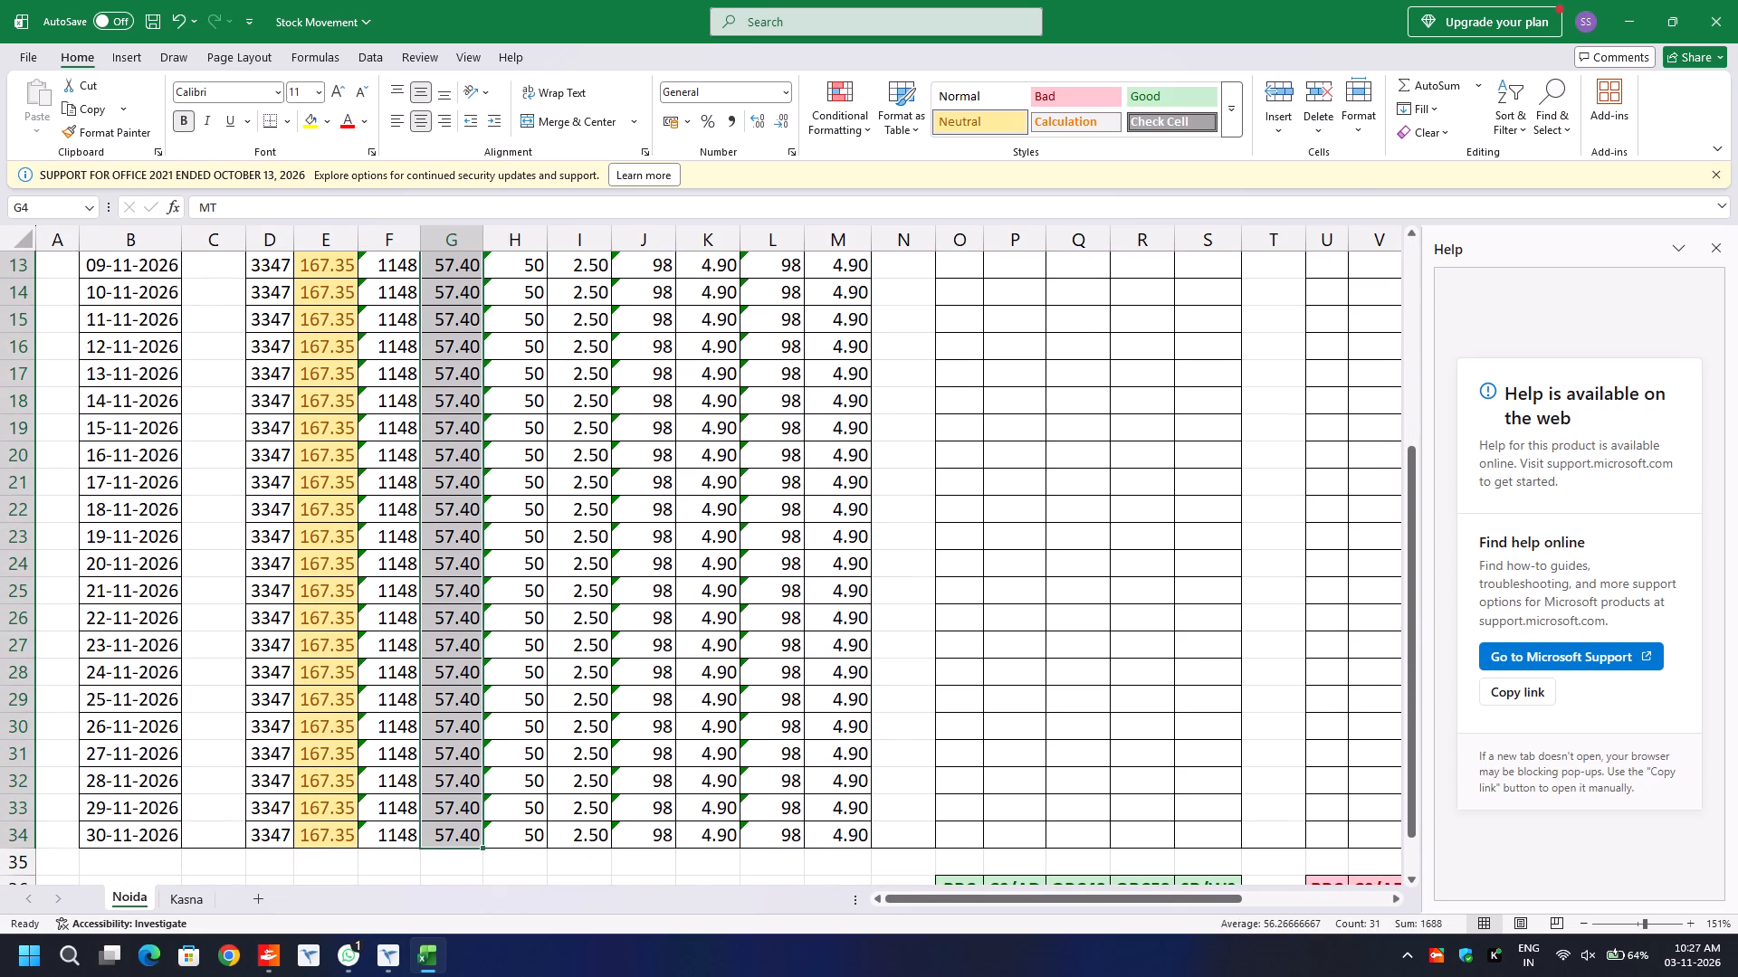
{"action": "left_click", "coordinate": [962, 117]}
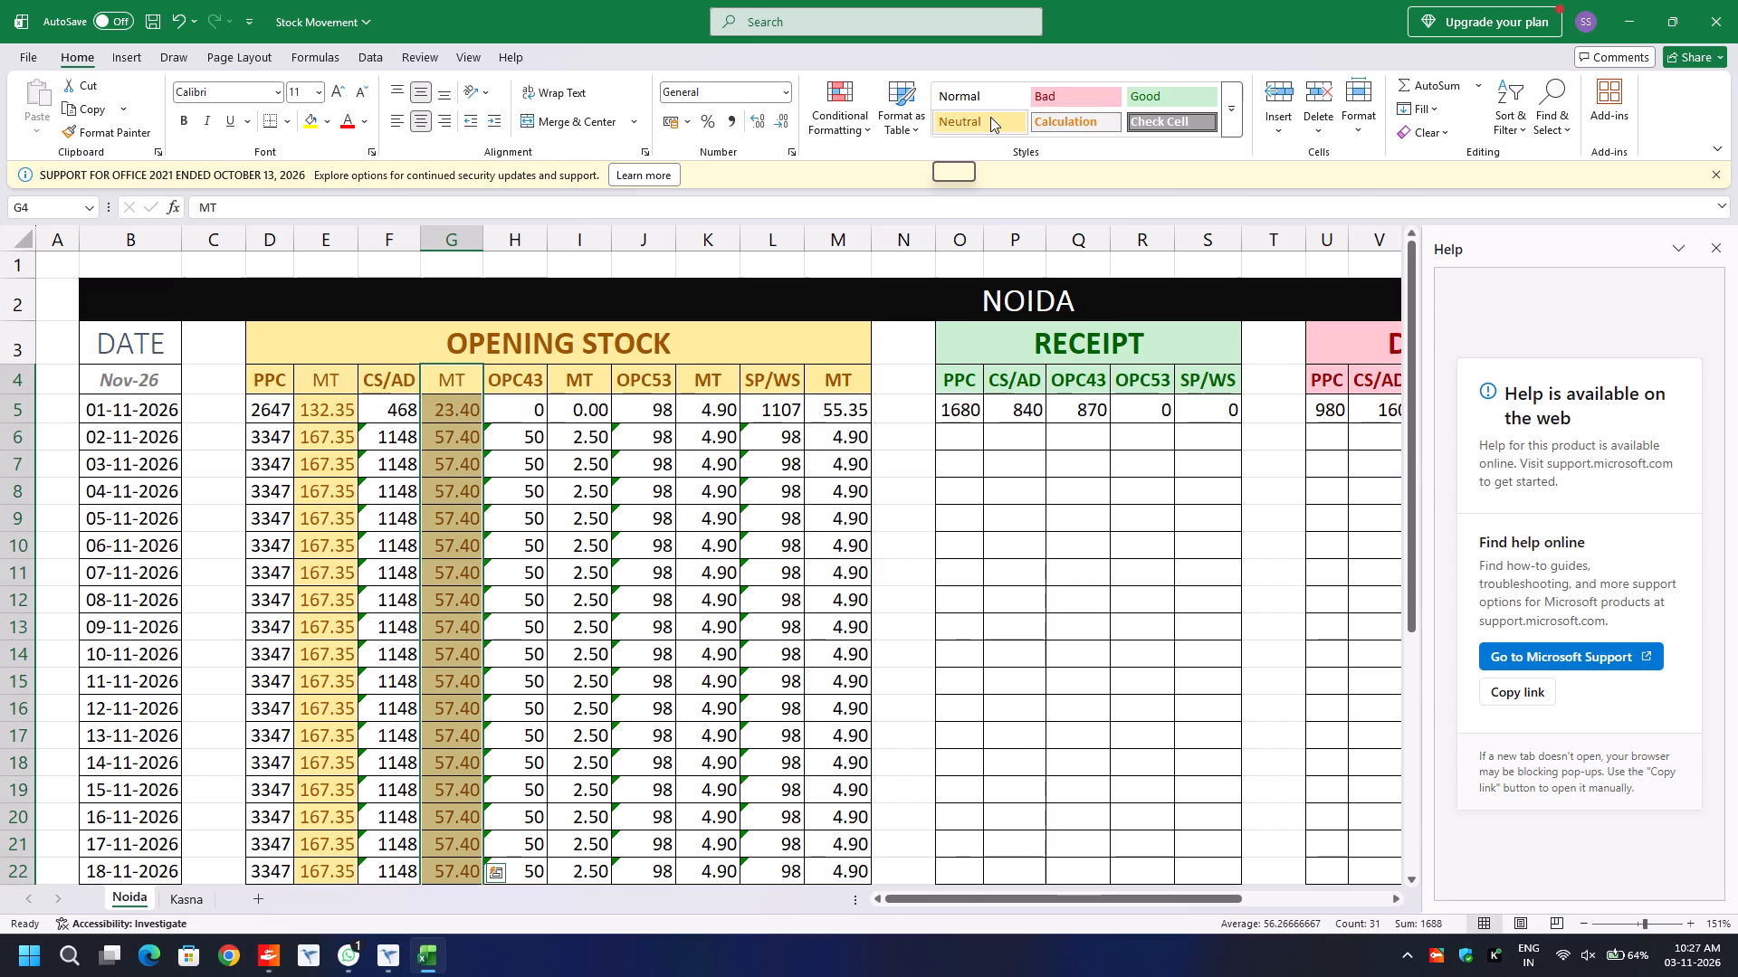
Apply the Neutral cell style to the OPC43, OPC53 and SP/WS MT columns (I, K and M), rows 4 to 34.
{"action": "left_click", "coordinate": [565, 380]}
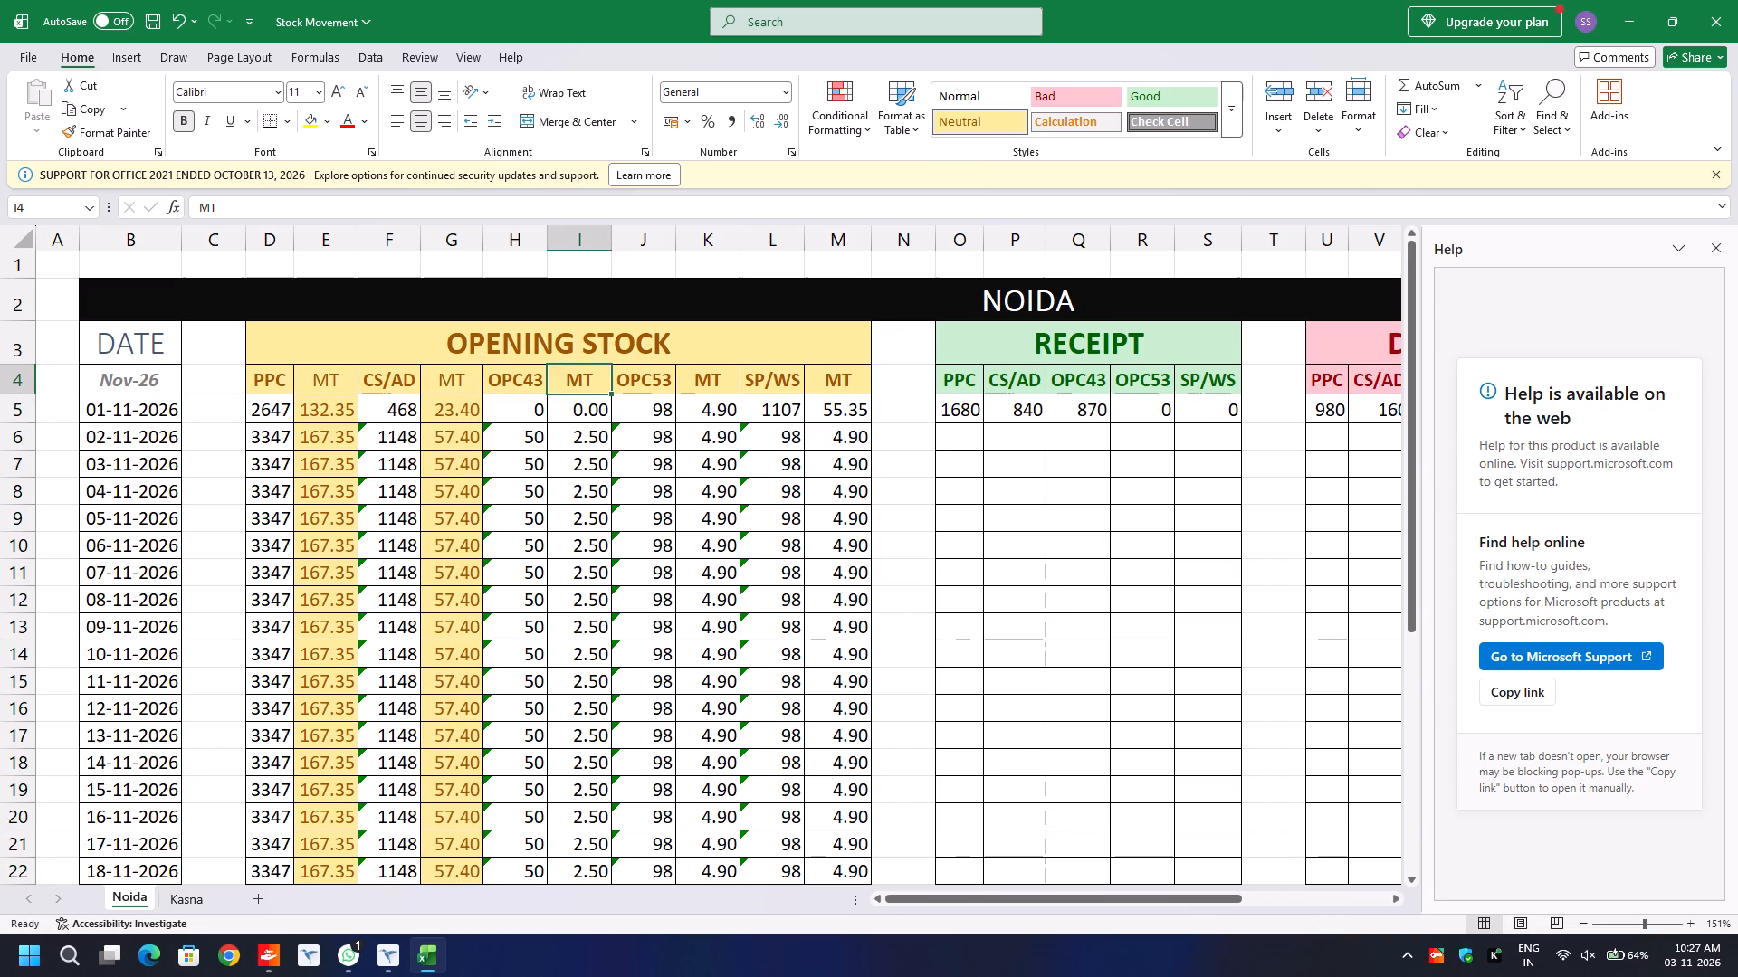
{"action": "key", "text": "ctrl+shift+Down"}
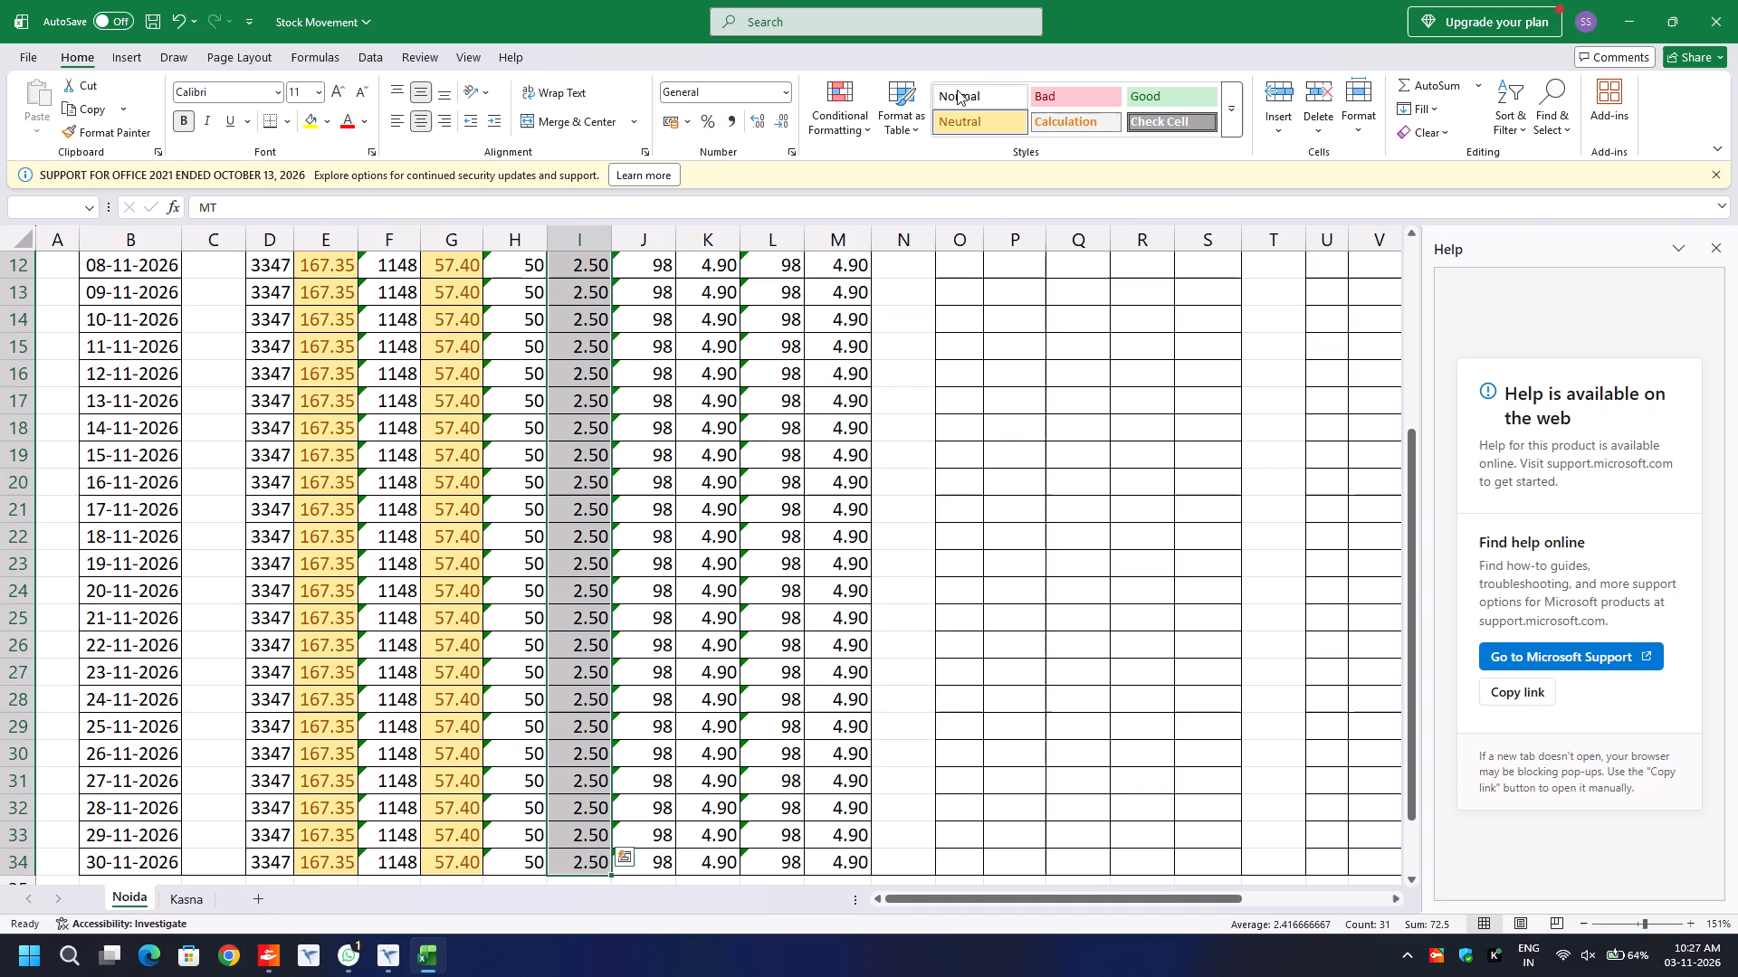
{"action": "left_click", "coordinate": [982, 123]}
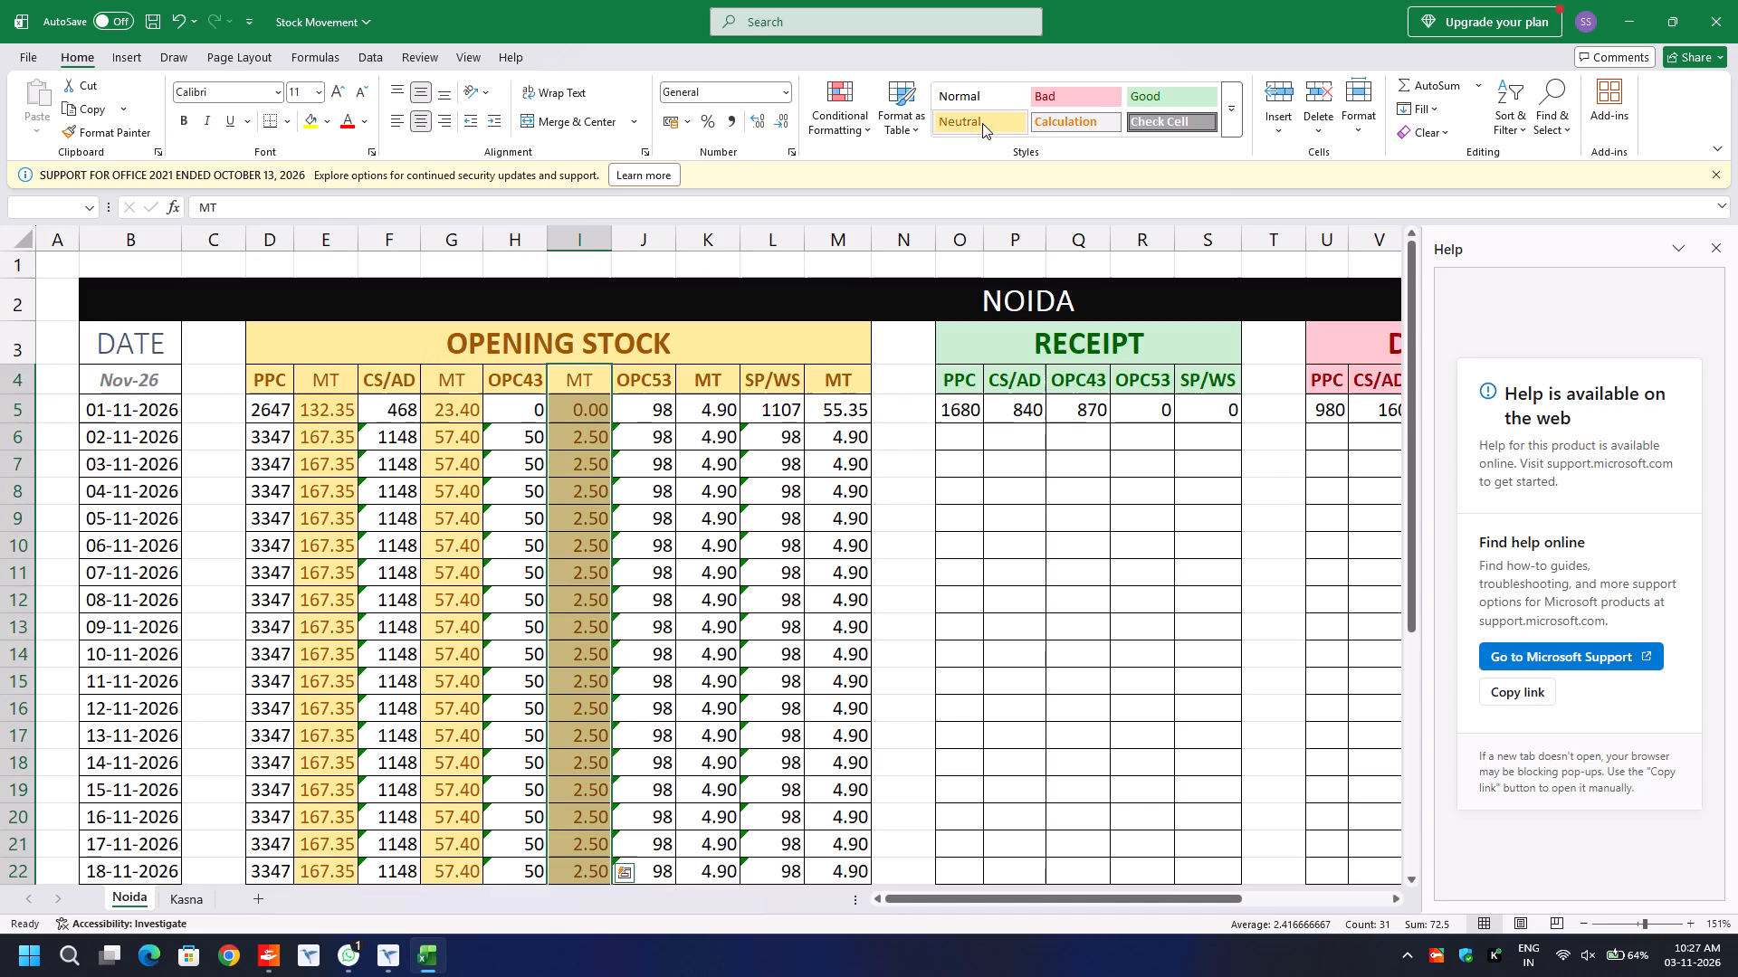
{"action": "key", "text": "Right"}
{"action": "key", "text": "Right"}
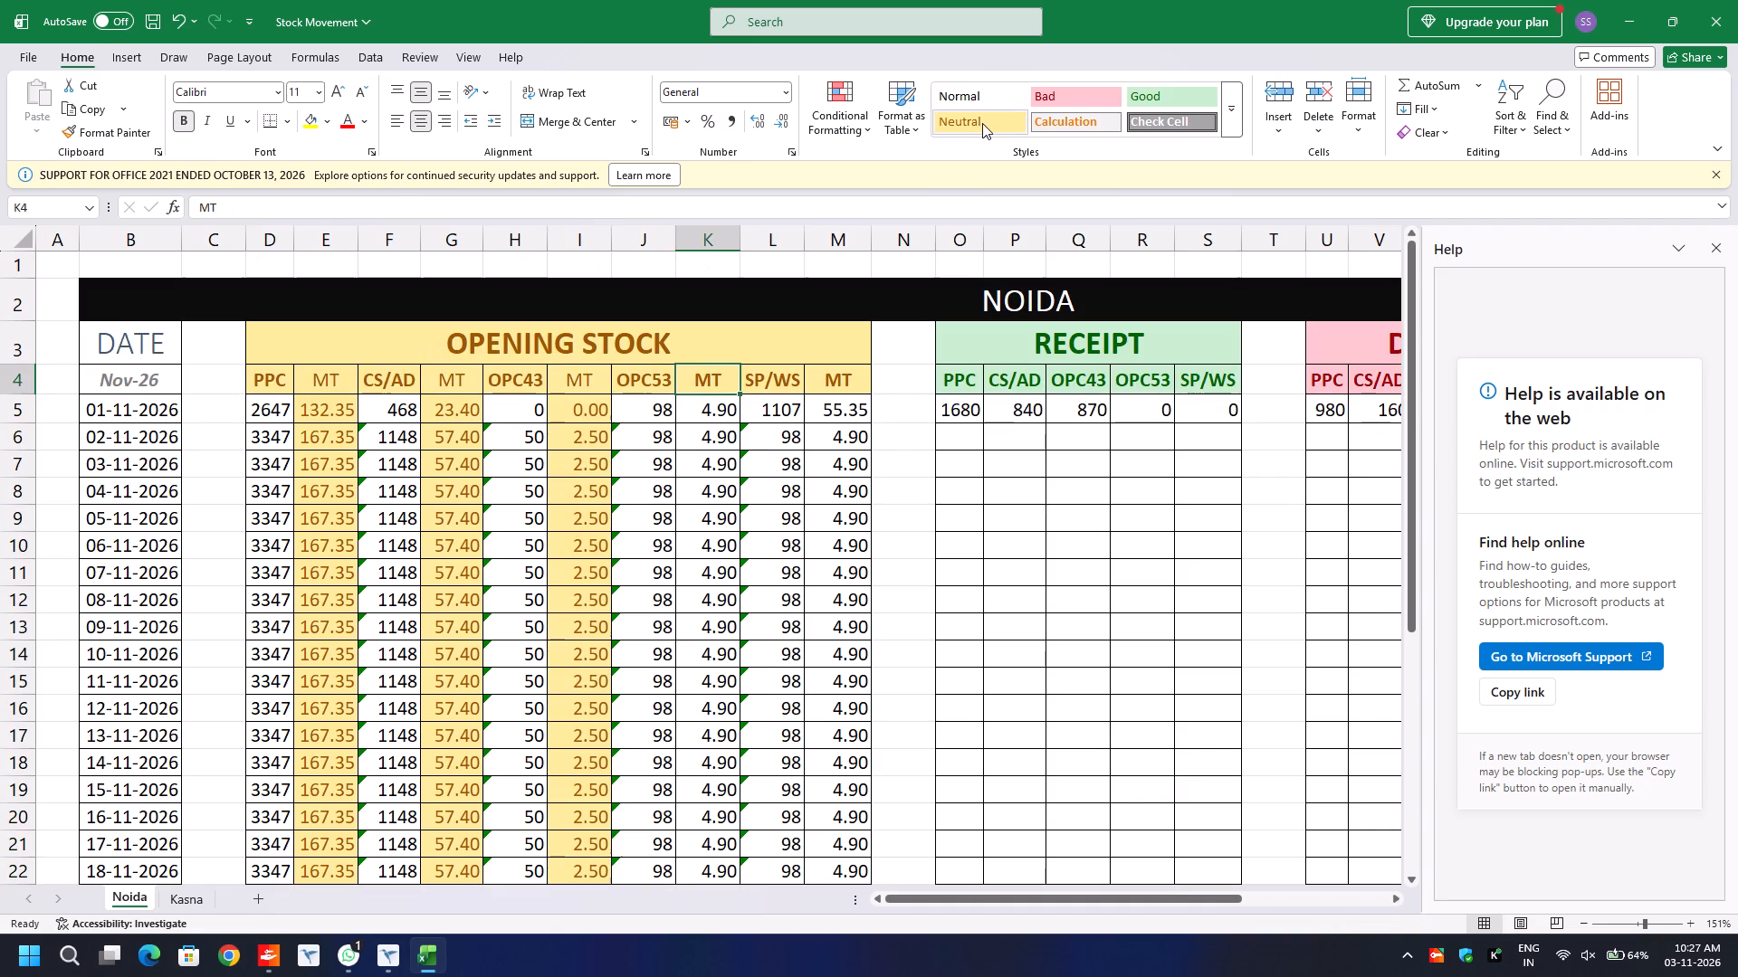
{"action": "key", "text": "ctrl+shift+Down"}
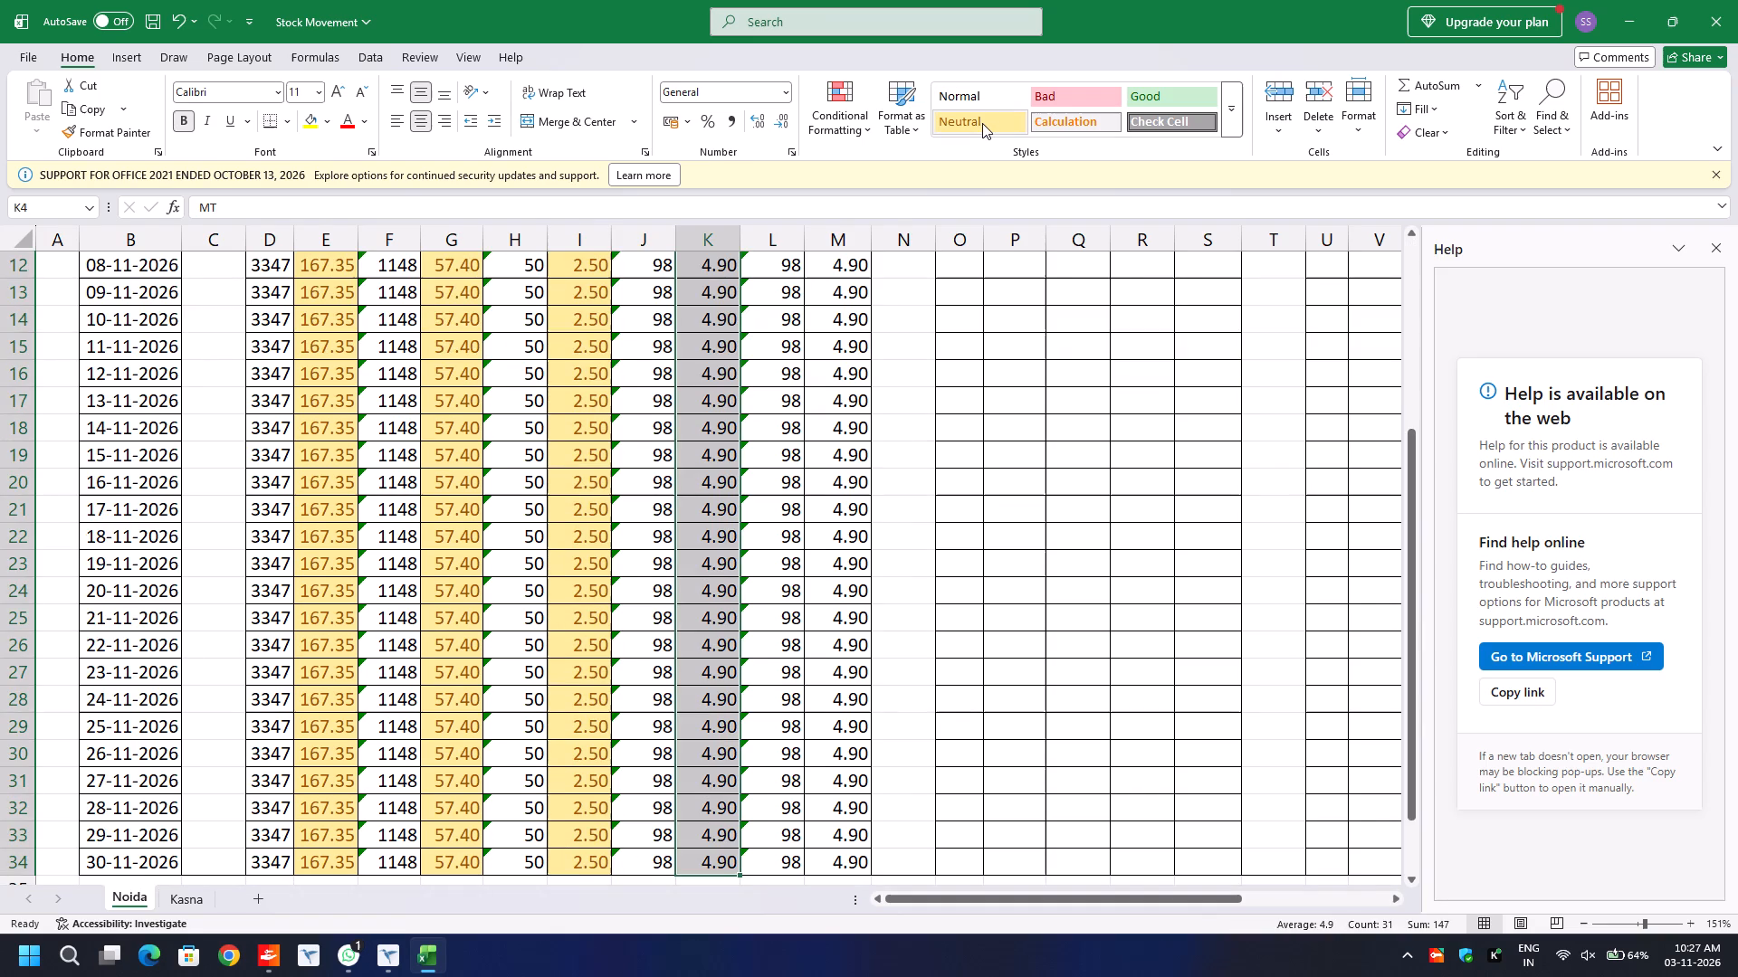
{"action": "left_click", "coordinate": [982, 123]}
{"action": "key", "text": "Right"}
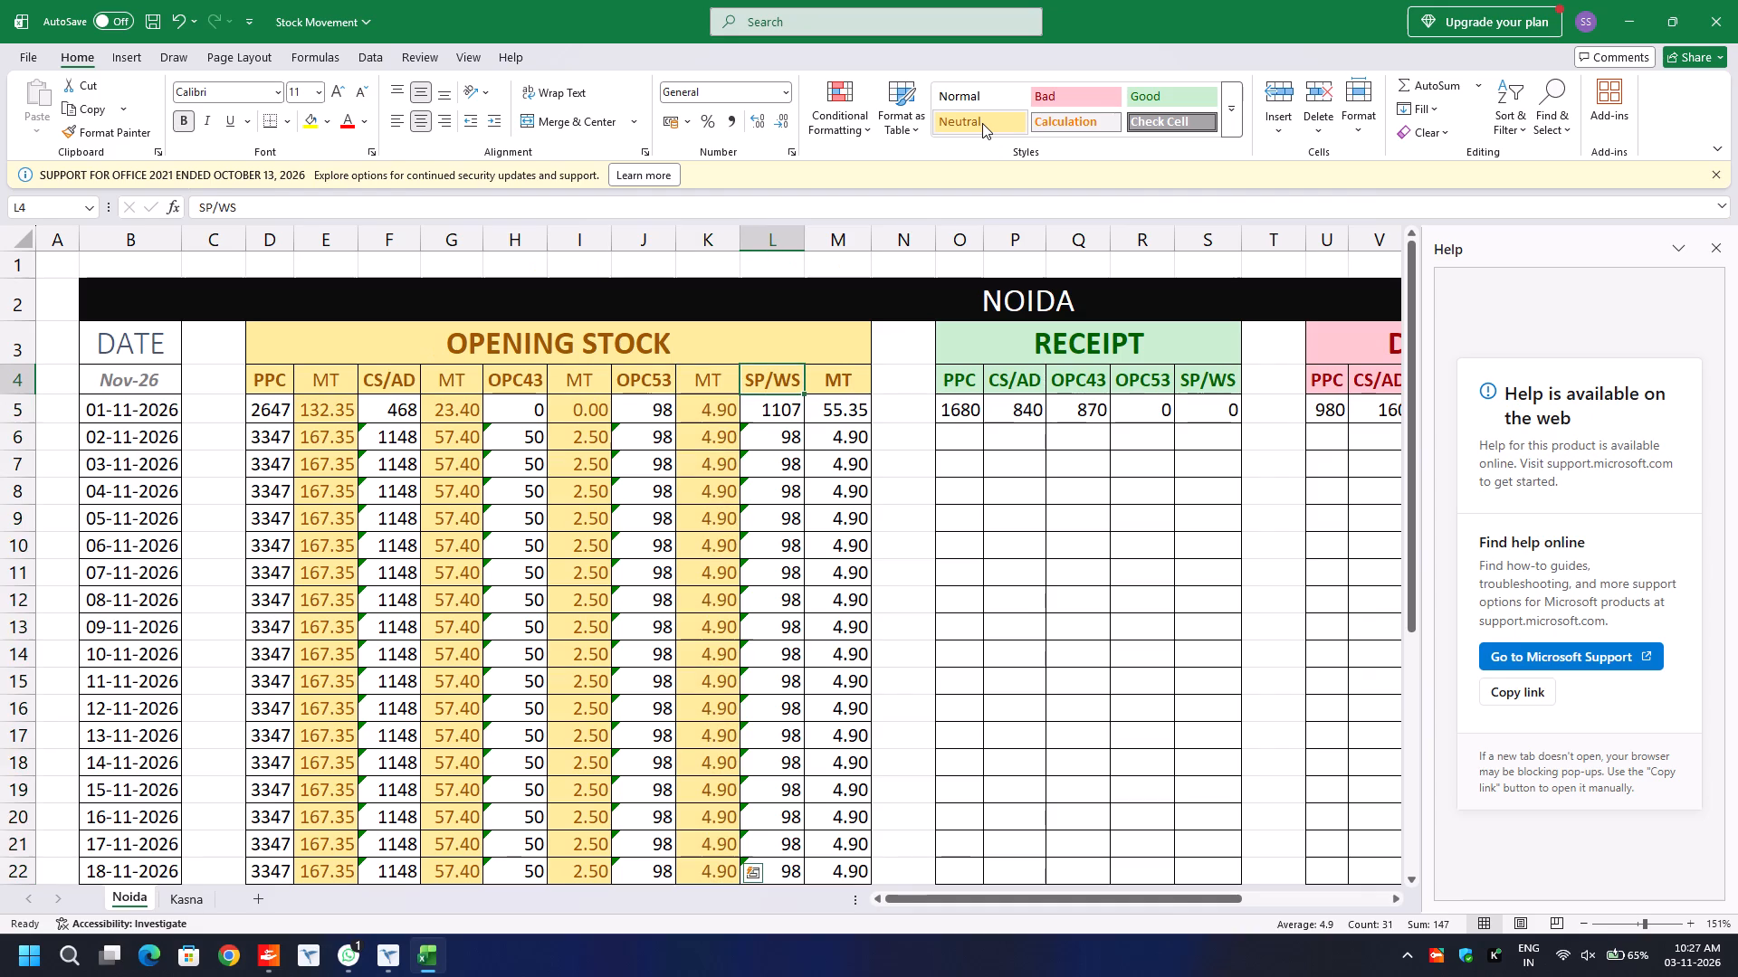
{"action": "key", "text": "Right"}
{"action": "key", "text": "ctrl+shift+Down"}
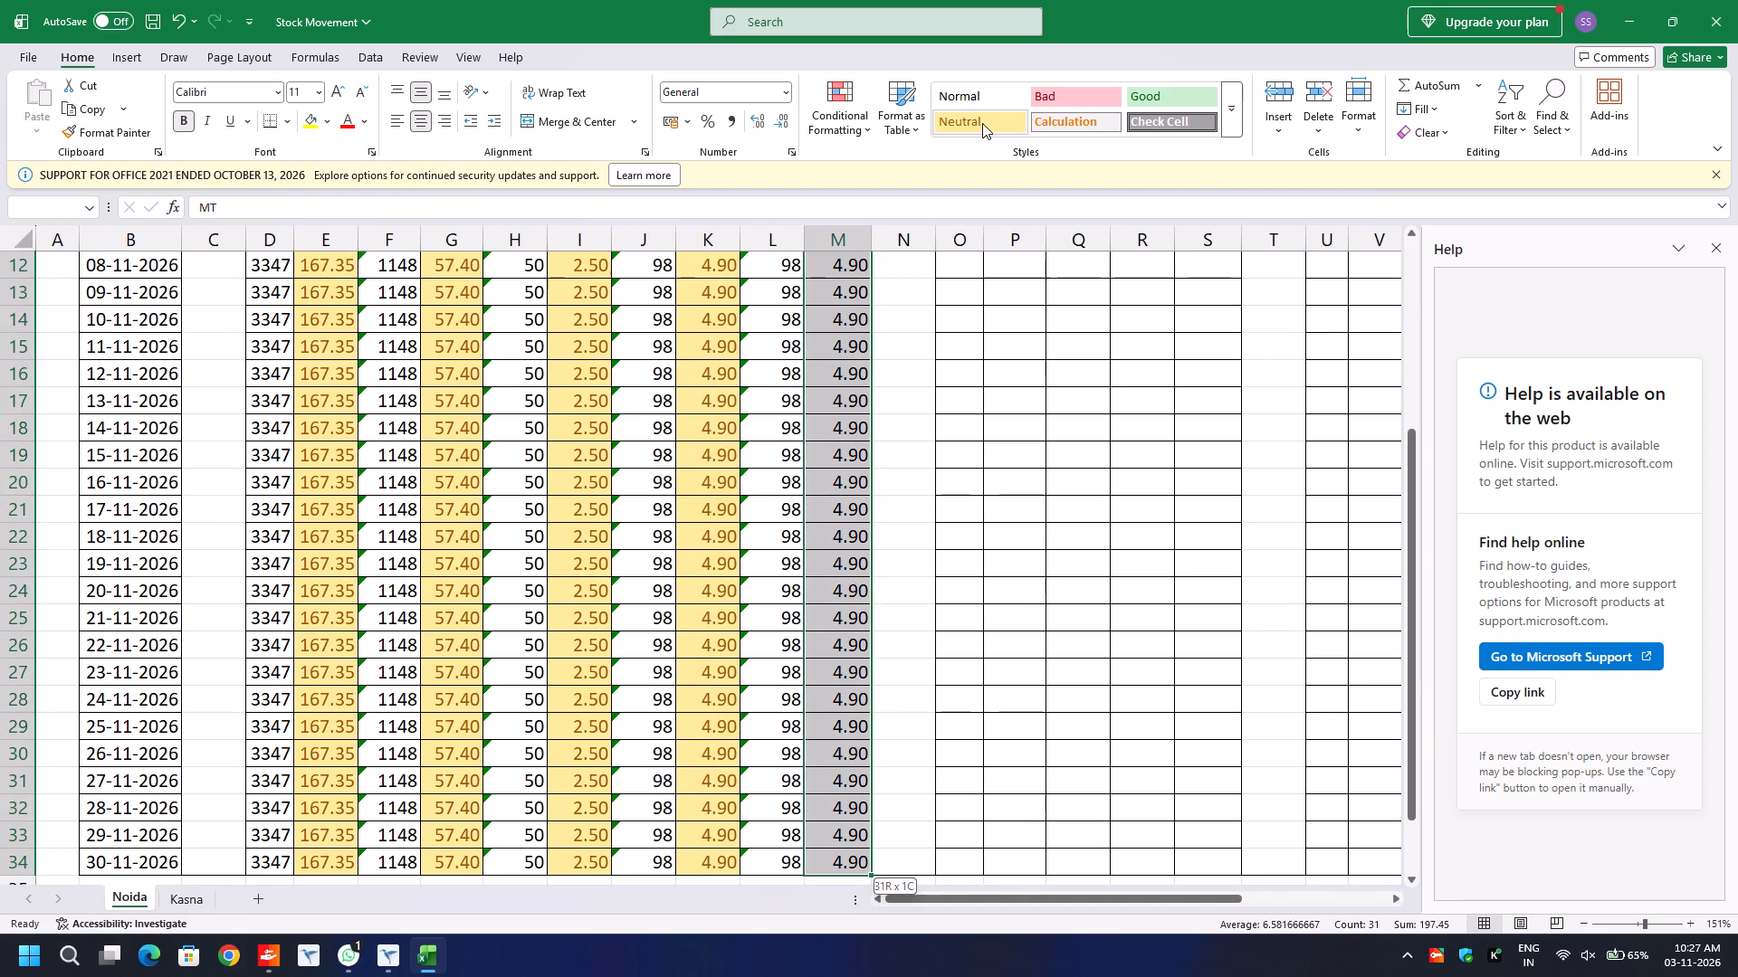
{"action": "left_click", "coordinate": [982, 123]}
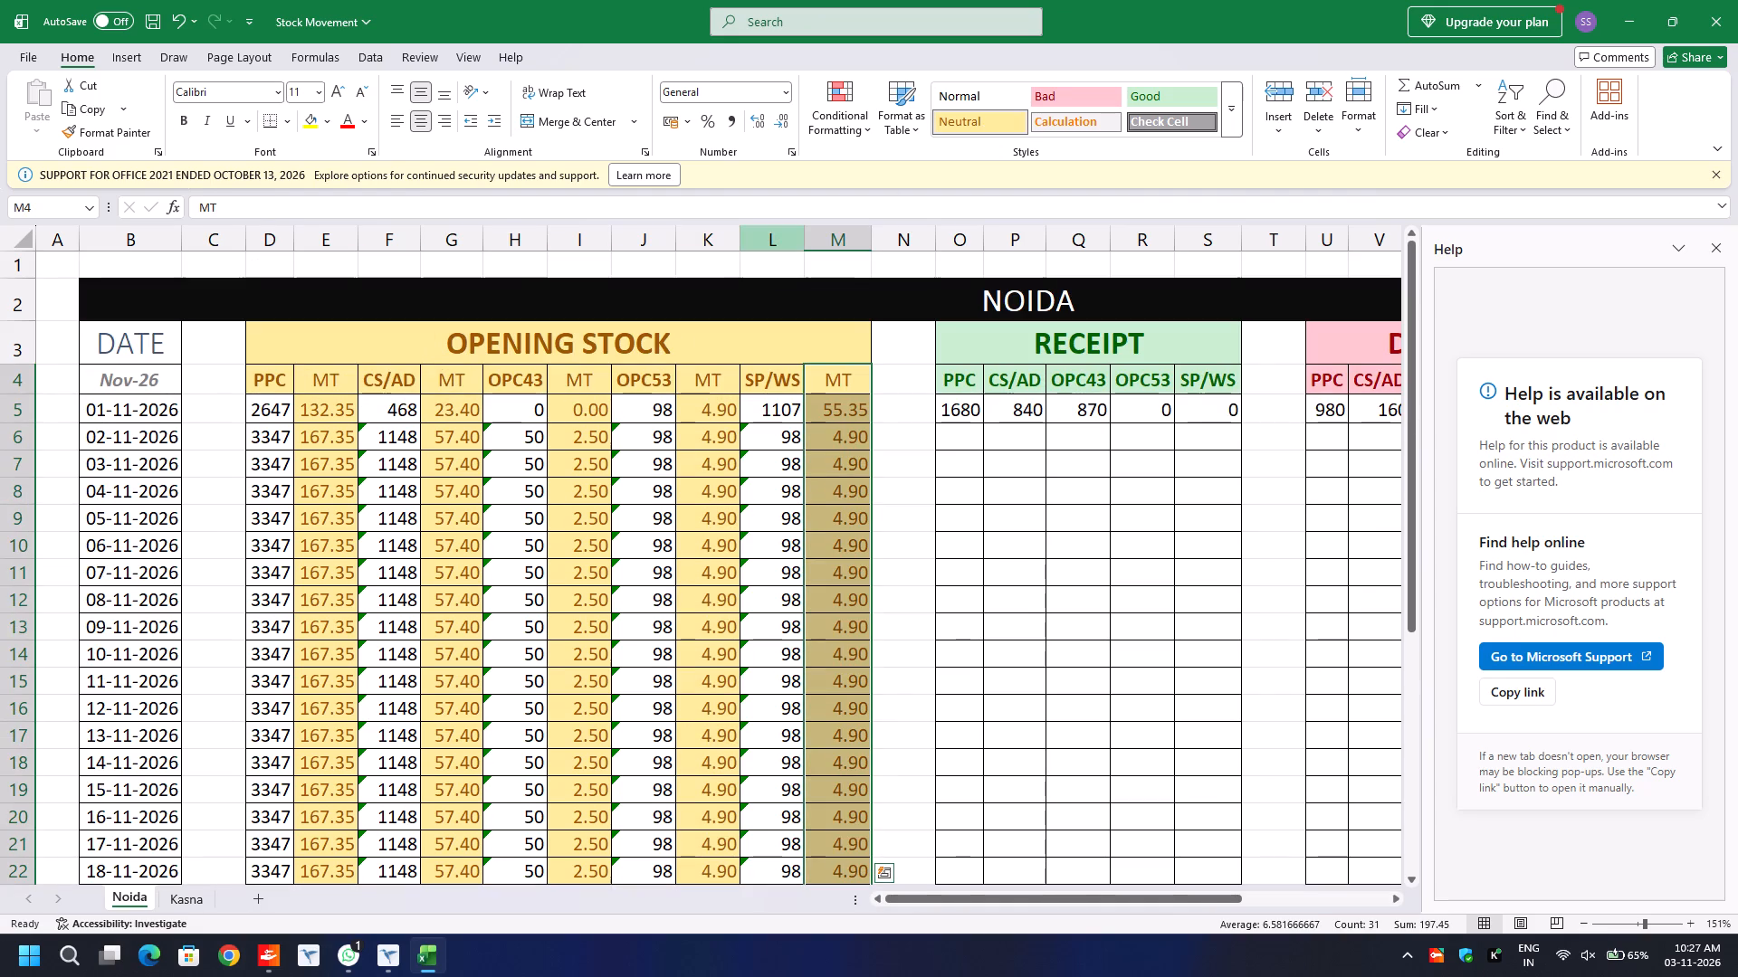
Format the first Opening Stock PPC MT value (E5) as Accounting with 3 decimal places and the ₹ symbol.
{"action": "left_click", "coordinate": [482, 350]}
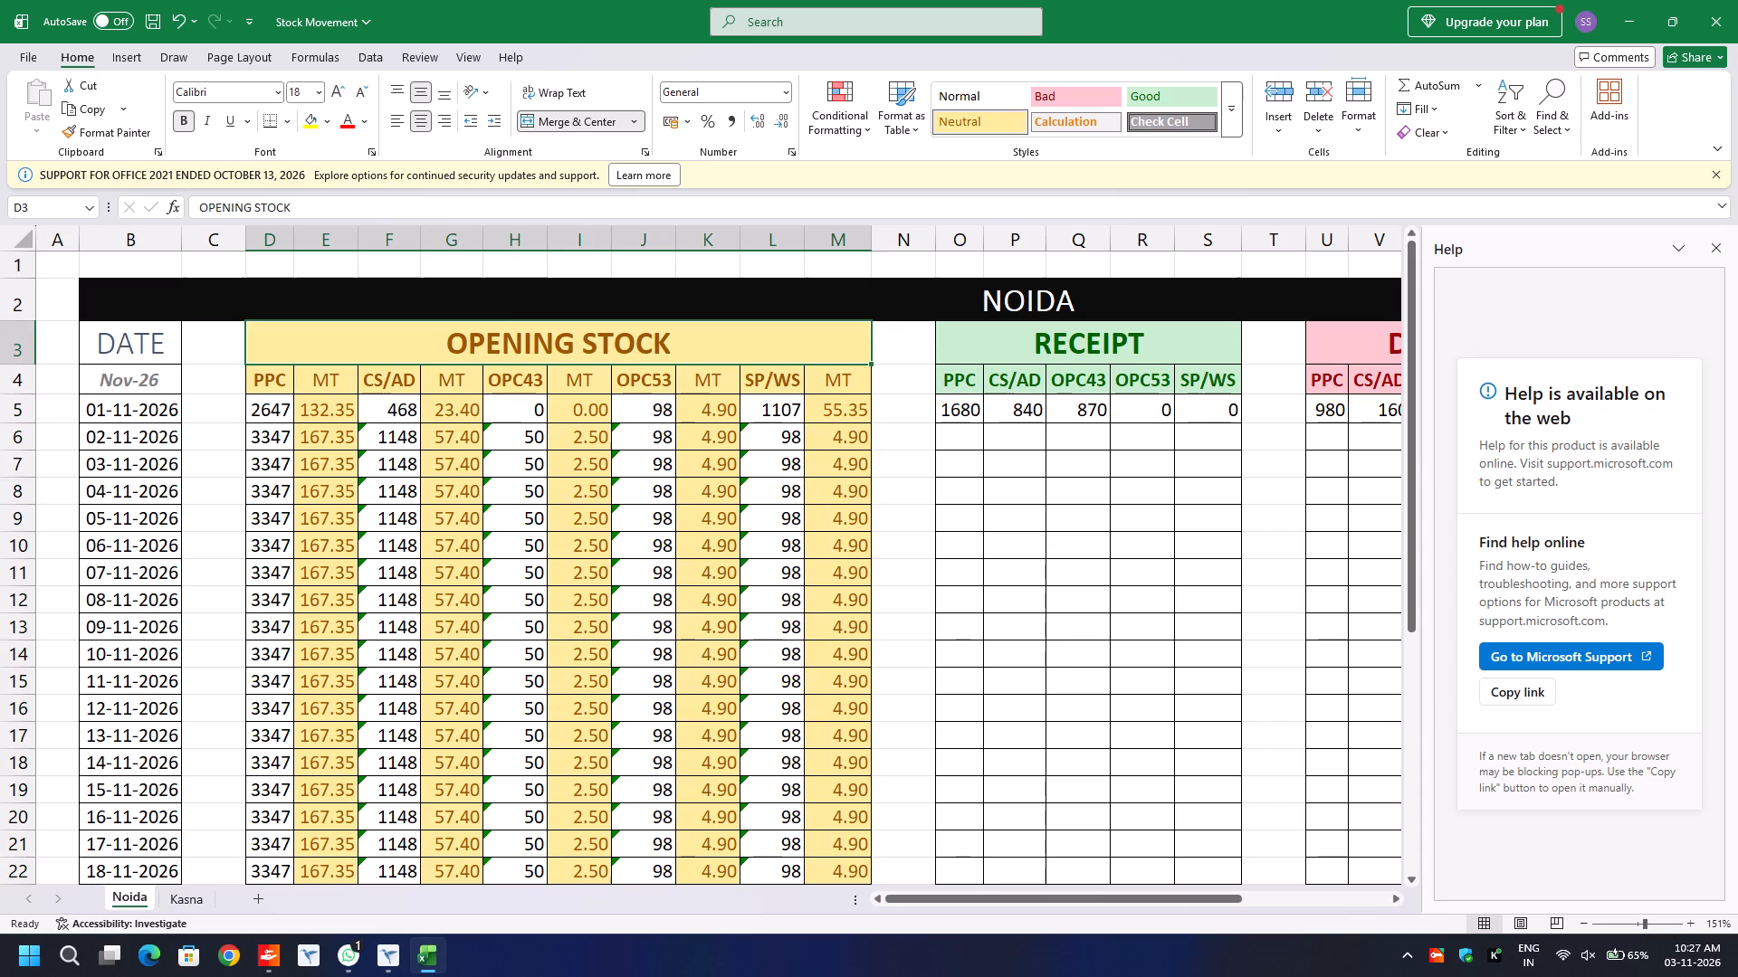
{"action": "left_click", "coordinate": [338, 412]}
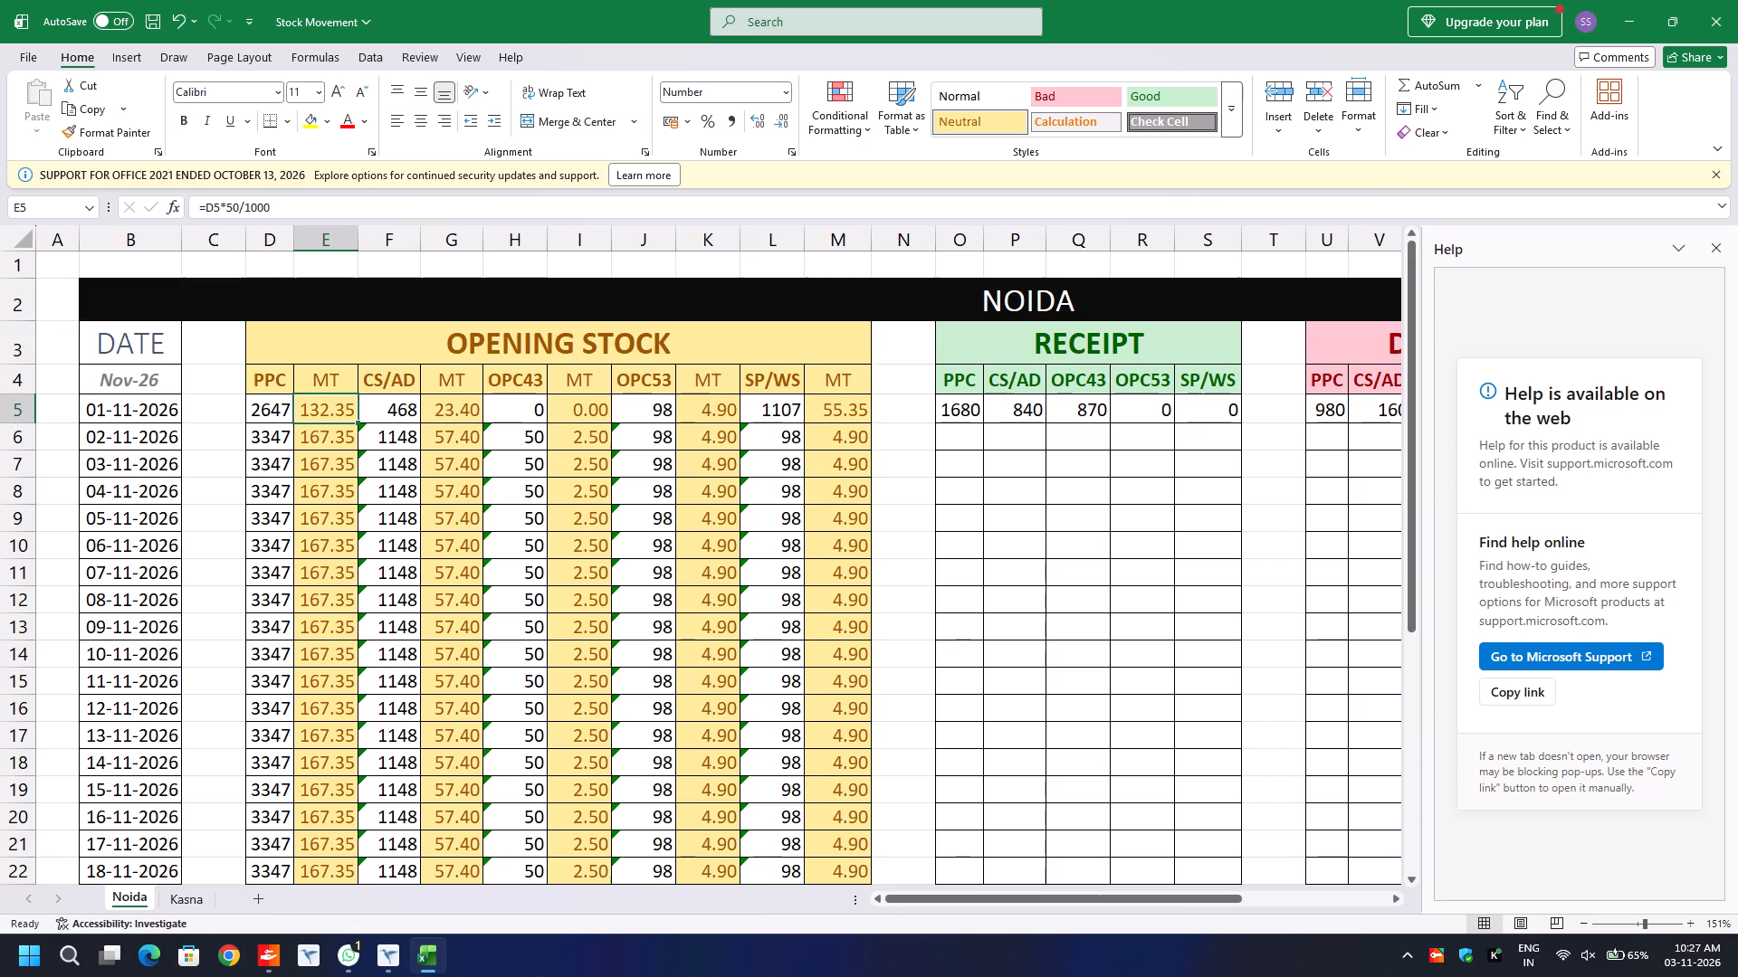
{"action": "left_click", "coordinate": [689, 114]}
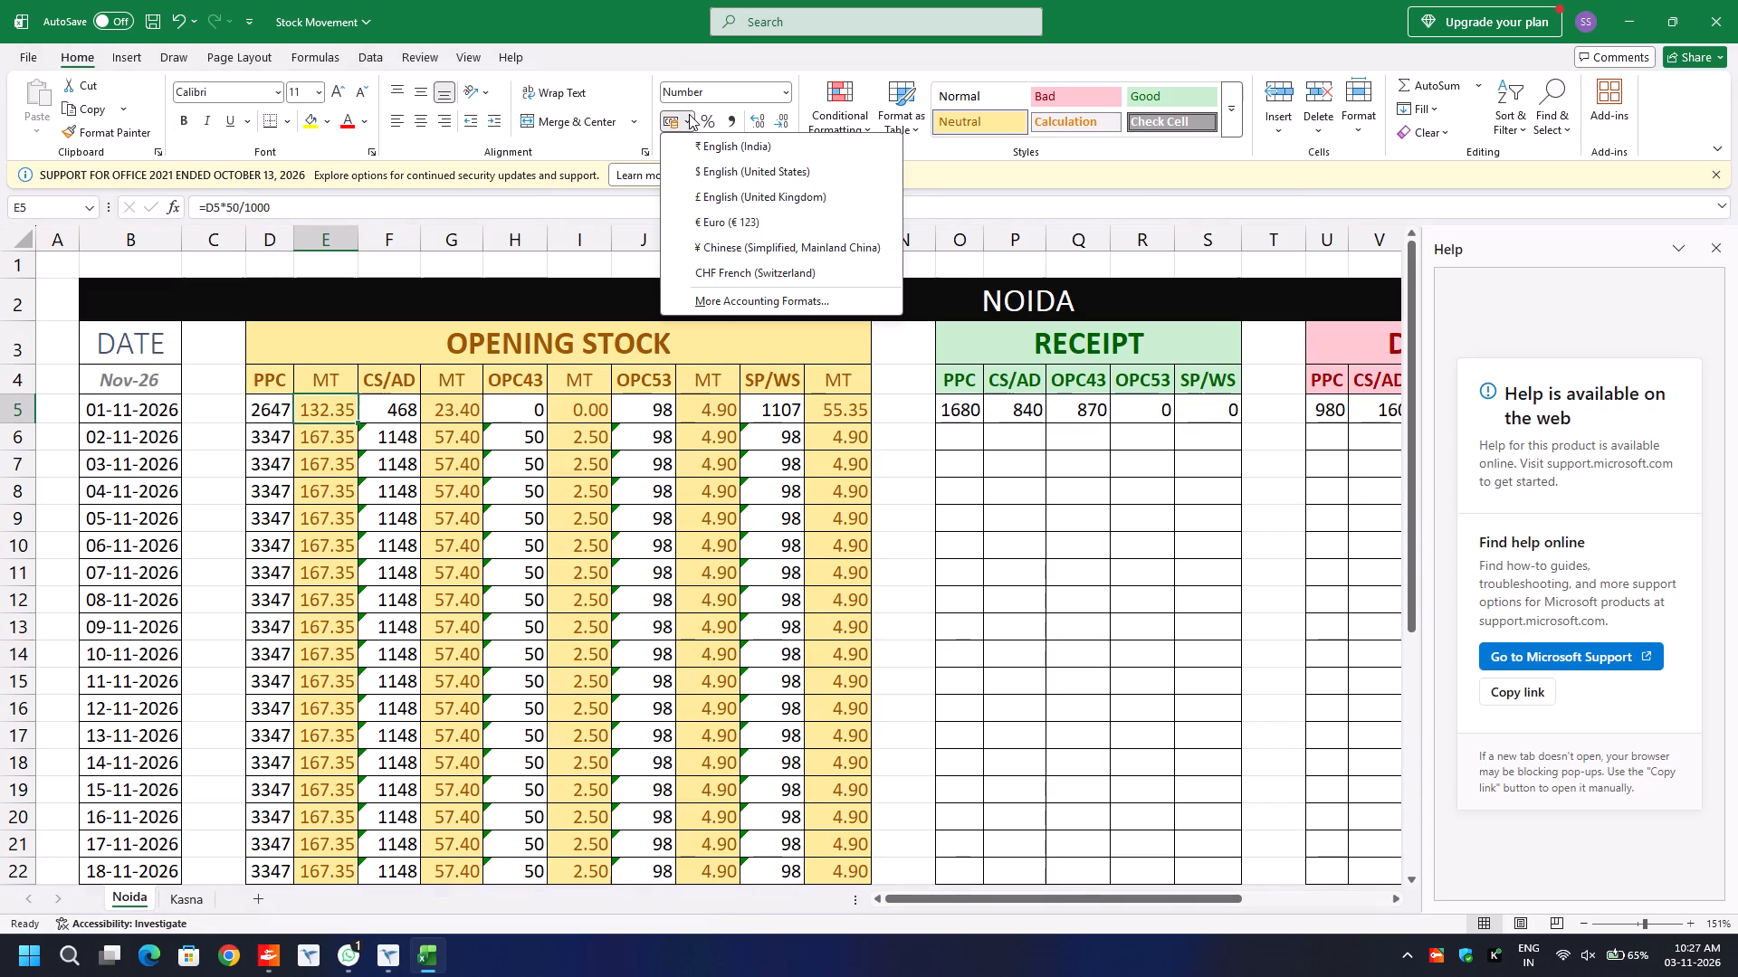
{"action": "left_click", "coordinate": [711, 305]}
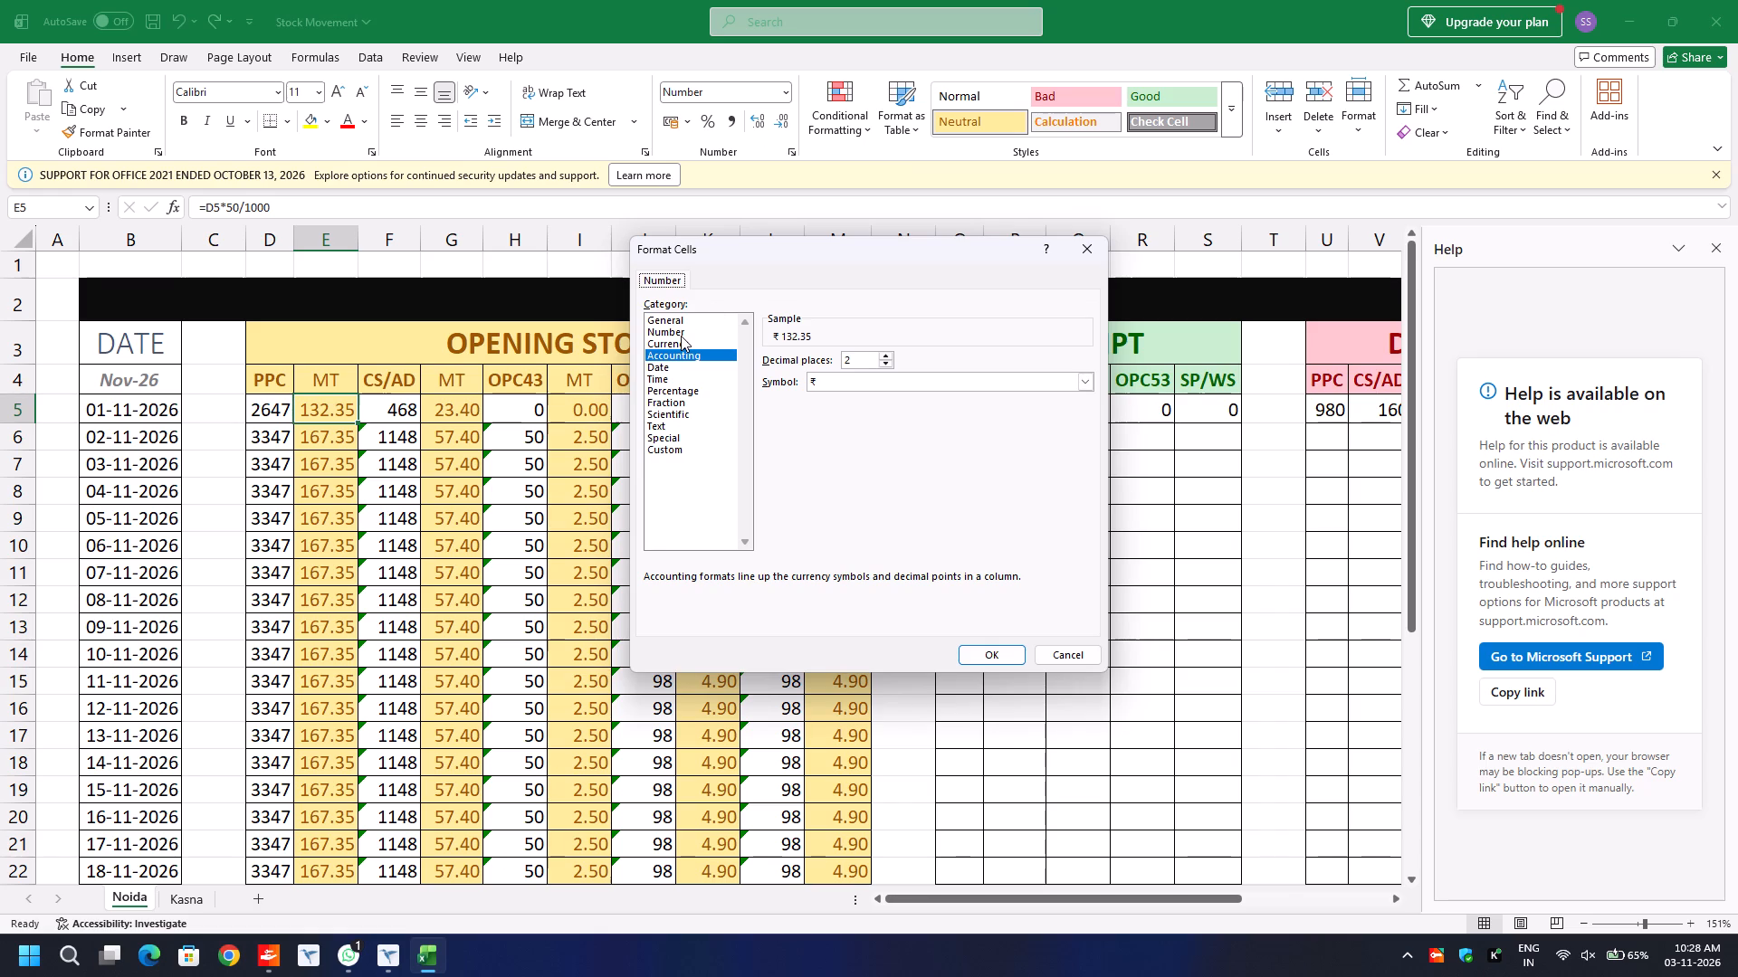
{"action": "left_click", "coordinate": [882, 356]}
{"action": "left_click", "coordinate": [980, 653]}
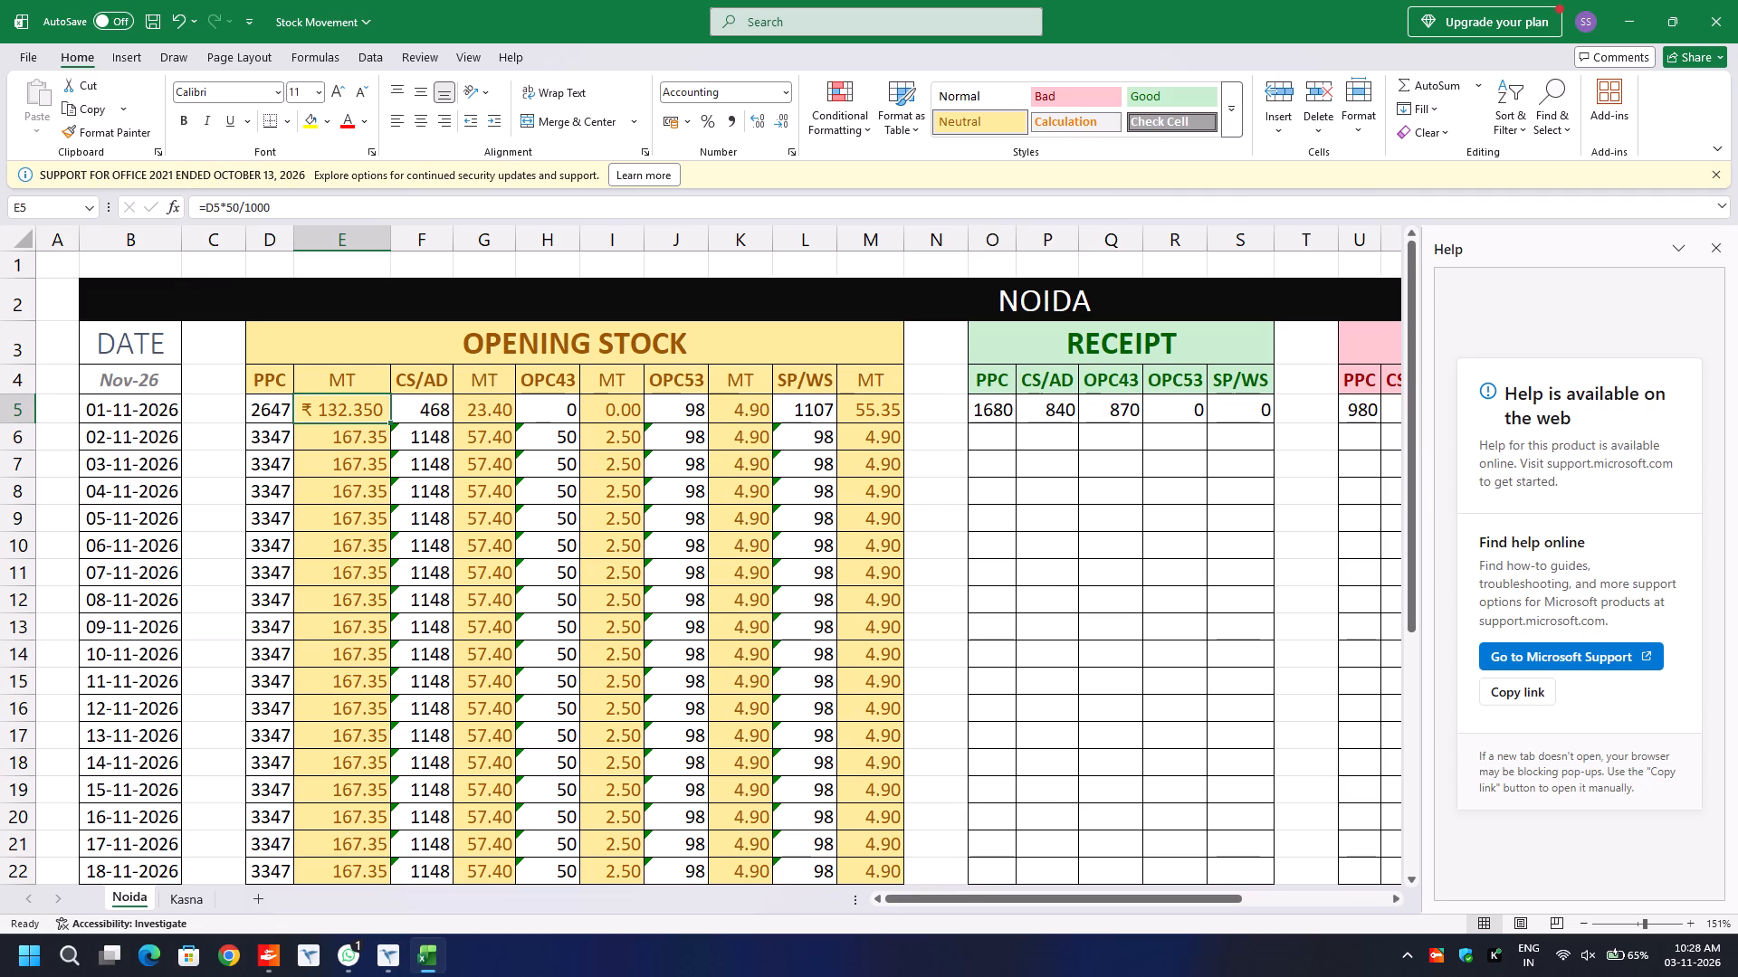
Look through the available currency symbols in the Accounting format settings for the PPC MT cell E5.
{"action": "left_click", "coordinate": [687, 118]}
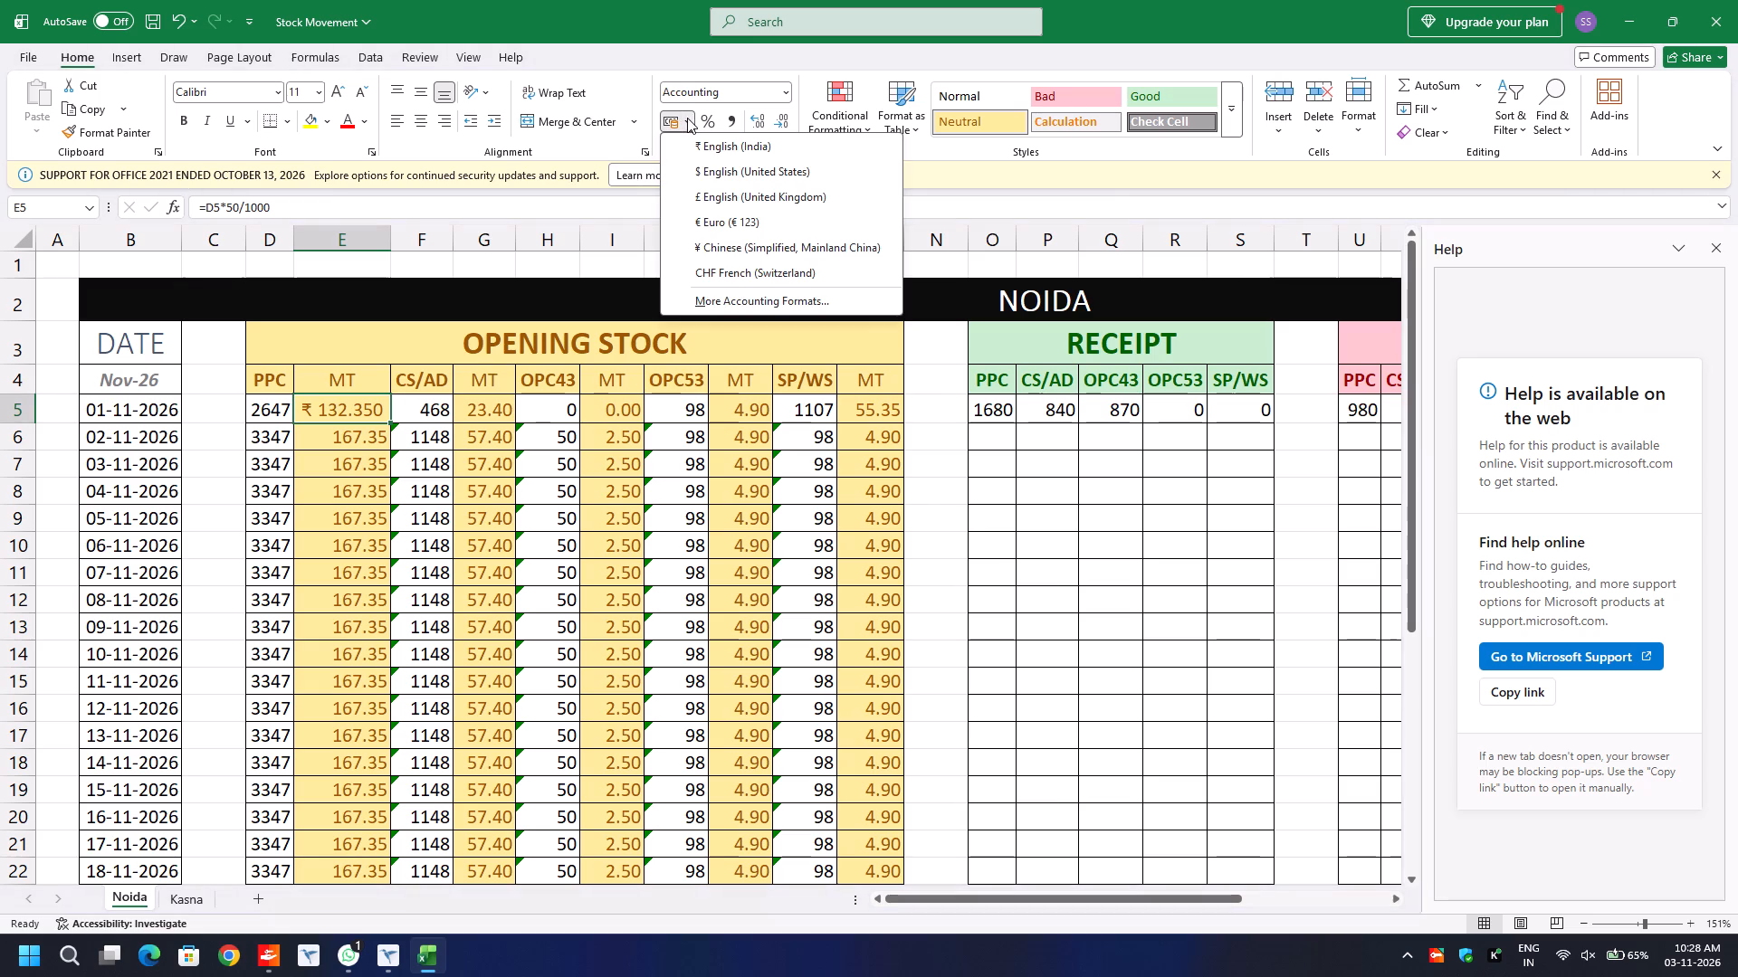
{"action": "left_click", "coordinate": [702, 299]}
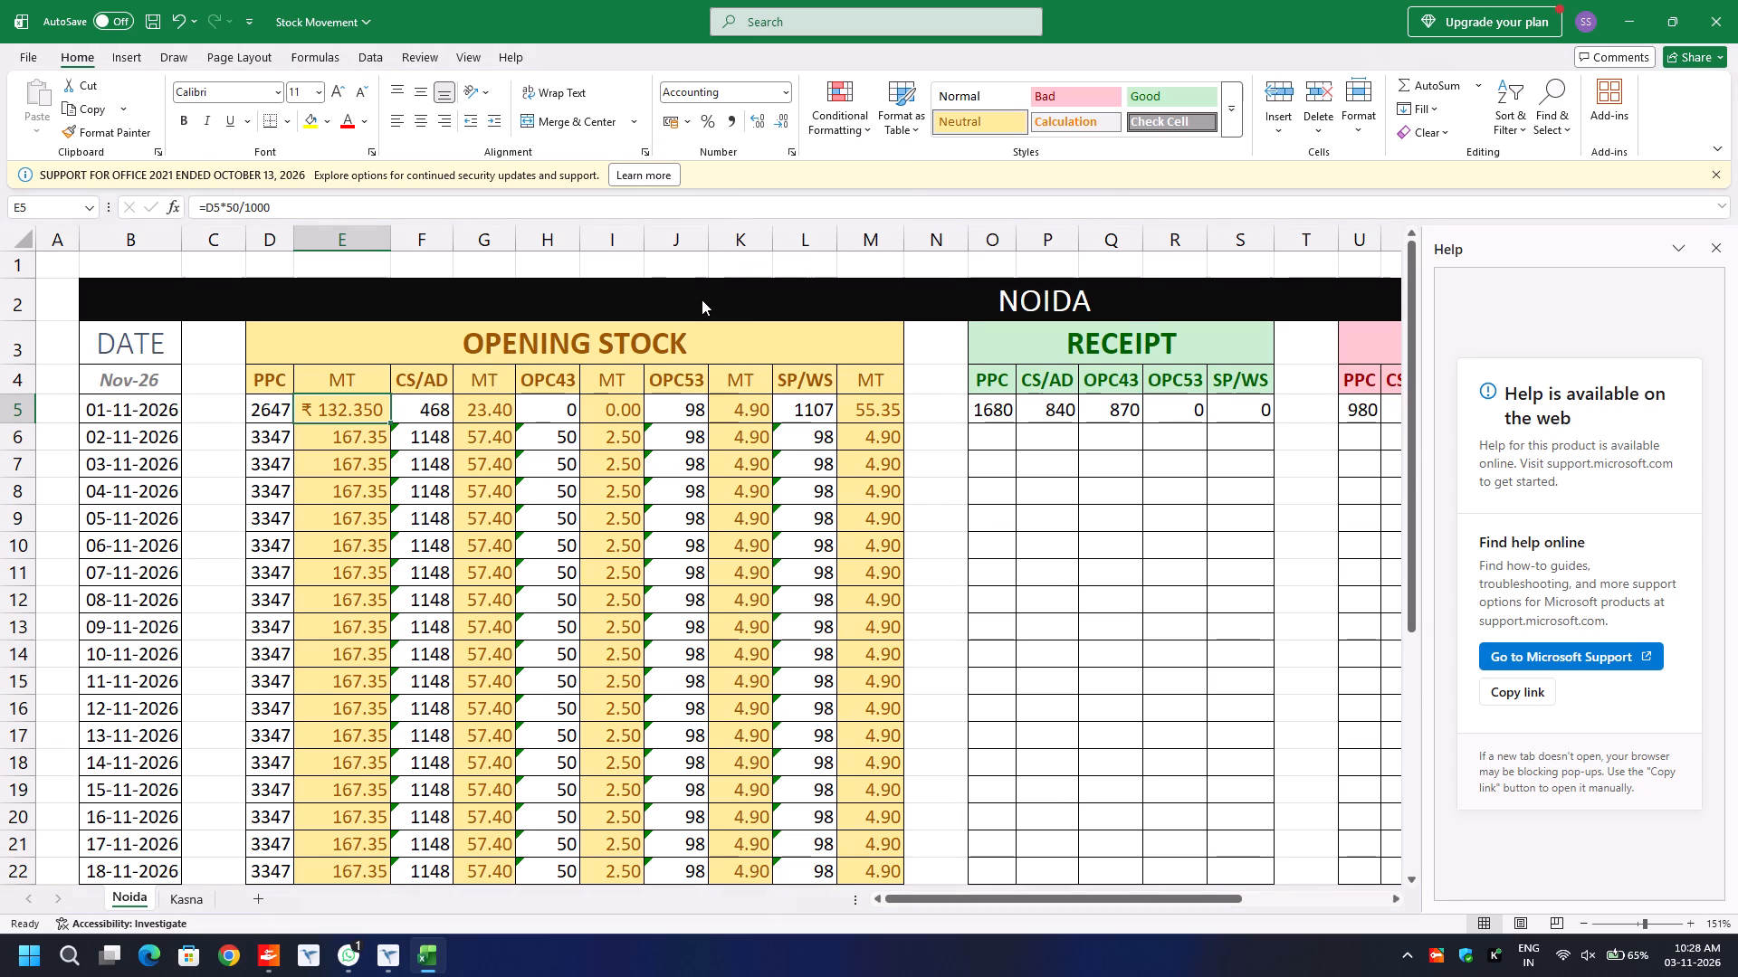
{"action": "left_click", "coordinate": [921, 380]}
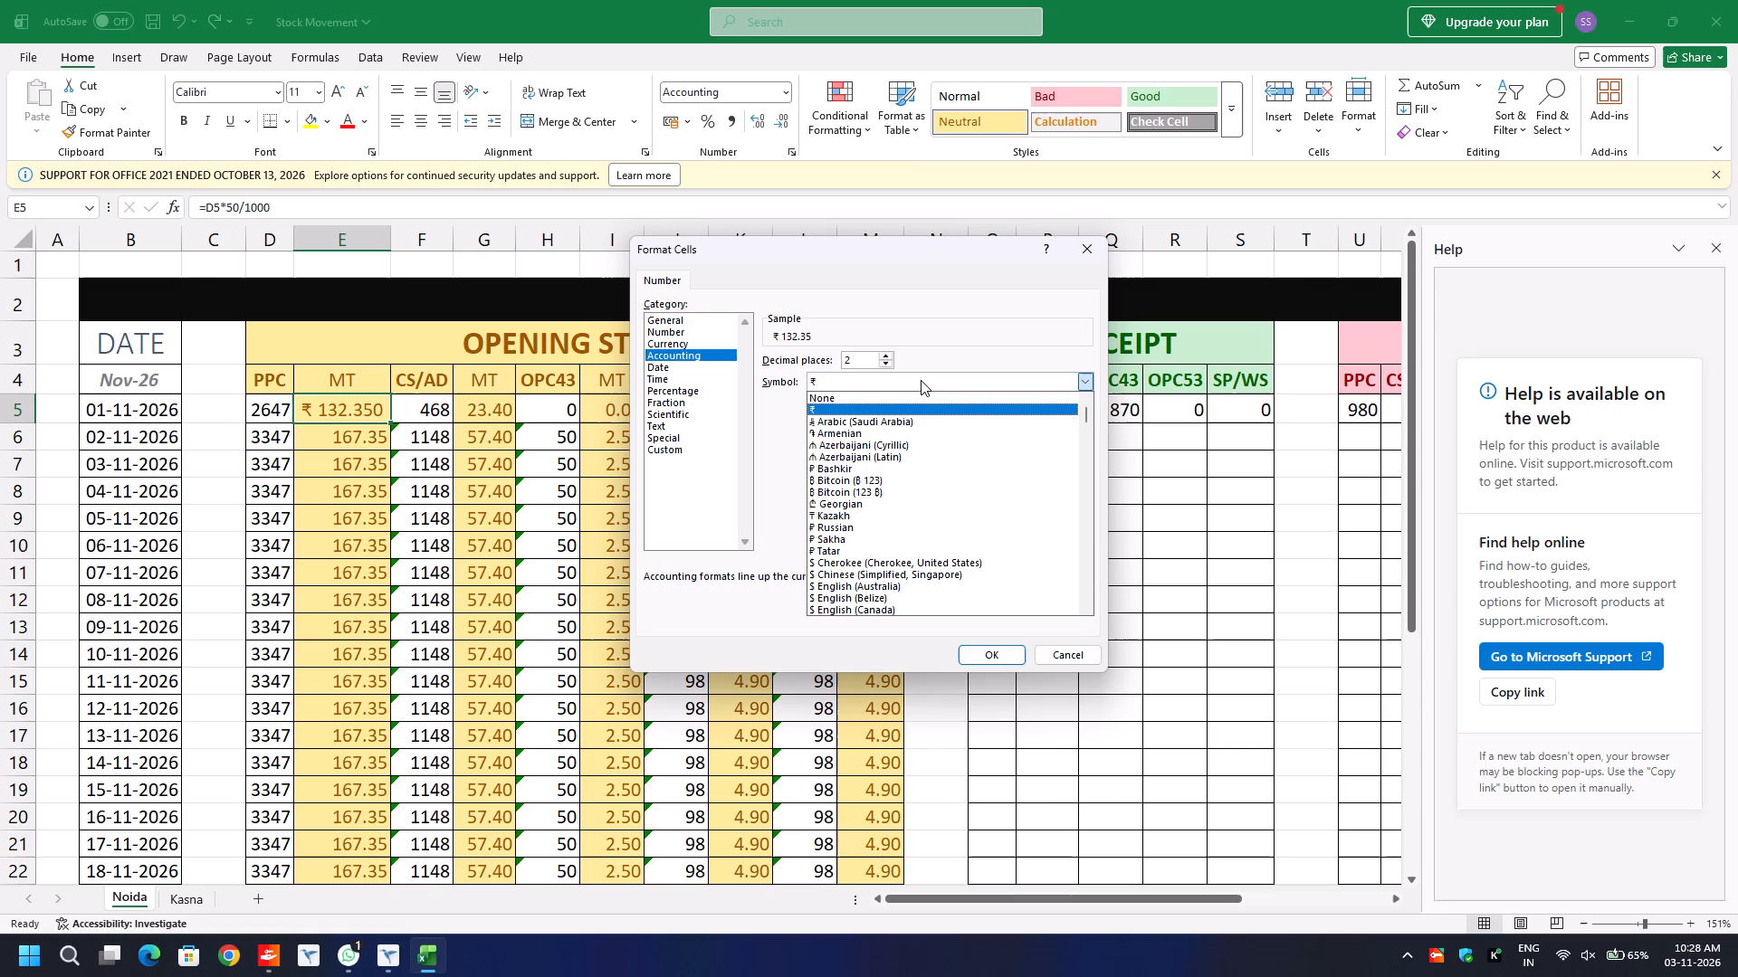
{"action": "scroll", "coordinate": [950, 488], "scroll_direction": "down", "scroll_amount": 1}
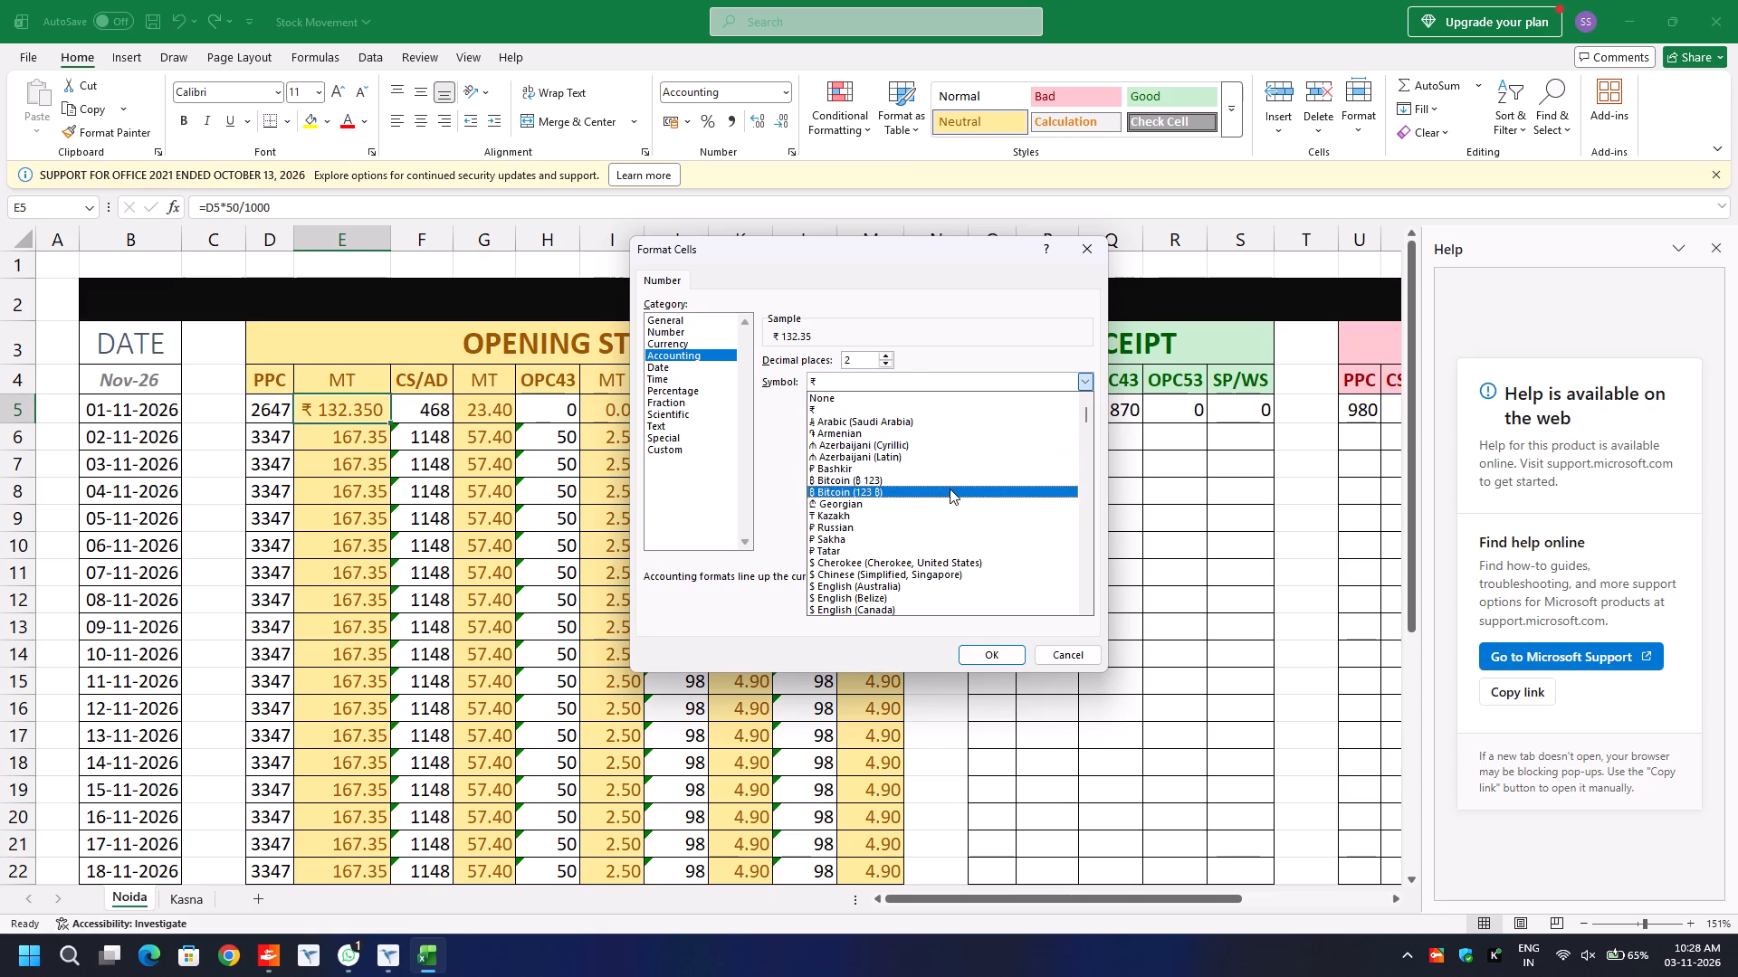
{"action": "scroll", "coordinate": [950, 488], "scroll_direction": "down", "scroll_amount": 11}
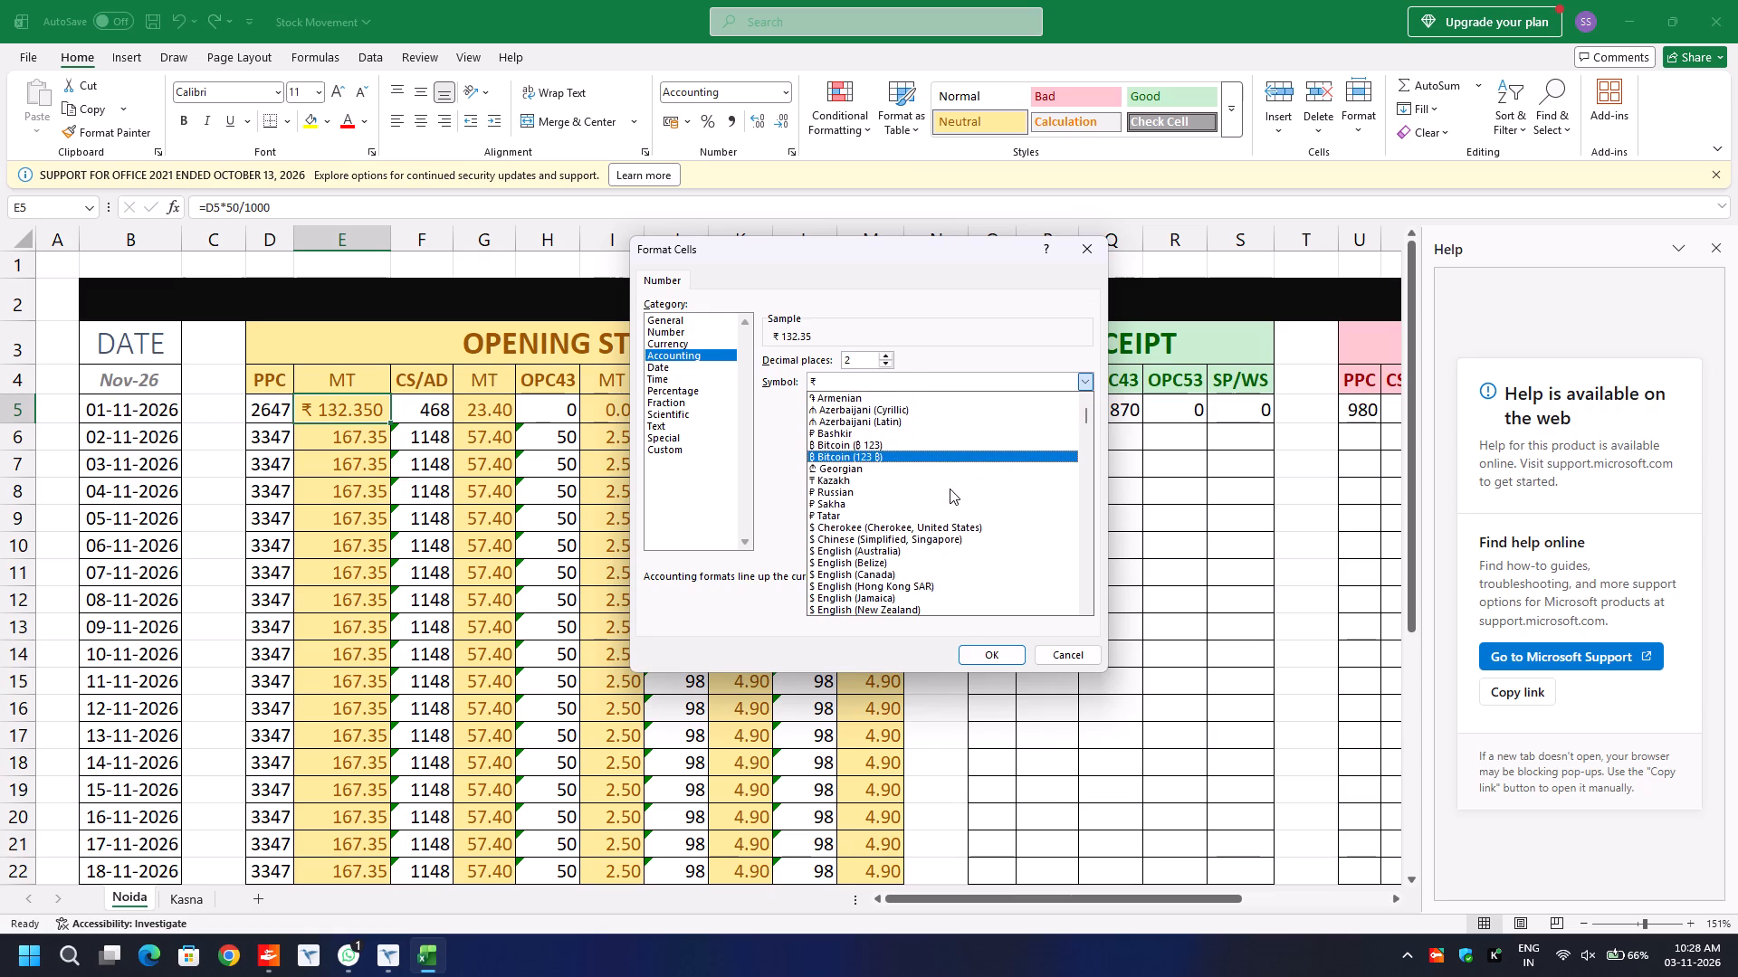
{"action": "scroll", "coordinate": [950, 488], "scroll_direction": "down", "scroll_amount": 6}
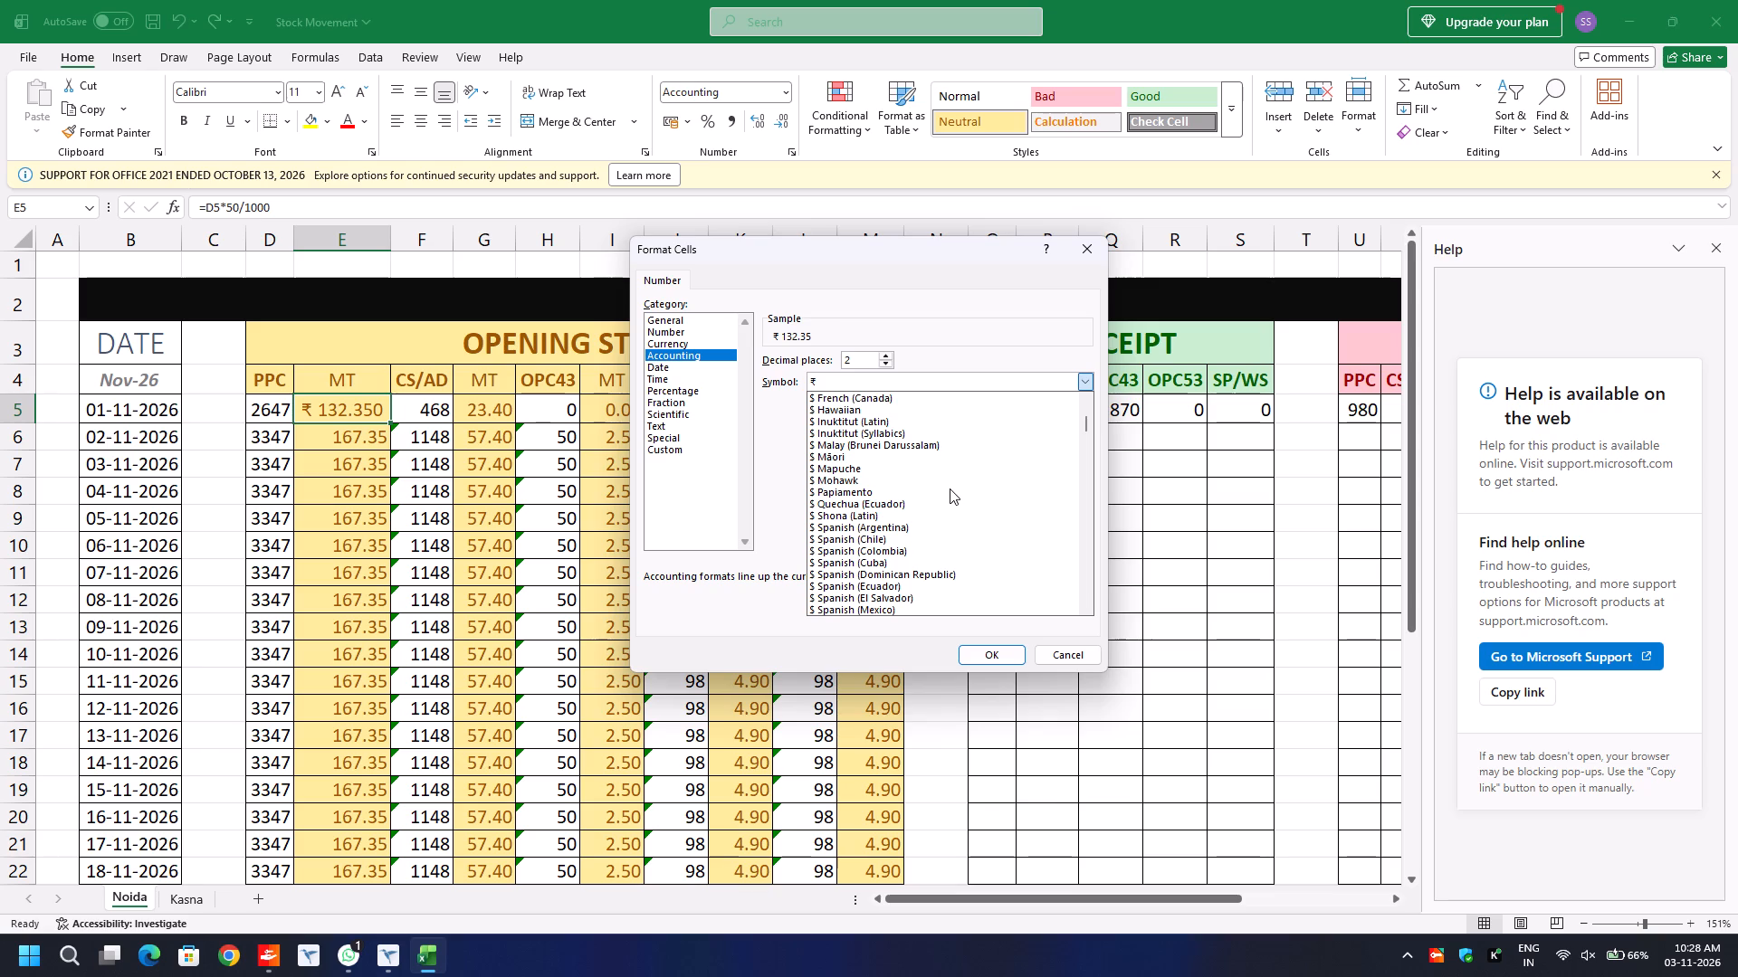
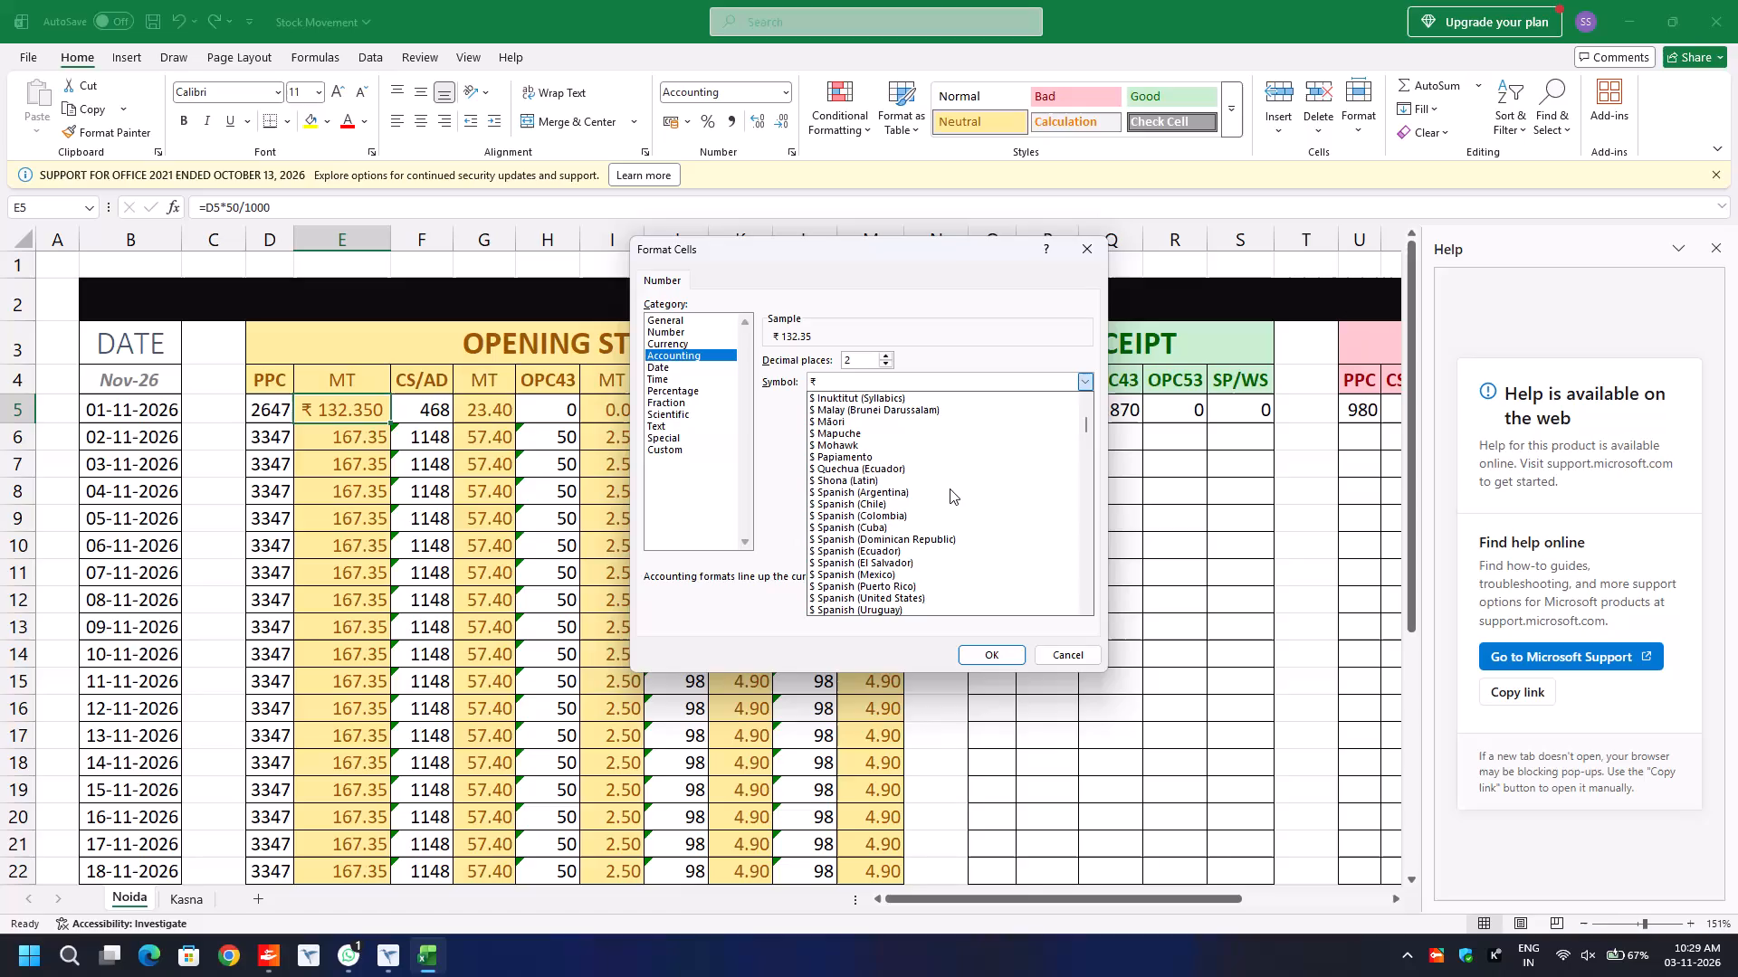
Look through the rest of the currency symbols and currency codes offered for the Accounting format of cell E5.
{"action": "scroll", "coordinate": [950, 488], "scroll_direction": "down", "scroll_amount": 9}
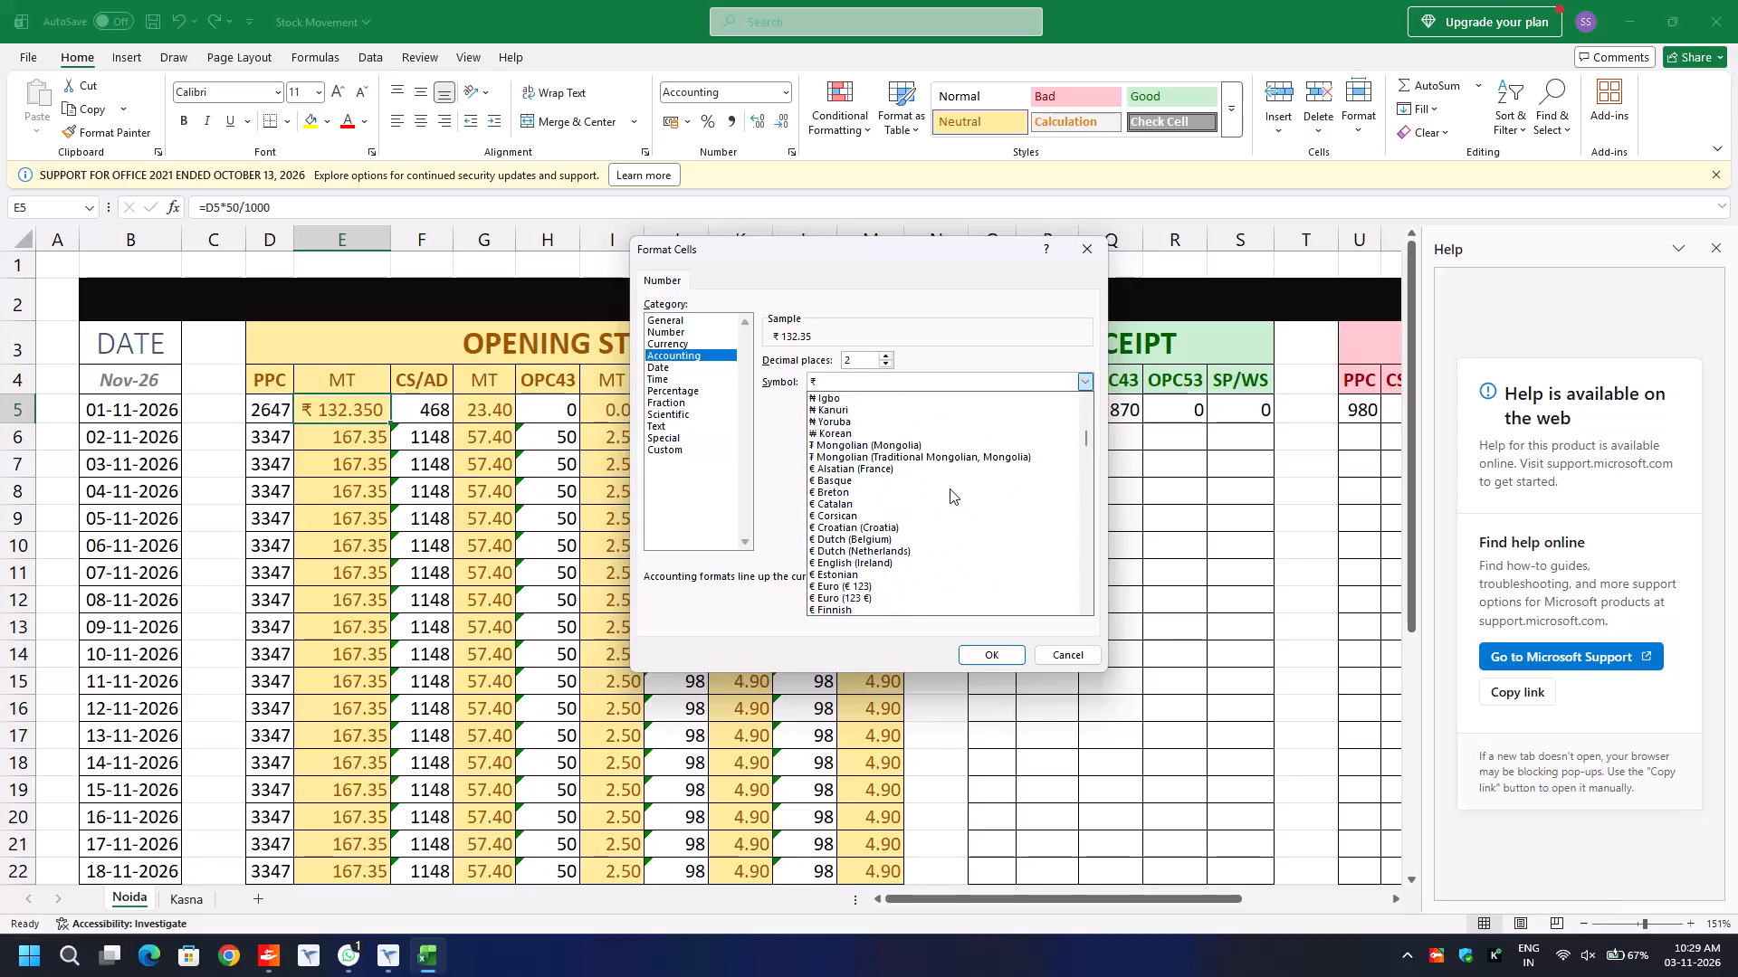
{"action": "scroll", "coordinate": [950, 488], "scroll_direction": "down", "scroll_amount": 18}
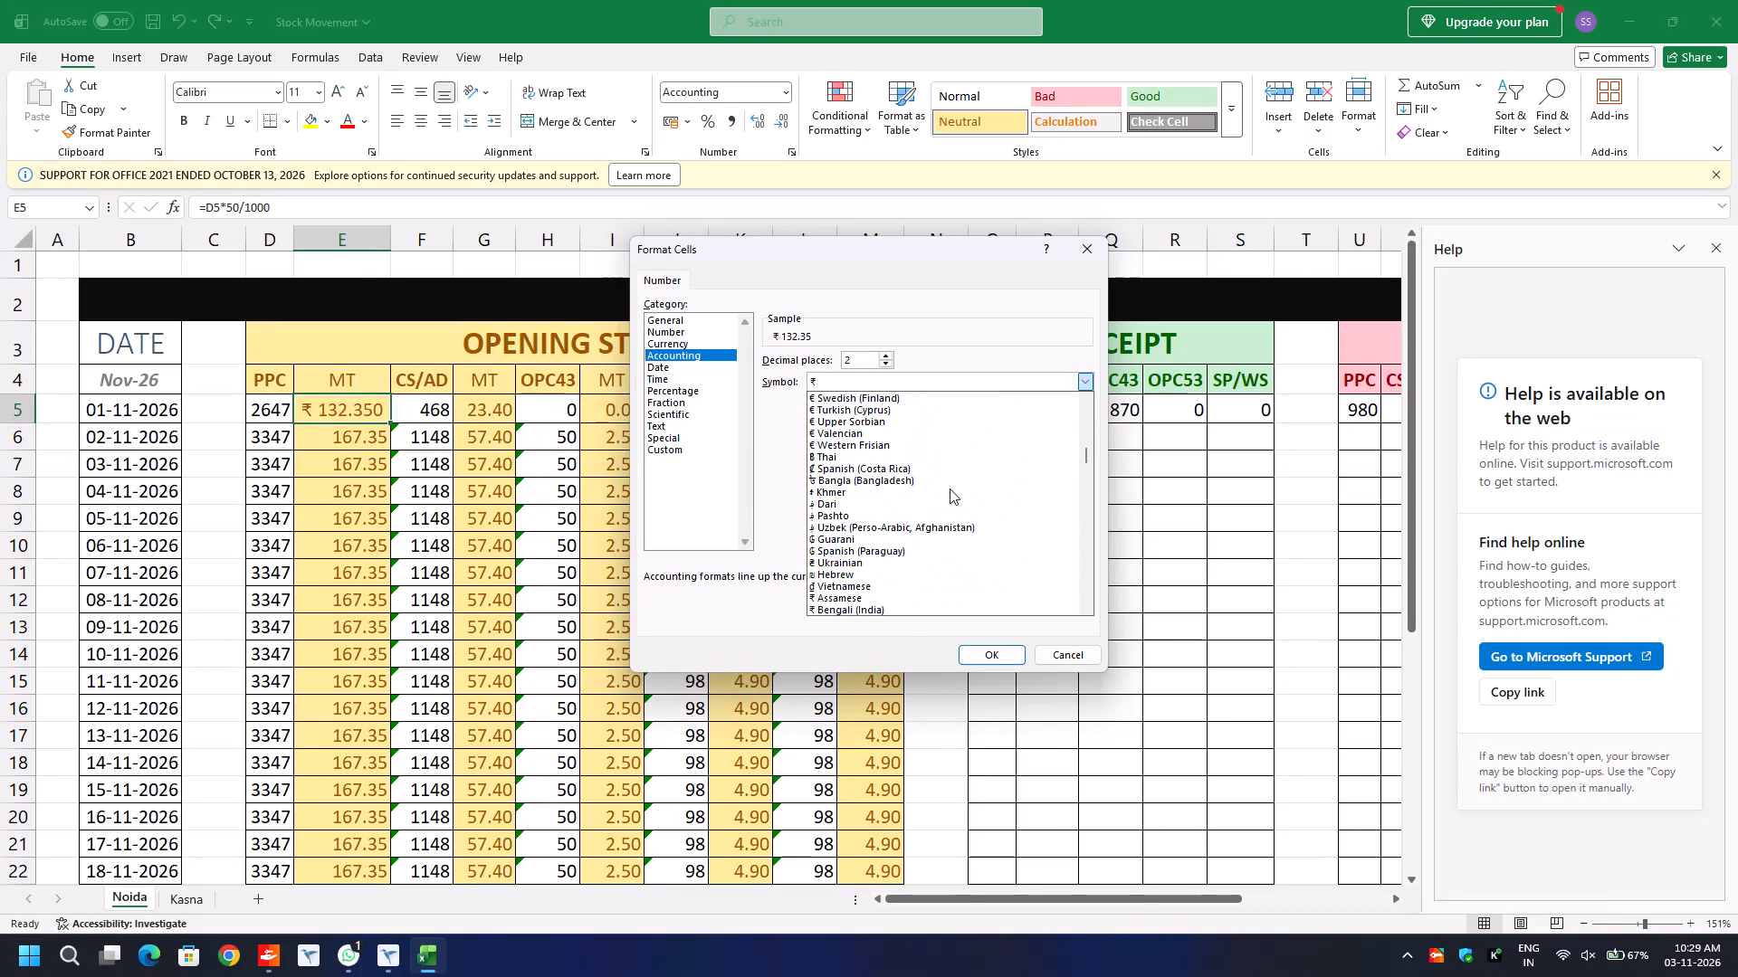
{"action": "scroll", "coordinate": [950, 488], "scroll_direction": "down", "scroll_amount": 1}
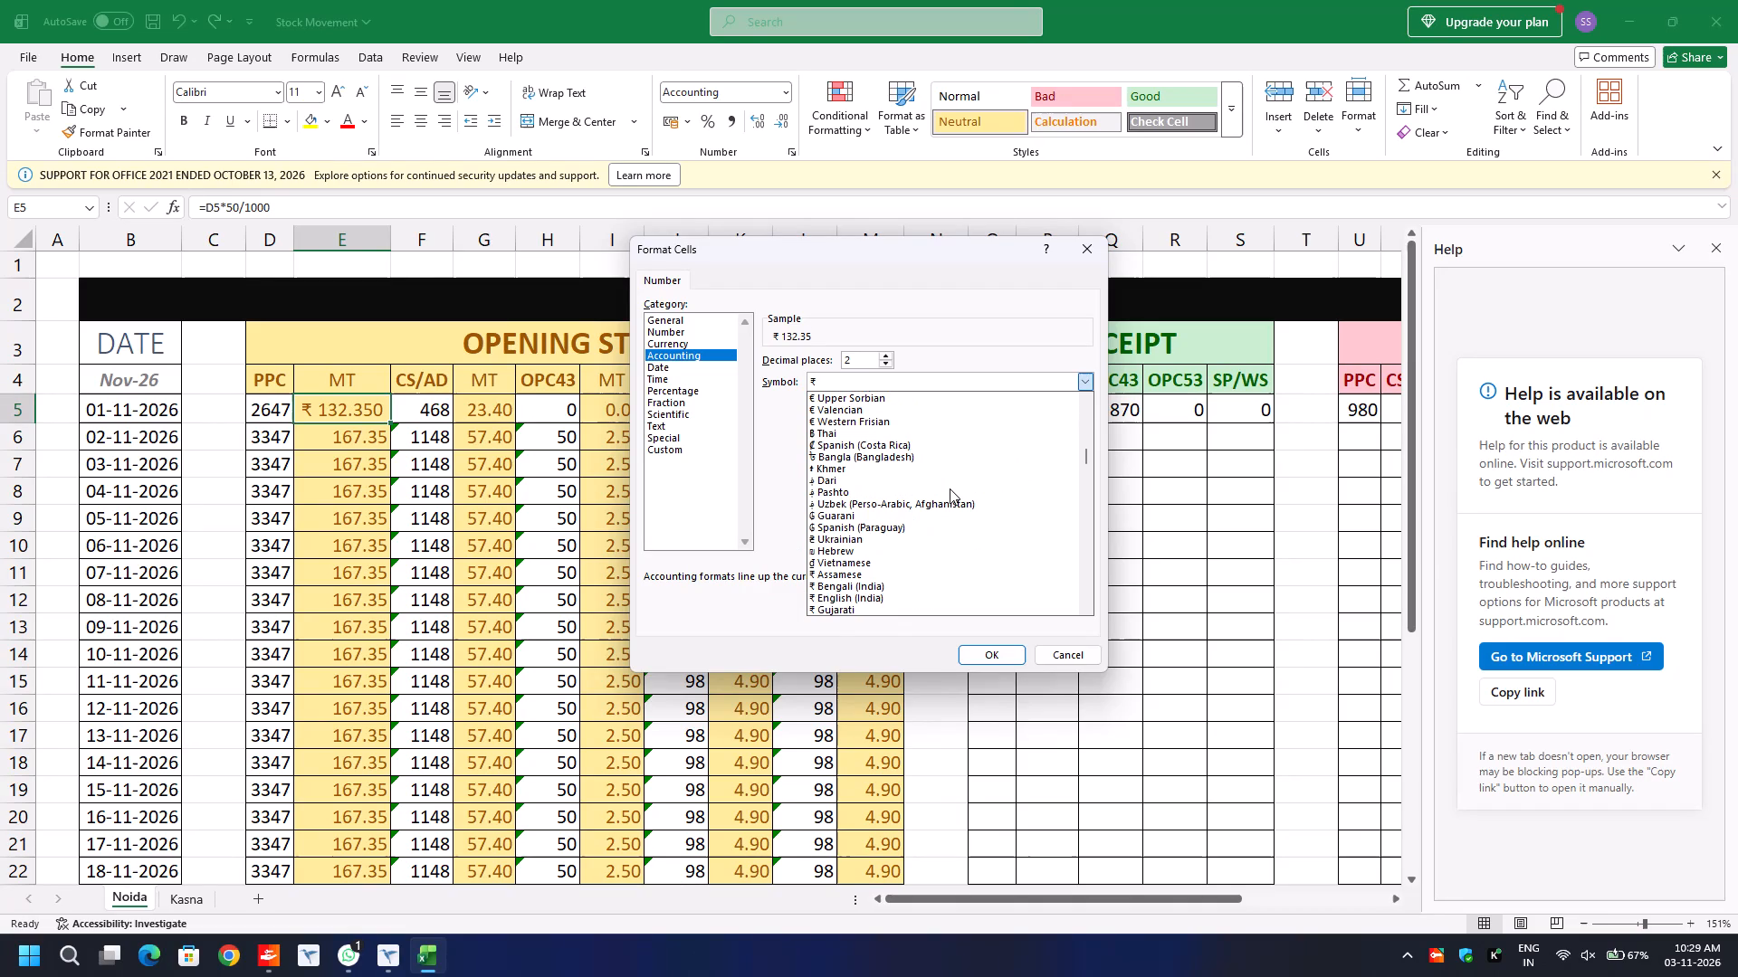
{"action": "scroll", "coordinate": [950, 488], "scroll_direction": "down", "scroll_amount": 6}
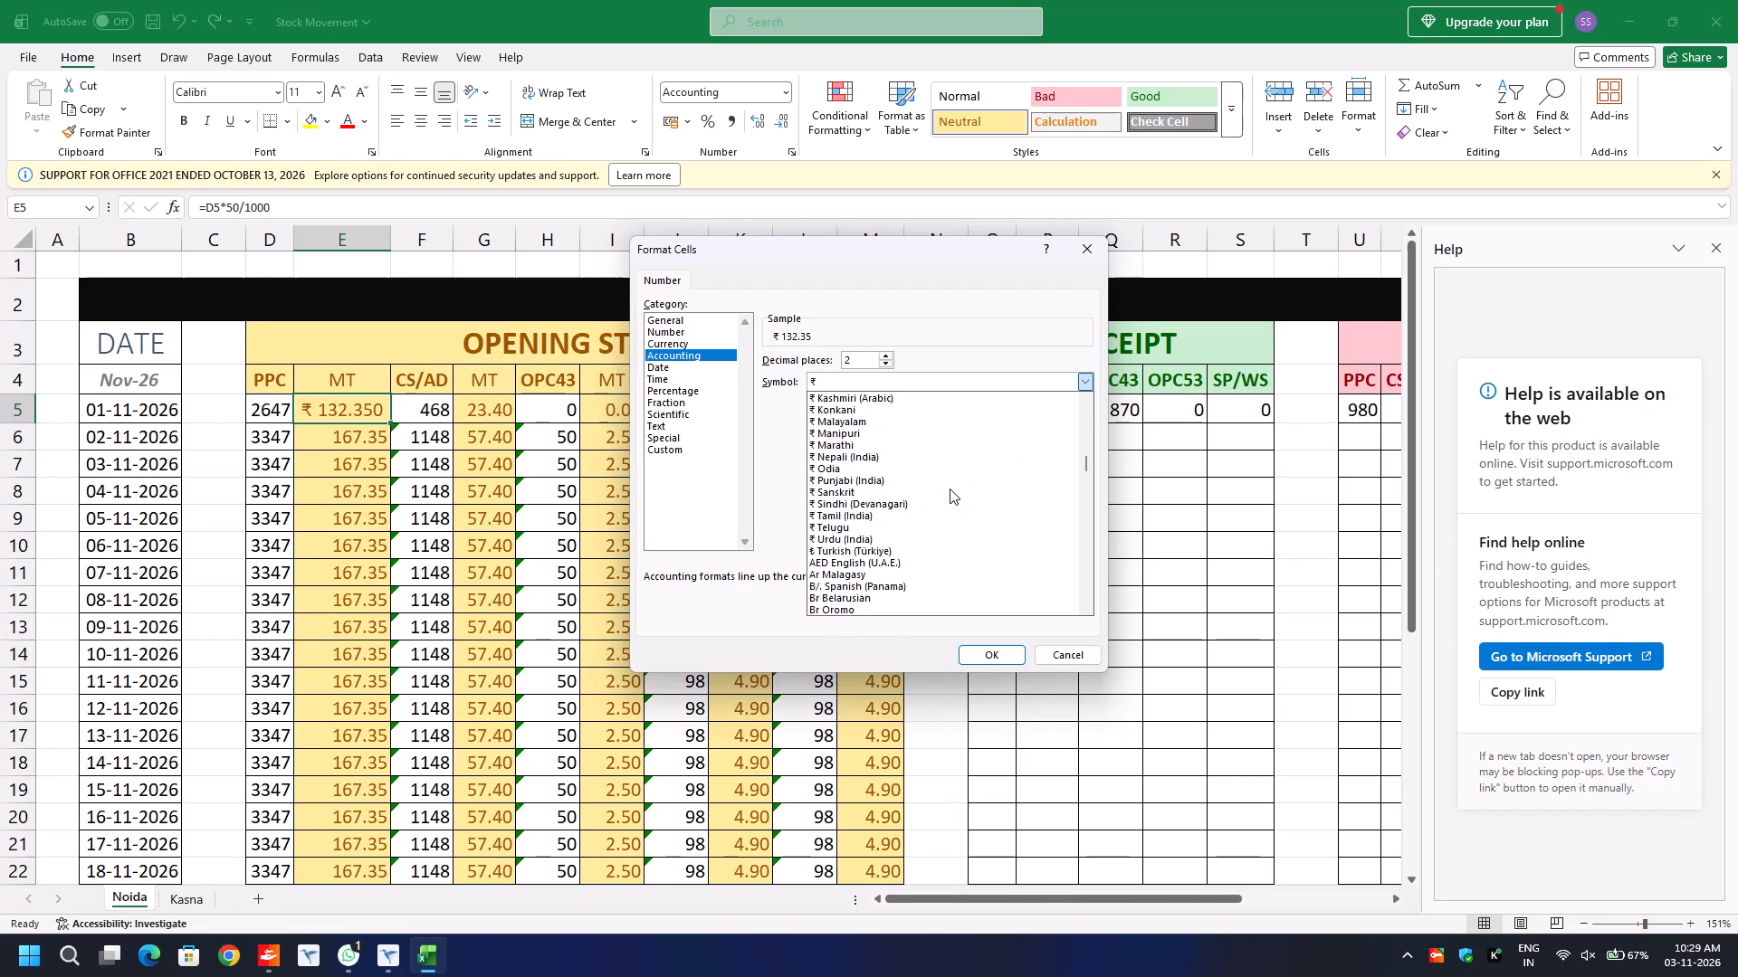
{"action": "scroll", "coordinate": [950, 488], "scroll_direction": "down", "scroll_amount": 7}
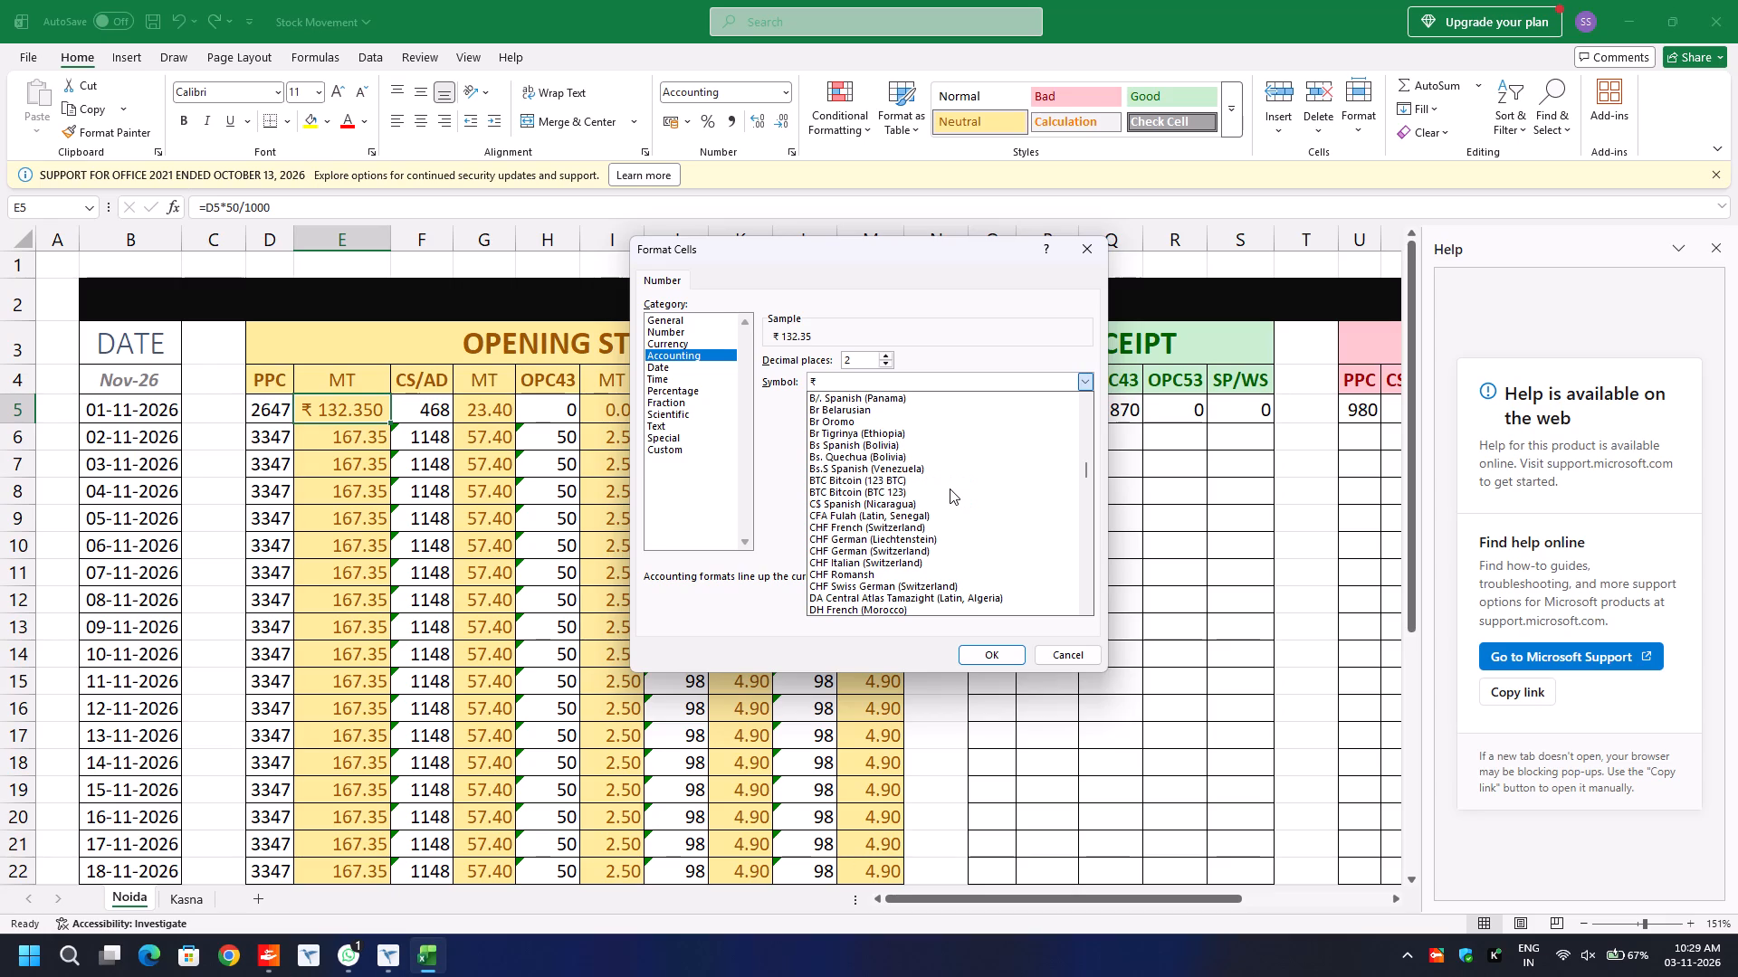
{"action": "scroll", "coordinate": [950, 488], "scroll_direction": "down", "scroll_amount": 3}
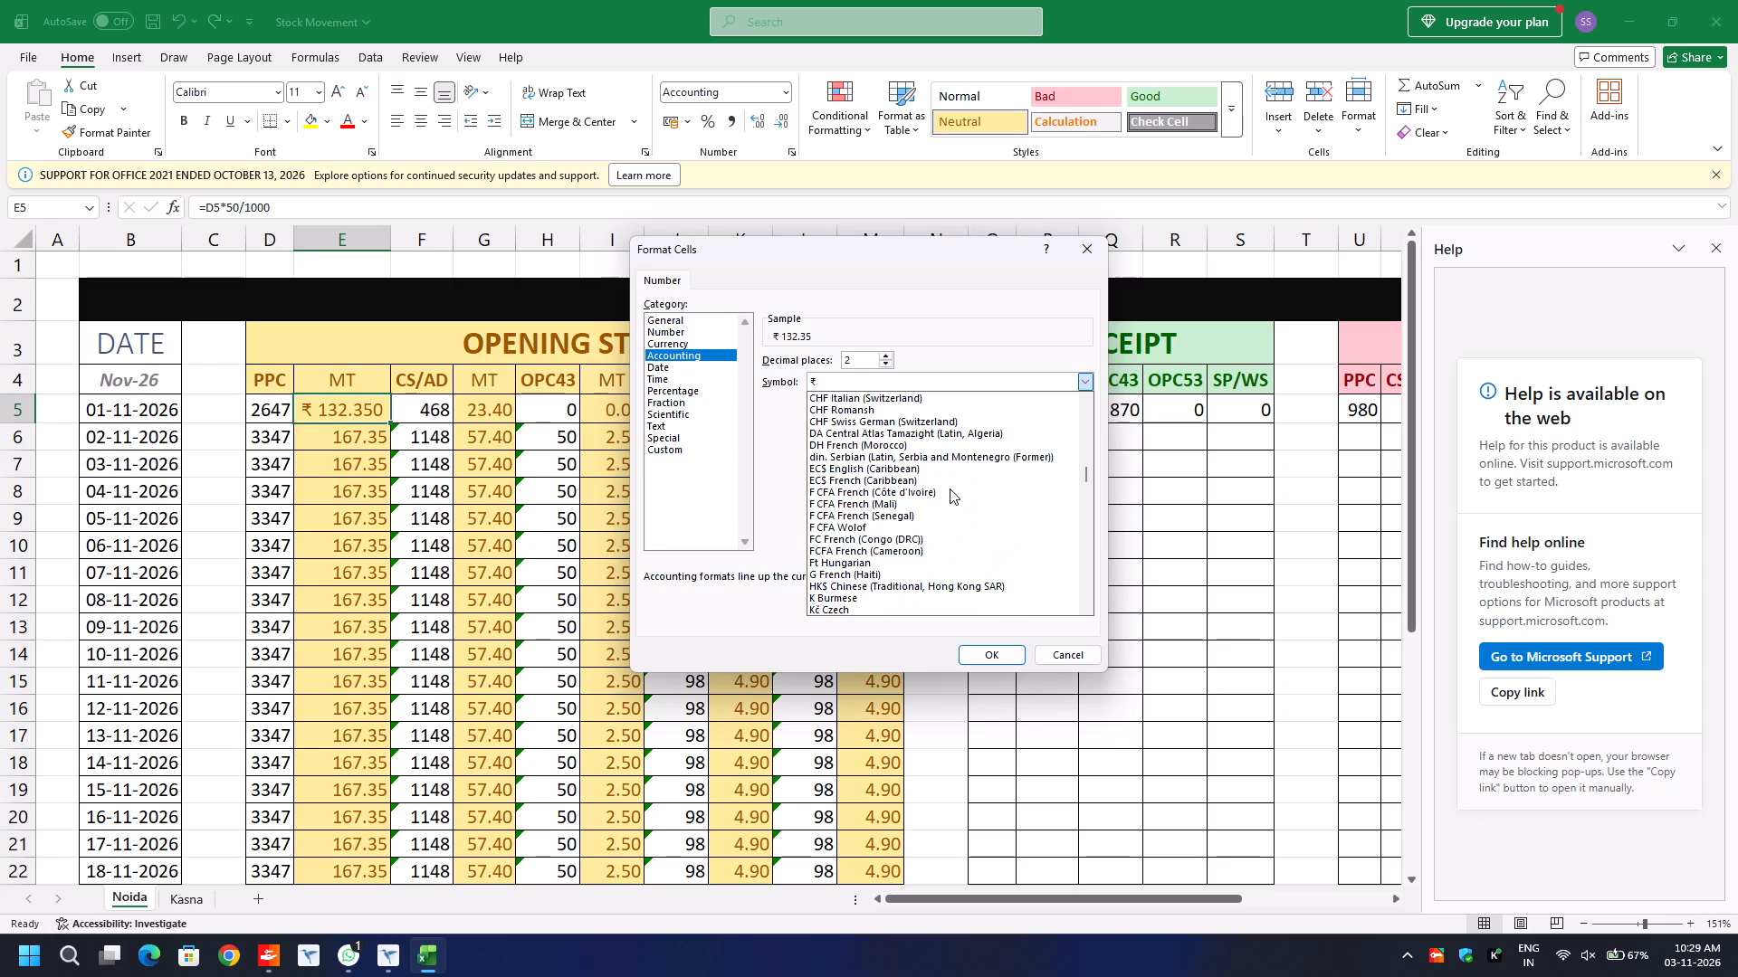
{"action": "scroll", "coordinate": [950, 488], "scroll_direction": "down", "scroll_amount": 5}
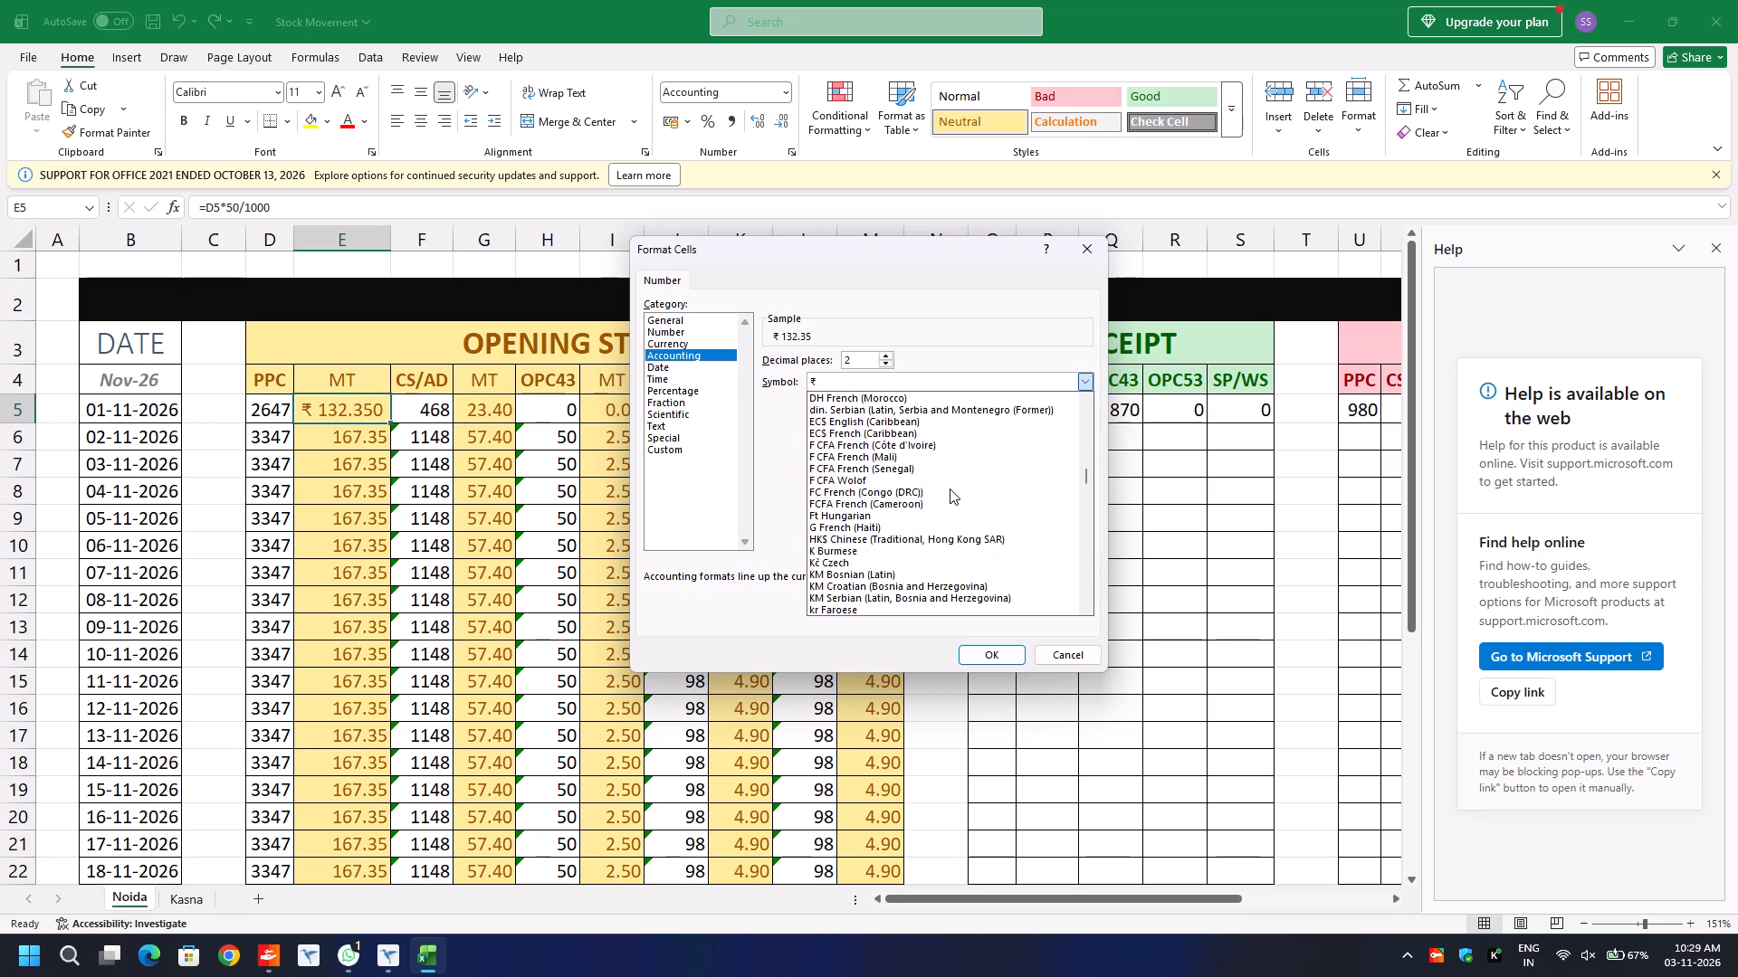
{"action": "scroll", "coordinate": [950, 488], "scroll_direction": "down", "scroll_amount": 3}
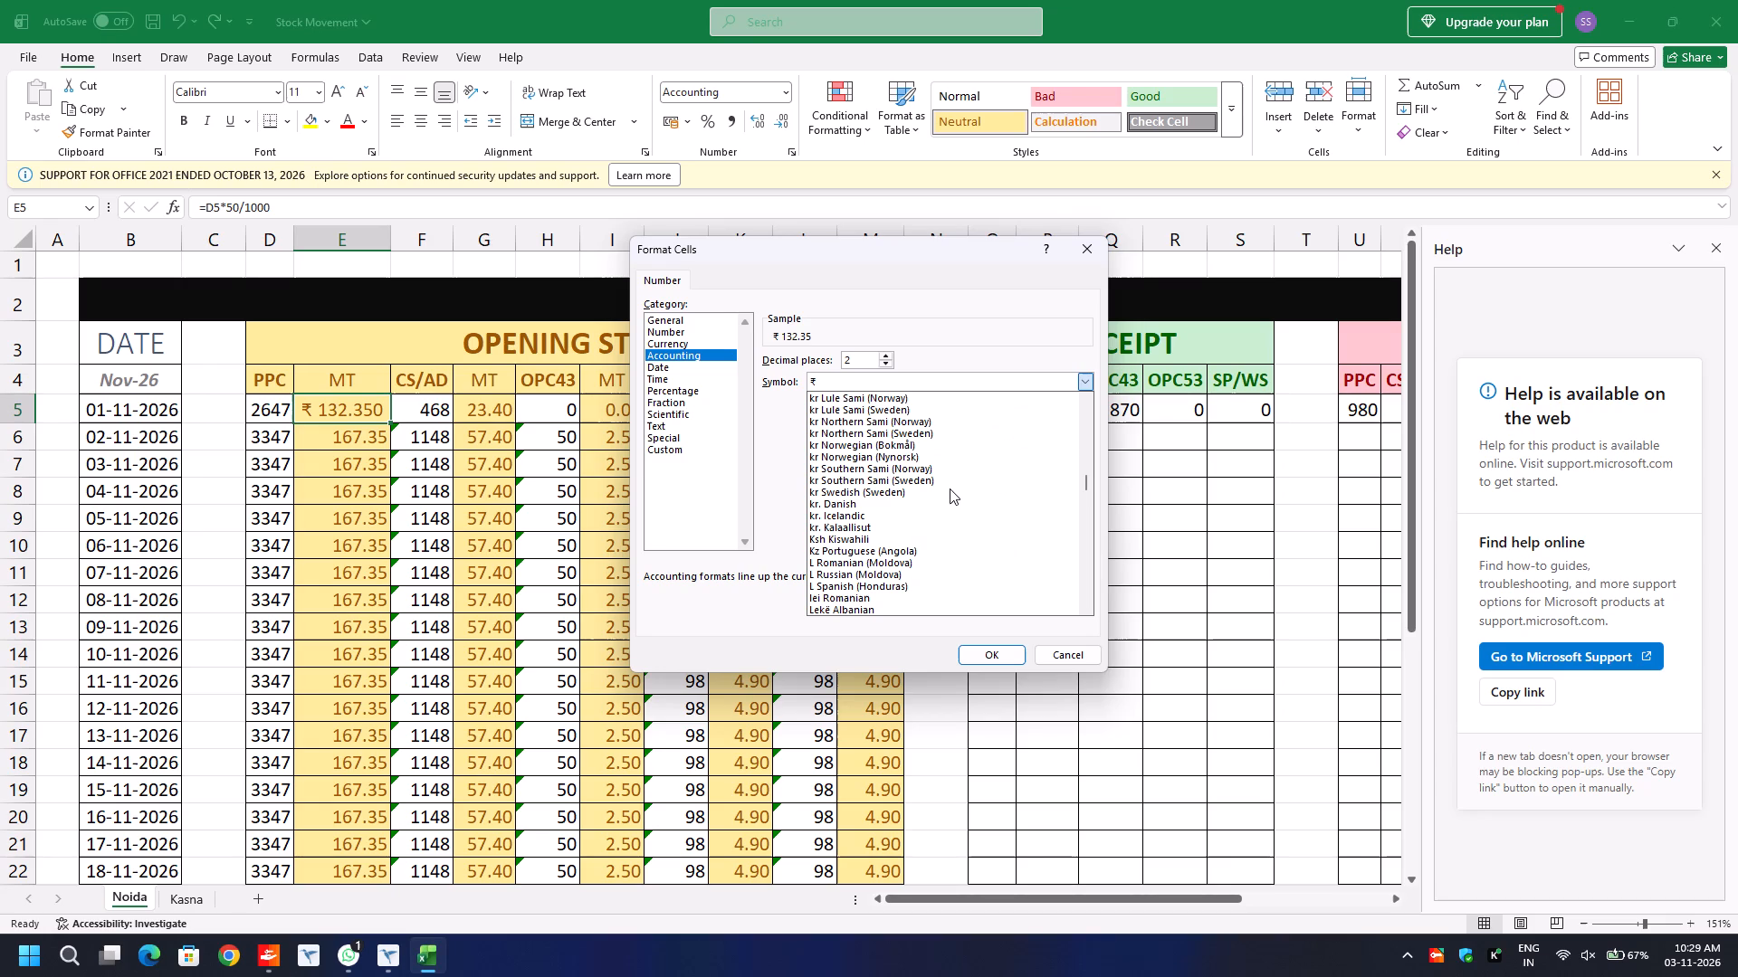
{"action": "scroll", "coordinate": [950, 488], "scroll_direction": "down", "scroll_amount": 4}
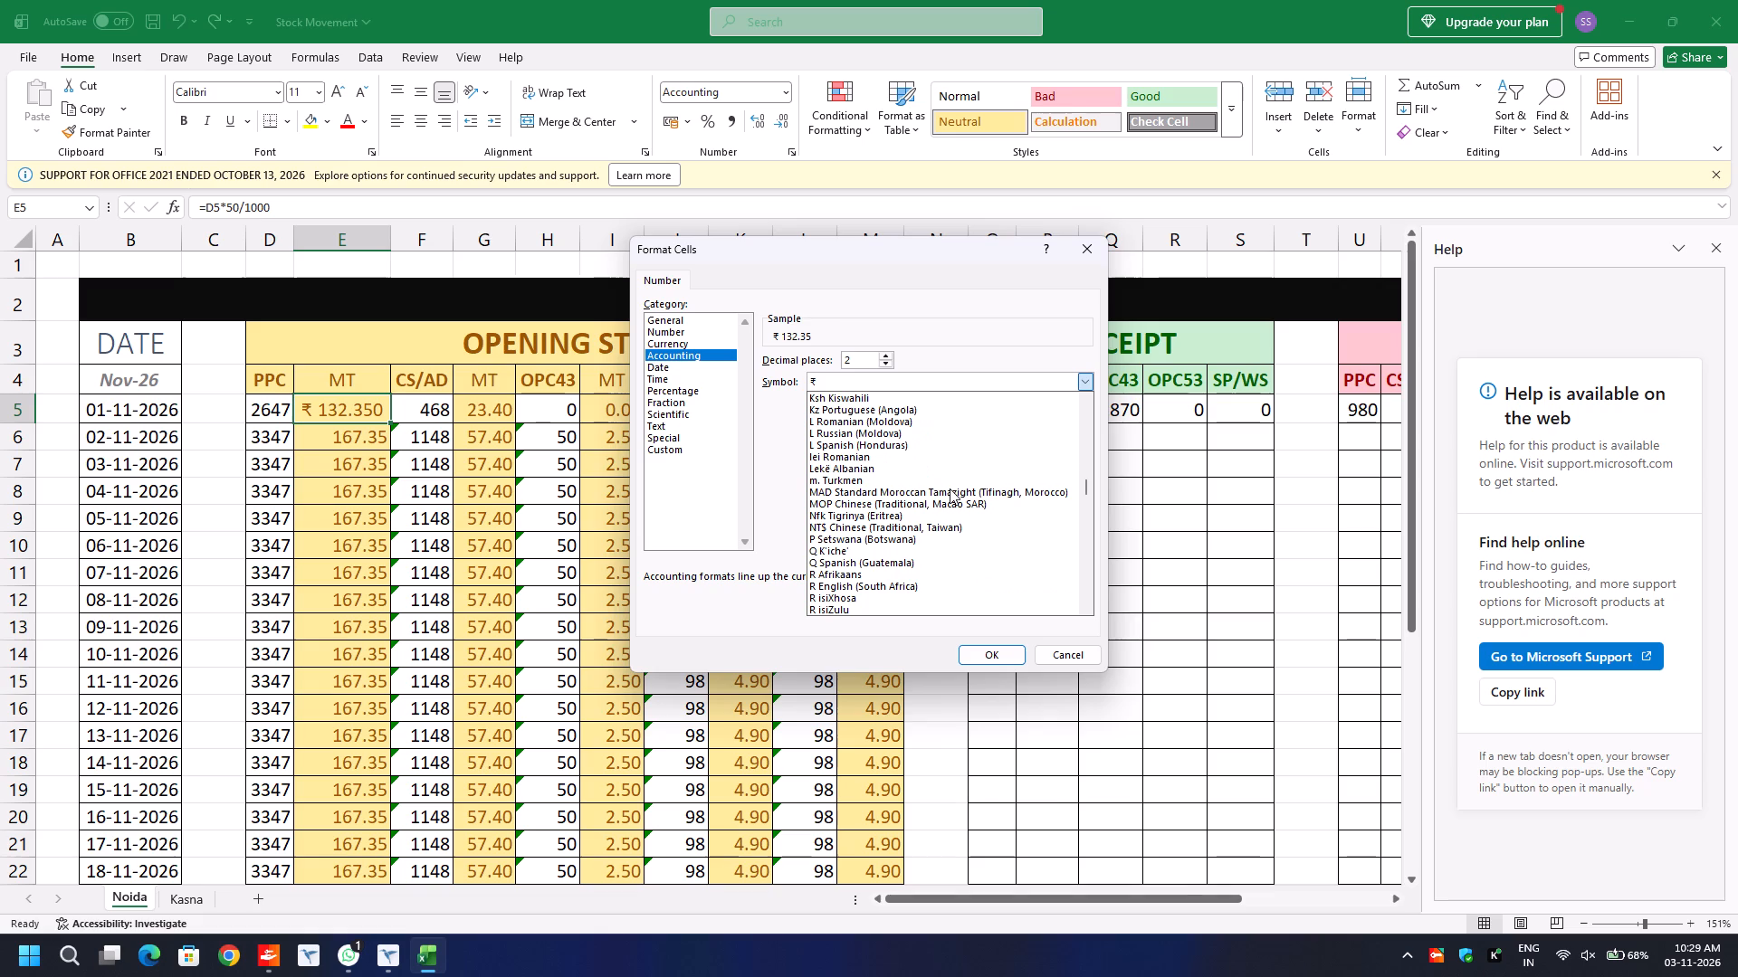
{"action": "scroll", "coordinate": [950, 488], "scroll_direction": "down", "scroll_amount": 5}
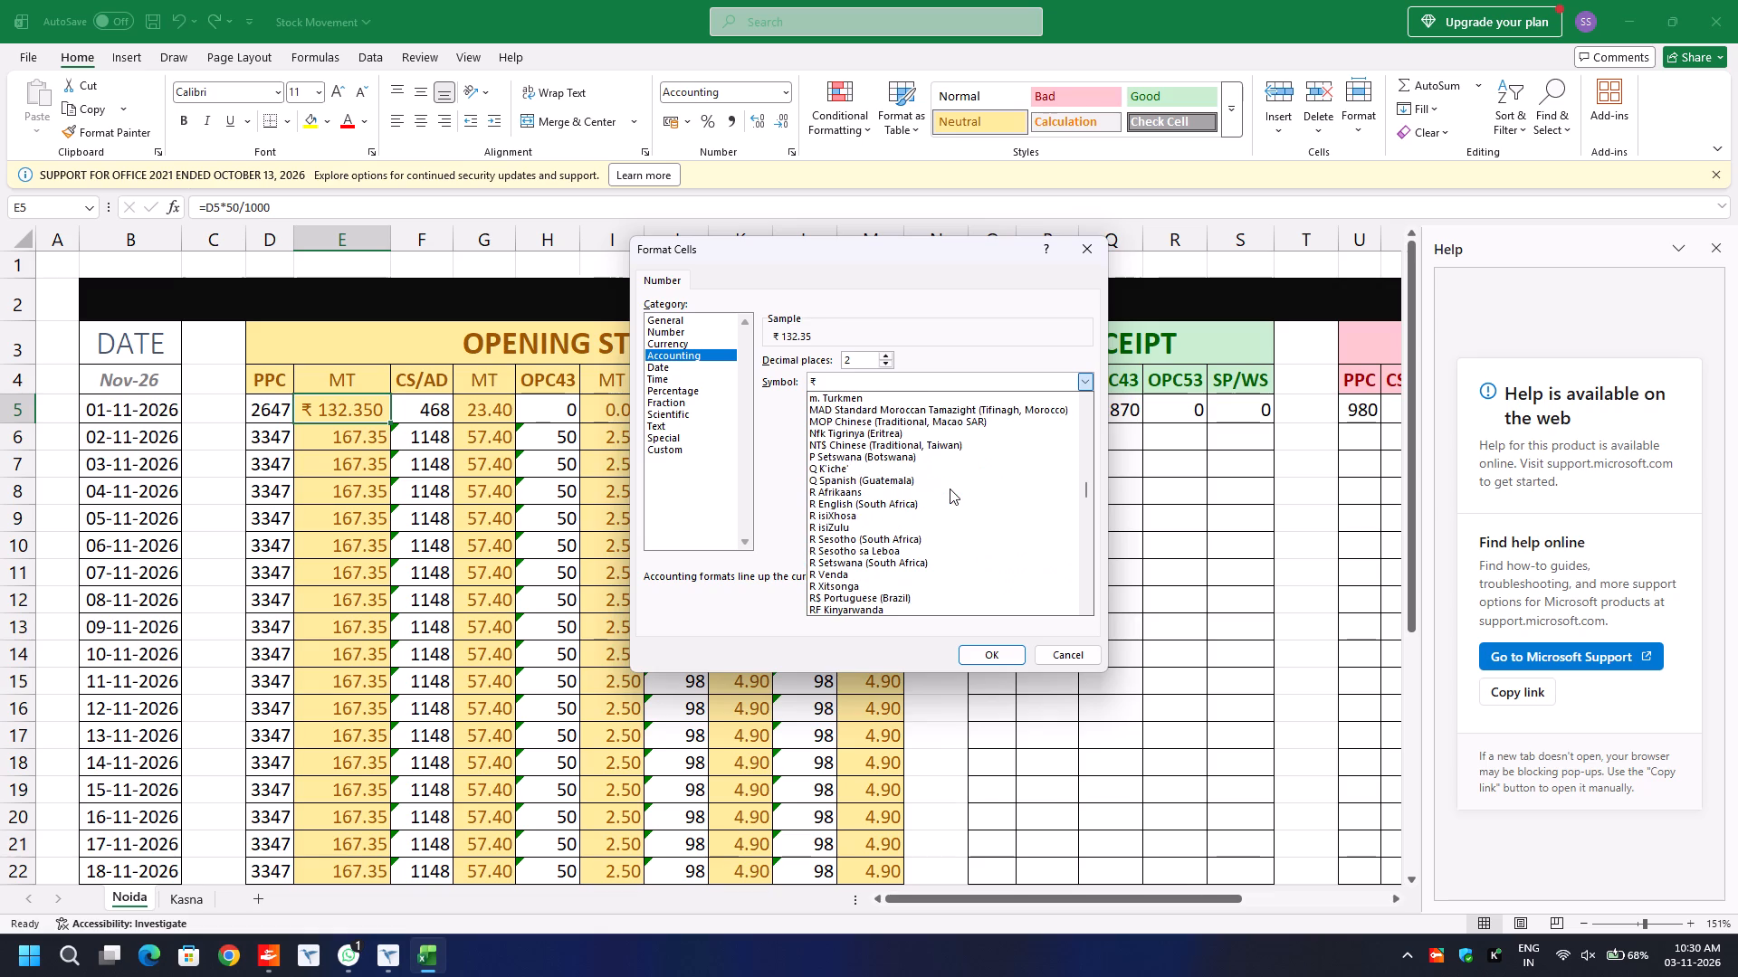
{"action": "scroll", "coordinate": [950, 488], "scroll_direction": "down", "scroll_amount": 8}
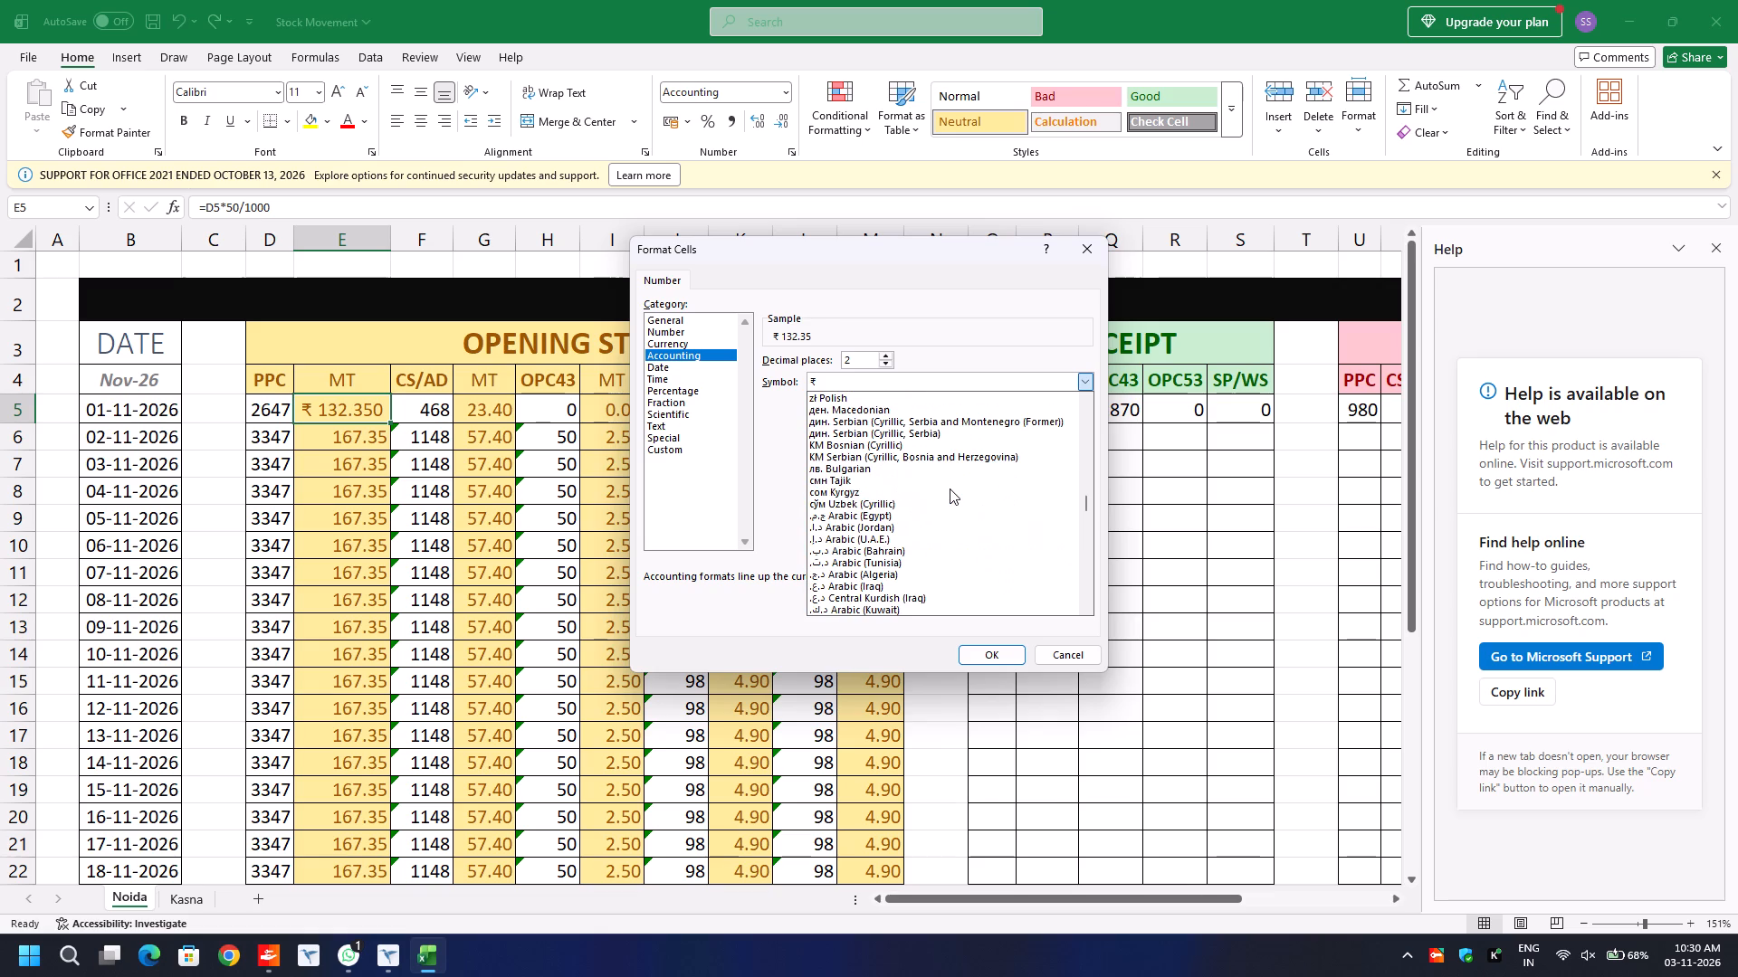
{"action": "scroll", "coordinate": [950, 488], "scroll_direction": "down", "scroll_amount": 8}
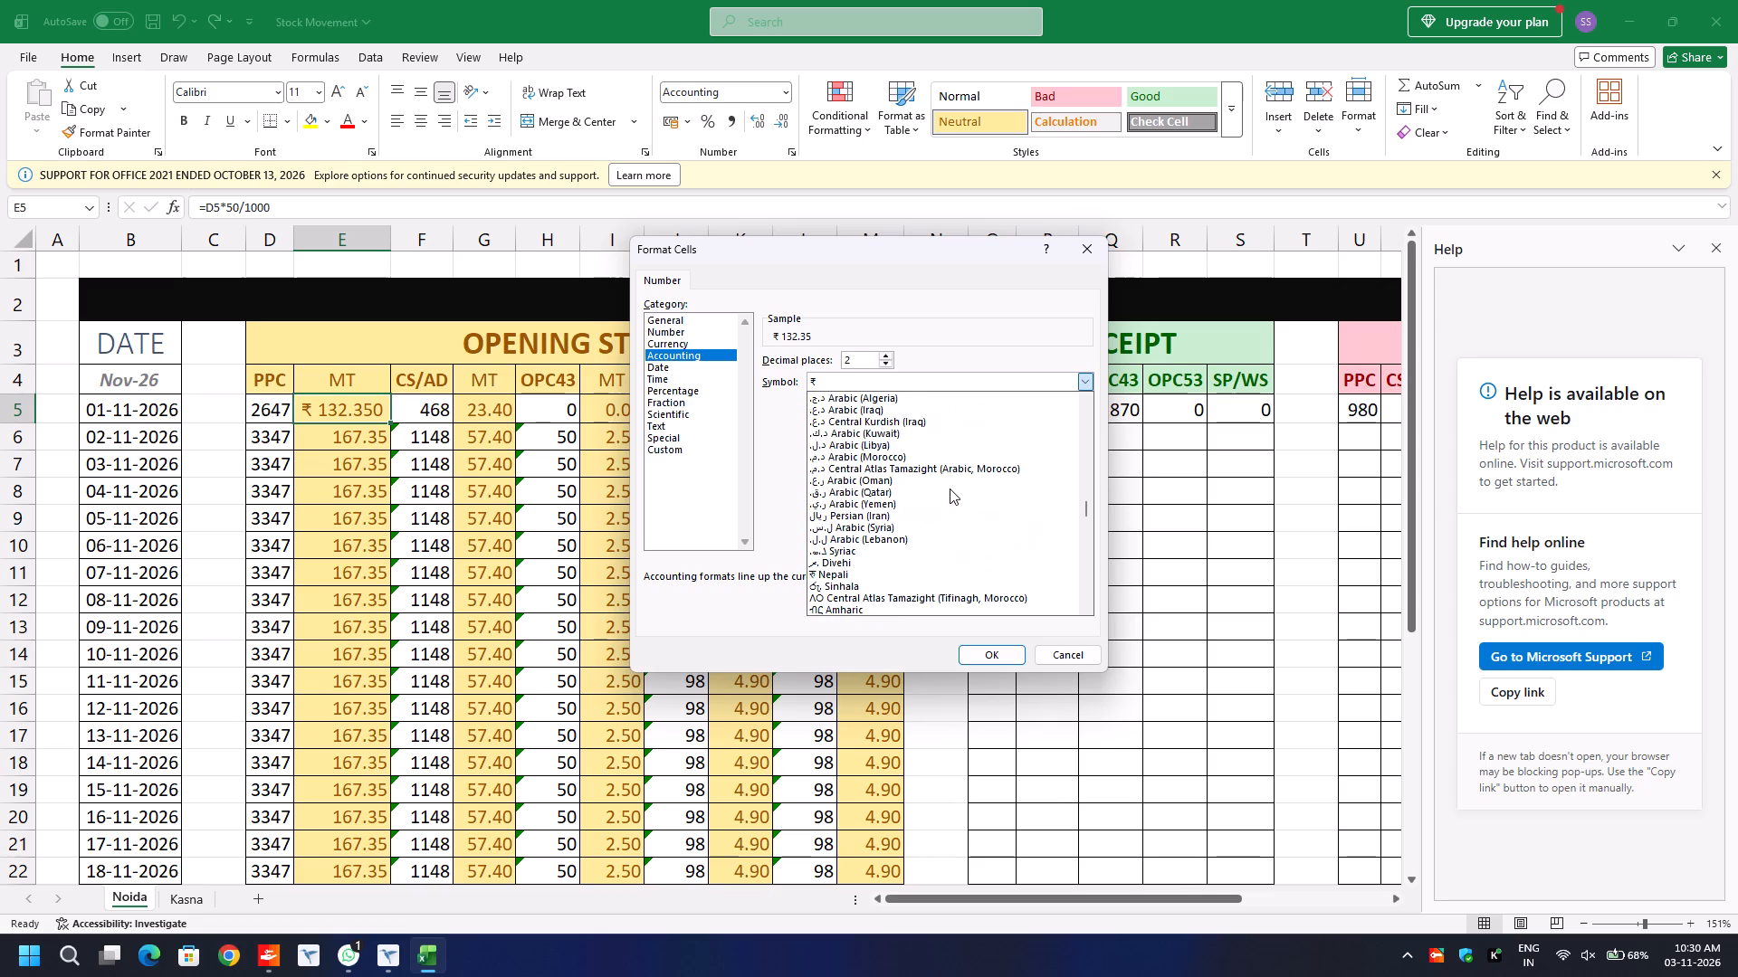
{"action": "scroll", "coordinate": [950, 488], "scroll_direction": "down", "scroll_amount": 13}
{"action": "scroll", "coordinate": [950, 488], "scroll_direction": "down", "scroll_amount": 10}
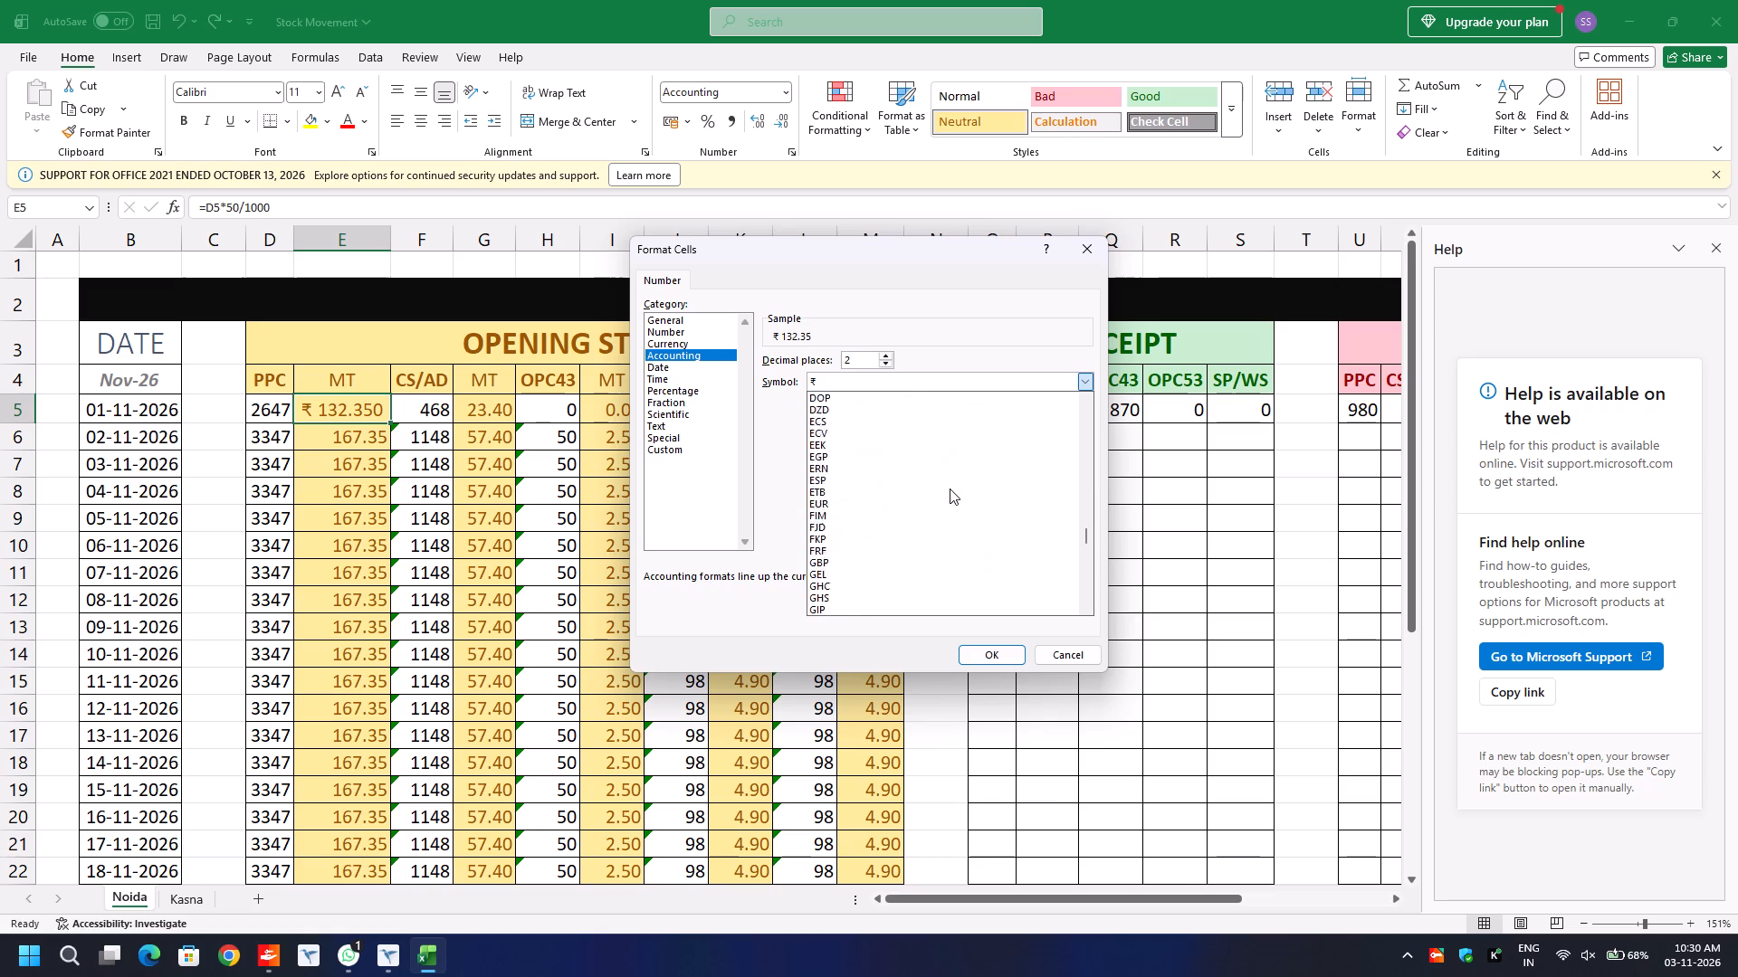
{"action": "scroll", "coordinate": [950, 488], "scroll_direction": "down", "scroll_amount": 7}
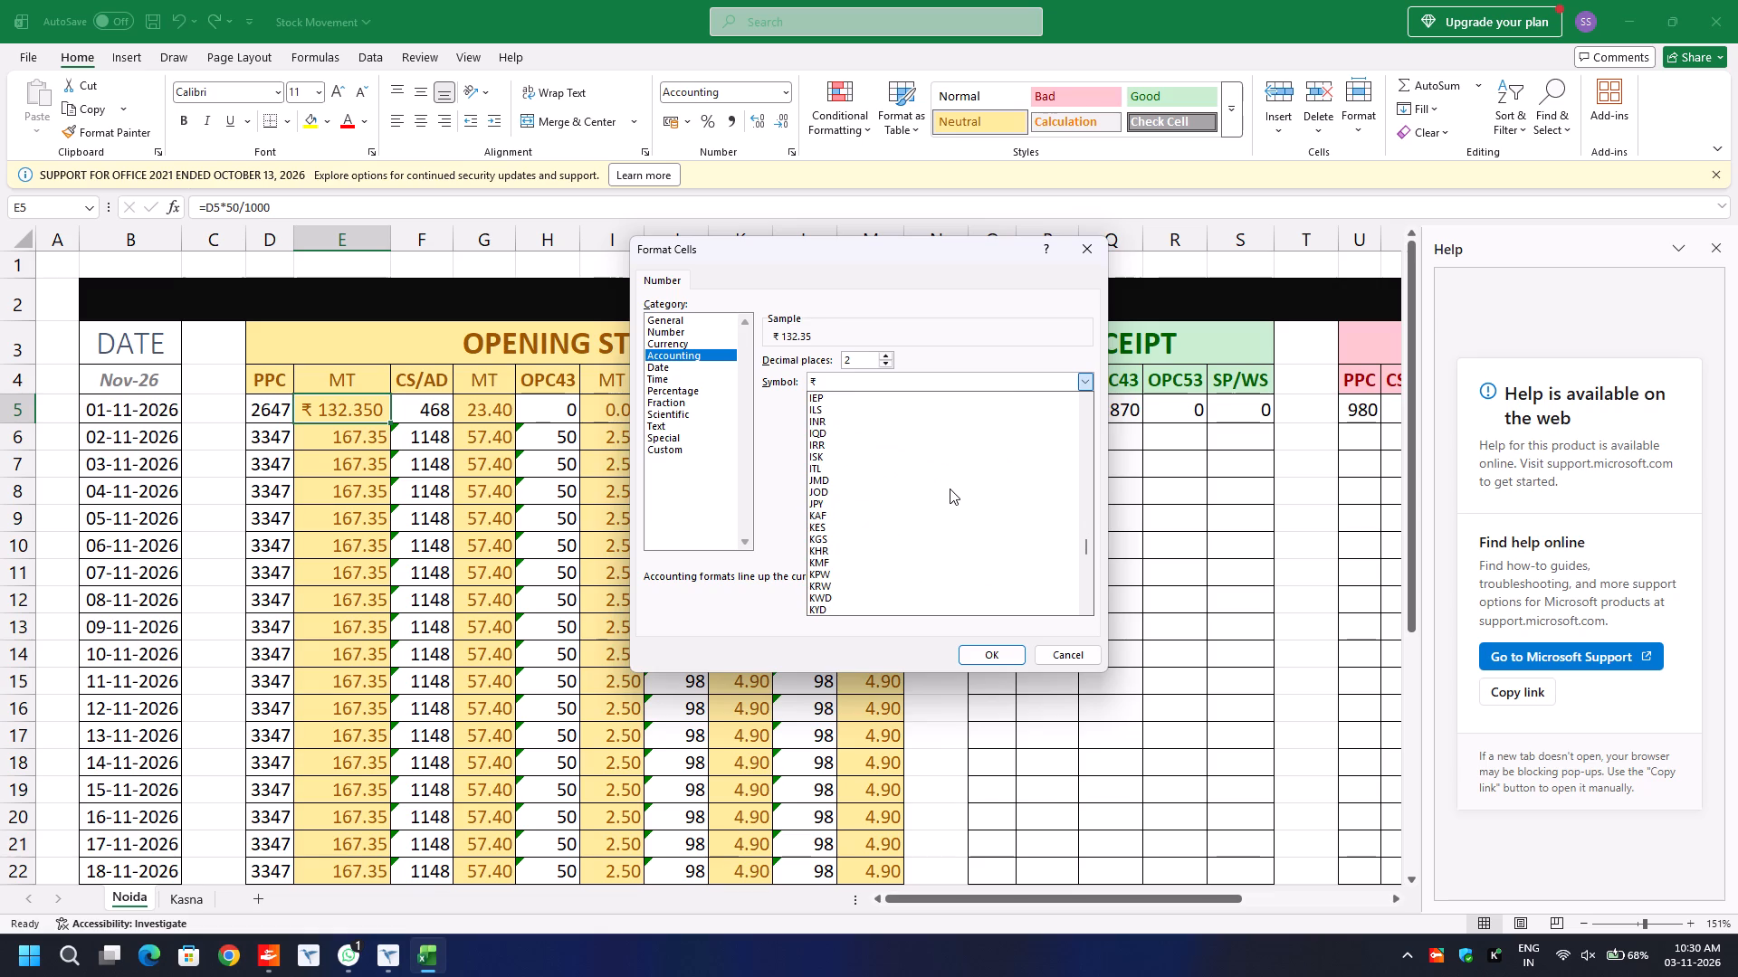
{"action": "scroll", "coordinate": [950, 488], "scroll_direction": "down", "scroll_amount": 7}
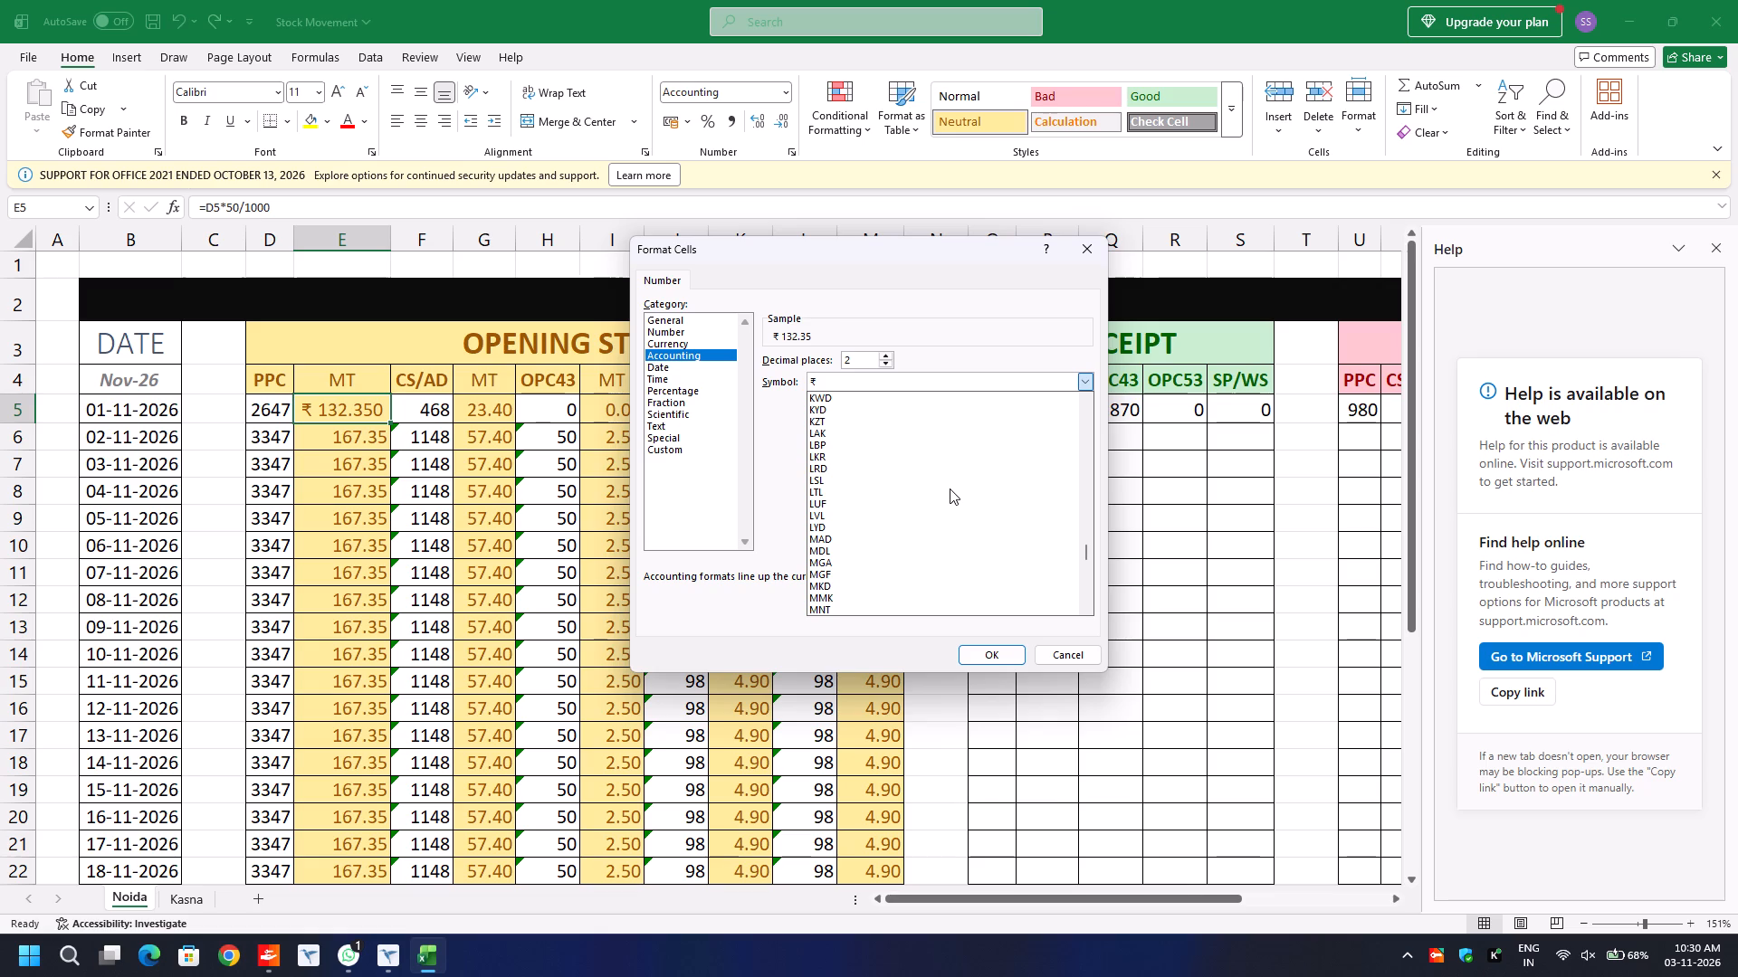
{"action": "left_click", "coordinate": [950, 488]}
{"action": "scroll", "coordinate": [950, 488], "scroll_direction": "down", "scroll_amount": 4}
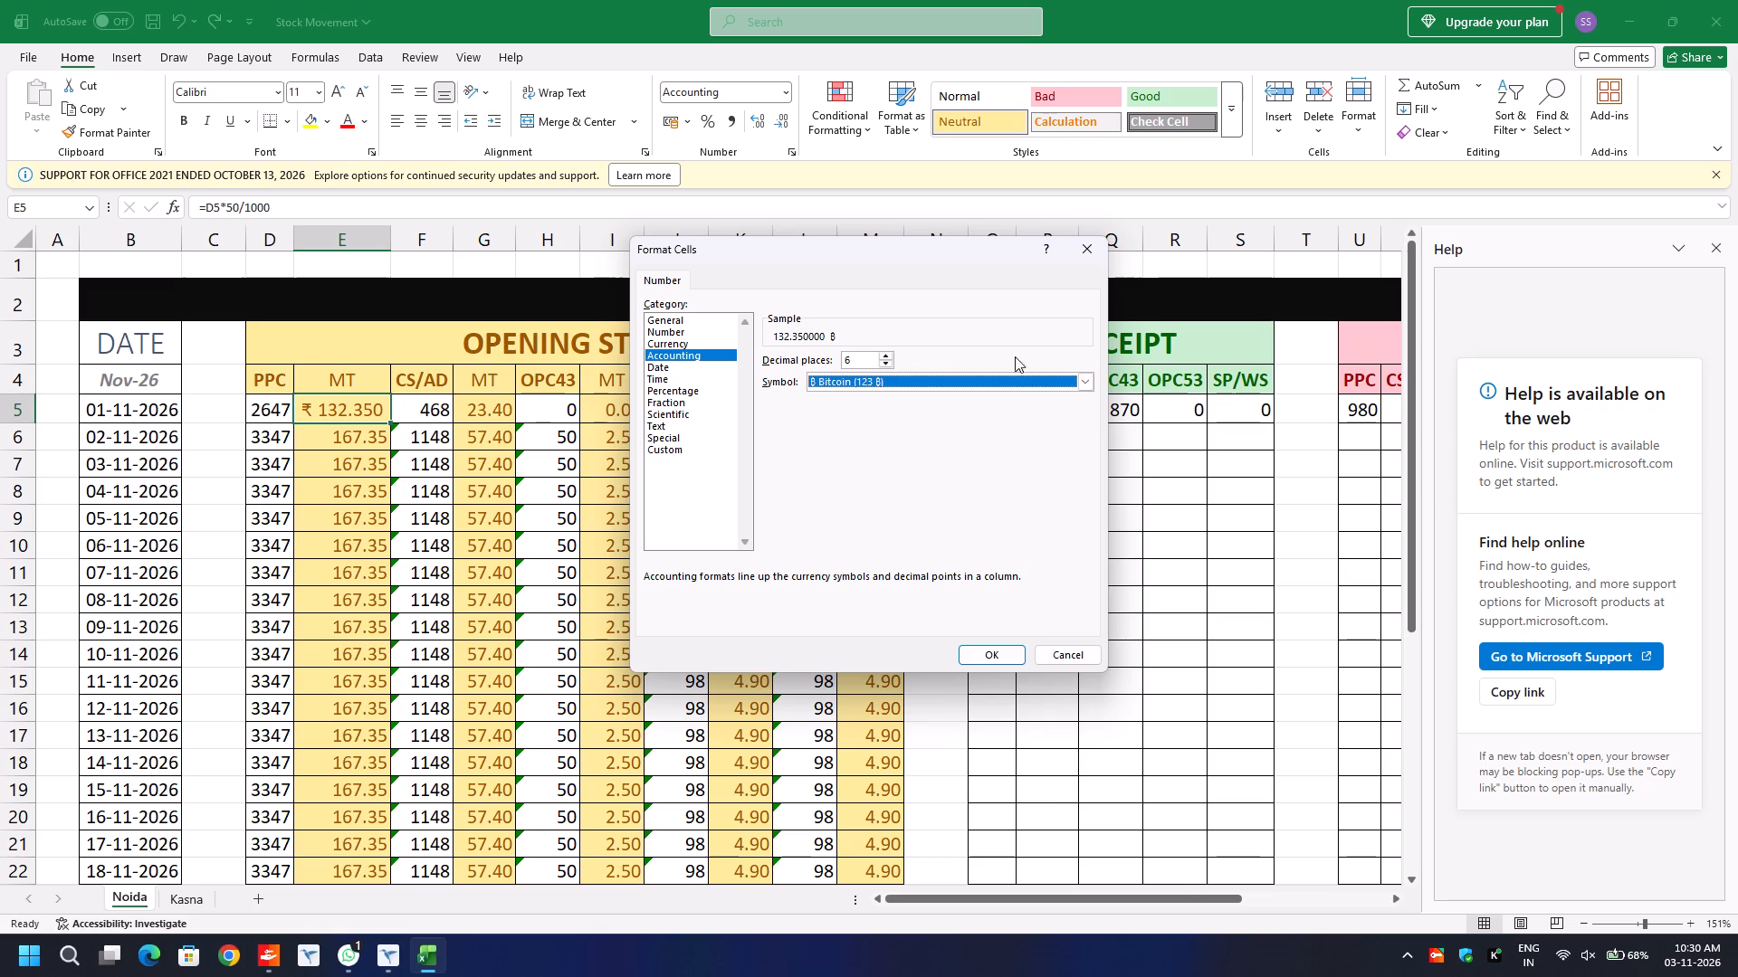
{"action": "left_click", "coordinate": [1085, 378]}
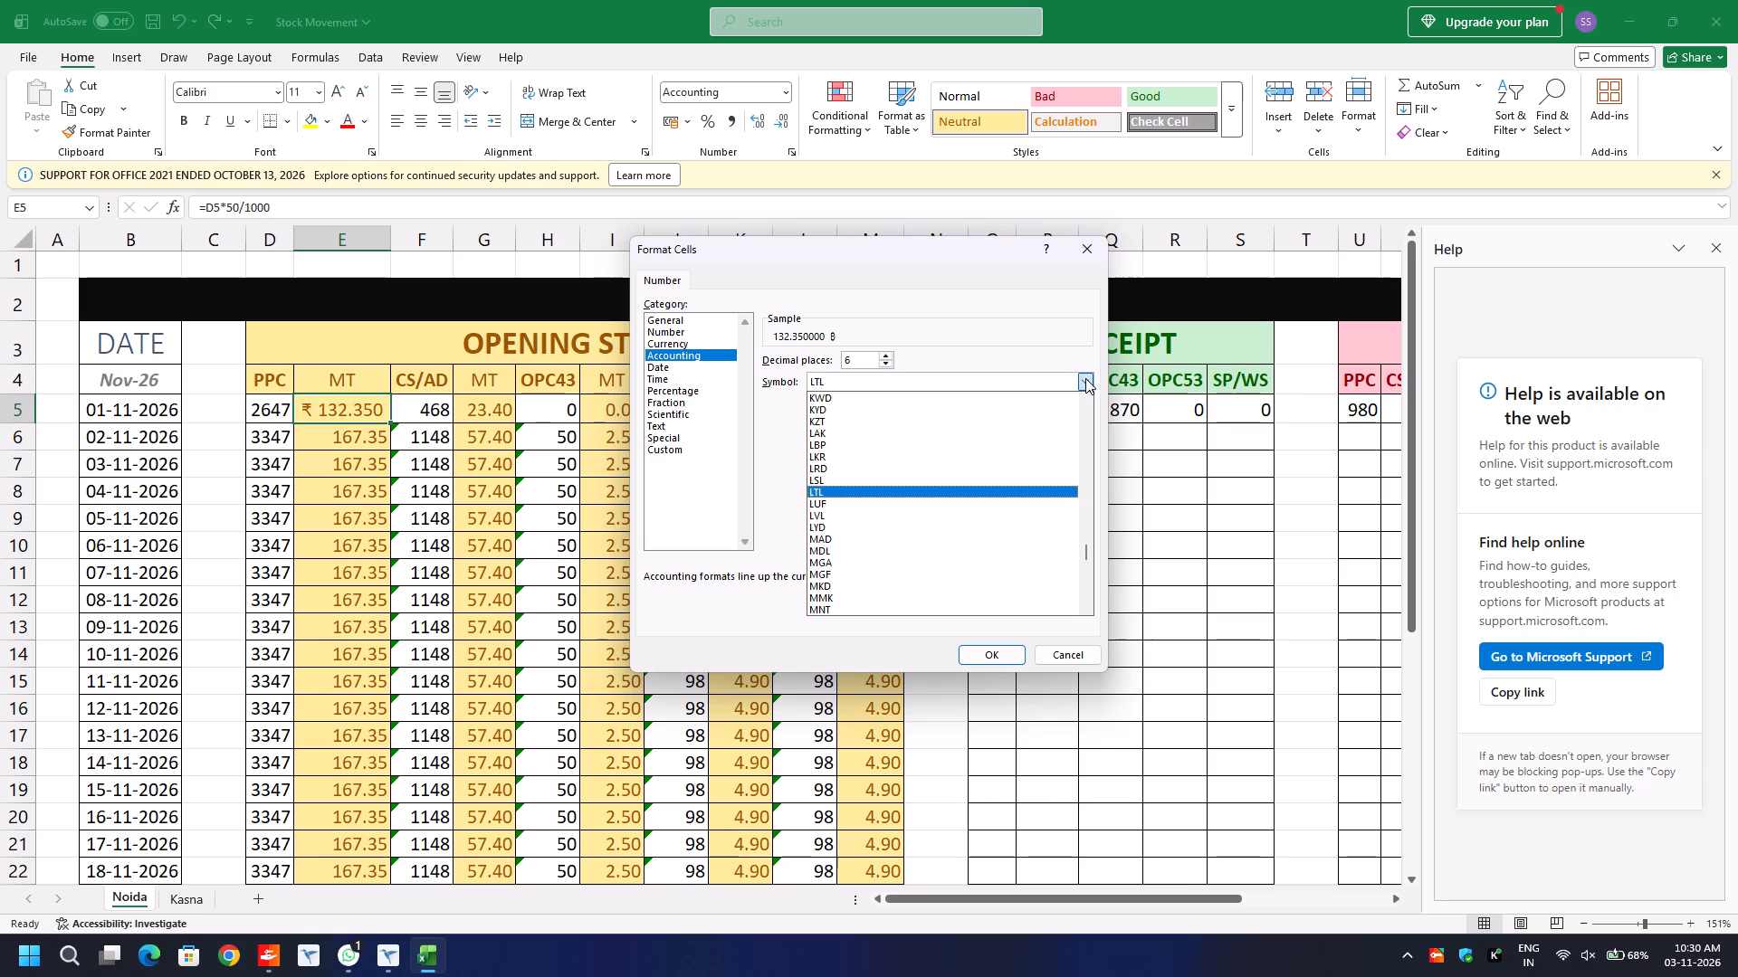
{"action": "key", "text": "Down"}
{"action": "key", "text": "Down"}
{"action": "key", "text": "Down"}
{"action": "key", "text": "Down"}
{"action": "key", "text": "Down"}
{"action": "key", "text": "Down"}
{"action": "key", "text": "Down"}
{"action": "key", "text": "Down"}
{"action": "key", "text": "Down"}
{"action": "key", "text": "Down"}
{"action": "key", "text": "Down"}
{"action": "key", "text": "Down"}
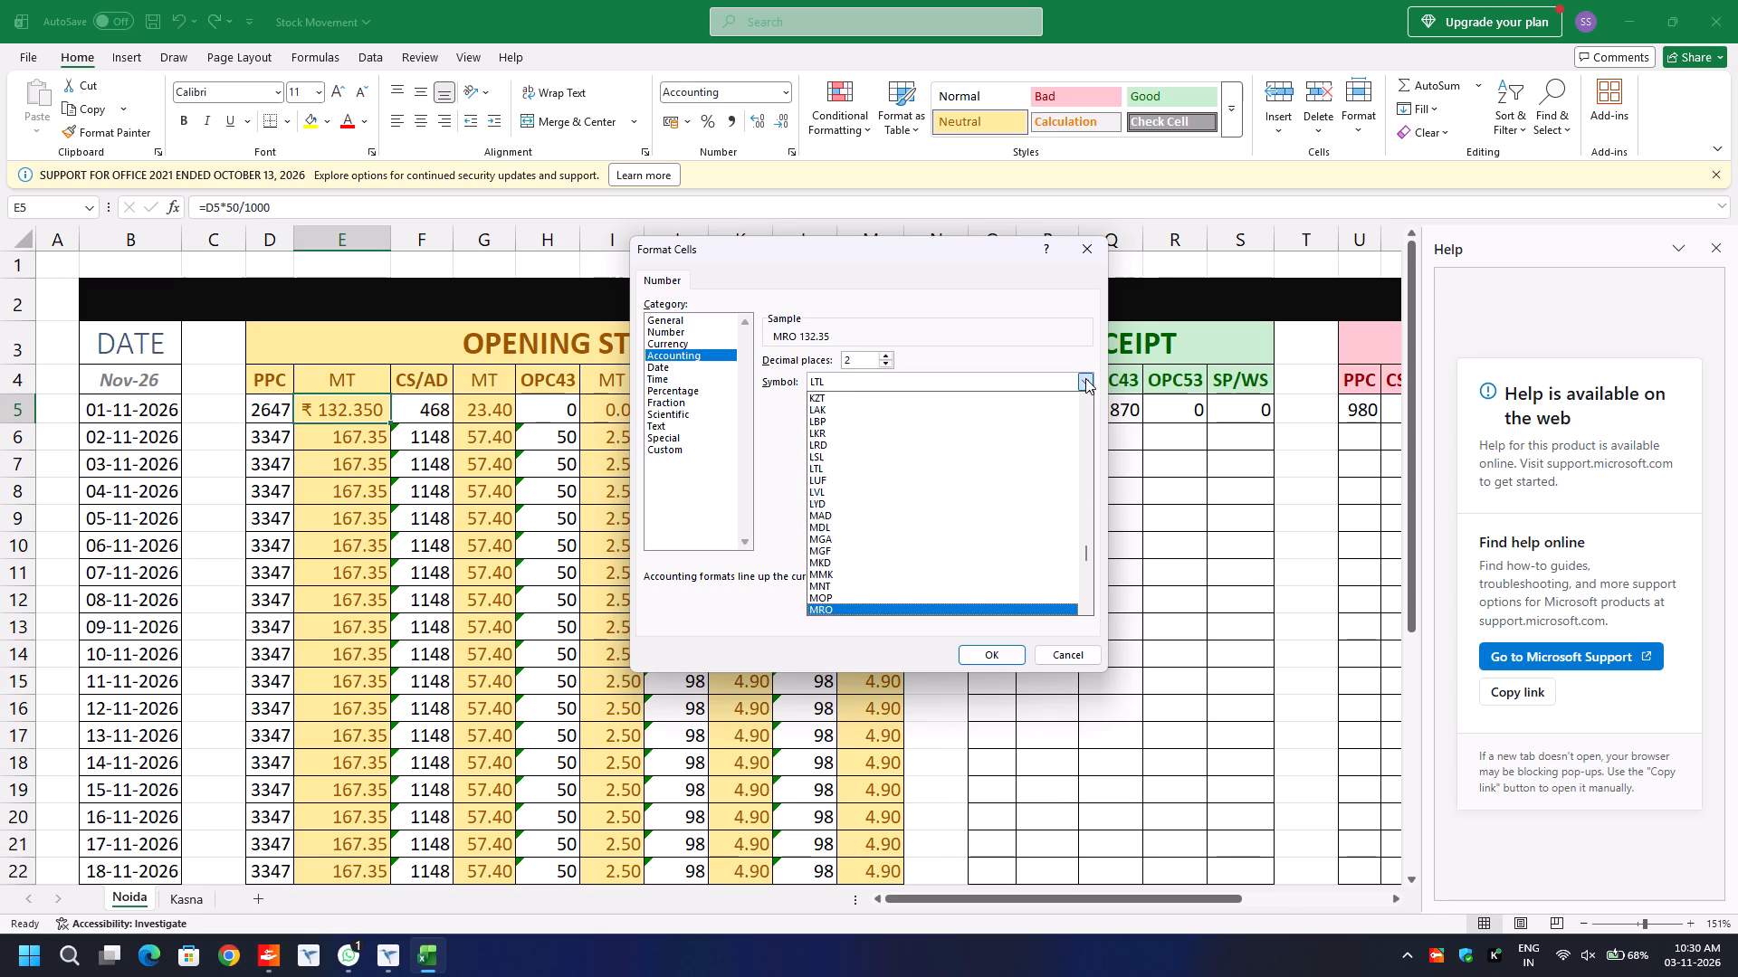
{"action": "key", "text": "Down"}
{"action": "key", "text": "Down"}
{"action": "key", "text": "Down"}
{"action": "key", "text": "Down"}
{"action": "key", "text": "Down"}
{"action": "key", "text": "Down"}
{"action": "key", "text": "Down"}
{"action": "key", "text": "Down"}
{"action": "key", "text": "Down"}
{"action": "key", "text": "Down"}
{"action": "key", "text": "Down"}
{"action": "key", "text": "Down"}
{"action": "key", "text": "Down"}
{"action": "key", "text": "Down"}
{"action": "key", "text": "Down"}
{"action": "key", "text": "Down"}
{"action": "key", "text": "Down"}
{"action": "key", "text": "Down"}
{"action": "key", "text": "Down"}
{"action": "key", "text": "Down"}
{"action": "key", "text": "Down"}
{"action": "key", "text": "Down"}
{"action": "key", "text": "Down"}
{"action": "key", "text": "Down"}
{"action": "key", "text": "Down"}
{"action": "key", "text": "Down"}
{"action": "key", "text": "Down"}
{"action": "key", "text": "Down"}
{"action": "key", "text": "Down"}
{"action": "key", "text": "Down"}
{"action": "key", "text": "Down"}
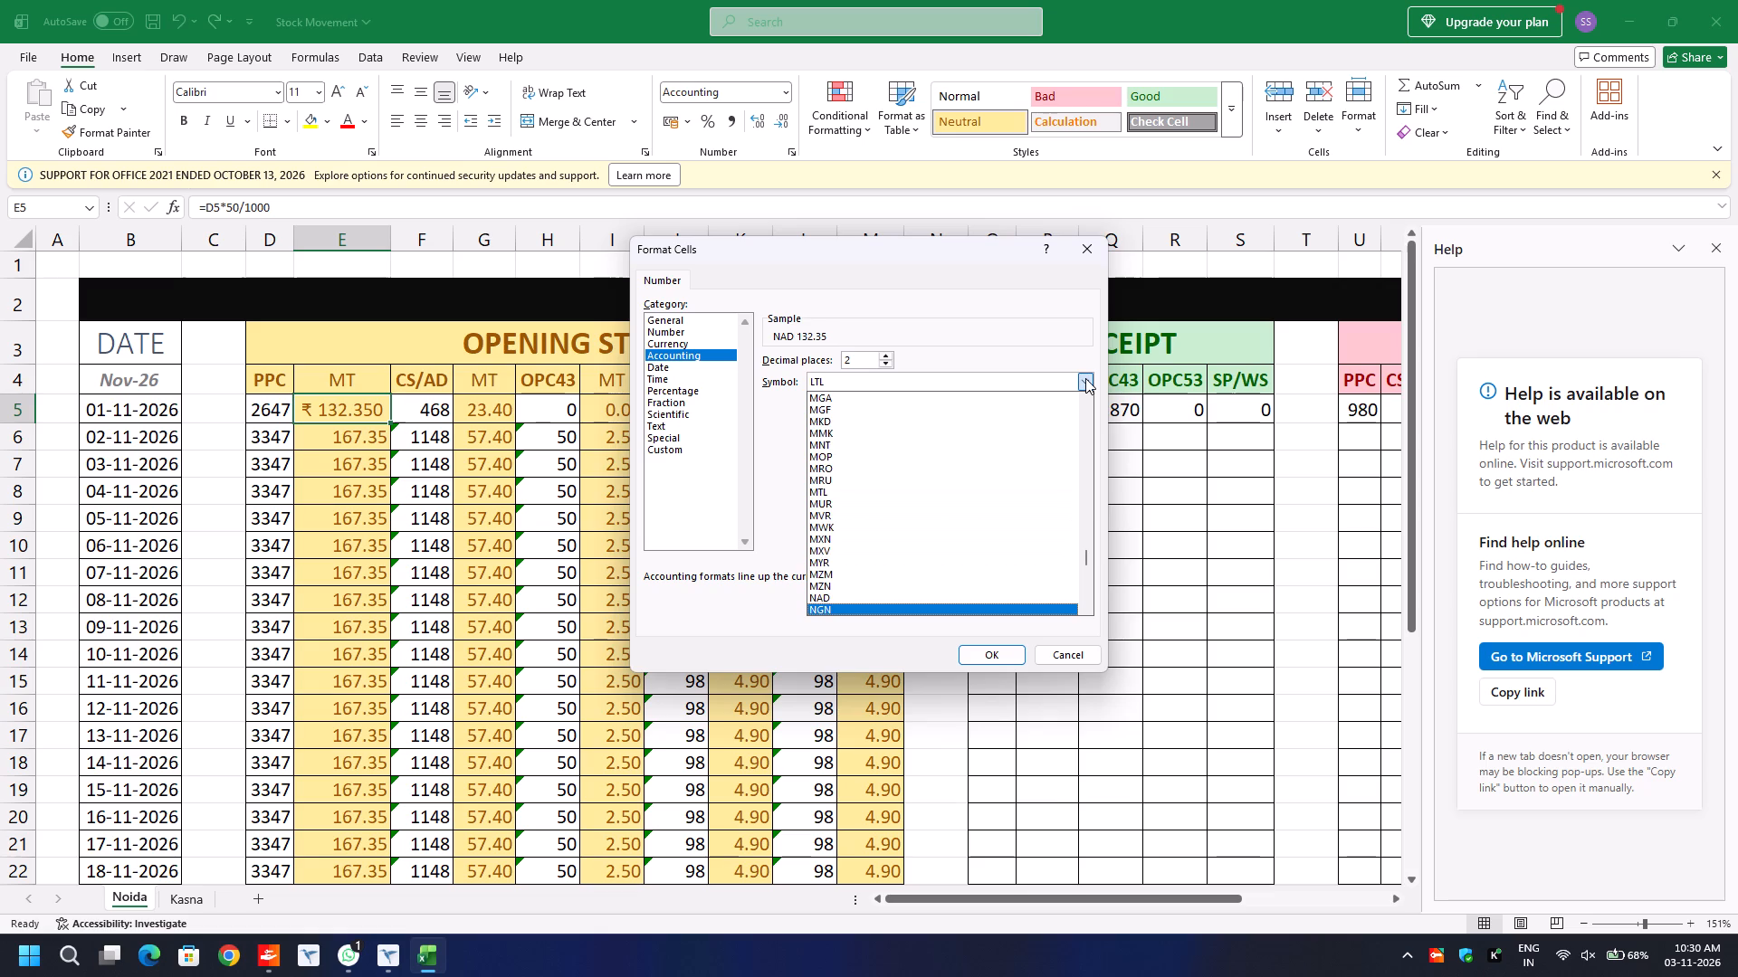
{"action": "key", "text": "Down"}
{"action": "key", "text": "Down"}
{"action": "key", "text": "Down"}
{"action": "key", "text": "Down"}
{"action": "key", "text": "Down"}
{"action": "key", "text": "Down"}
{"action": "key", "text": "Down"}
{"action": "key", "text": "Down"}
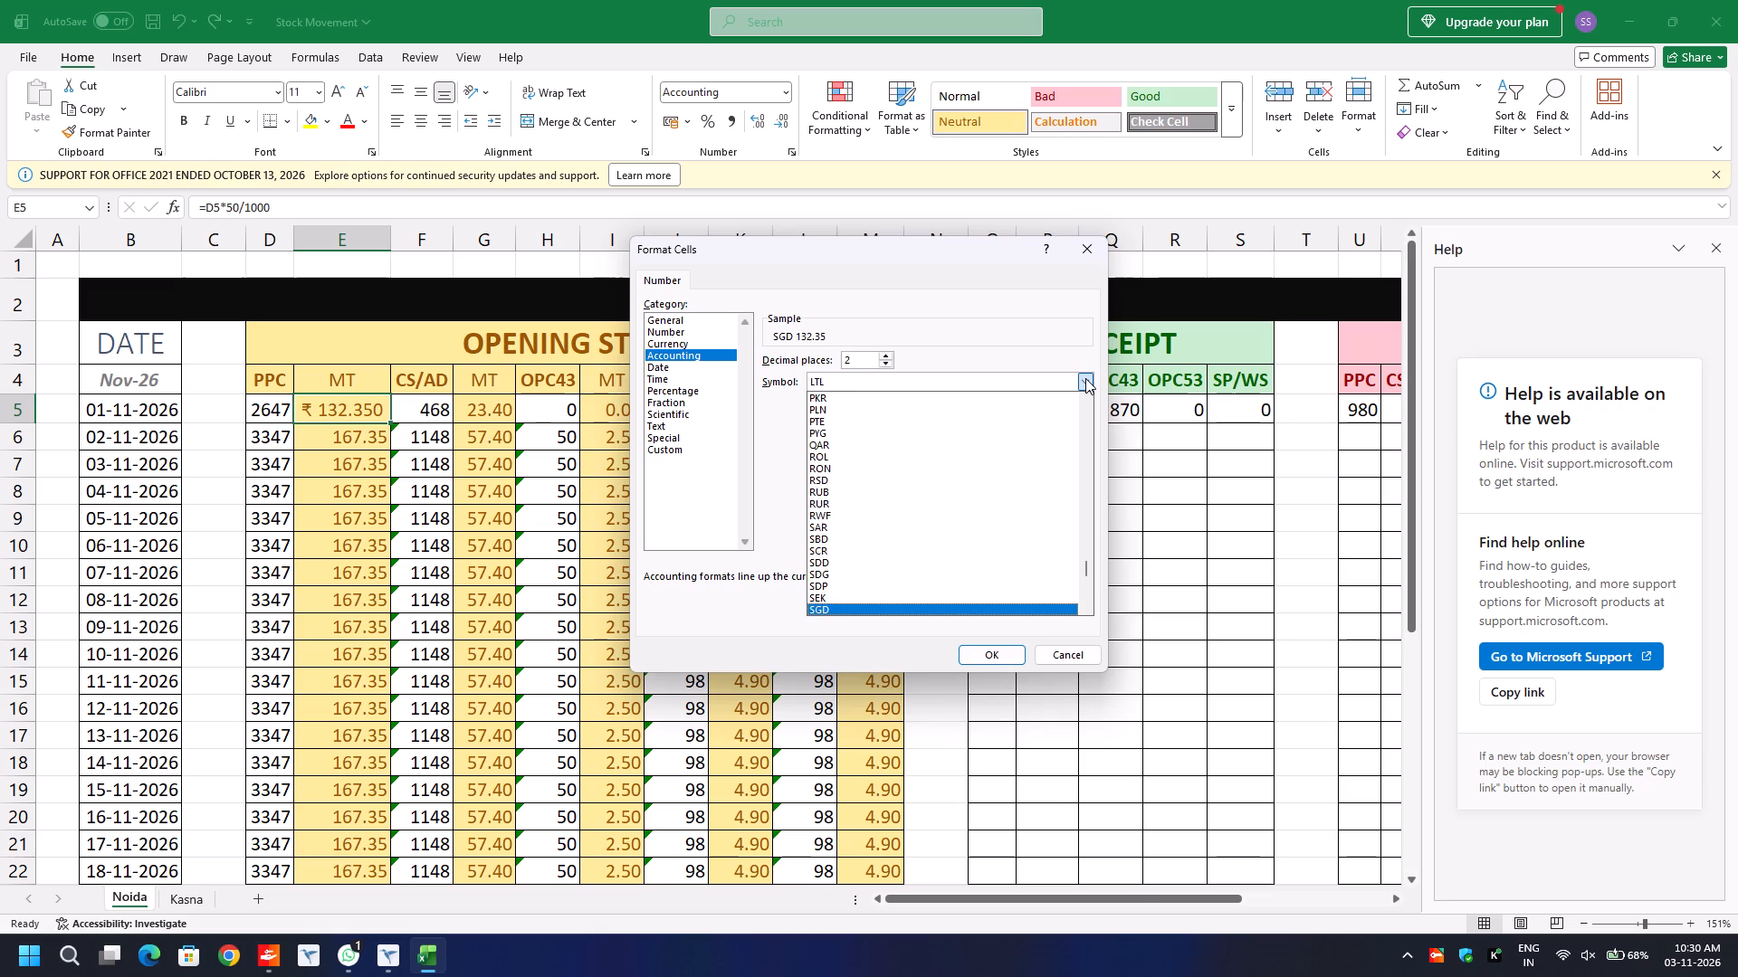
{"action": "key", "text": "Down"}
{"action": "key", "text": "Down"}
{"action": "key", "text": "Down"}
{"action": "key", "text": "Down"}
{"action": "key", "text": "Down"}
{"action": "key", "text": "Down"}
{"action": "key", "text": "Down"}
{"action": "key", "text": "Down"}
{"action": "key", "text": "Down"}
{"action": "key", "text": "Down"}
{"action": "key", "text": "Down"}
{"action": "key", "text": "Down"}
{"action": "key", "text": "Down"}
{"action": "key", "text": "Down"}
{"action": "key", "text": "Down"}
{"action": "key", "text": "Down"}
{"action": "key", "text": "Down"}
{"action": "key", "text": "Down"}
{"action": "key", "text": "Down"}
{"action": "key", "text": "Down"}
{"action": "key", "text": "Down"}
{"action": "key", "text": "Down"}
{"action": "key", "text": "Down"}
{"action": "key", "text": "Down"}
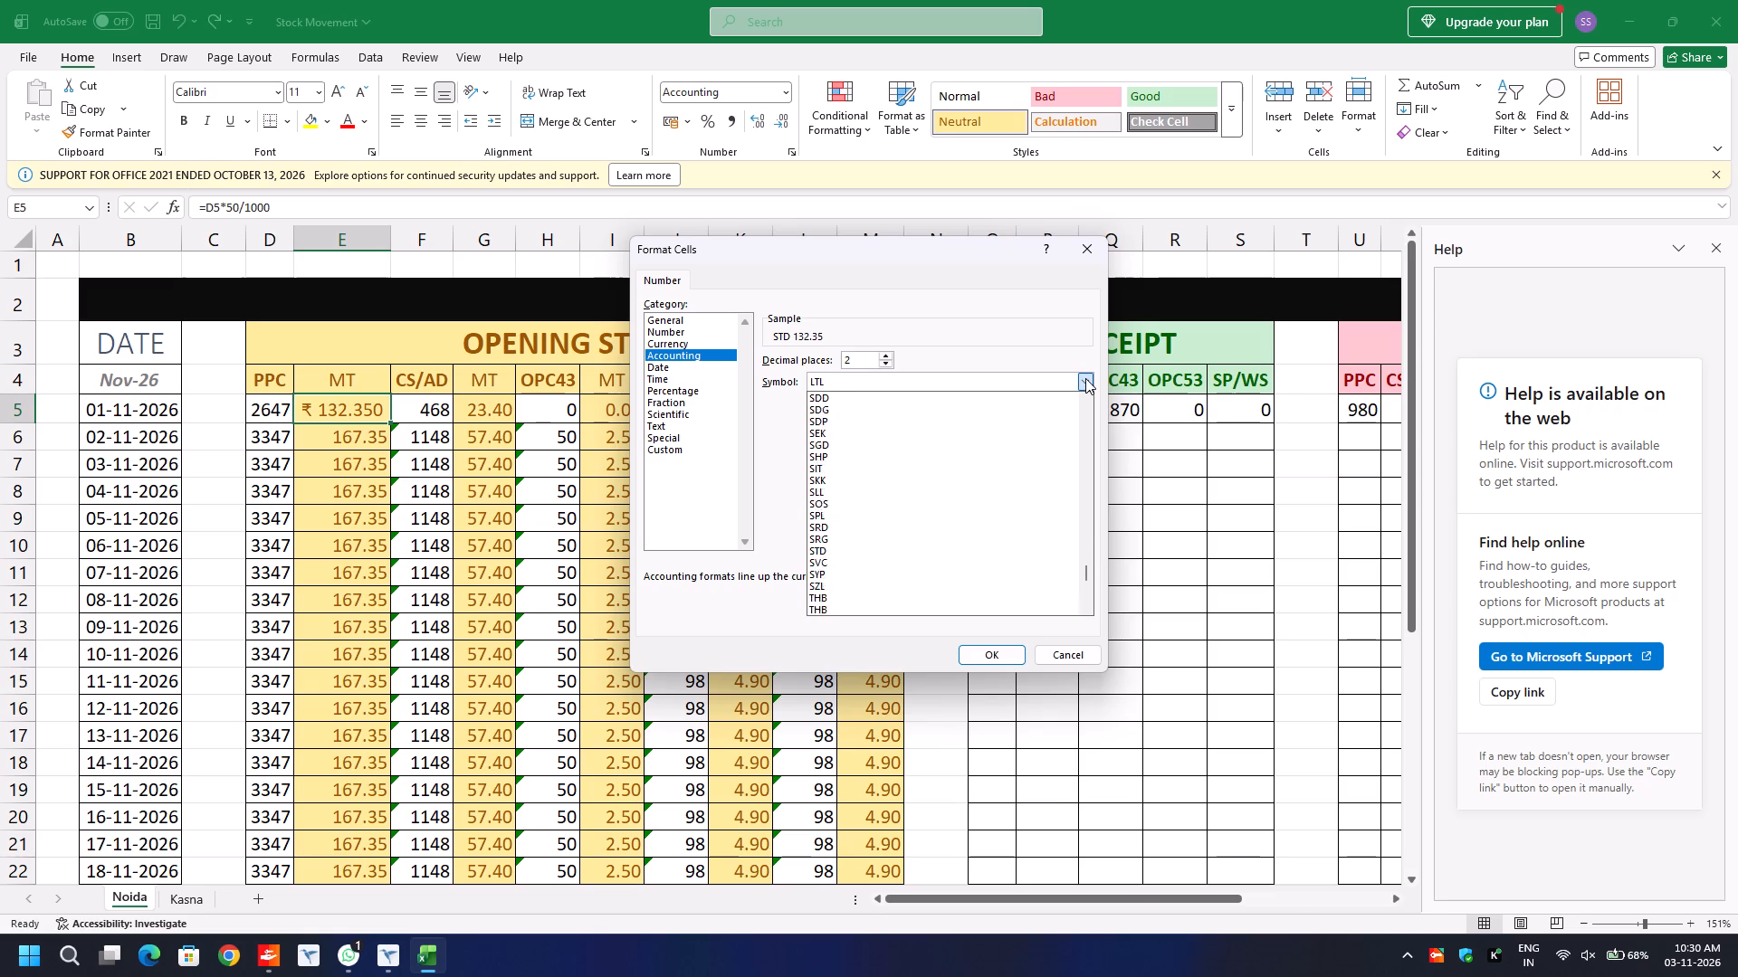
{"action": "key", "text": "Down"}
{"action": "key", "text": "Down"}
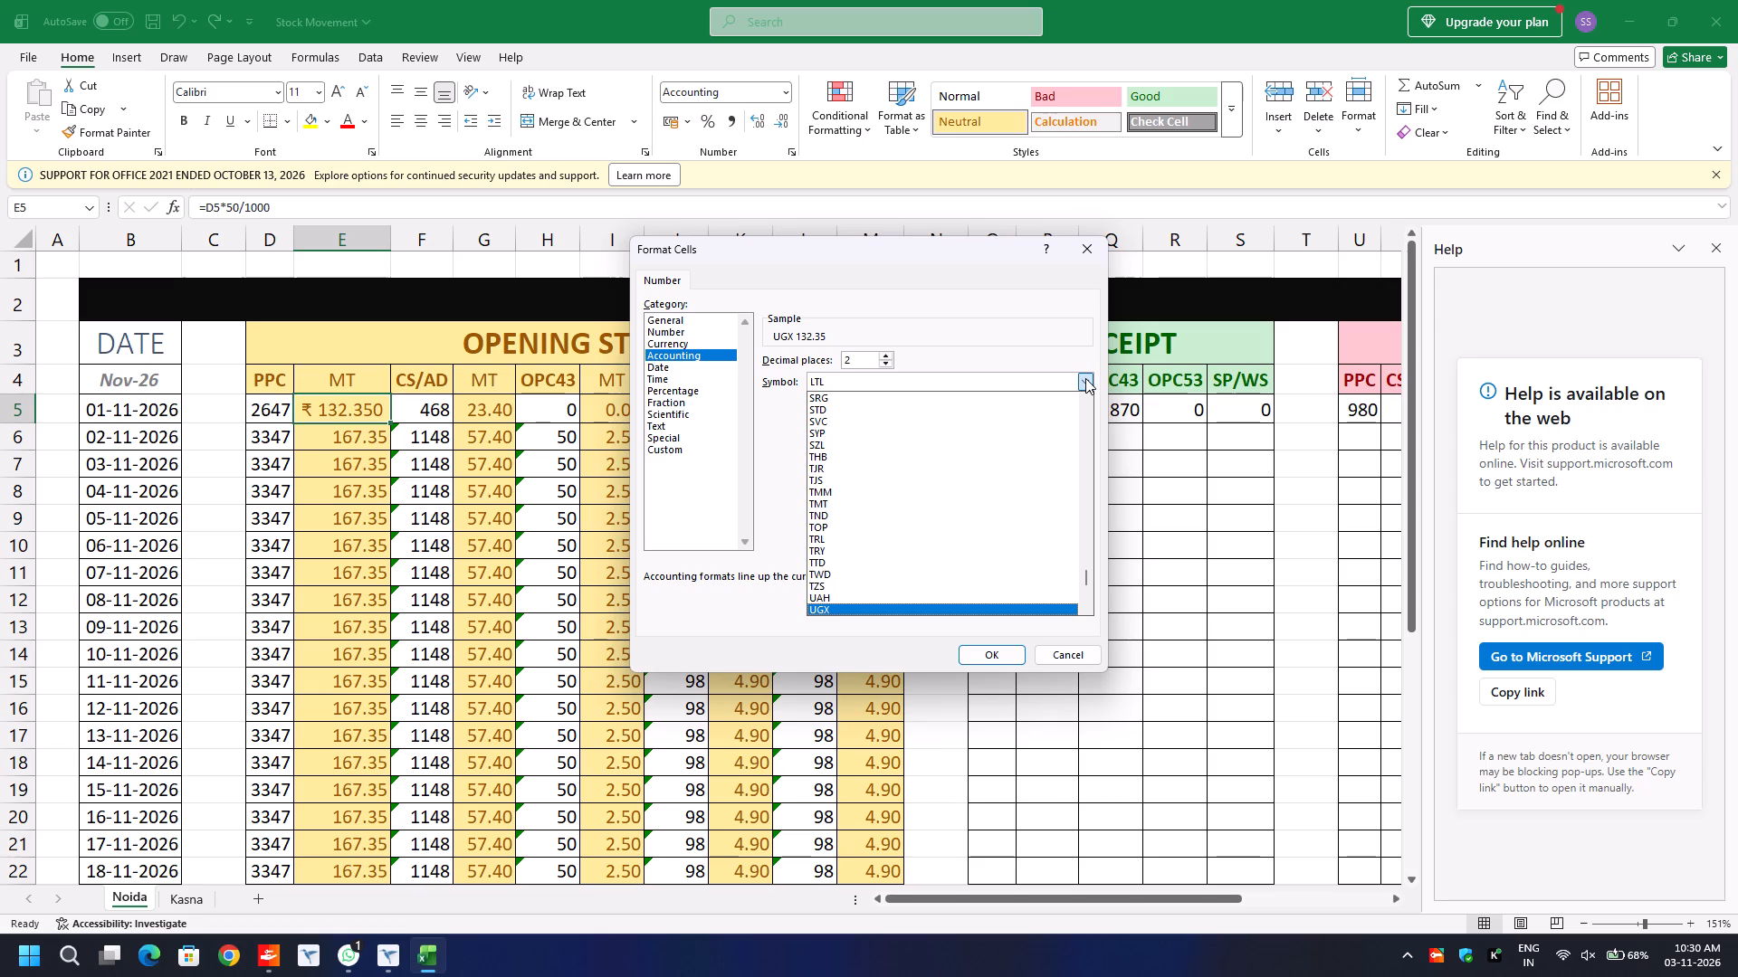
Replace the number format of the PPC MT cell E5 with the custom format code TO.
{"action": "left_click", "coordinate": [669, 451]}
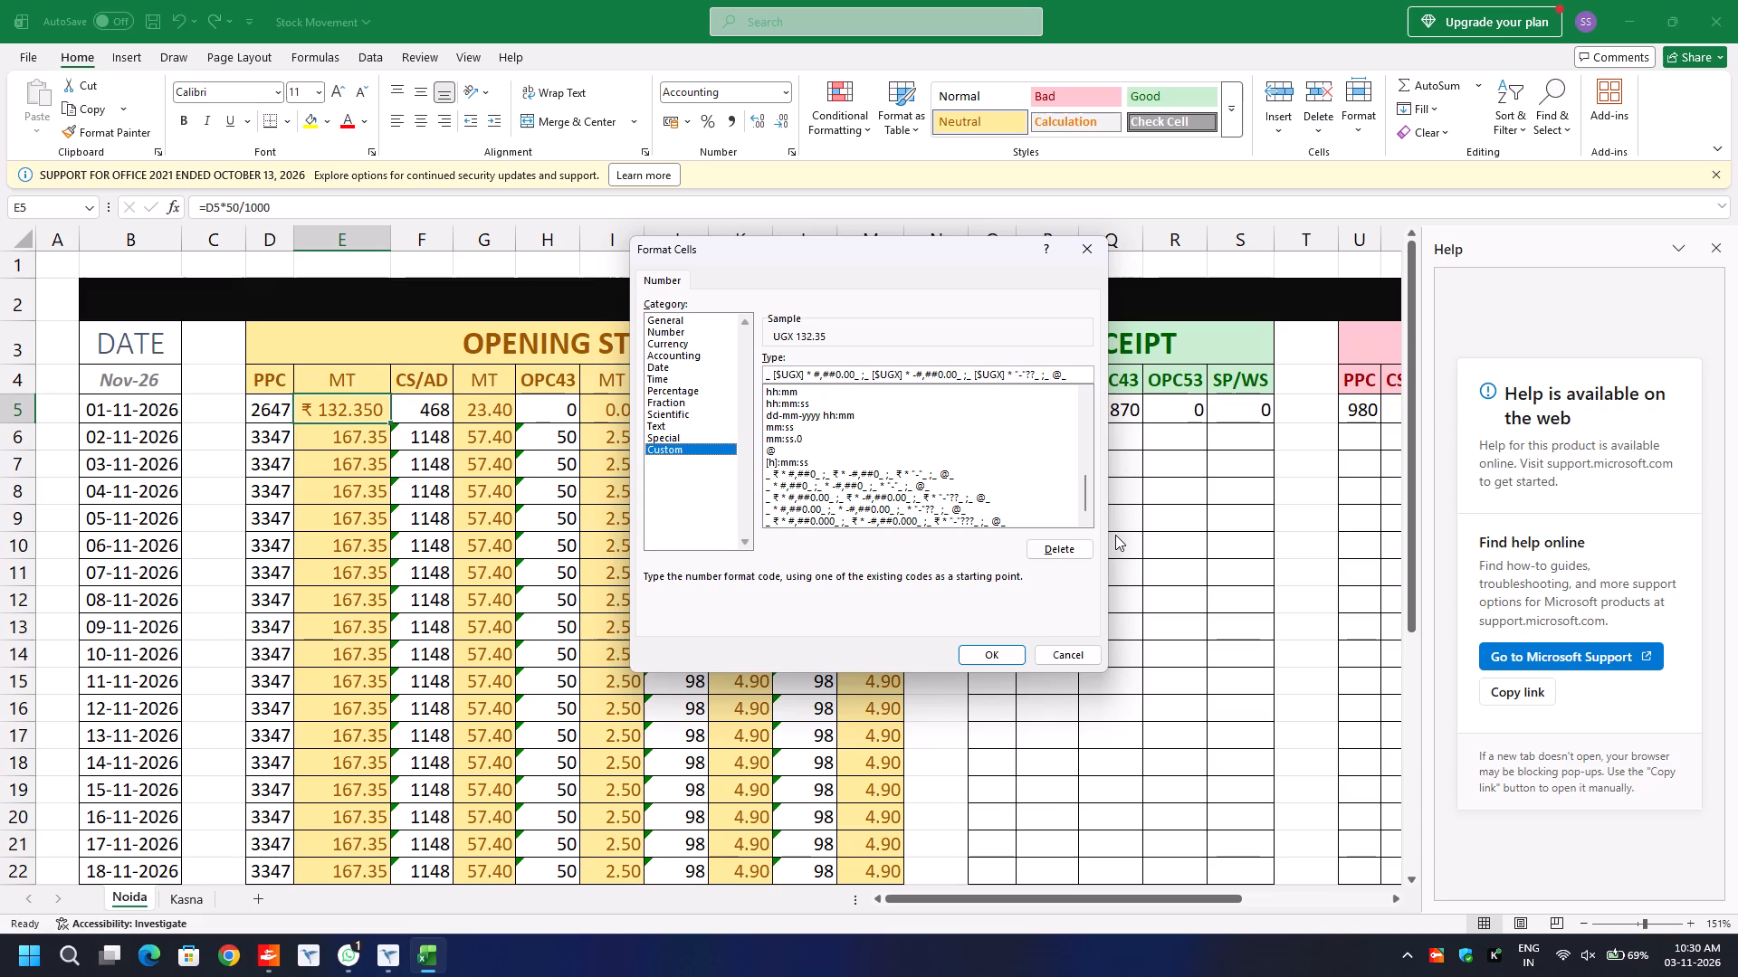
{"action": "left_click", "coordinate": [1074, 544]}
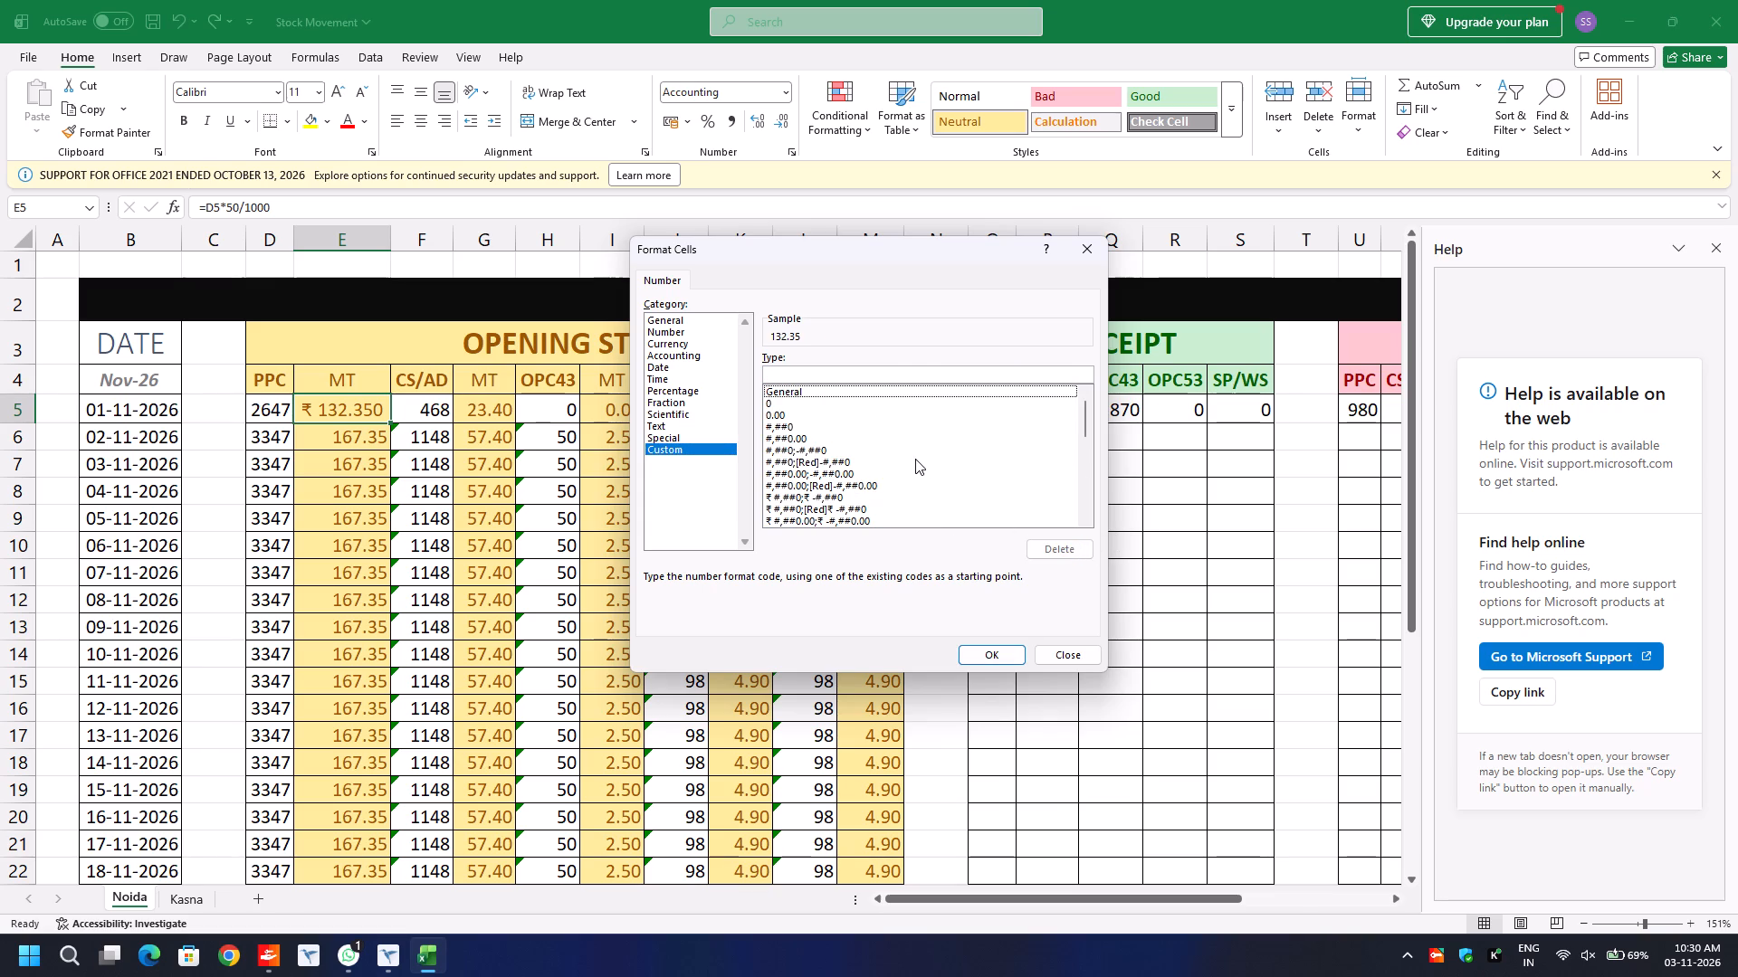
{"action": "left_click", "coordinate": [898, 375]}
{"action": "key", "text": "t"}
{"action": "key", "text": "o"}
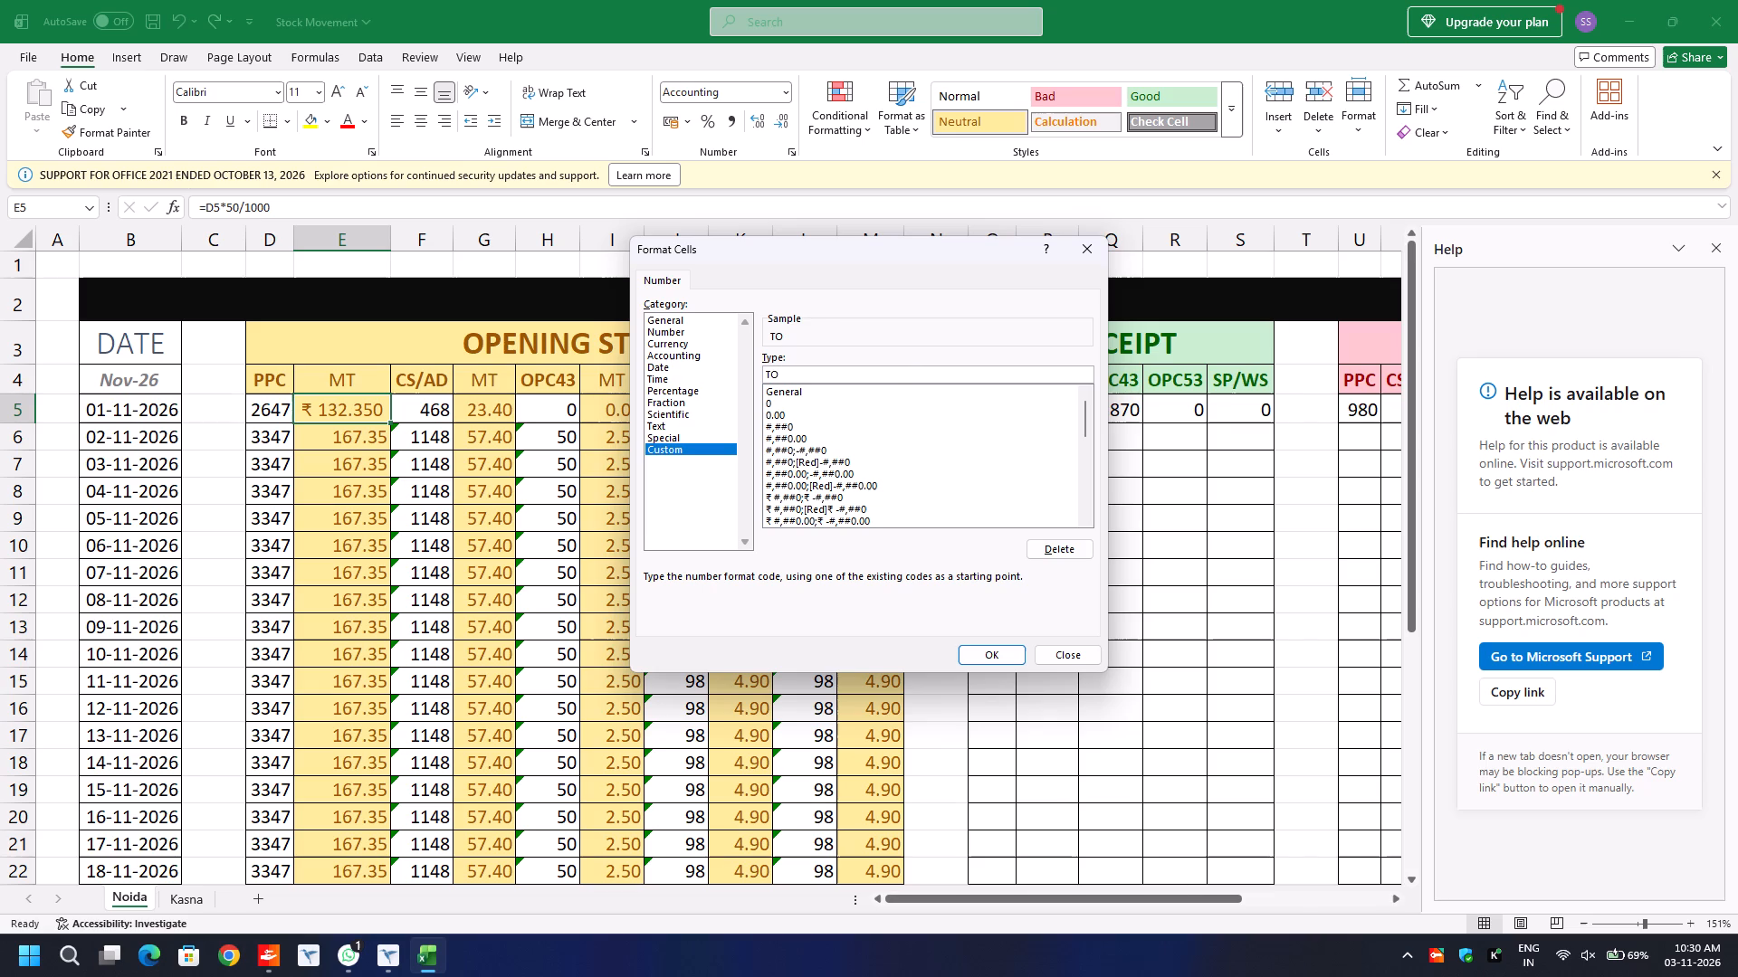
{"action": "key", "text": "n"}
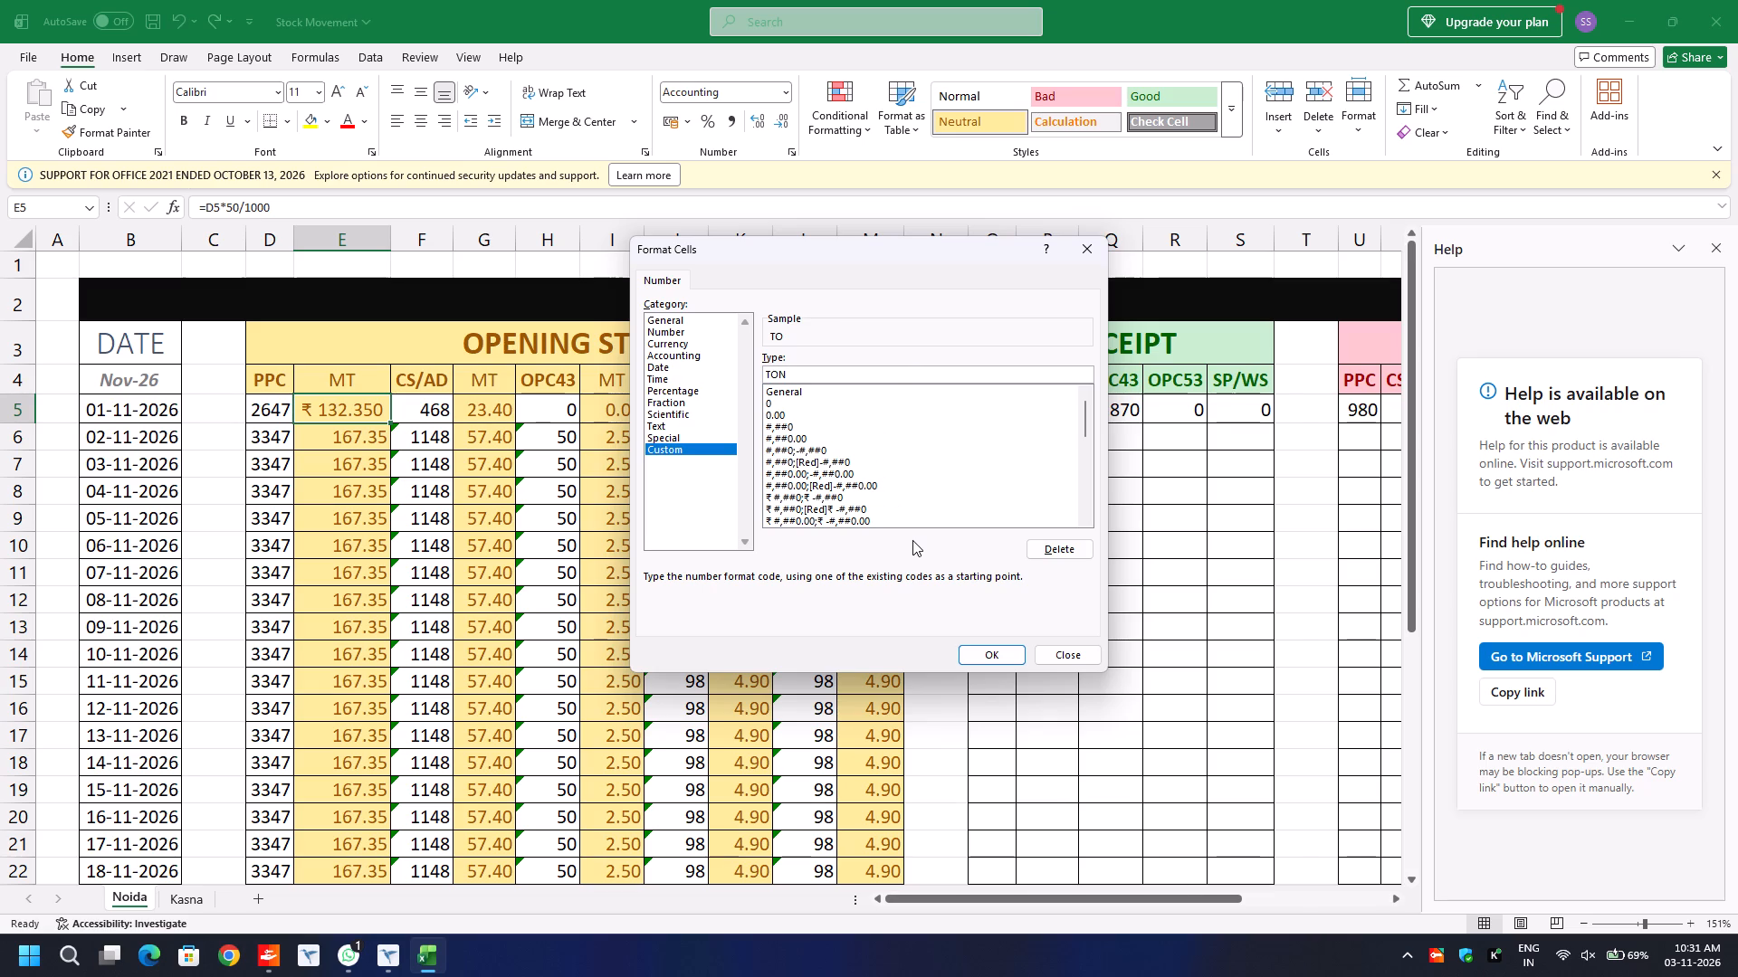
{"action": "key", "text": "BackSpace"}
{"action": "left_click", "coordinate": [994, 652]}
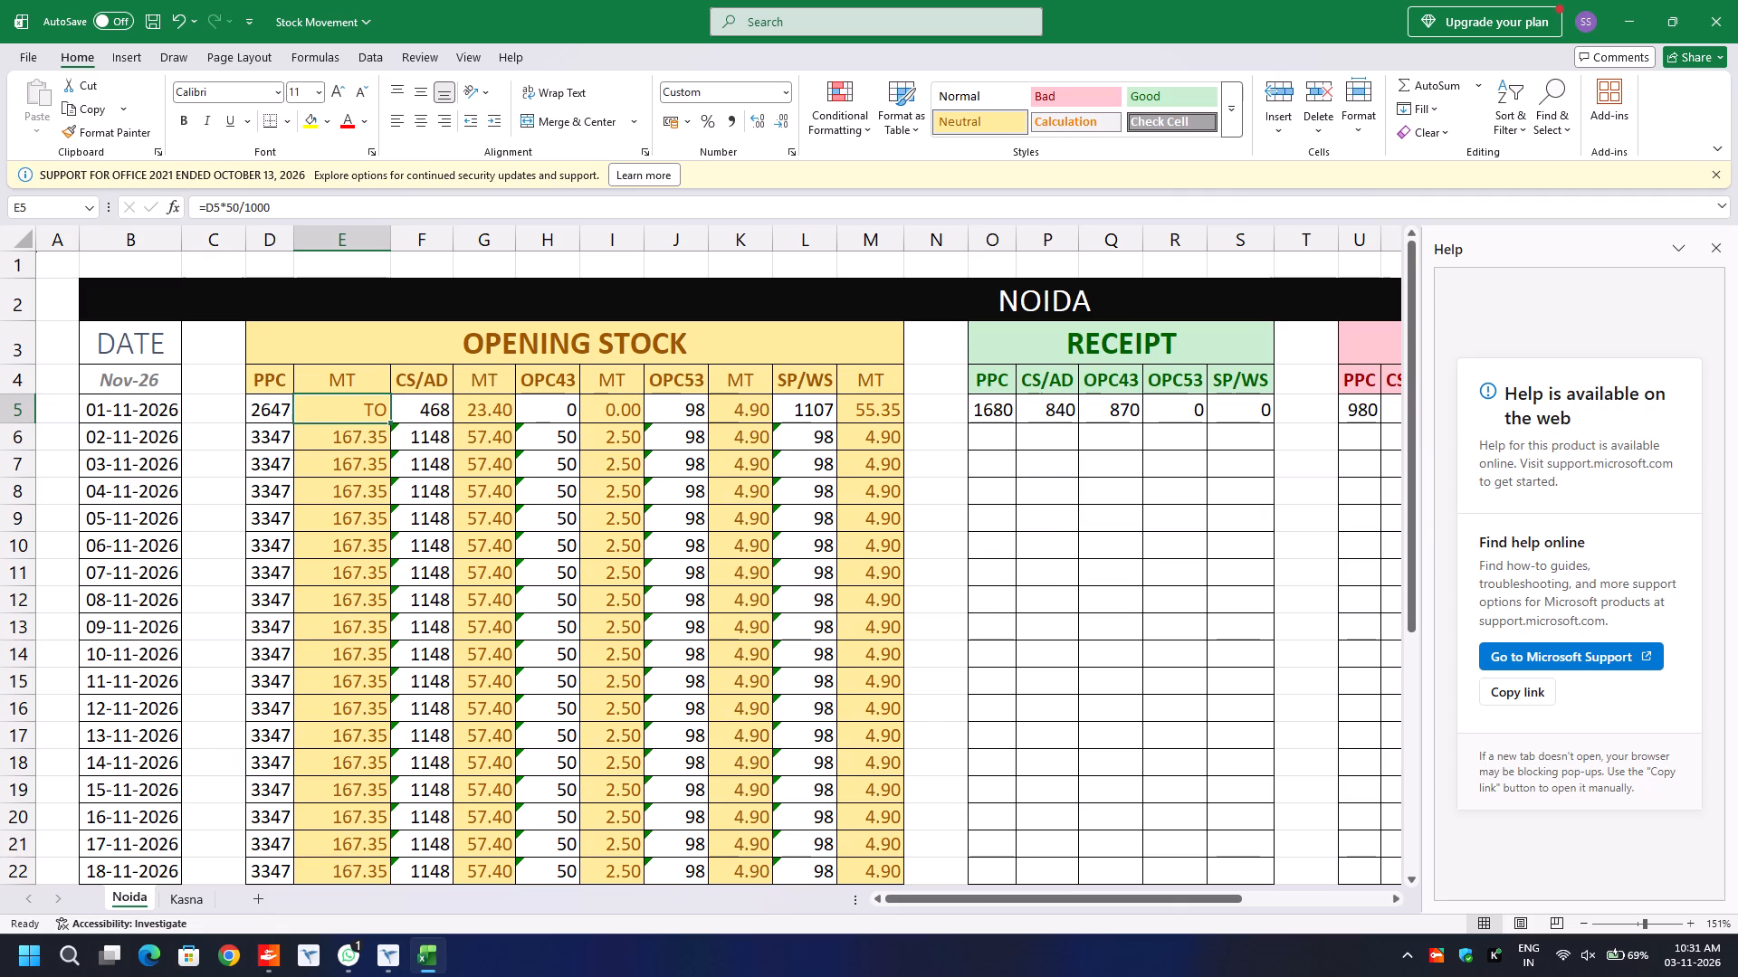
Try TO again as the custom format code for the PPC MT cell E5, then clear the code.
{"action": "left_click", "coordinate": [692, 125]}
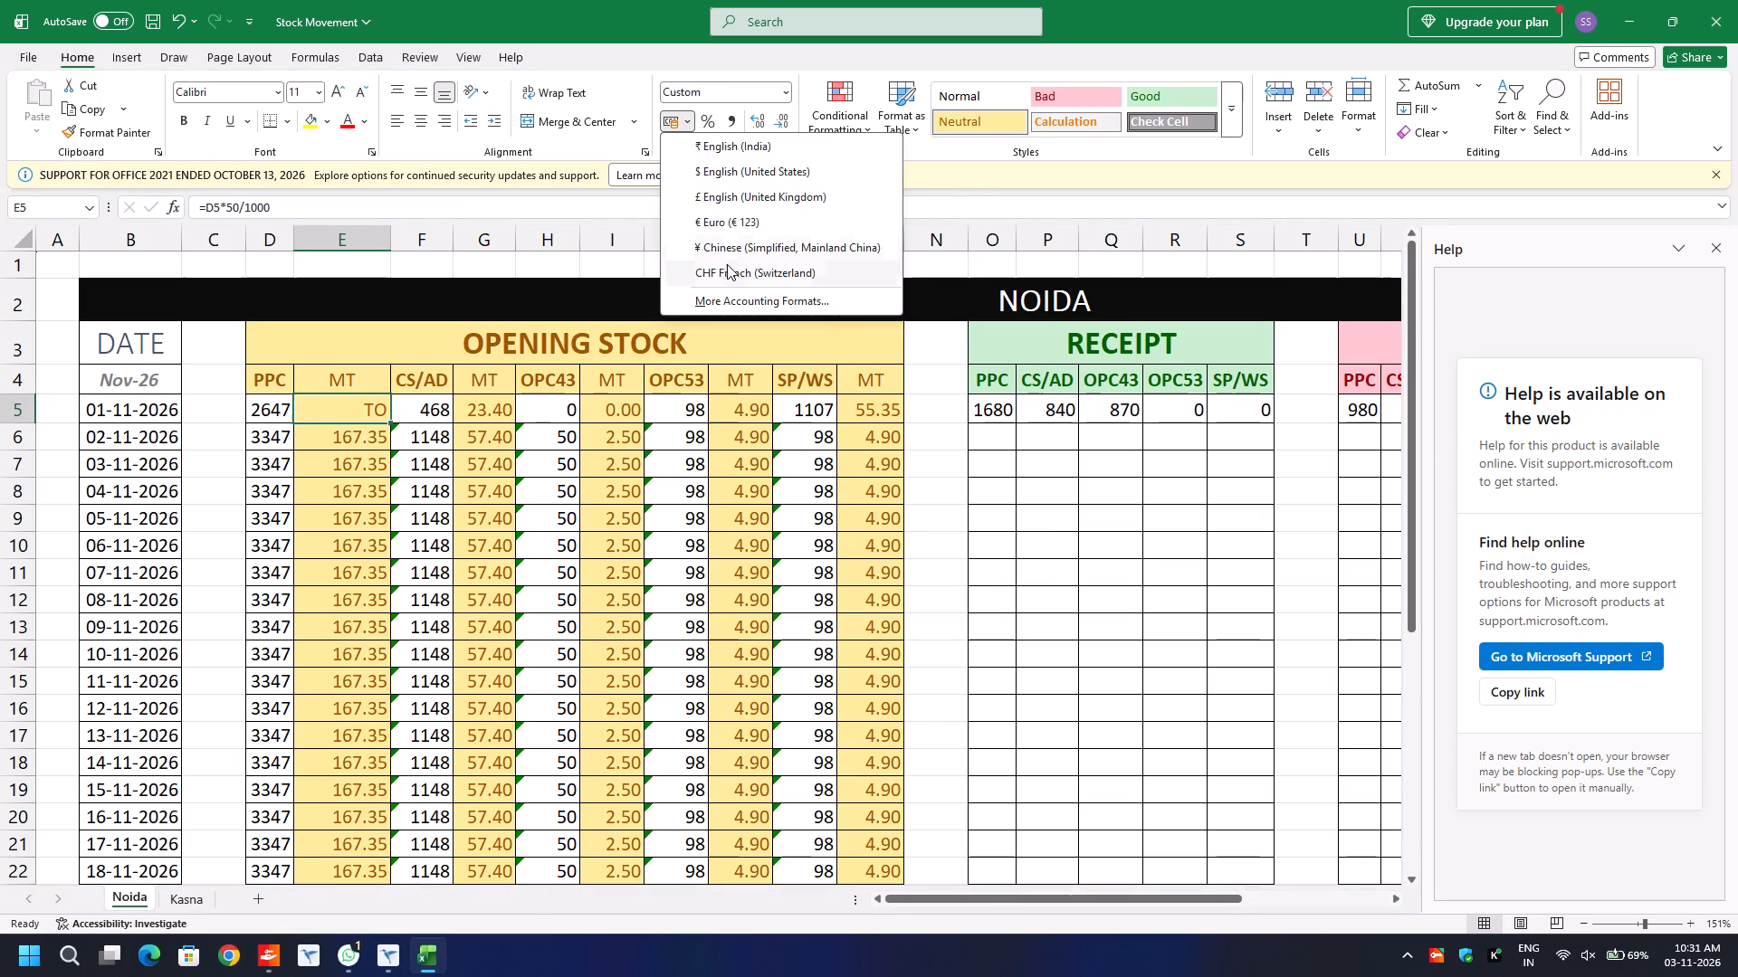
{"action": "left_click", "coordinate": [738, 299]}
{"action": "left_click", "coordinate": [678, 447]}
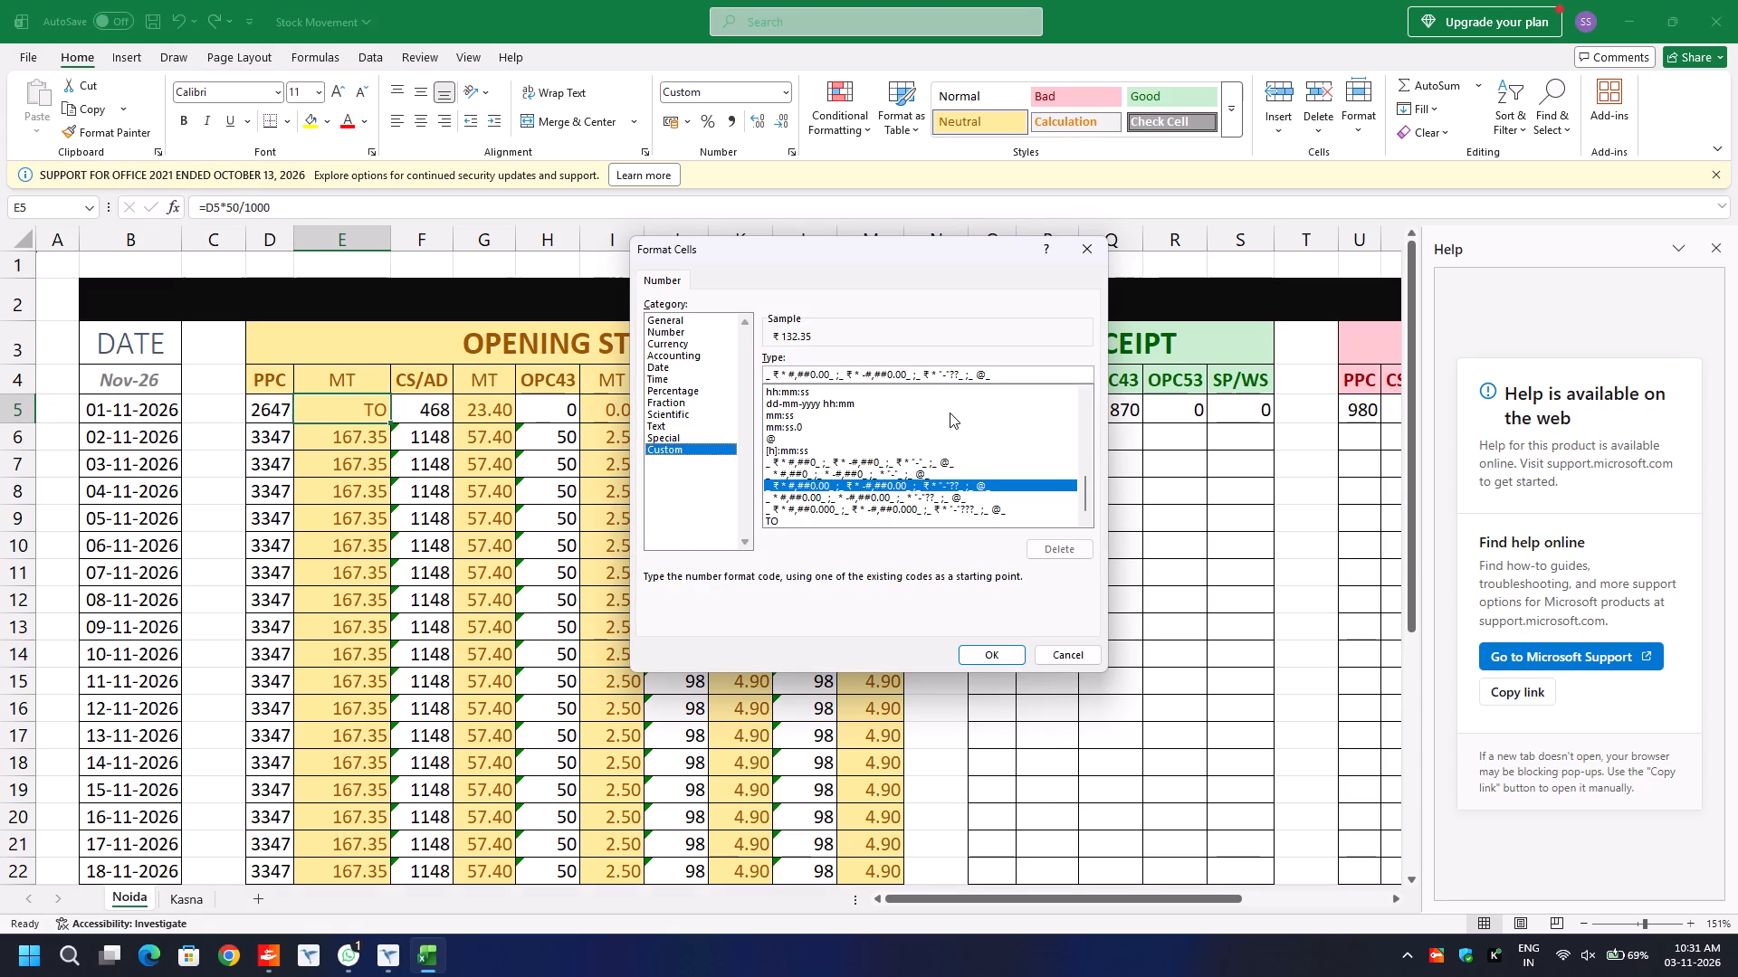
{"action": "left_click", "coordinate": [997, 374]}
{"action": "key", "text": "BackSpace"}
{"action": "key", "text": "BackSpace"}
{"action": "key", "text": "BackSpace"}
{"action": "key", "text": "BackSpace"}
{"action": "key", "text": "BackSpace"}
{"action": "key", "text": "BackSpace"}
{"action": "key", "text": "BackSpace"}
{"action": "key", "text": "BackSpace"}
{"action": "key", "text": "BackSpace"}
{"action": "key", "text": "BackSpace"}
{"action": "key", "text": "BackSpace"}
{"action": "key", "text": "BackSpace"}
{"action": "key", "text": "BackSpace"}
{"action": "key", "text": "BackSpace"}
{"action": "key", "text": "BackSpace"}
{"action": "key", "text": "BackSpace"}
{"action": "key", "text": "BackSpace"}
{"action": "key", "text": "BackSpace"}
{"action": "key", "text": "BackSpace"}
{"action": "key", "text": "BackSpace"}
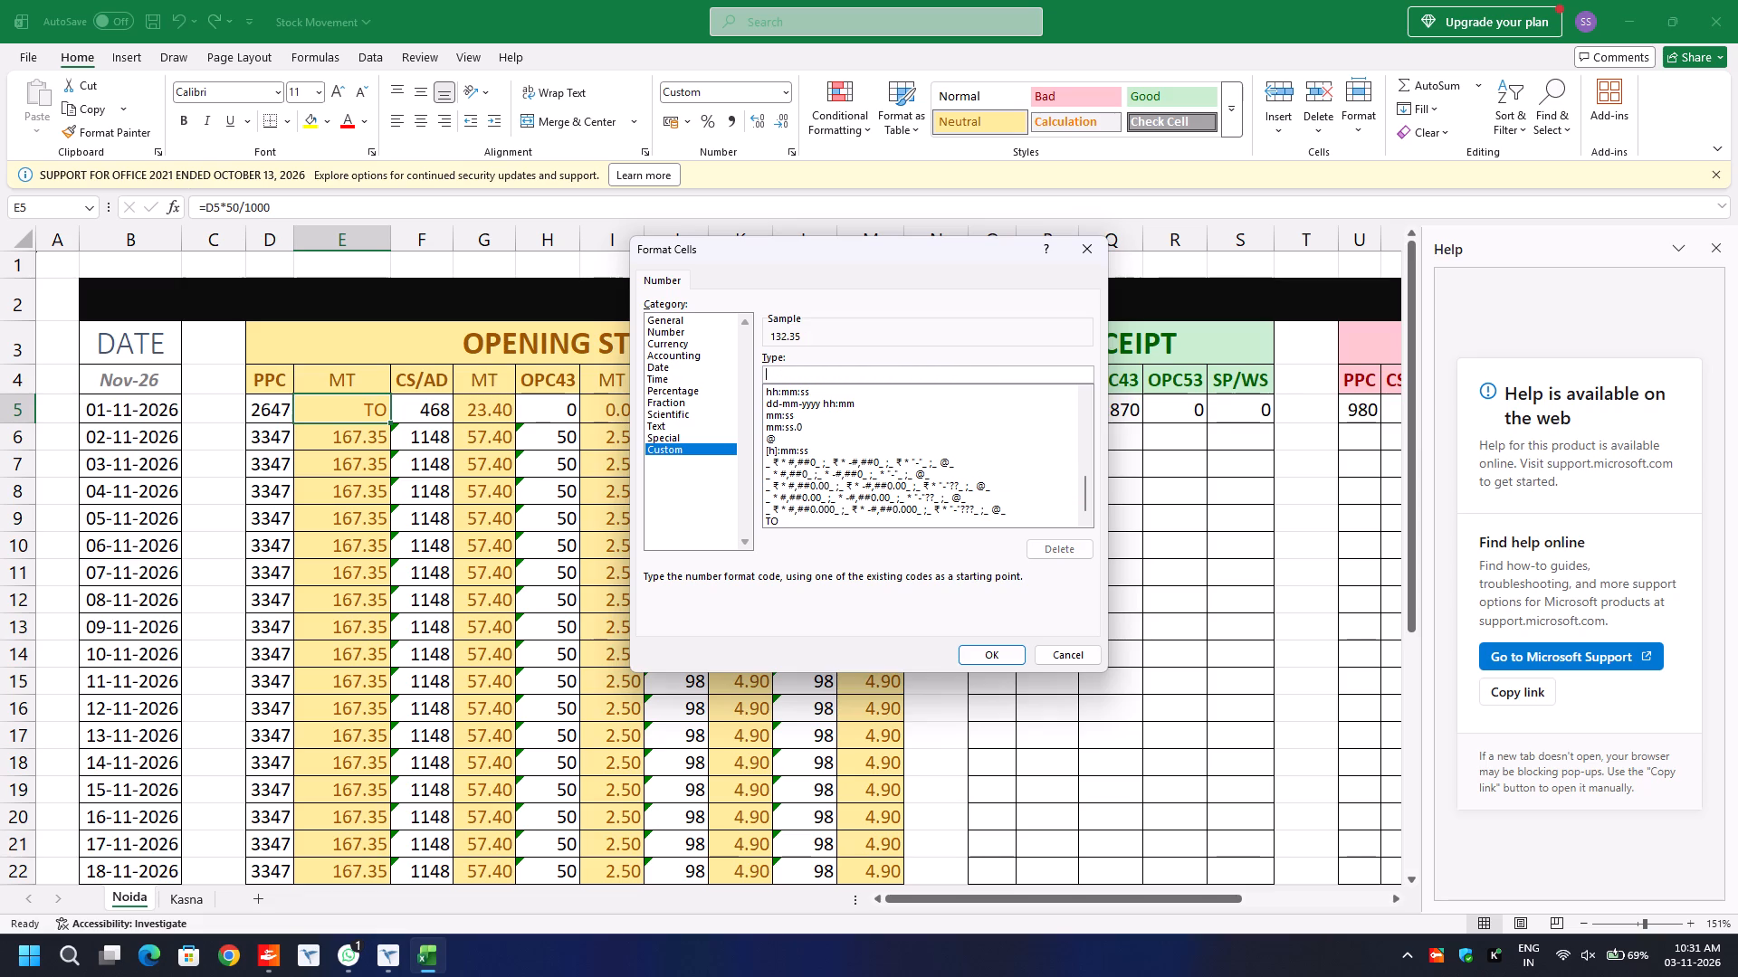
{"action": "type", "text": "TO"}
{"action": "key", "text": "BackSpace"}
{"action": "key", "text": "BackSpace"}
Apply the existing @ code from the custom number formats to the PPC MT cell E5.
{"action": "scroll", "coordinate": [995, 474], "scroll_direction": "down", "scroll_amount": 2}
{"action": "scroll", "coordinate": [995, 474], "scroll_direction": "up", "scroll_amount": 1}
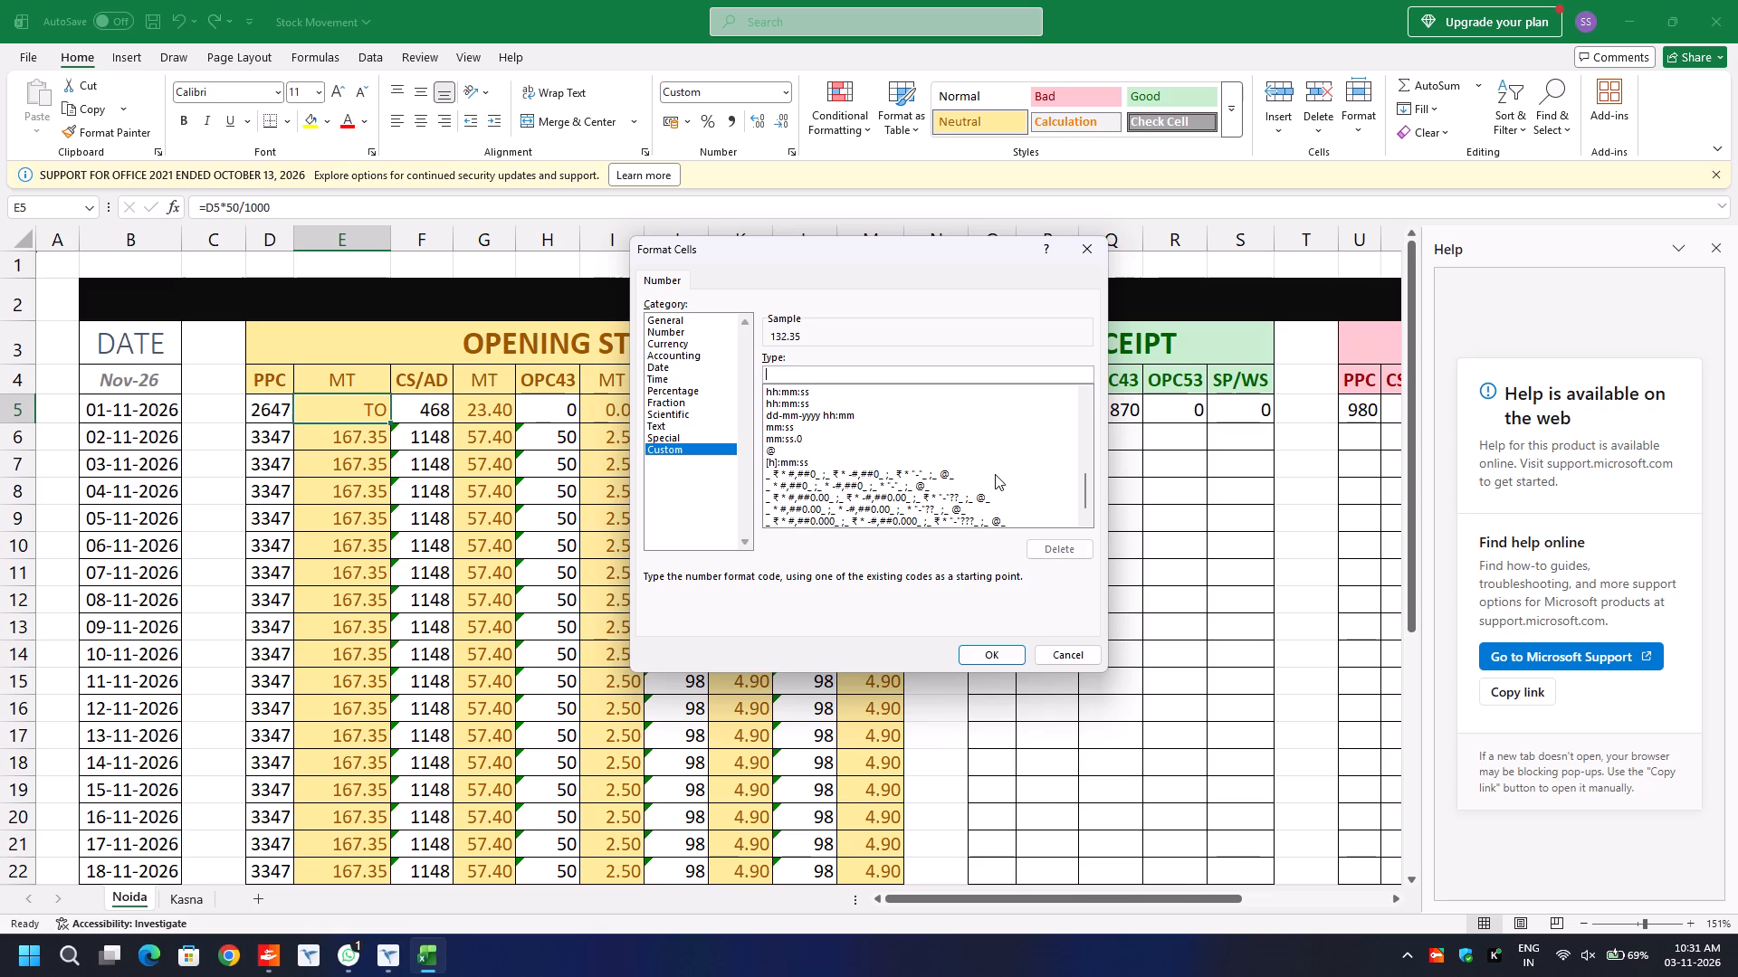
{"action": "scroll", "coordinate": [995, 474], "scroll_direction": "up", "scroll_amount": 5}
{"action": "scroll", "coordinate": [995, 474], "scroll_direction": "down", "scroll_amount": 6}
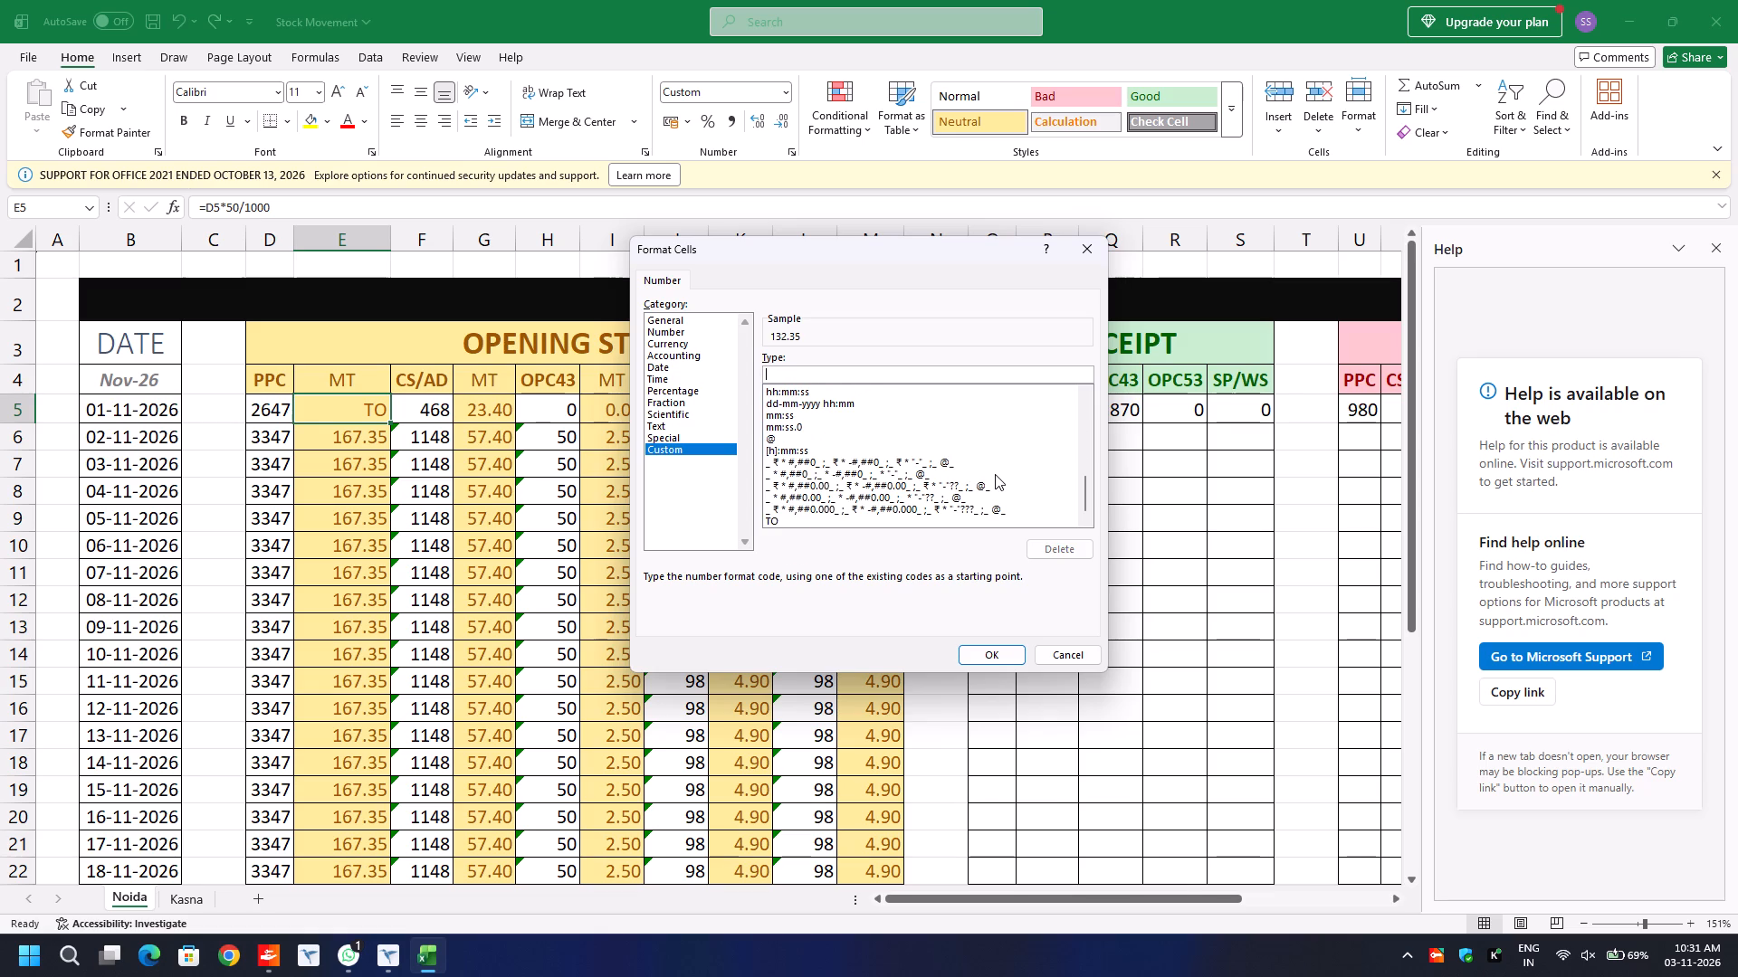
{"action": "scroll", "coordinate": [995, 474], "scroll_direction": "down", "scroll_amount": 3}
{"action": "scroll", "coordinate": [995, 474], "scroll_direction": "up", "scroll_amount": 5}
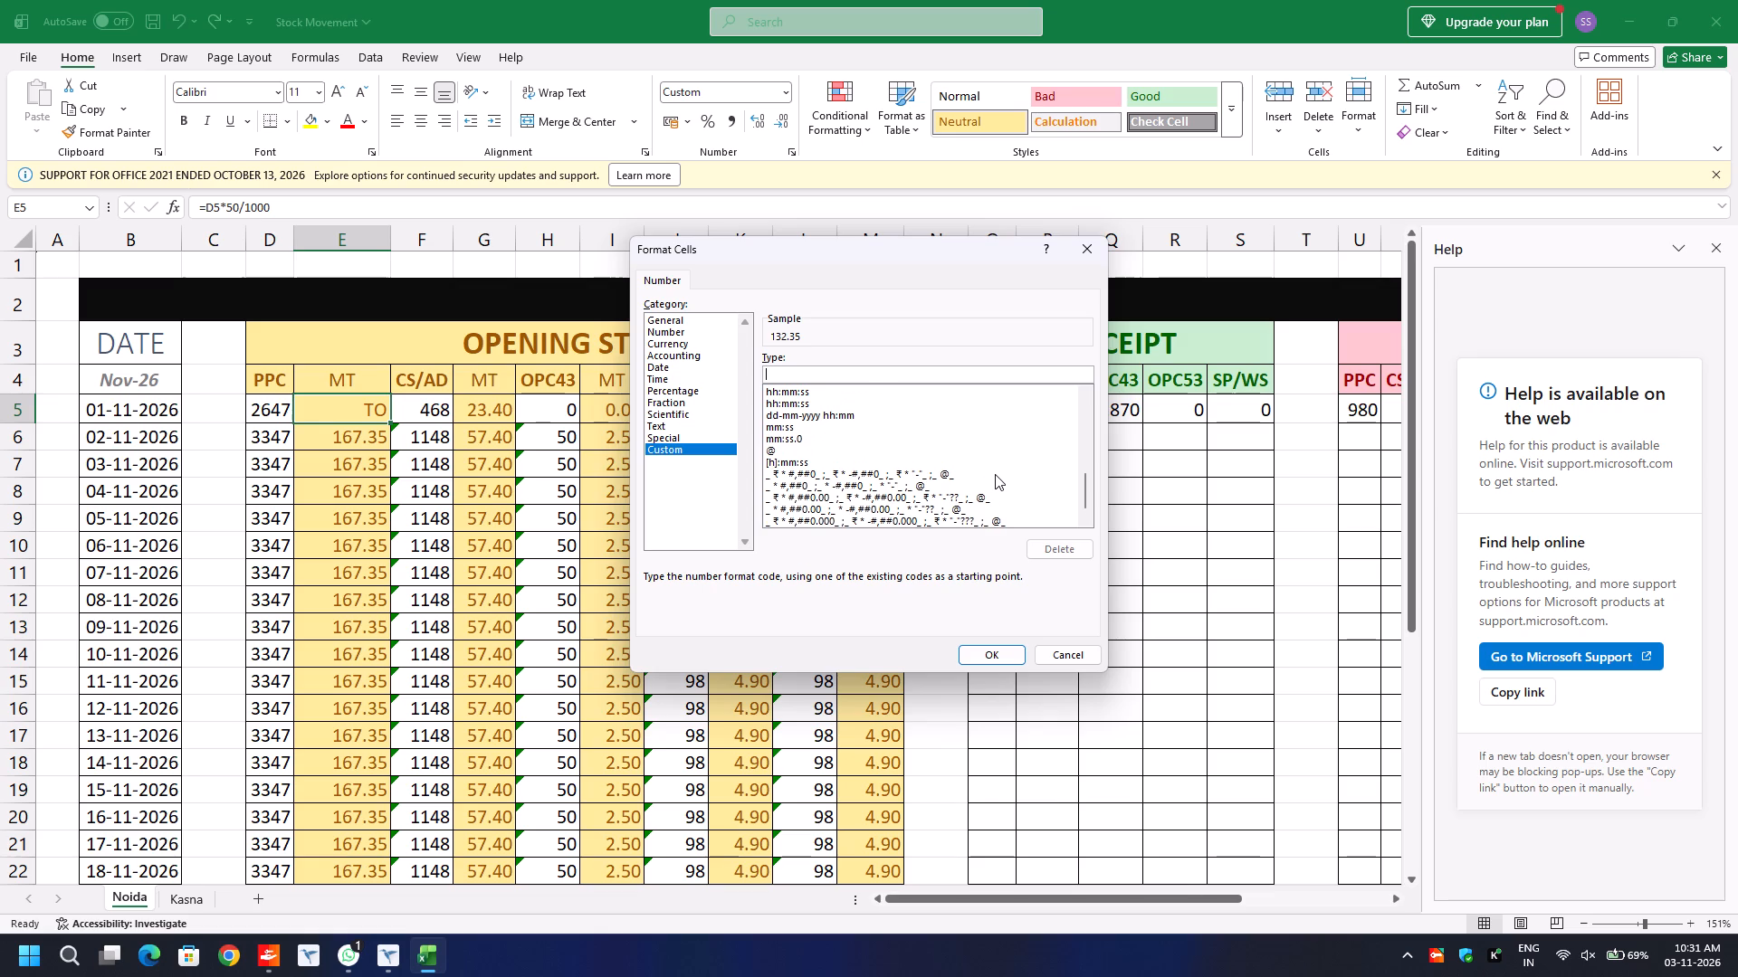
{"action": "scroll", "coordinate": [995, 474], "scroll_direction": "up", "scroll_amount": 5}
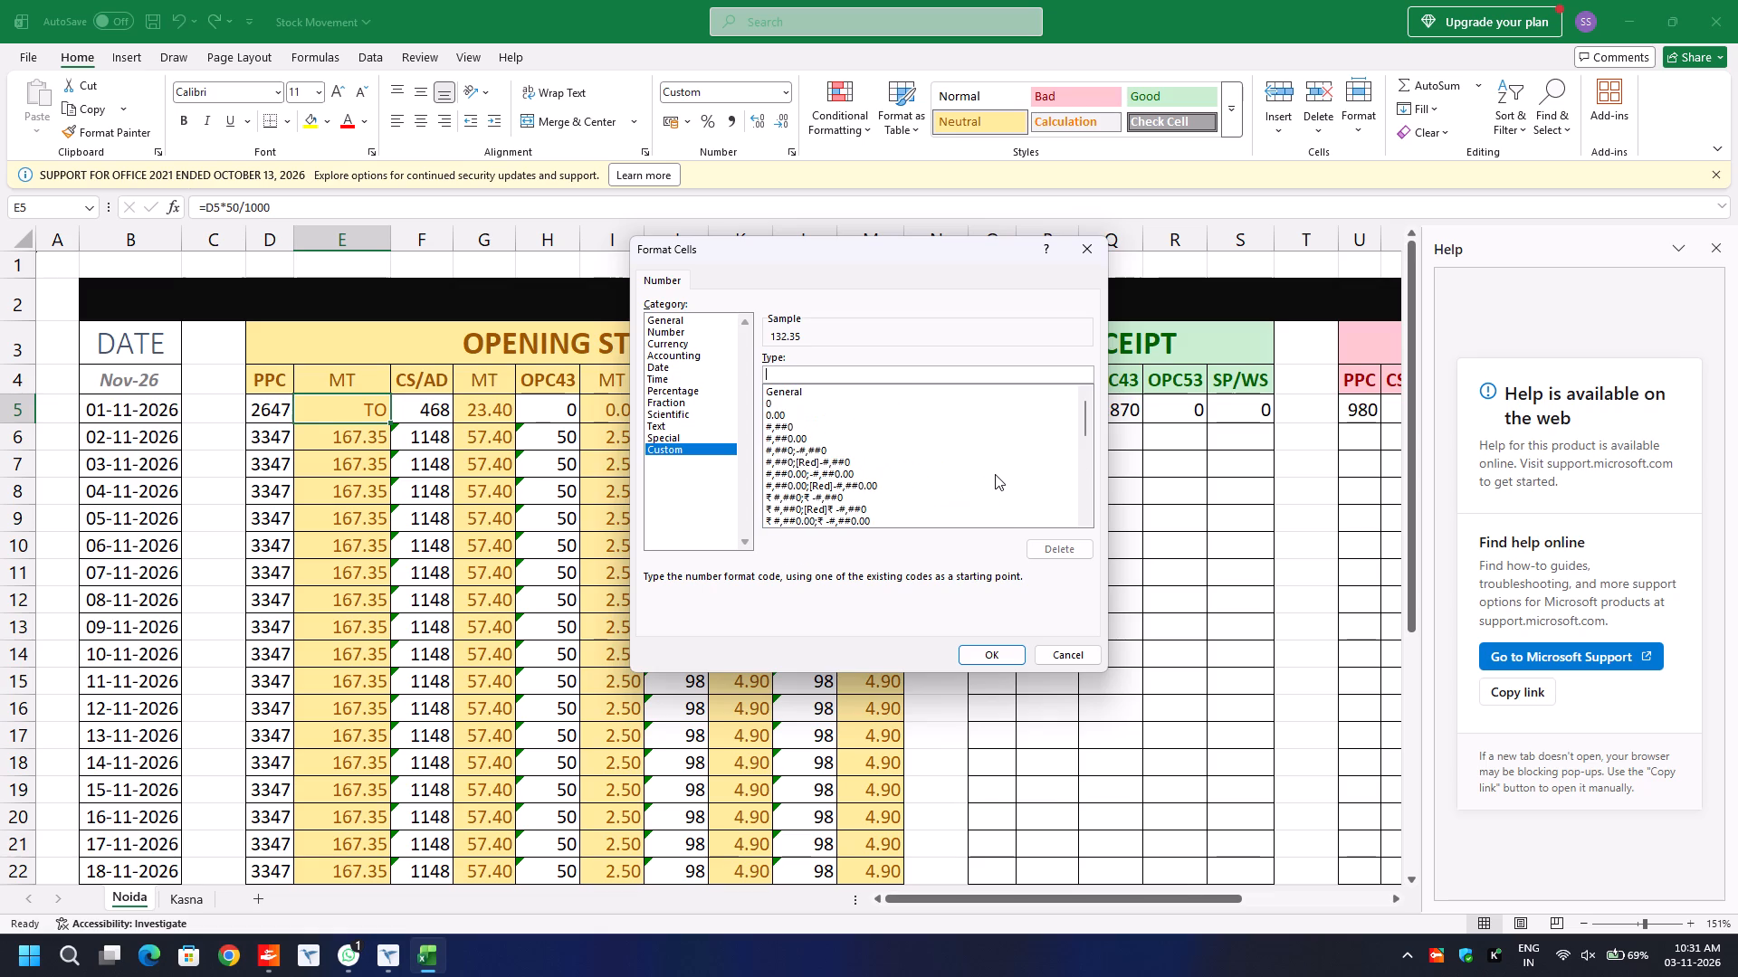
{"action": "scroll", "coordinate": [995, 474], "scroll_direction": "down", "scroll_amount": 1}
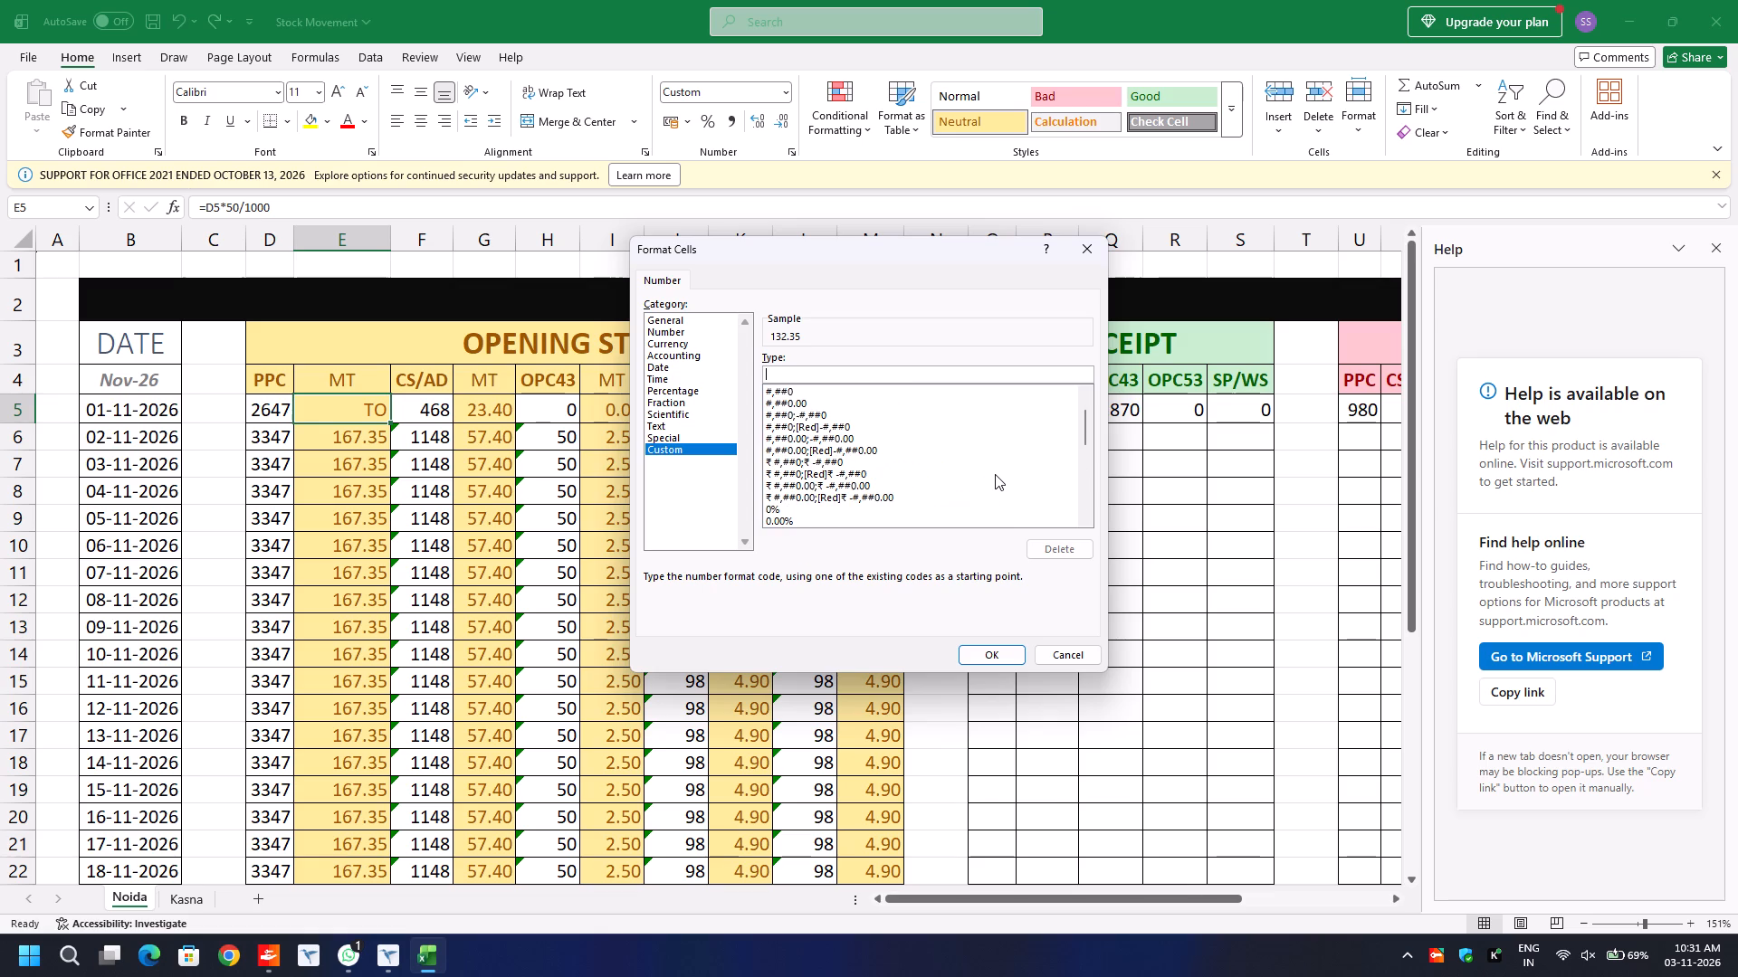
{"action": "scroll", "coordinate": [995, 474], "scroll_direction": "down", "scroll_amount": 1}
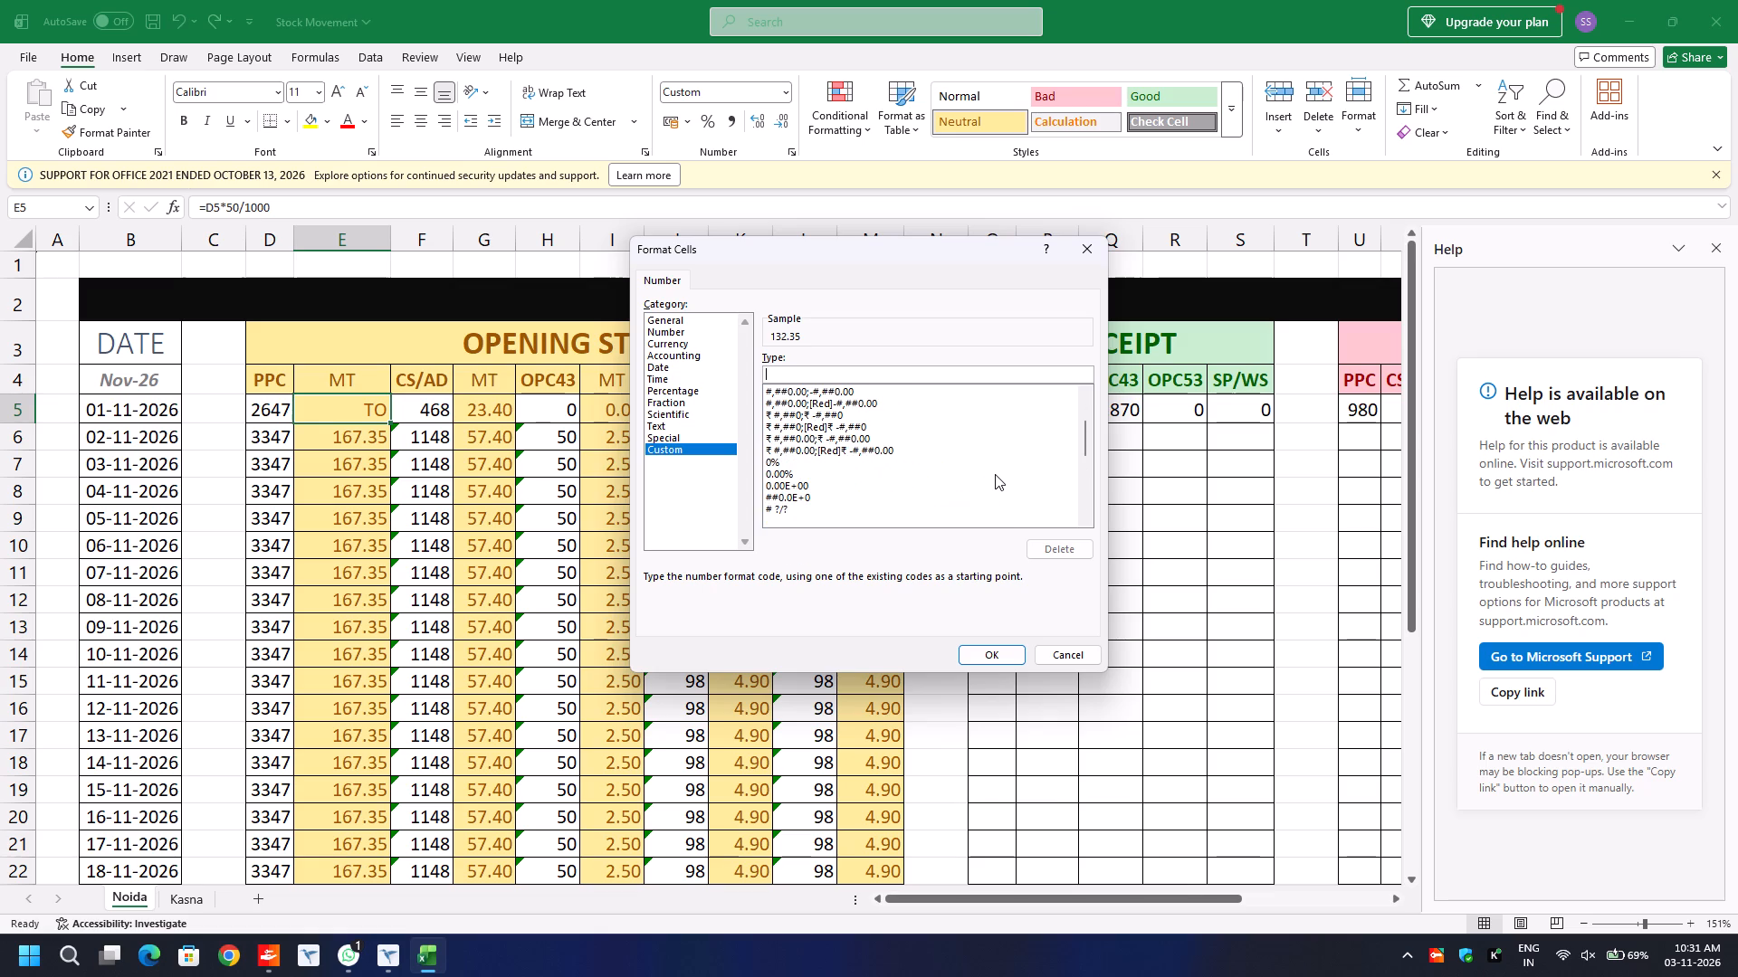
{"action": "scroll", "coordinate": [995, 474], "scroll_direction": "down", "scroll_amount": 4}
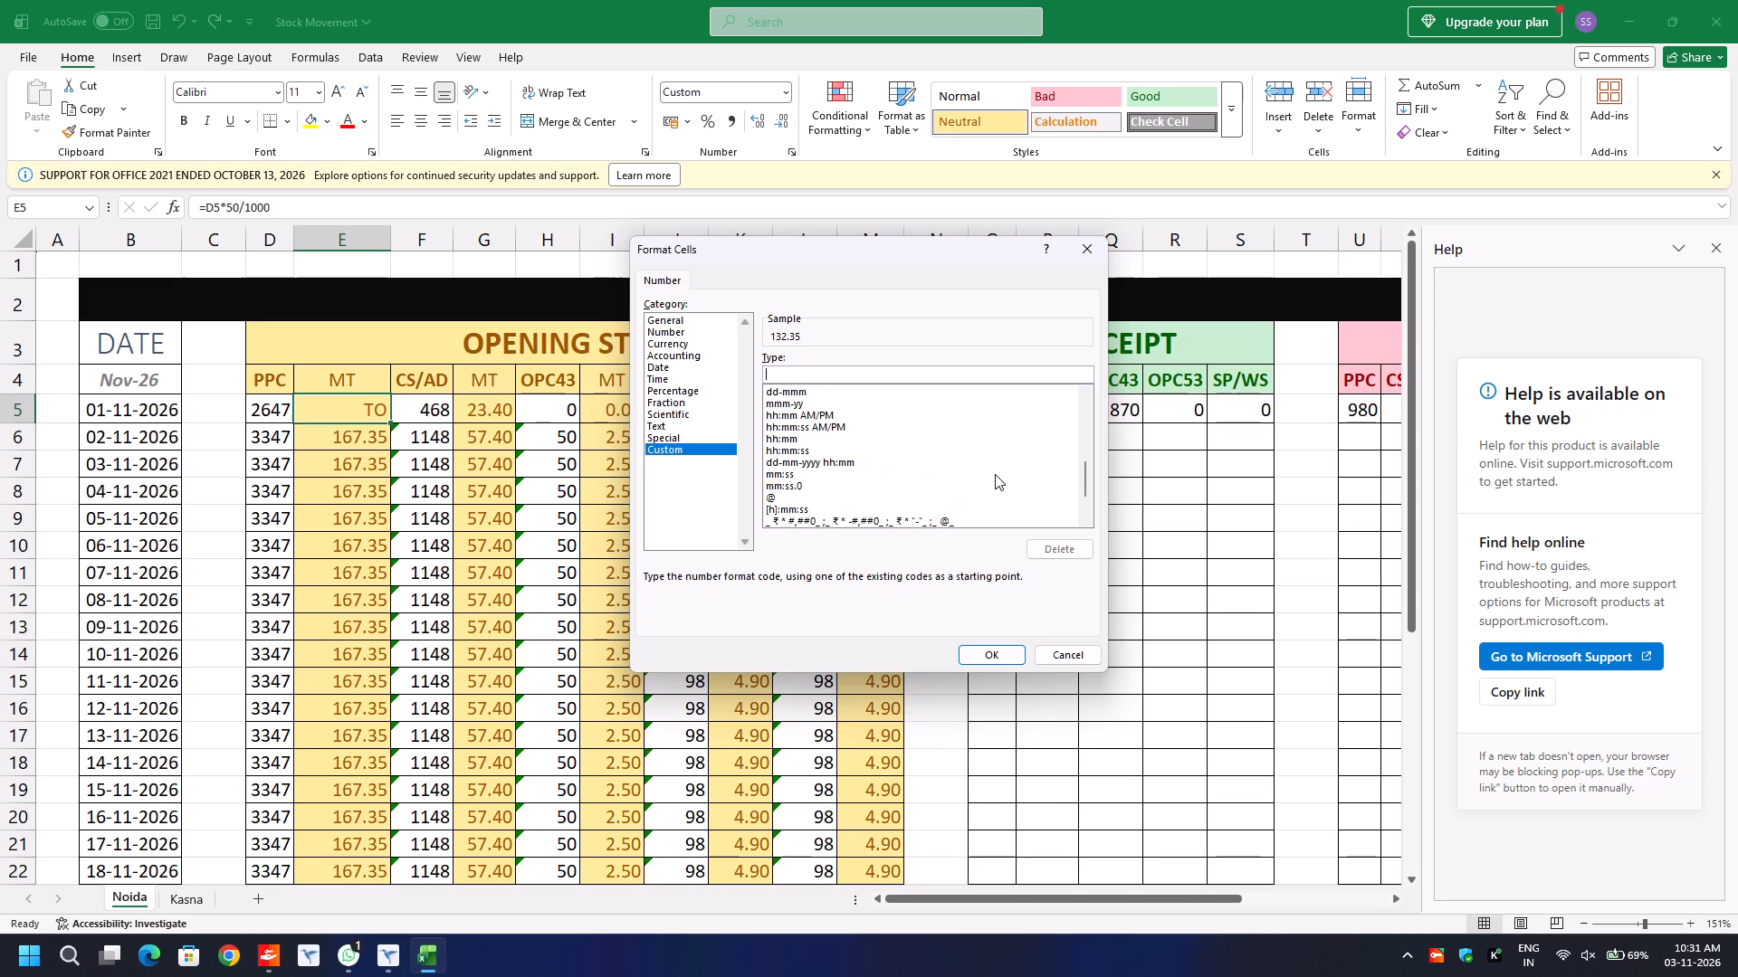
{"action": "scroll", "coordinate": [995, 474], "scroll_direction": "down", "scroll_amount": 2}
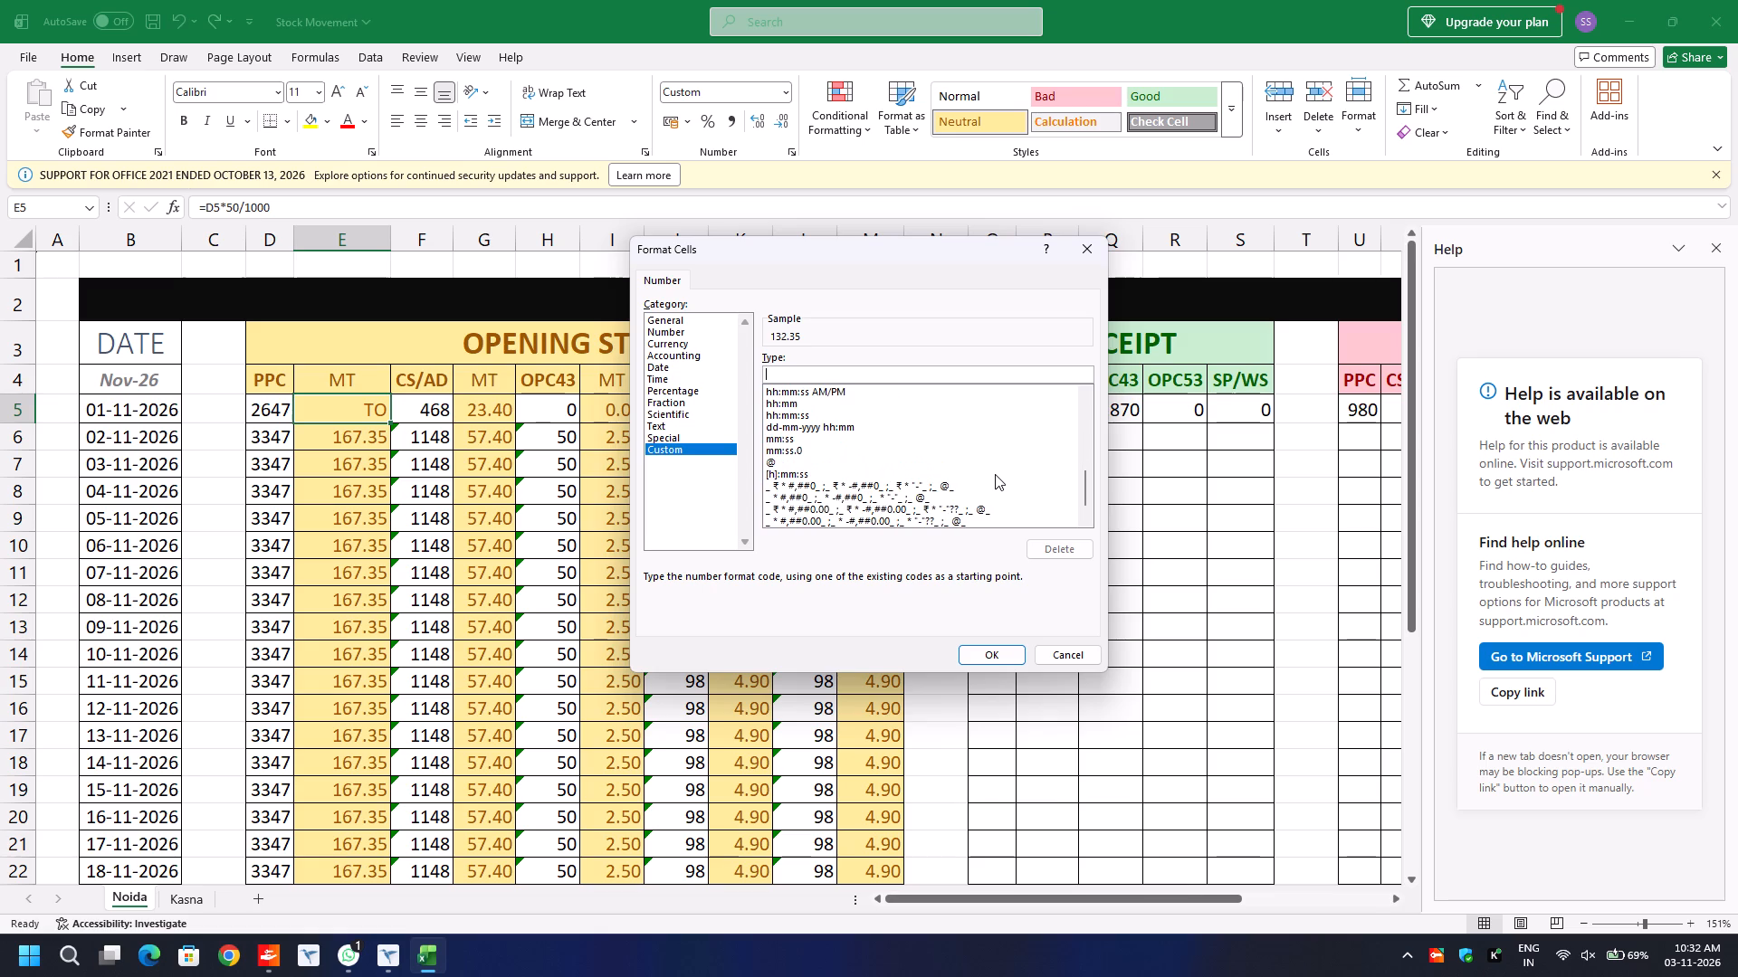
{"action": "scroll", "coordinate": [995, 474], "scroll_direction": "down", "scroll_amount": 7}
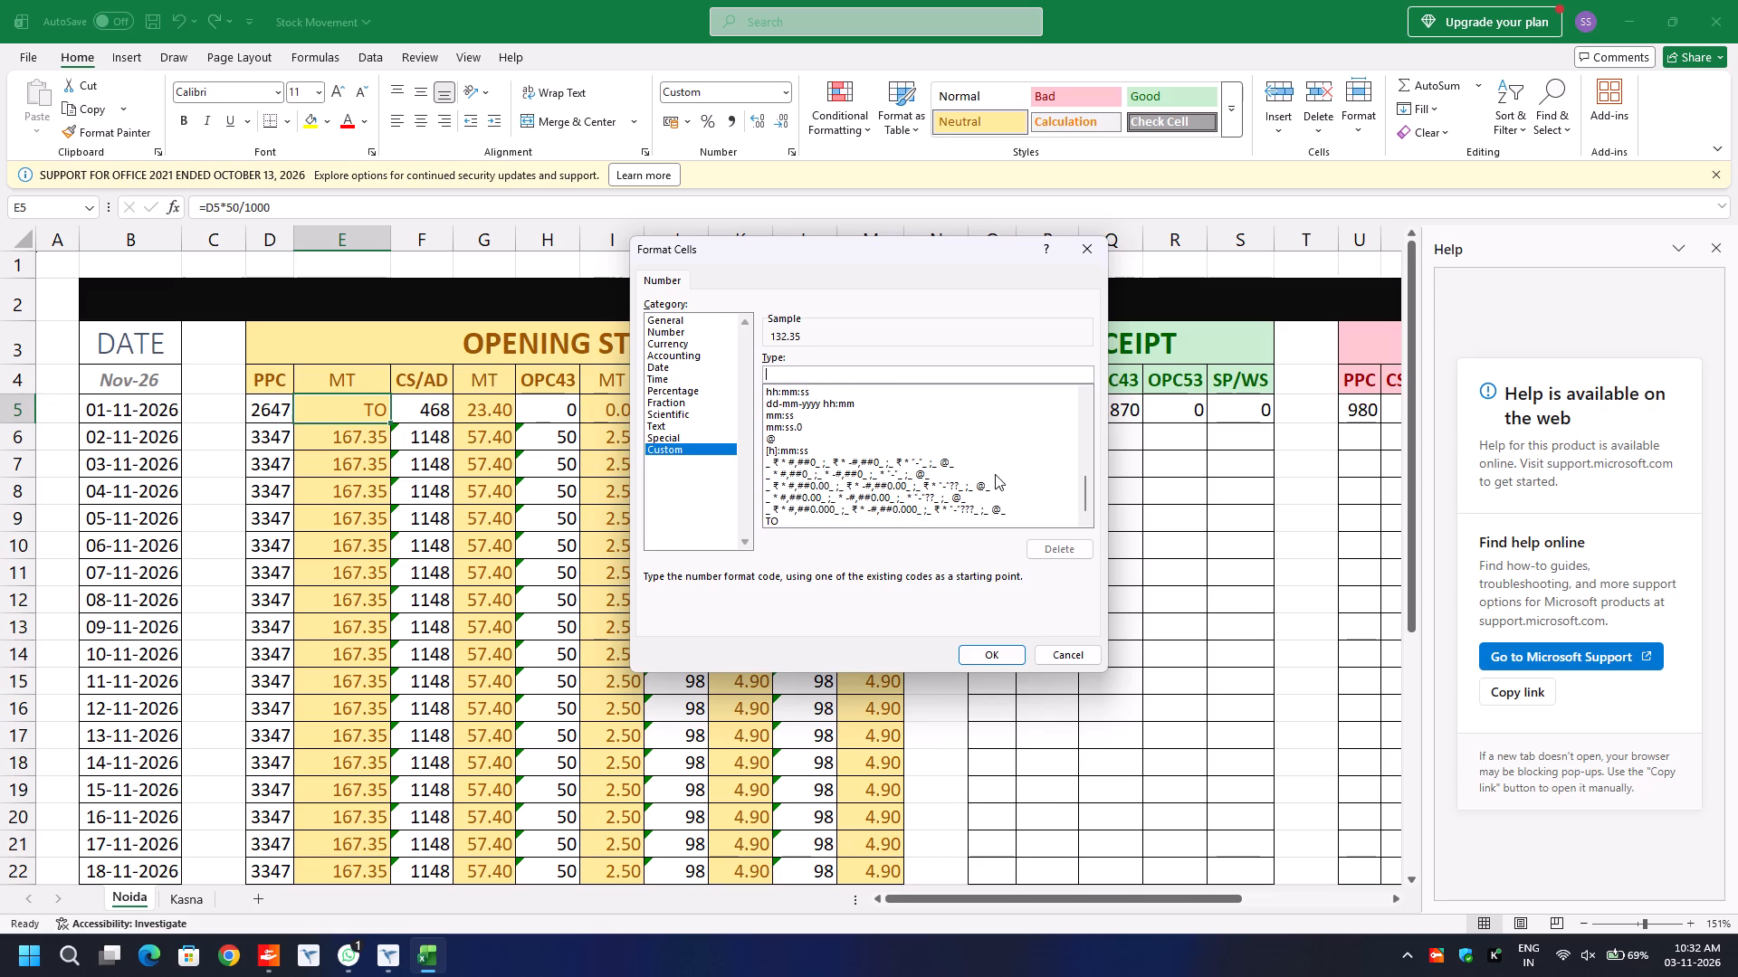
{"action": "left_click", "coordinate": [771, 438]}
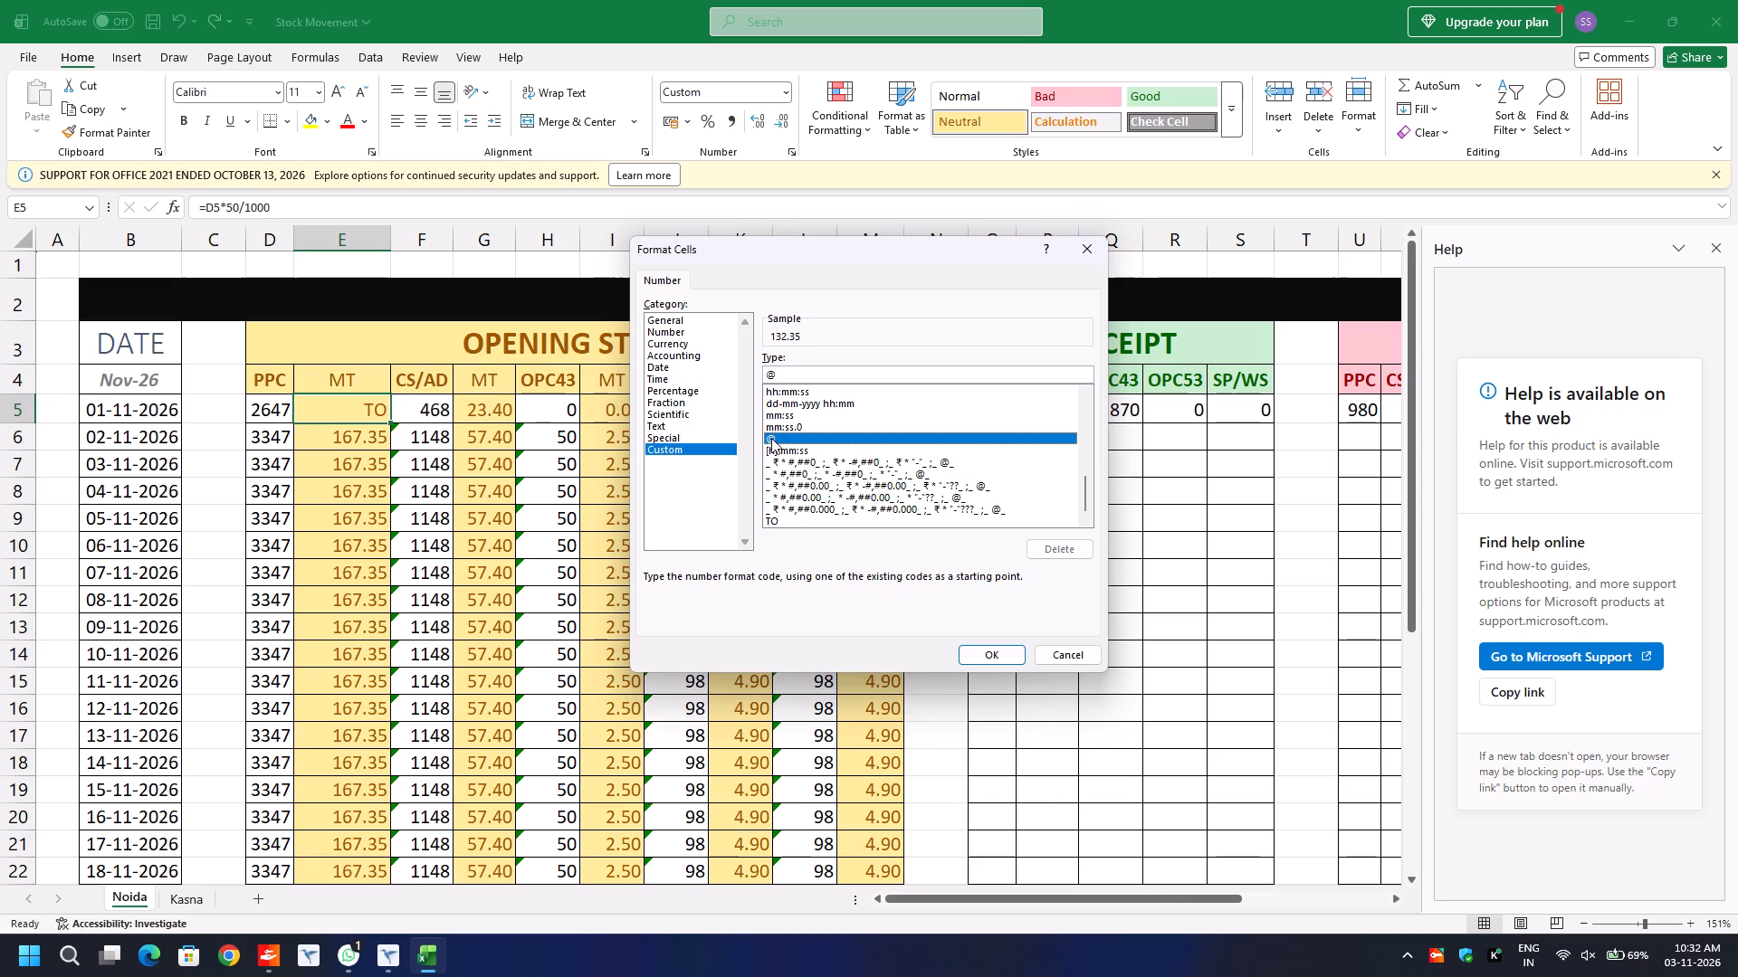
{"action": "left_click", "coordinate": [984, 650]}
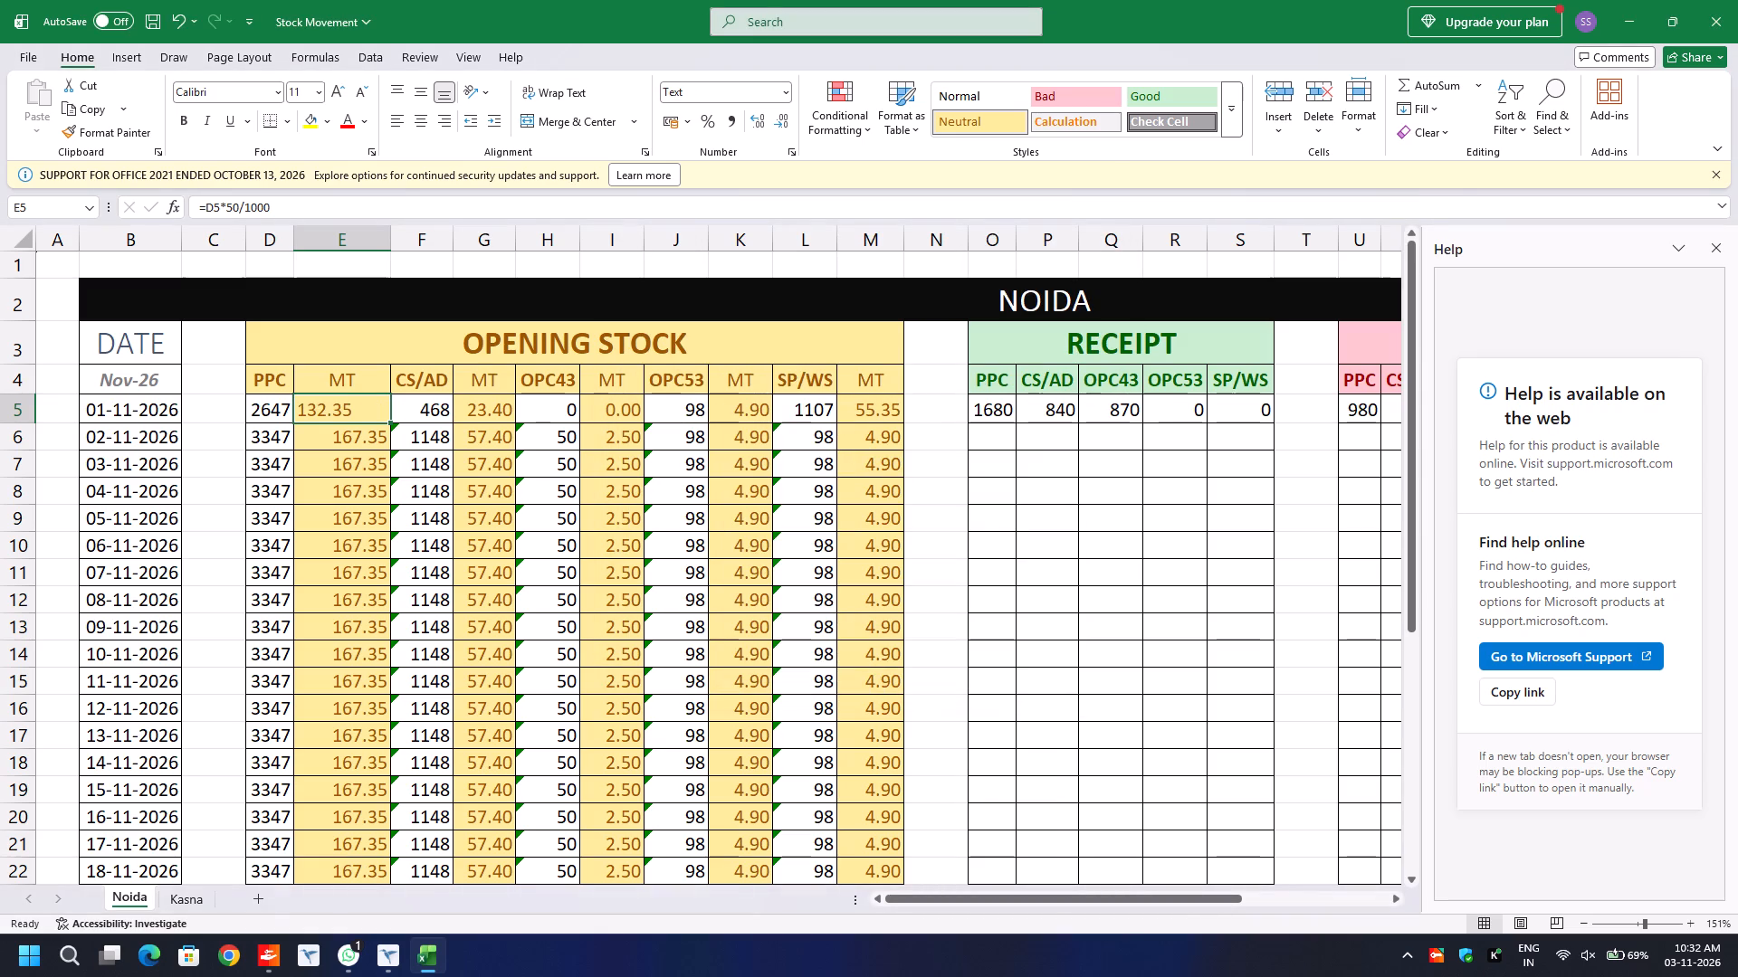
Undo the @ and TO number formats on cell E5, back to the ₹ Accounting format with 3 decimal places.
{"action": "key", "text": "ctrl+z"}
{"action": "key", "text": "ctrl+z"}
{"action": "key", "text": "ctrl+z"}
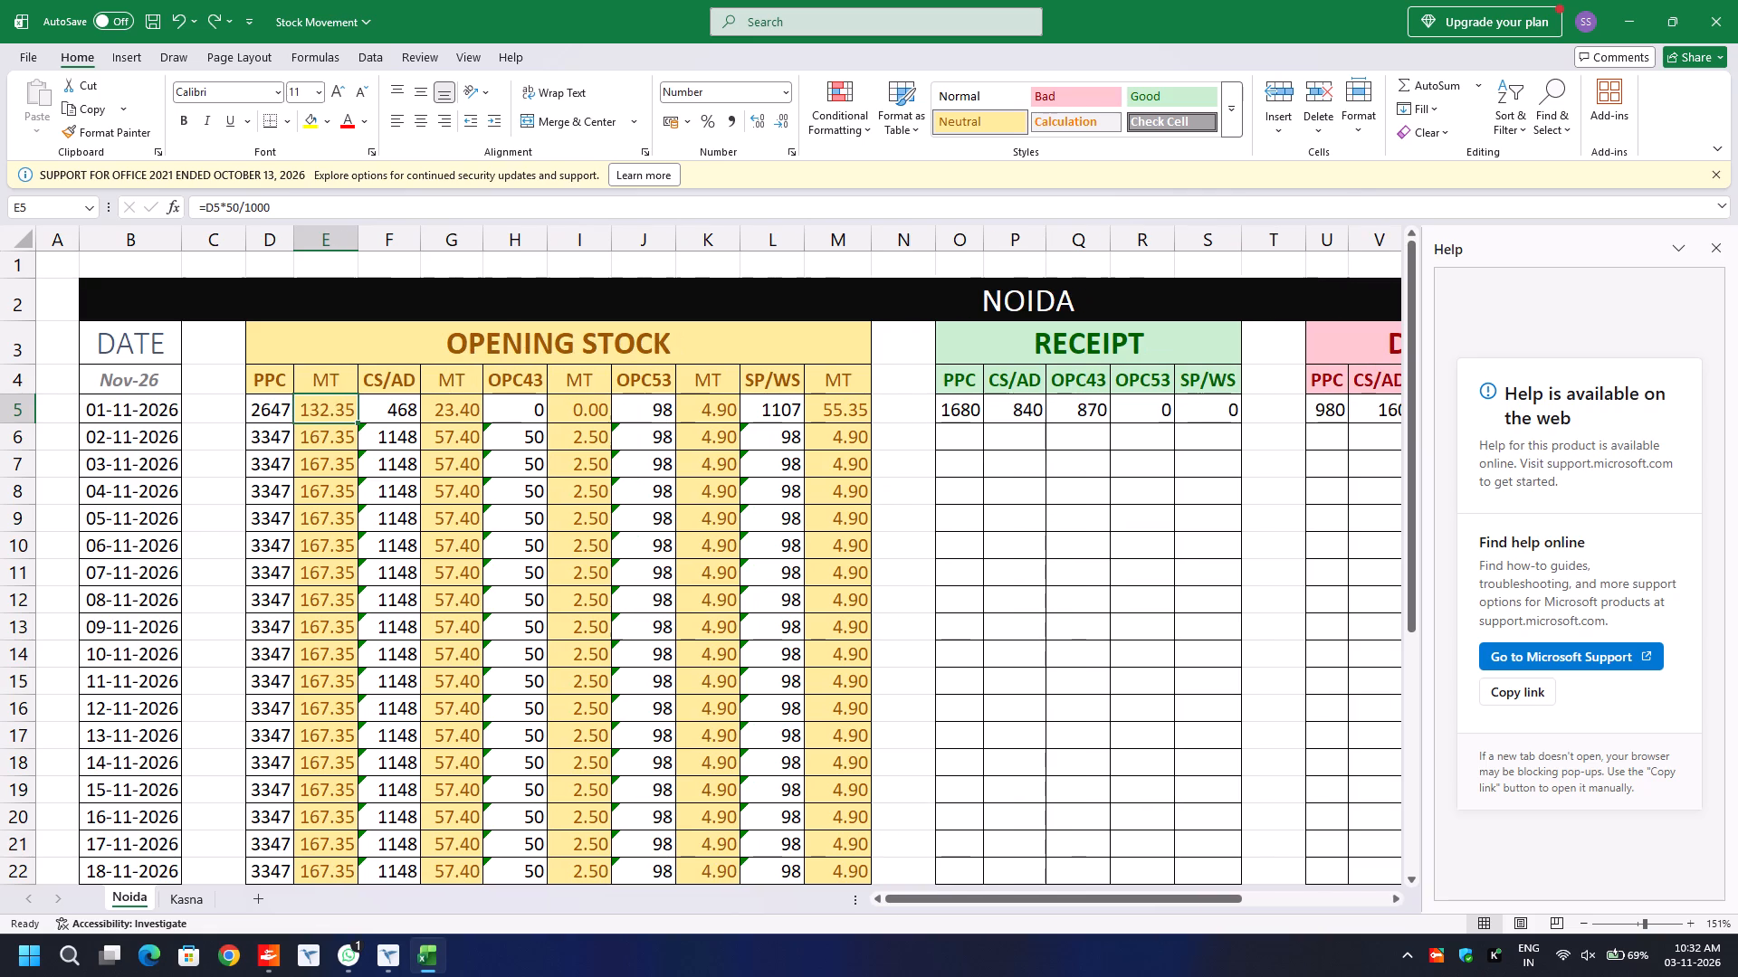
{"action": "key", "text": "ctrl+y"}
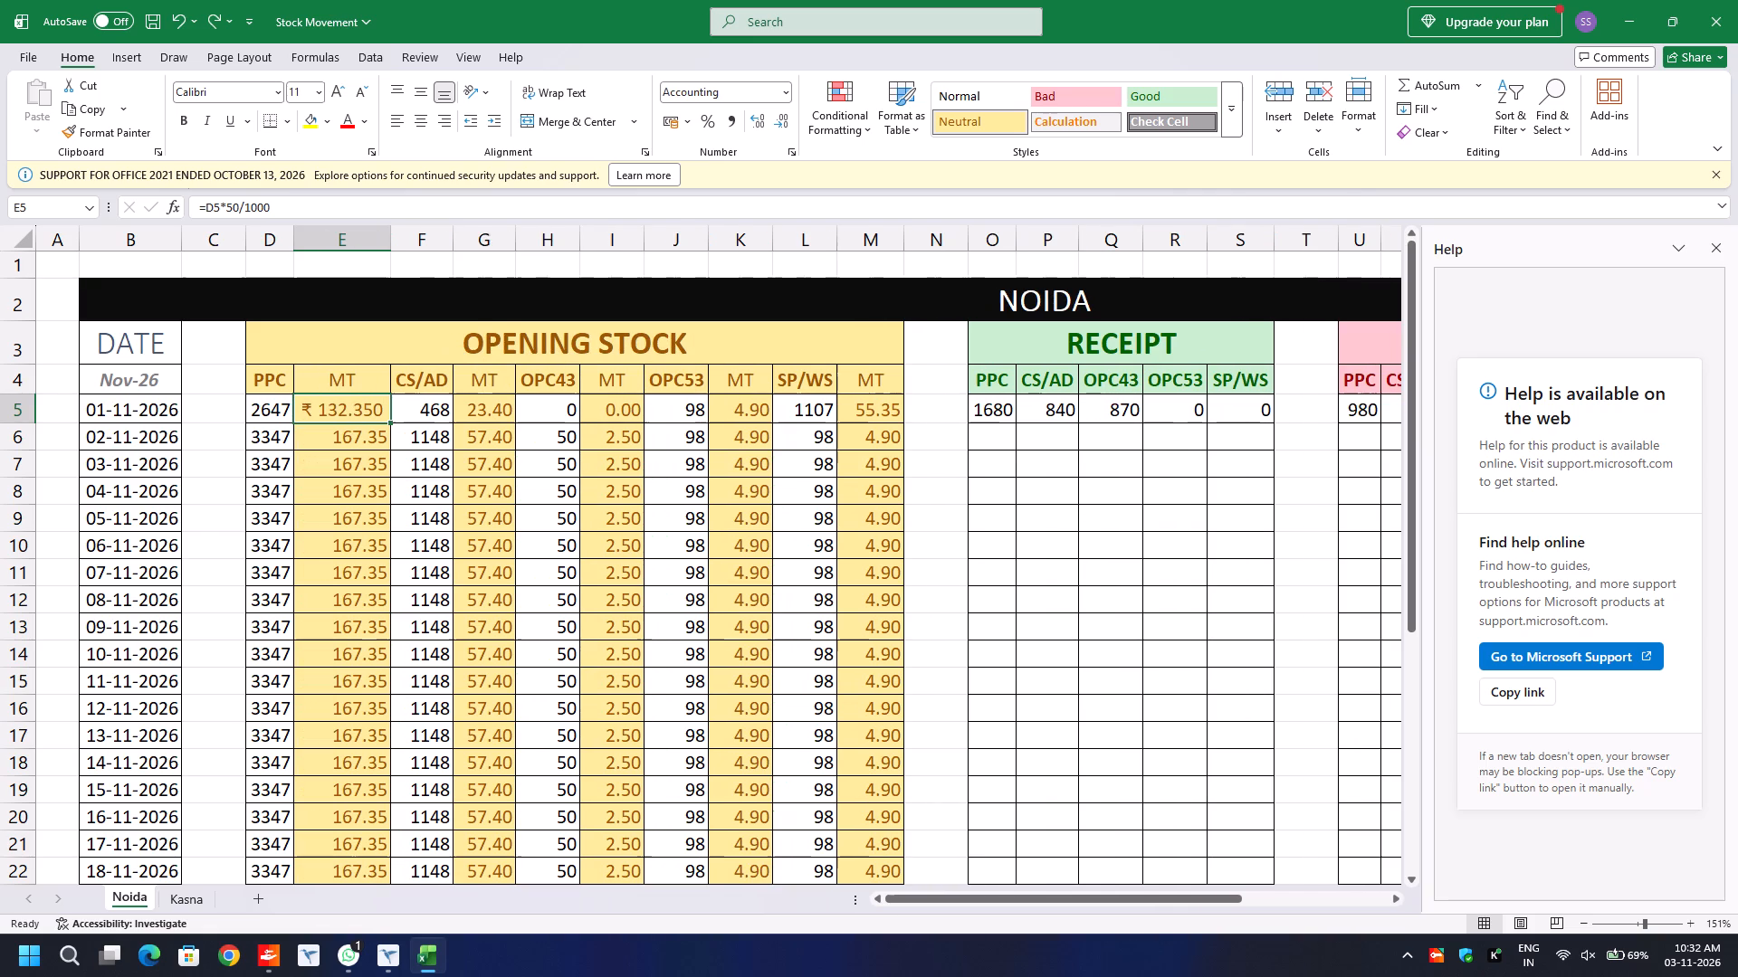
Look through the Number, Currency, Accounting, Percentage, Fraction, Scientific and Text format options for the PPC MT cell E5.
{"action": "left_click", "coordinate": [691, 116]}
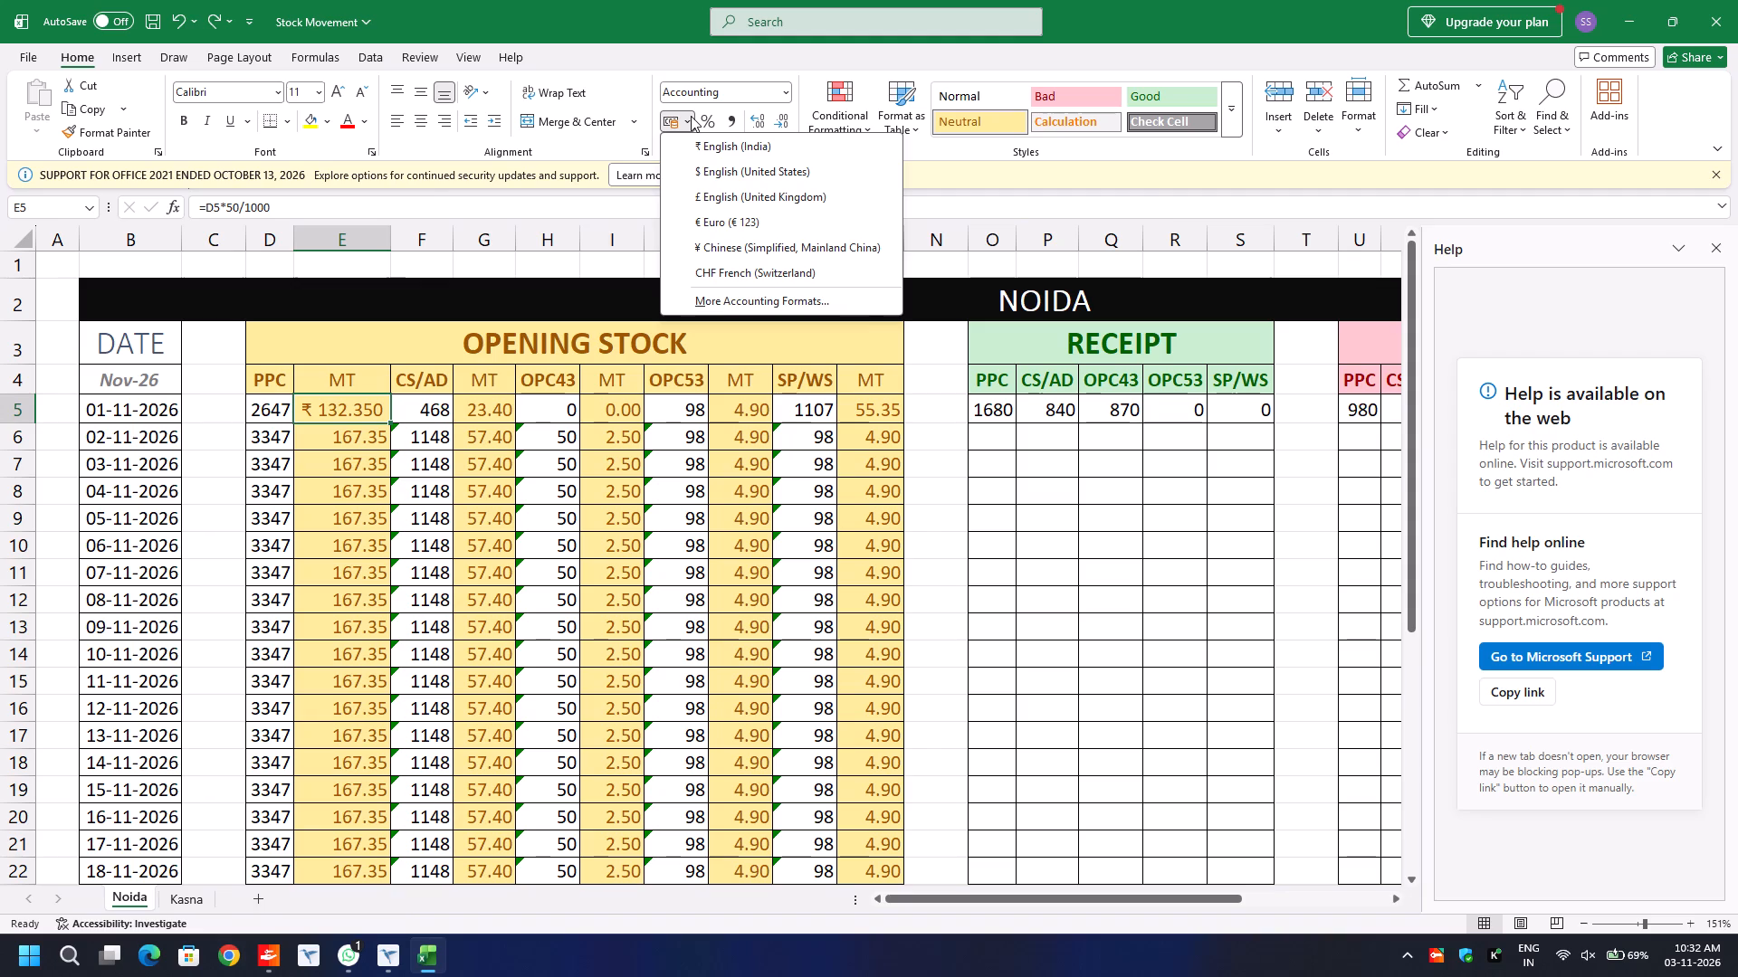
{"action": "left_click", "coordinate": [727, 301]}
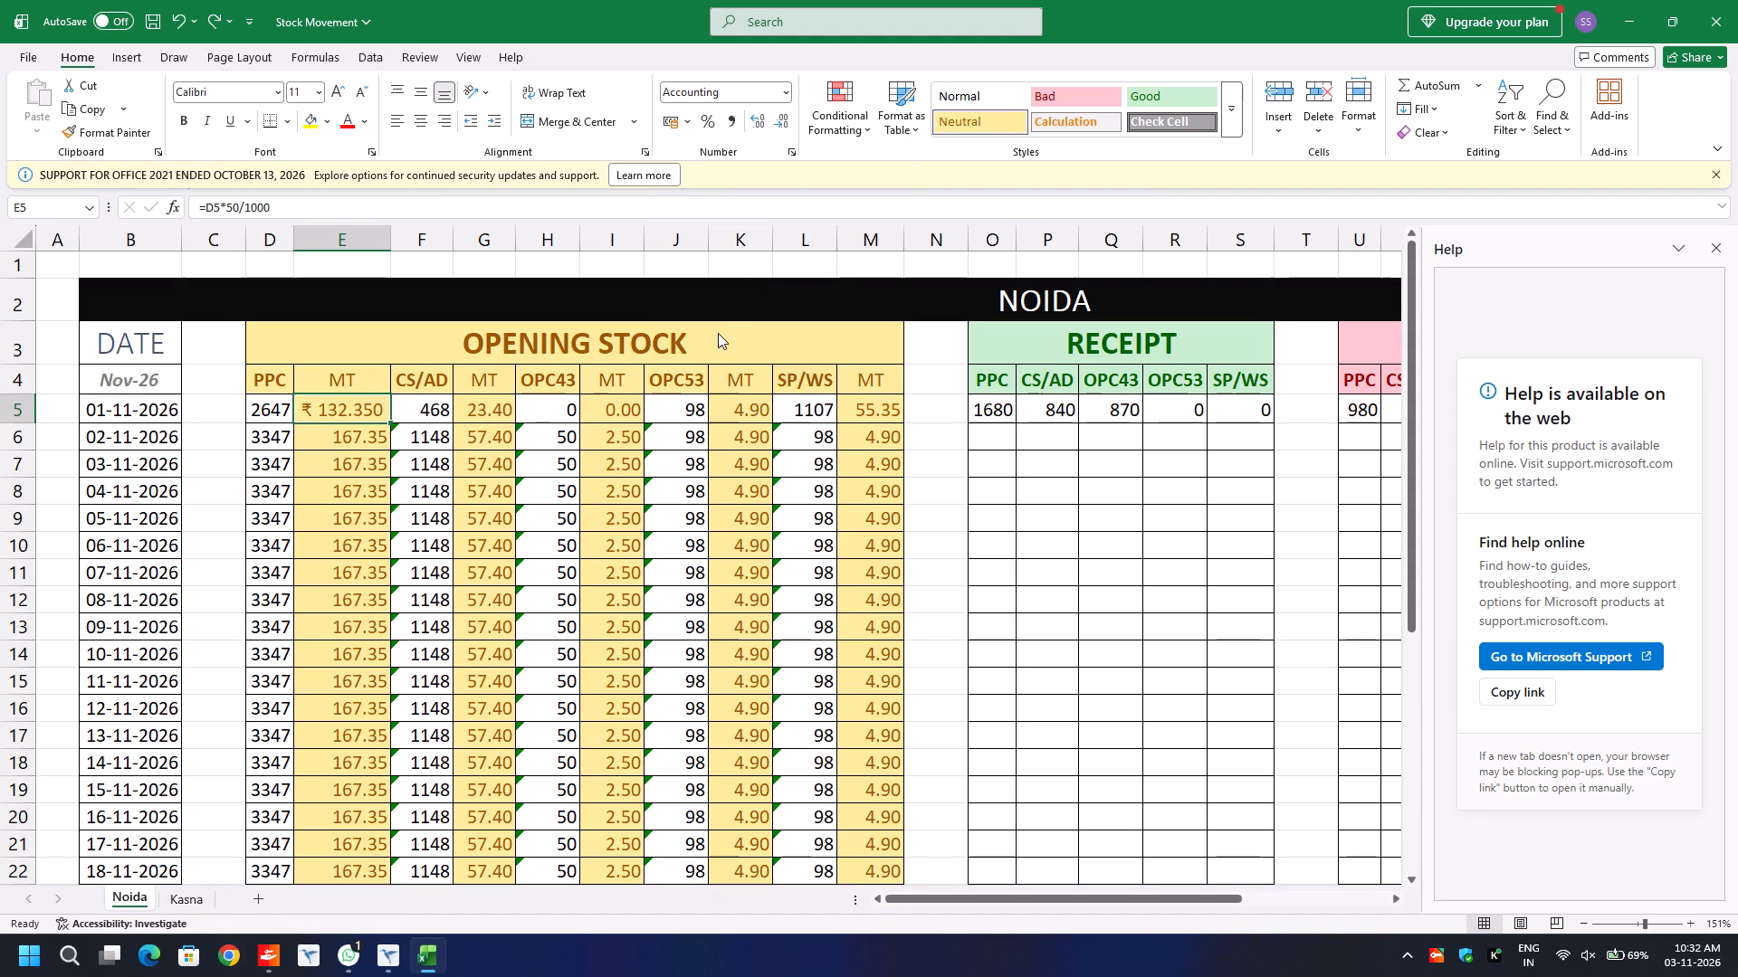
{"action": "left_click", "coordinate": [674, 325]}
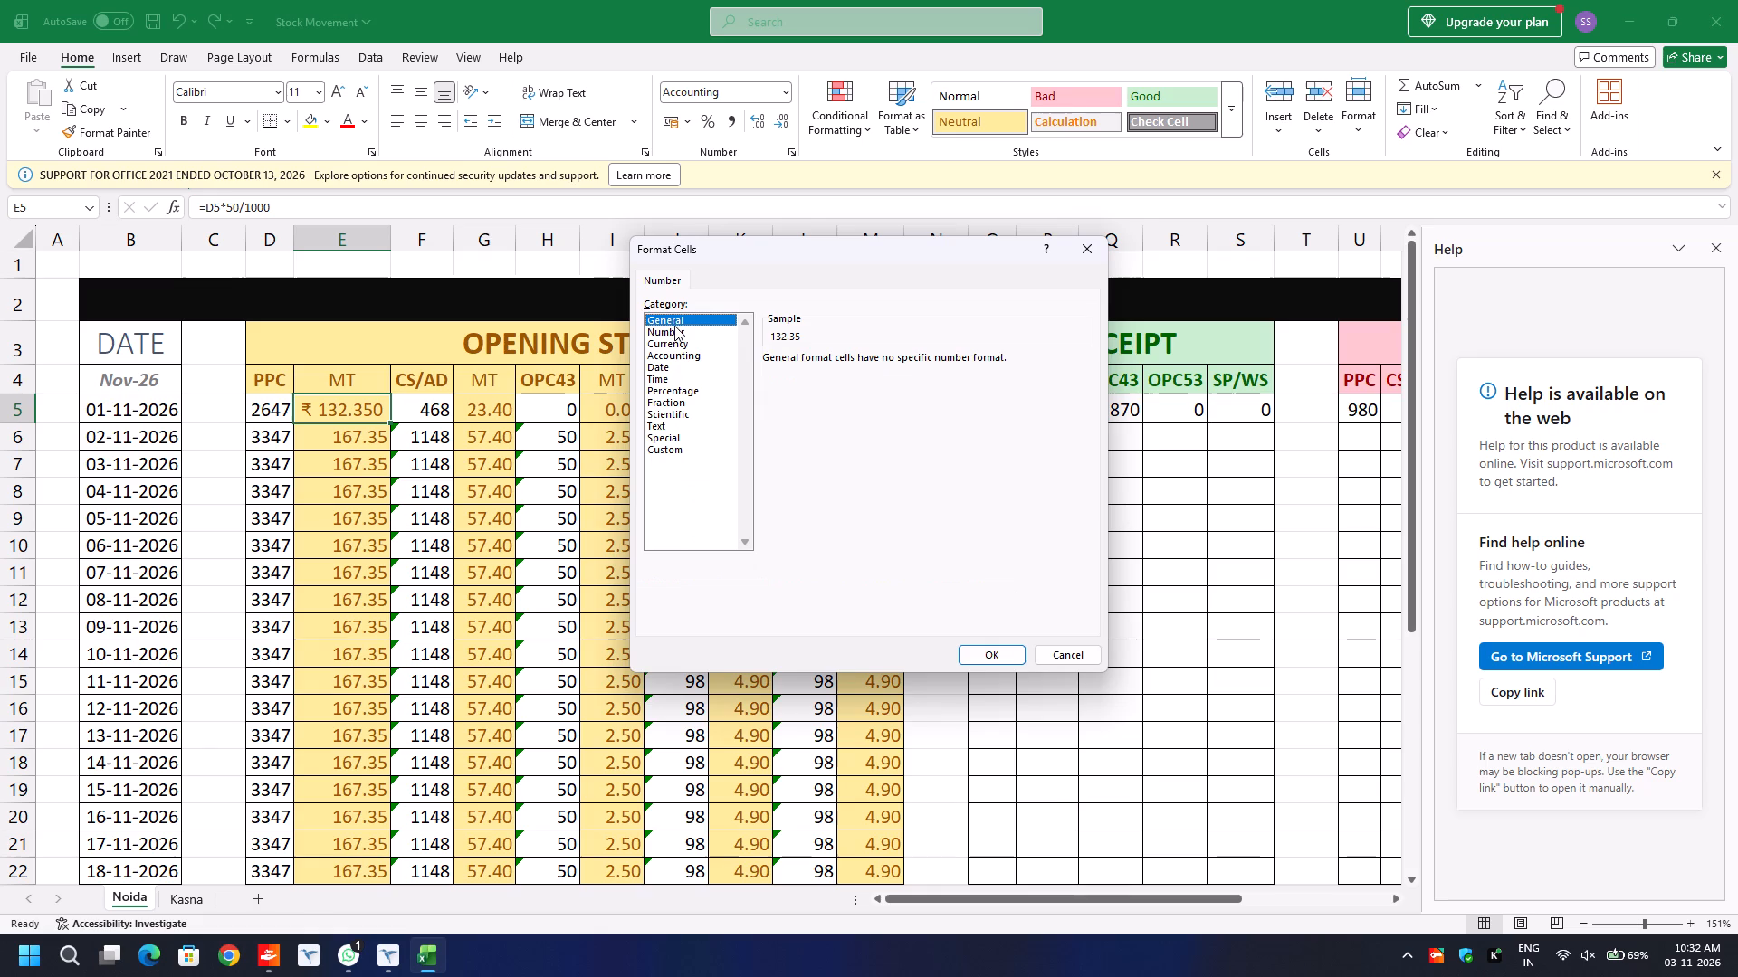
{"action": "left_click", "coordinate": [674, 332]}
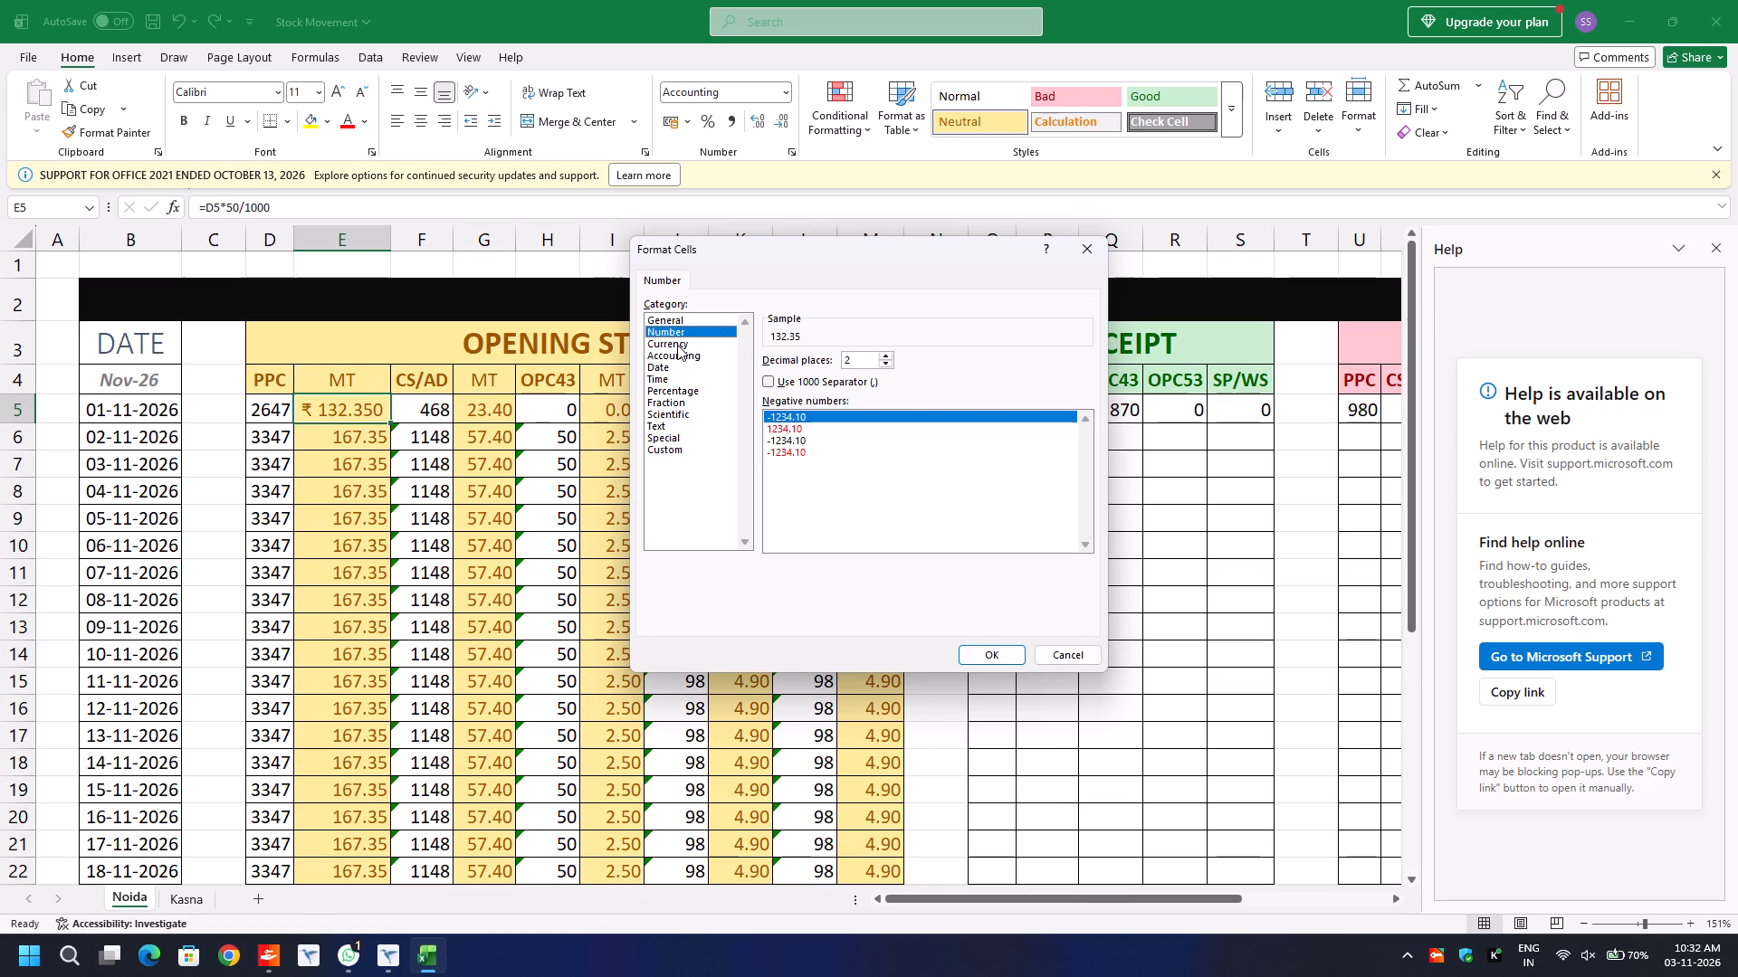
{"action": "left_click", "coordinate": [677, 345]}
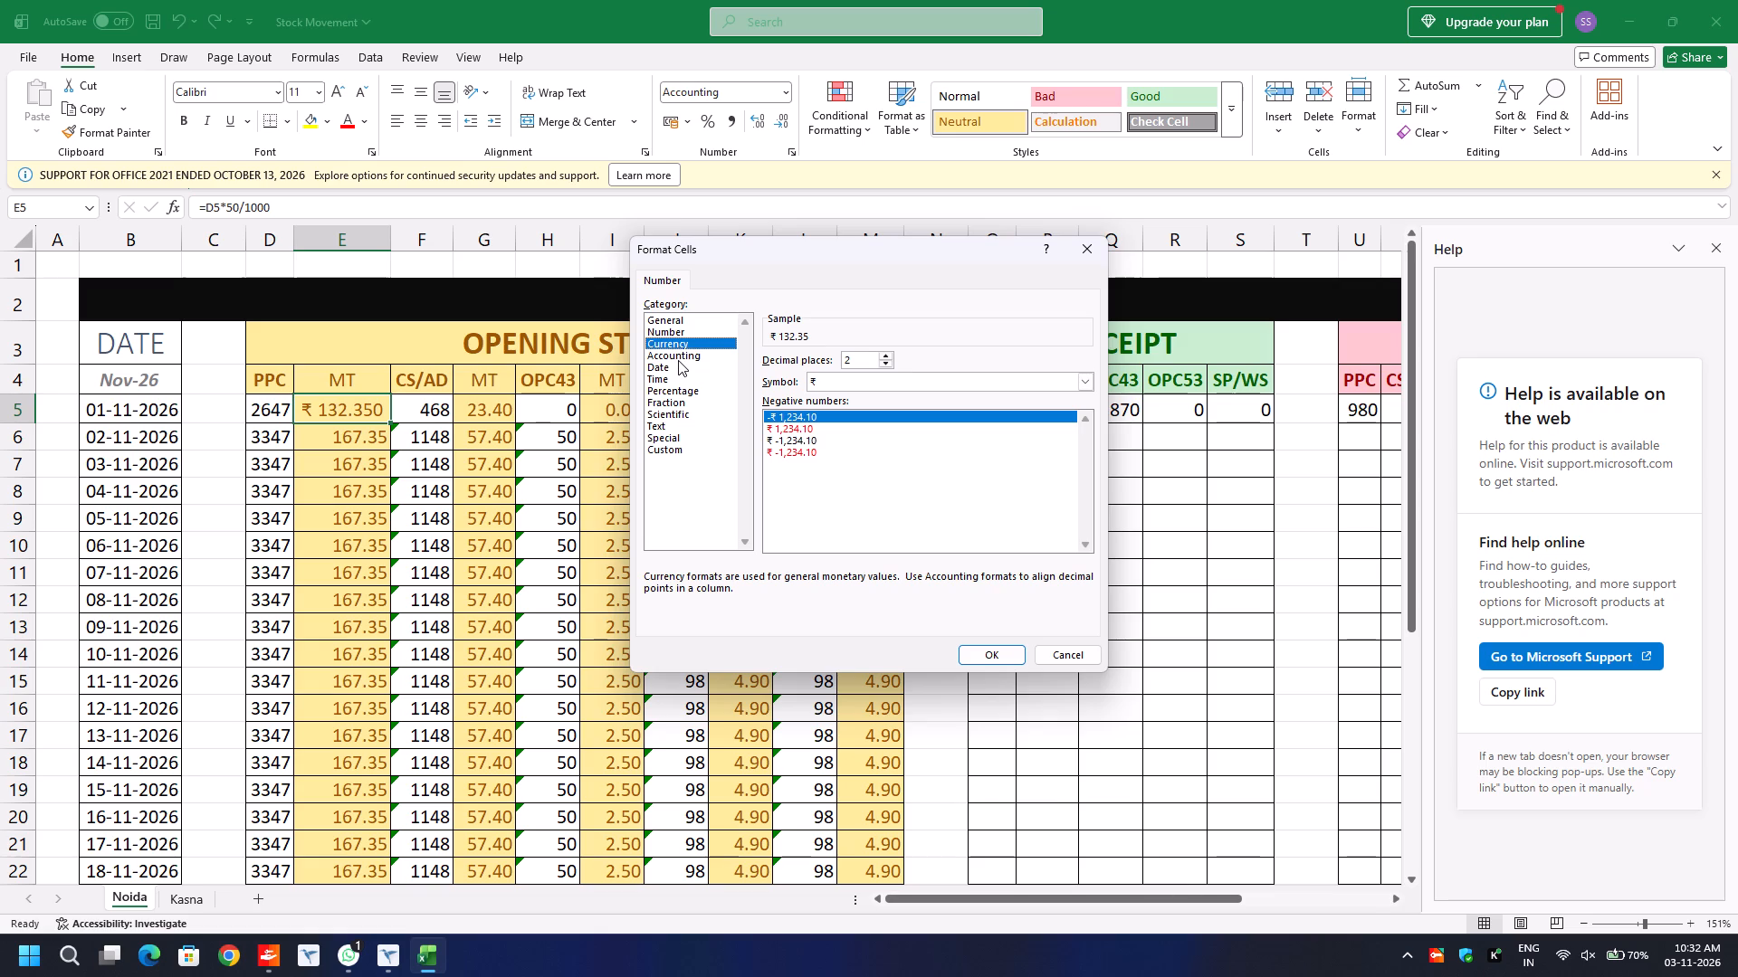
{"action": "left_click", "coordinate": [678, 360]}
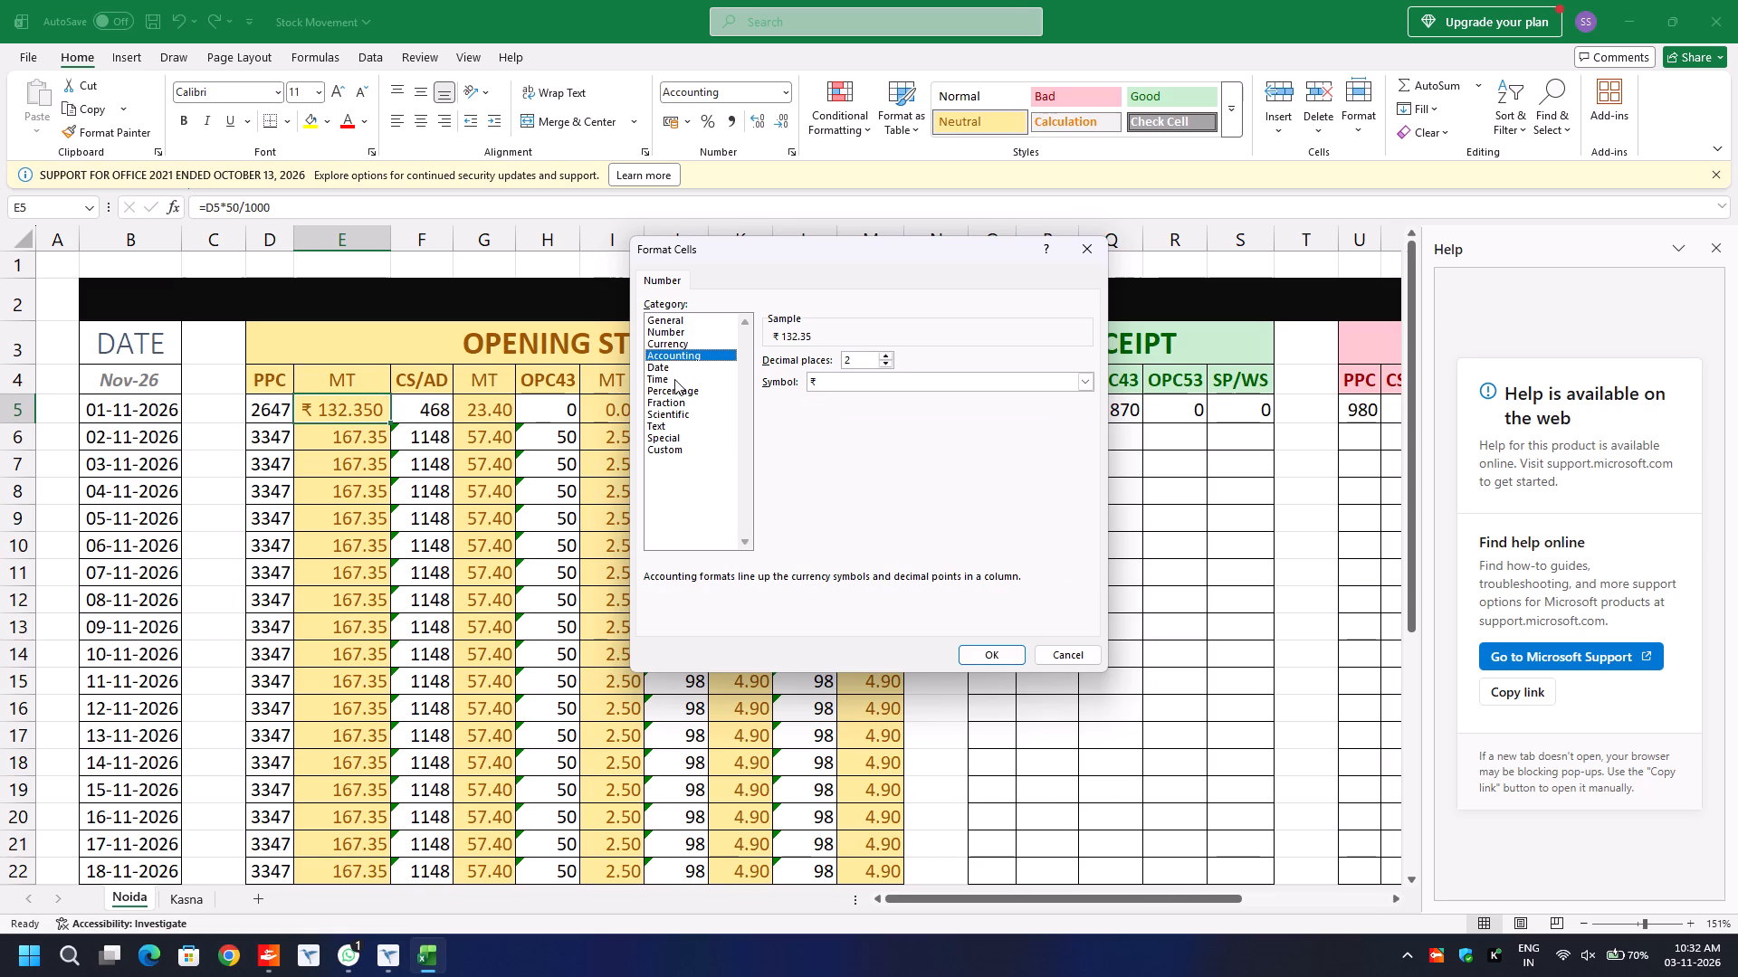
{"action": "left_click", "coordinate": [673, 391]}
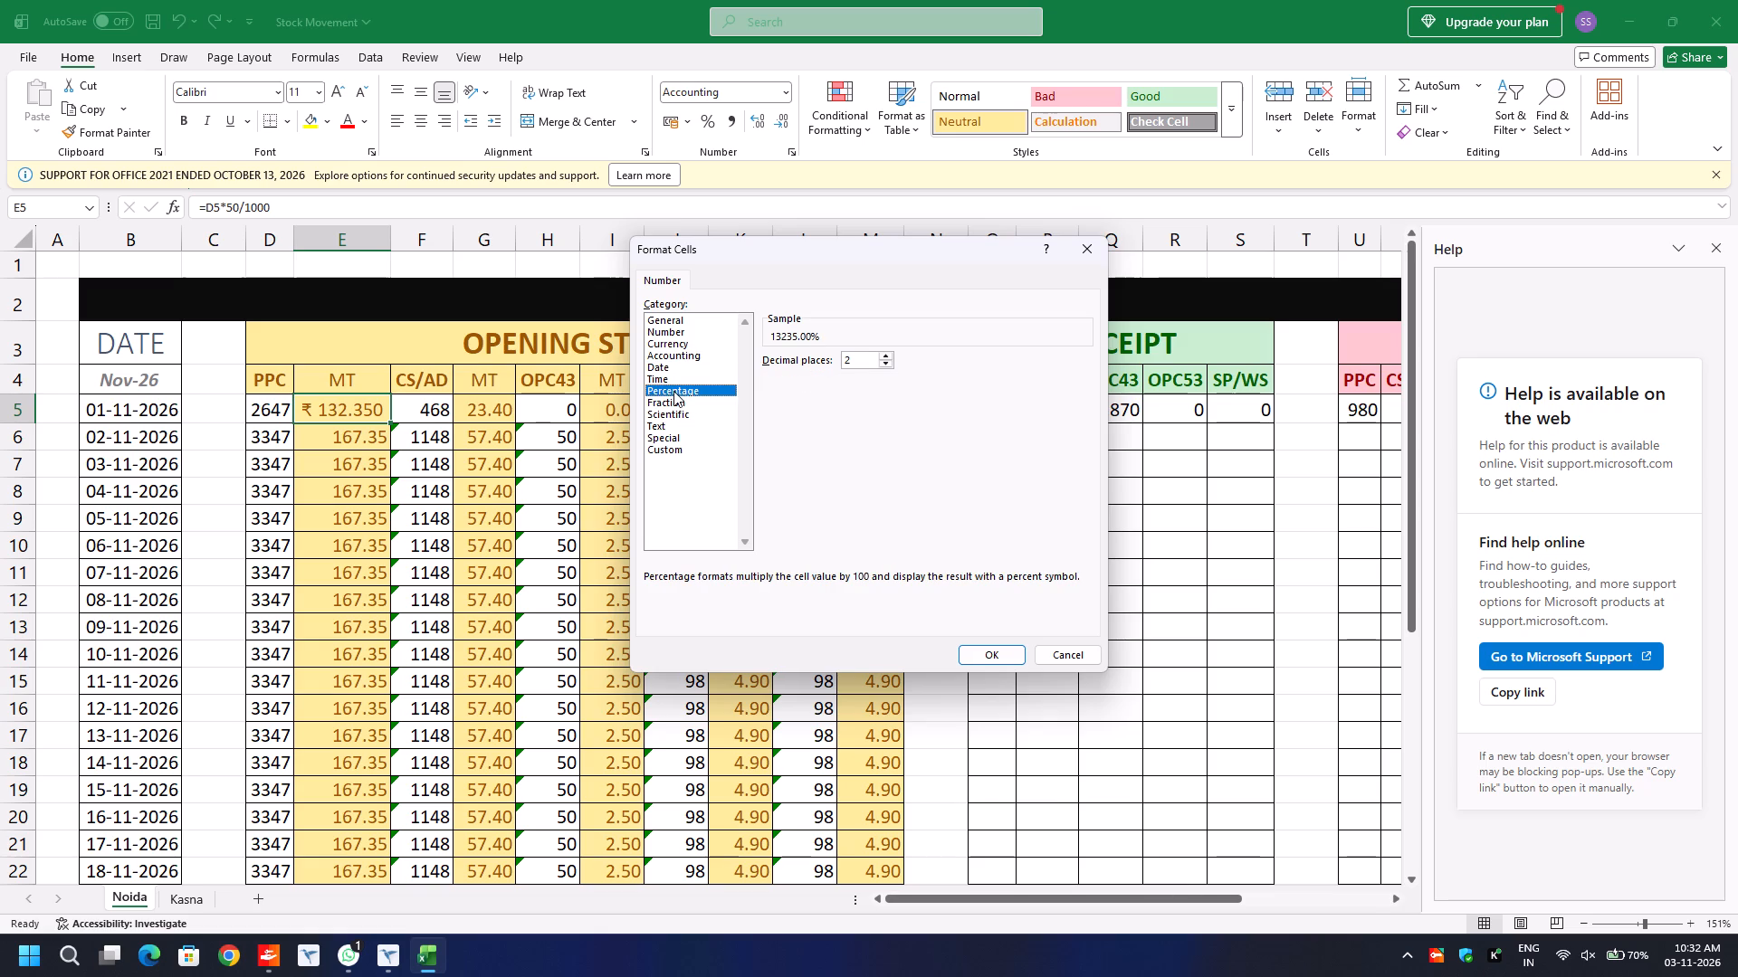
{"action": "left_click", "coordinate": [671, 400]}
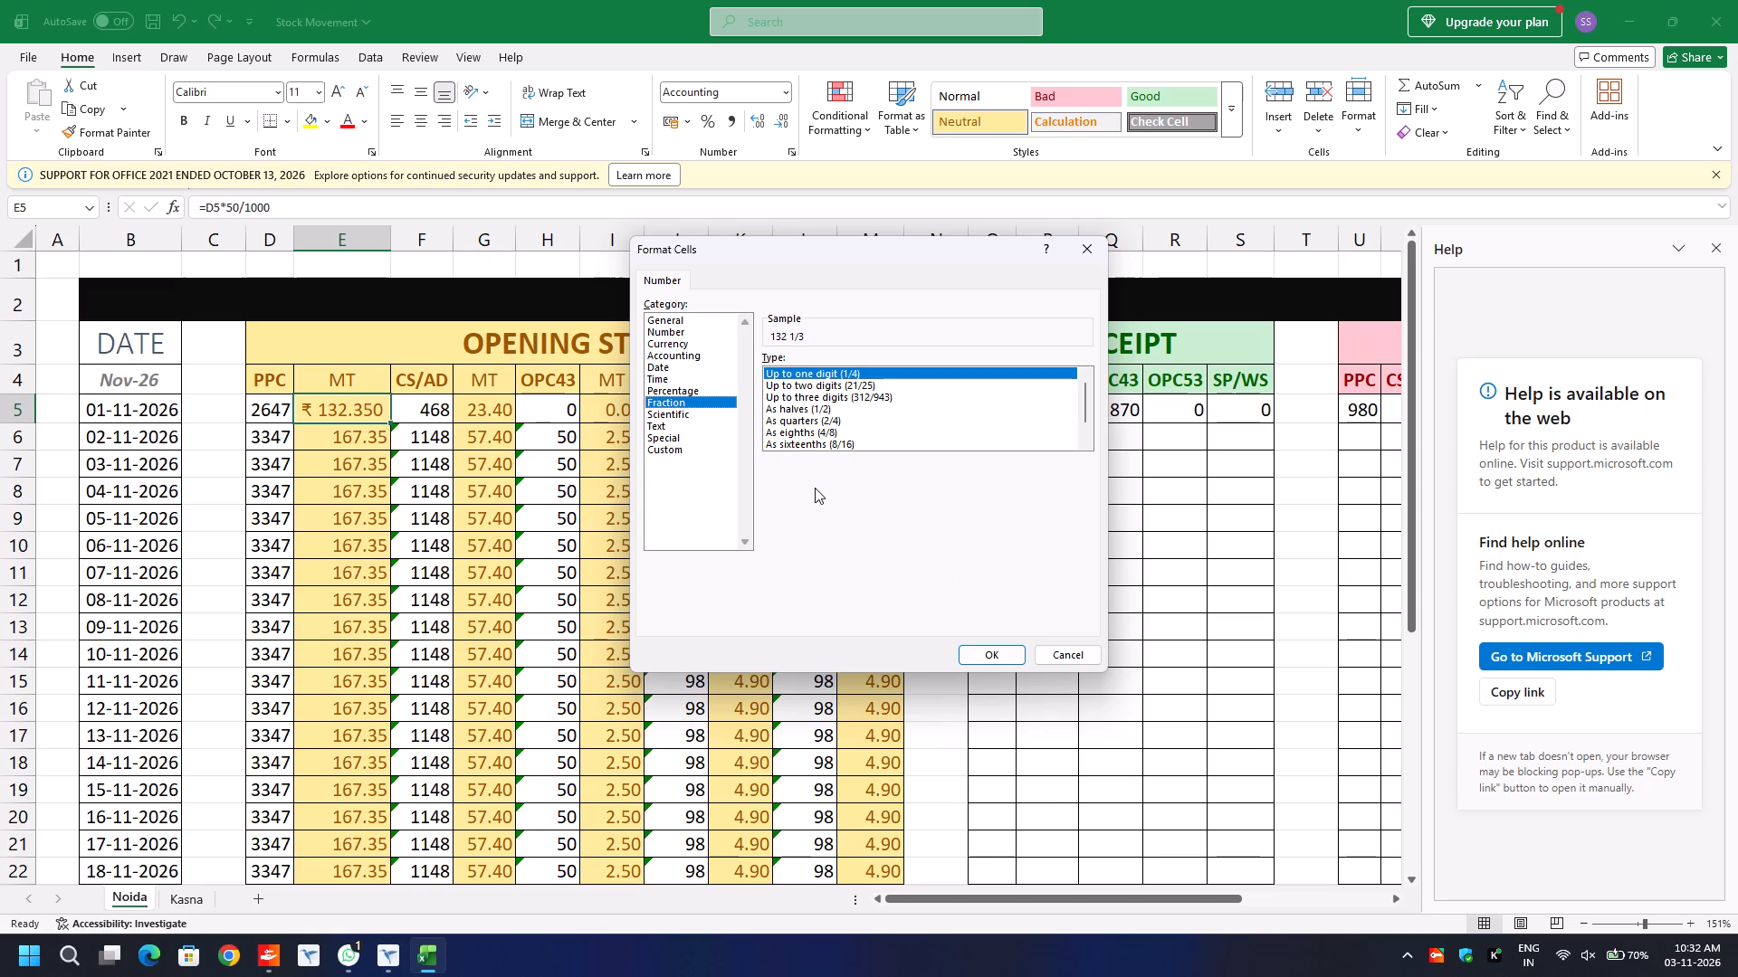
{"action": "key", "text": "Down"}
{"action": "key", "text": "Up"}
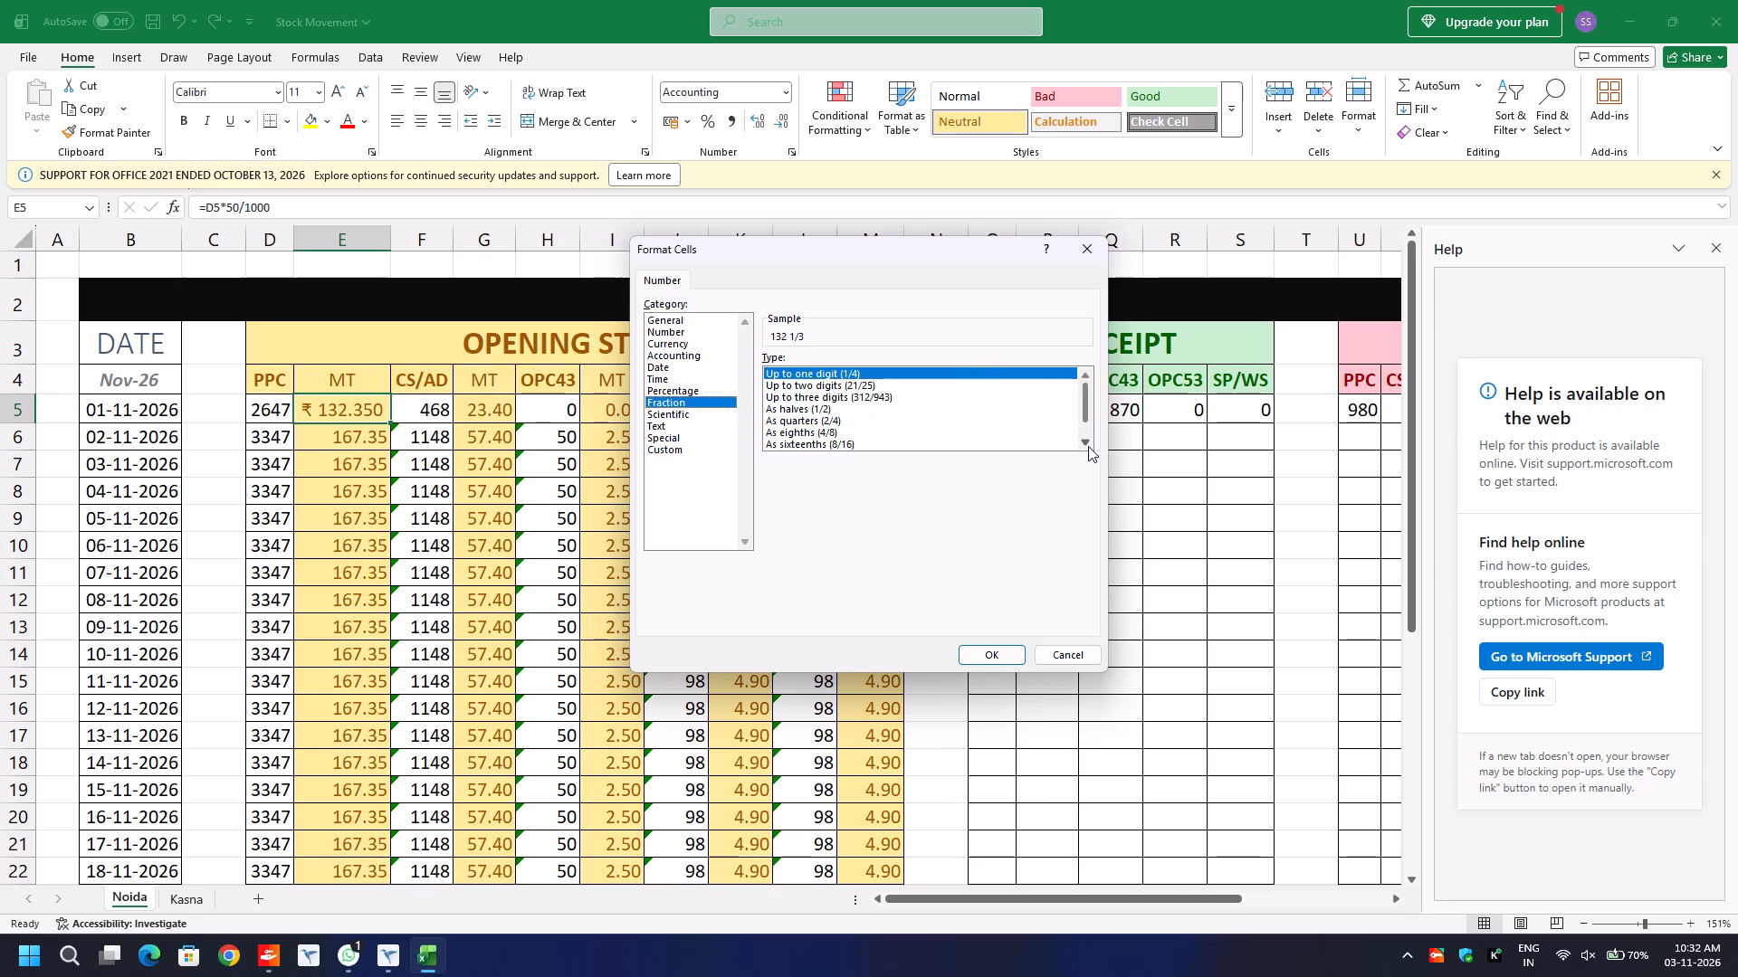
{"action": "triple_click", "coordinate": [1088, 446]}
{"action": "triple_click", "coordinate": [1088, 446]}
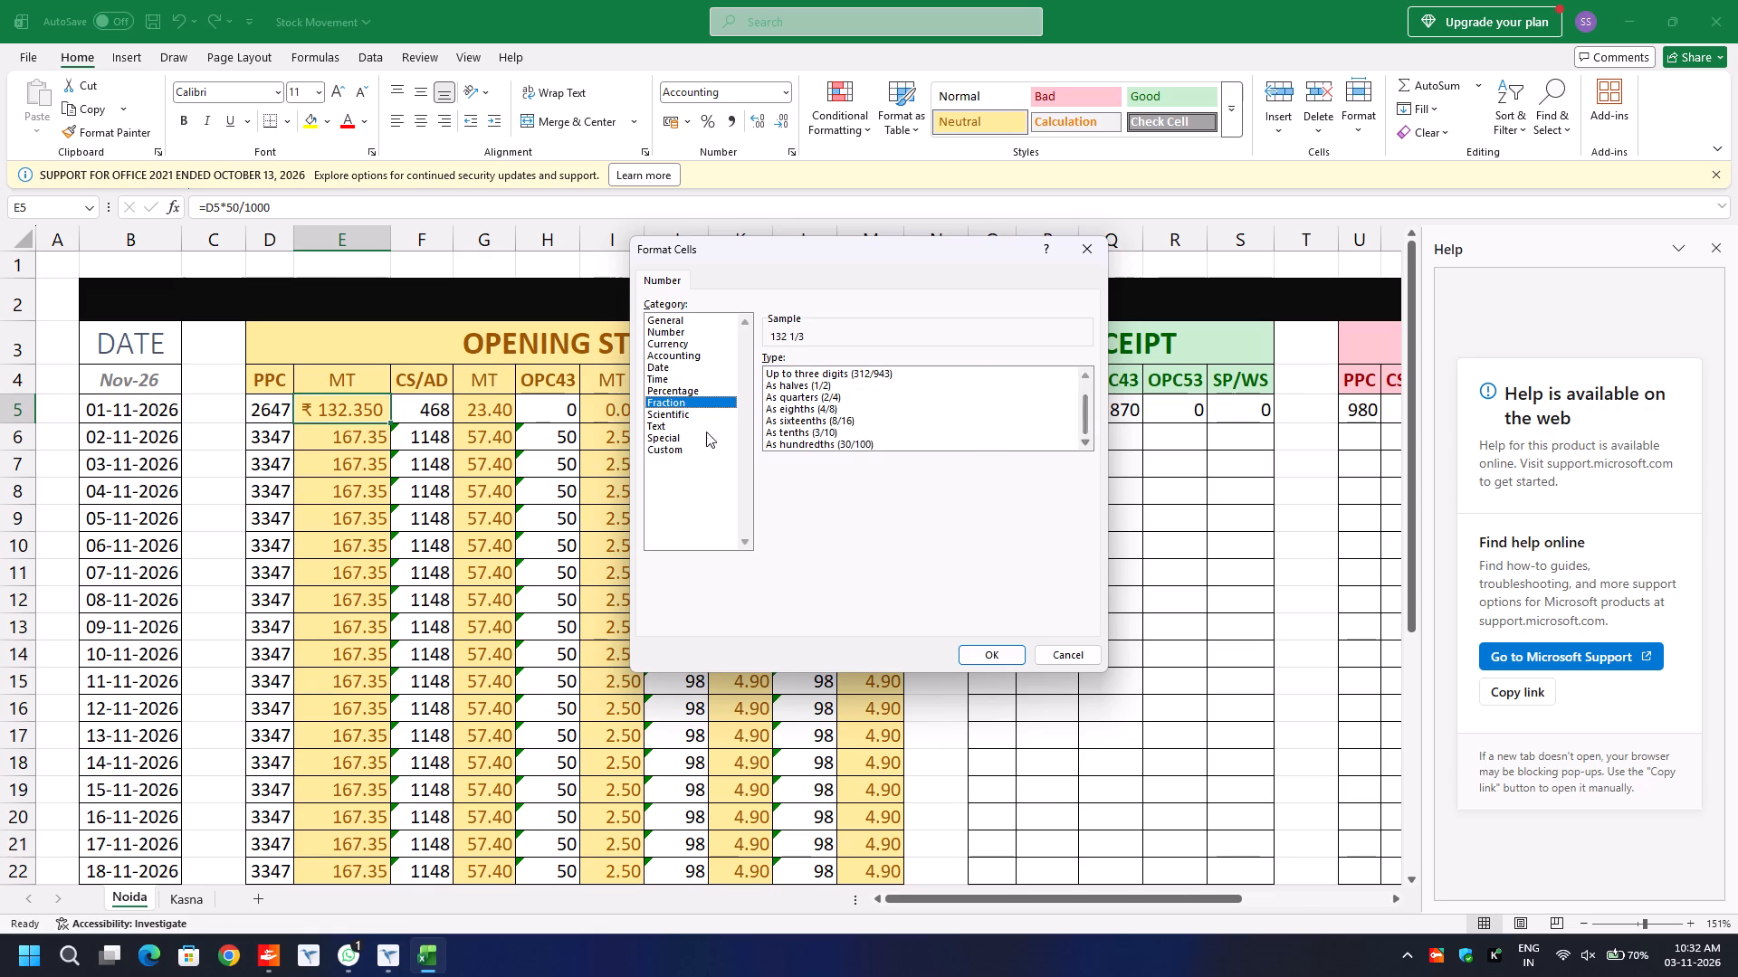
{"action": "left_click", "coordinate": [671, 417]}
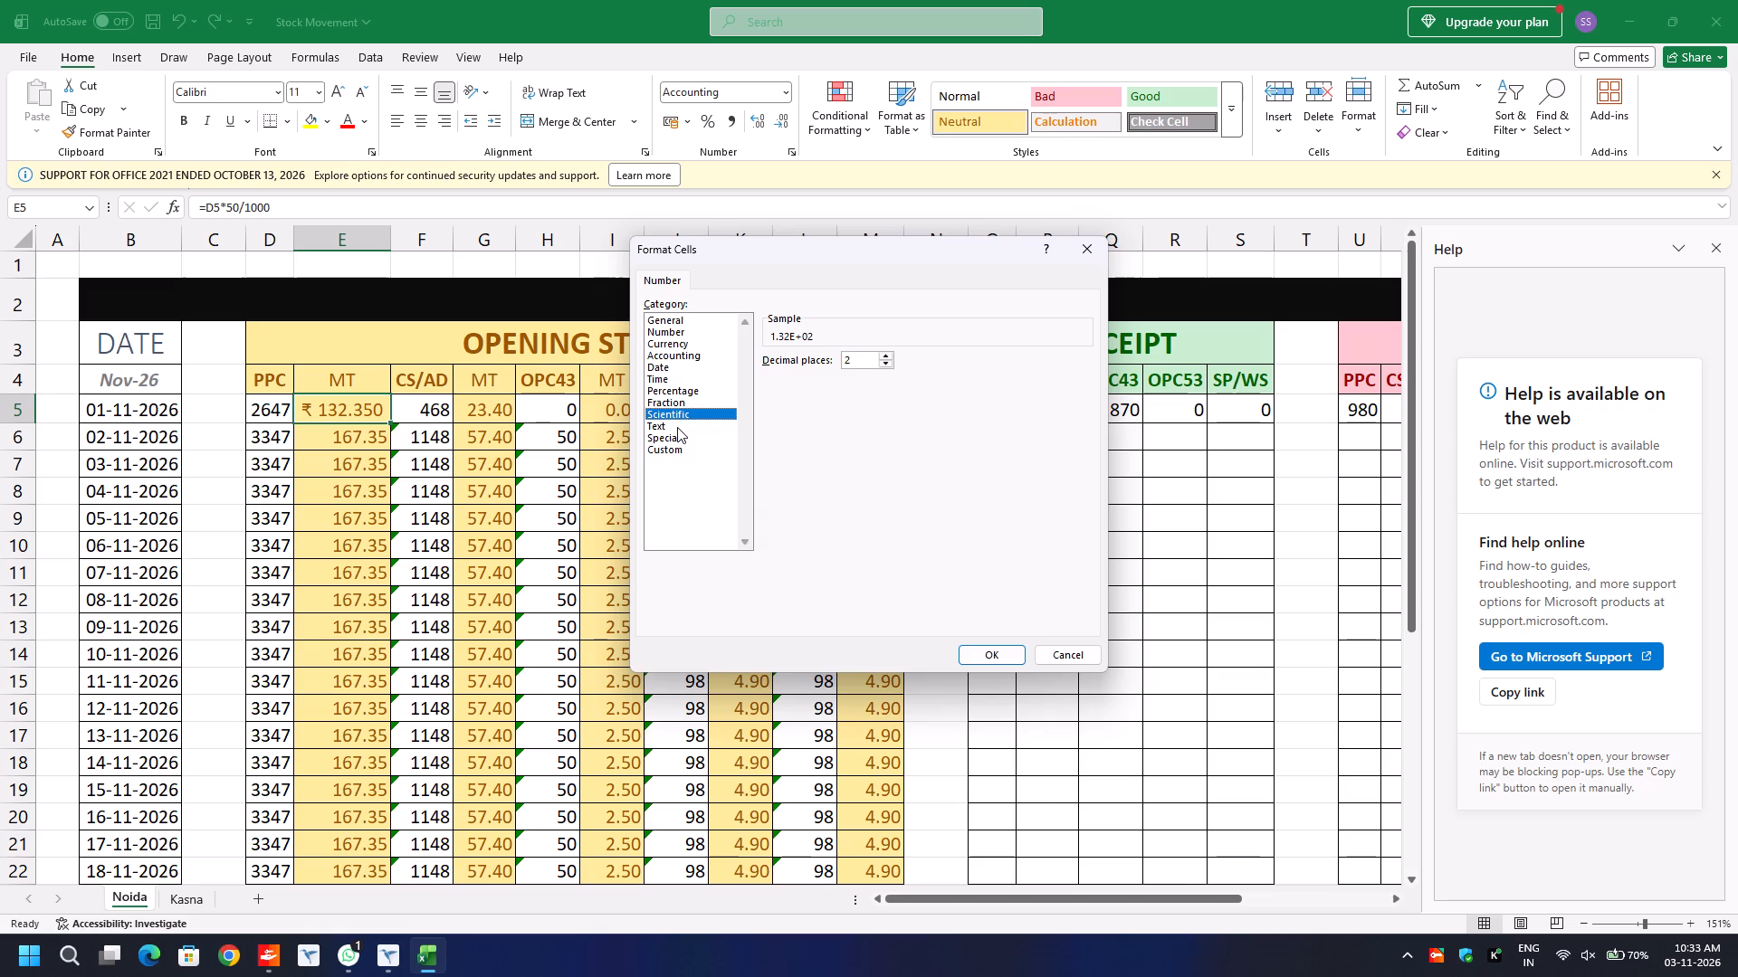
{"action": "left_click", "coordinate": [677, 427]}
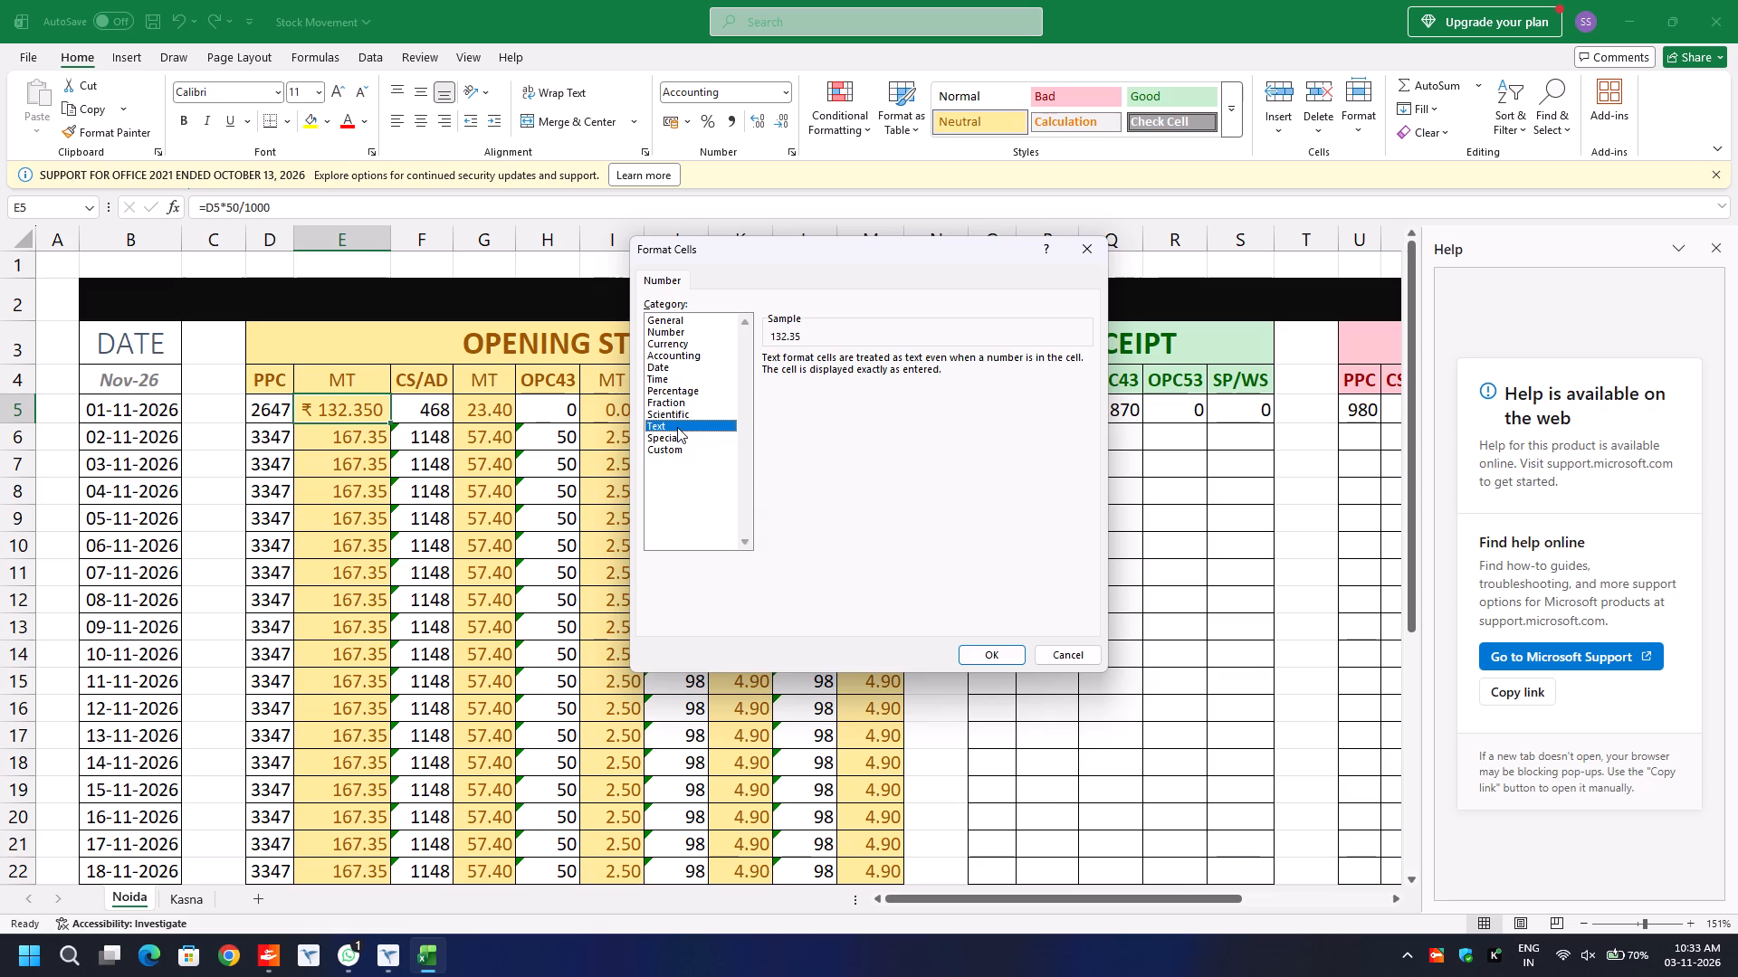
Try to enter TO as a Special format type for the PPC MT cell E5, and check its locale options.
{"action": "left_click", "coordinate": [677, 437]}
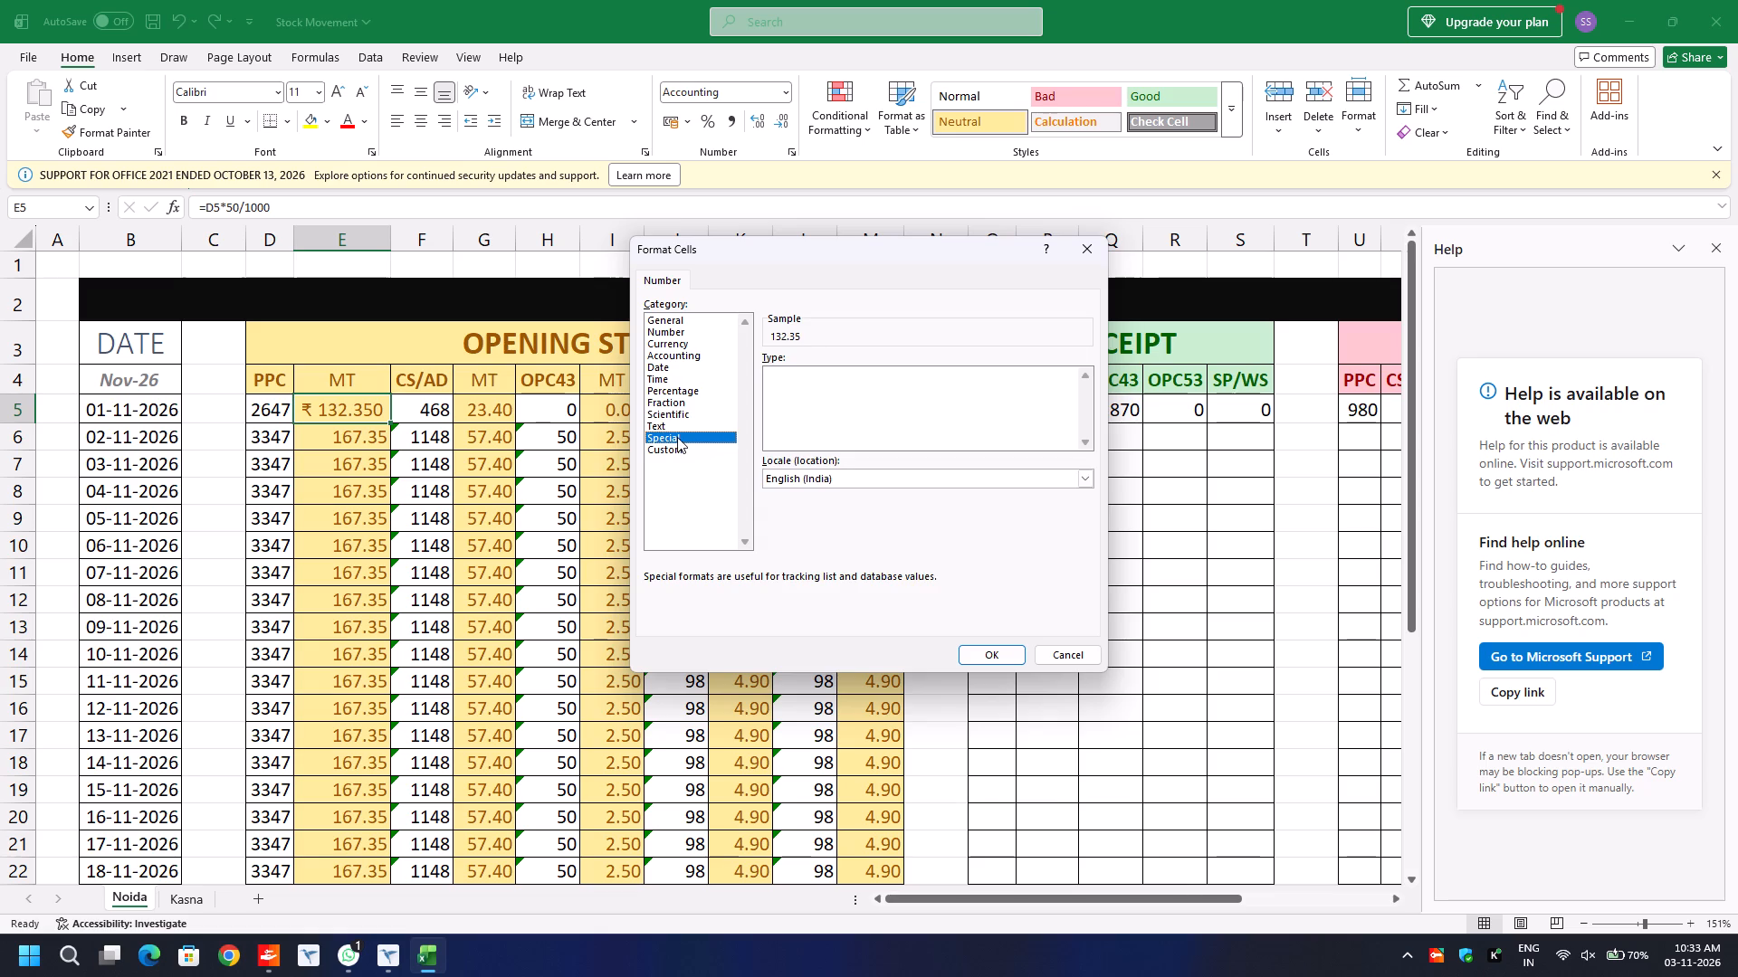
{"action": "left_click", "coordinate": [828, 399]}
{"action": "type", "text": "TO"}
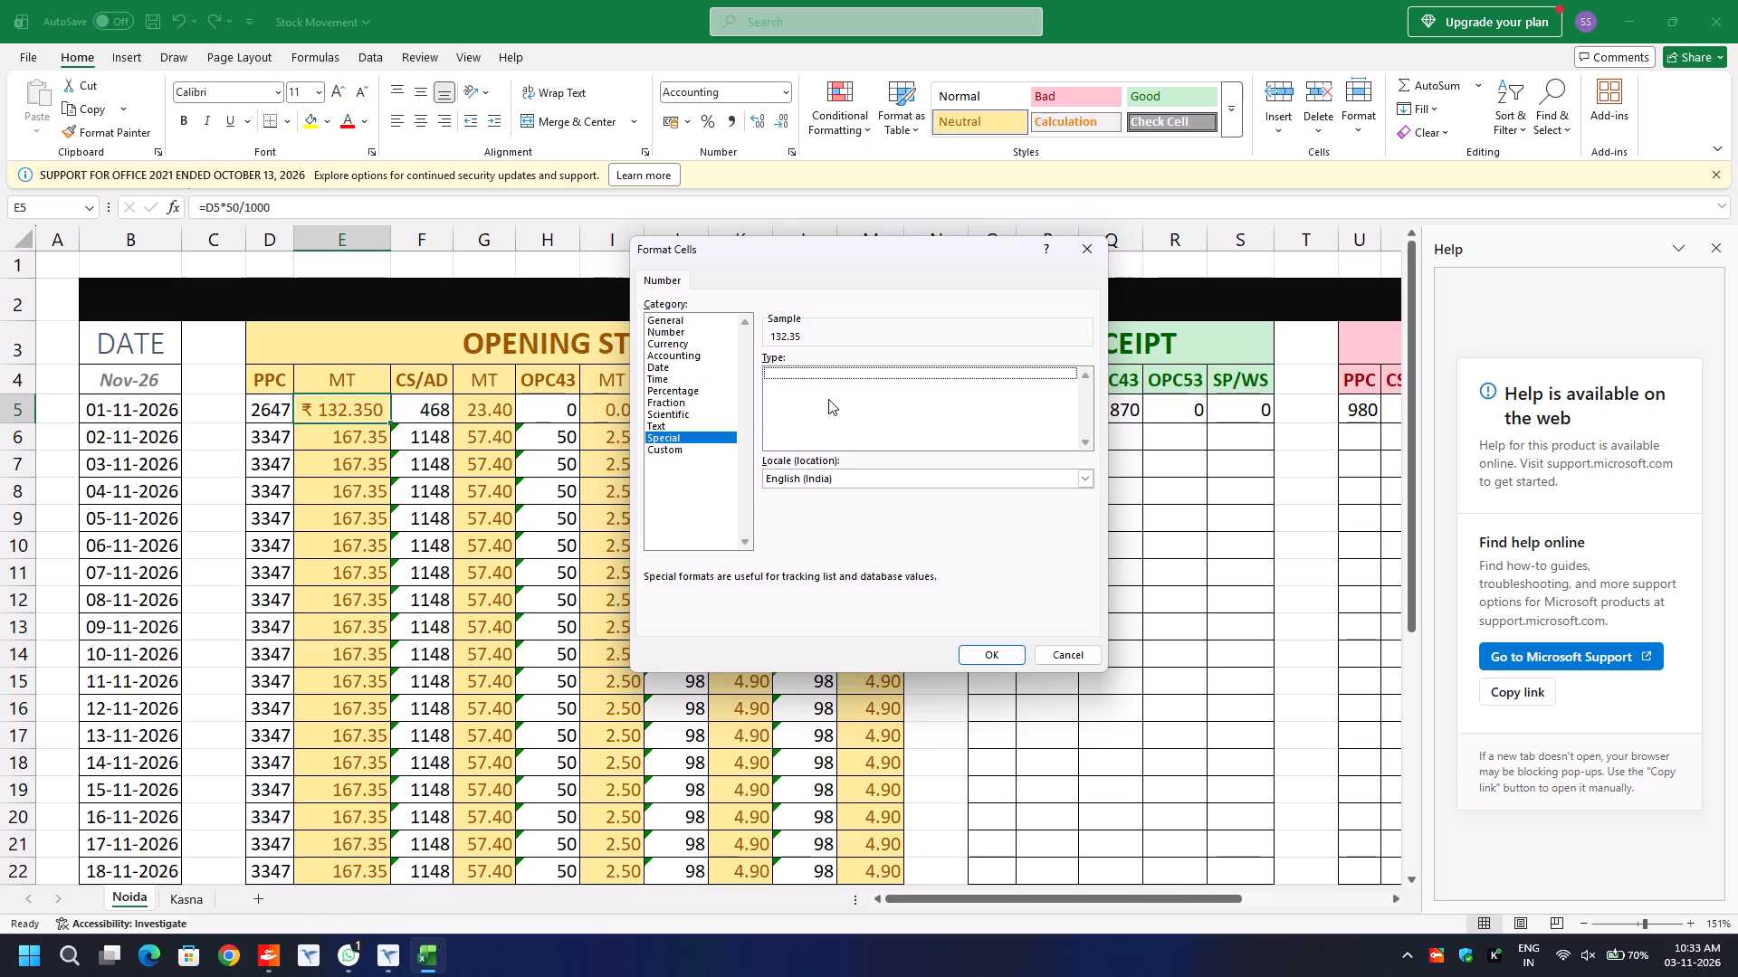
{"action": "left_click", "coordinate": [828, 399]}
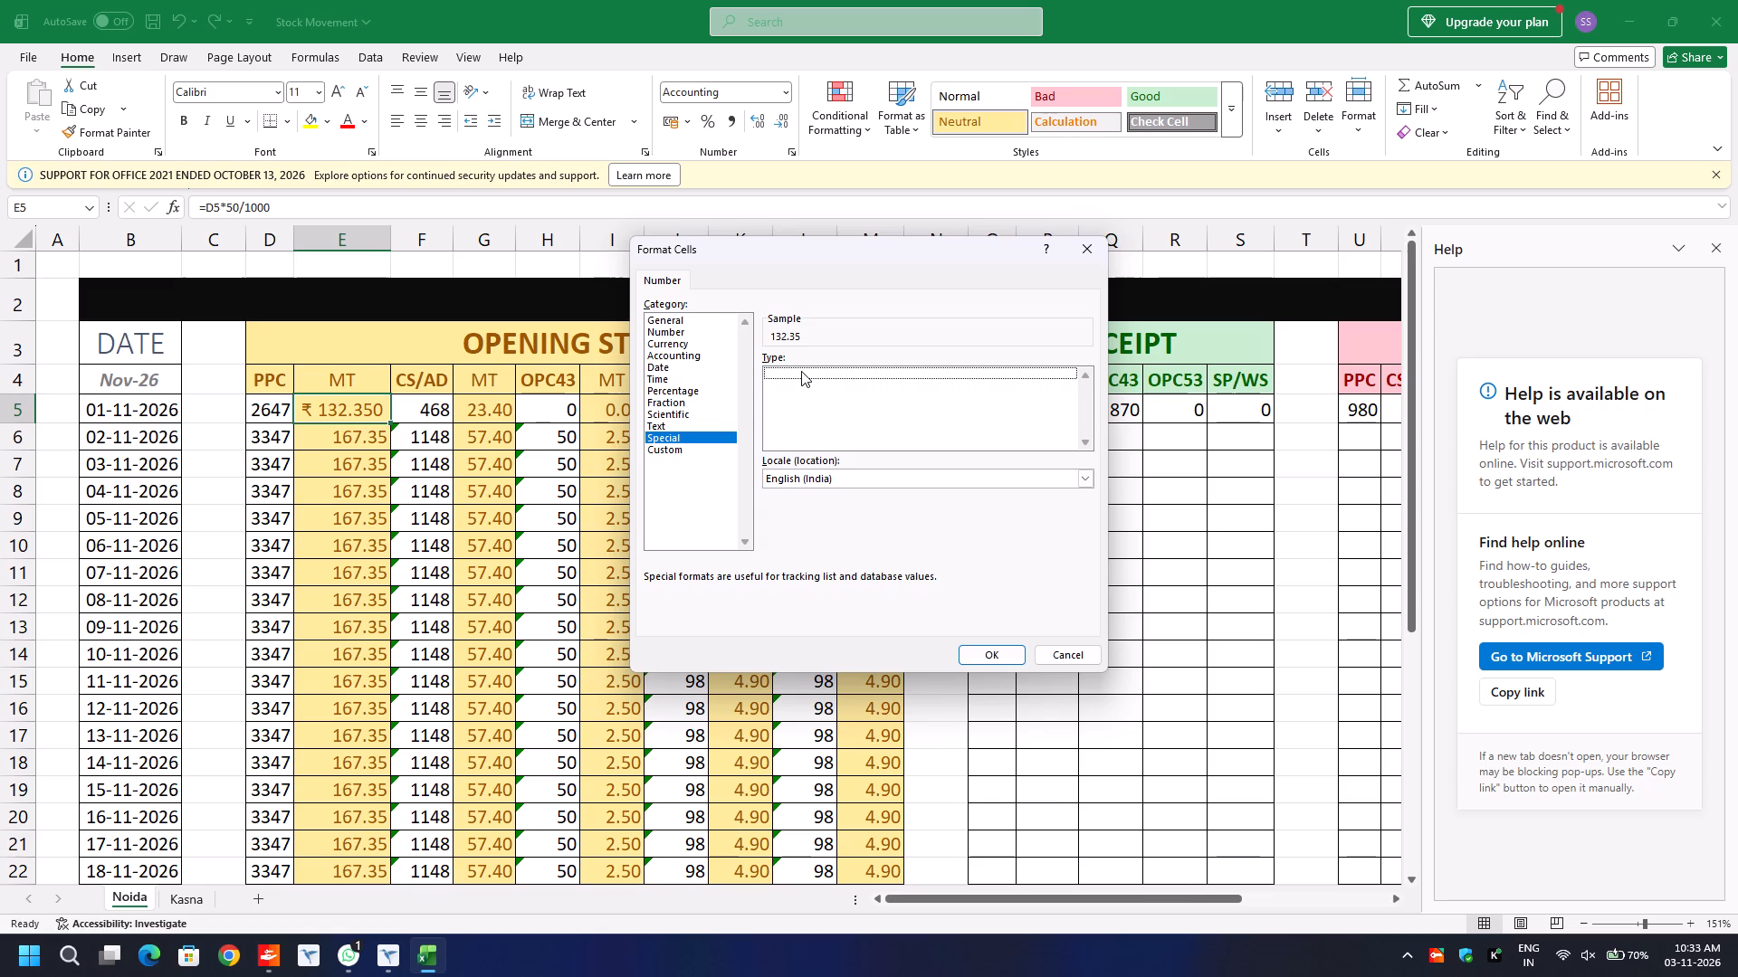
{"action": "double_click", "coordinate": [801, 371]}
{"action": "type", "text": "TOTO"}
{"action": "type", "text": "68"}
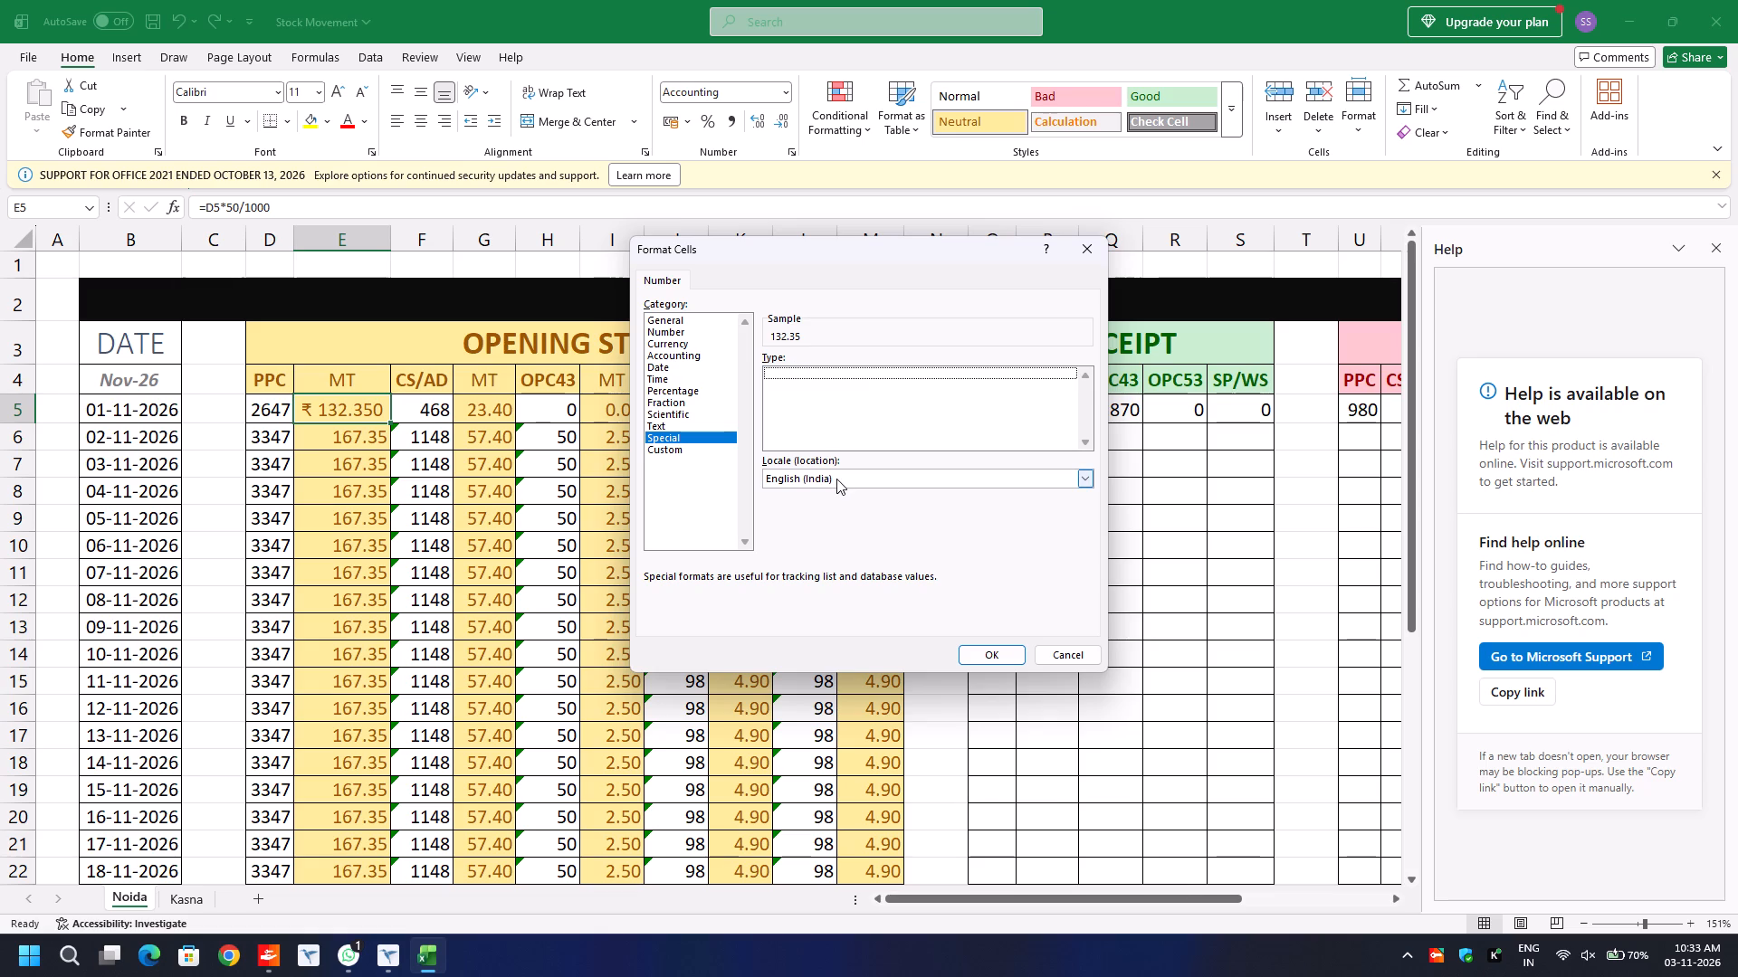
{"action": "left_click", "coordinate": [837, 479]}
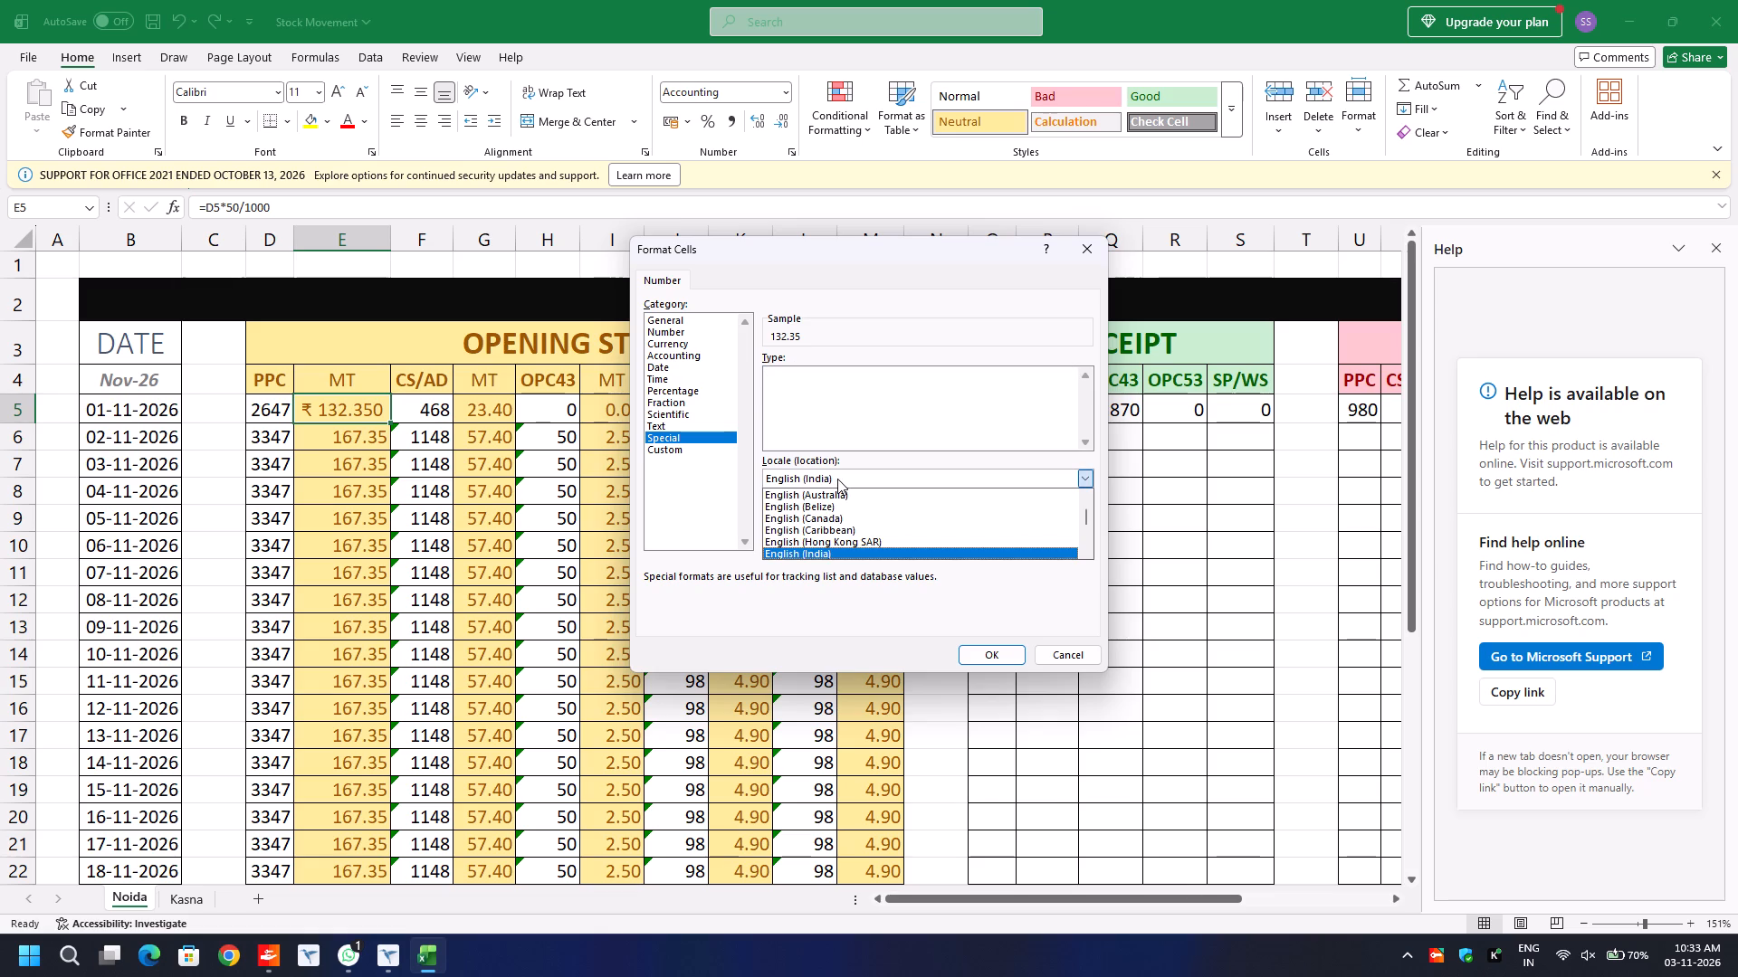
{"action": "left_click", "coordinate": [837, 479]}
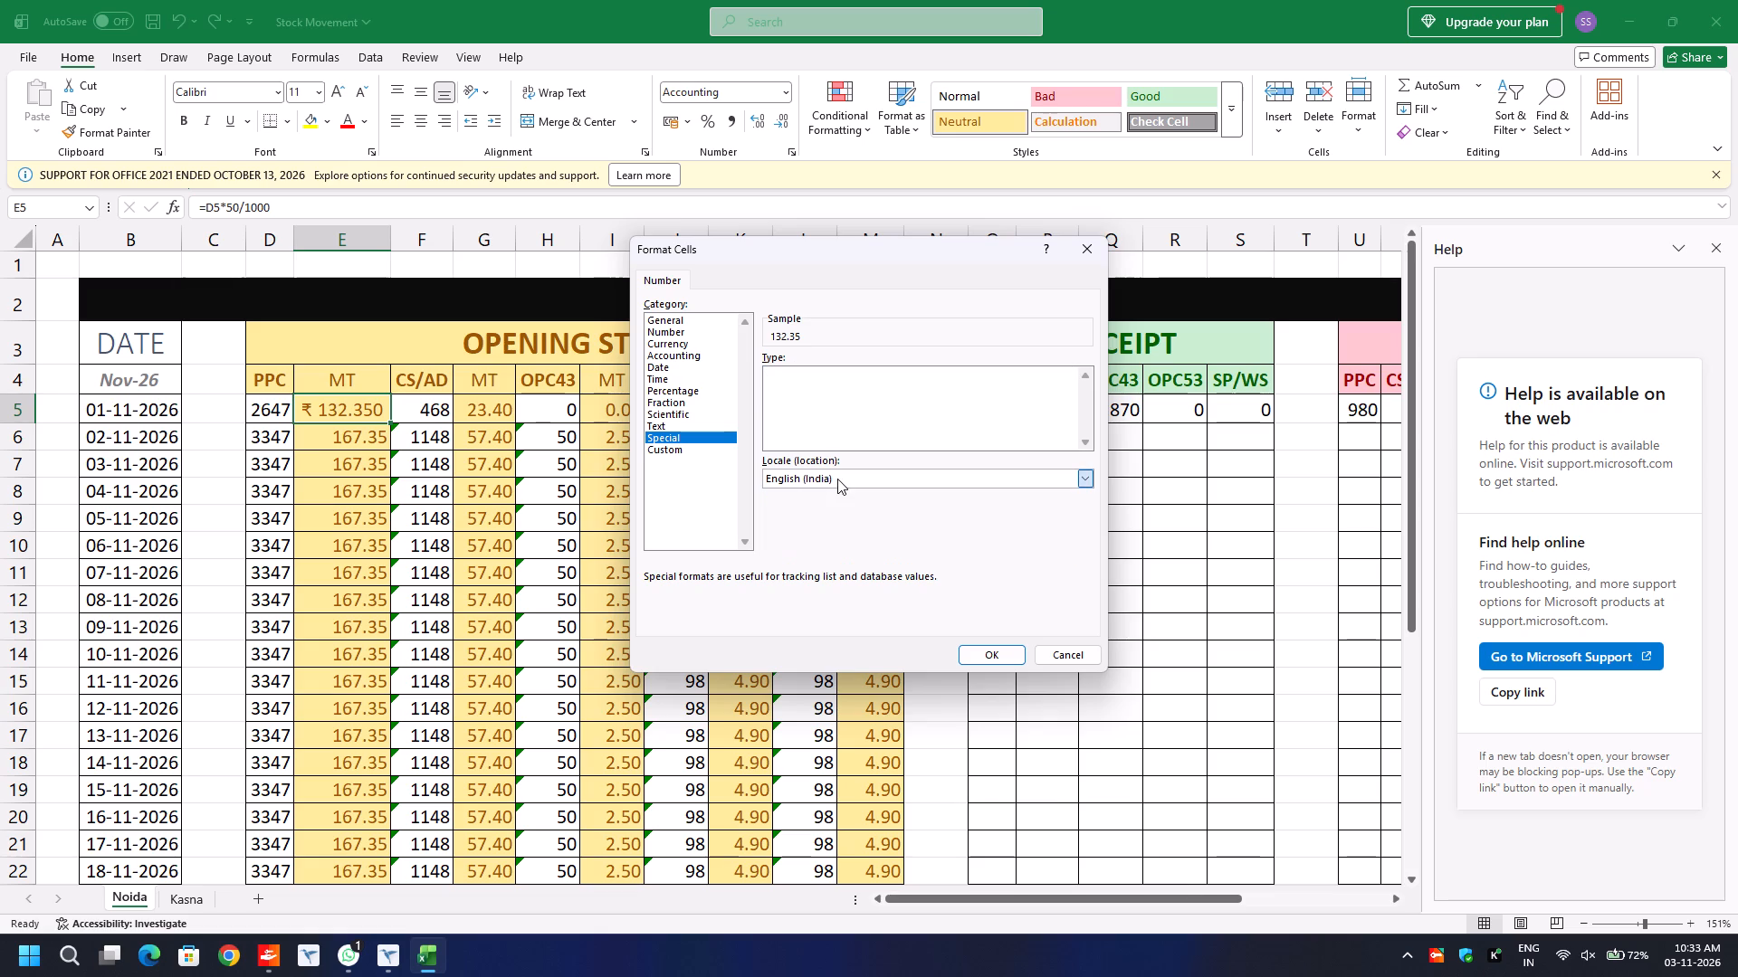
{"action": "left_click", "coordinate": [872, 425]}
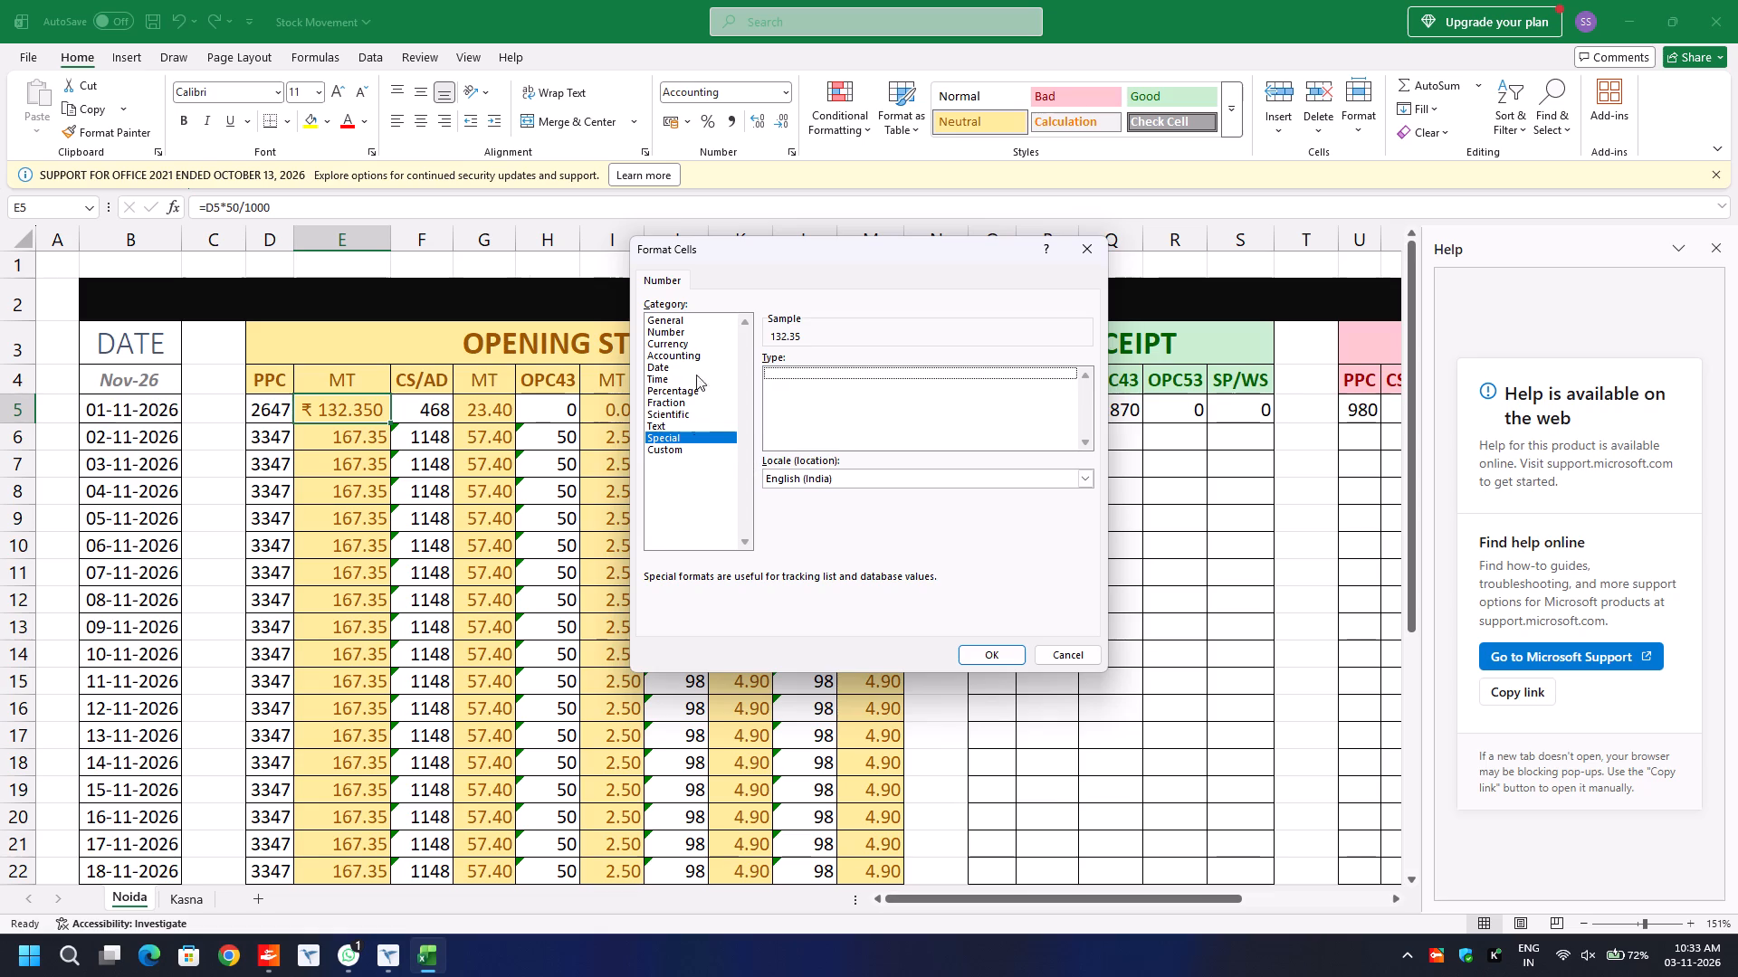
Format the PPC MT cell E5 as Number with 3 decimal places and fill it down the column.
{"action": "left_click", "coordinate": [693, 328]}
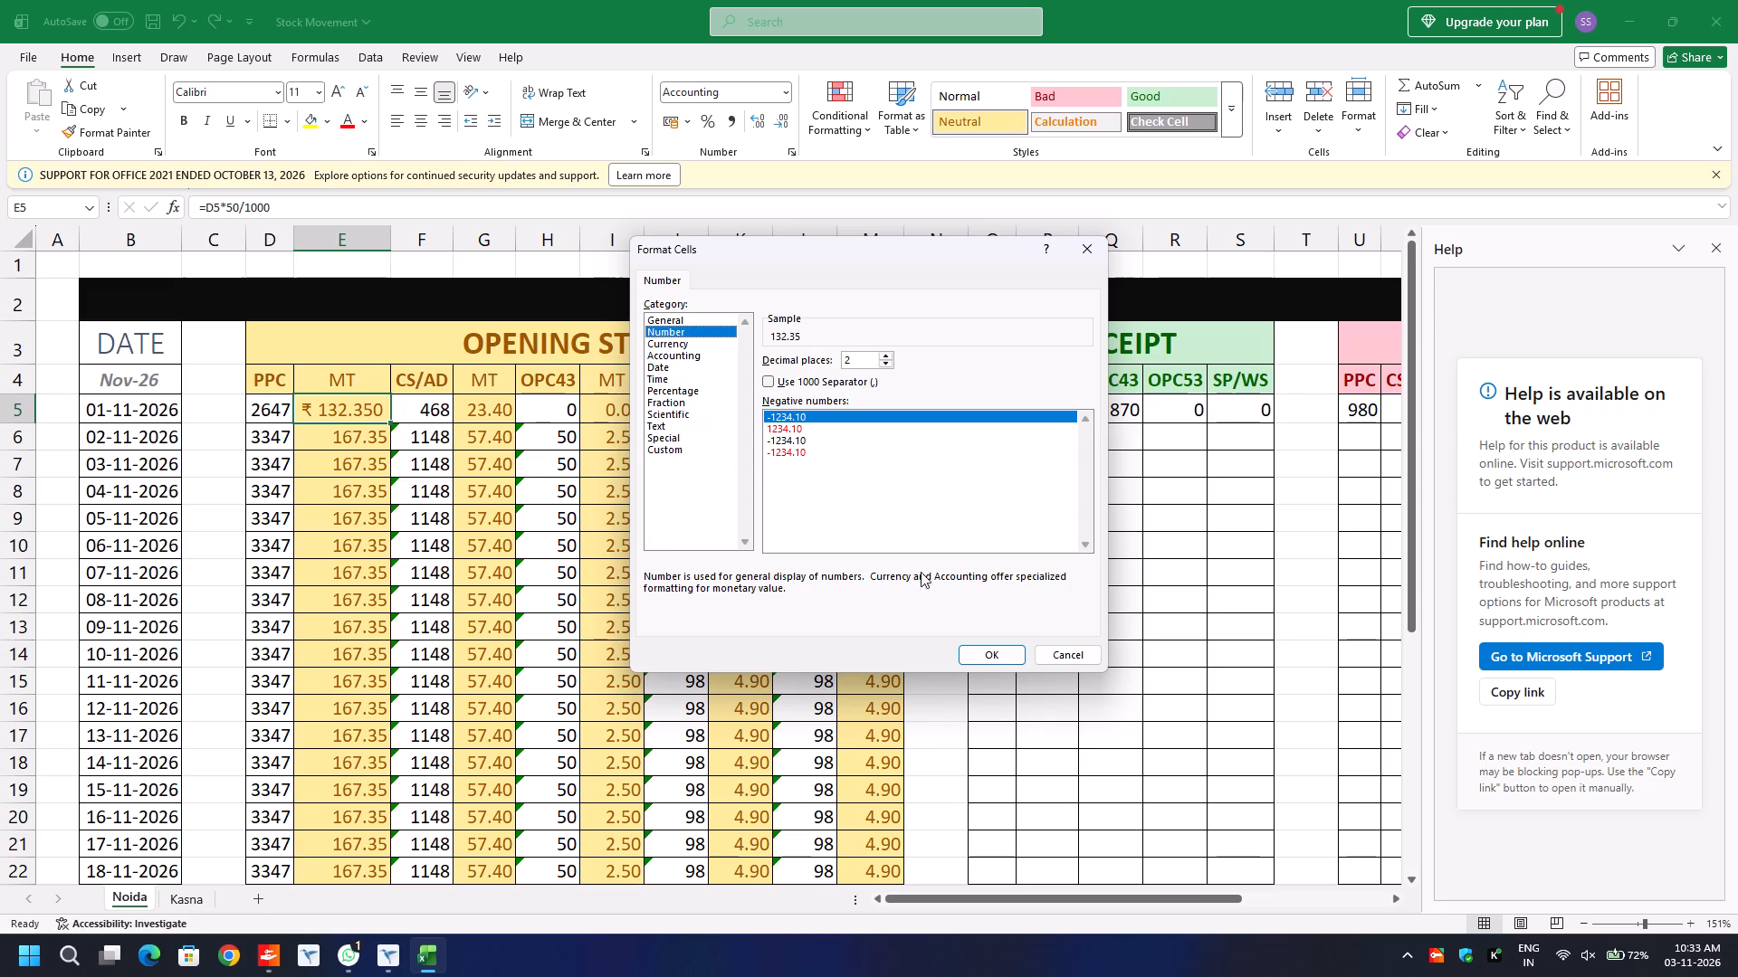
{"action": "left_click", "coordinate": [889, 357]}
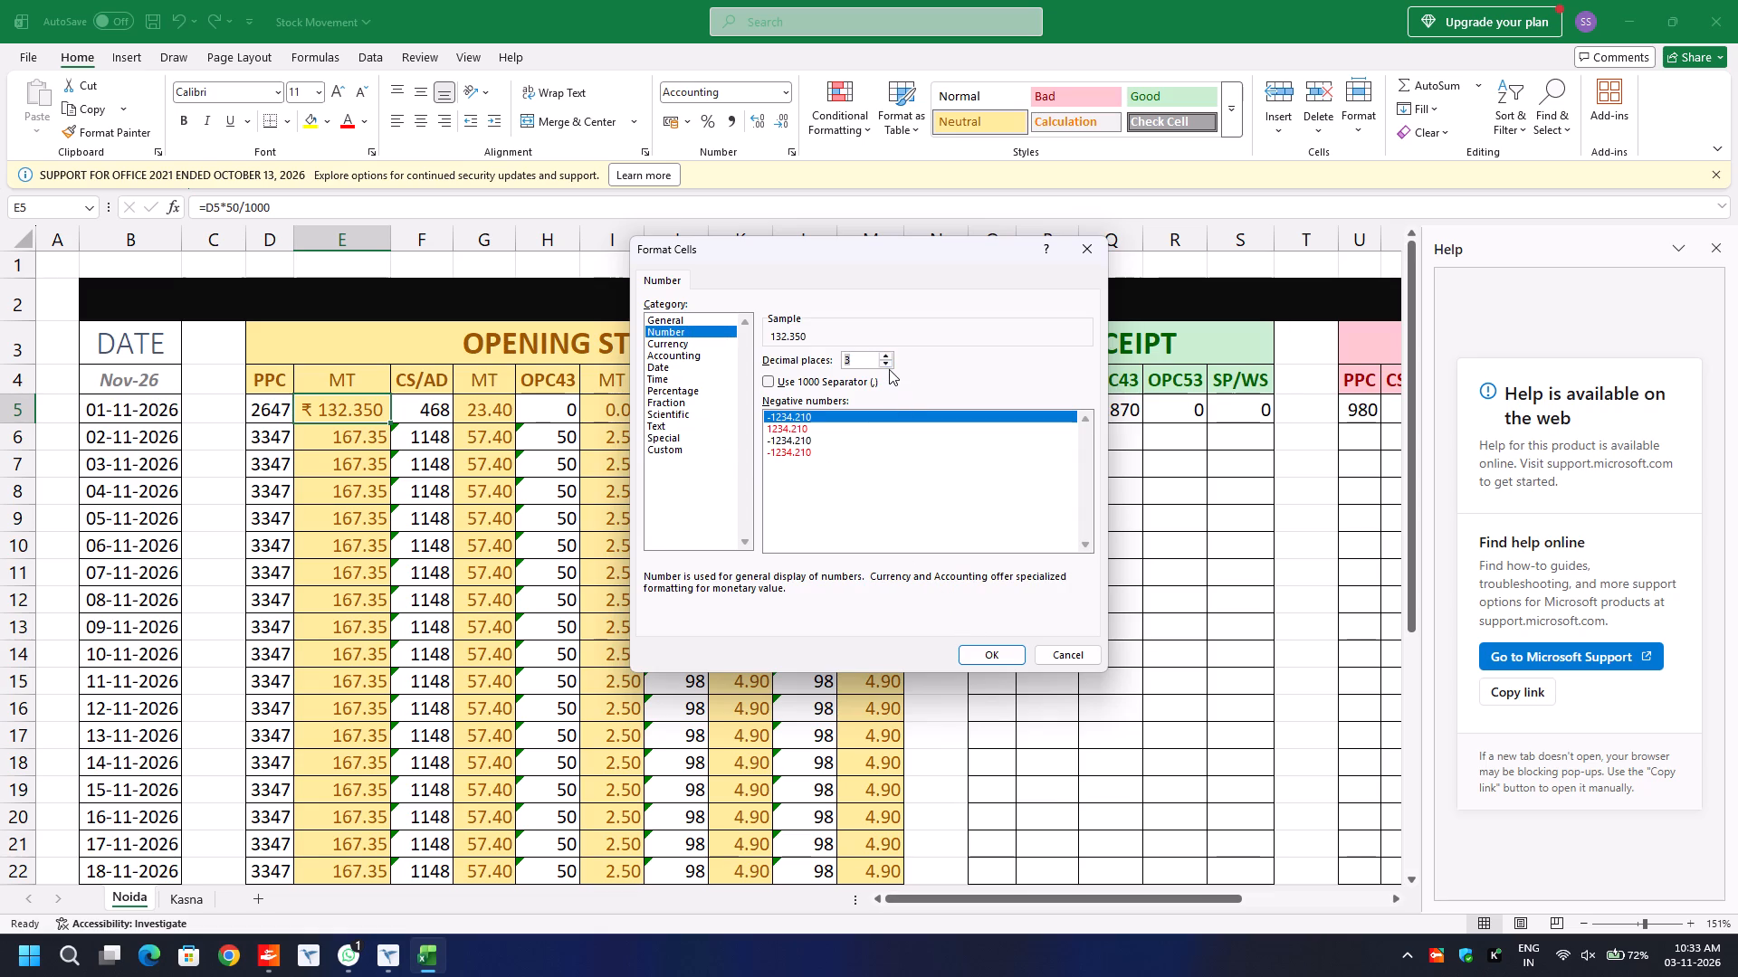
{"action": "left_click", "coordinate": [981, 658]}
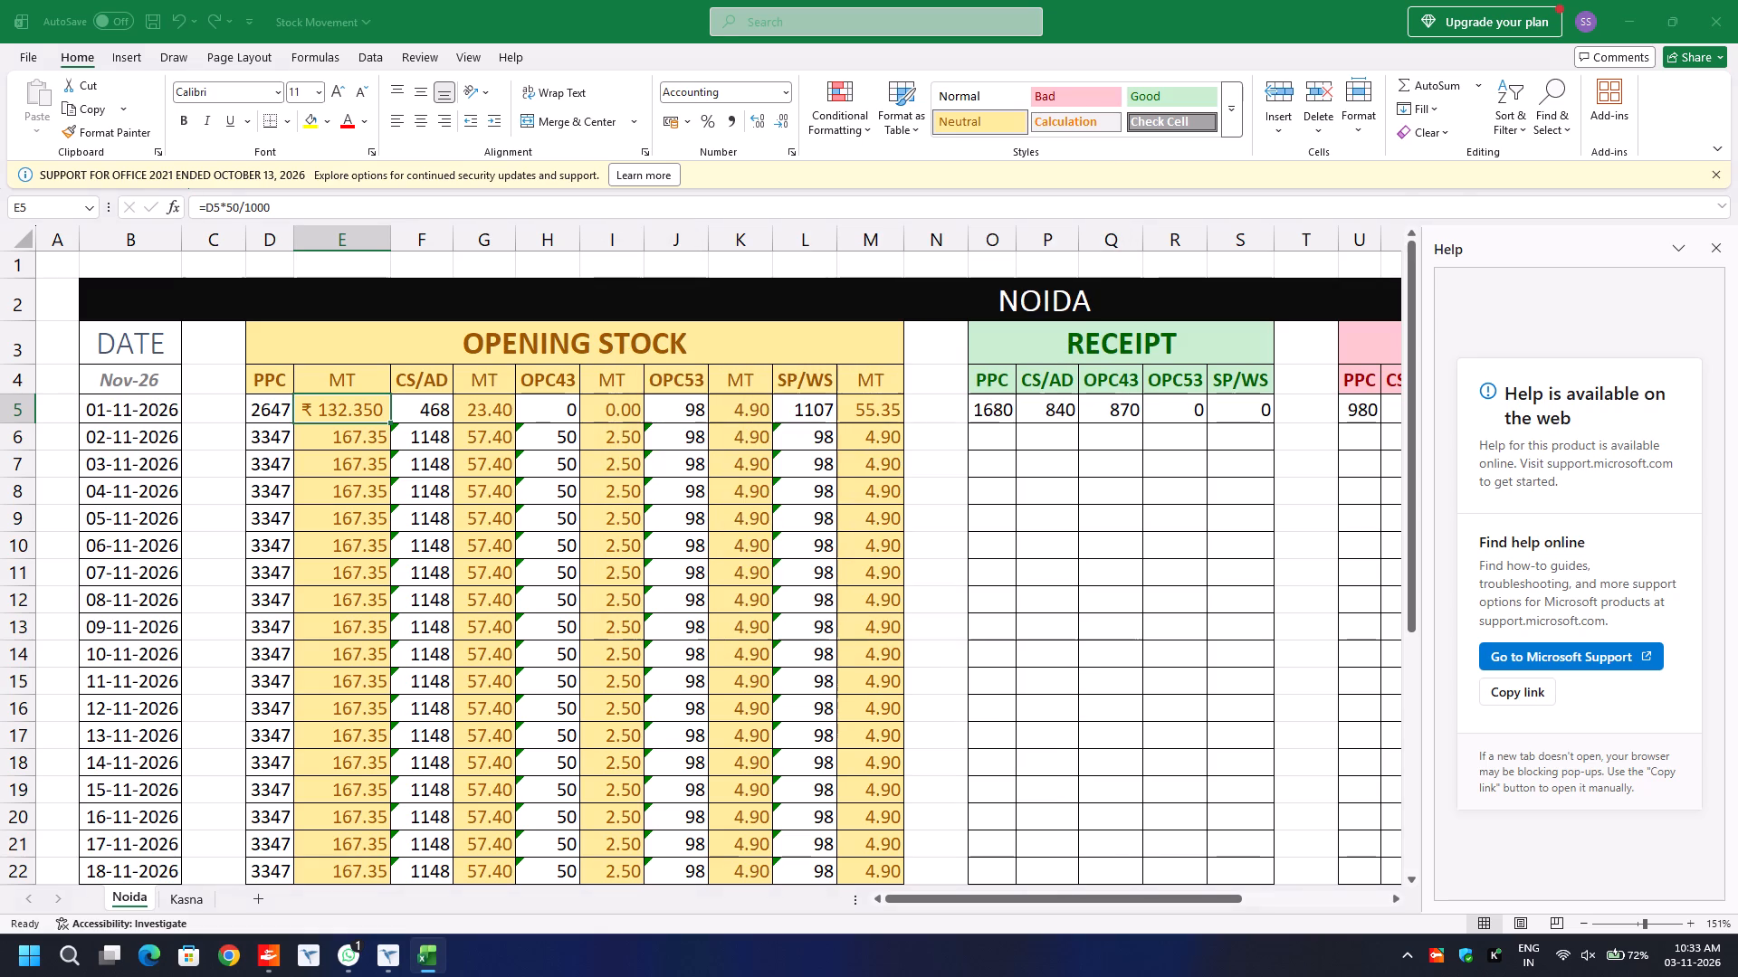
{"action": "double_click", "coordinate": [388, 422]}
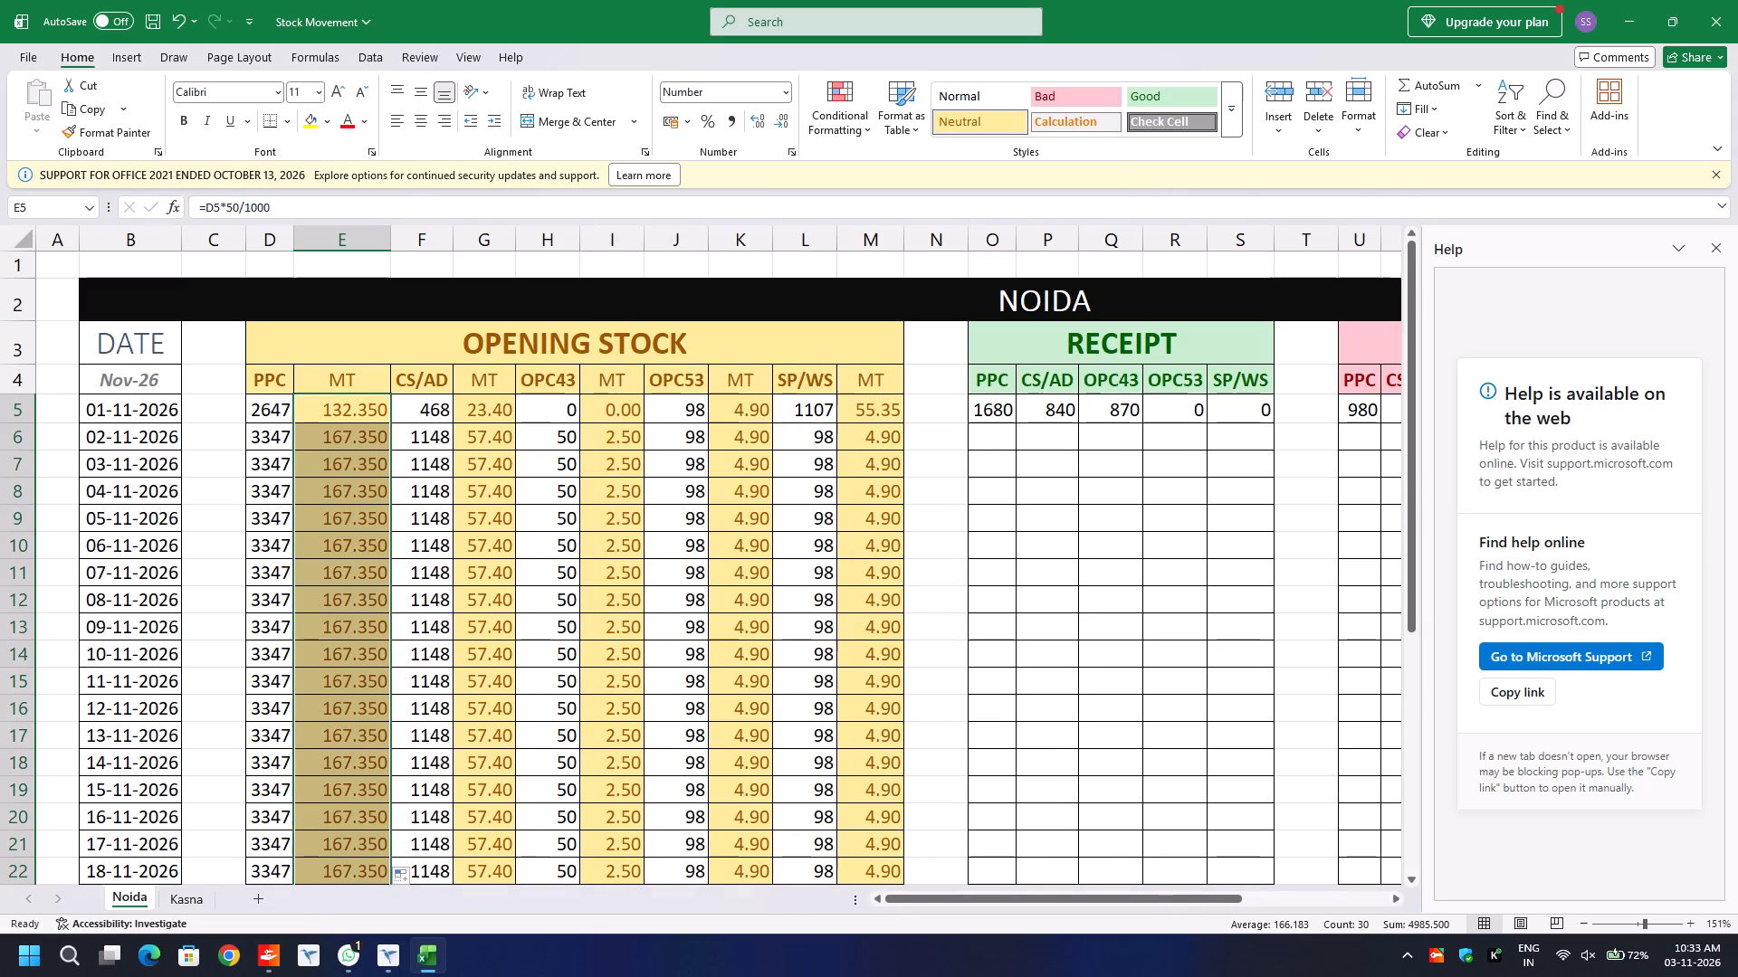
Copy the PPC MT cell E5 into the other Opening Stock MT cells G5, I5, K5 and M5.
{"action": "left_click", "coordinate": [509, 409]}
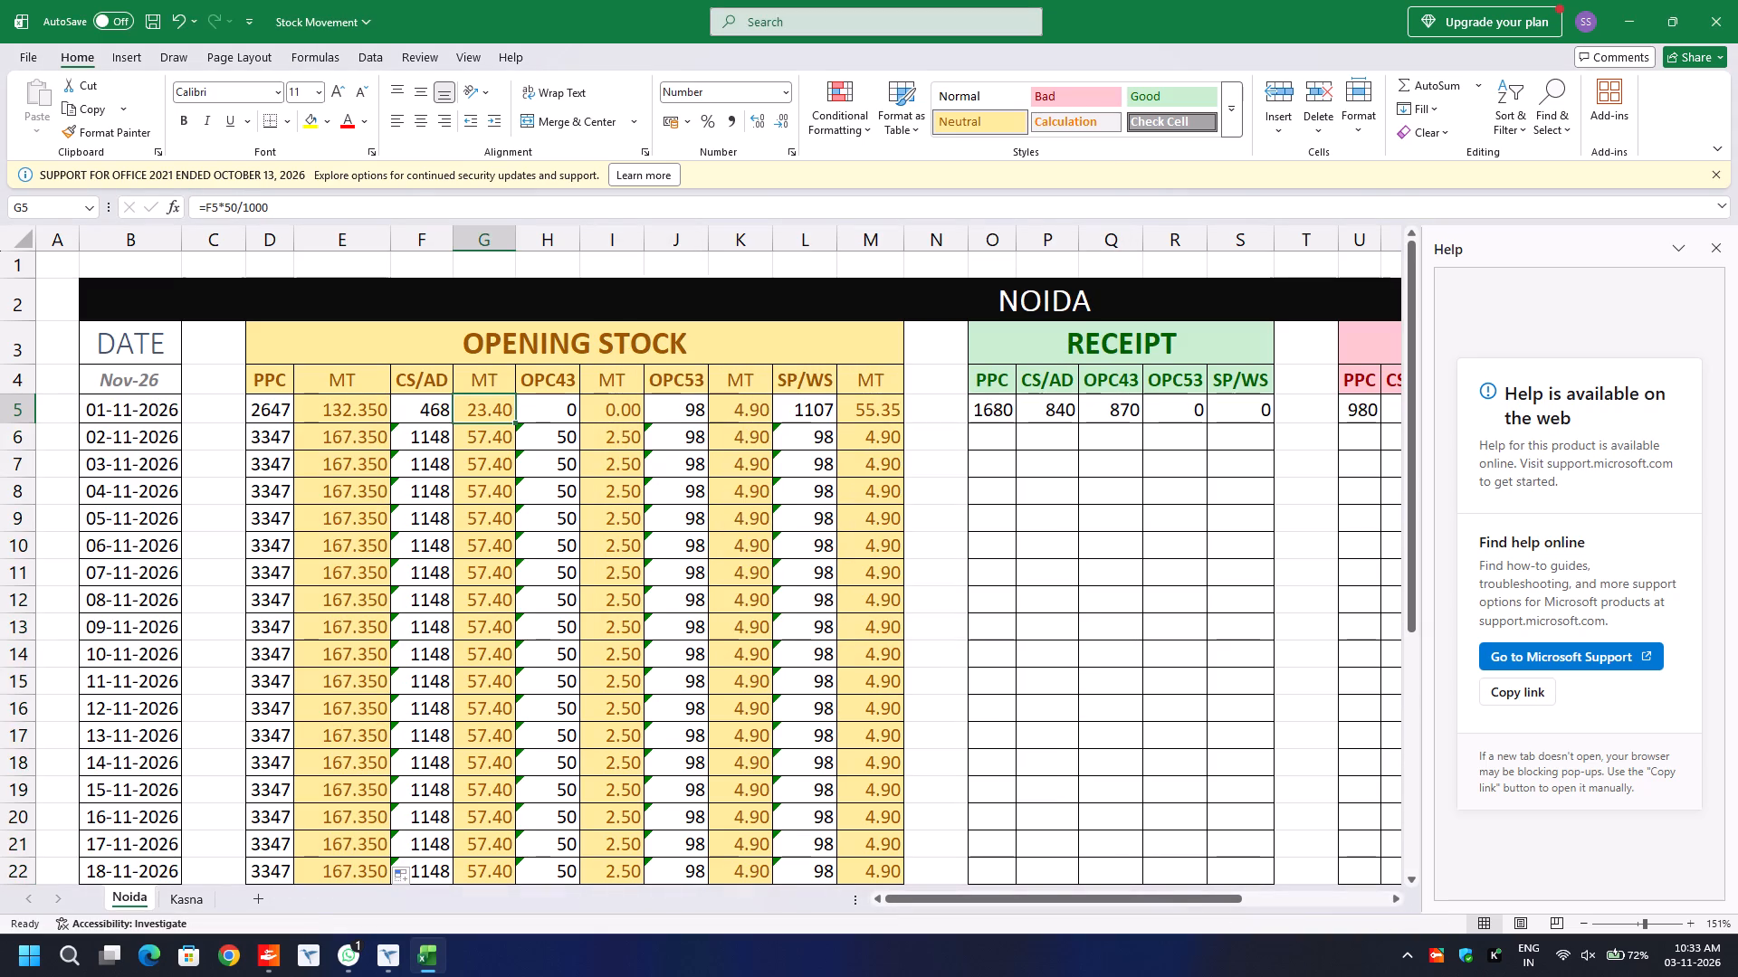
{"action": "left_click", "coordinate": [363, 414]}
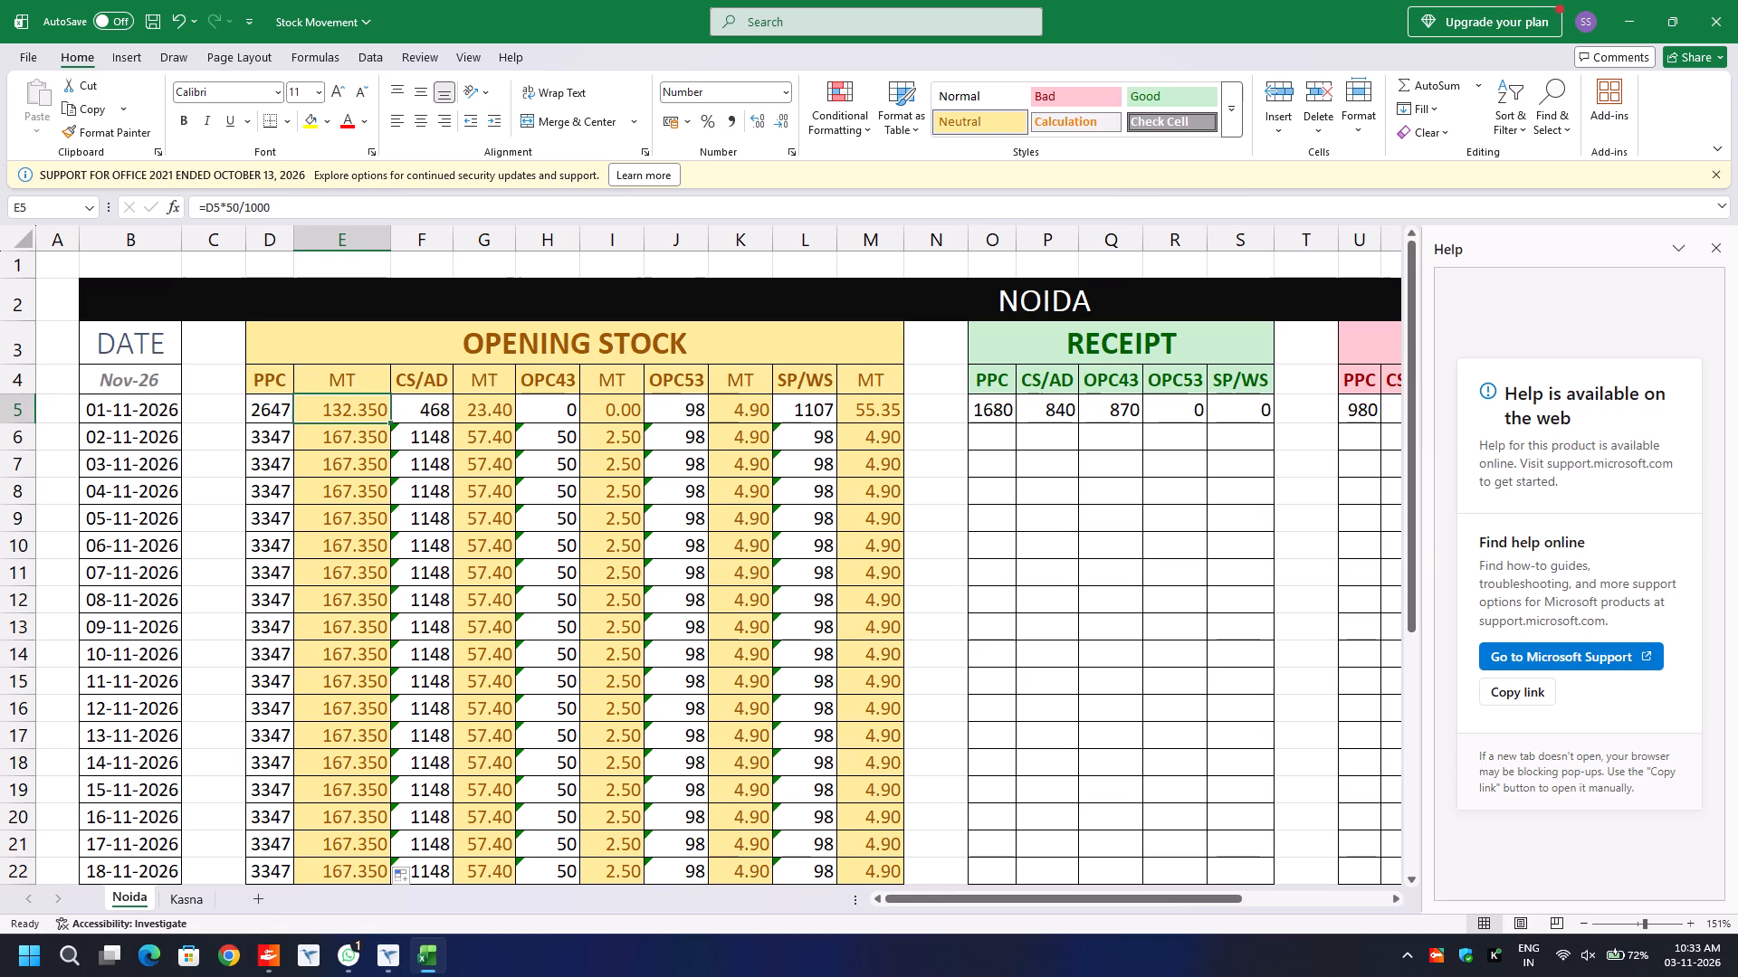
{"action": "key", "text": "ctrl+c"}
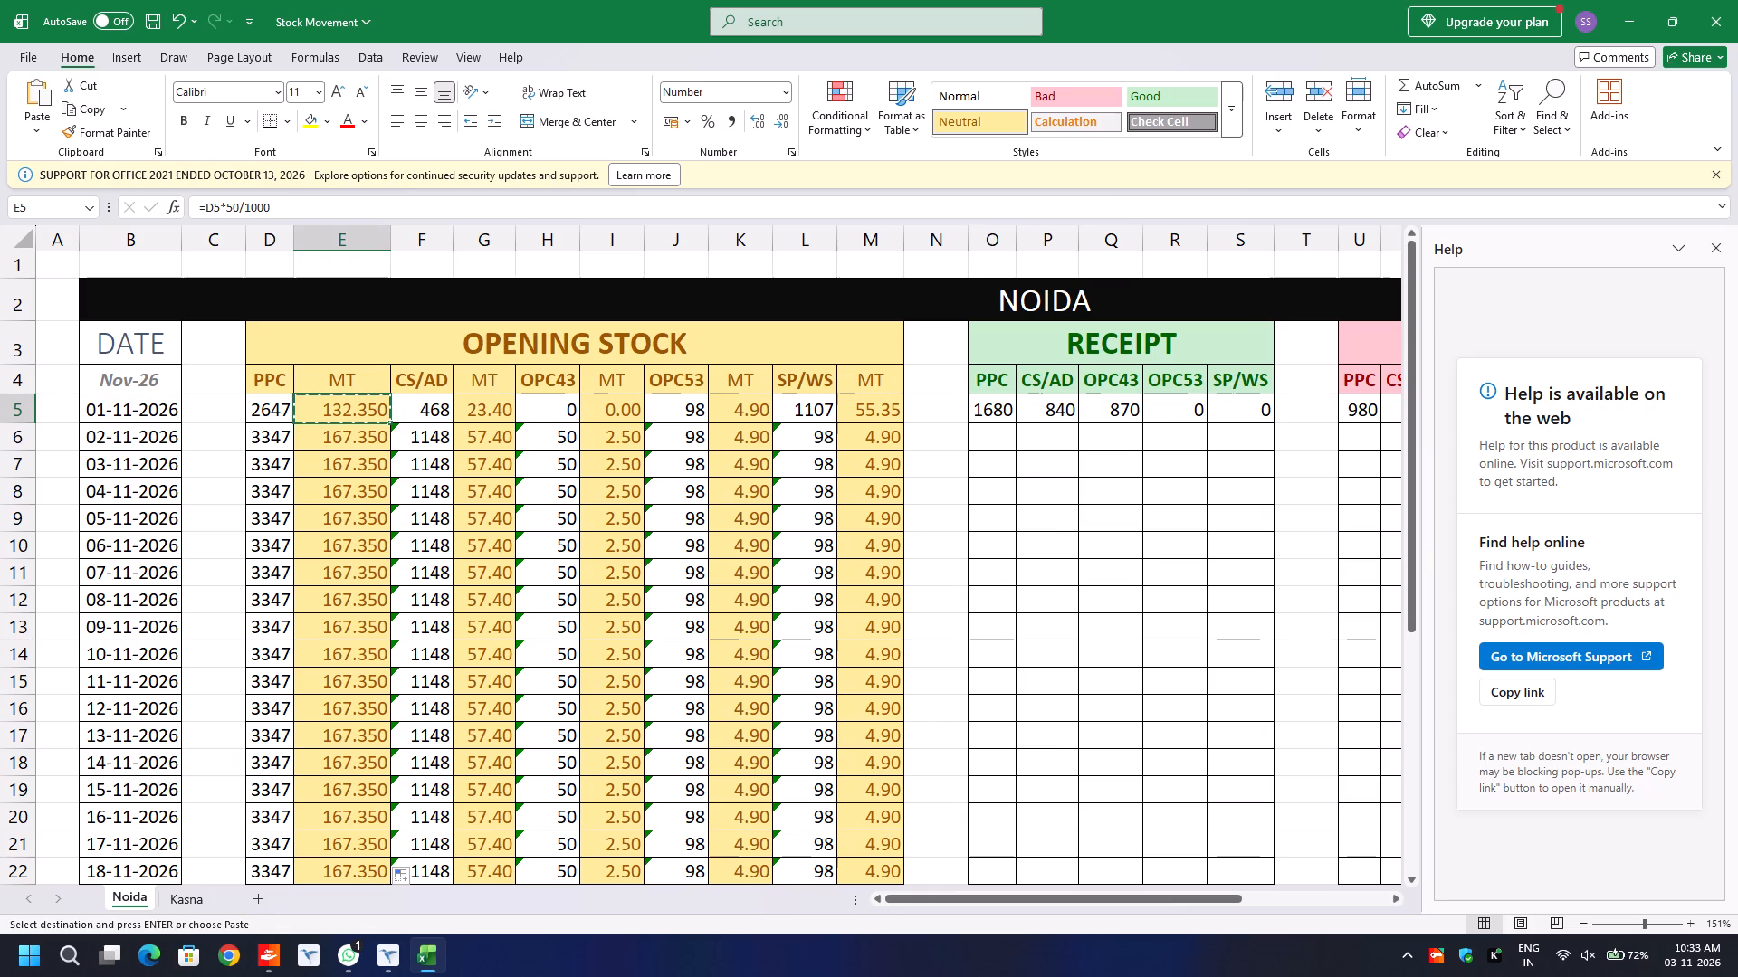
{"action": "left_click", "coordinate": [483, 420]}
{"action": "key", "text": "ctrl+v"}
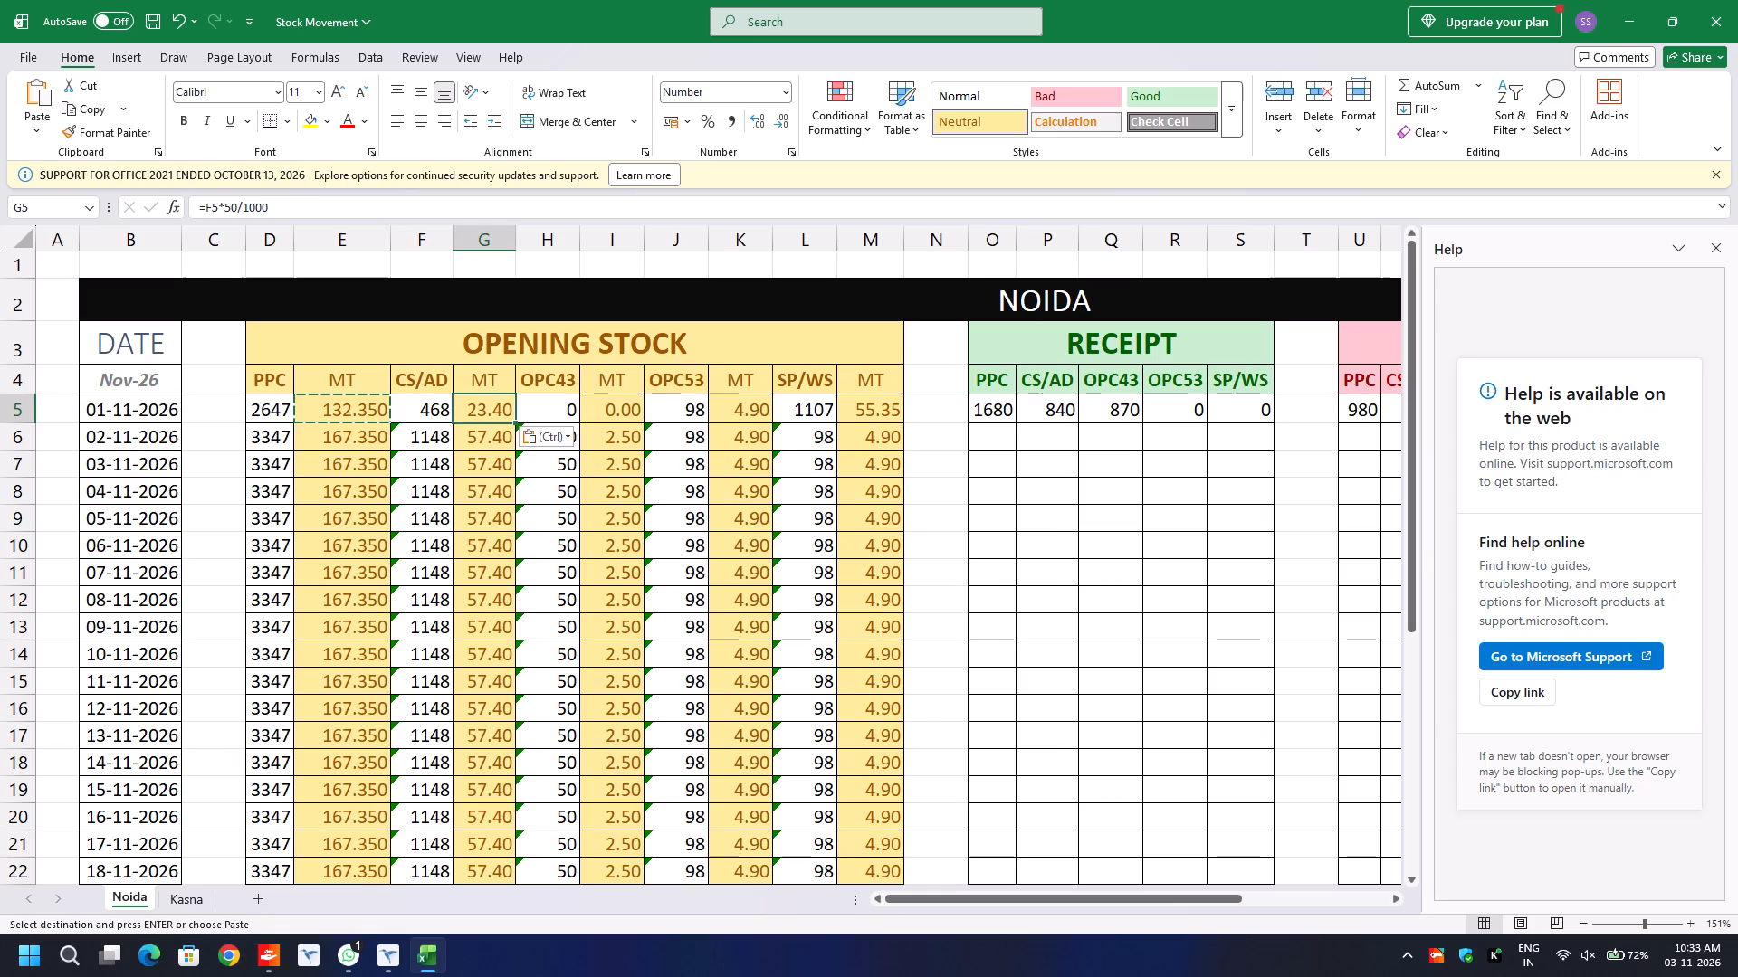
{"action": "left_click", "coordinate": [602, 412]}
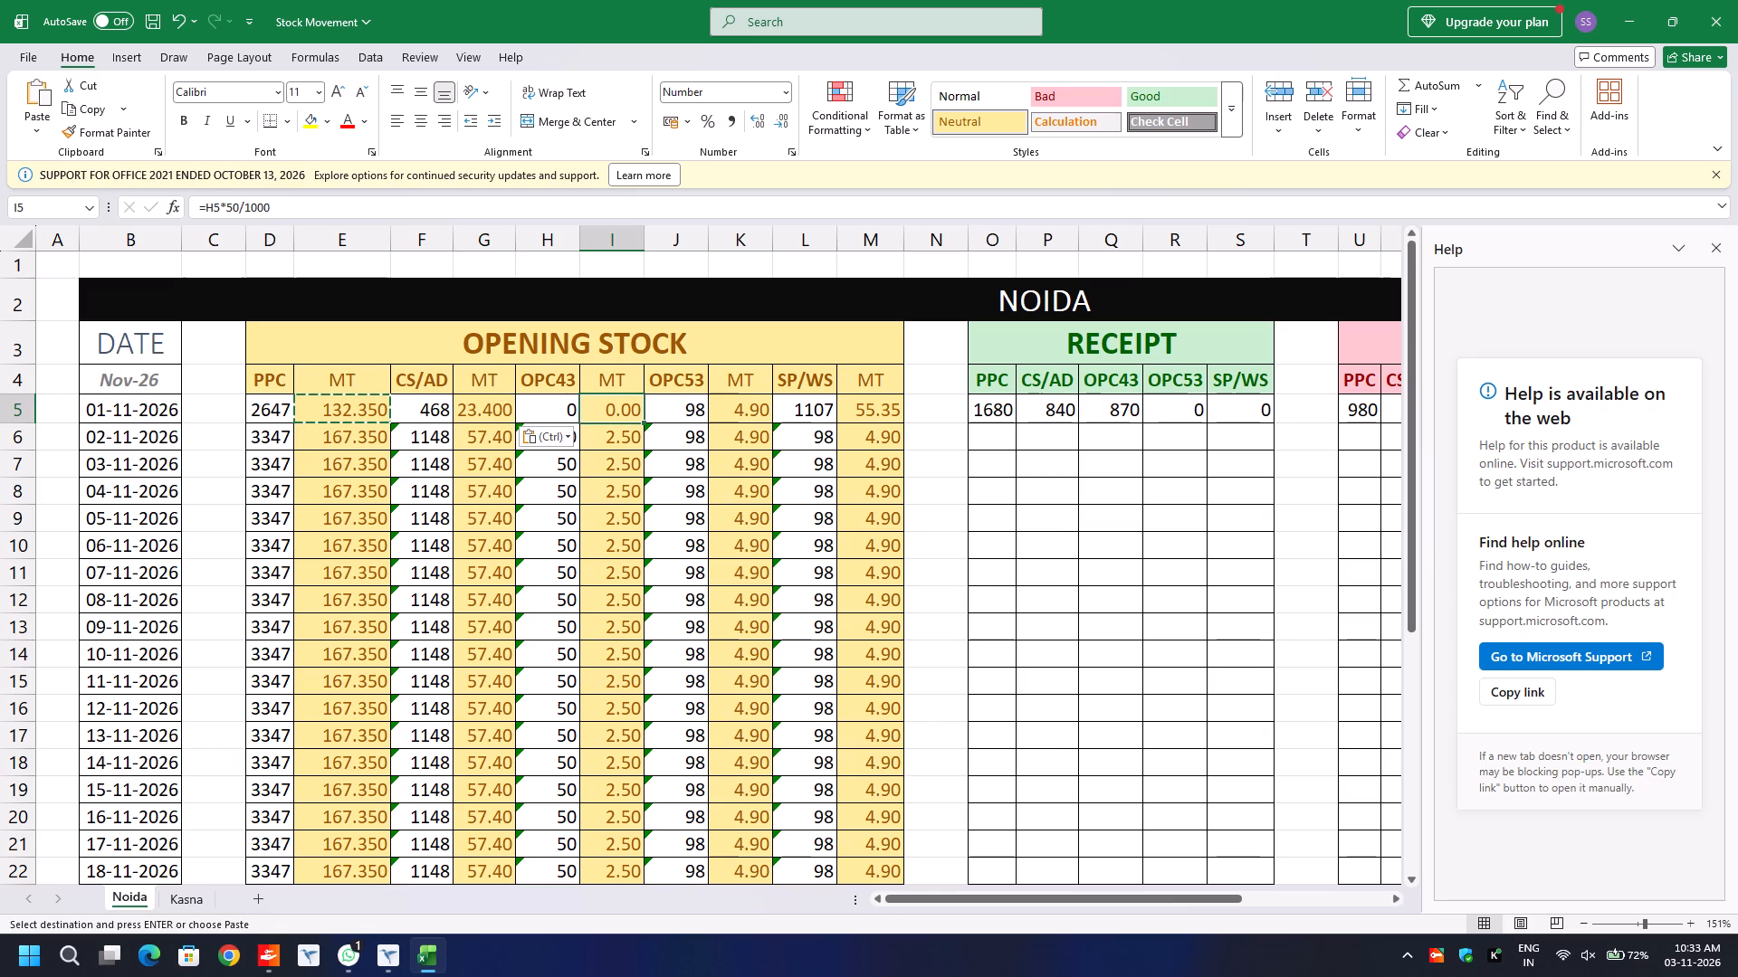
{"action": "key", "text": "ctrl+v"}
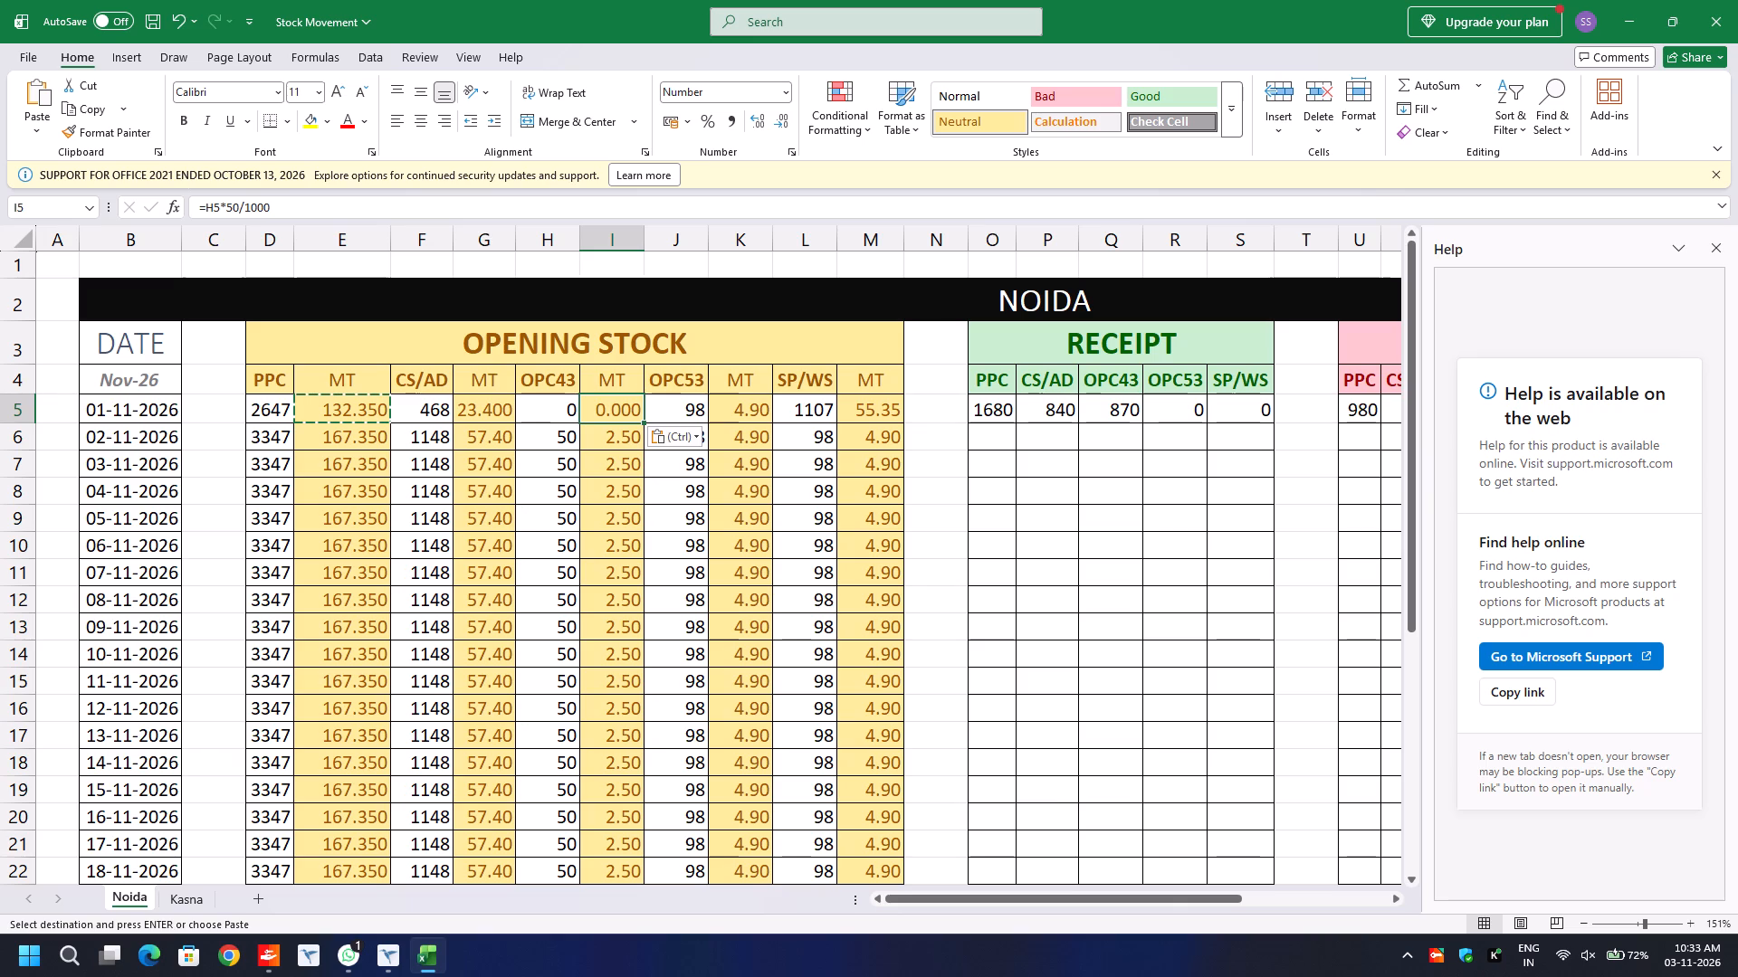
{"action": "left_click", "coordinate": [750, 411]}
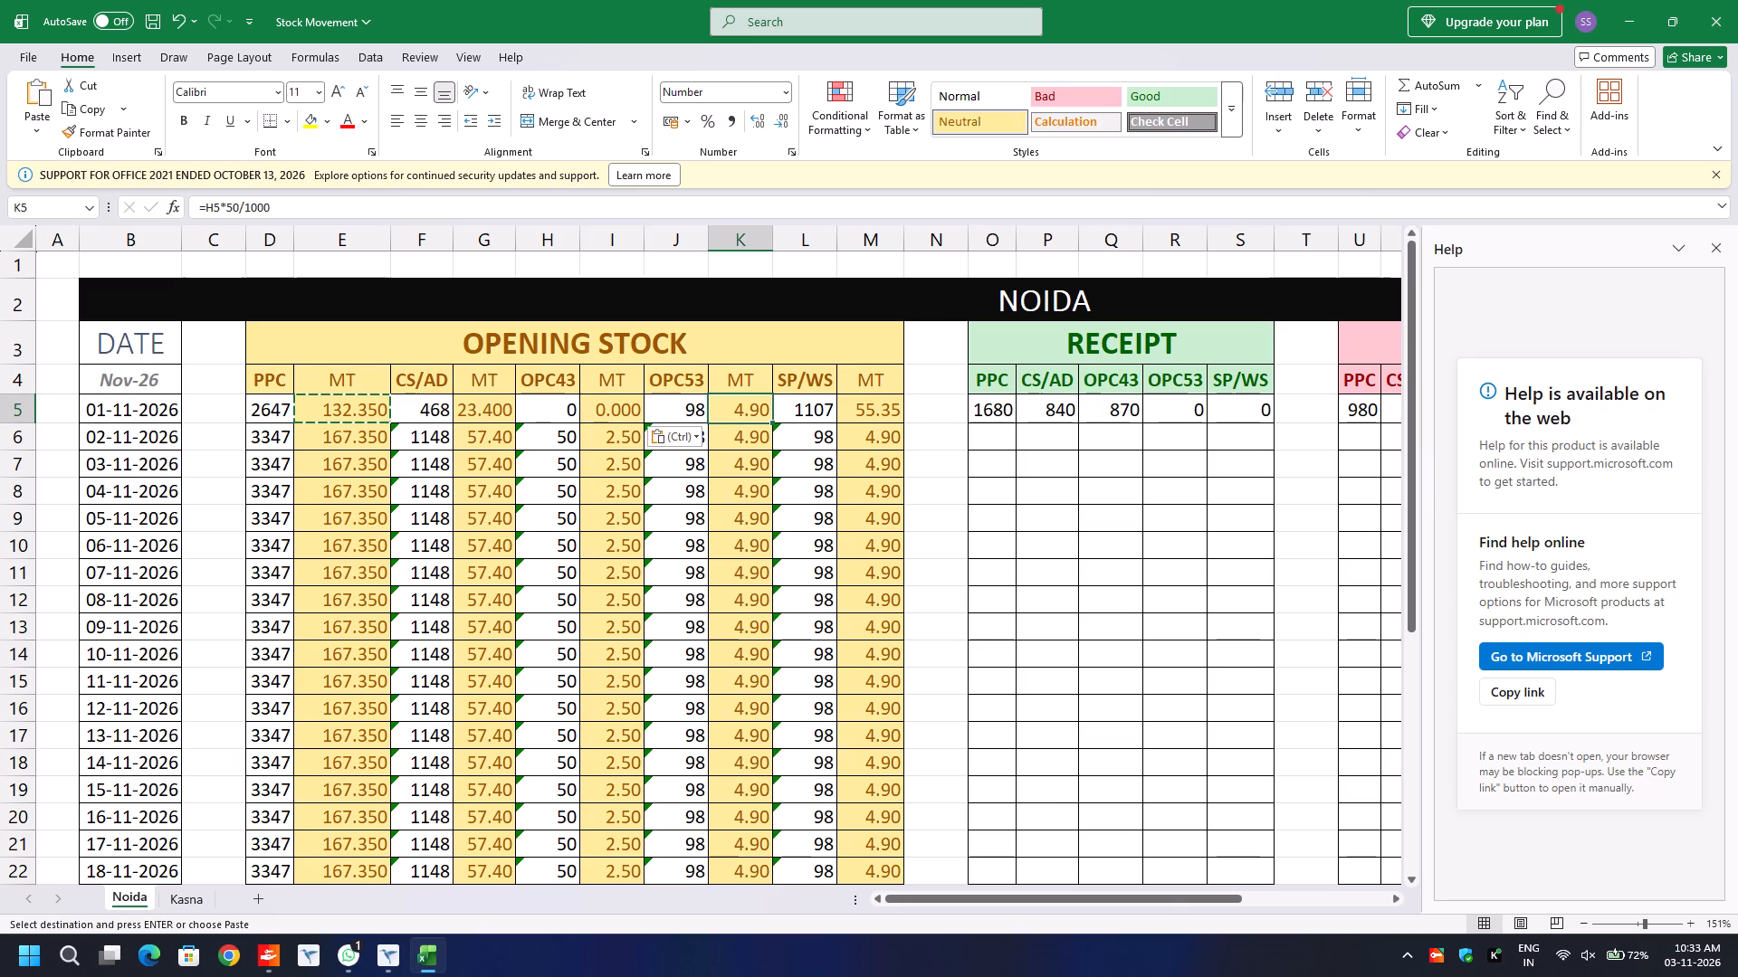
{"action": "key", "text": "ctrl+v"}
{"action": "left_click", "coordinate": [864, 411]}
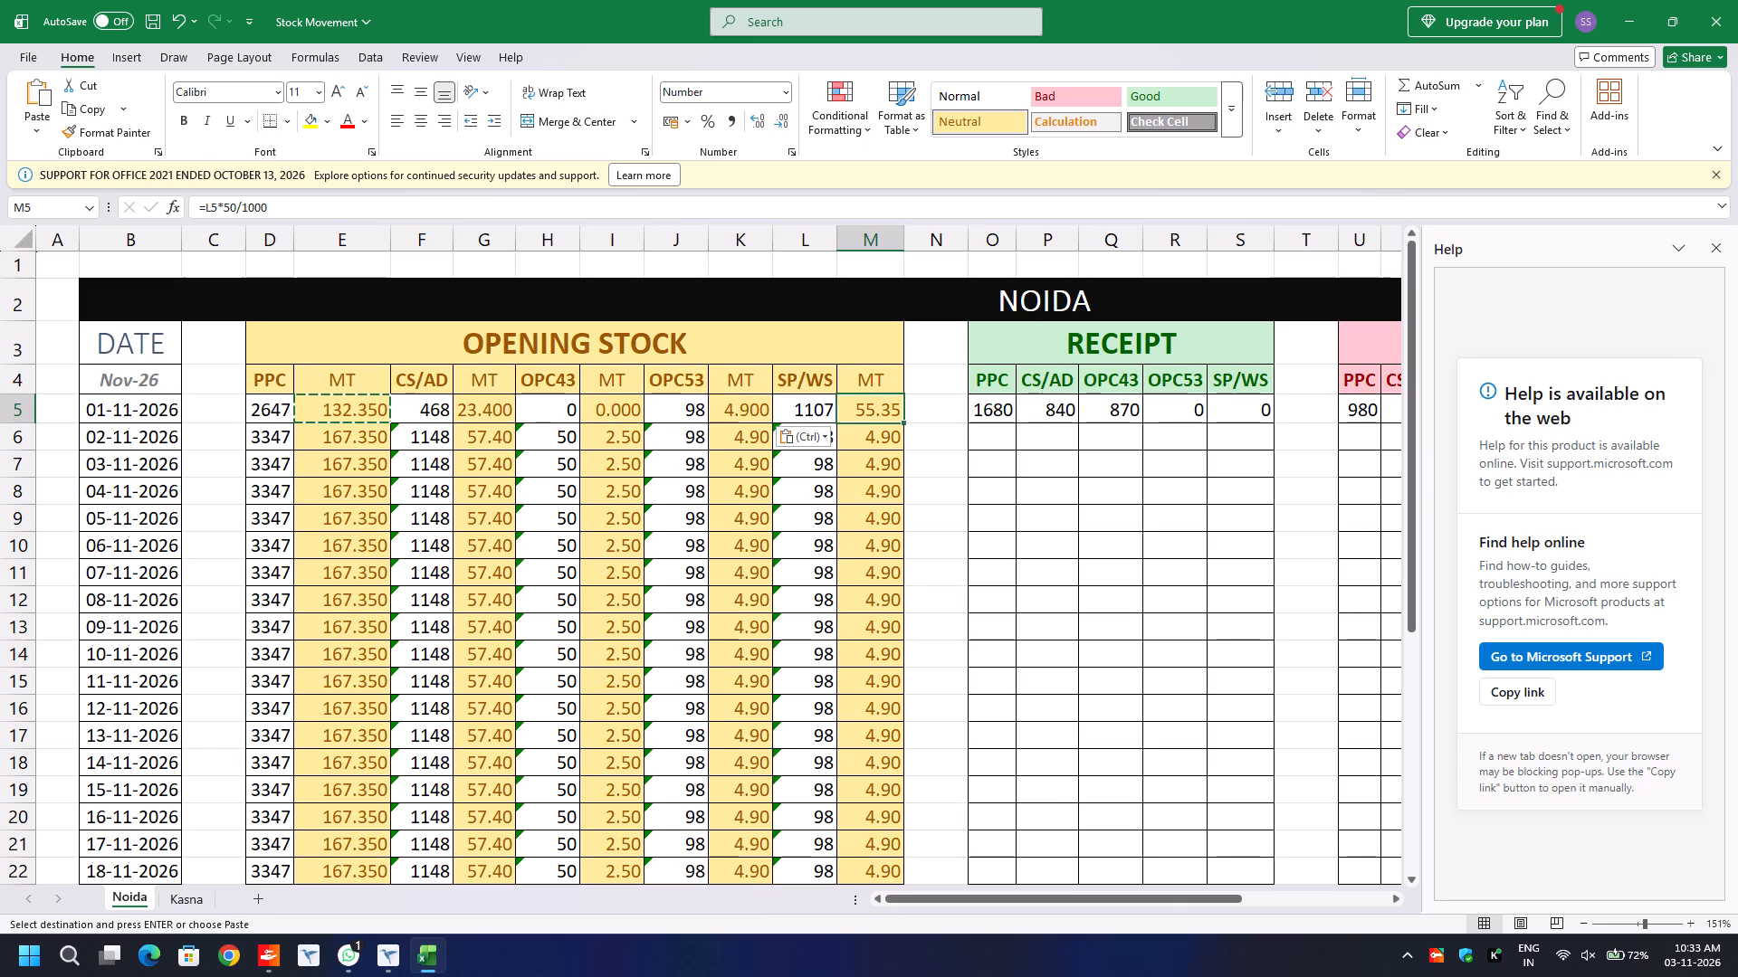
{"action": "key", "text": "ctrl+v"}
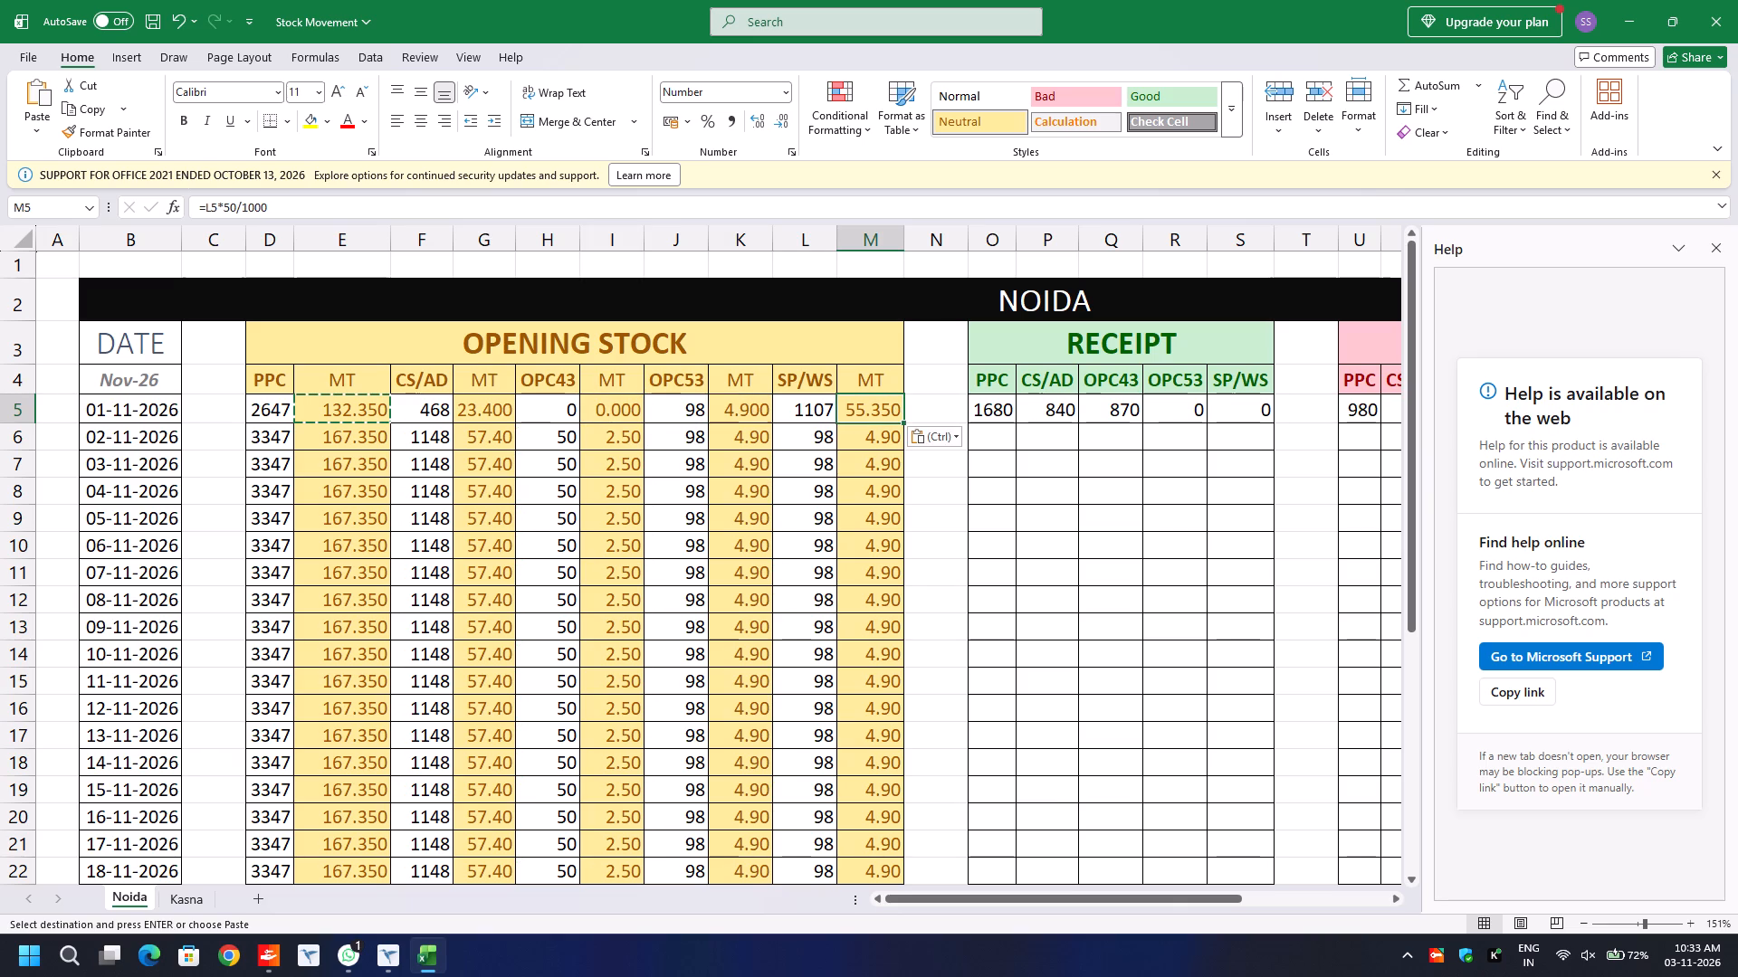
Fill the MT cells G5, I5, K5 and M5 down their columns to the last date row.
{"action": "left_click", "coordinate": [485, 418]}
{"action": "double_click", "coordinate": [514, 421]}
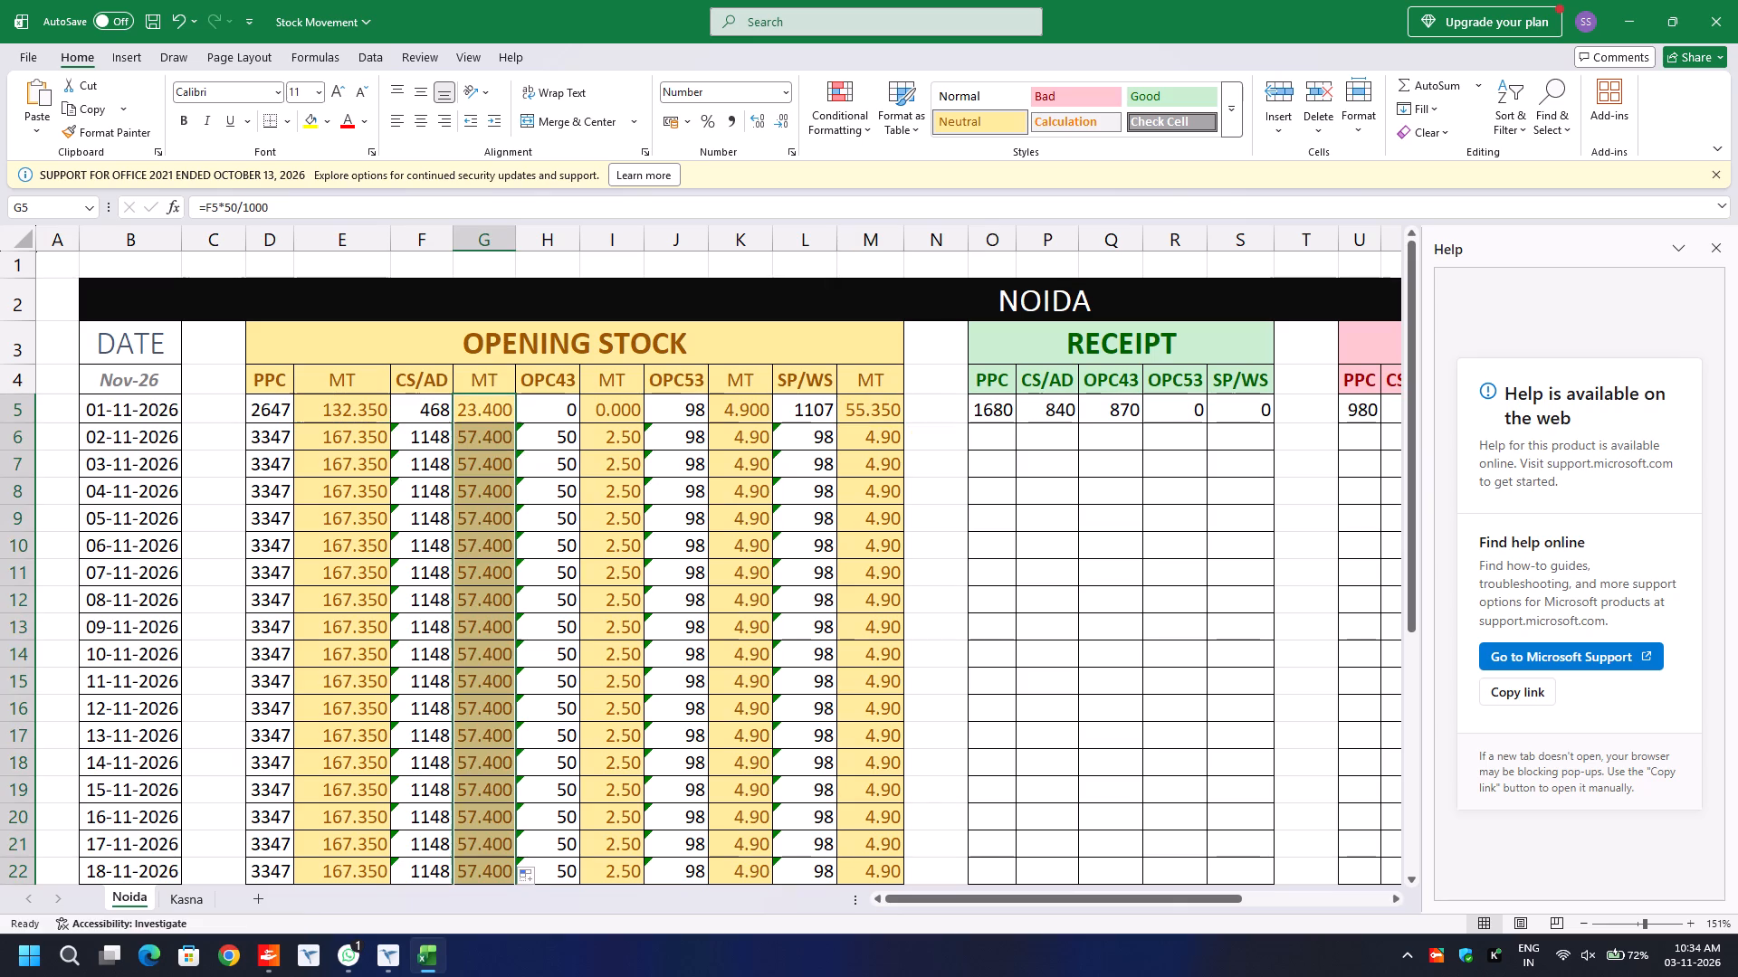
{"action": "left_click", "coordinate": [631, 409]}
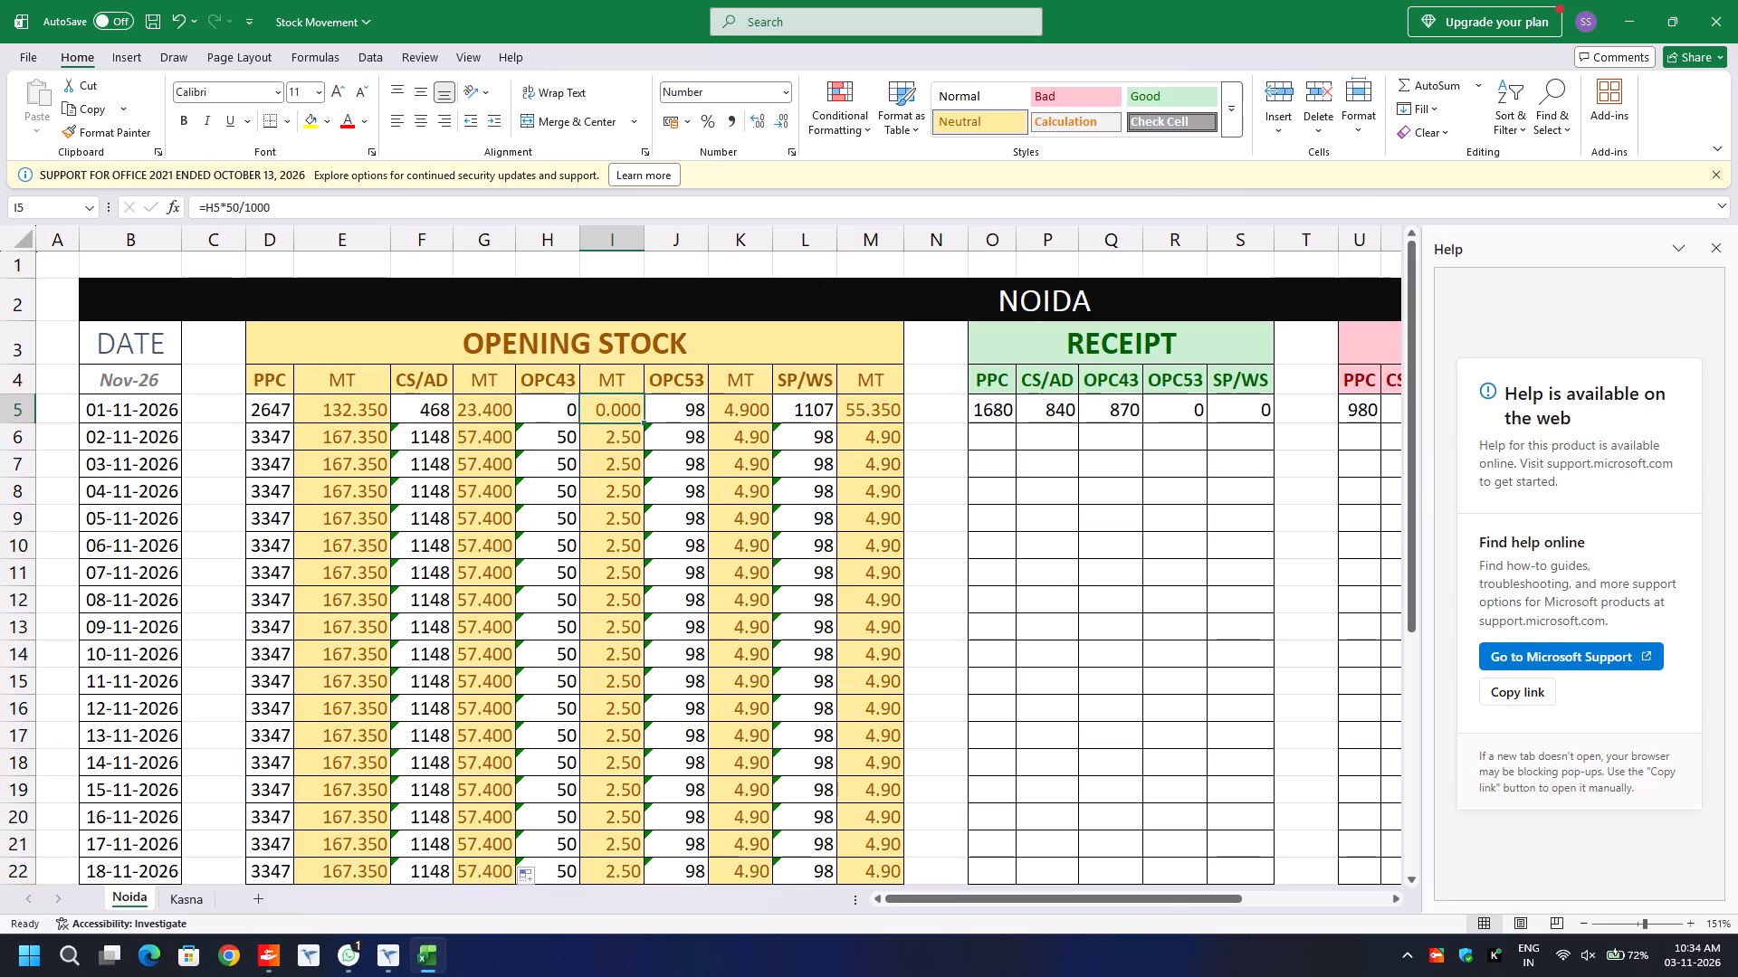
{"action": "double_click", "coordinate": [641, 422]}
{"action": "left_click", "coordinate": [756, 413]}
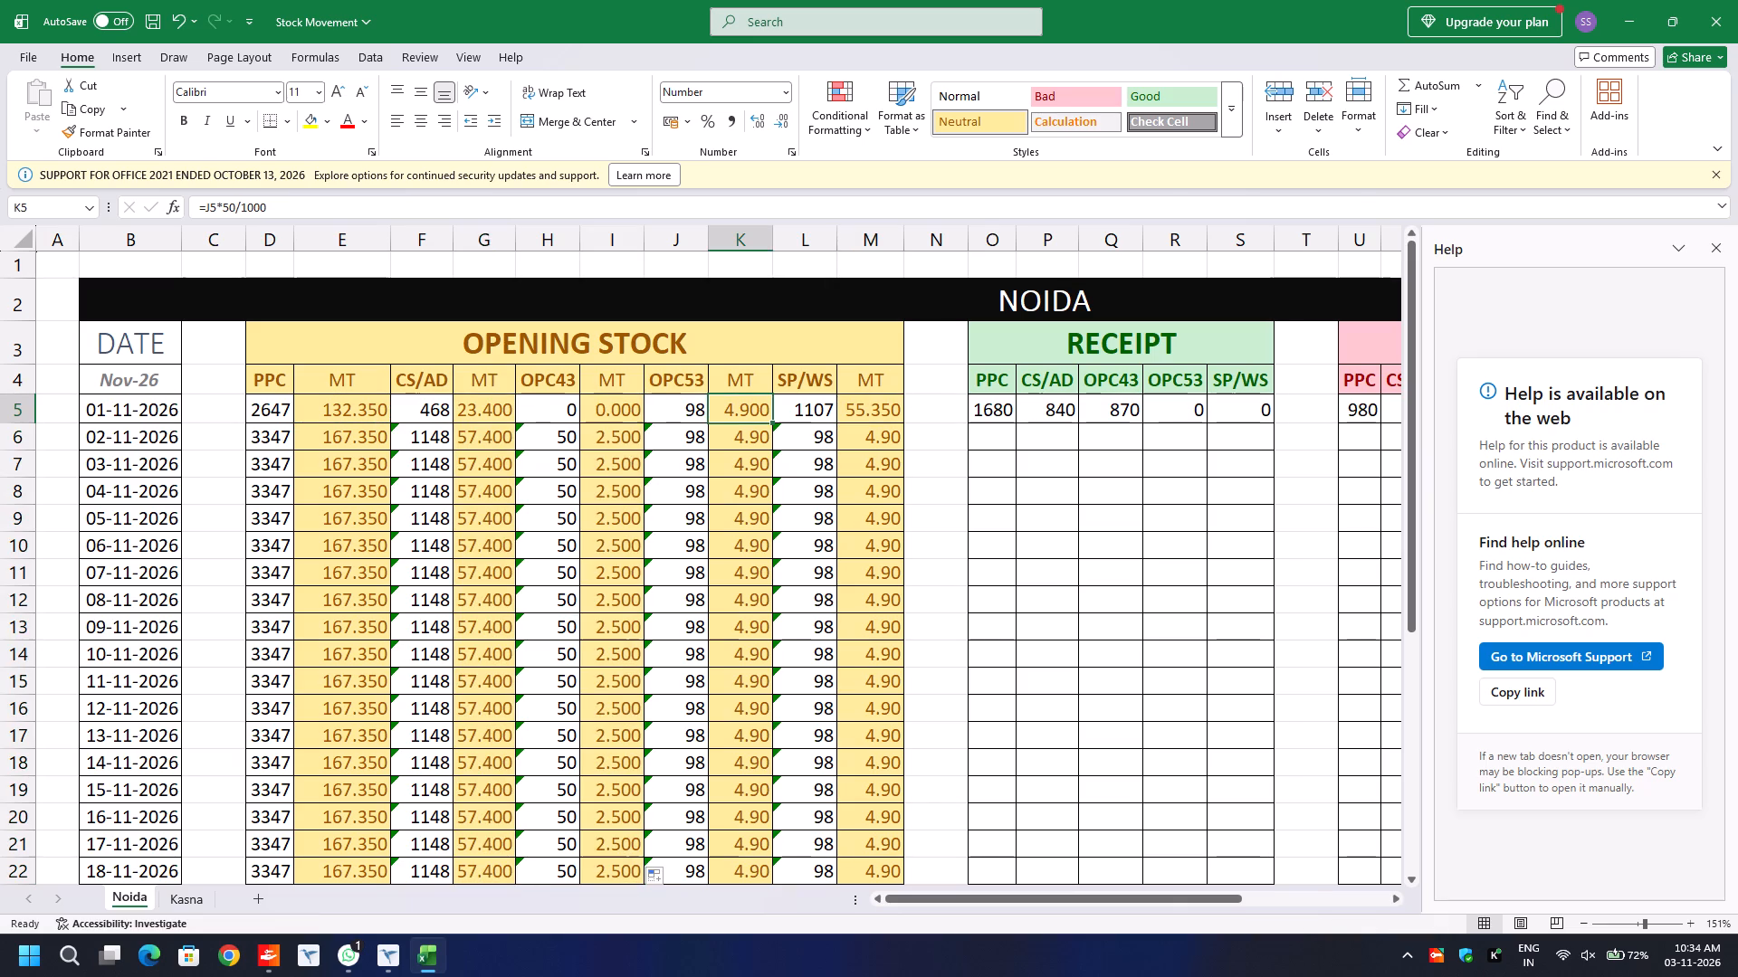
{"action": "double_click", "coordinate": [771, 422]}
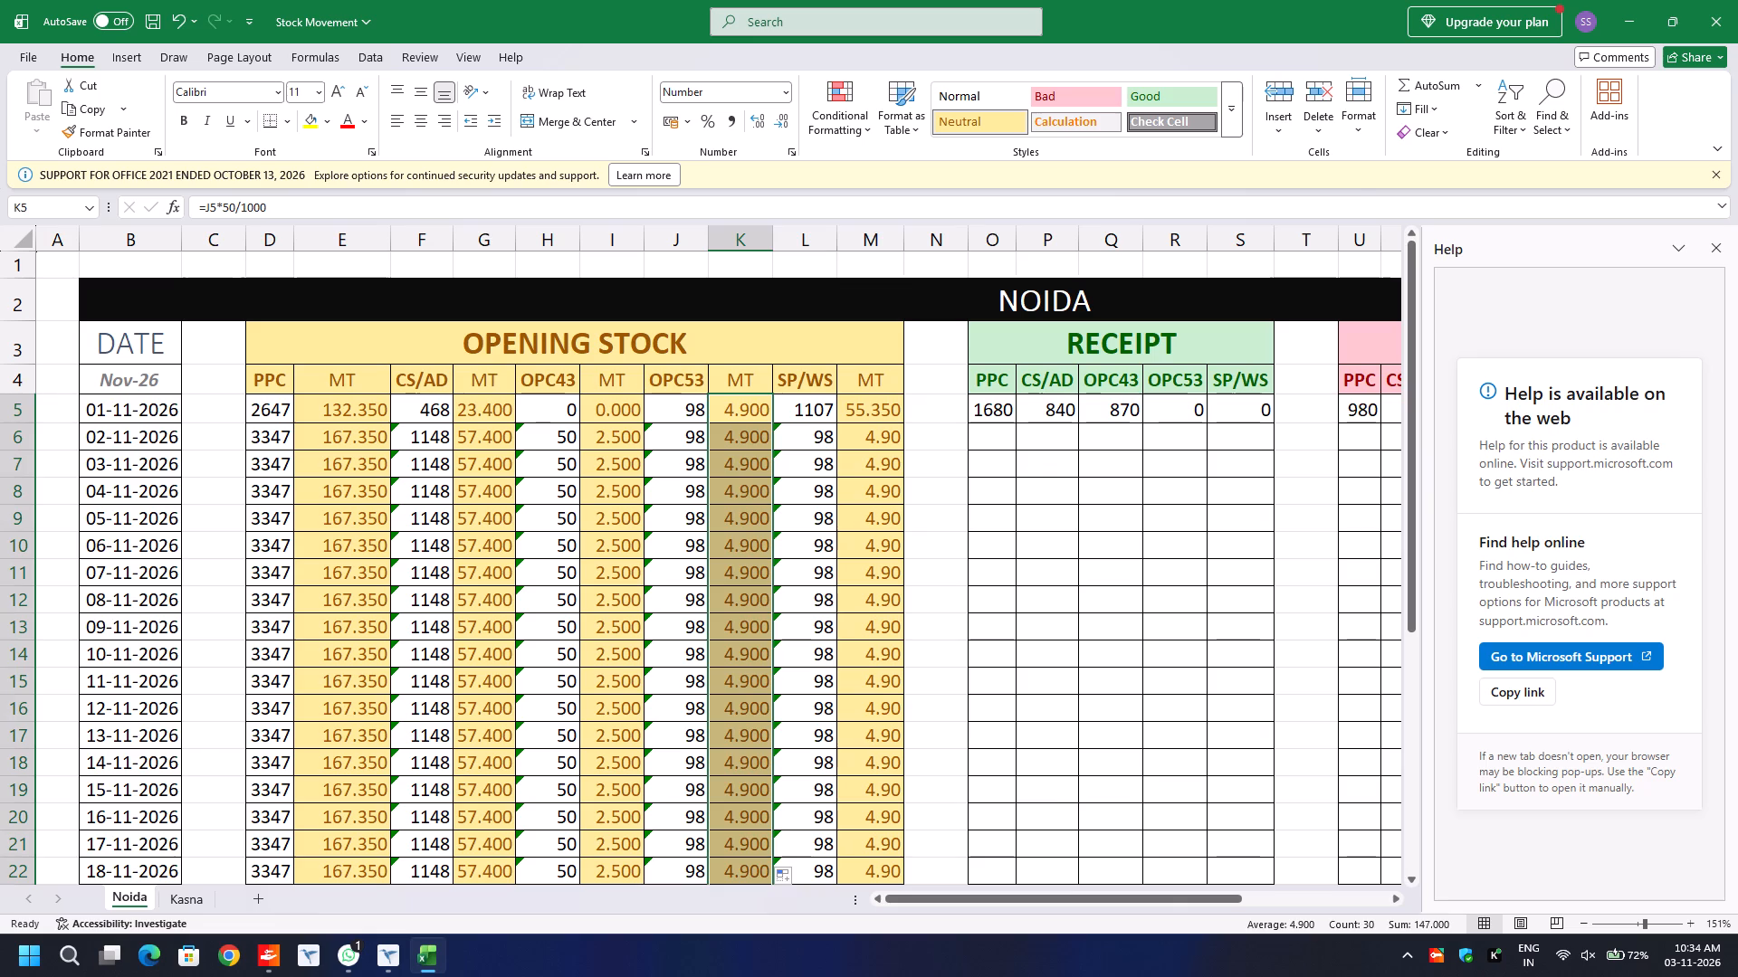
{"action": "left_click", "coordinate": [864, 416]}
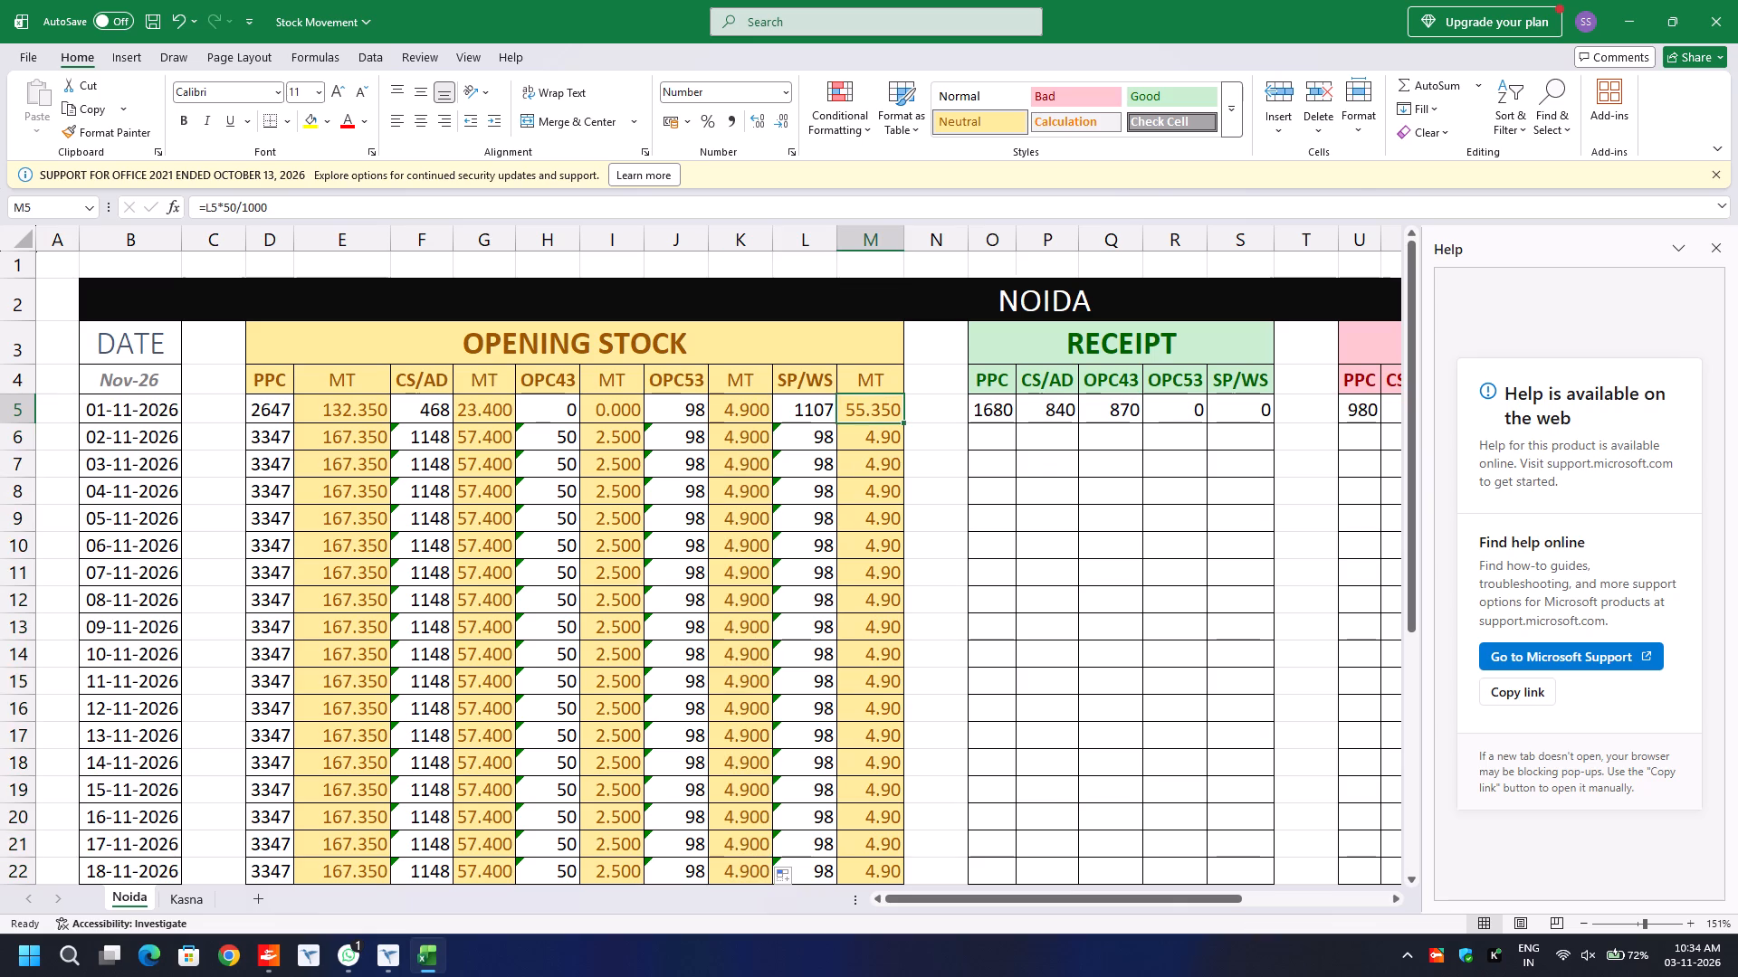
{"action": "double_click", "coordinate": [906, 422]}
{"action": "left_click", "coordinate": [692, 488]}
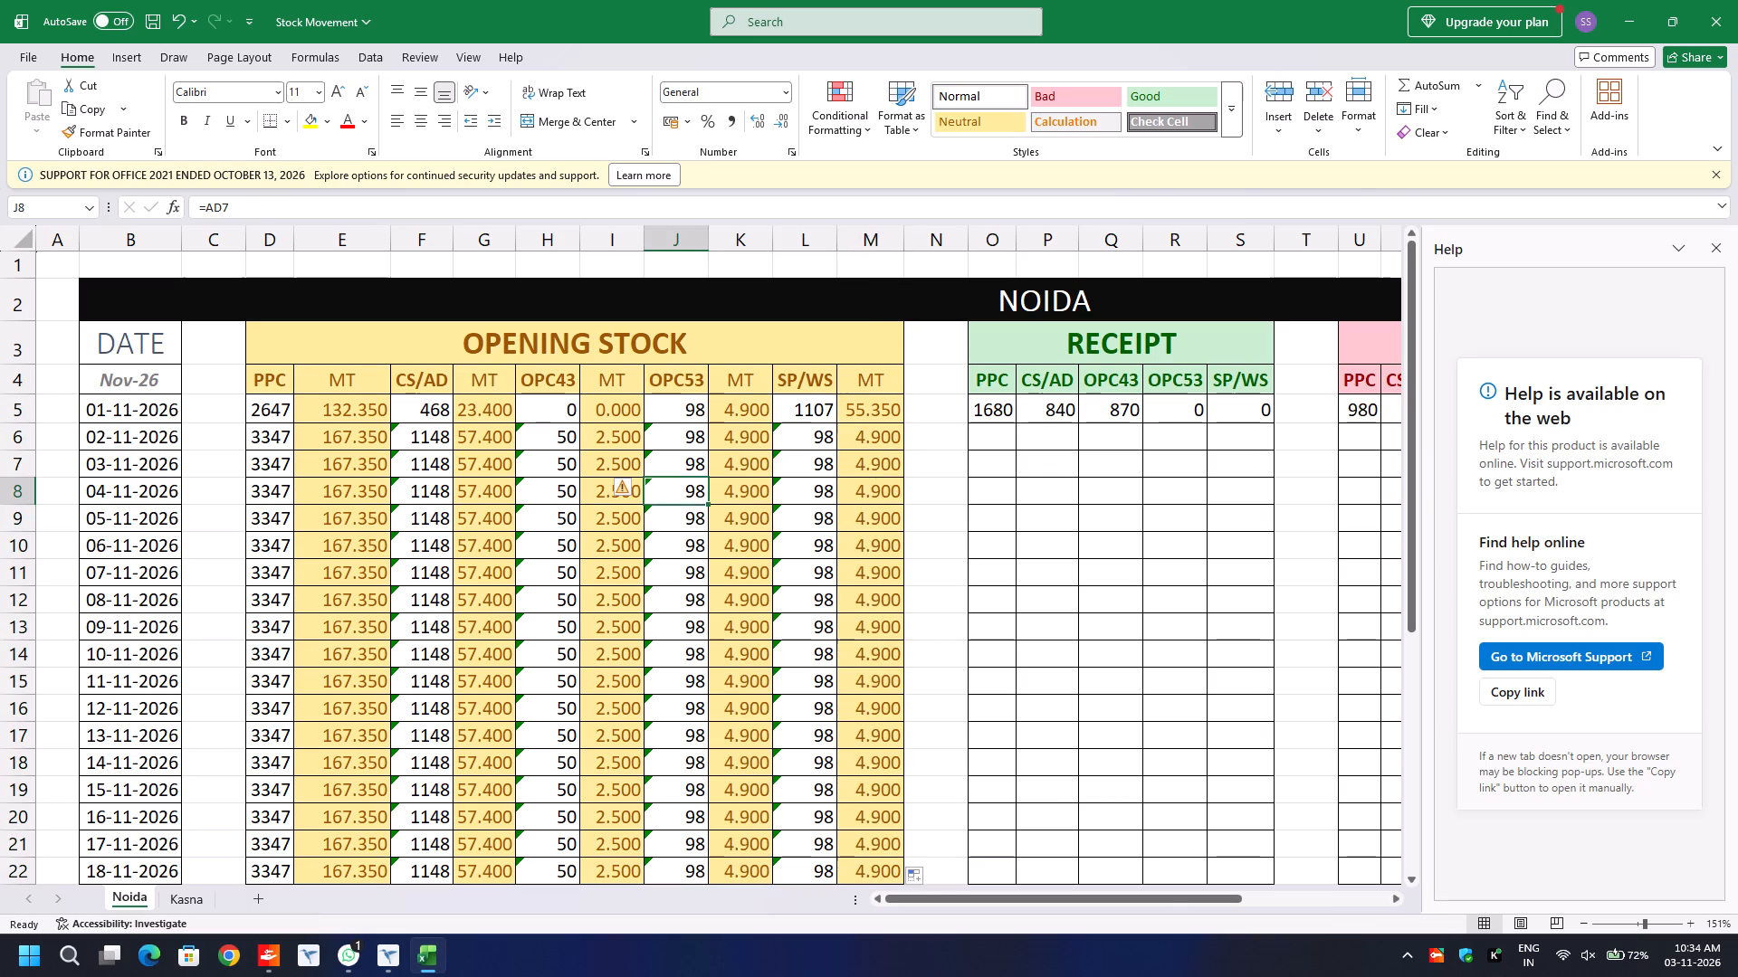
Make all the Opening Stock column headings from PPC to the last MT, D4:M4, bold.
{"action": "left_click", "coordinate": [359, 383]}
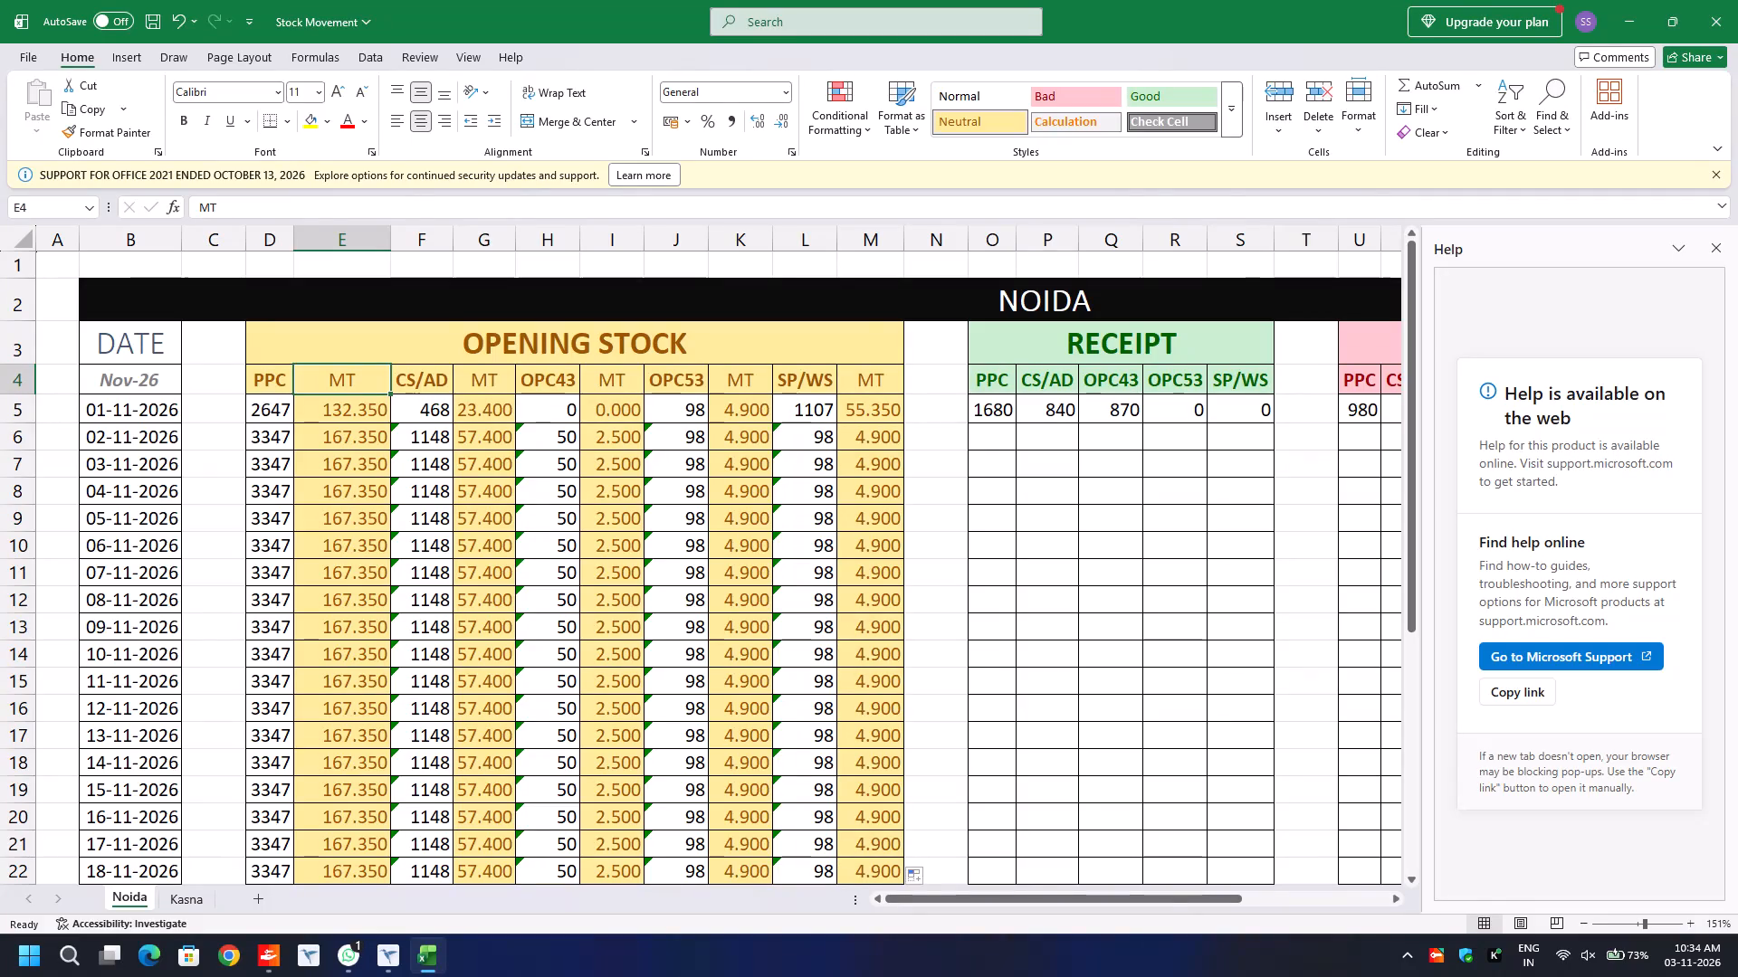
{"action": "left_click_drag", "start_coordinate": [269, 384], "coordinate": [870, 390]}
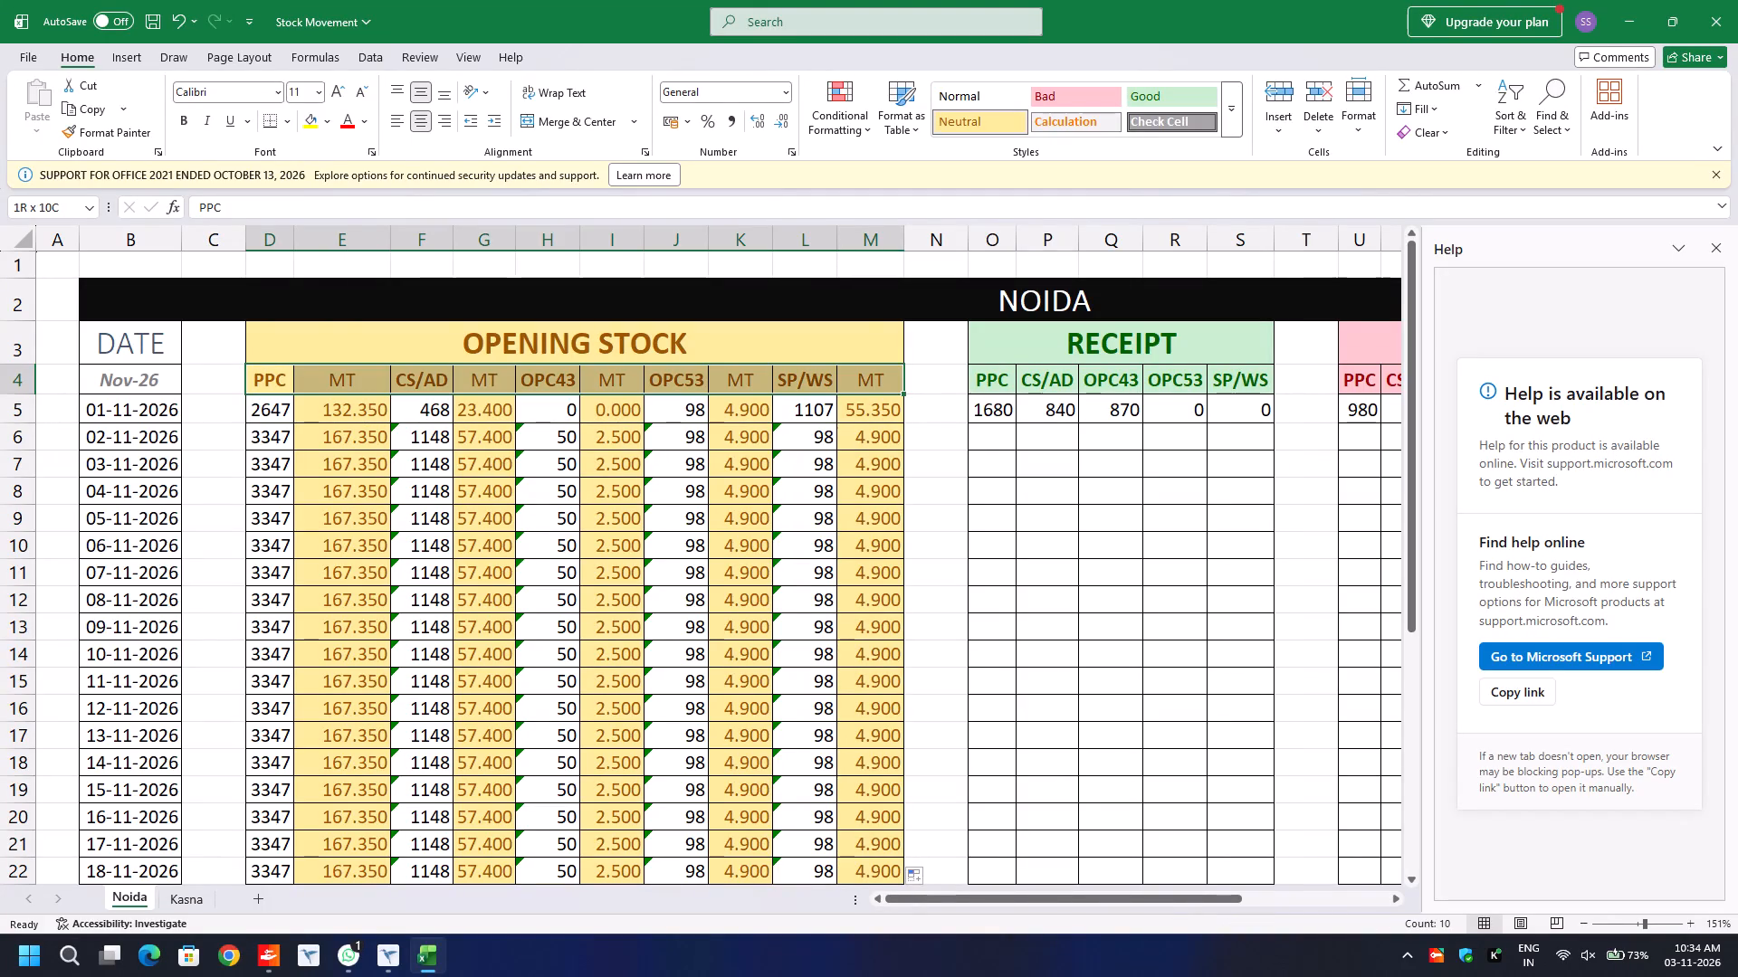
{"action": "left_click_drag", "start_coordinate": [870, 390], "coordinate": [870, 389]}
{"action": "key", "text": "ctrl+b"}
{"action": "key", "text": "ctrl+b"}
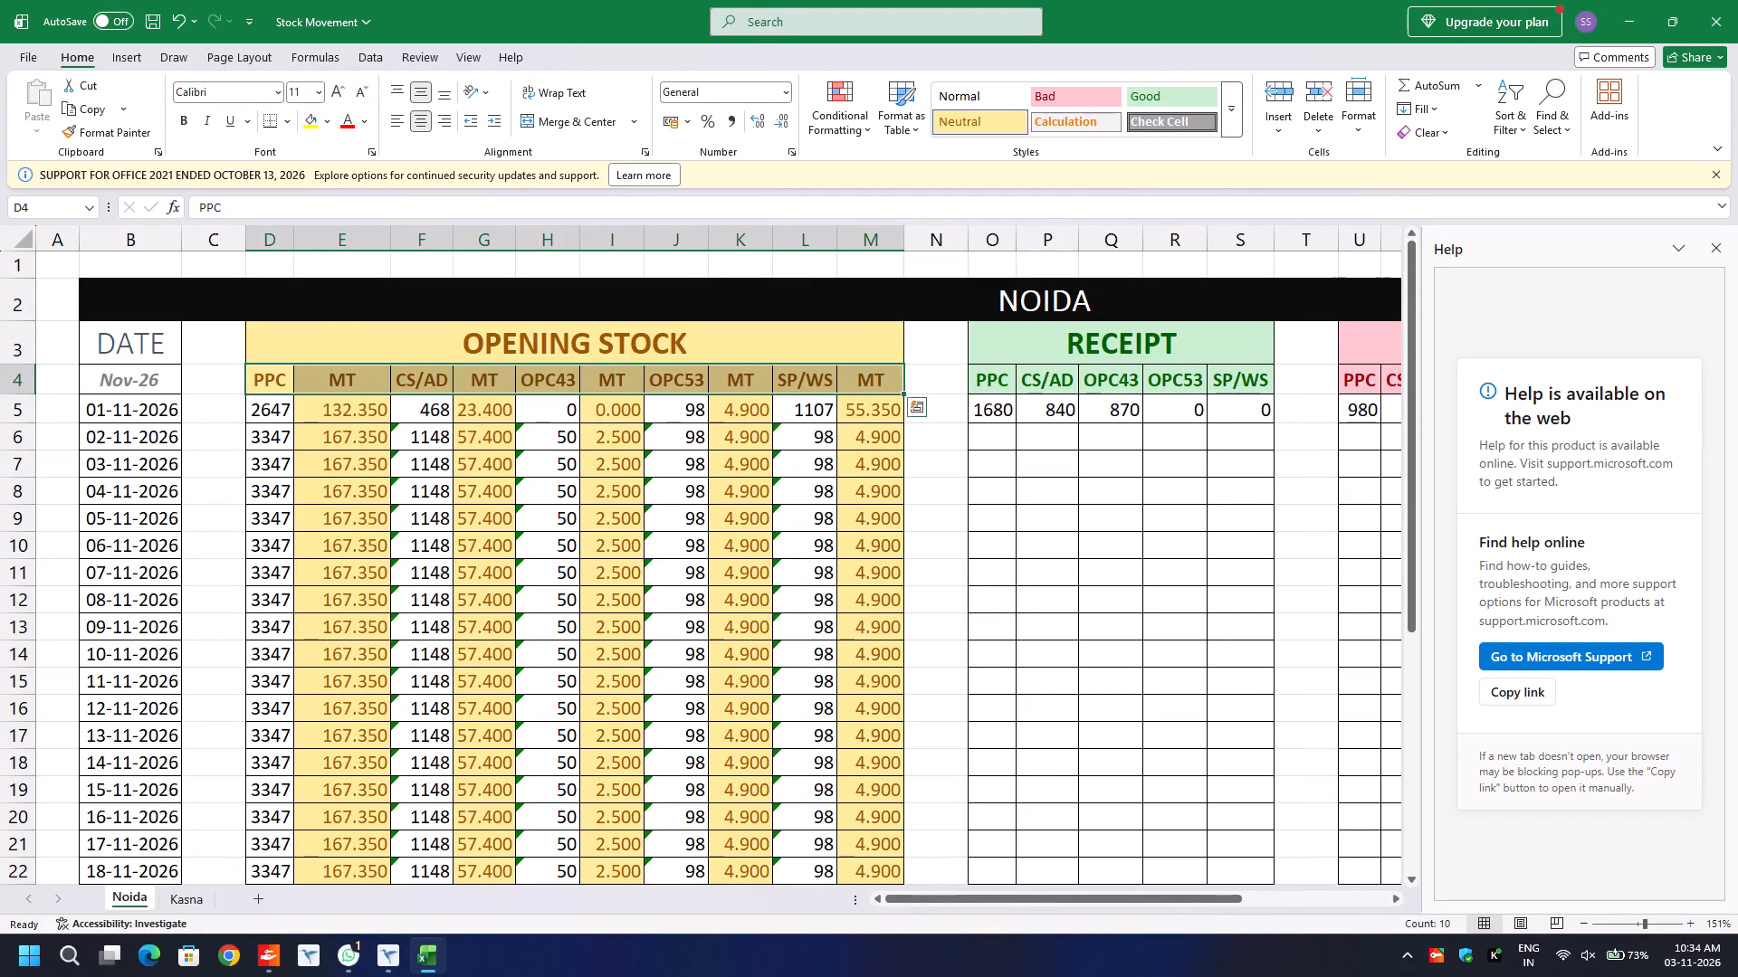
{"action": "left_click", "coordinate": [706, 360]}
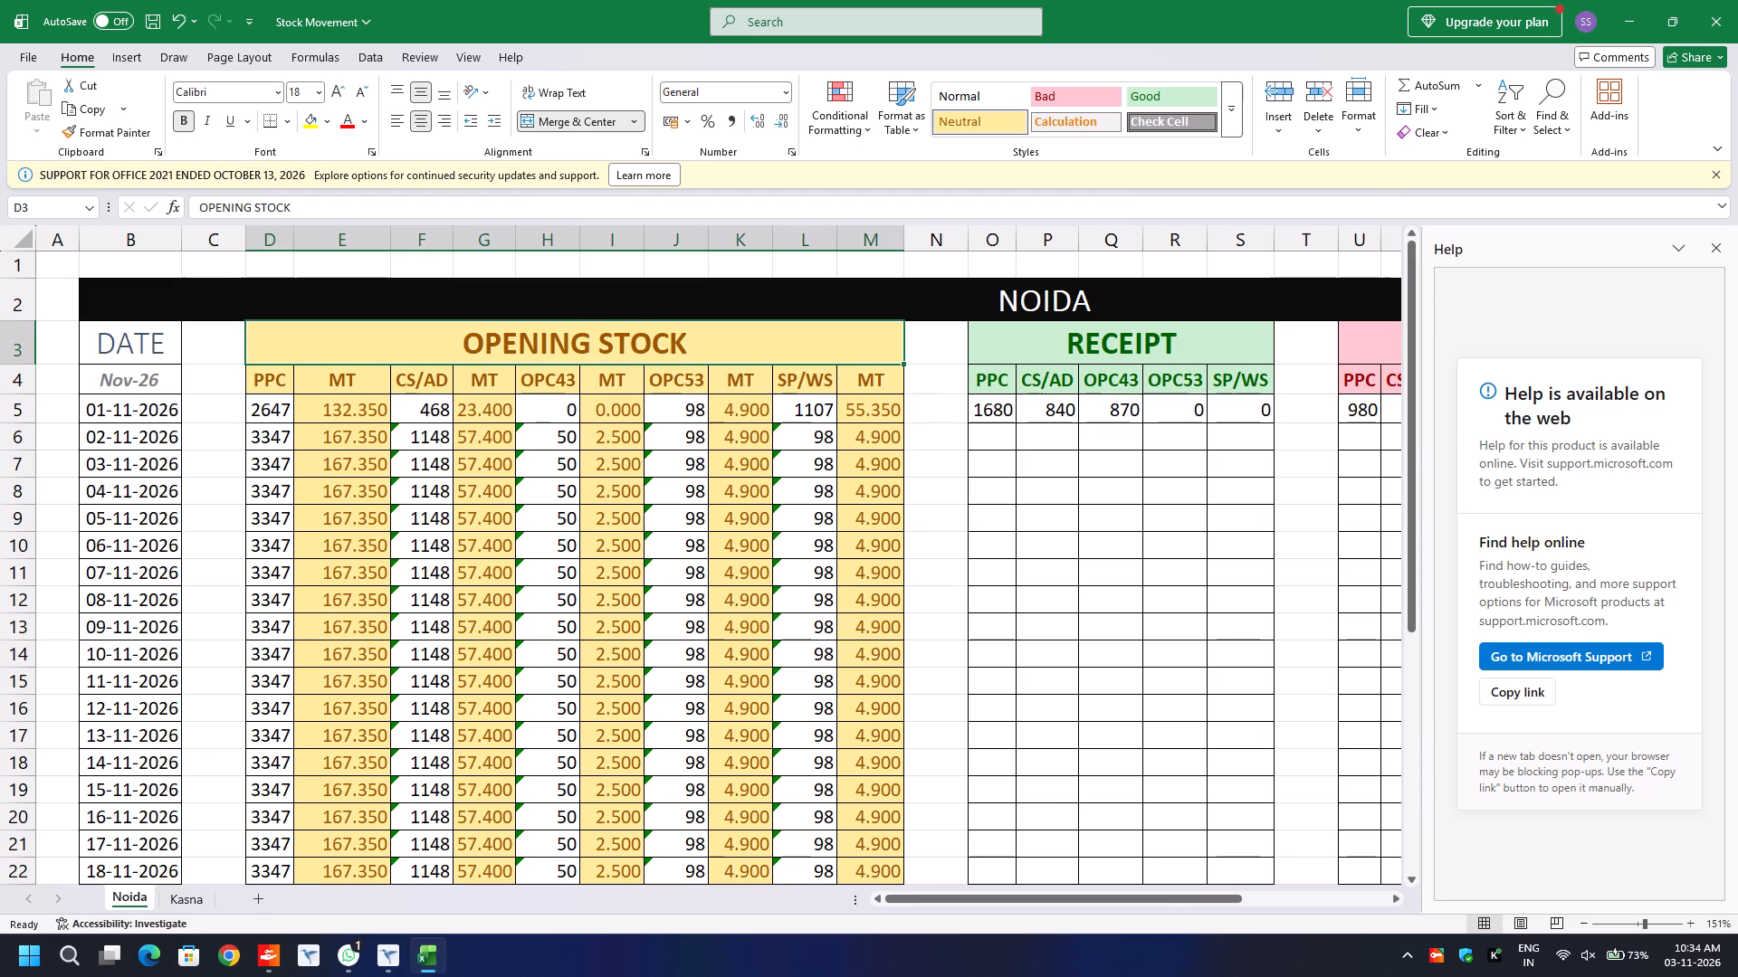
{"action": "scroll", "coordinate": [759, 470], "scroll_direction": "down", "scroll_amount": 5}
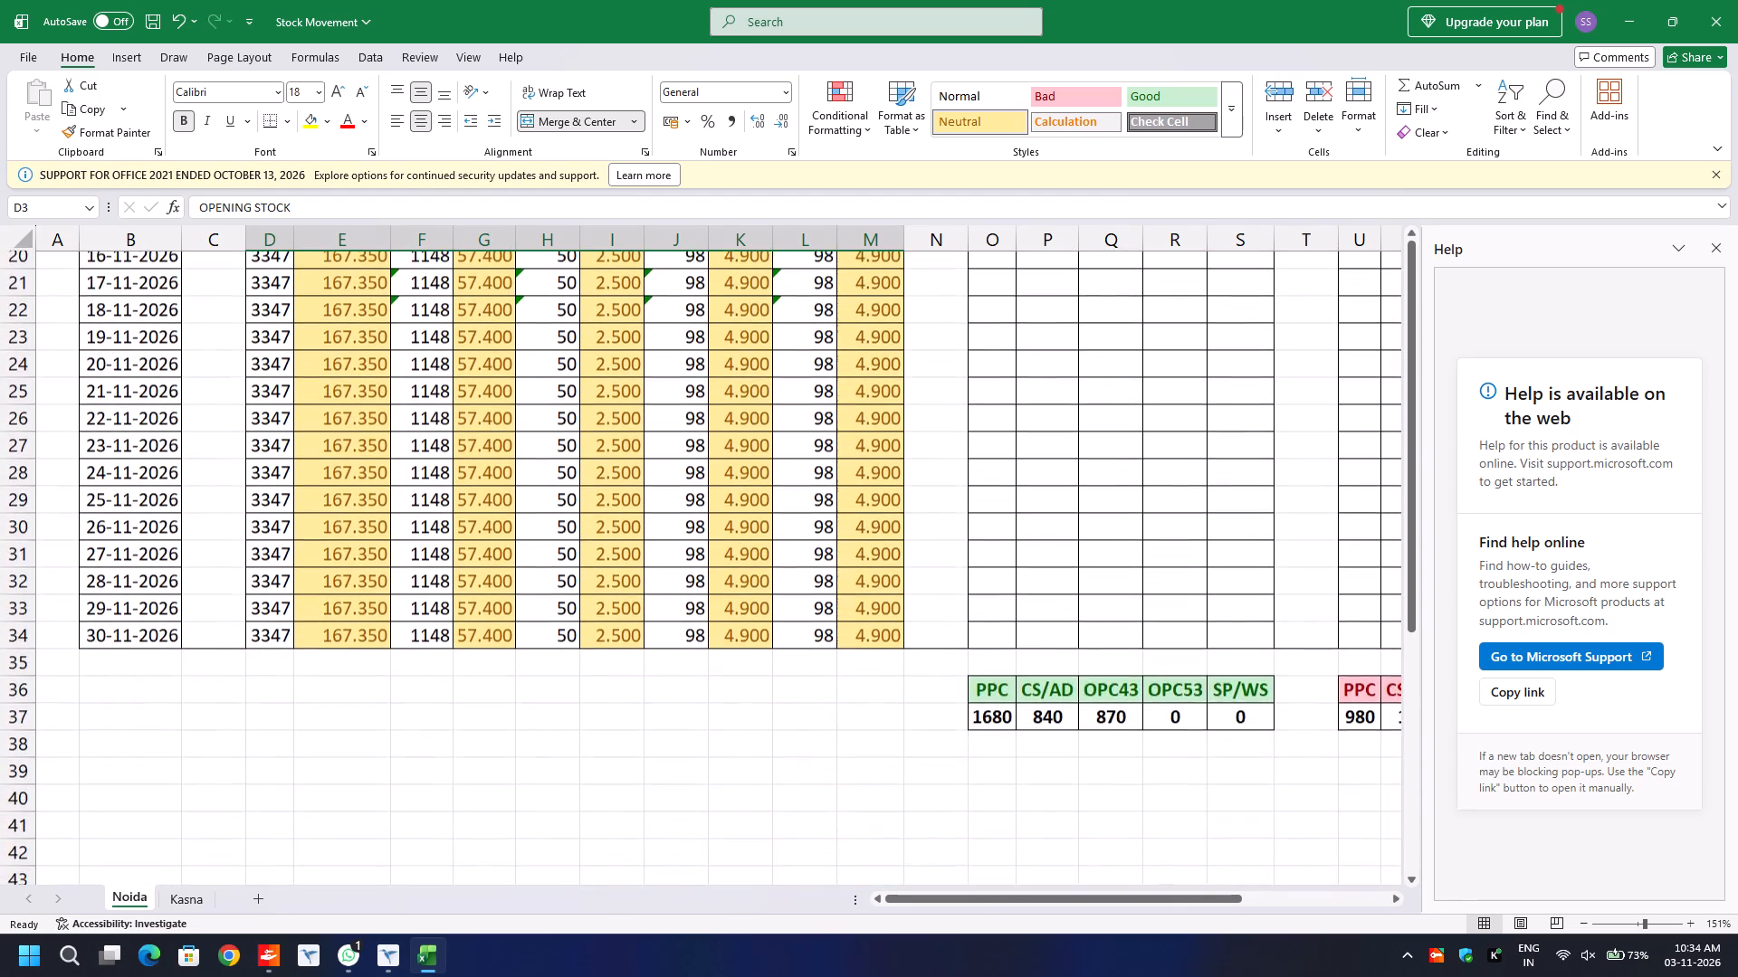
Insert a blank column after PPC and another after CS/AD in the Receipt table of the Noida sheet.
{"action": "scroll", "coordinate": [759, 470], "scroll_direction": "up", "scroll_amount": 1}
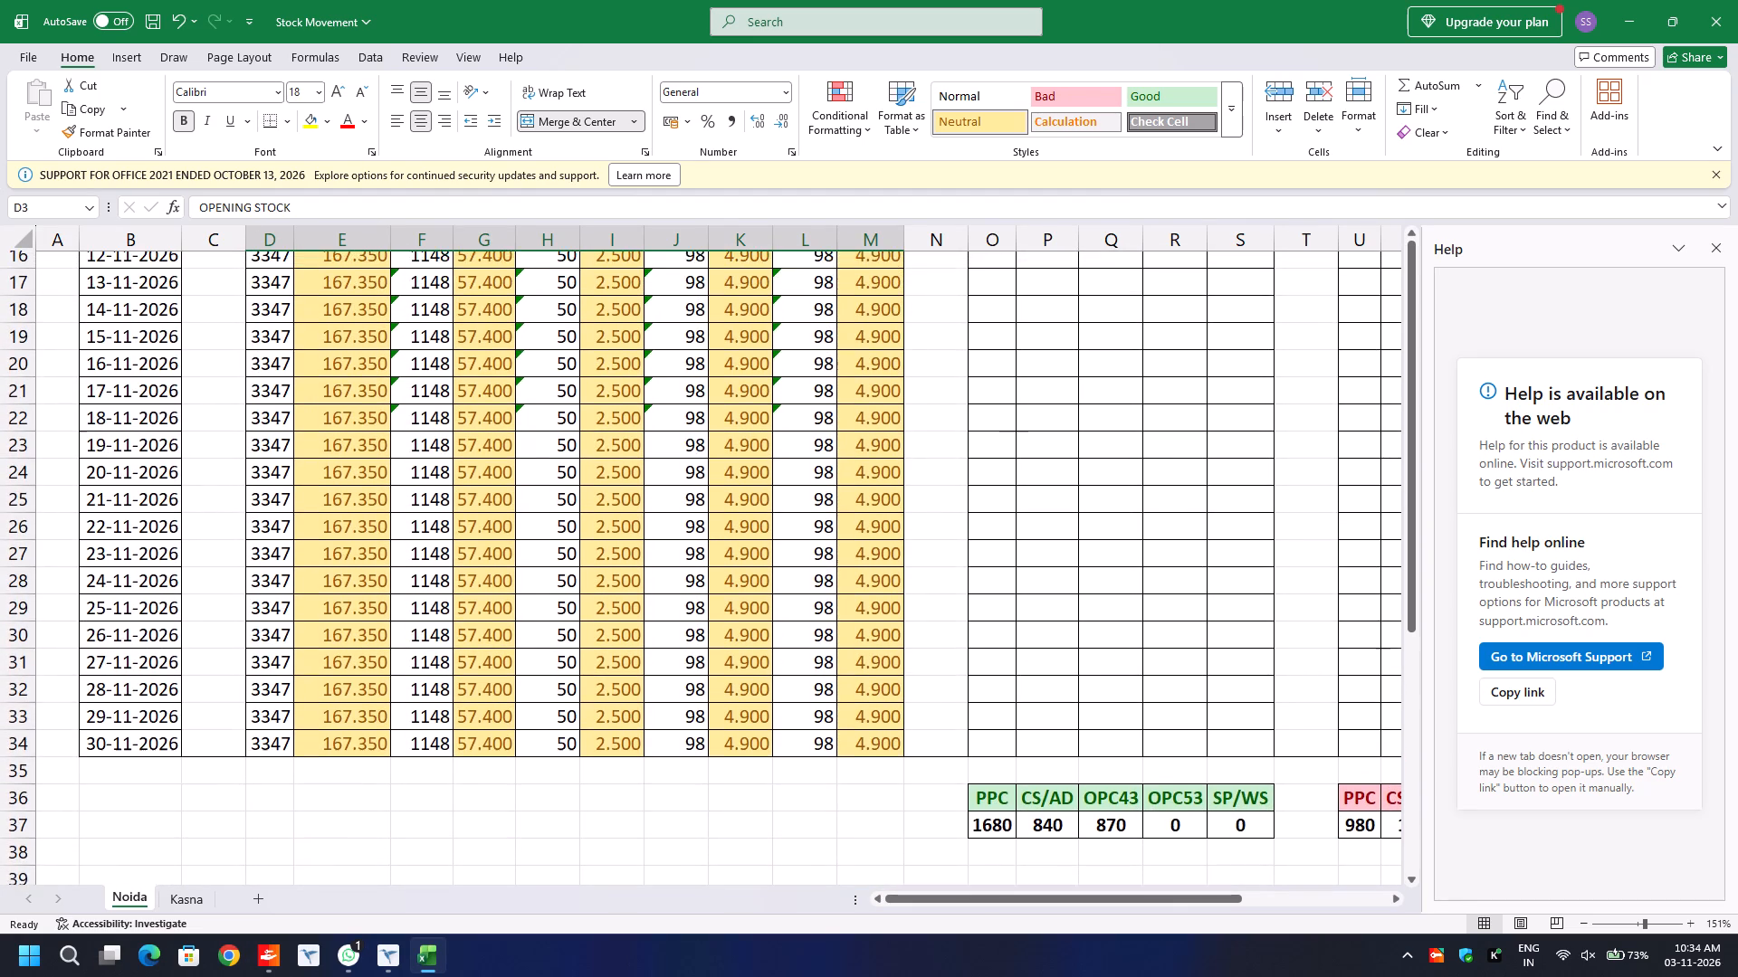
{"action": "scroll", "coordinate": [759, 470], "scroll_direction": "up", "scroll_amount": 6}
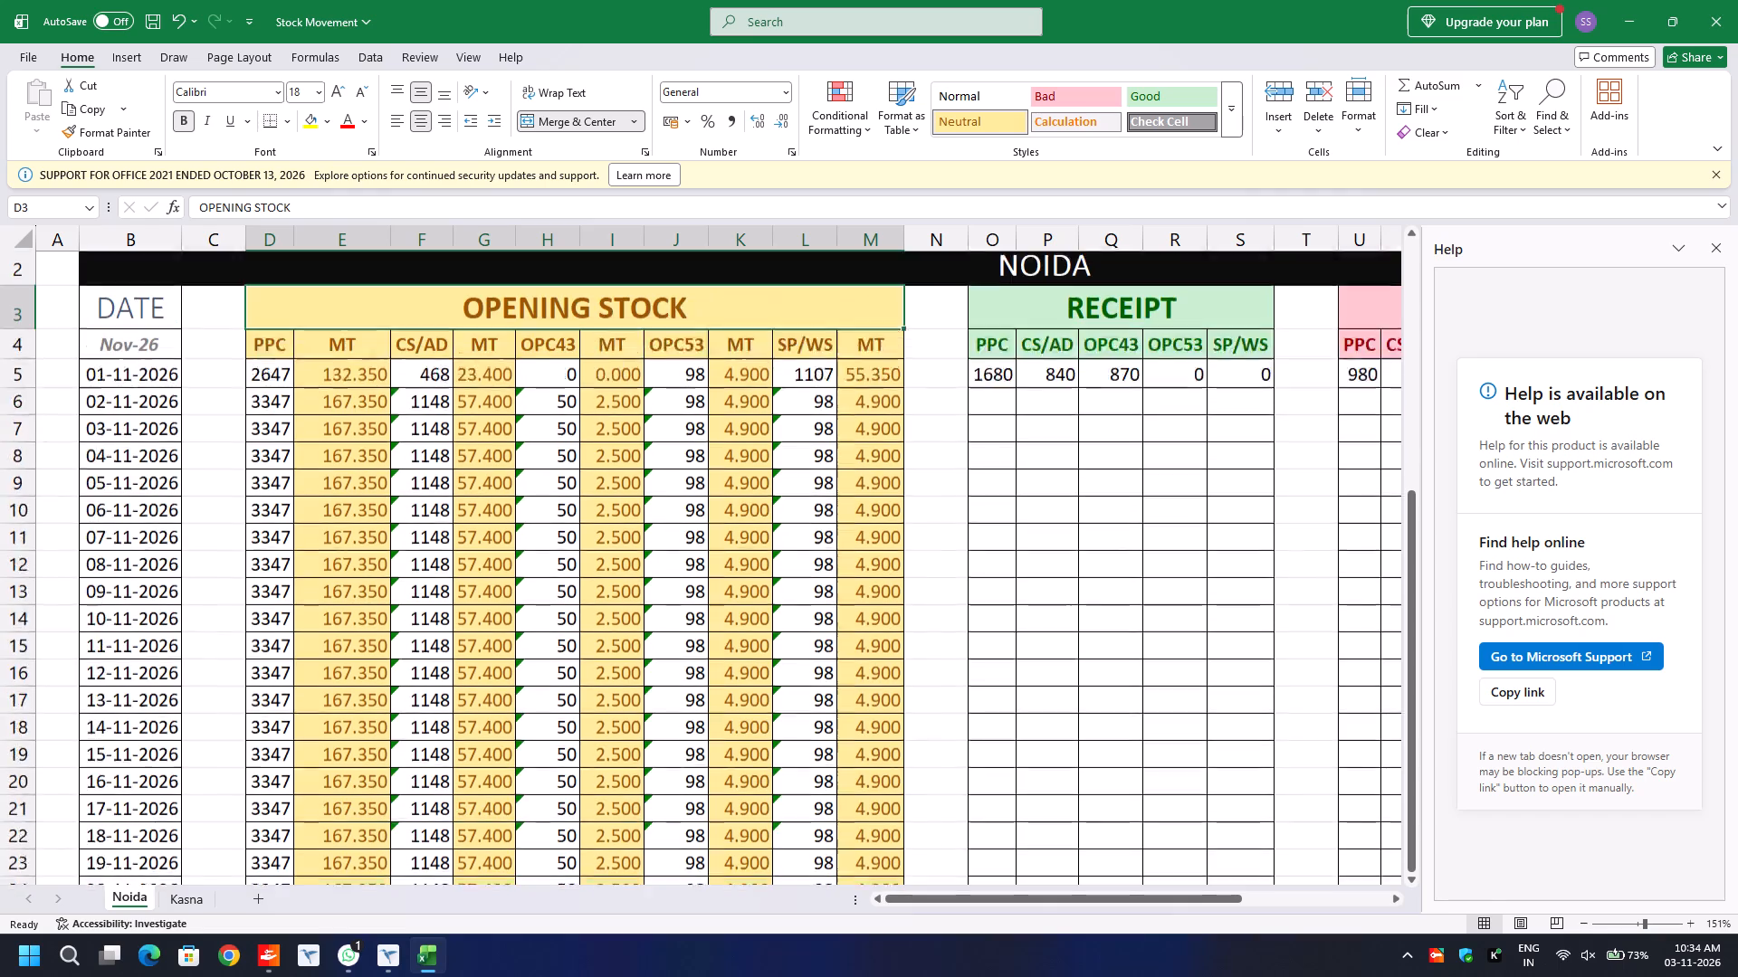
{"action": "scroll", "coordinate": [759, 470], "scroll_direction": "up", "scroll_amount": 2}
{"action": "left_click", "coordinate": [1050, 237]}
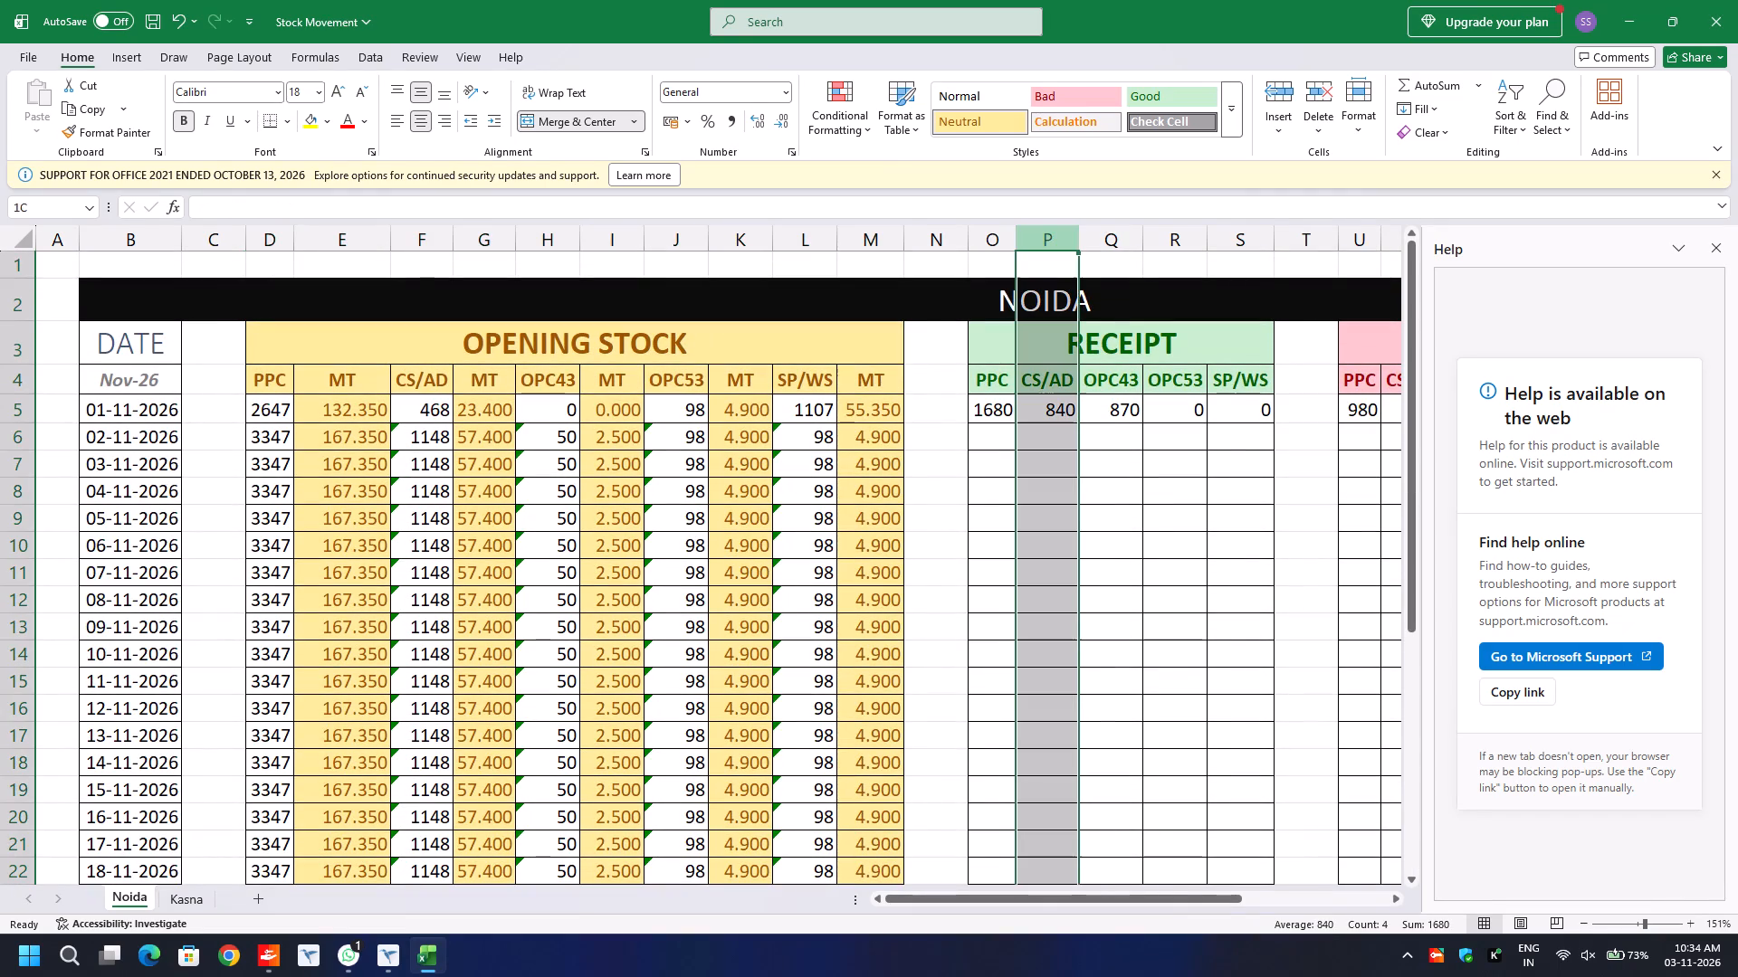
{"action": "key", "text": "ctrl+plus"}
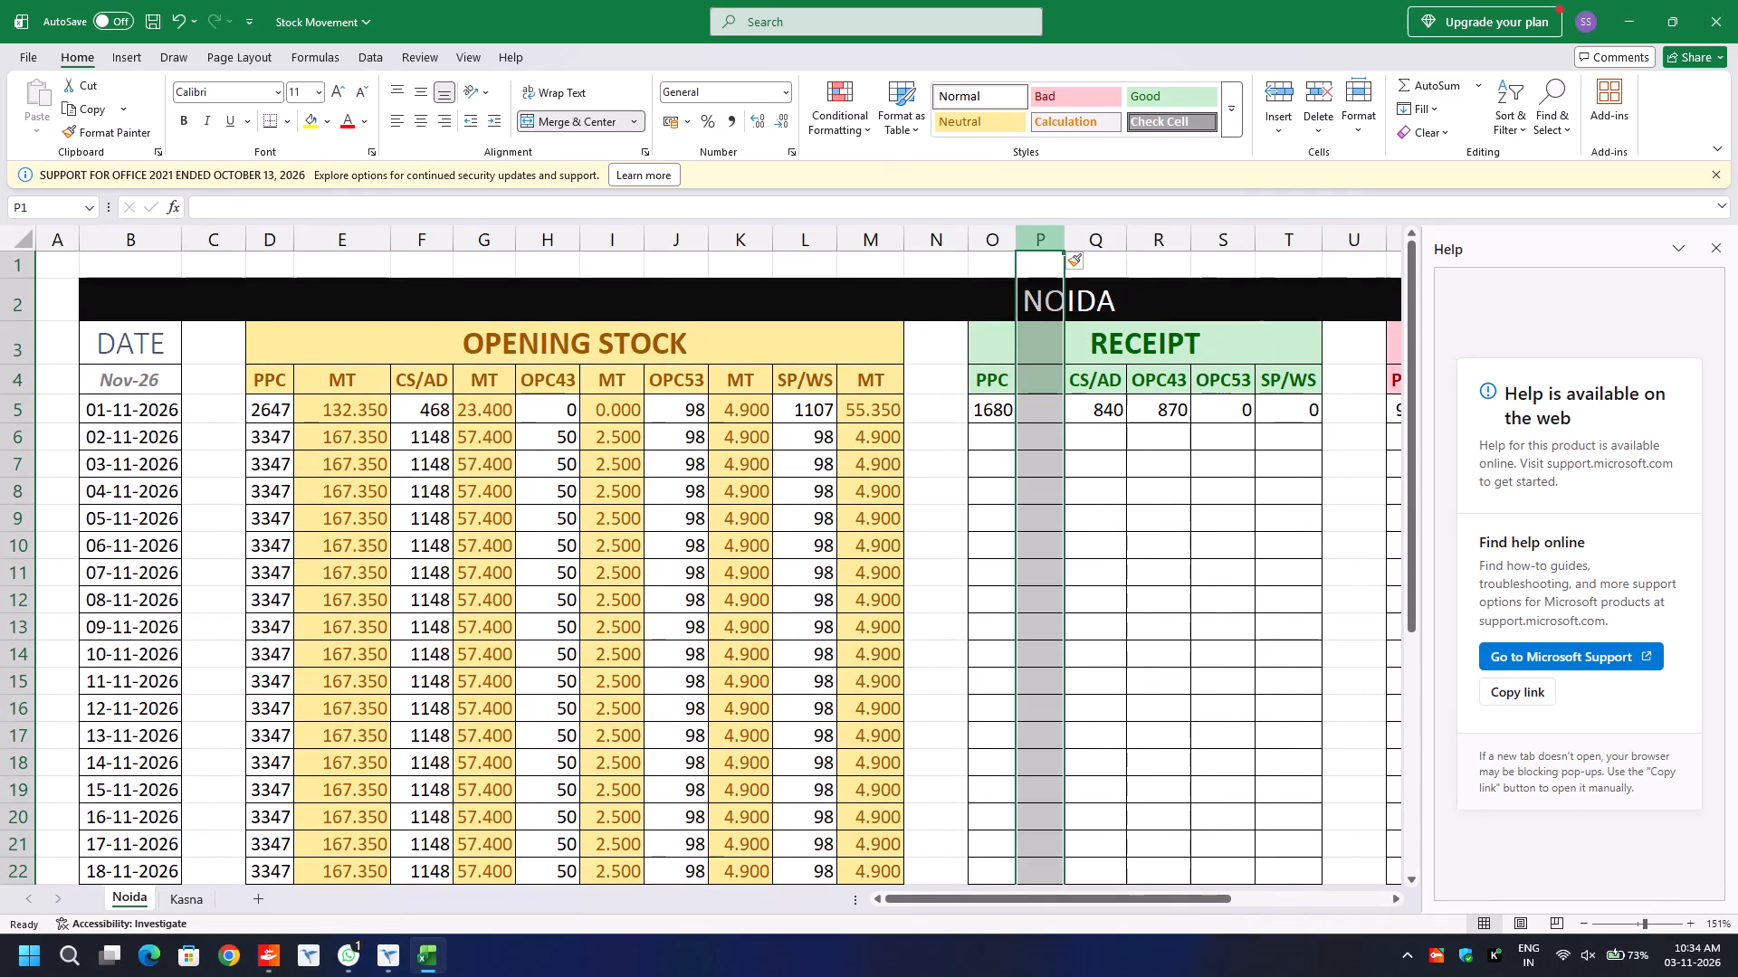
{"action": "key", "text": "Right"}
{"action": "key", "text": "Right"}
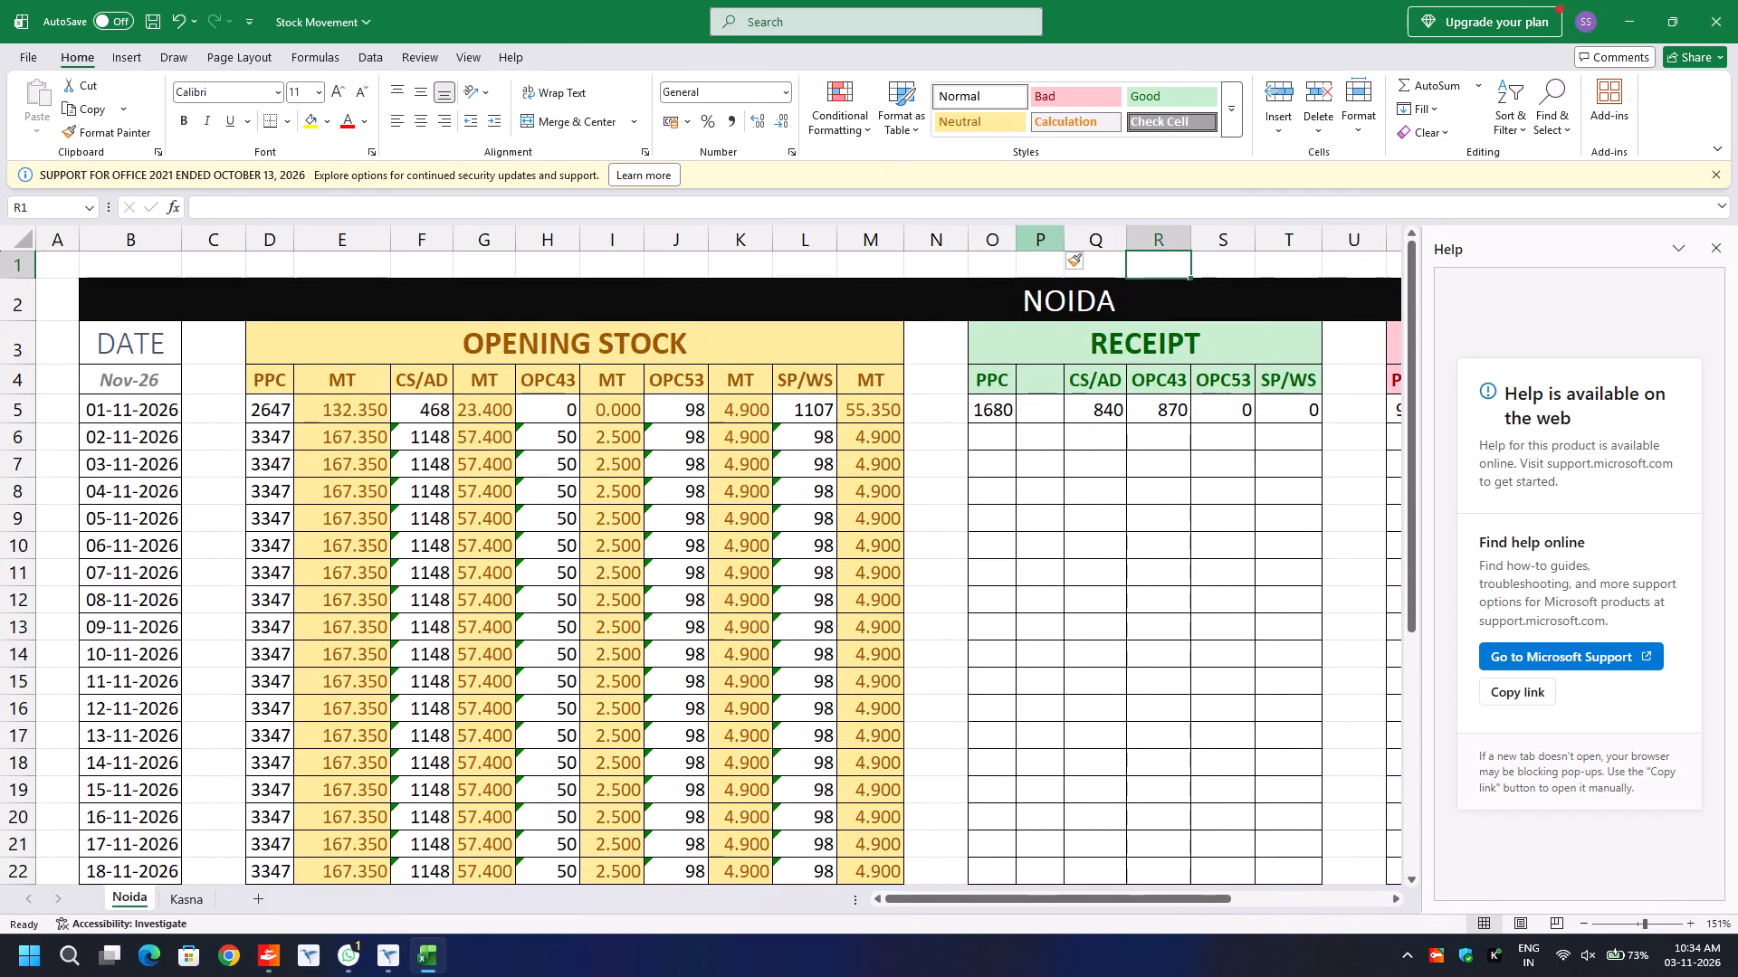
{"action": "left_click", "coordinate": [1144, 236]}
{"action": "key", "text": "ctrl+plus"}
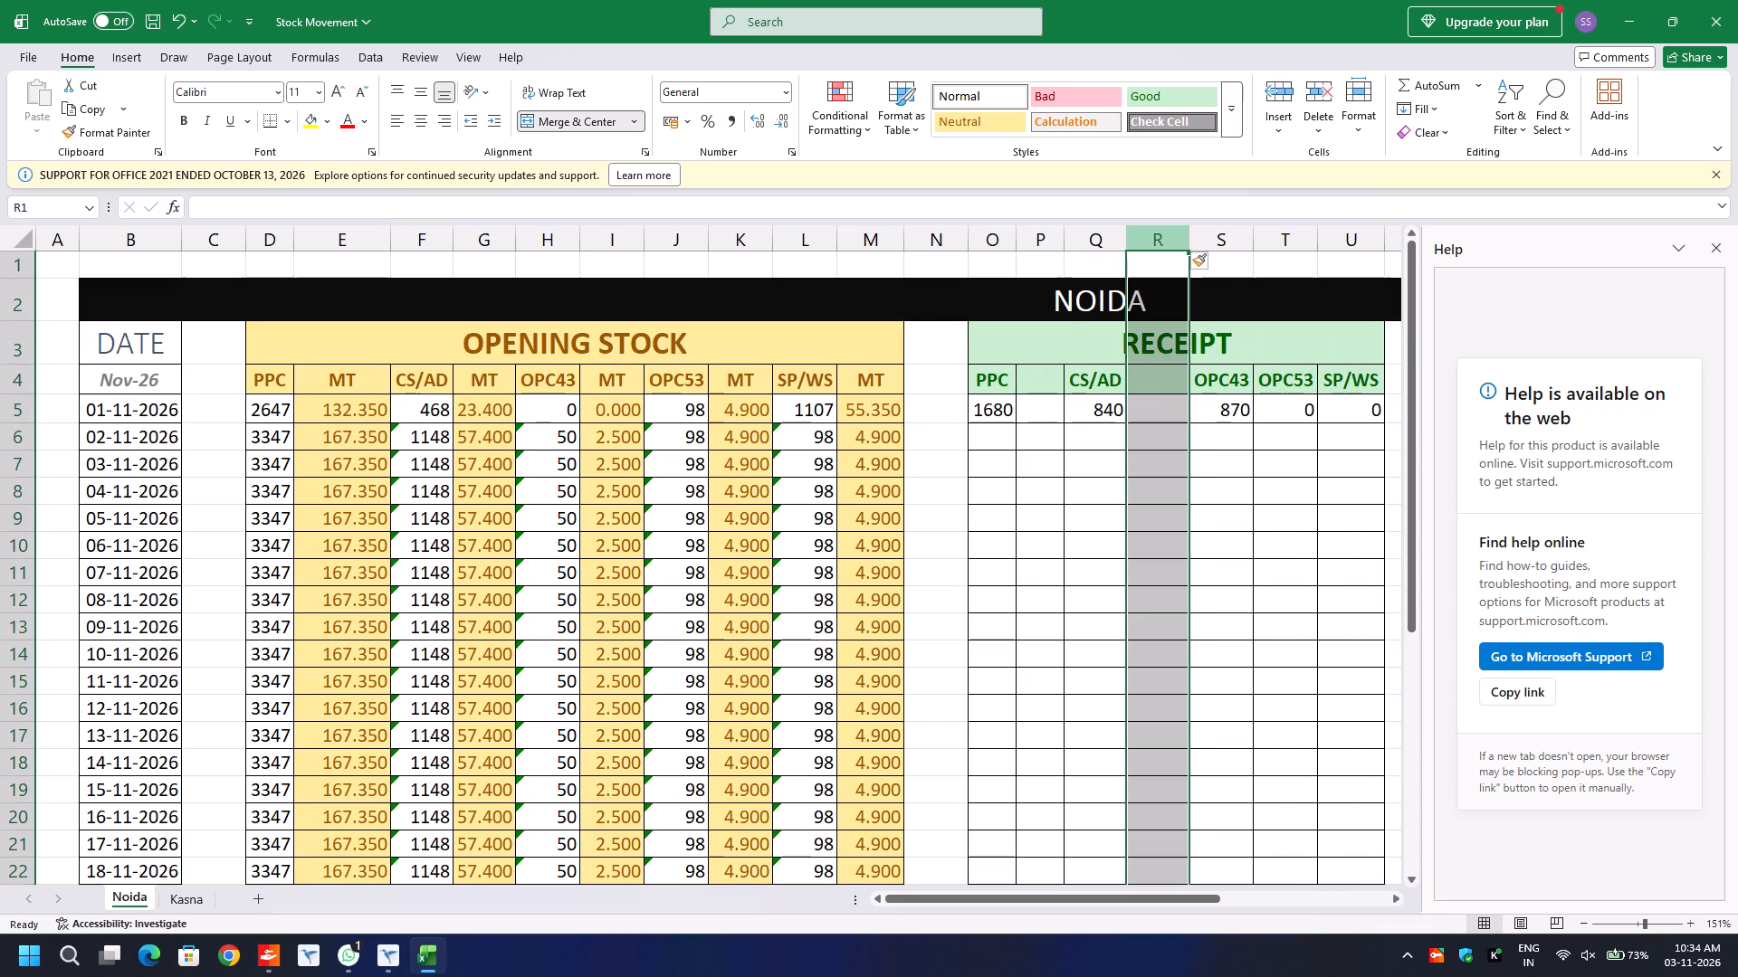
Insert one blank column between OPC43 and OPC53 and two blank columns between OPC53 and SP/WS in the Receipt table.
{"action": "left_click", "coordinate": [1286, 246]}
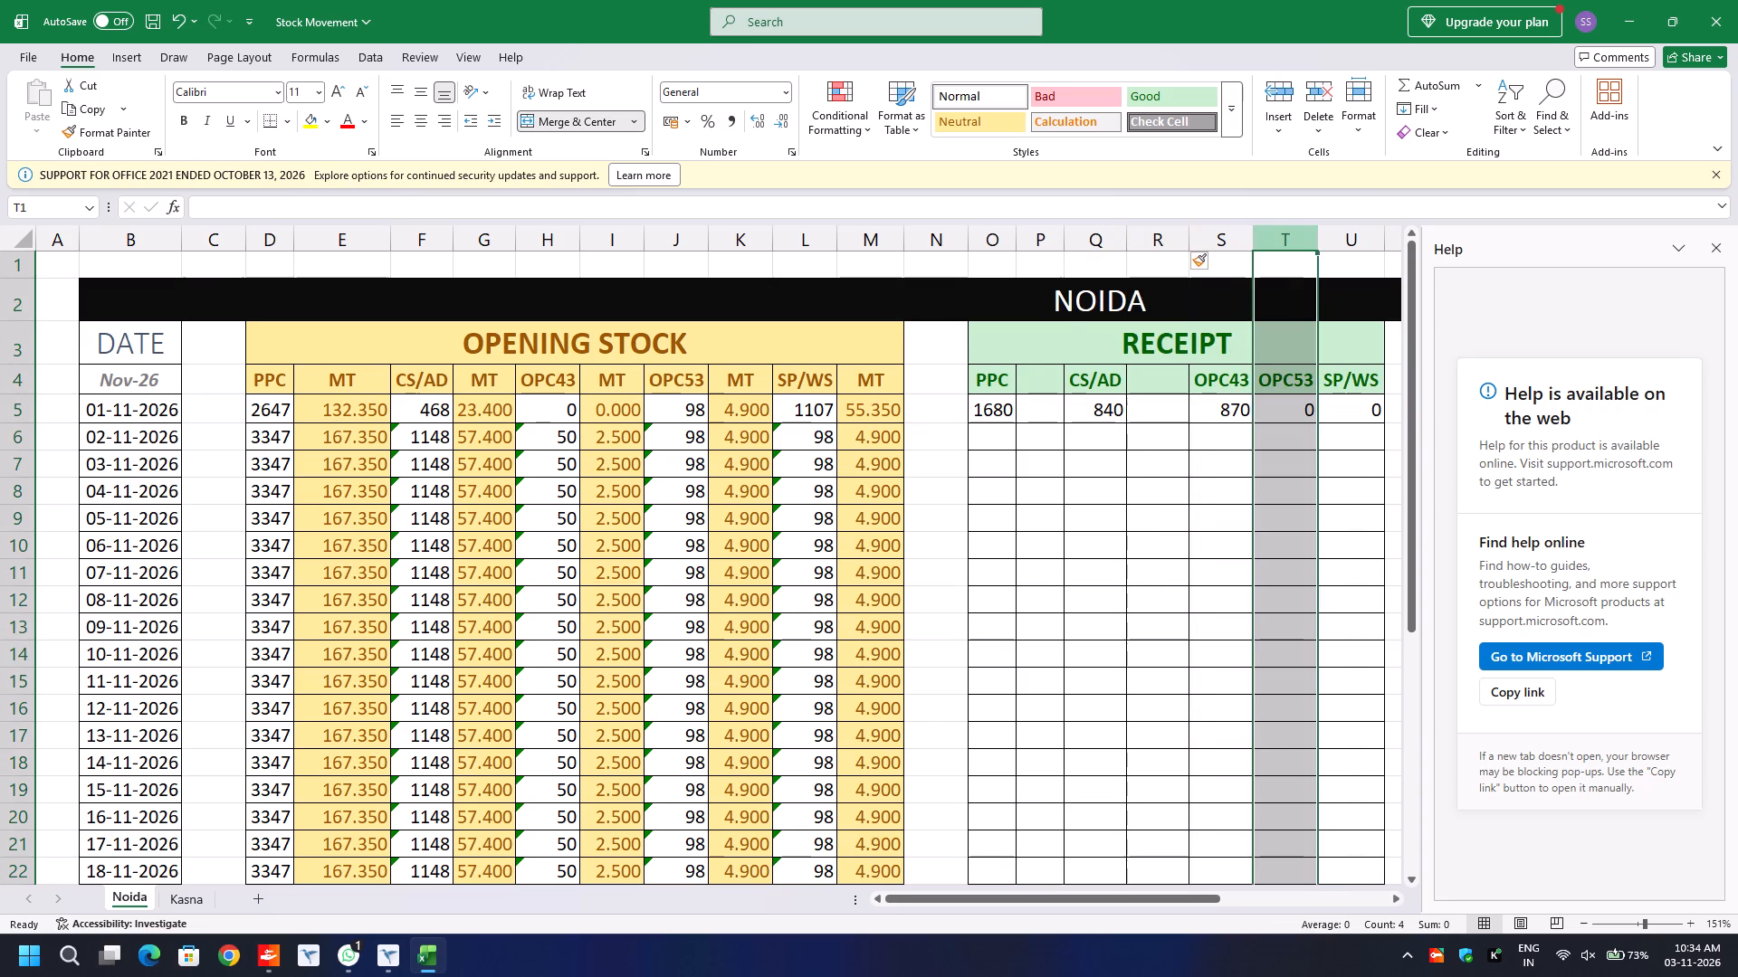
{"action": "key", "text": "ctrl+plus"}
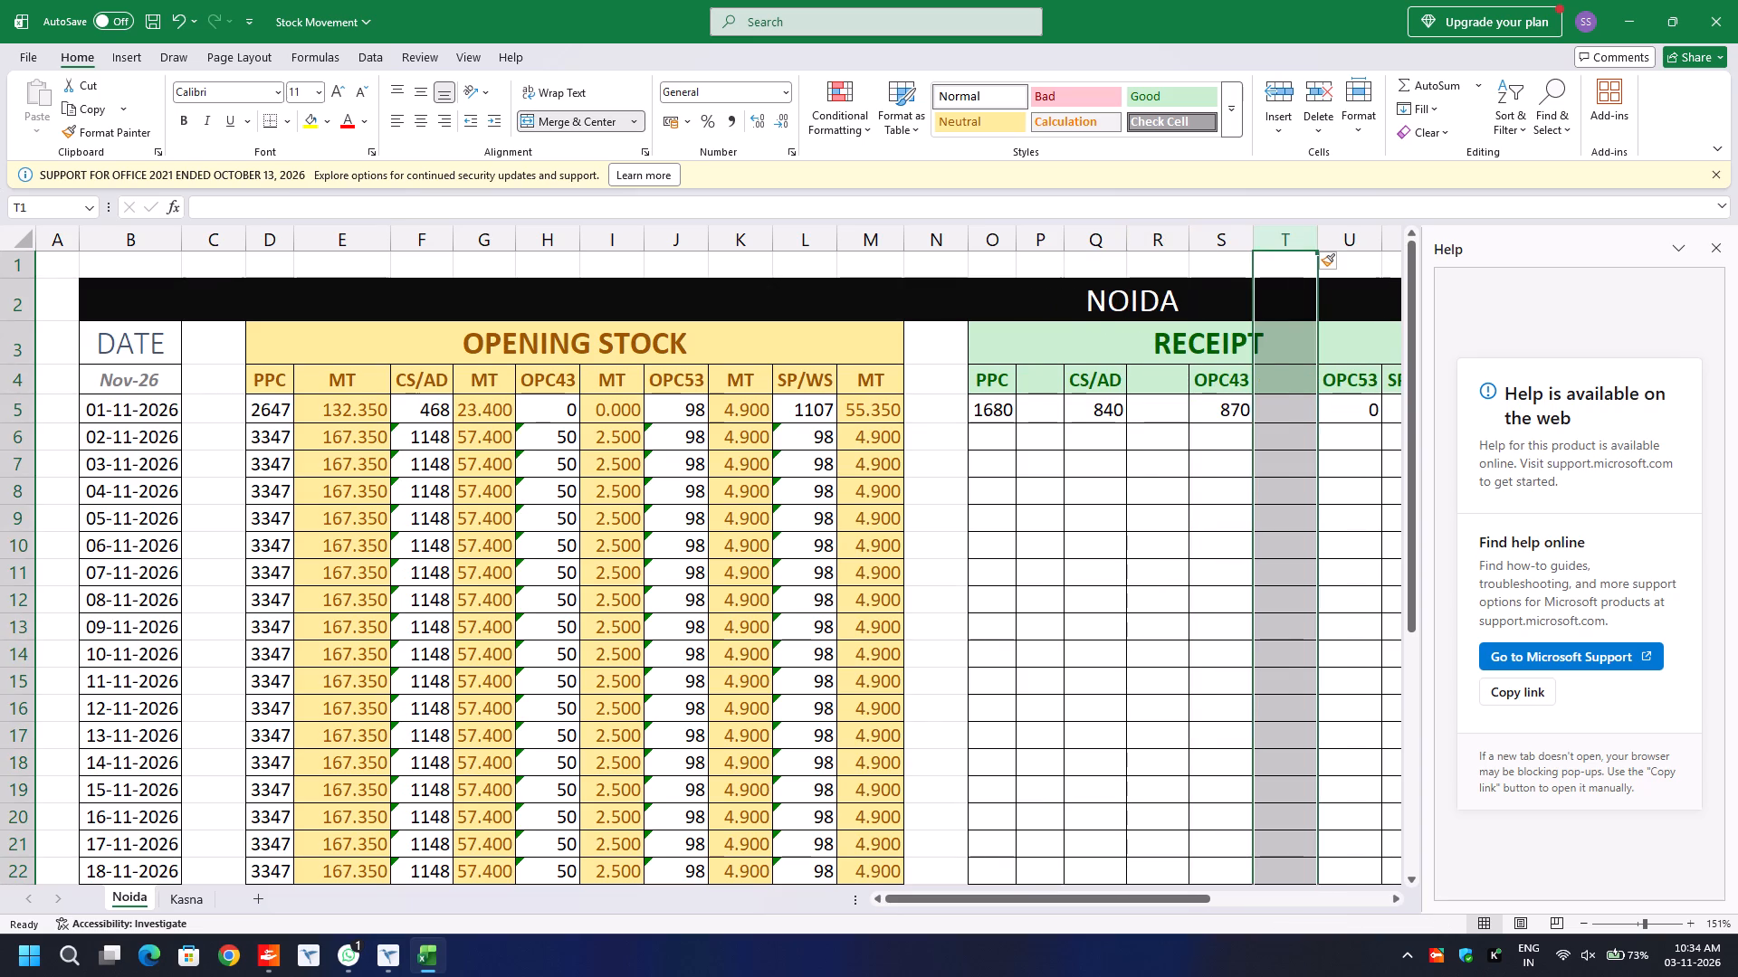
{"action": "left_click", "coordinate": [1366, 240]}
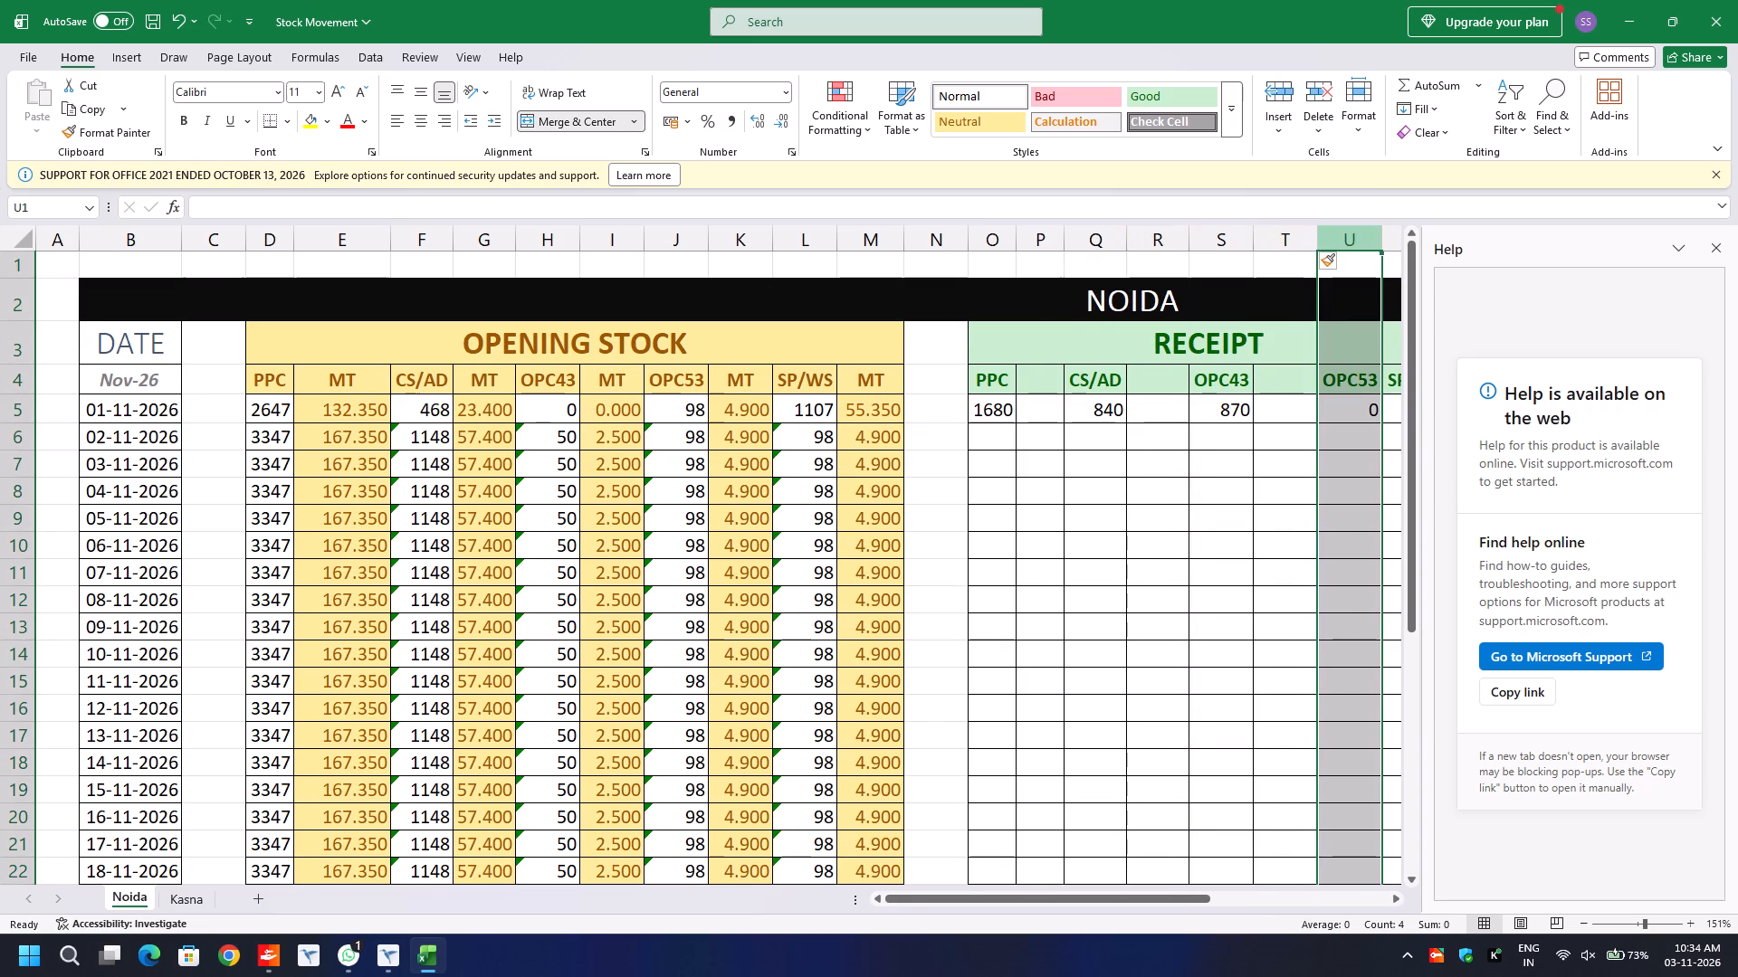
{"action": "key", "text": "Right"}
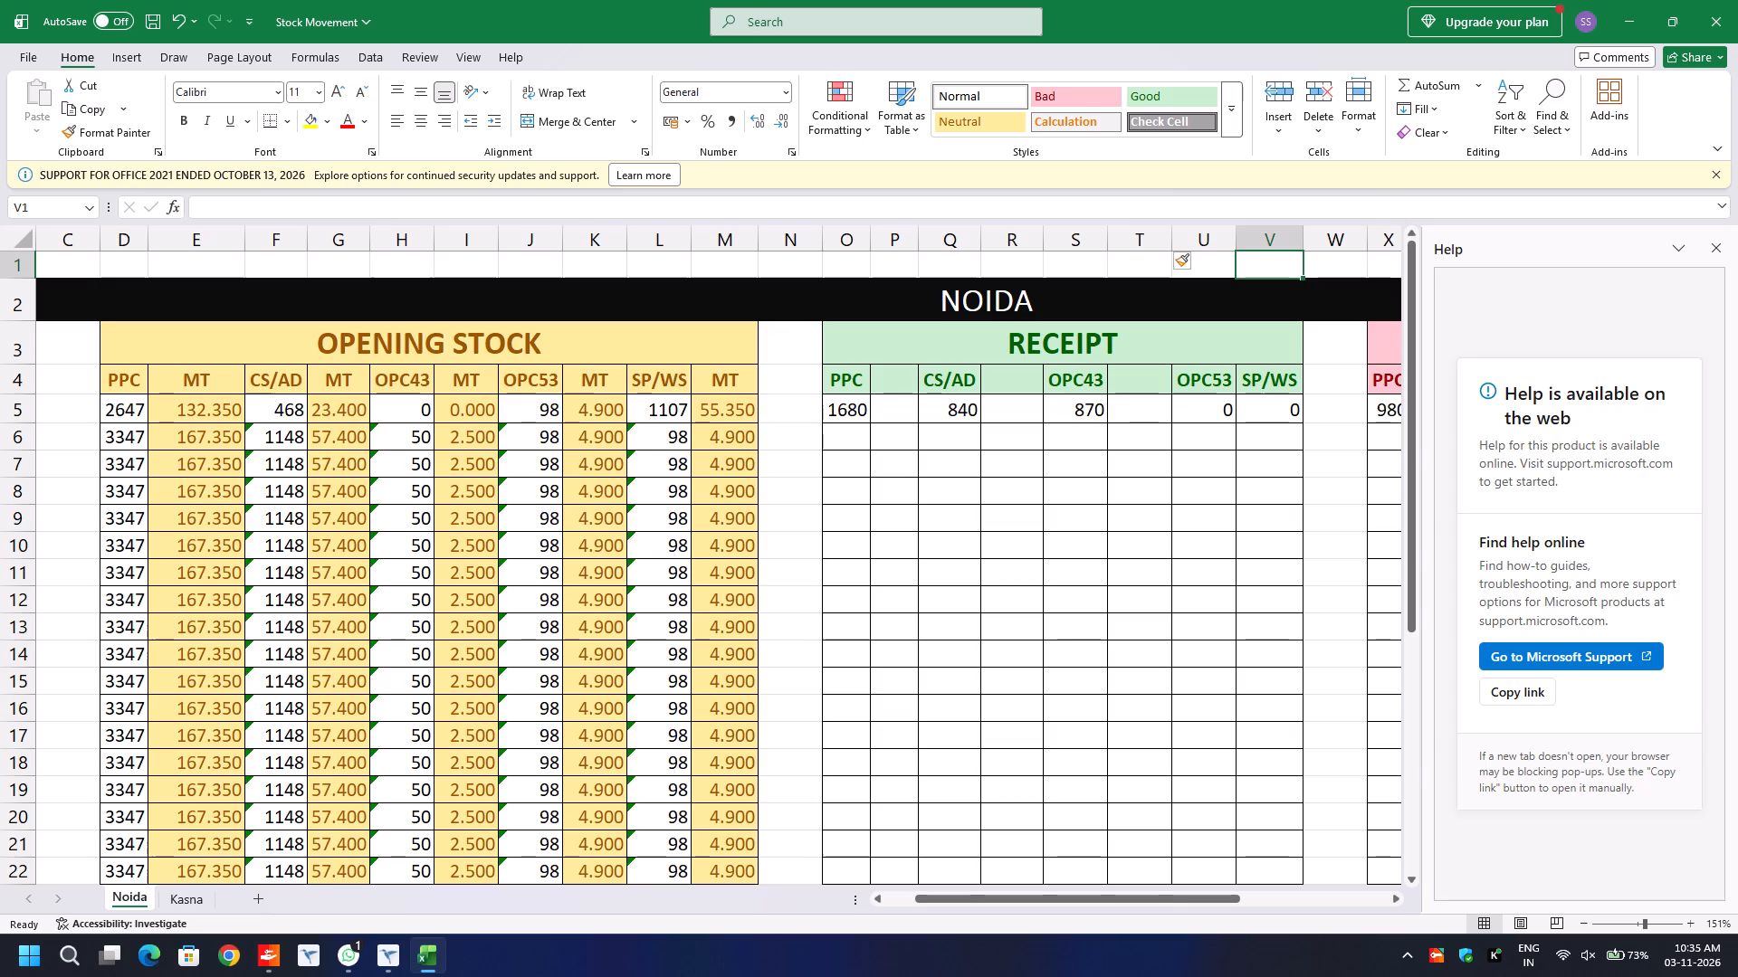
{"action": "left_click", "coordinate": [1254, 239]}
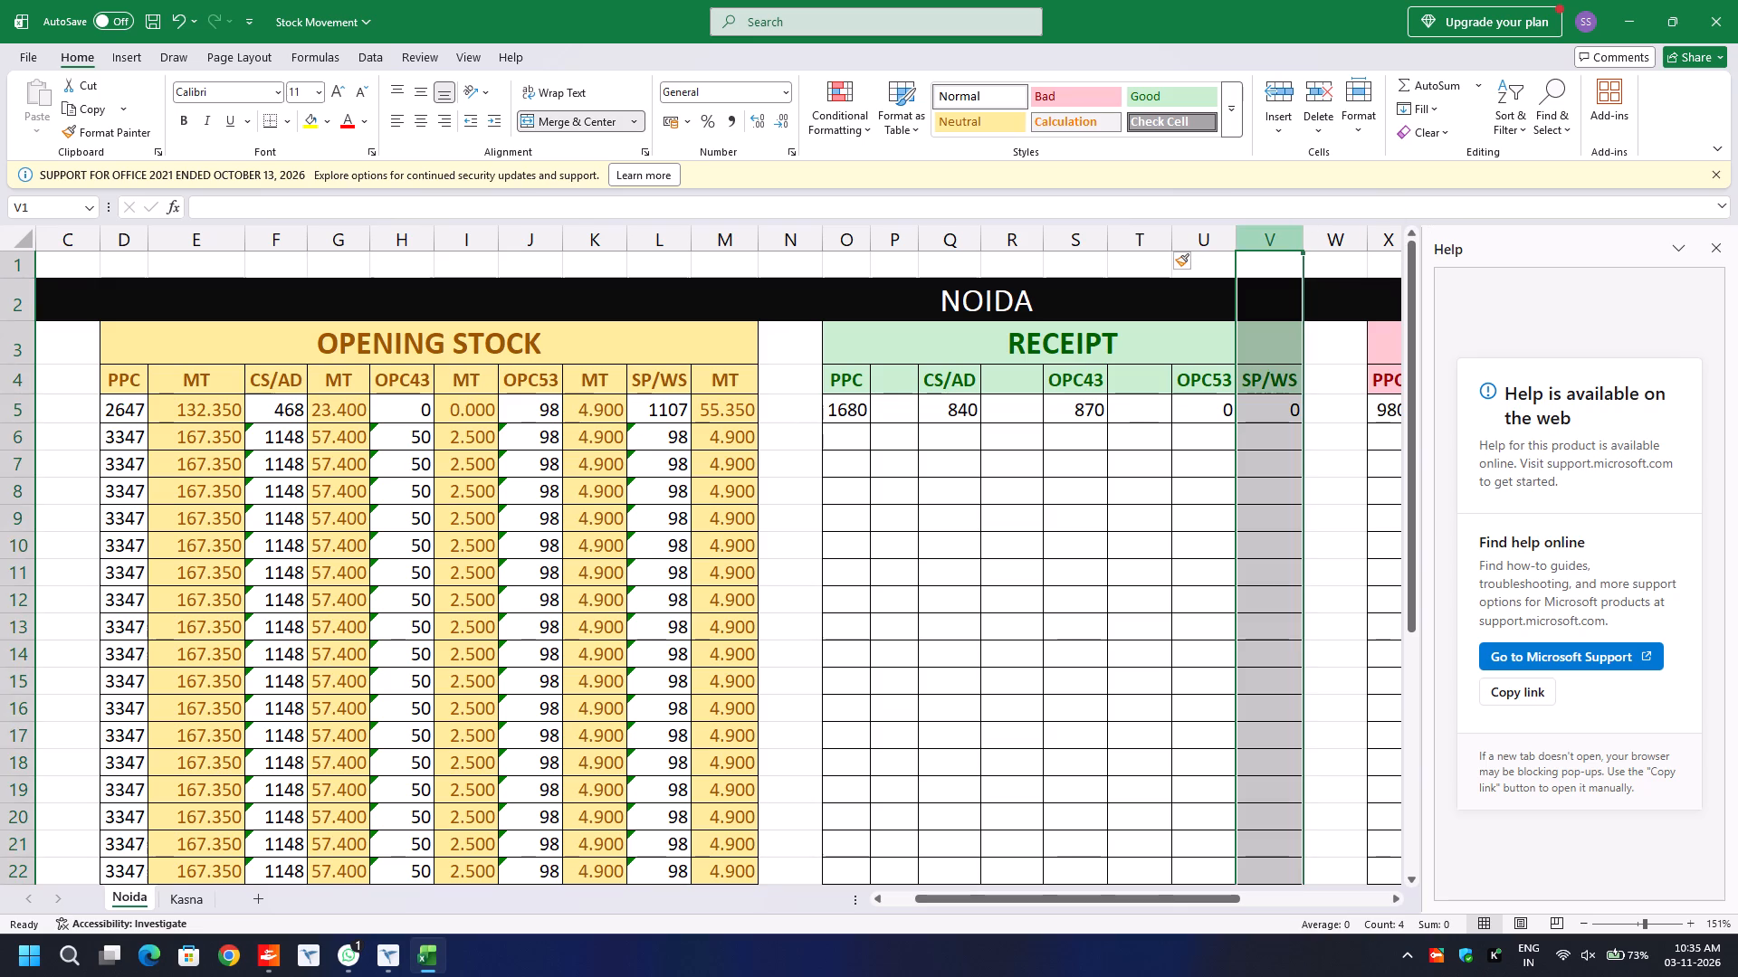
{"action": "key", "text": "ctrl+plus"}
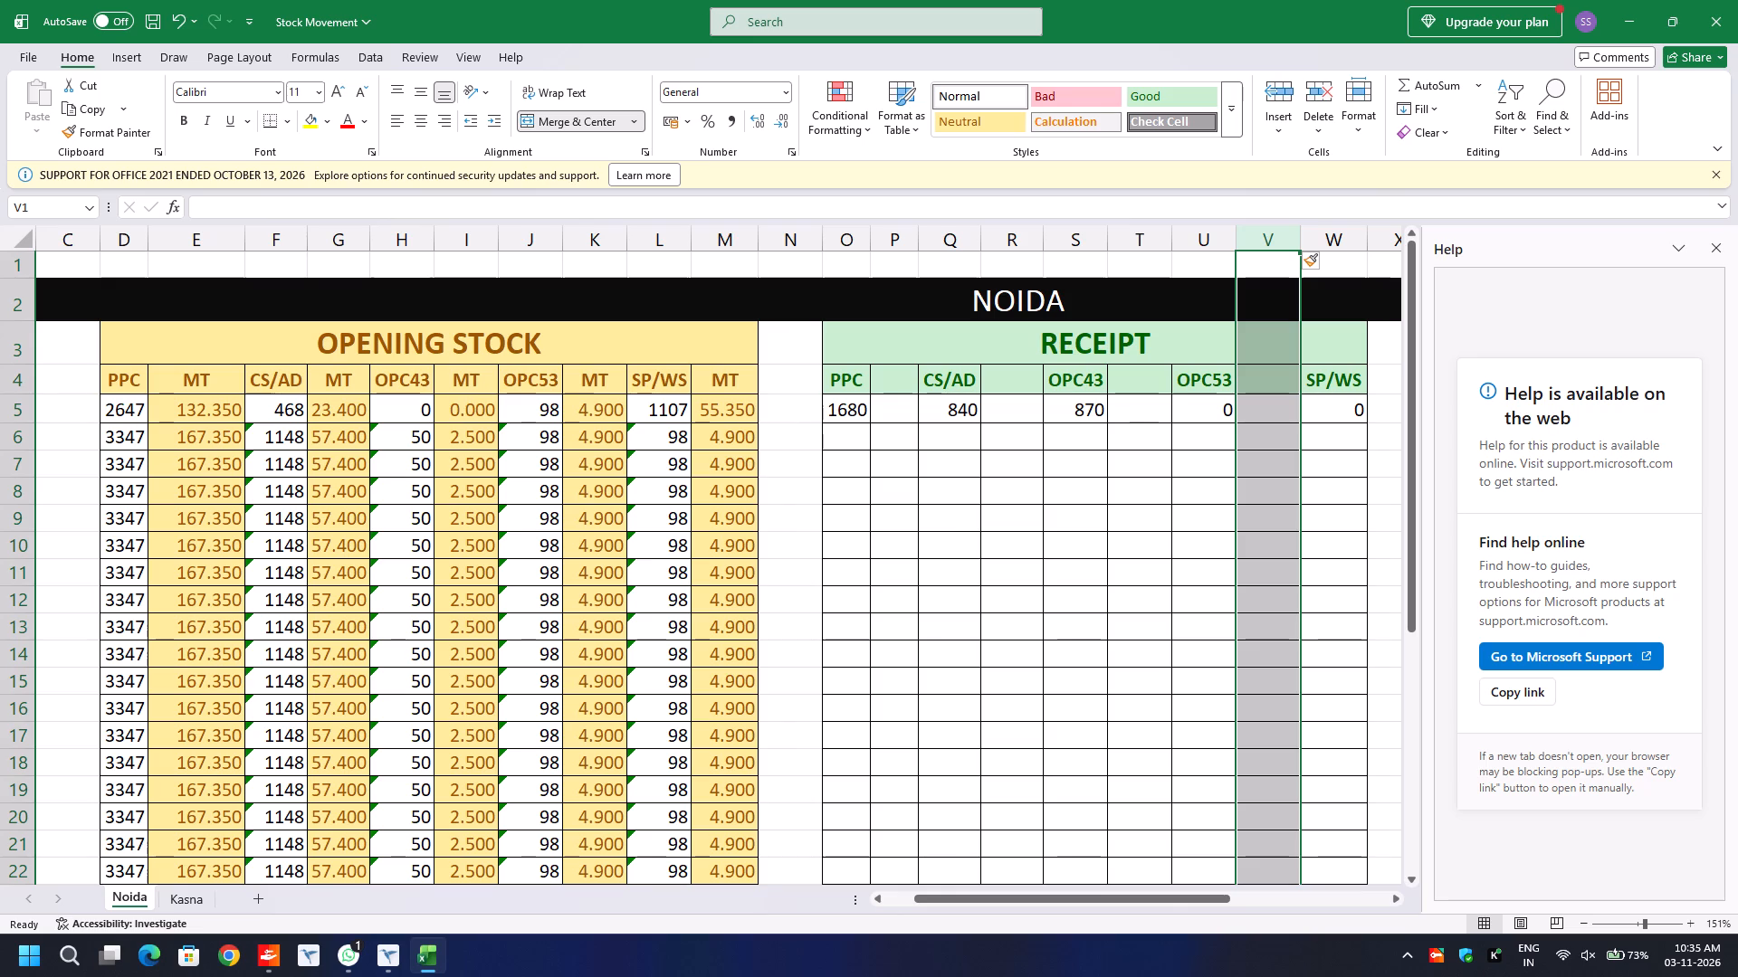
{"action": "key", "text": "ctrl+plus"}
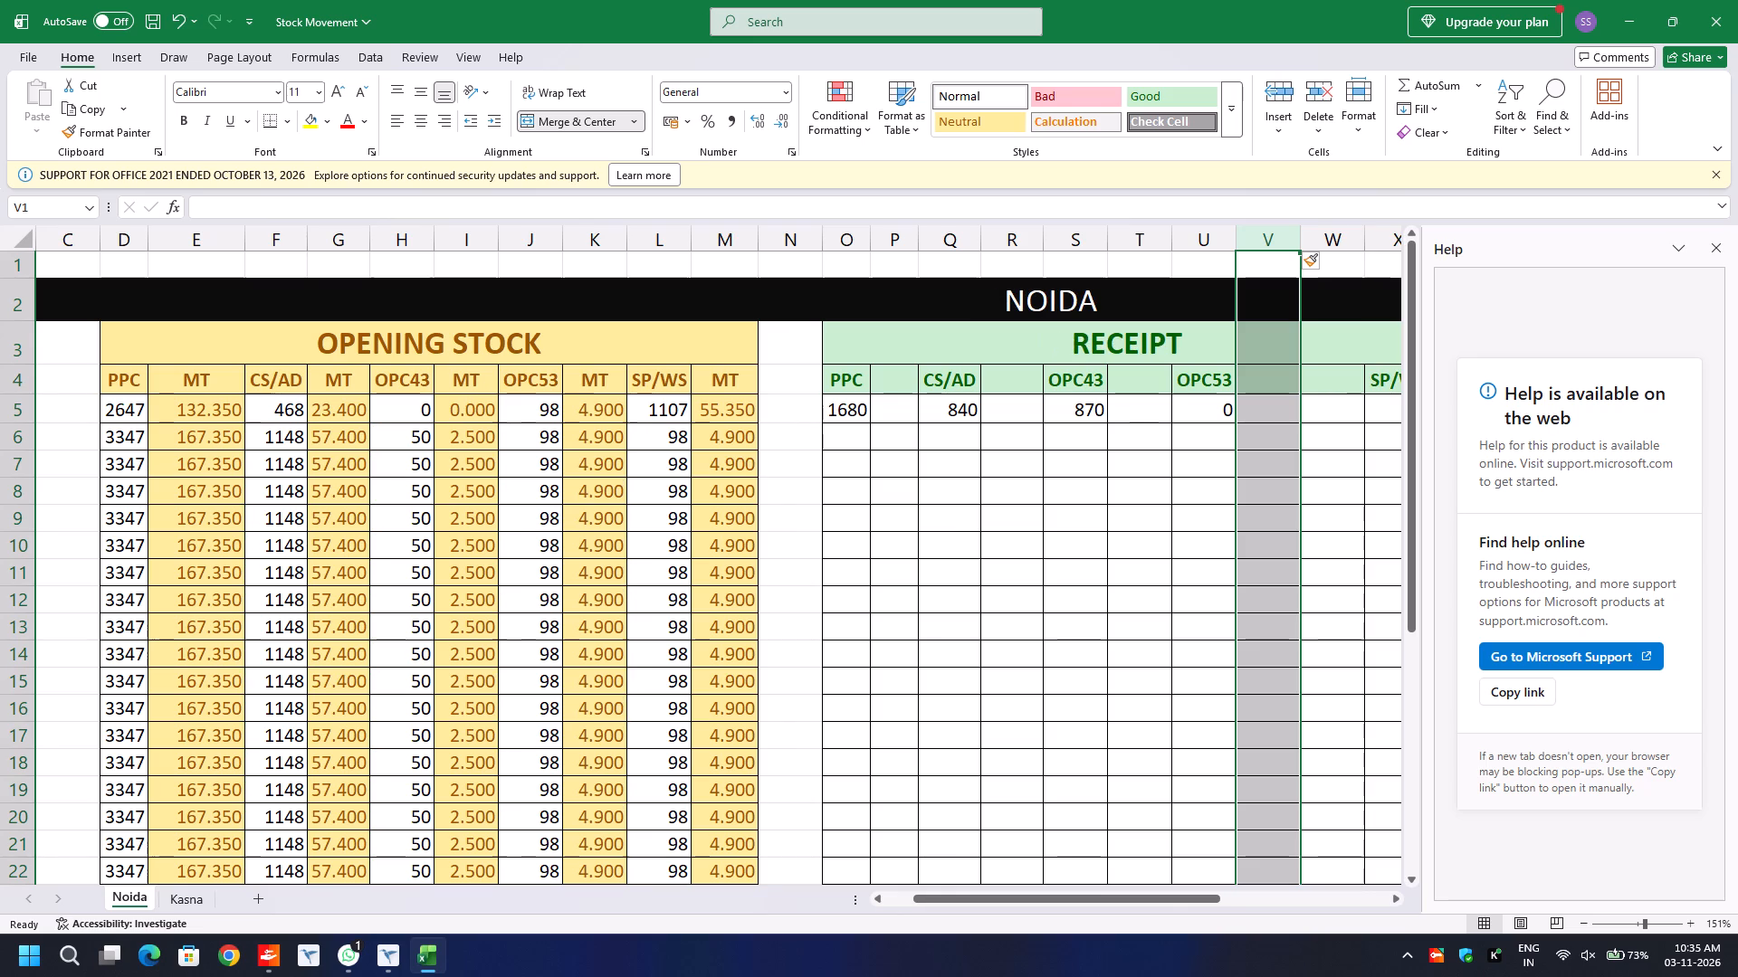
Copy the Receipt SP/WS heading and its first-date value, X4:X5, into the blank column W starting at W4.
{"action": "scroll", "coordinate": [1321, 410], "scroll_direction": "left", "scroll_amount": 4}
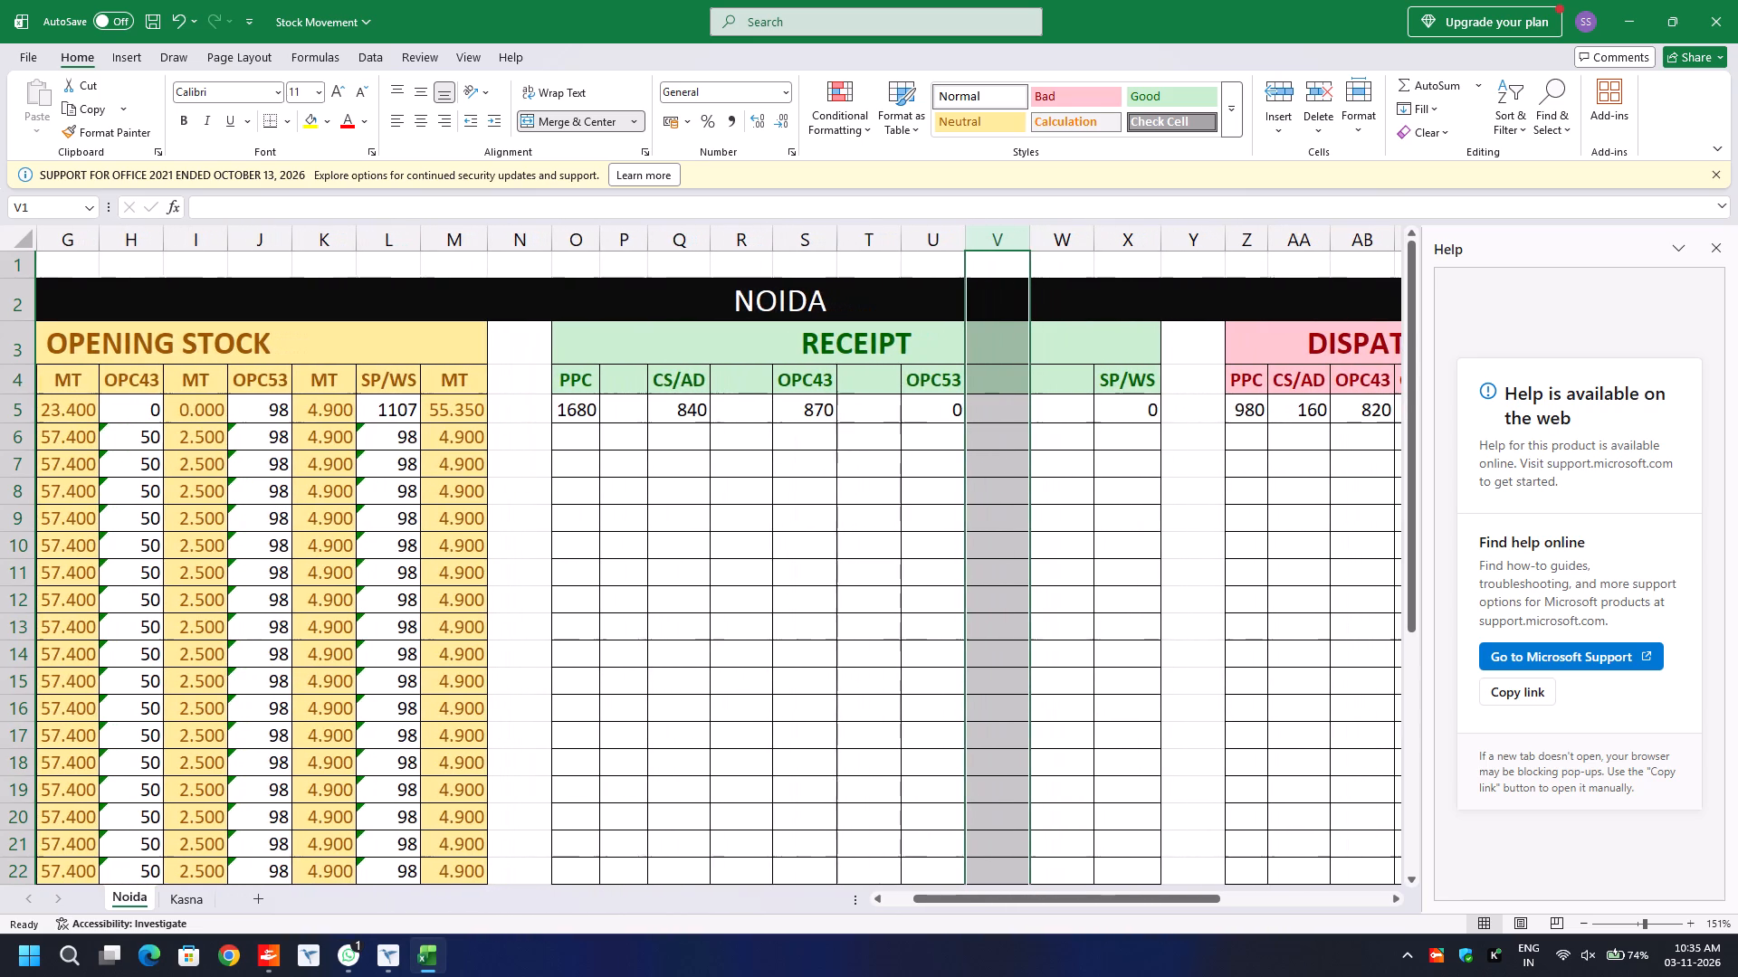
{"action": "left_click", "coordinate": [1115, 383]}
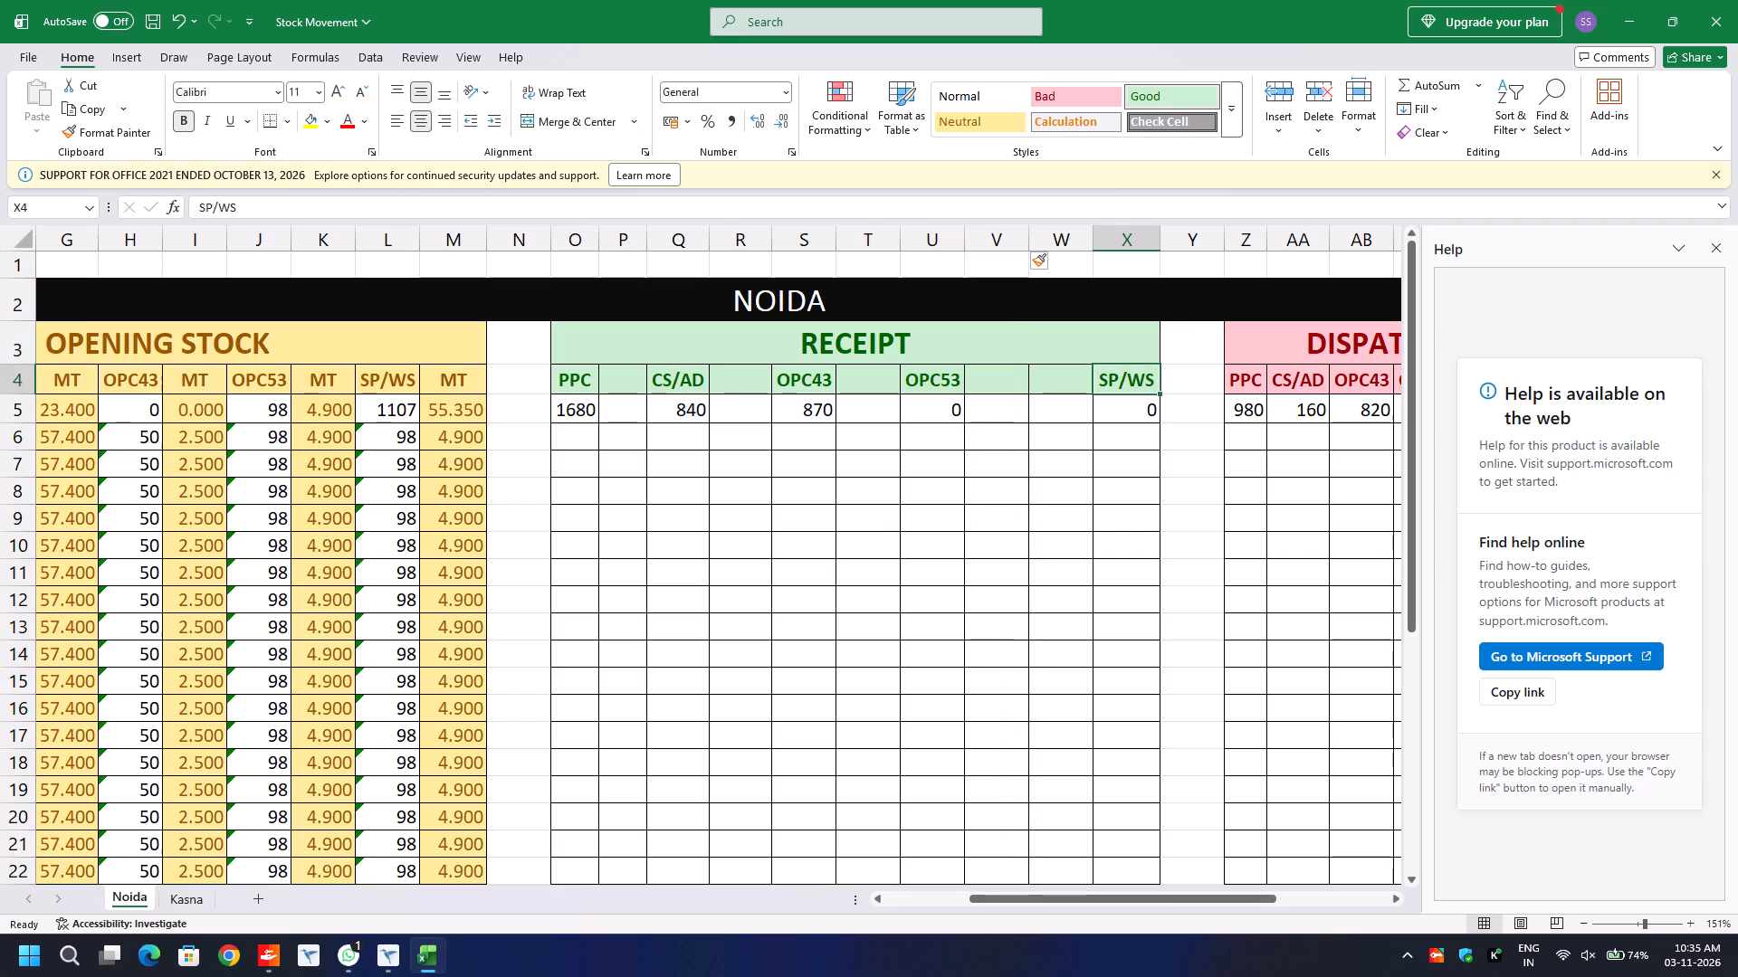
{"action": "key", "text": "ctrl+shift+Down"}
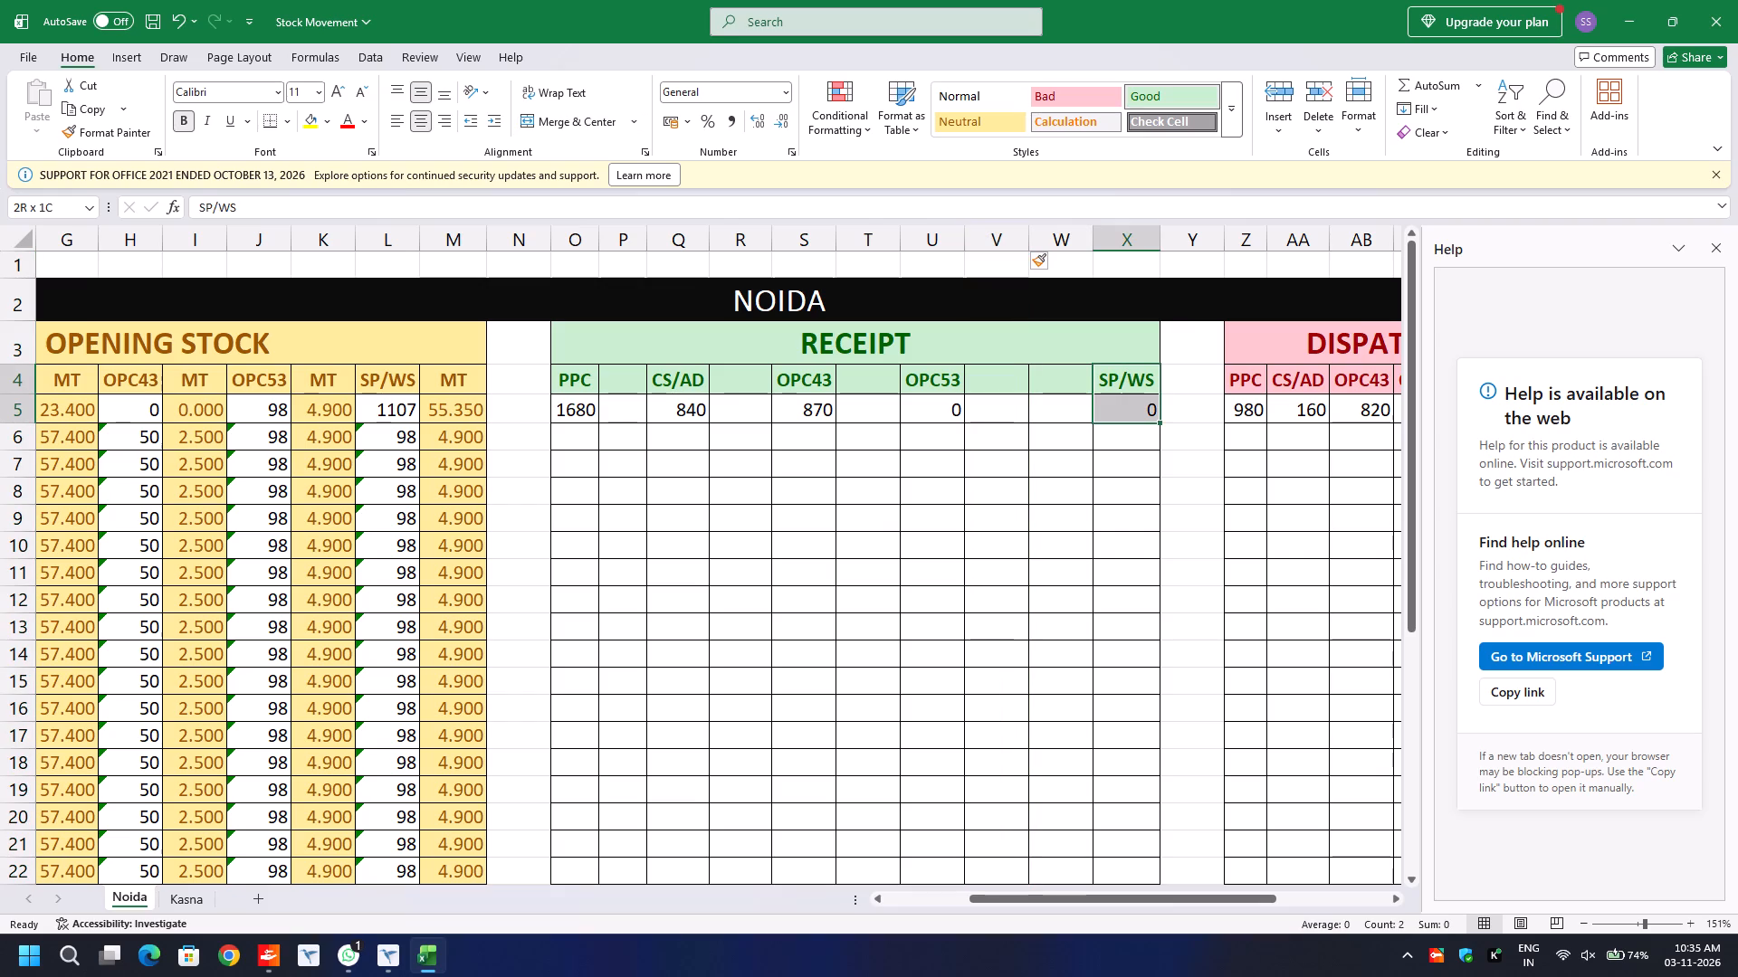
{"action": "key", "text": "ctrl+c"}
{"action": "key", "text": "Left"}
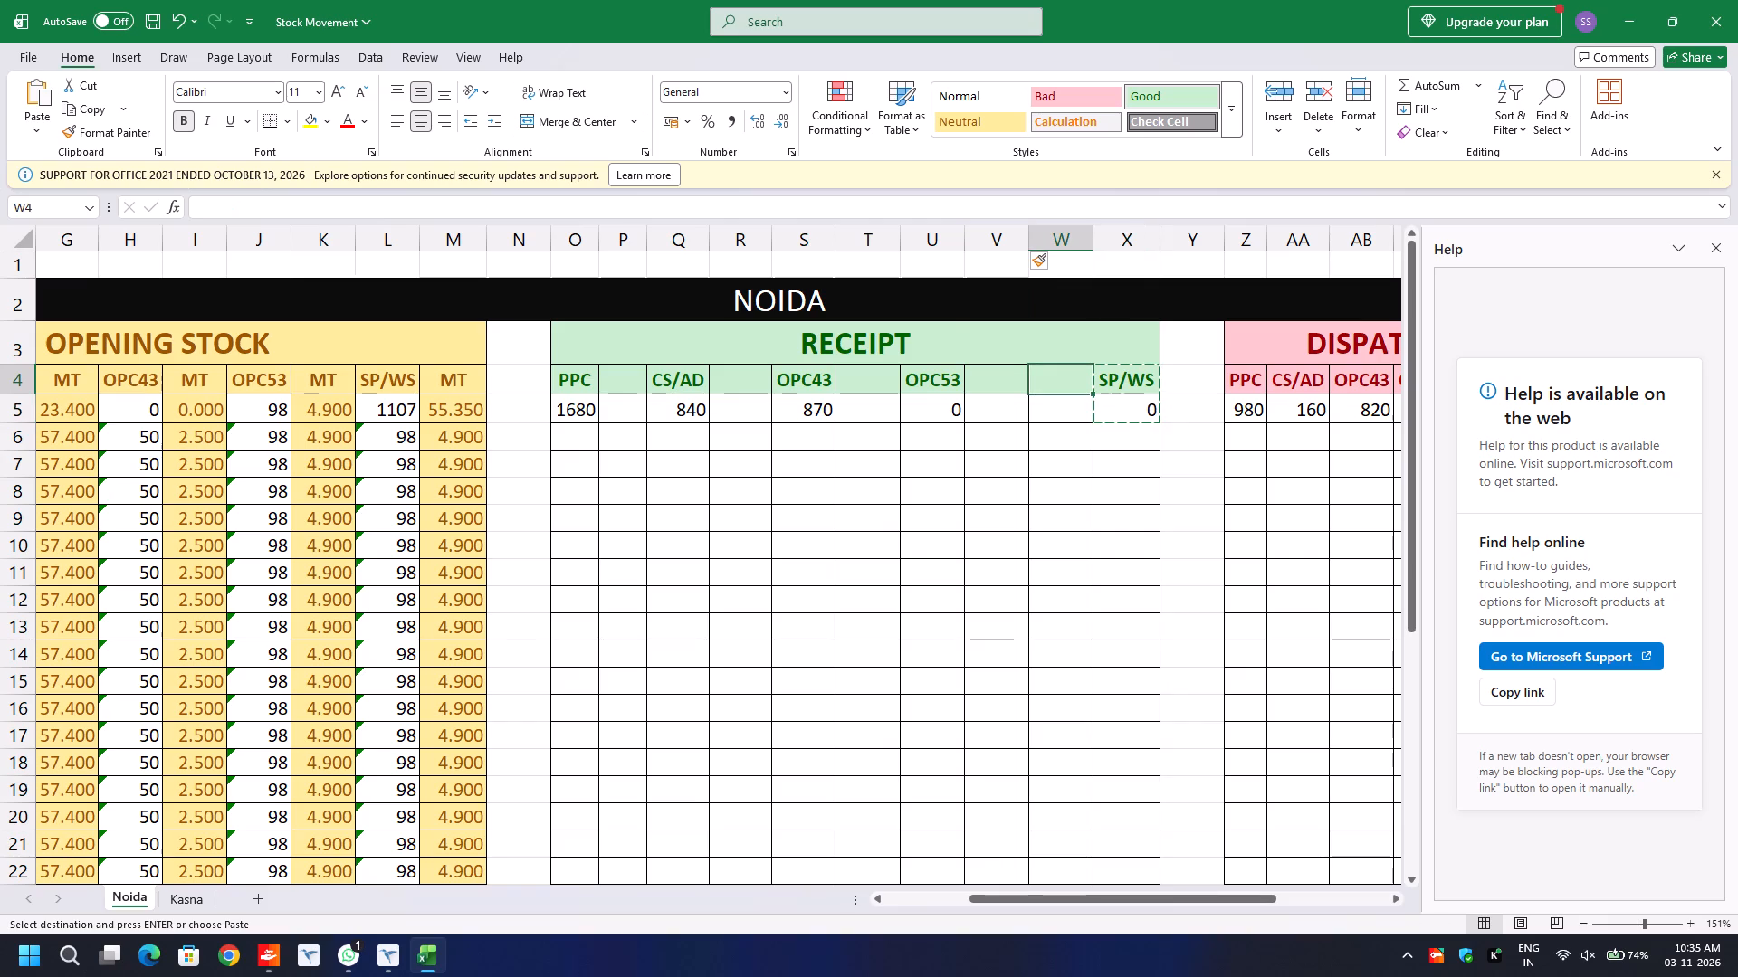
{"action": "key", "text": "ctrl+v"}
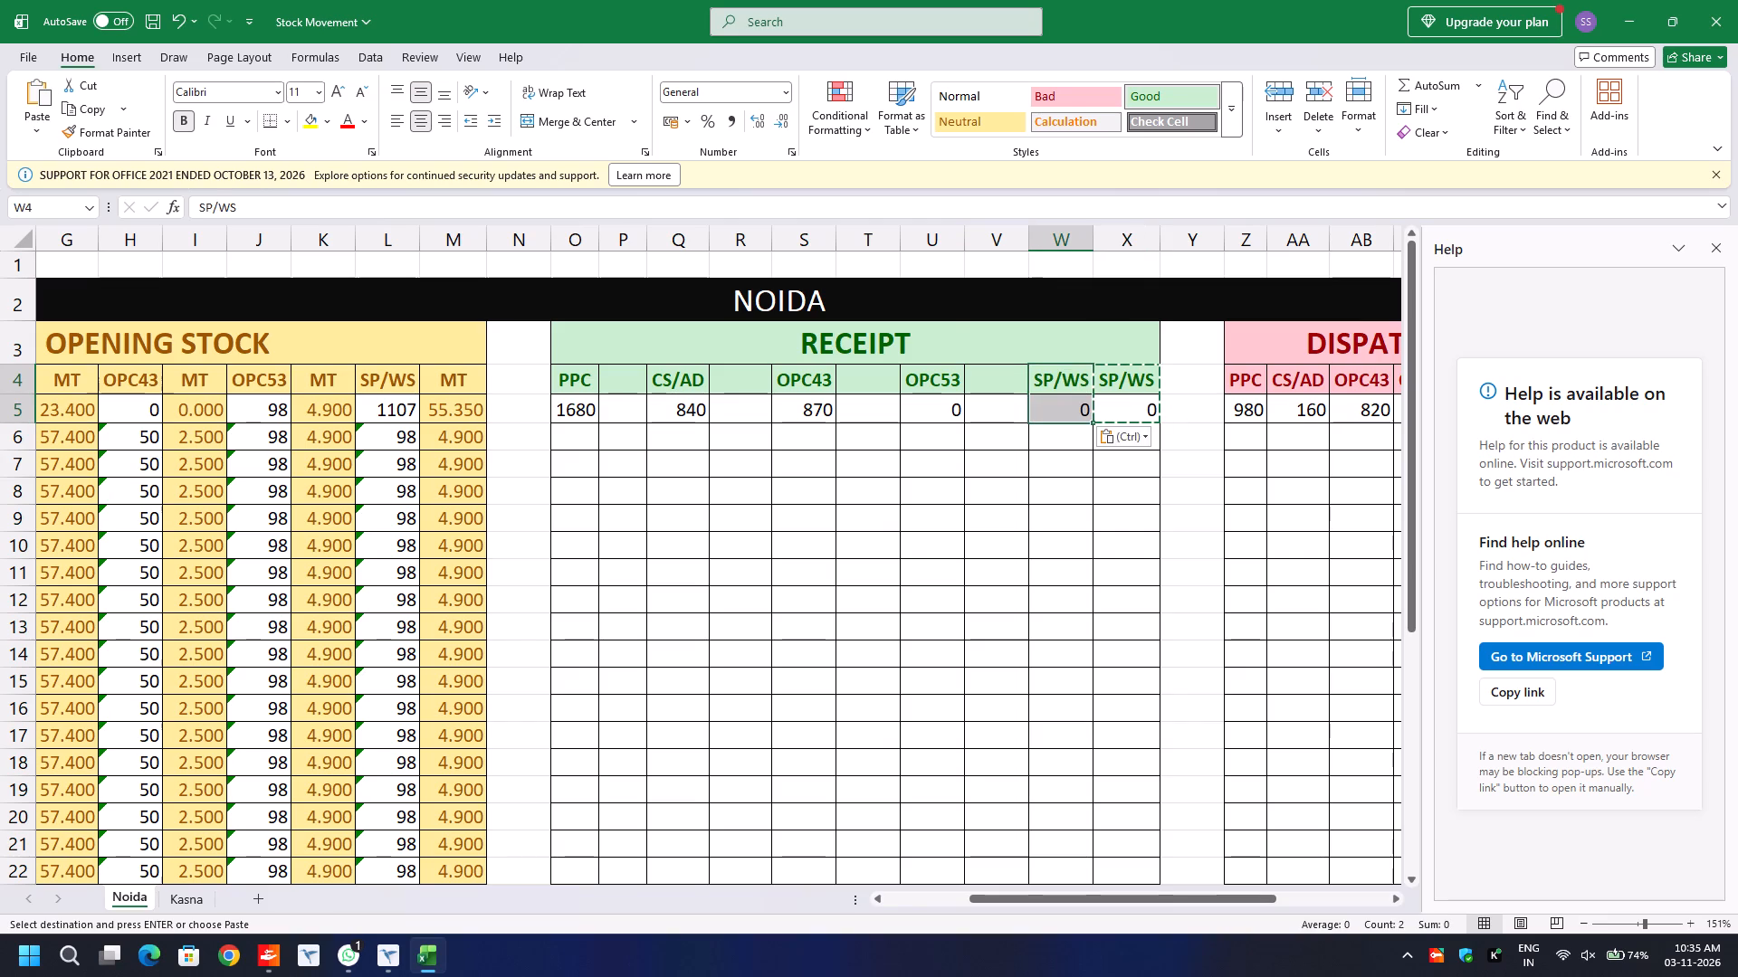
Change the last Receipt heading, X4, to MT and clear the copied value in X5 below it.
{"action": "key", "text": "Right"}
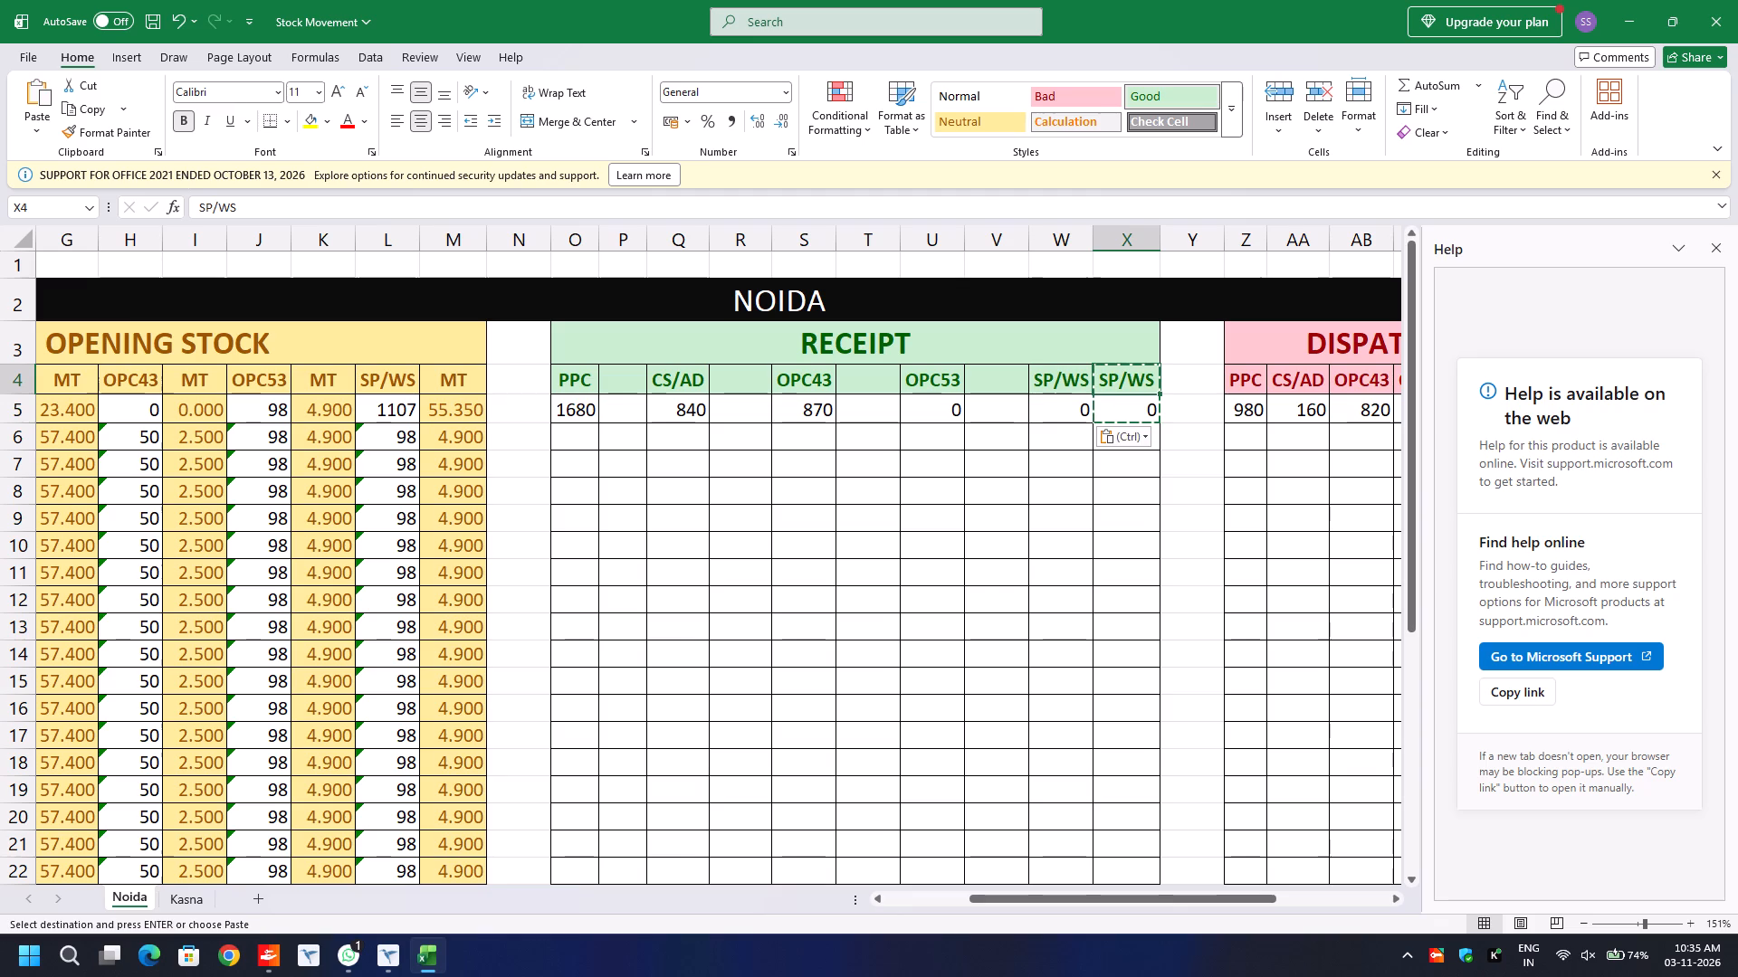
{"action": "key", "text": "ctrl+b"}
{"action": "key", "text": "ctrl+b"}
{"action": "type", "text": "MT"}
{"action": "key", "text": "Return"}
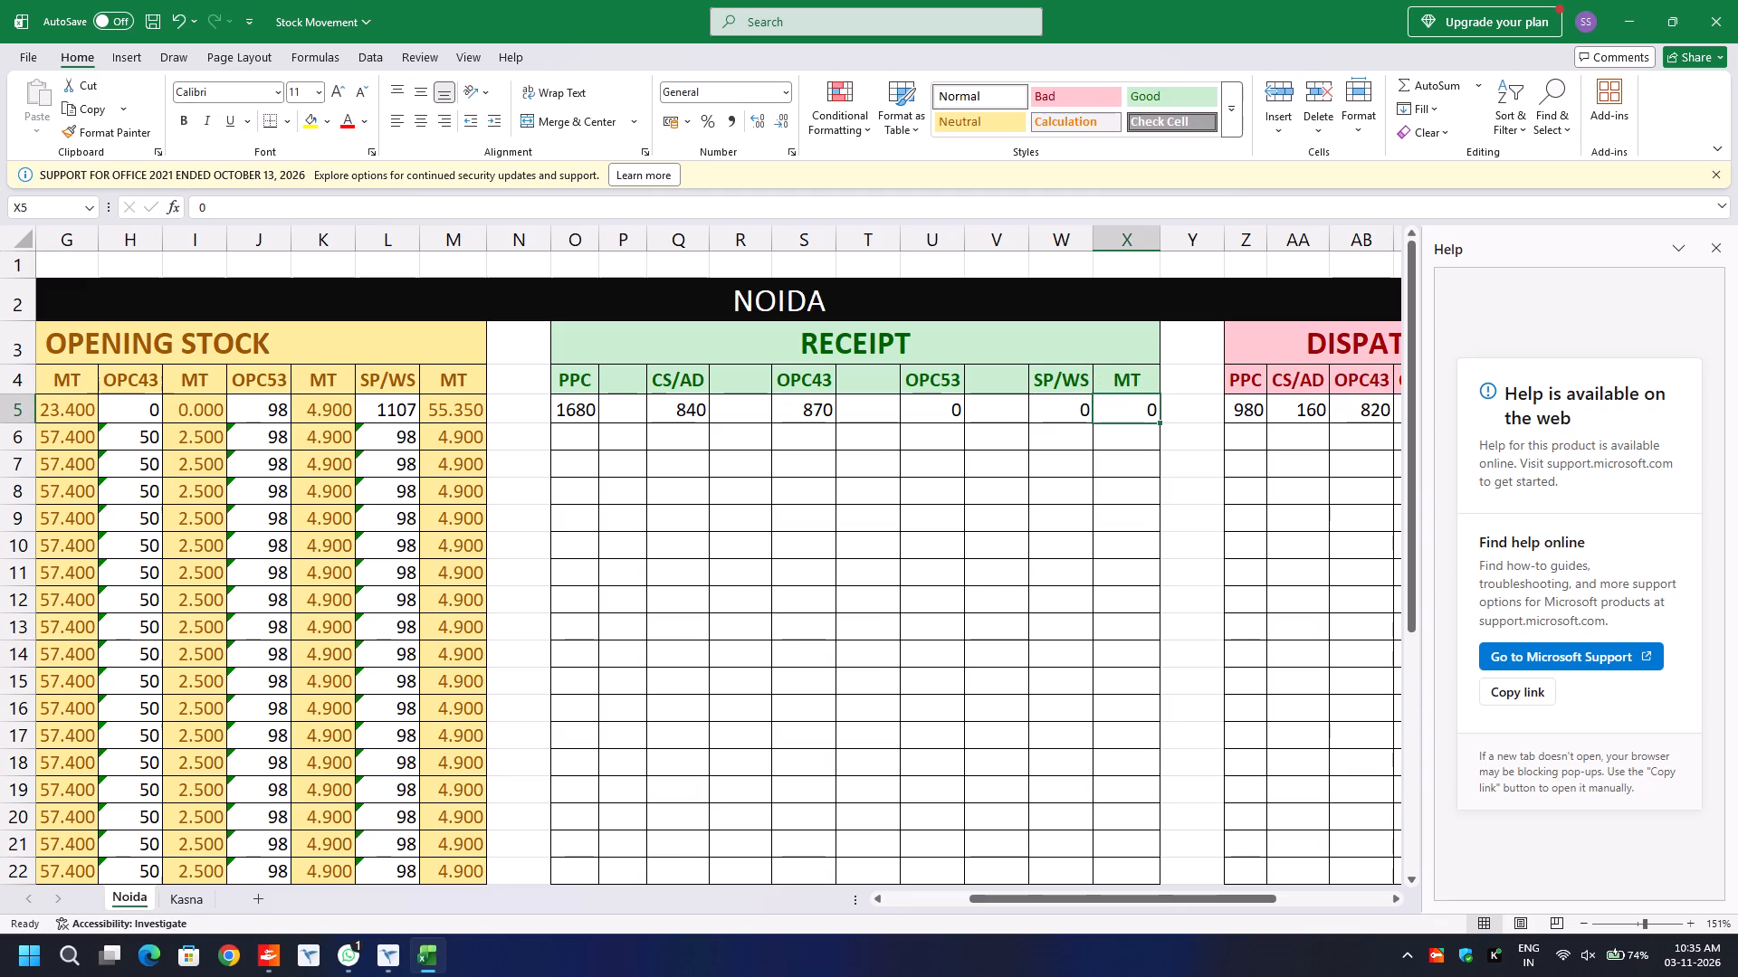
{"action": "key", "text": "Delete"}
{"action": "key", "text": "ctrl+z"}
{"action": "key", "text": "Delete"}
Enter the heading MT in the blank Receipt heading cells P4, R4, T4 and V4.
{"action": "left_click", "coordinate": [618, 382]}
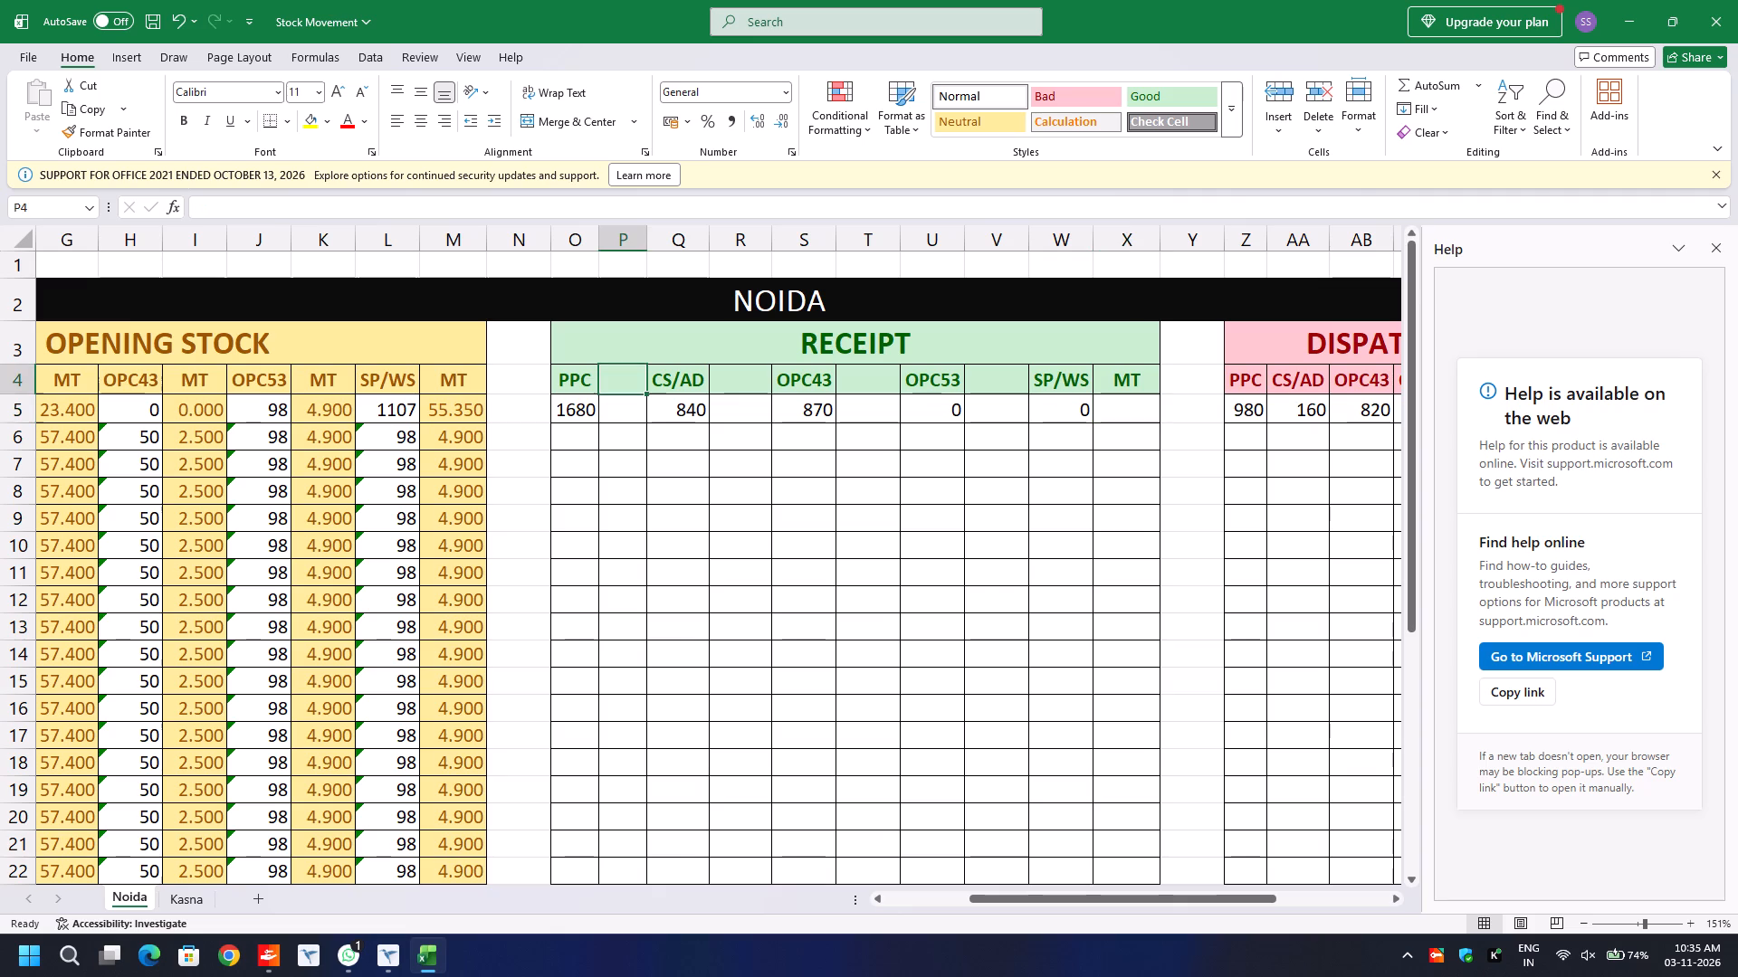
{"action": "type", "text": "MT"}
{"action": "key", "text": "Tab"}
{"action": "key", "text": "Tab"}
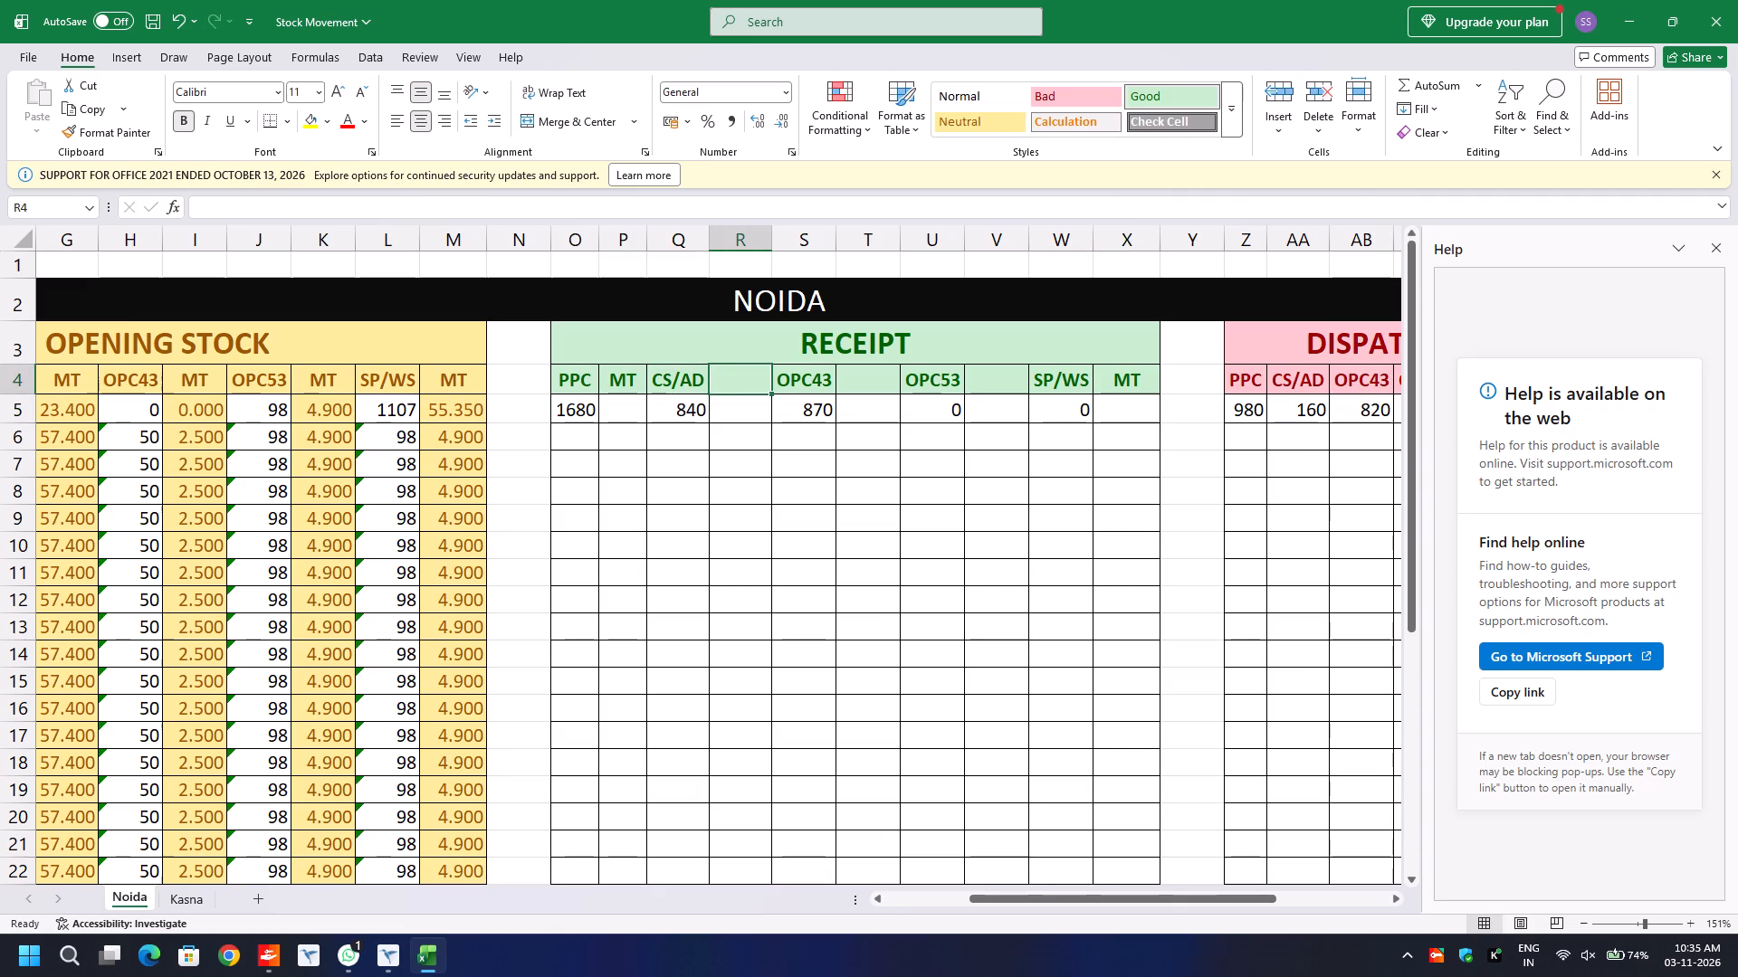
{"action": "type", "text": "MT"}
{"action": "key", "text": "Tab"}
{"action": "key", "text": "Tab"}
{"action": "type", "text": "MT"}
{"action": "key", "text": "Tab"}
{"action": "key", "text": "Tab"}
{"action": "type", "text": "MT"}
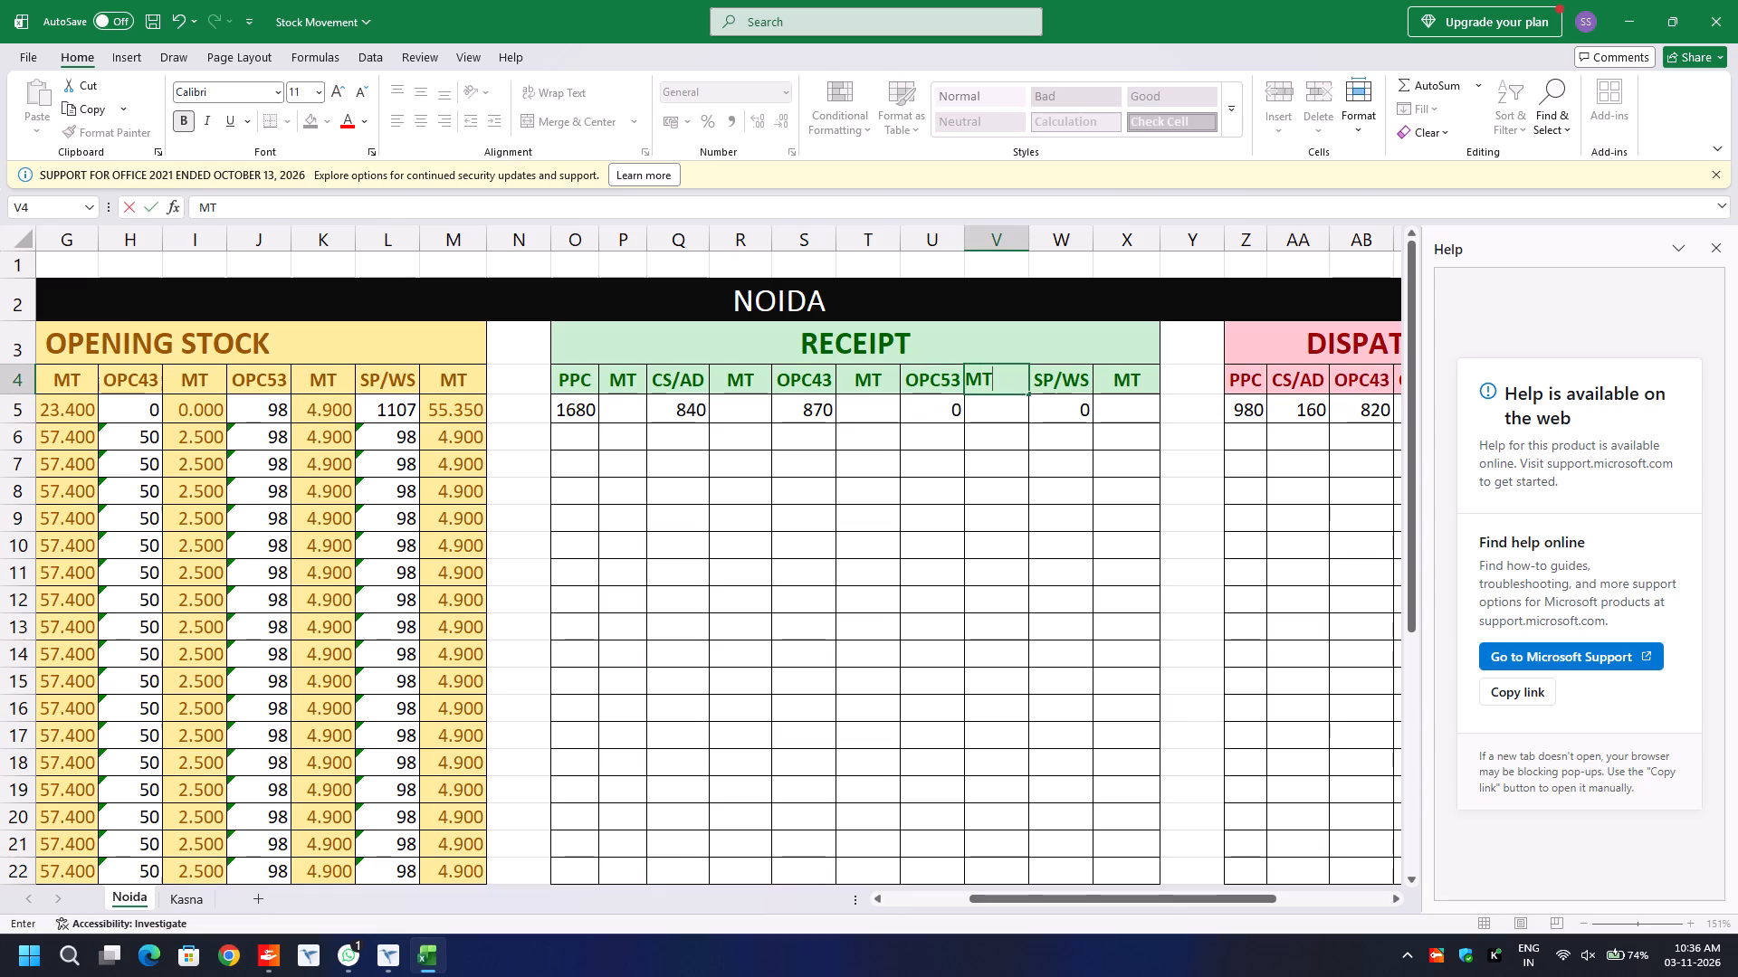
{"action": "key", "text": "Right"}
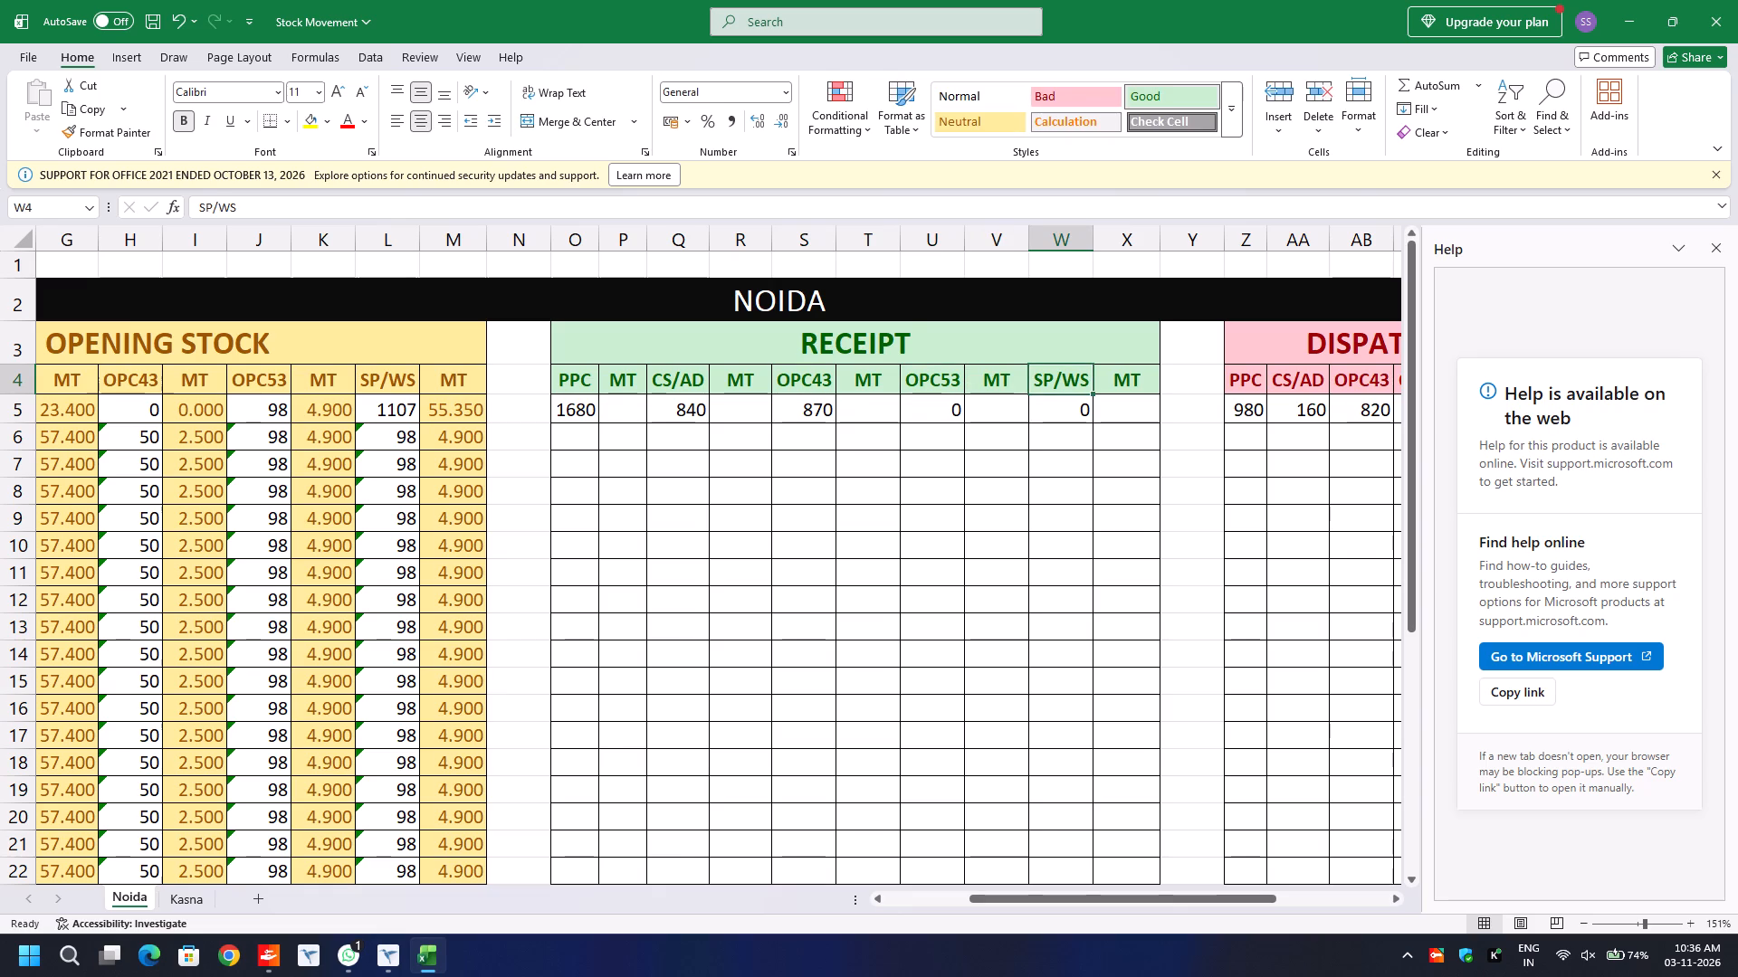
Enter the formula =O5*50/1000 in the Receipt PPC MT cell P5.
{"action": "scroll", "coordinate": [378, 431], "scroll_direction": "right", "scroll_amount": 3}
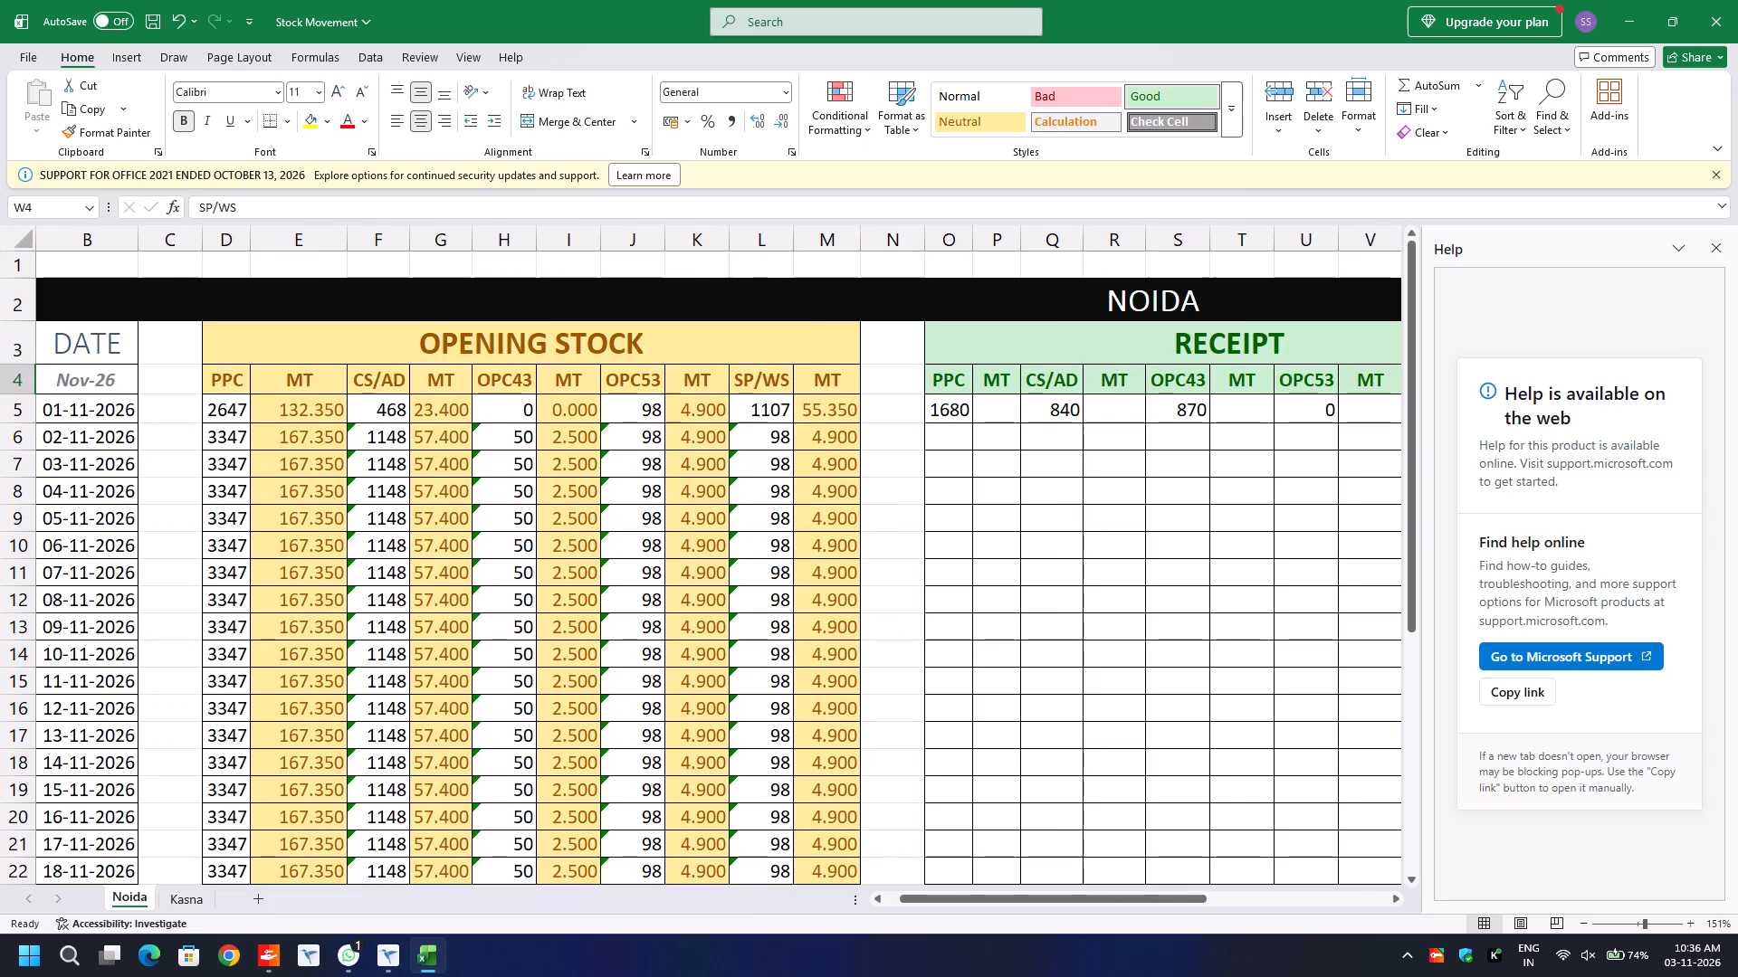
{"action": "left_click", "coordinate": [1000, 417]}
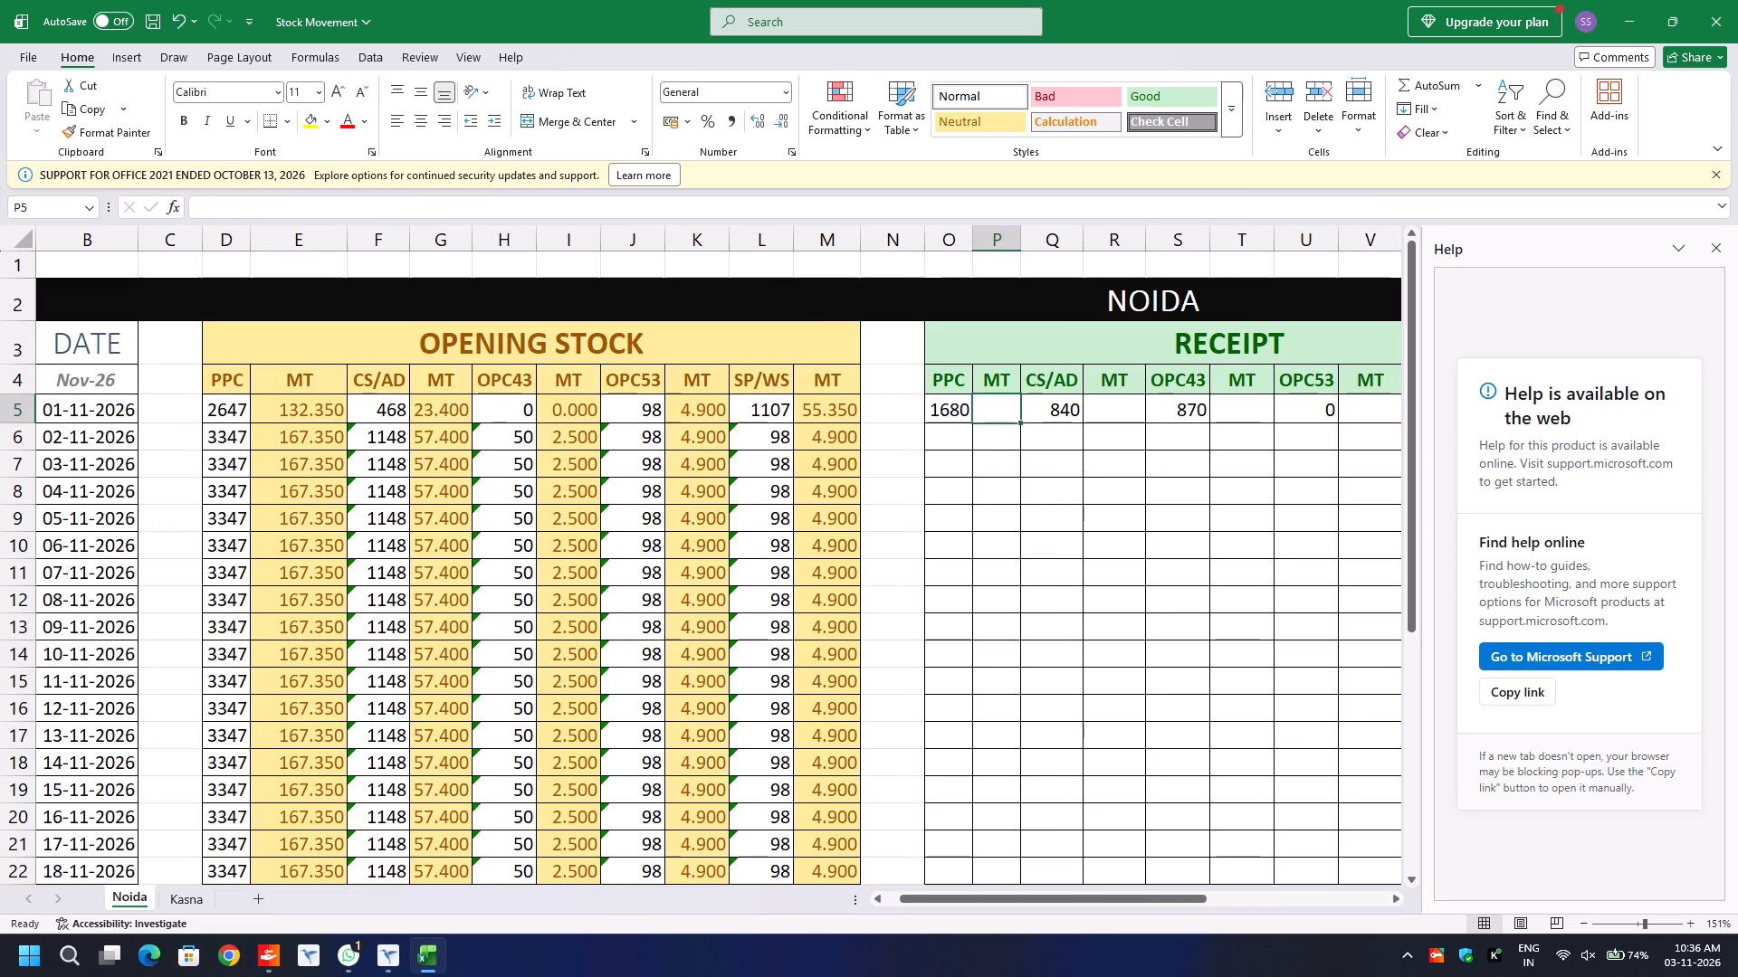
{"action": "key", "text": "equal"}
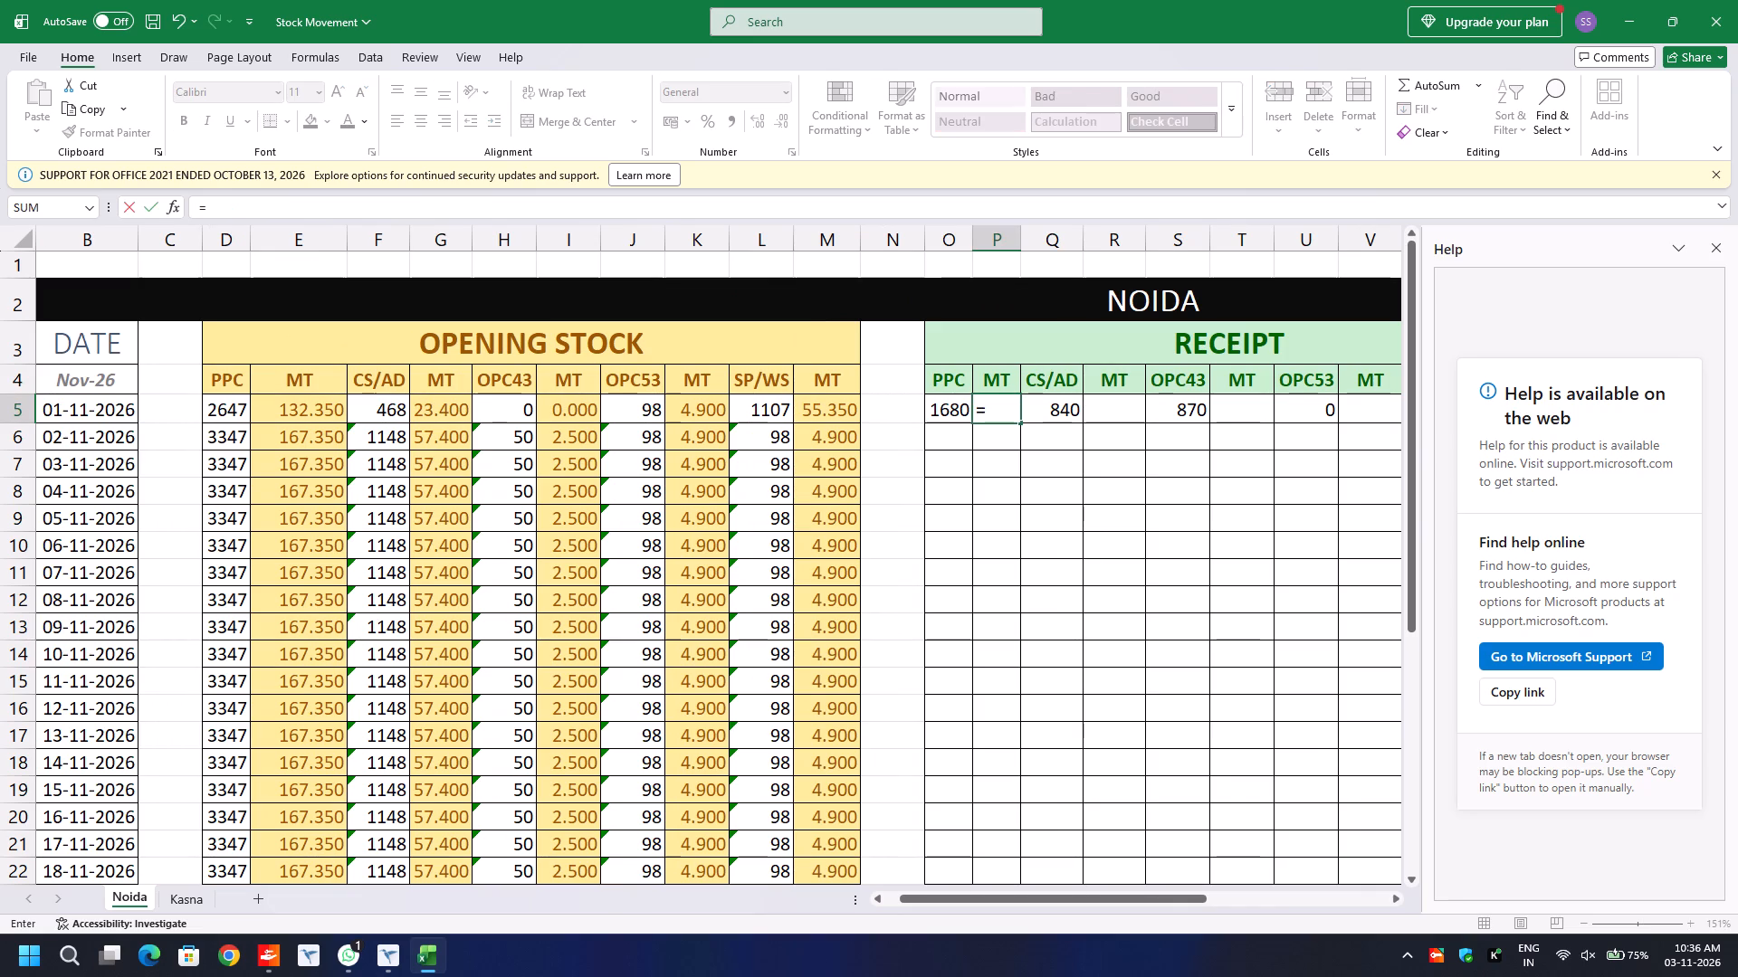
{"action": "key", "text": "Left"}
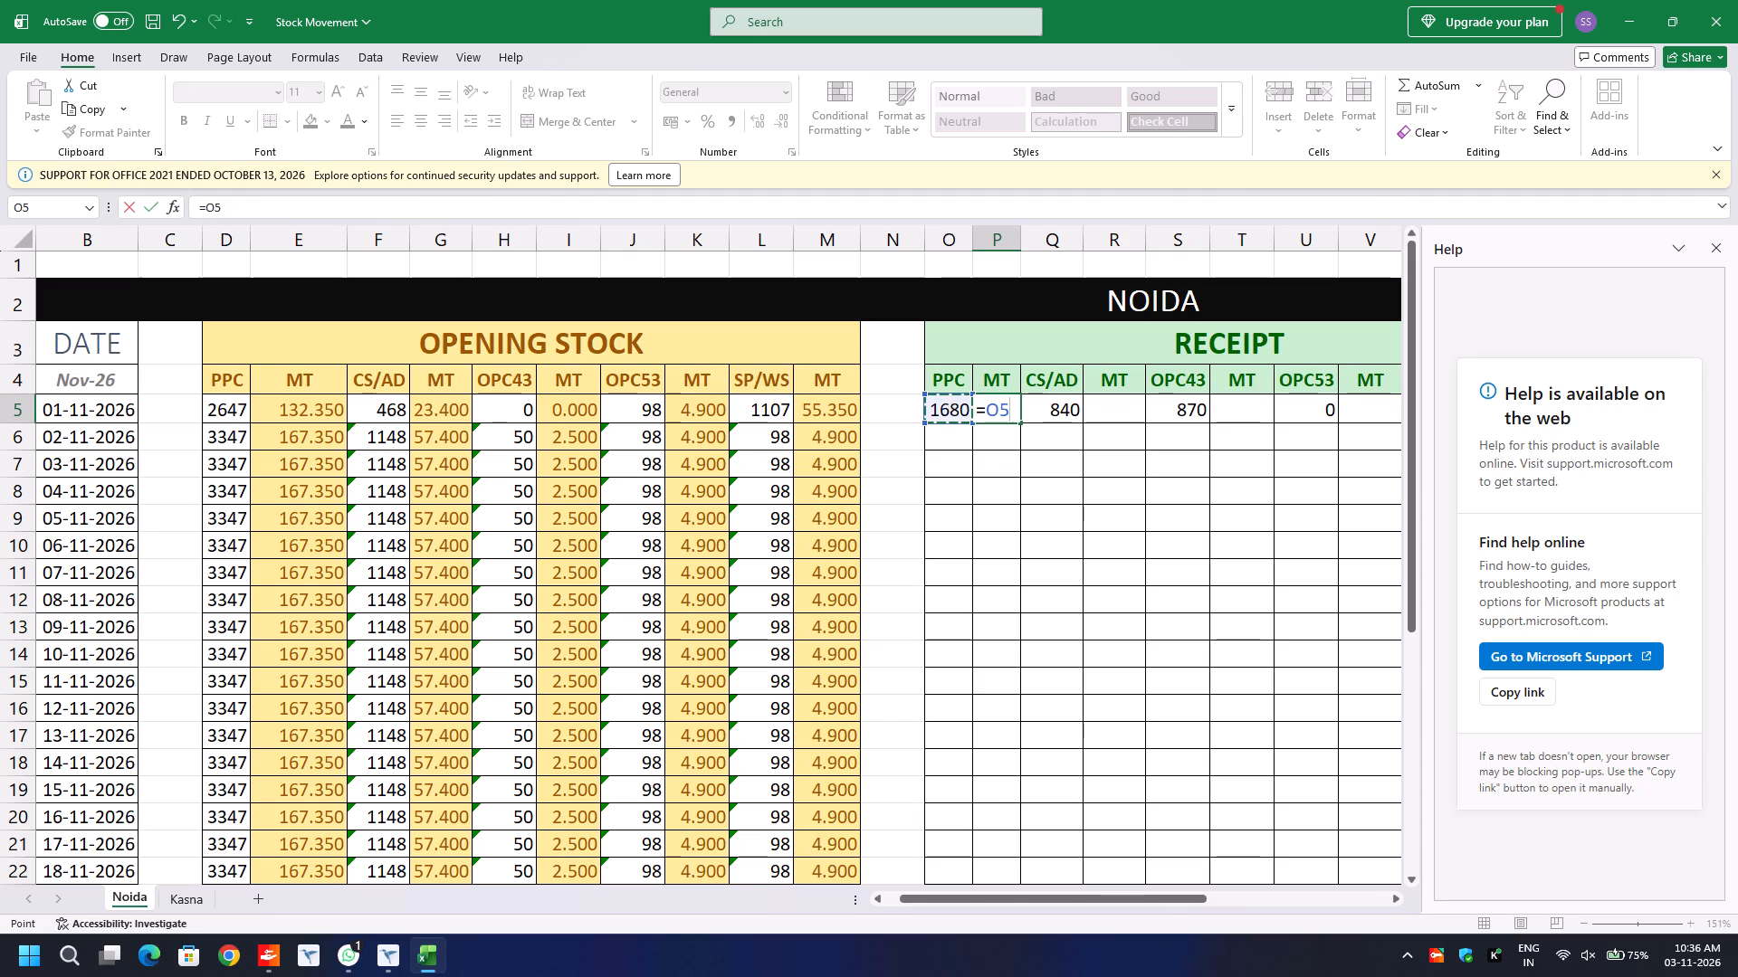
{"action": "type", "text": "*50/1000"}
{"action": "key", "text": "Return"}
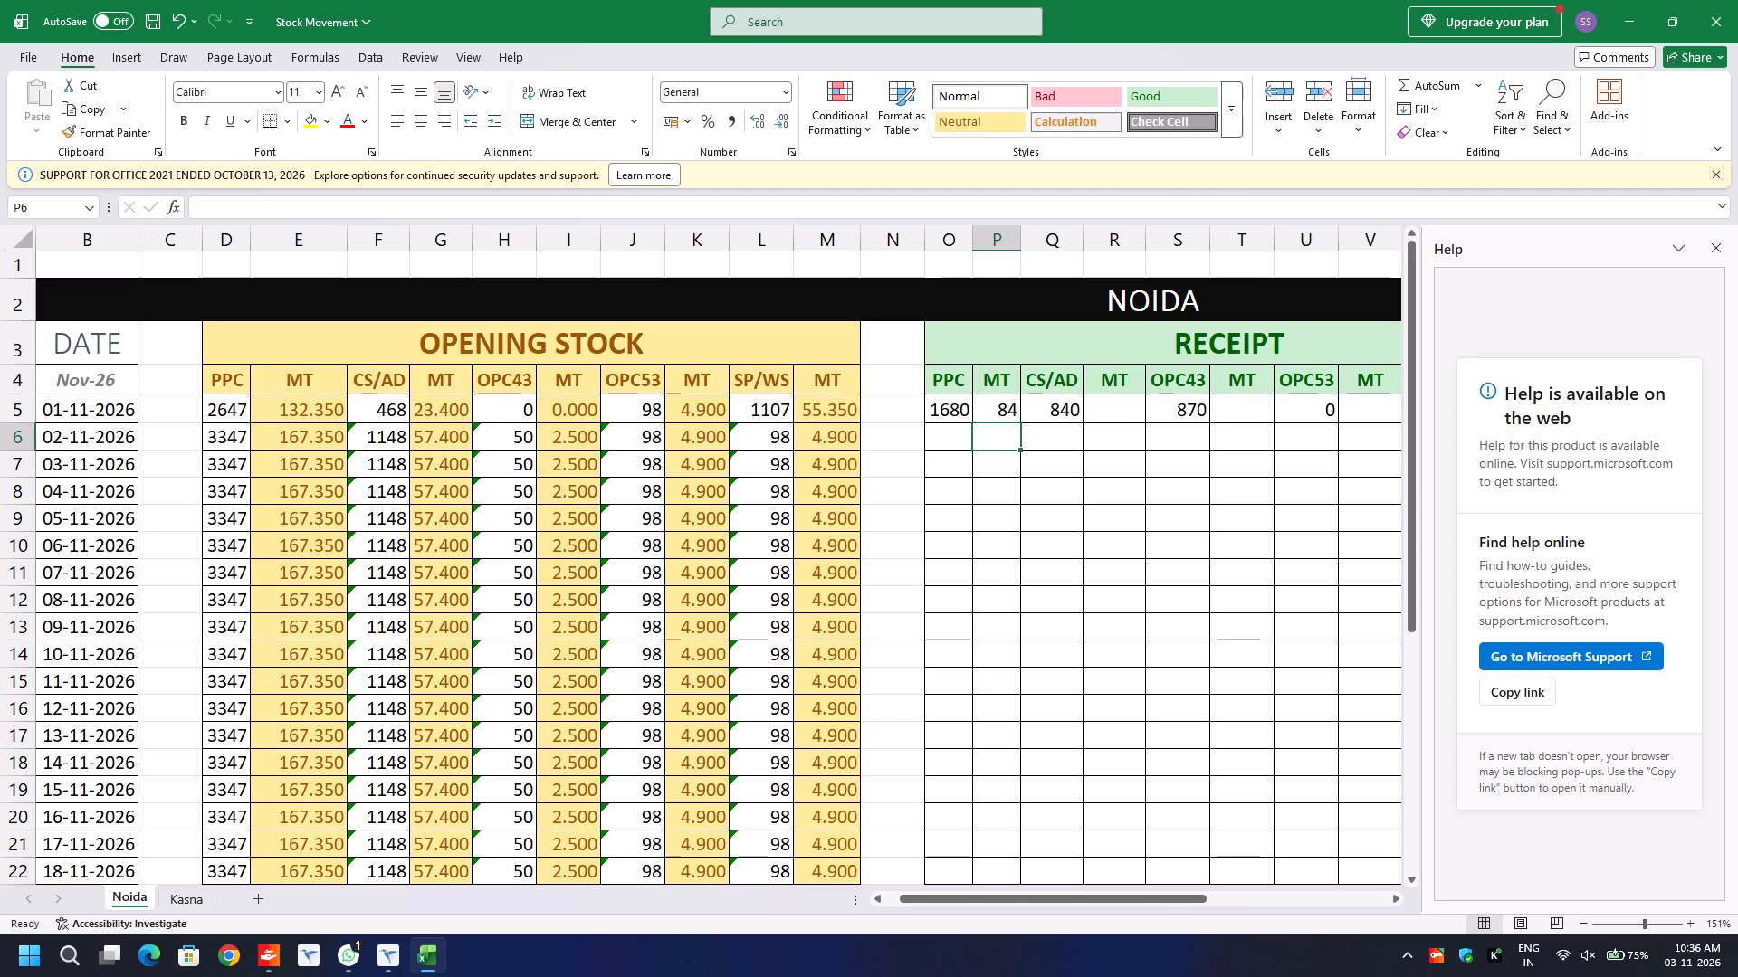
Dismiss the SAP auto-logout message without viewing the detailed error description.
{"action": "left_click", "coordinate": [1000, 417]}
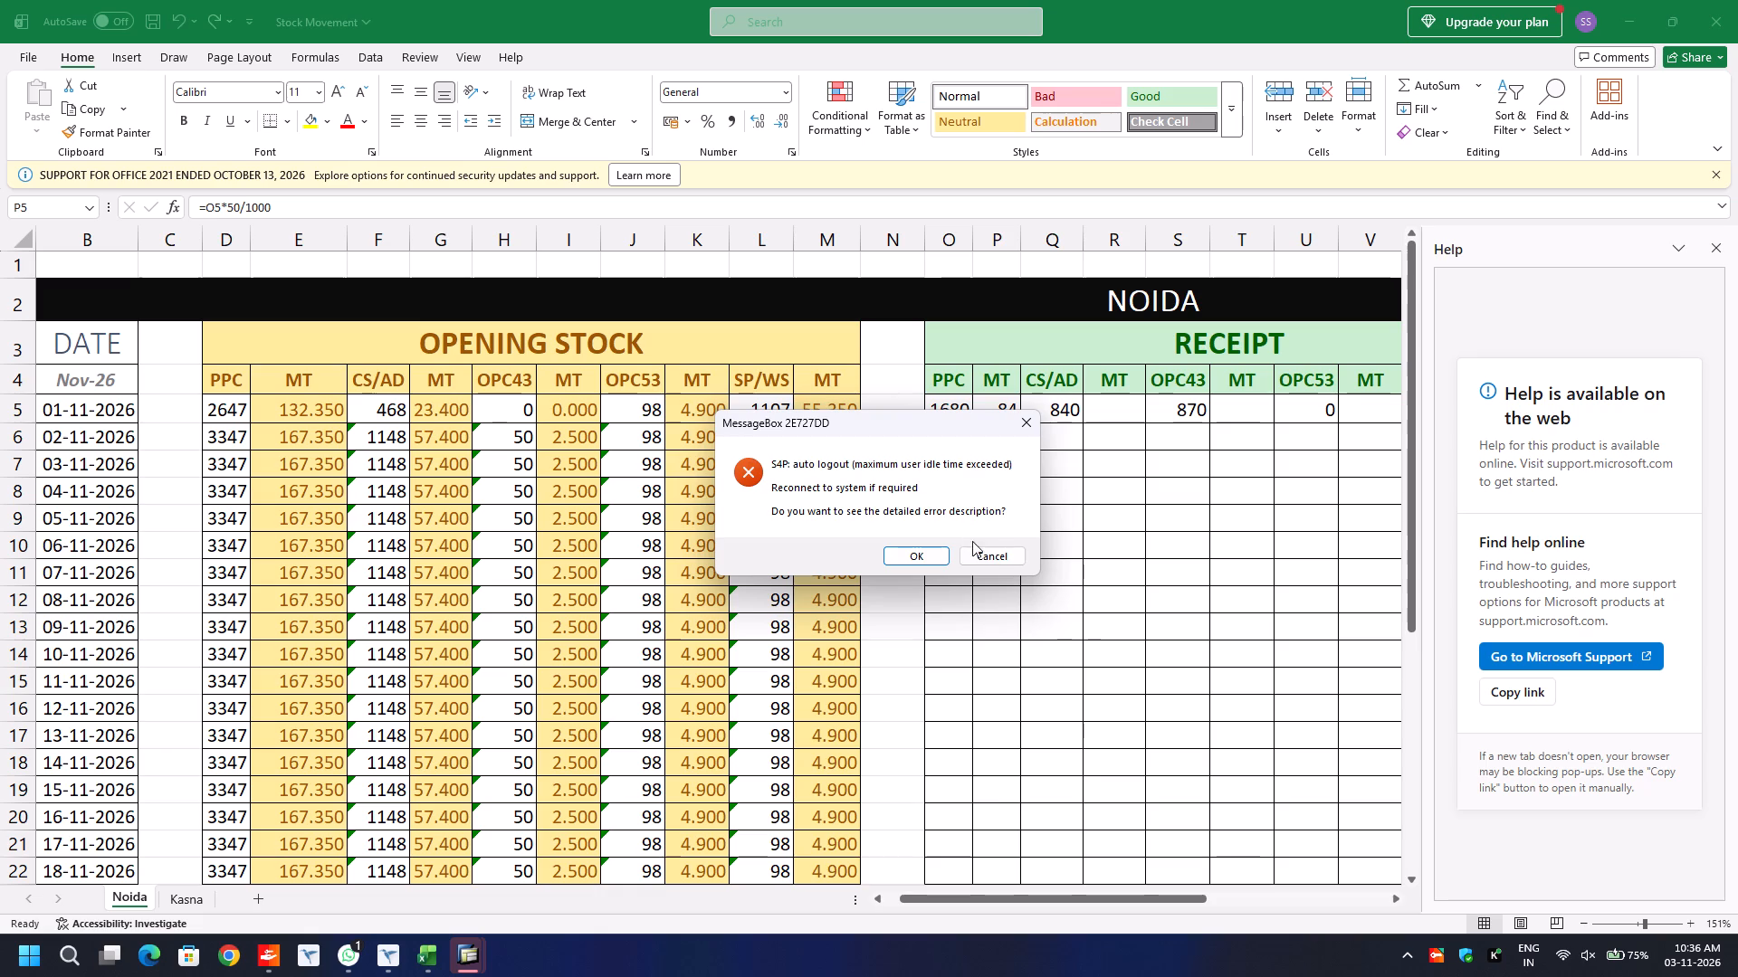
{"action": "left_click", "coordinate": [984, 549]}
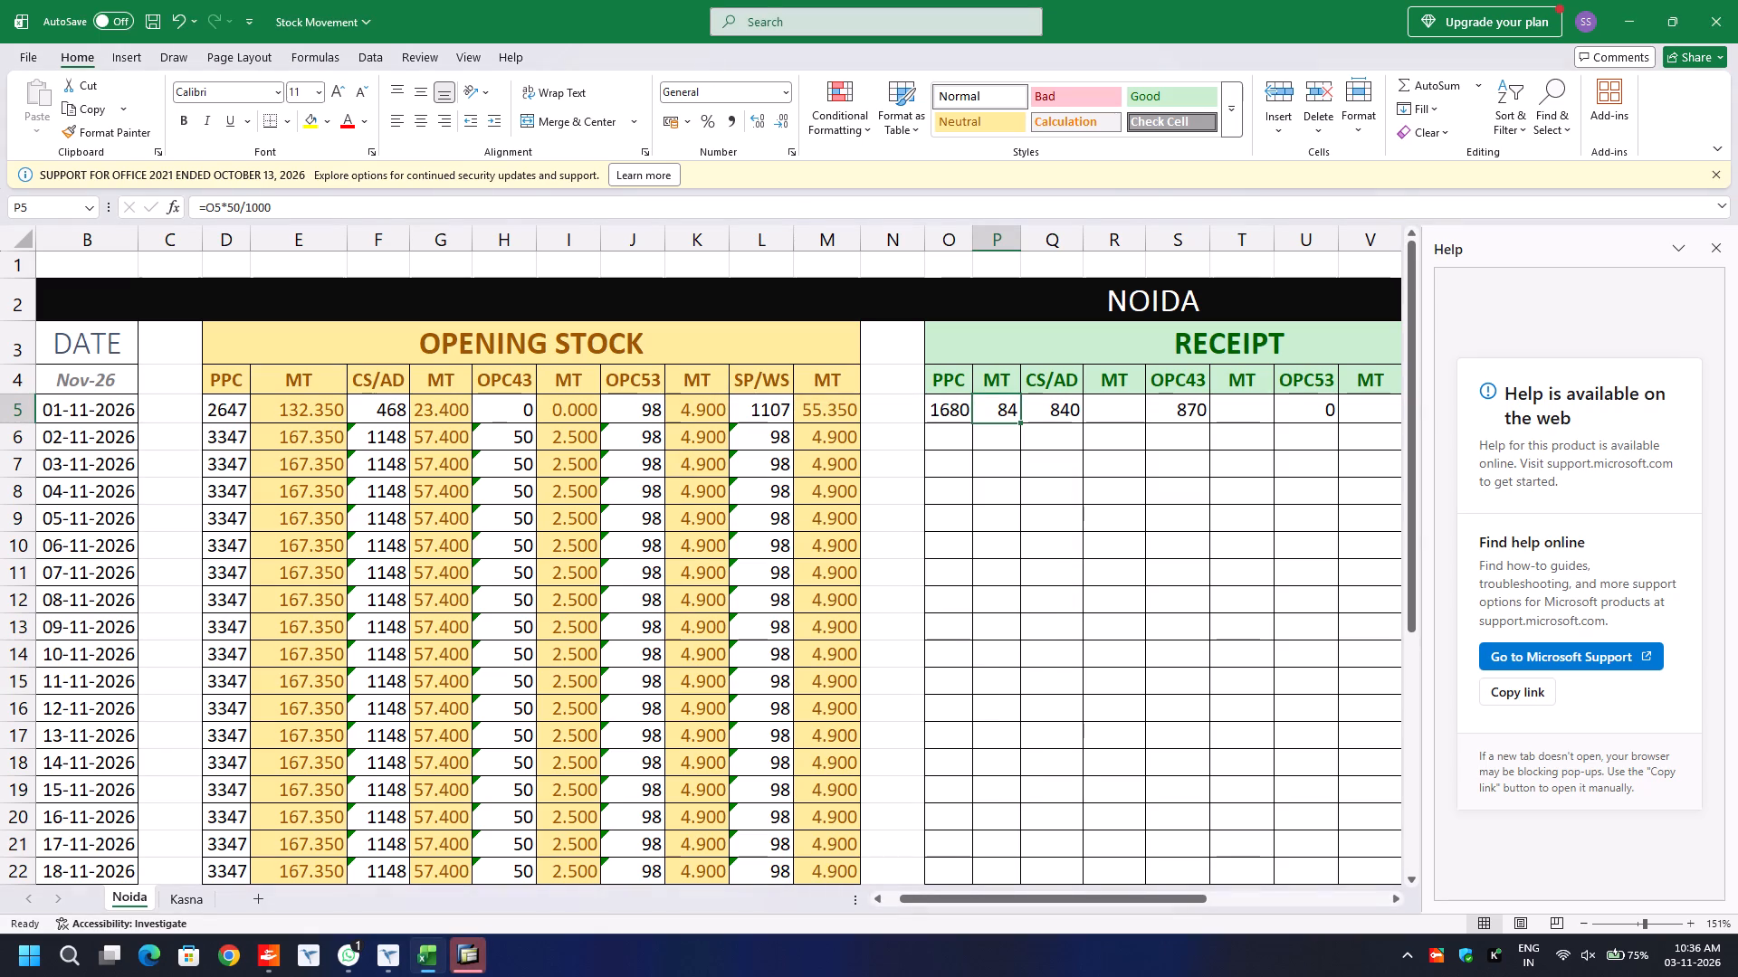
{"action": "left_click", "coordinate": [478, 962]}
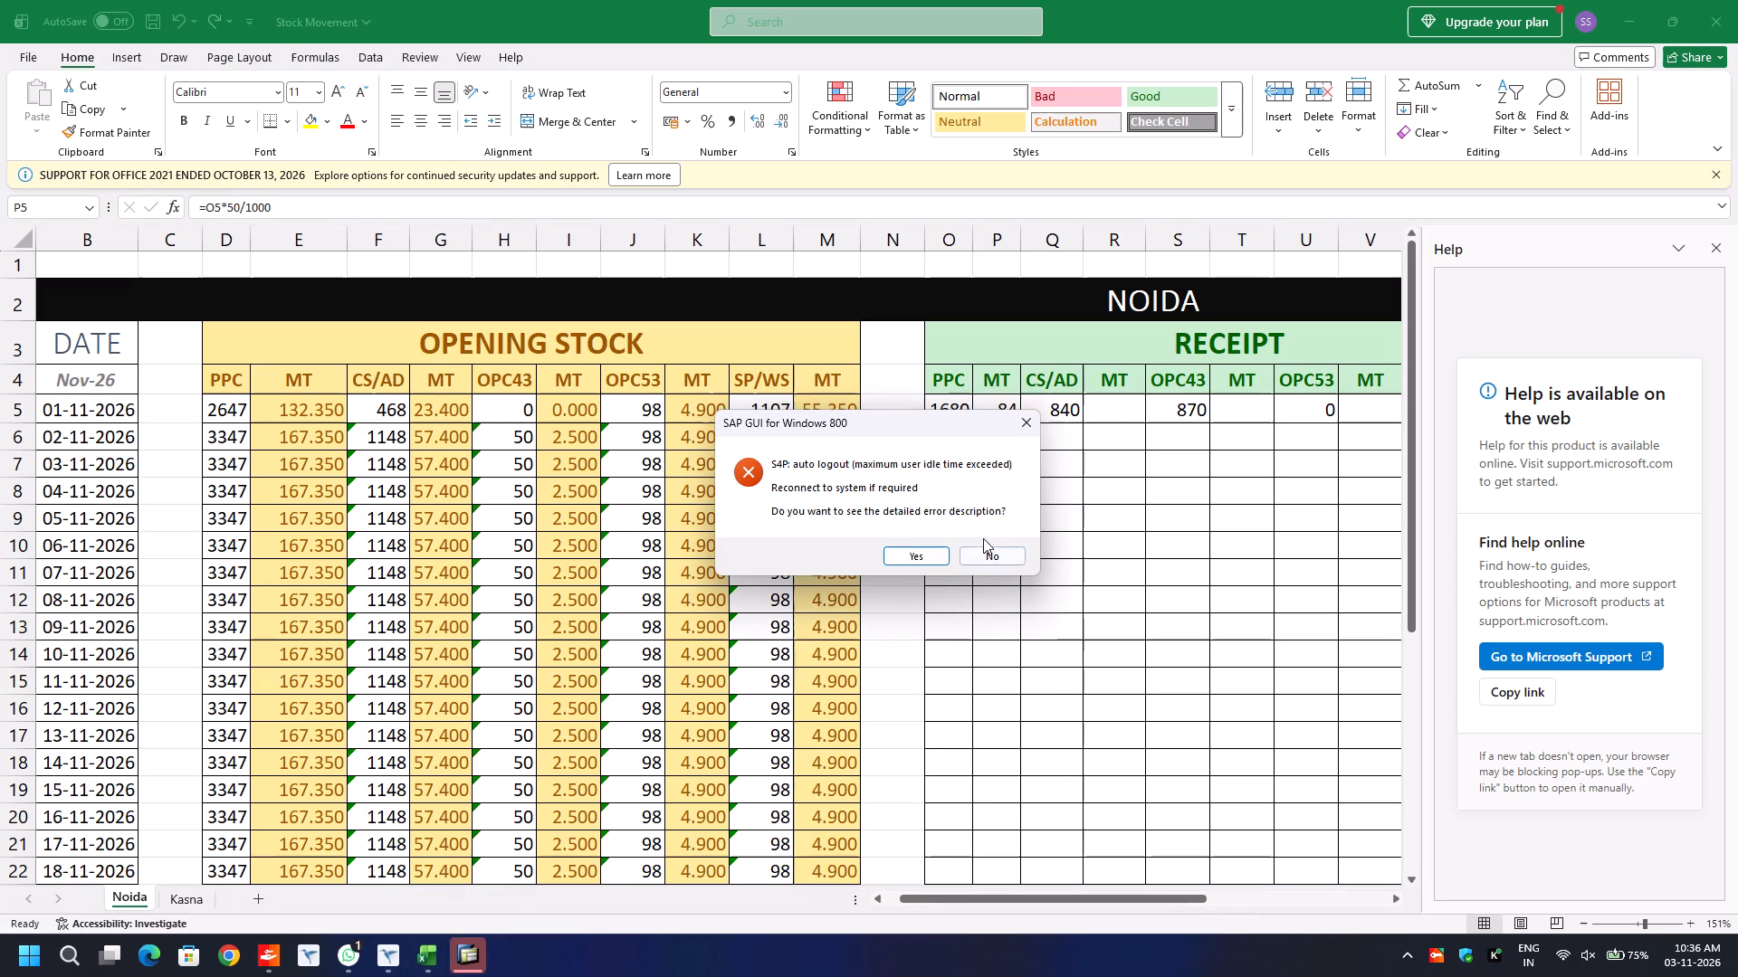
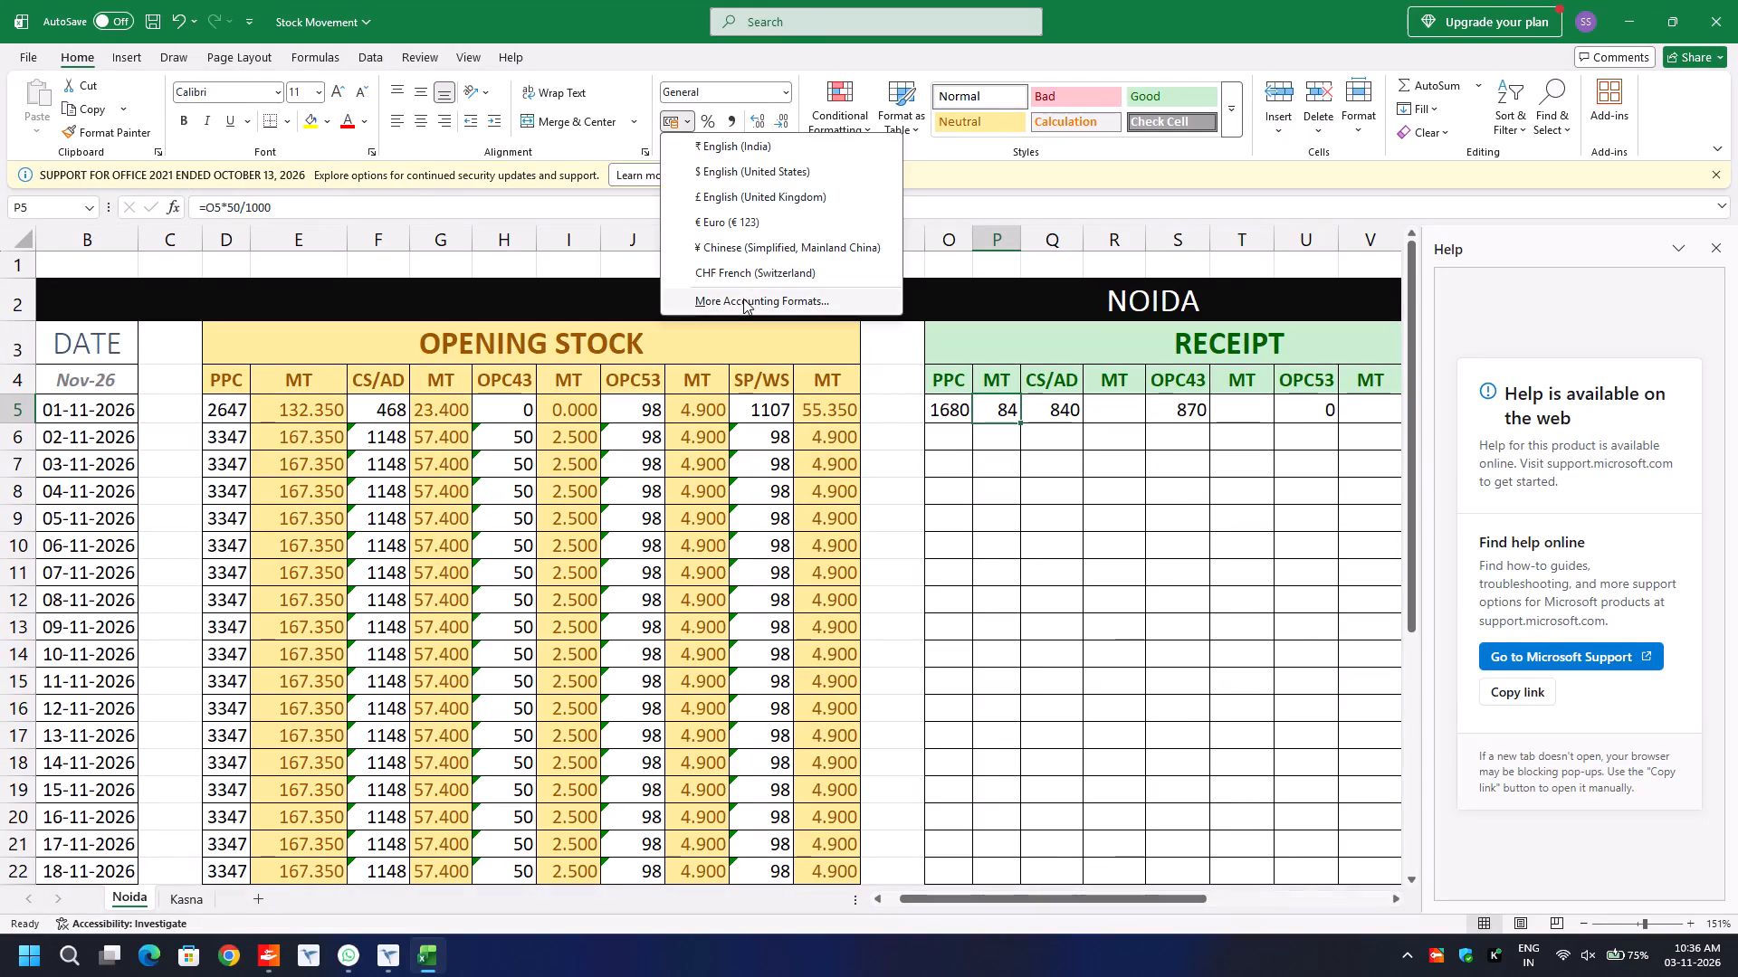
Format the Receipt PPC MT cell P5 as Accounting with the ₹ symbol and three decimal places.
{"action": "left_click", "coordinate": [743, 299]}
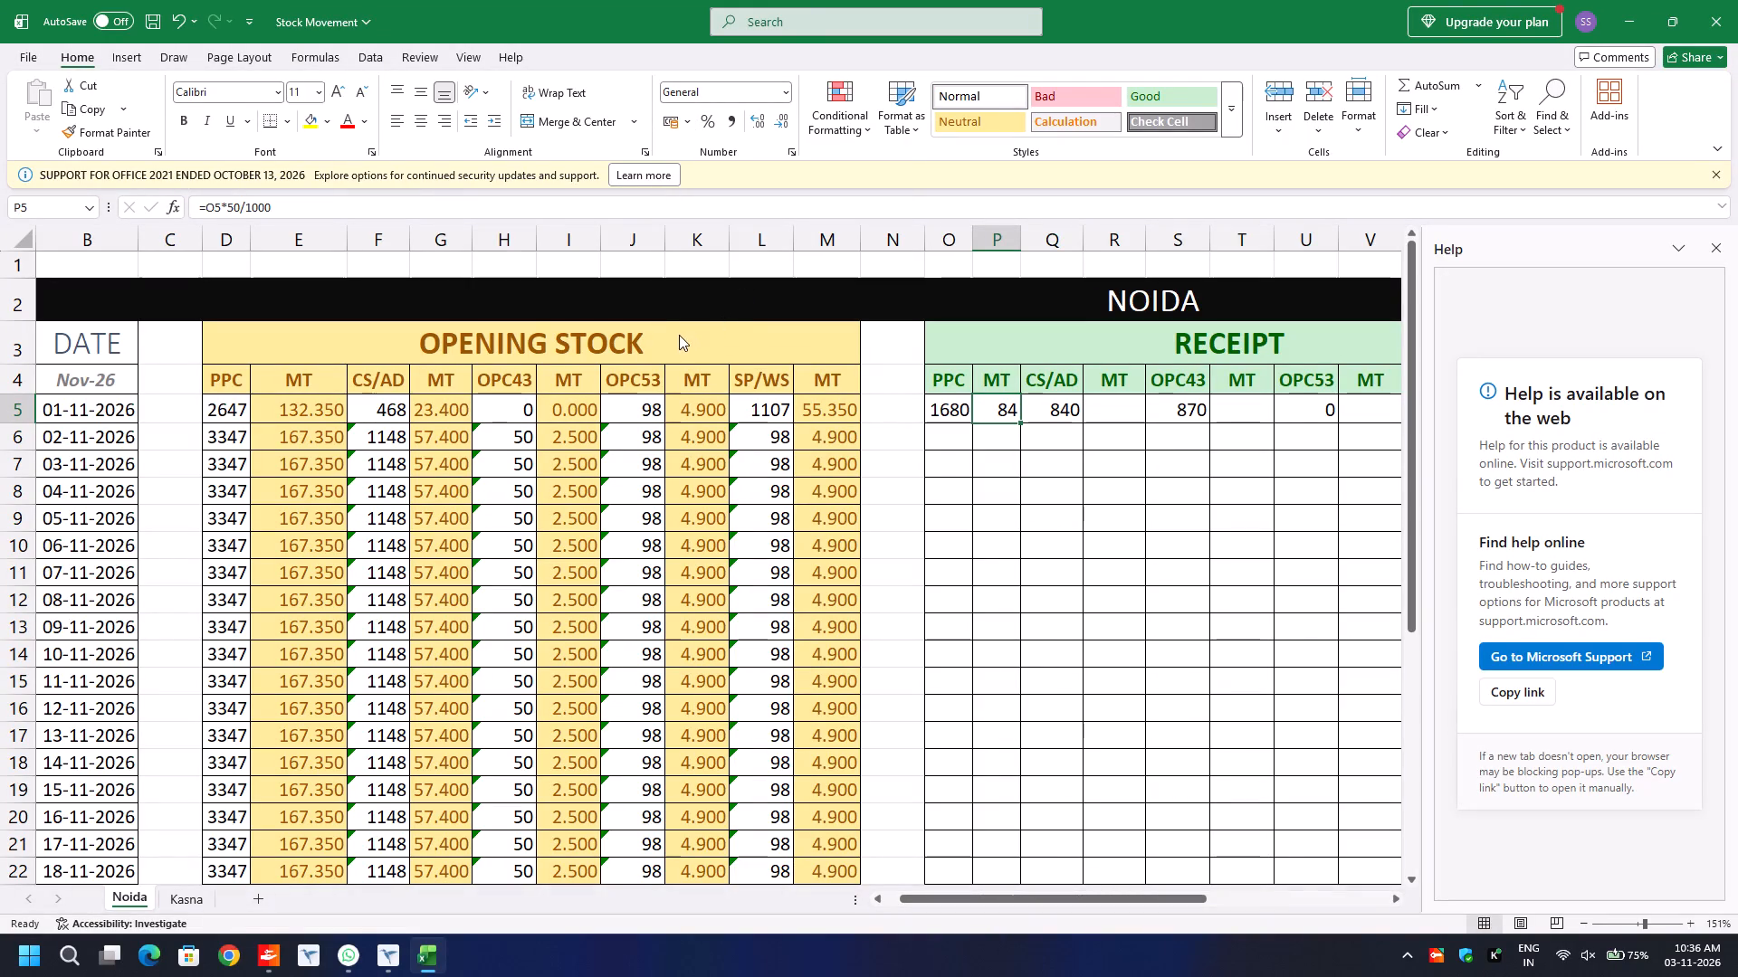
{"action": "left_click", "coordinate": [678, 336]}
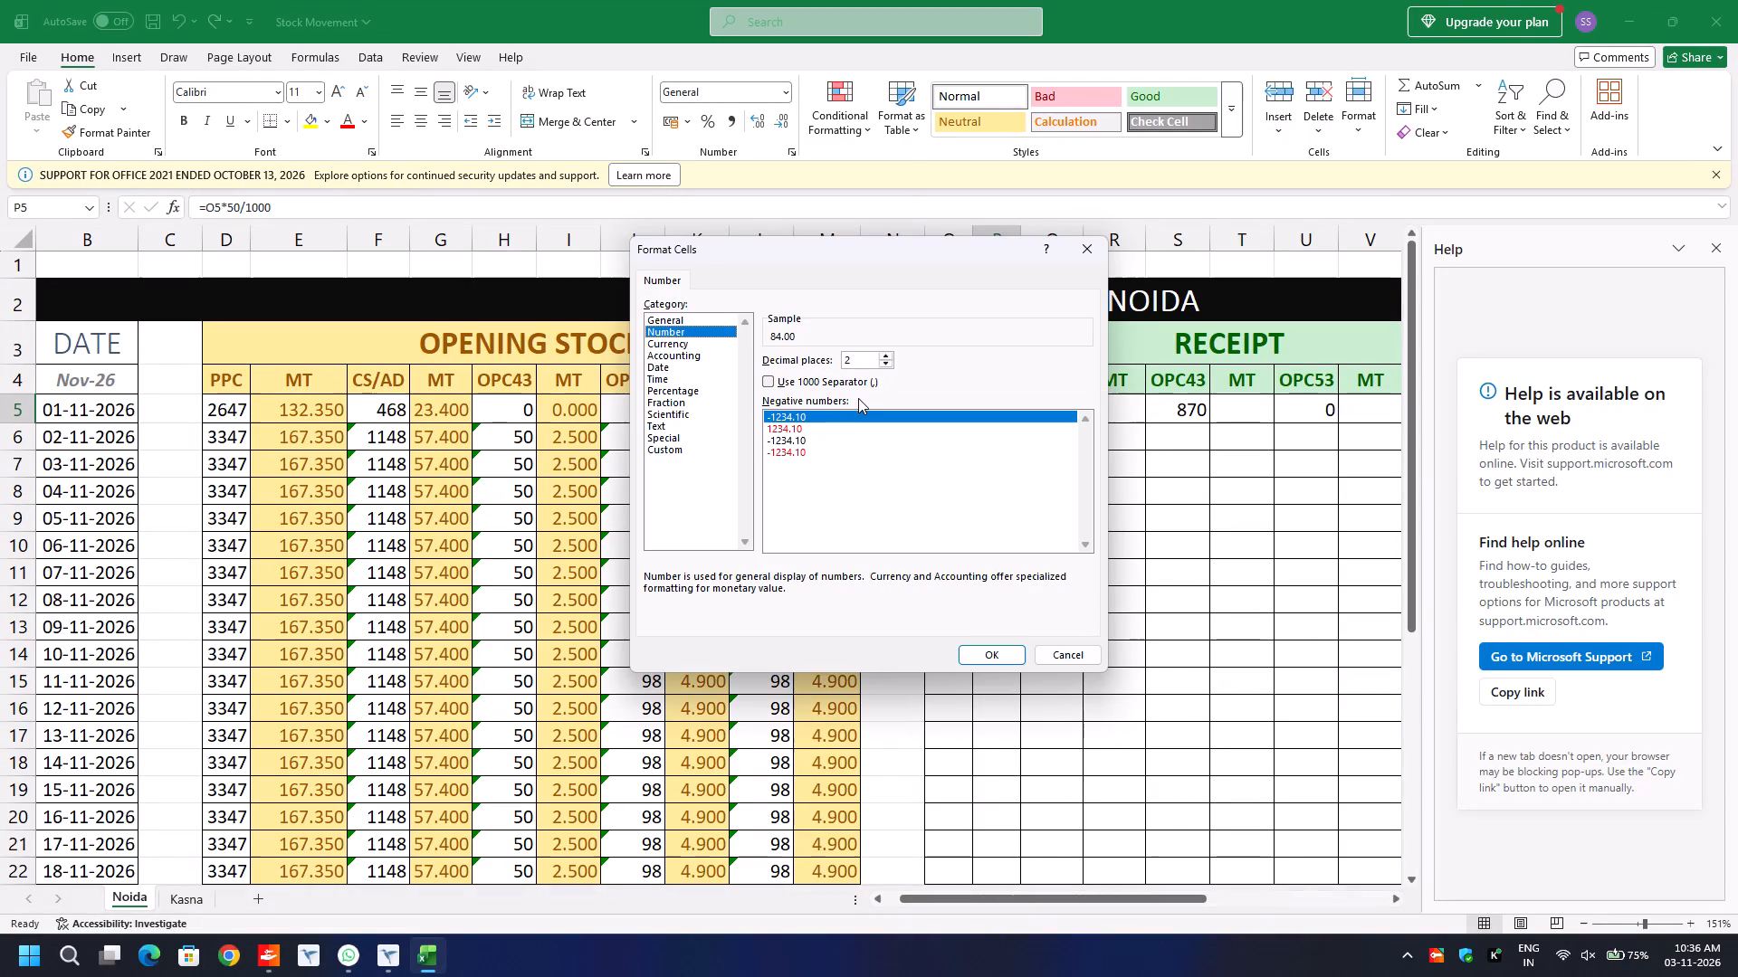
{"action": "left_click", "coordinate": [685, 344]}
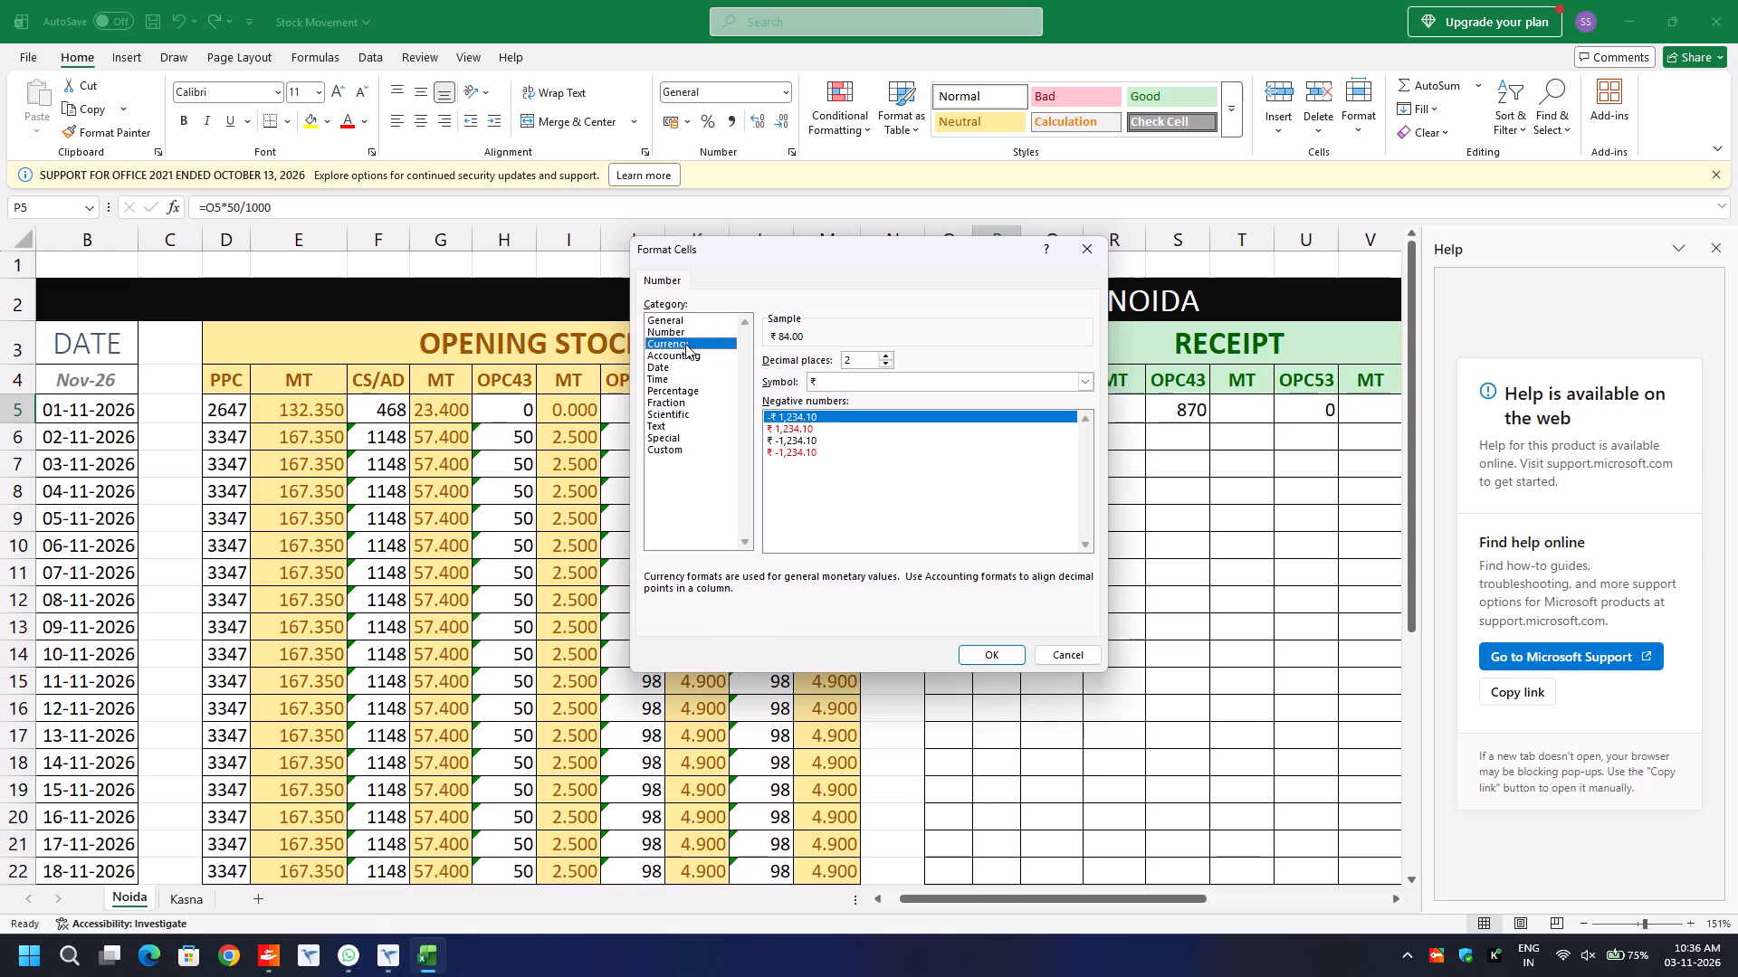
{"action": "left_click", "coordinate": [687, 360]}
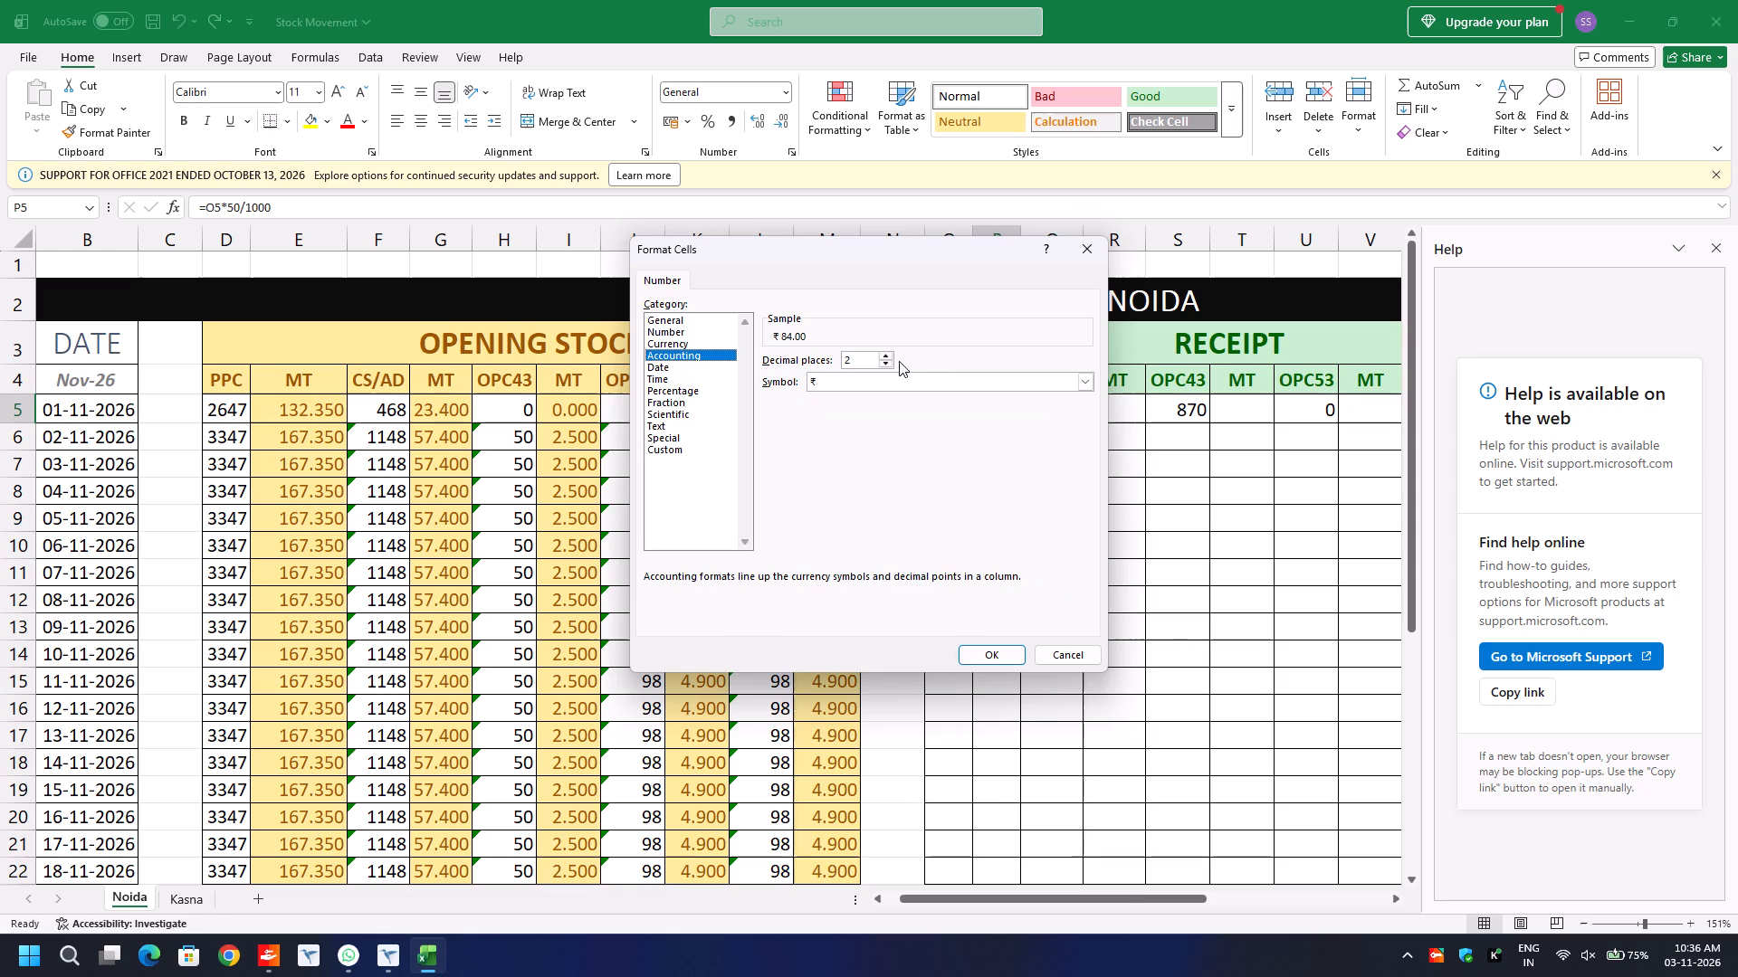
{"action": "left_click", "coordinate": [886, 355]}
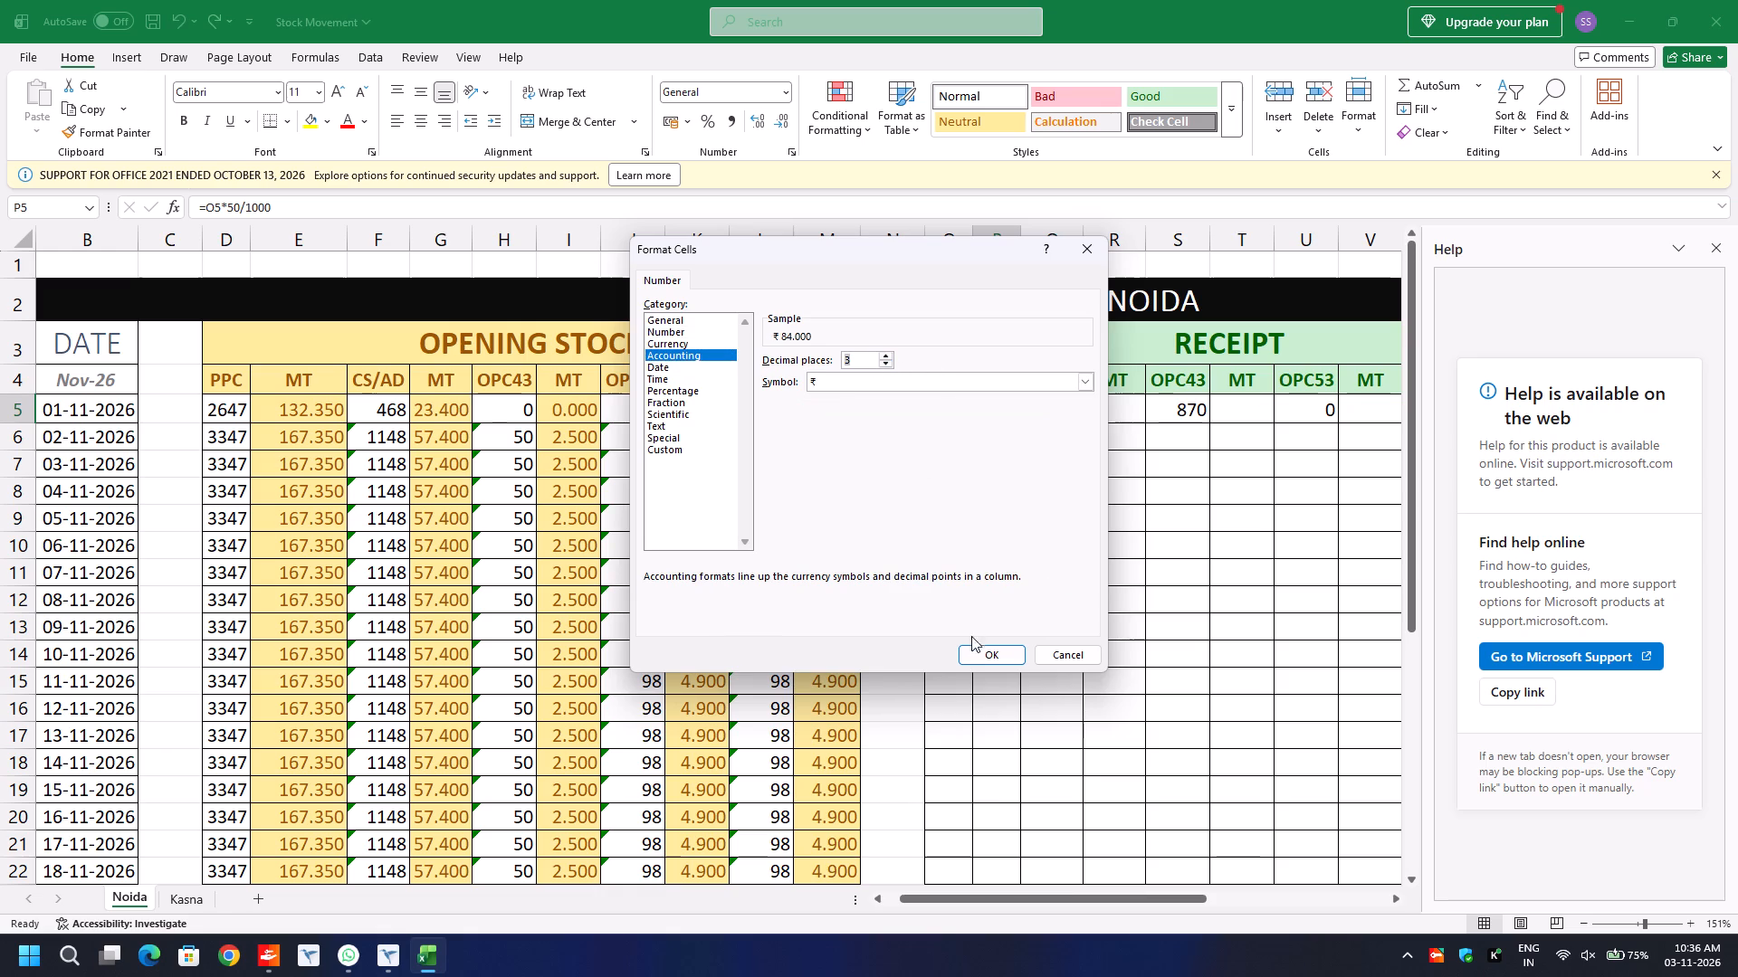
{"action": "left_click", "coordinate": [987, 649]}
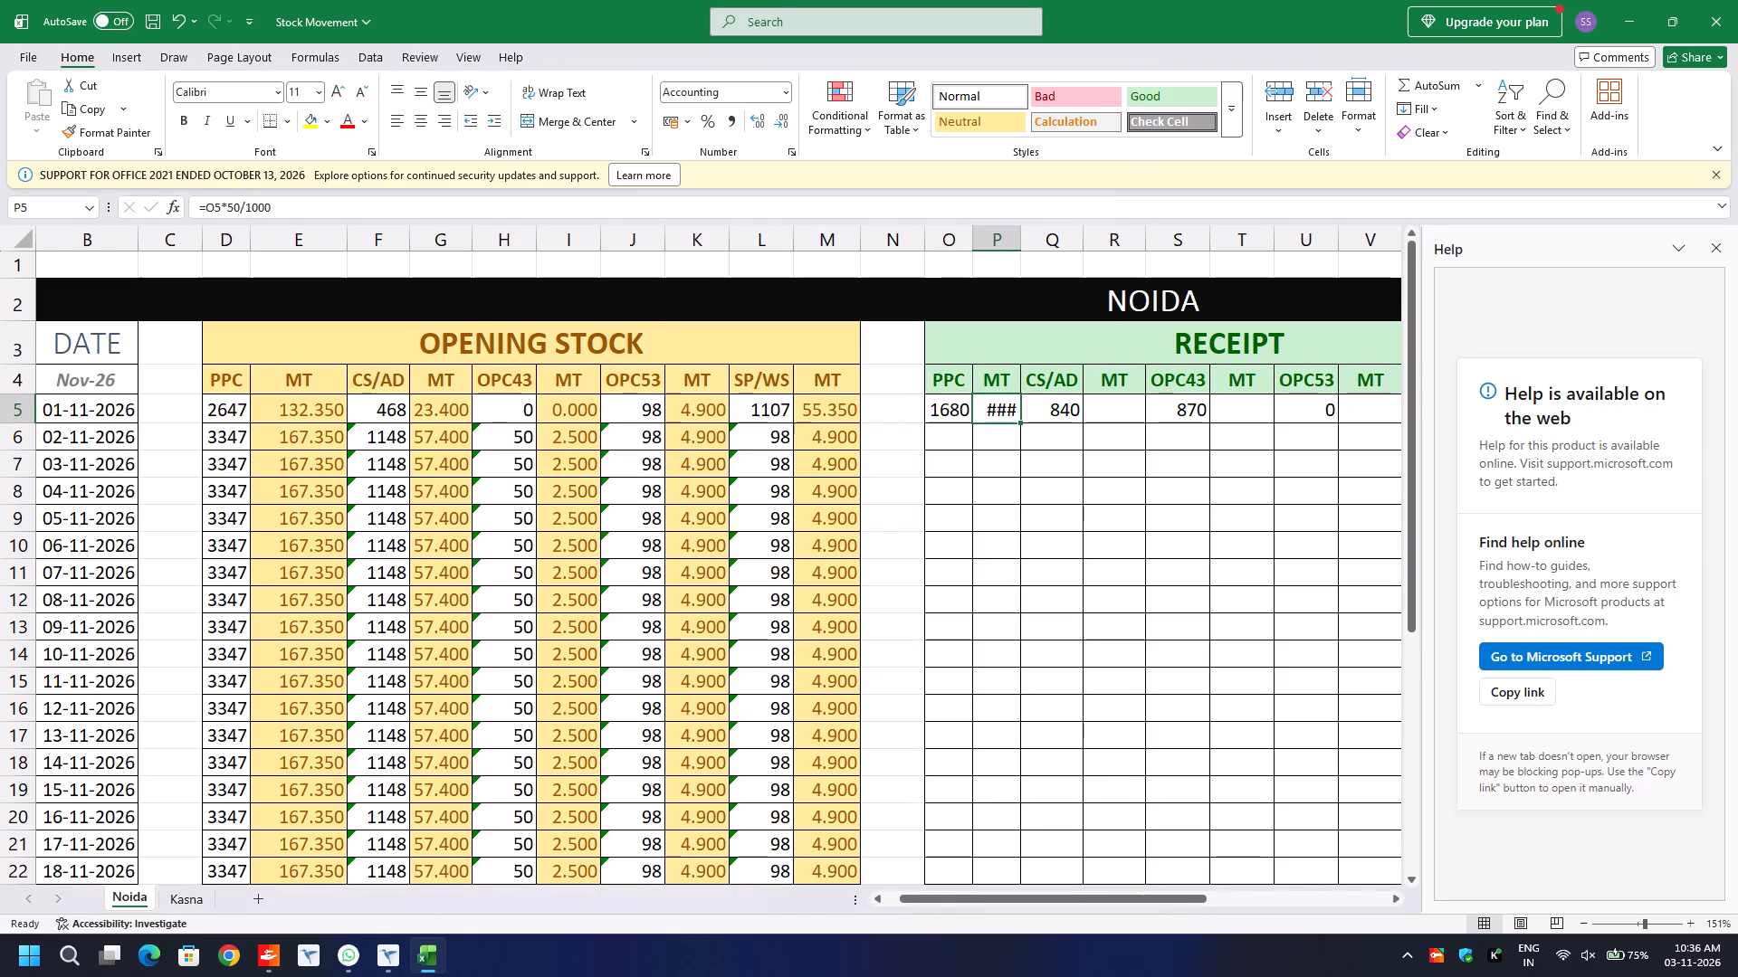
Auto-fit the width of column P, the Receipt PPC MT column, to its contents.
{"action": "double_click", "coordinate": [1022, 238]}
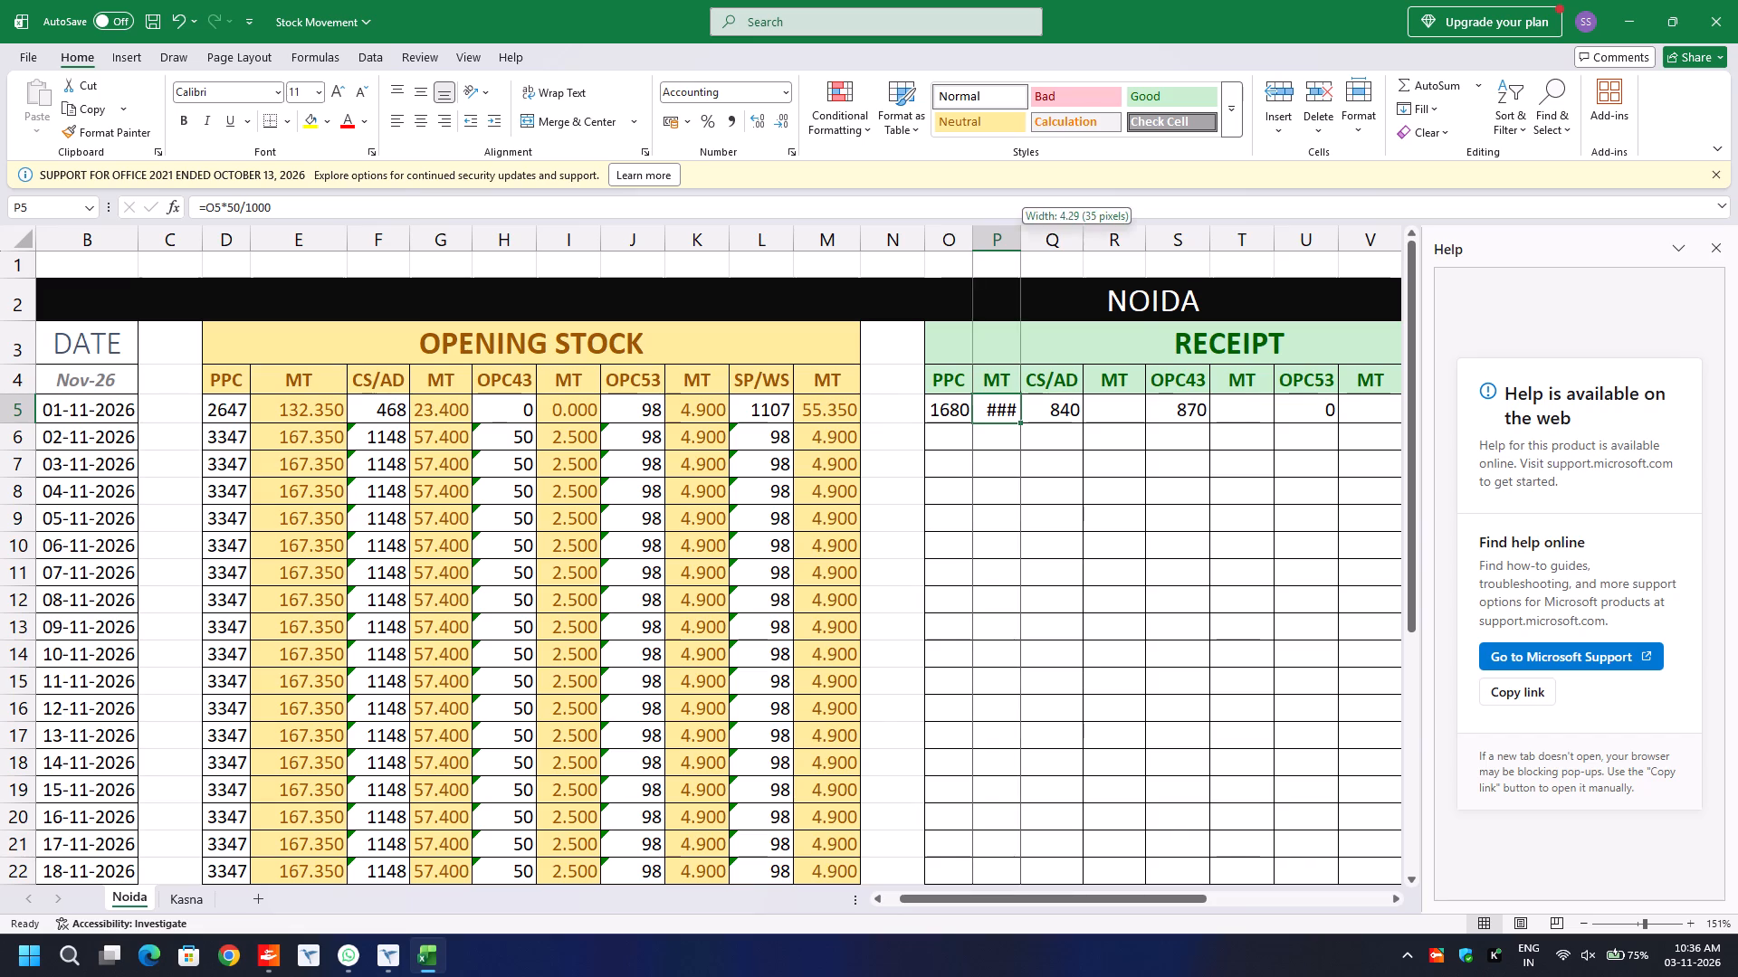
Format the Receipt PPC MT cell P5 as Number with 3 decimal places and the 1000 separator.
{"action": "left_click", "coordinate": [999, 418]}
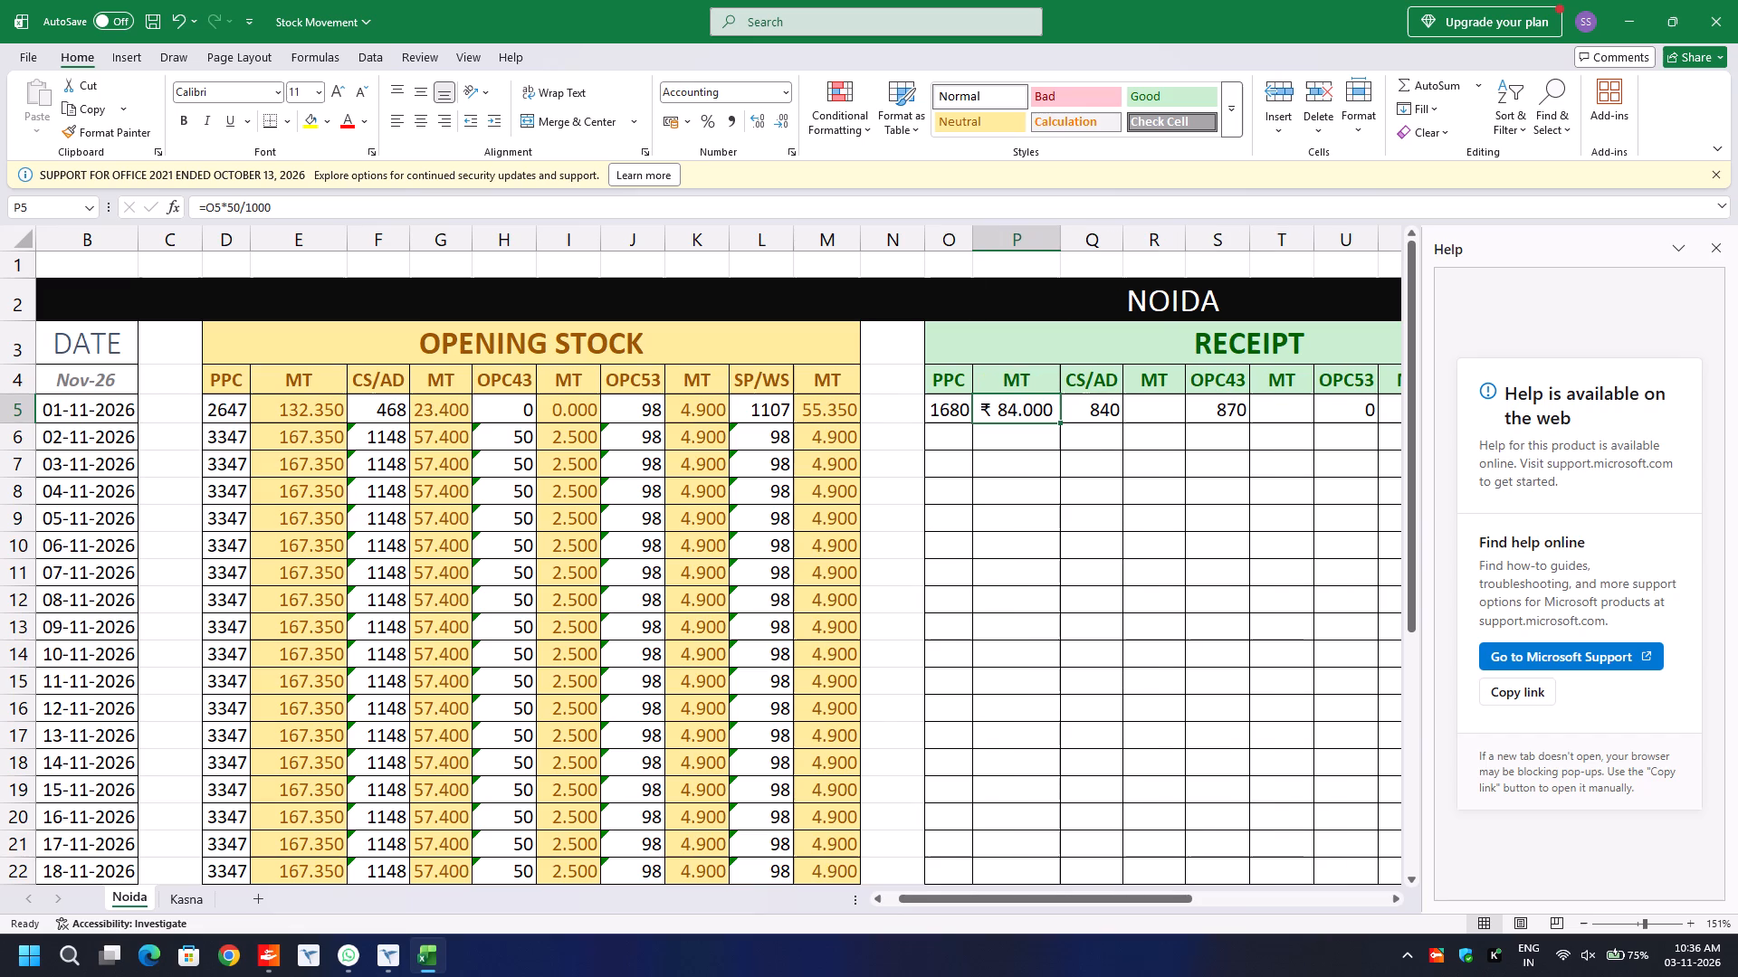
{"action": "left_click", "coordinate": [690, 124]}
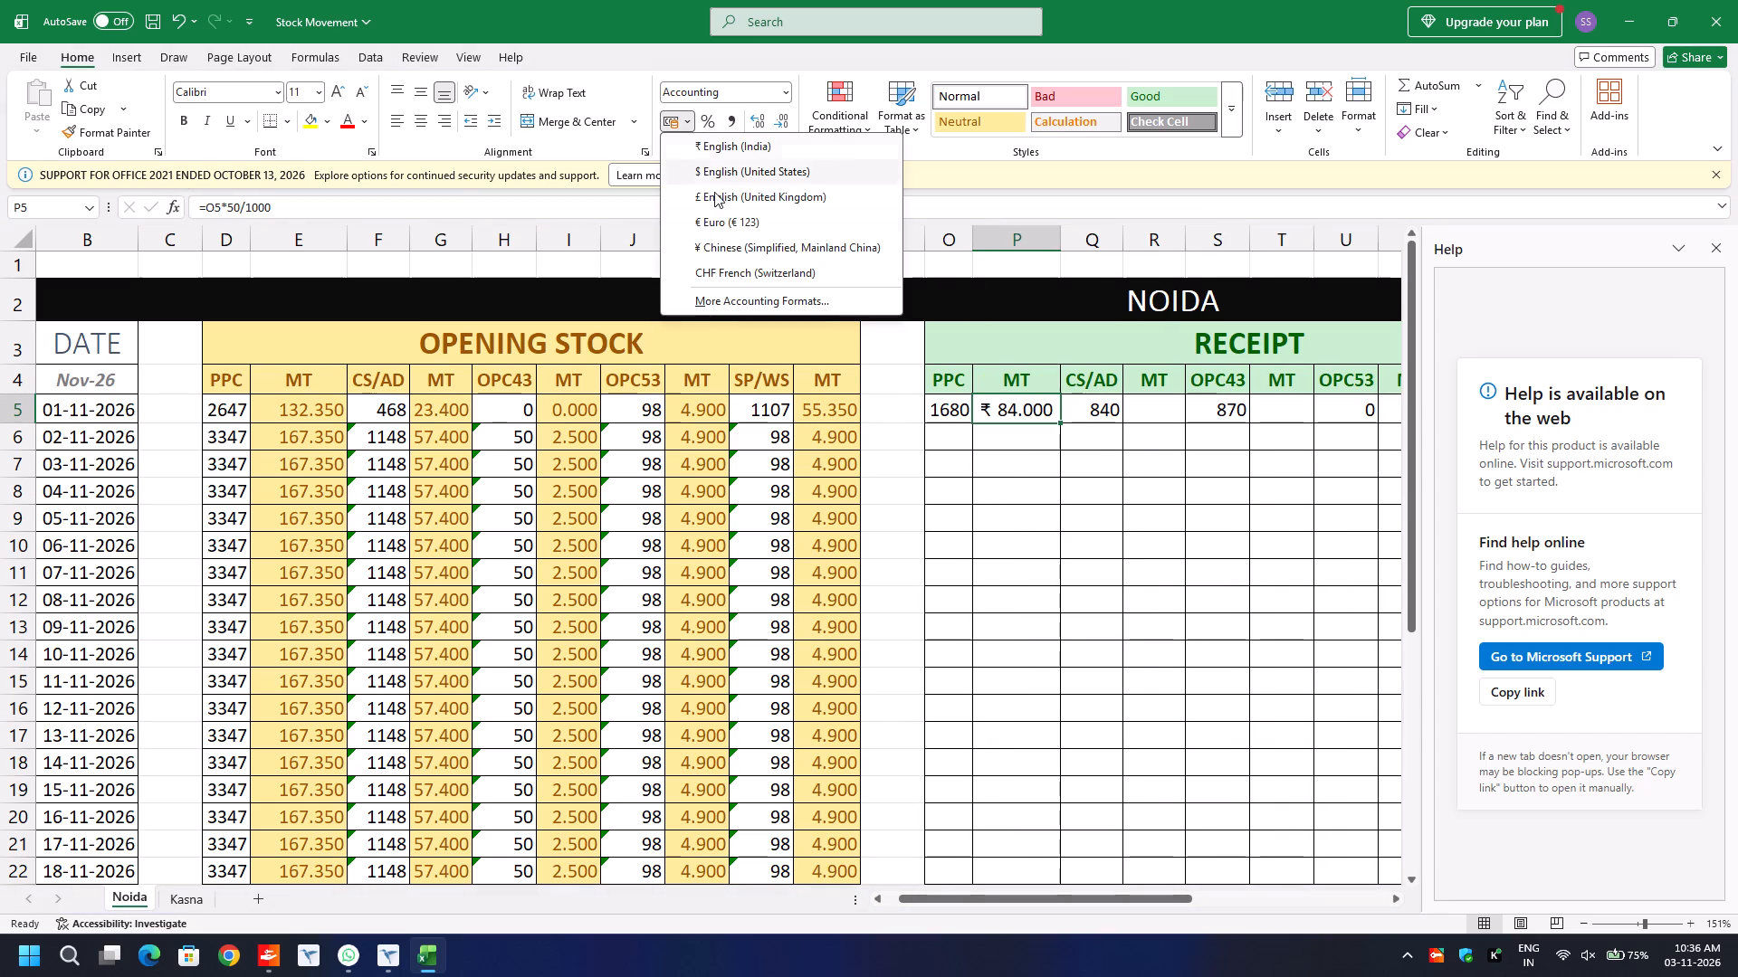
{"action": "left_click", "coordinate": [718, 303]}
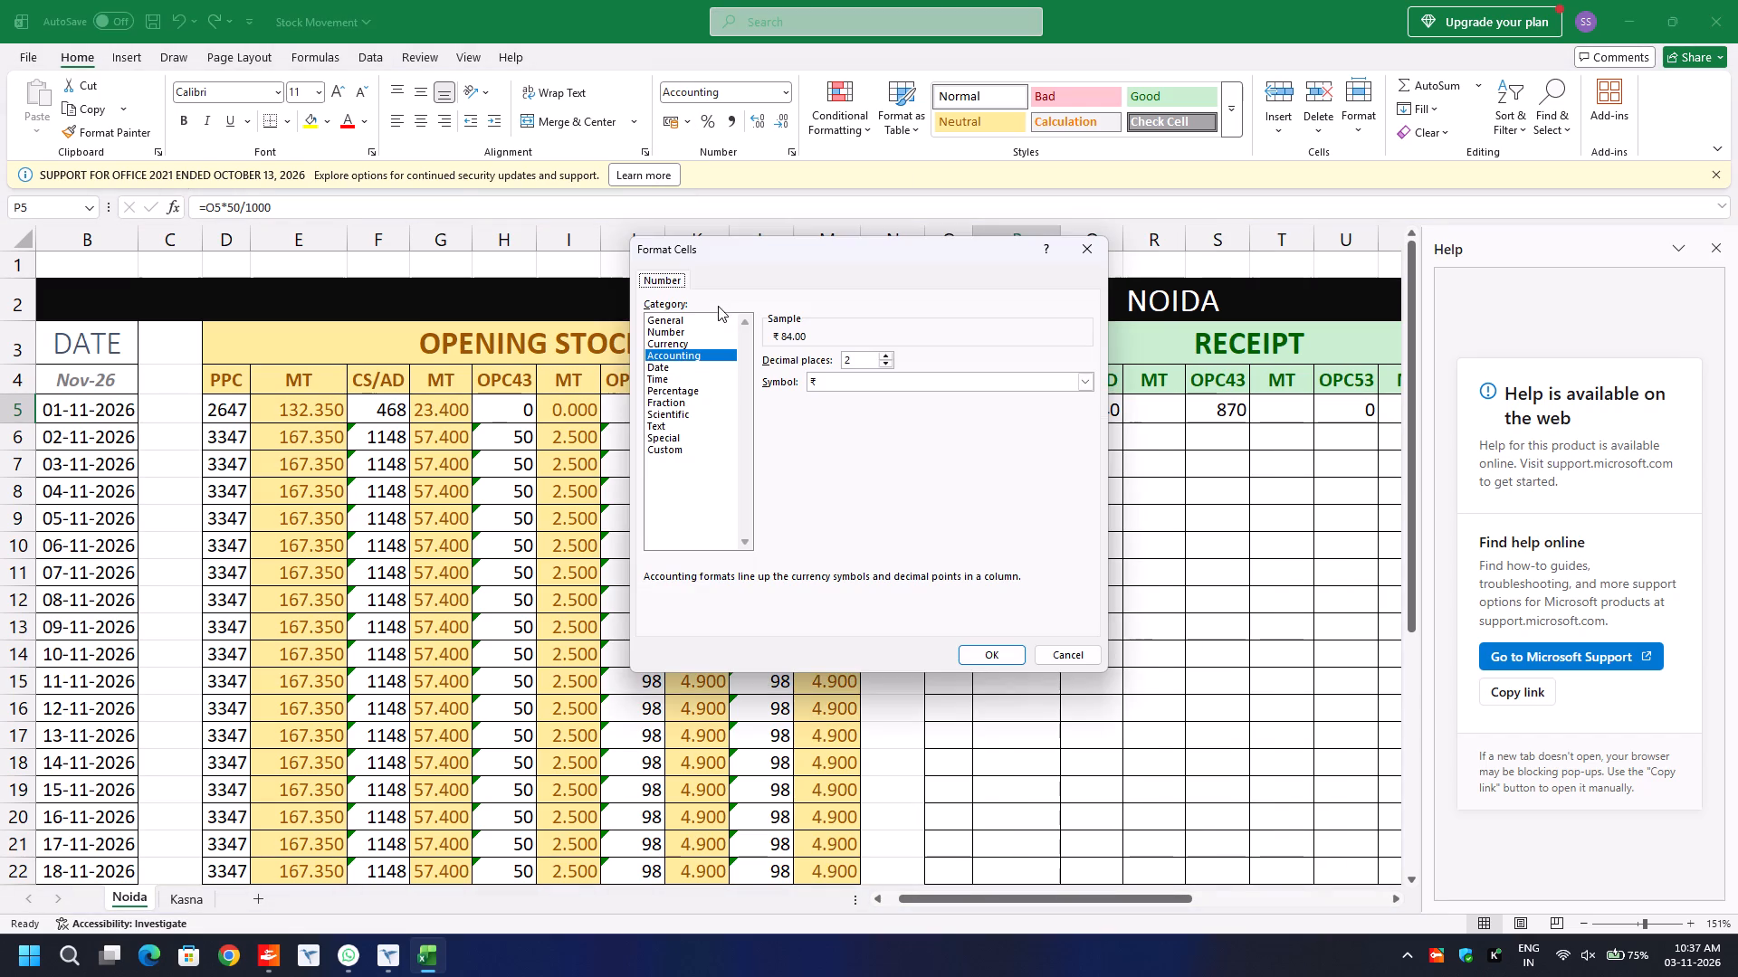
{"action": "left_click", "coordinate": [664, 330]}
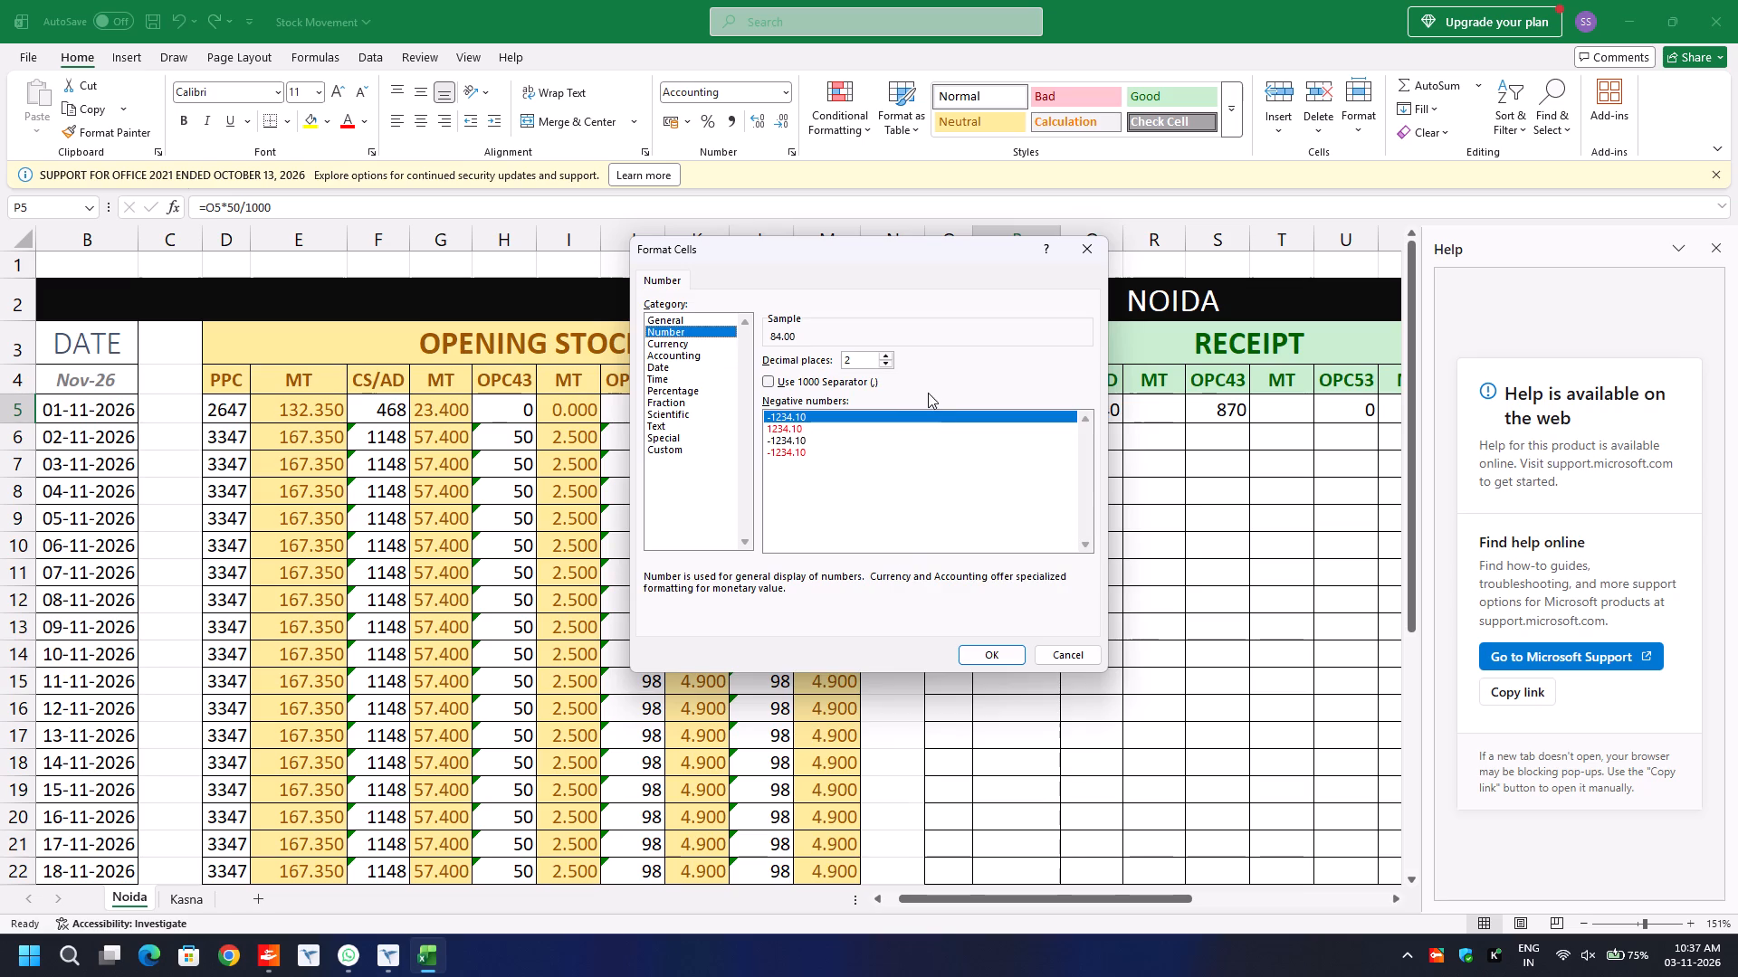
{"action": "left_click", "coordinate": [885, 352]}
{"action": "left_click", "coordinate": [769, 380]}
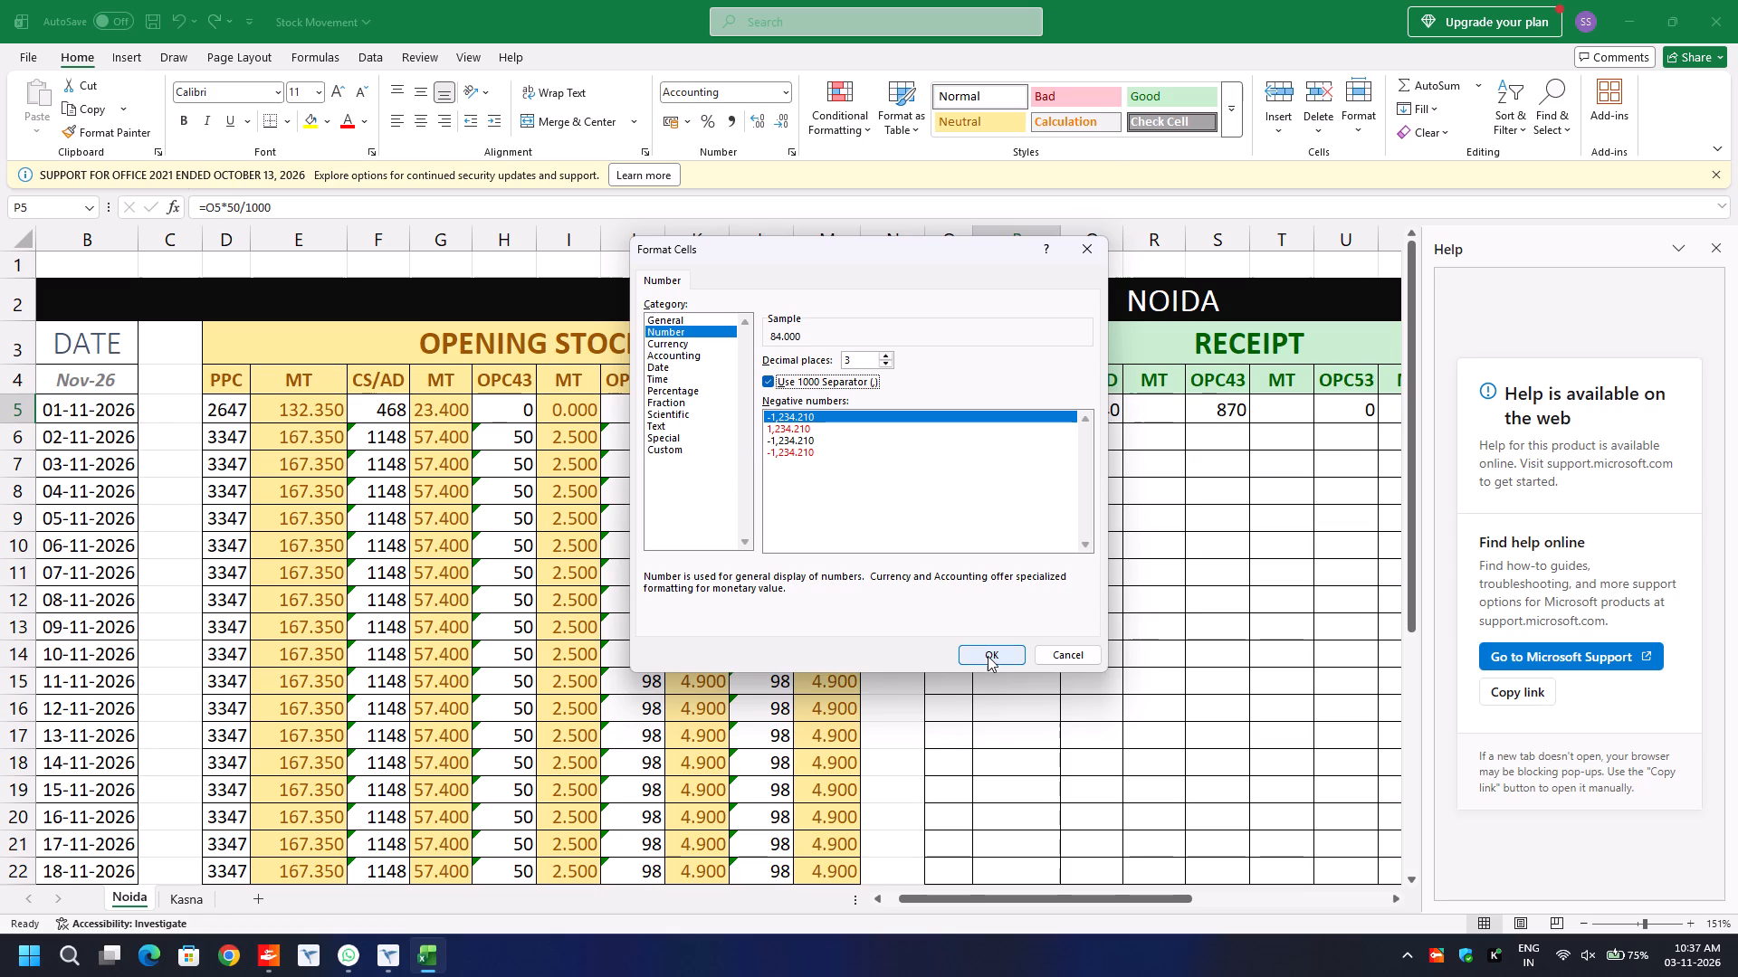
{"action": "left_click", "coordinate": [988, 656]}
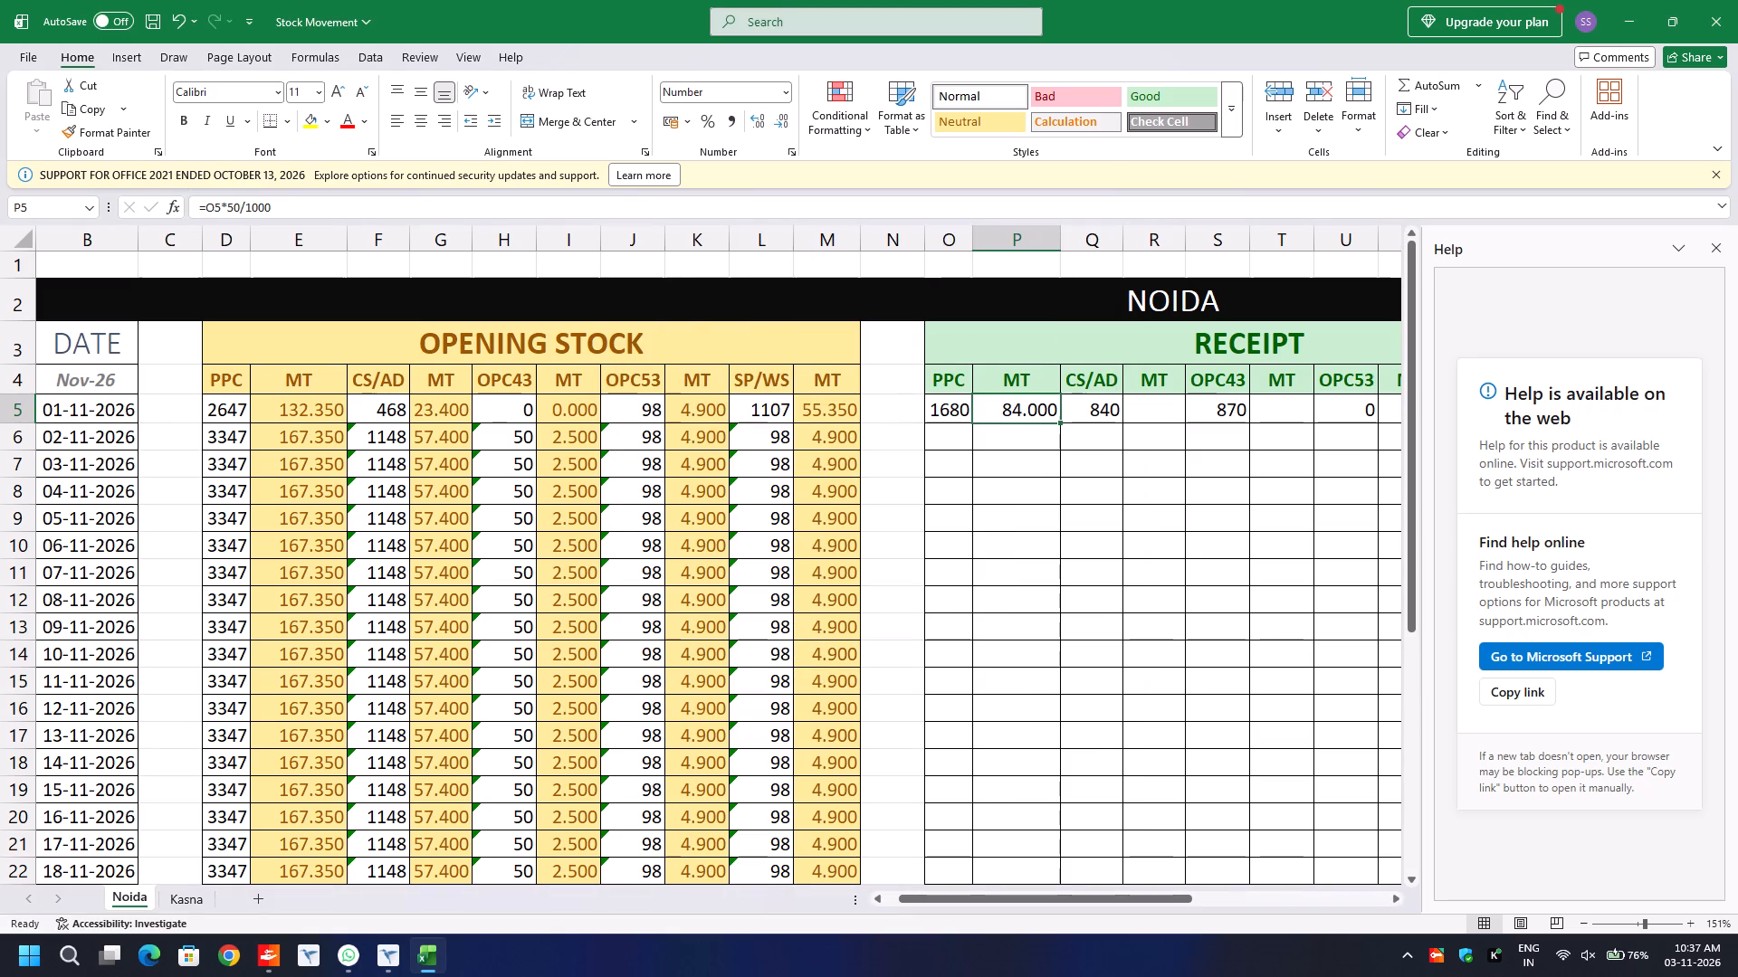
Copy the MT formula from P5 into the other Receipt MT cells R5, T5, V5 and X5.
{"action": "key", "text": "ctrl+c"}
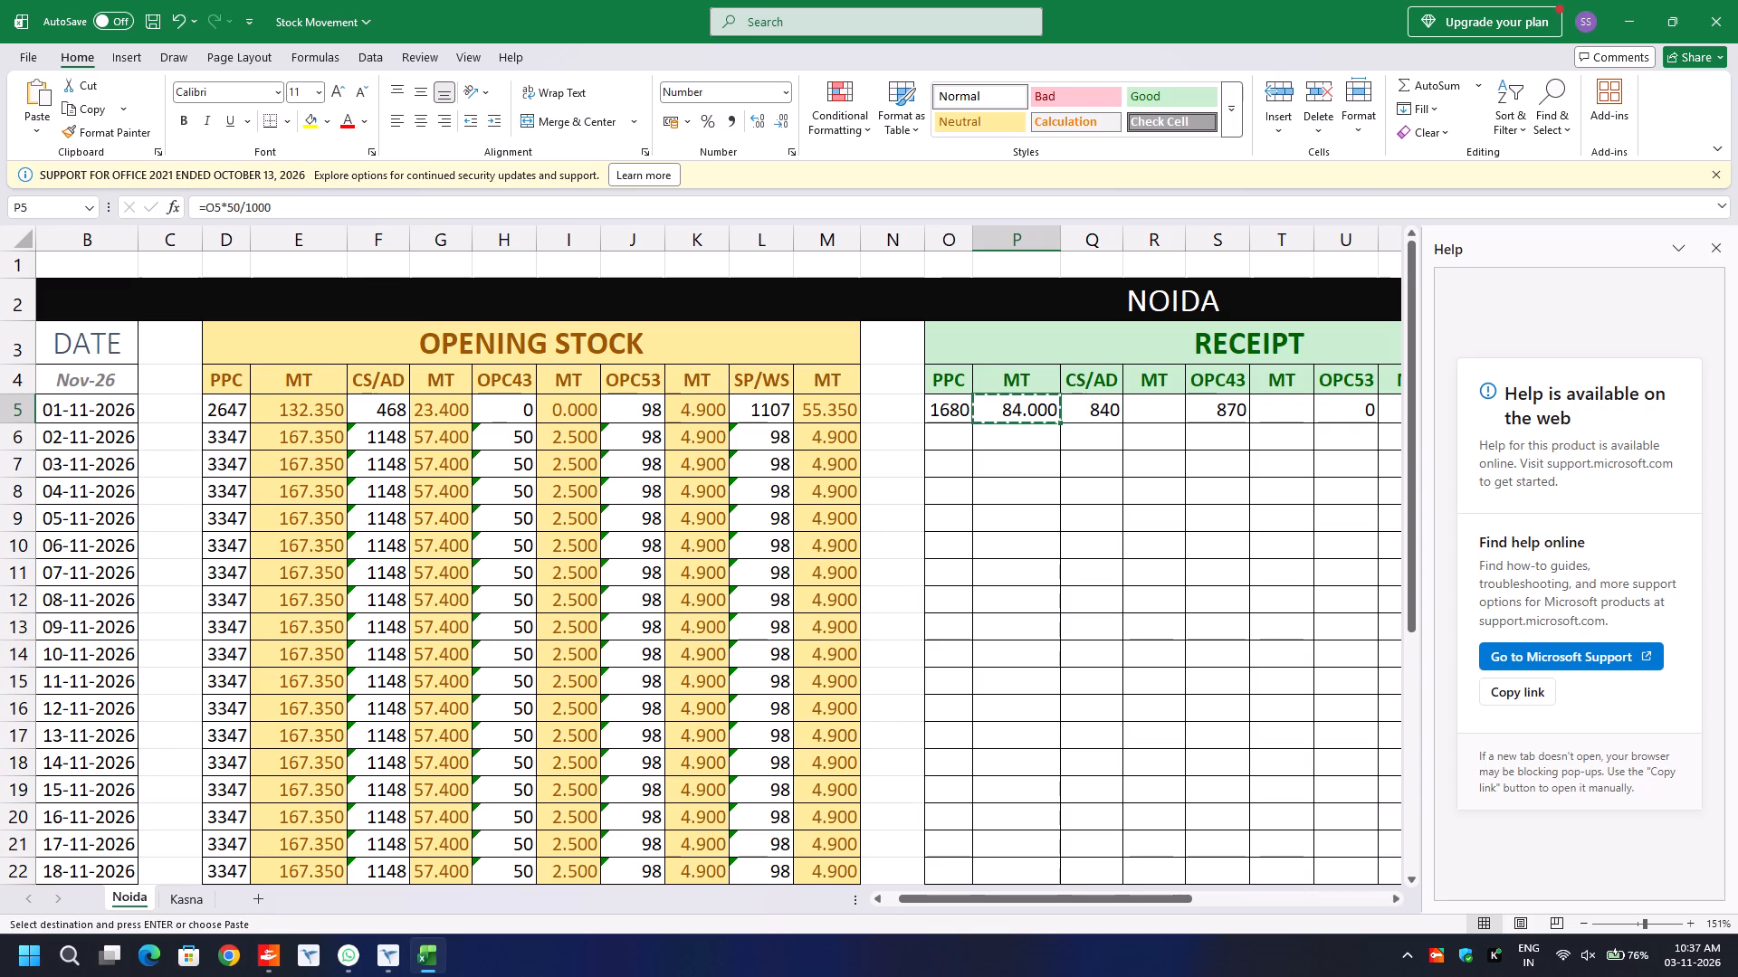
{"action": "key", "text": "Right"}
{"action": "key", "text": "Right"}
{"action": "key", "text": "ctrl+v"}
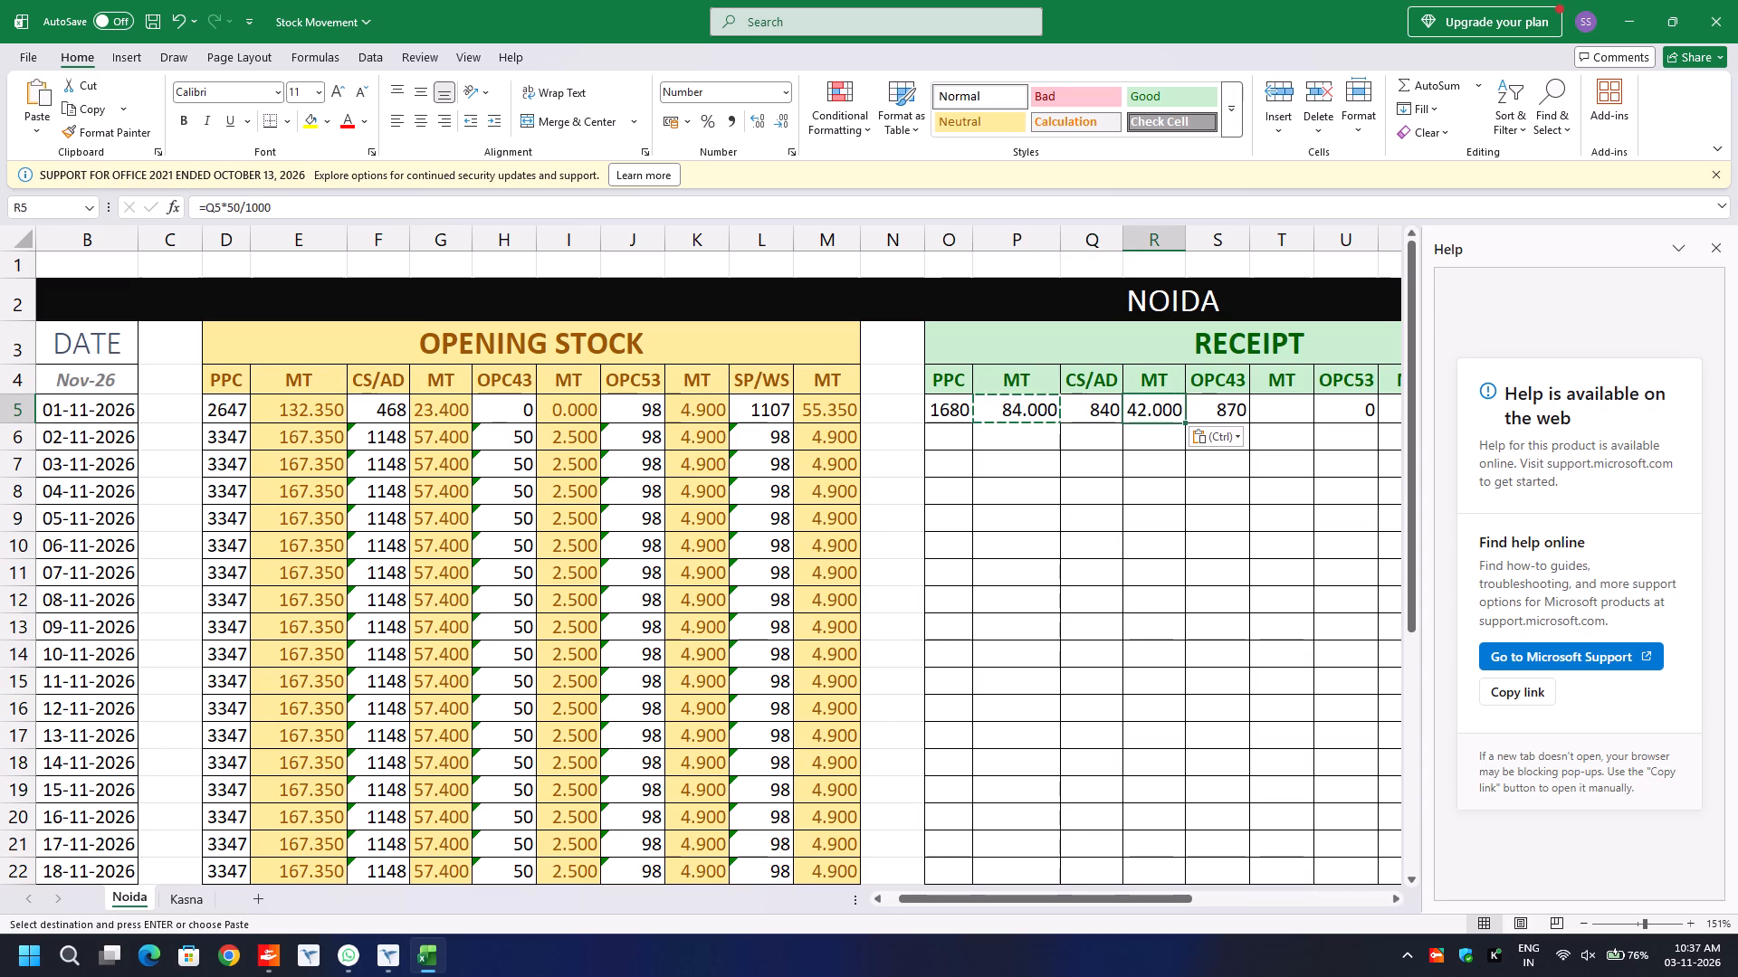
{"action": "key", "text": "Right"}
{"action": "key", "text": "Right"}
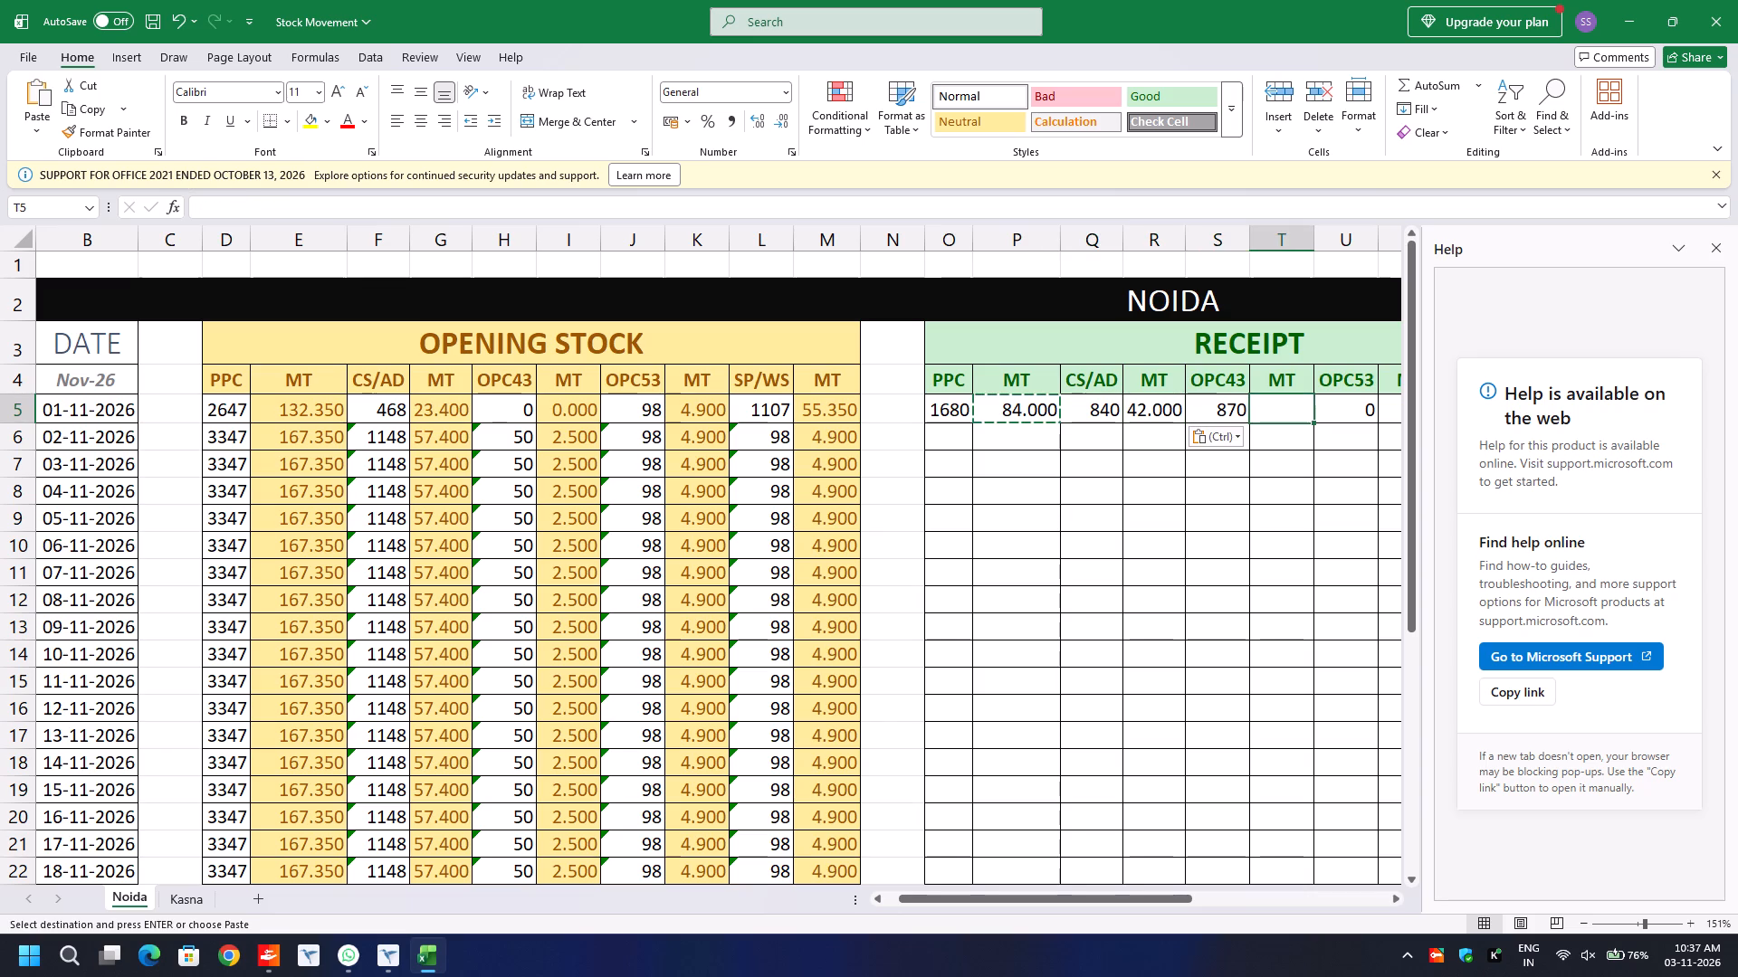
{"action": "key", "text": "ctrl+v"}
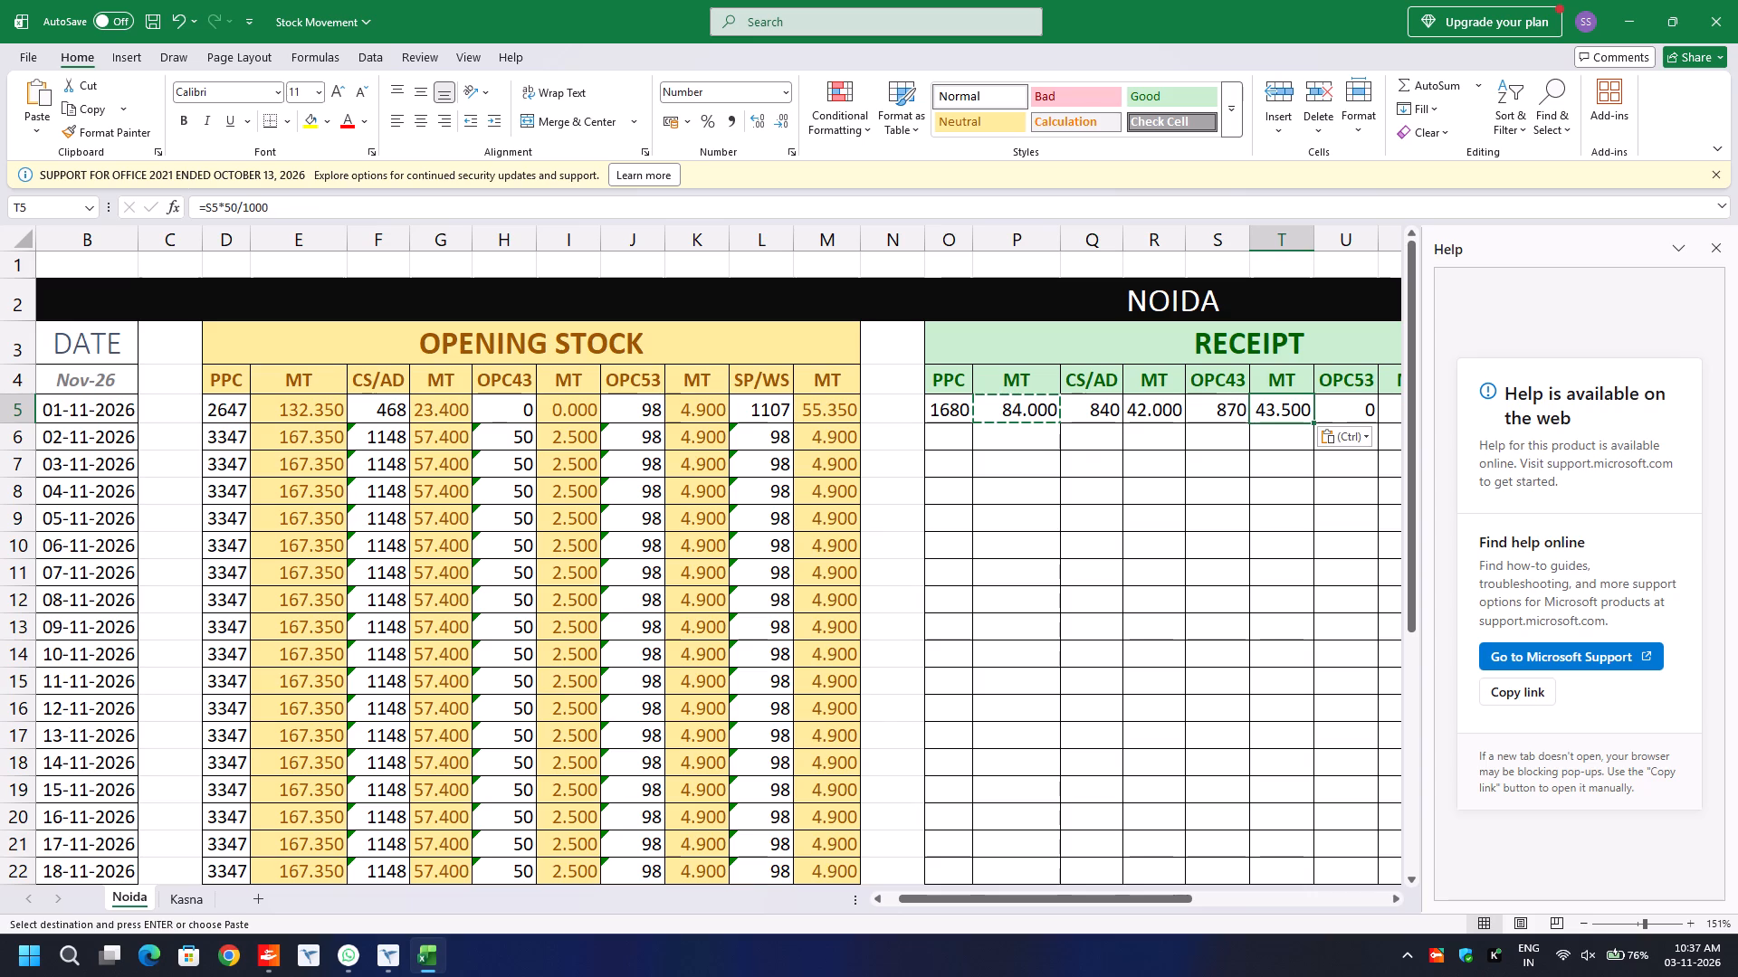
{"action": "key", "text": "Right"}
{"action": "key", "text": "Right"}
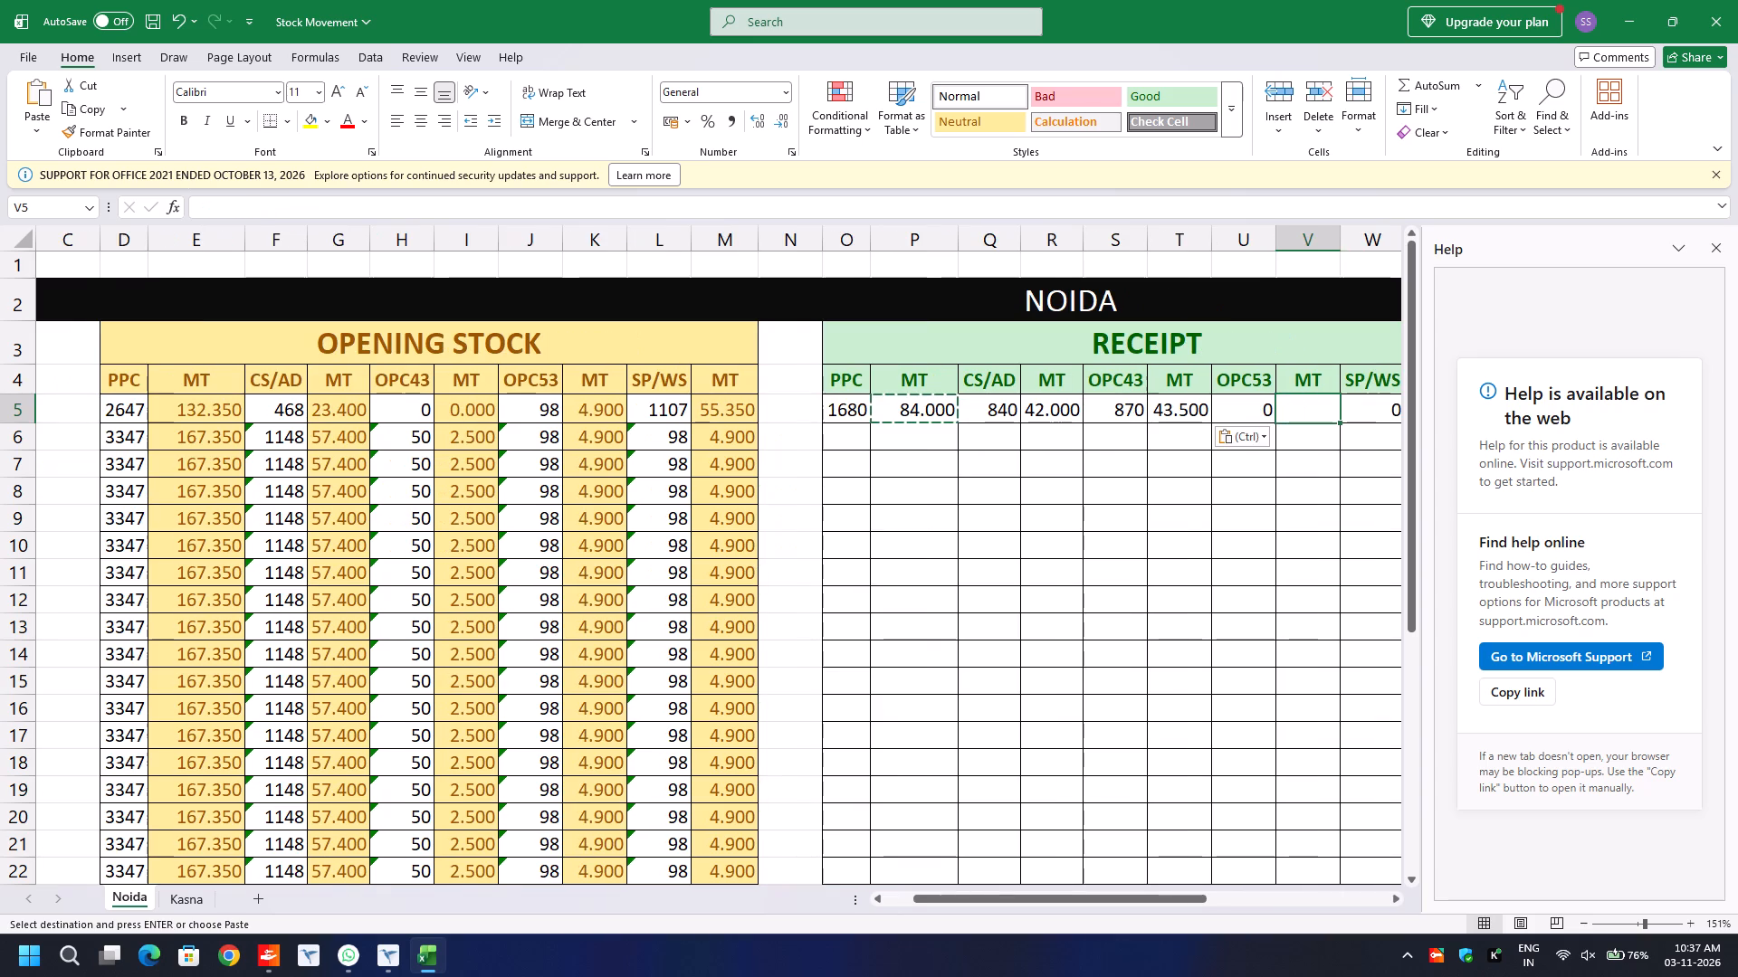
{"action": "key", "text": "ctrl+v"}
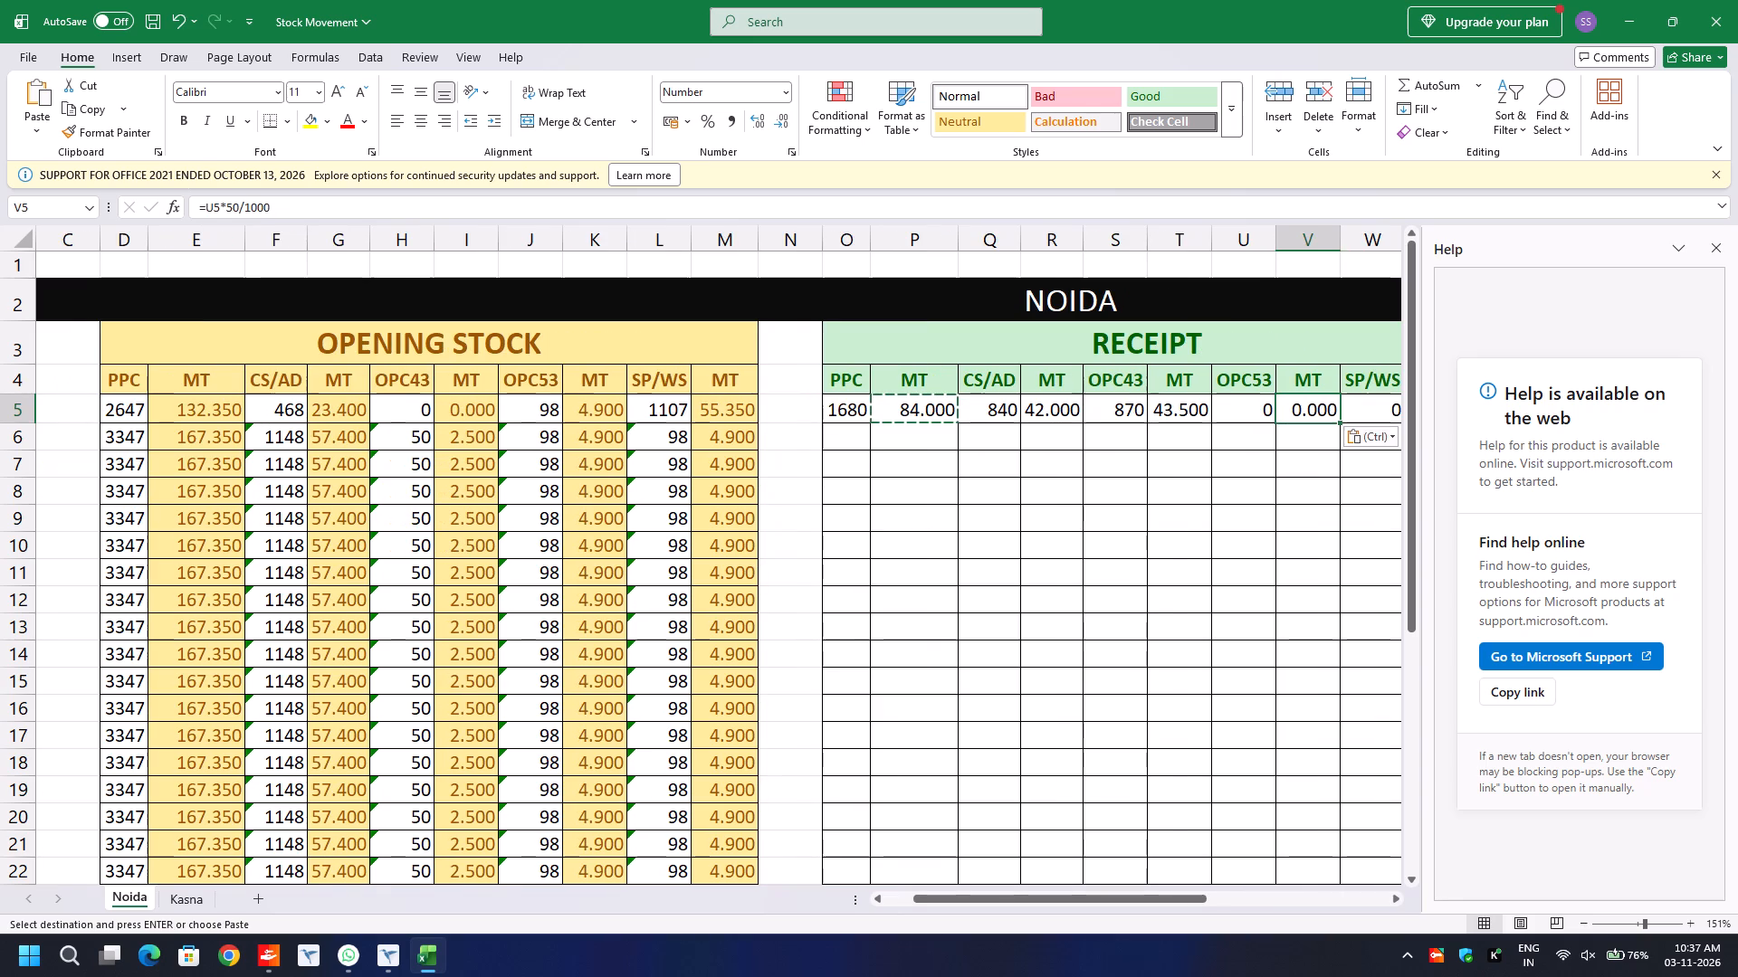
{"action": "key", "text": "Right"}
{"action": "key", "text": "Right"}
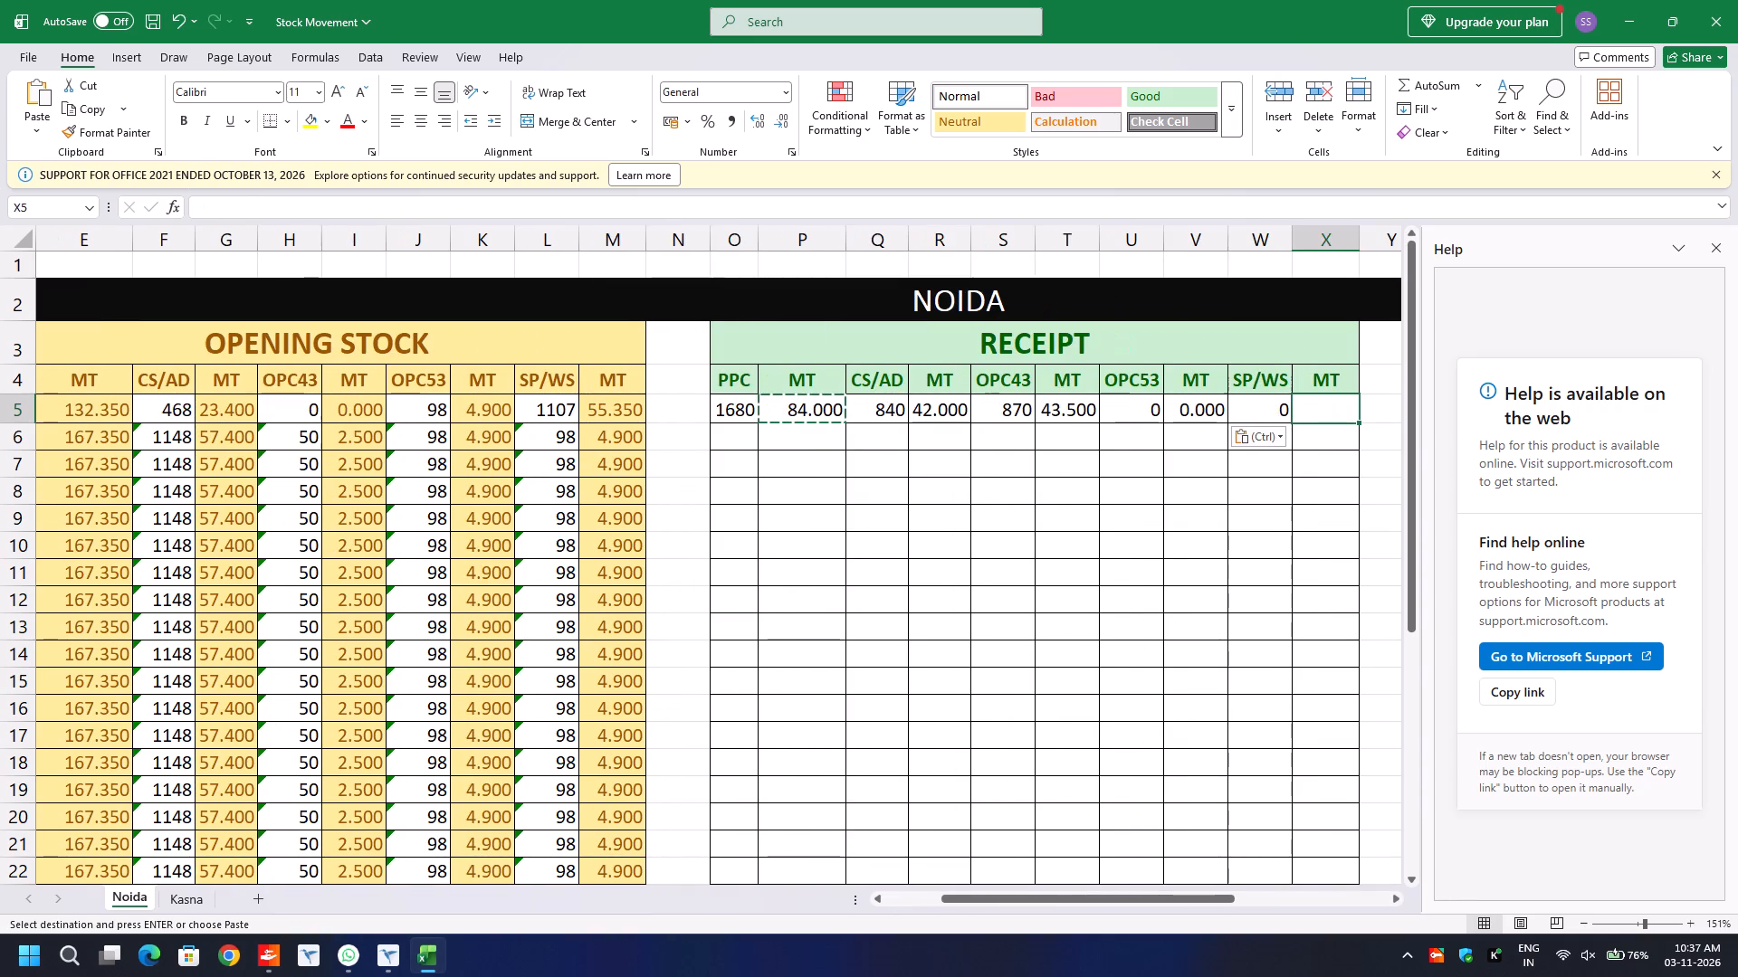
{"action": "key", "text": "ctrl+v"}
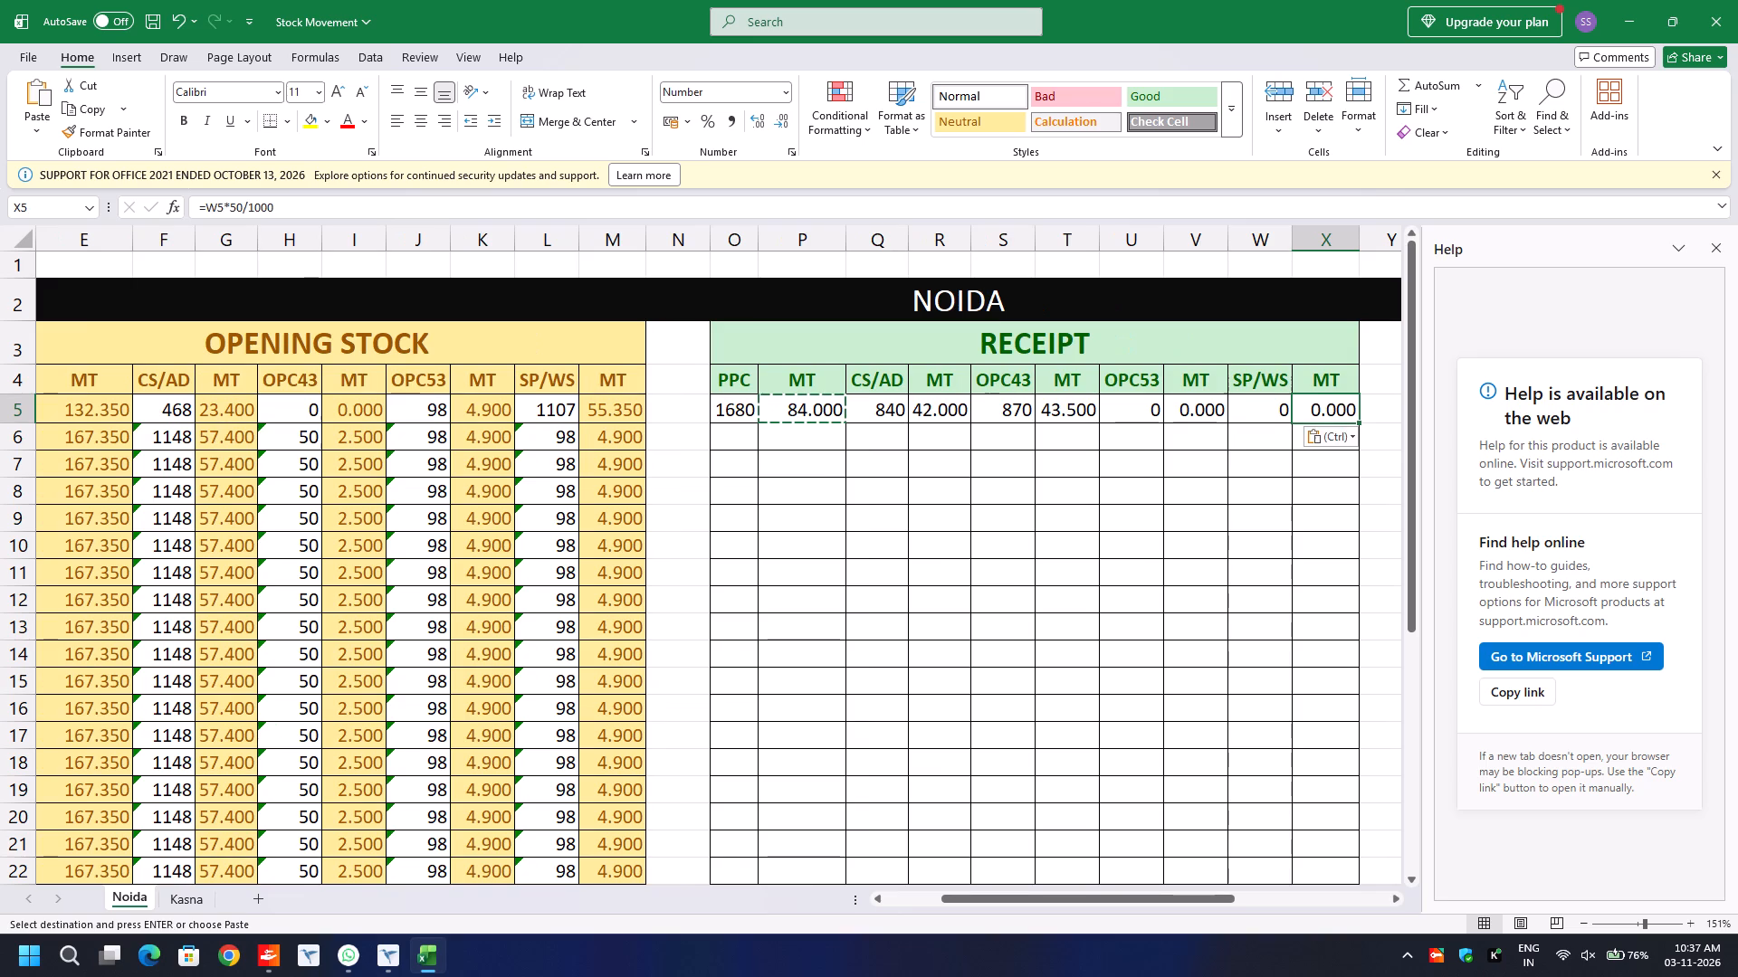
Apply the Good cell style to the Receipt PPC MT column, P4:P34.
{"action": "left_click", "coordinate": [809, 382]}
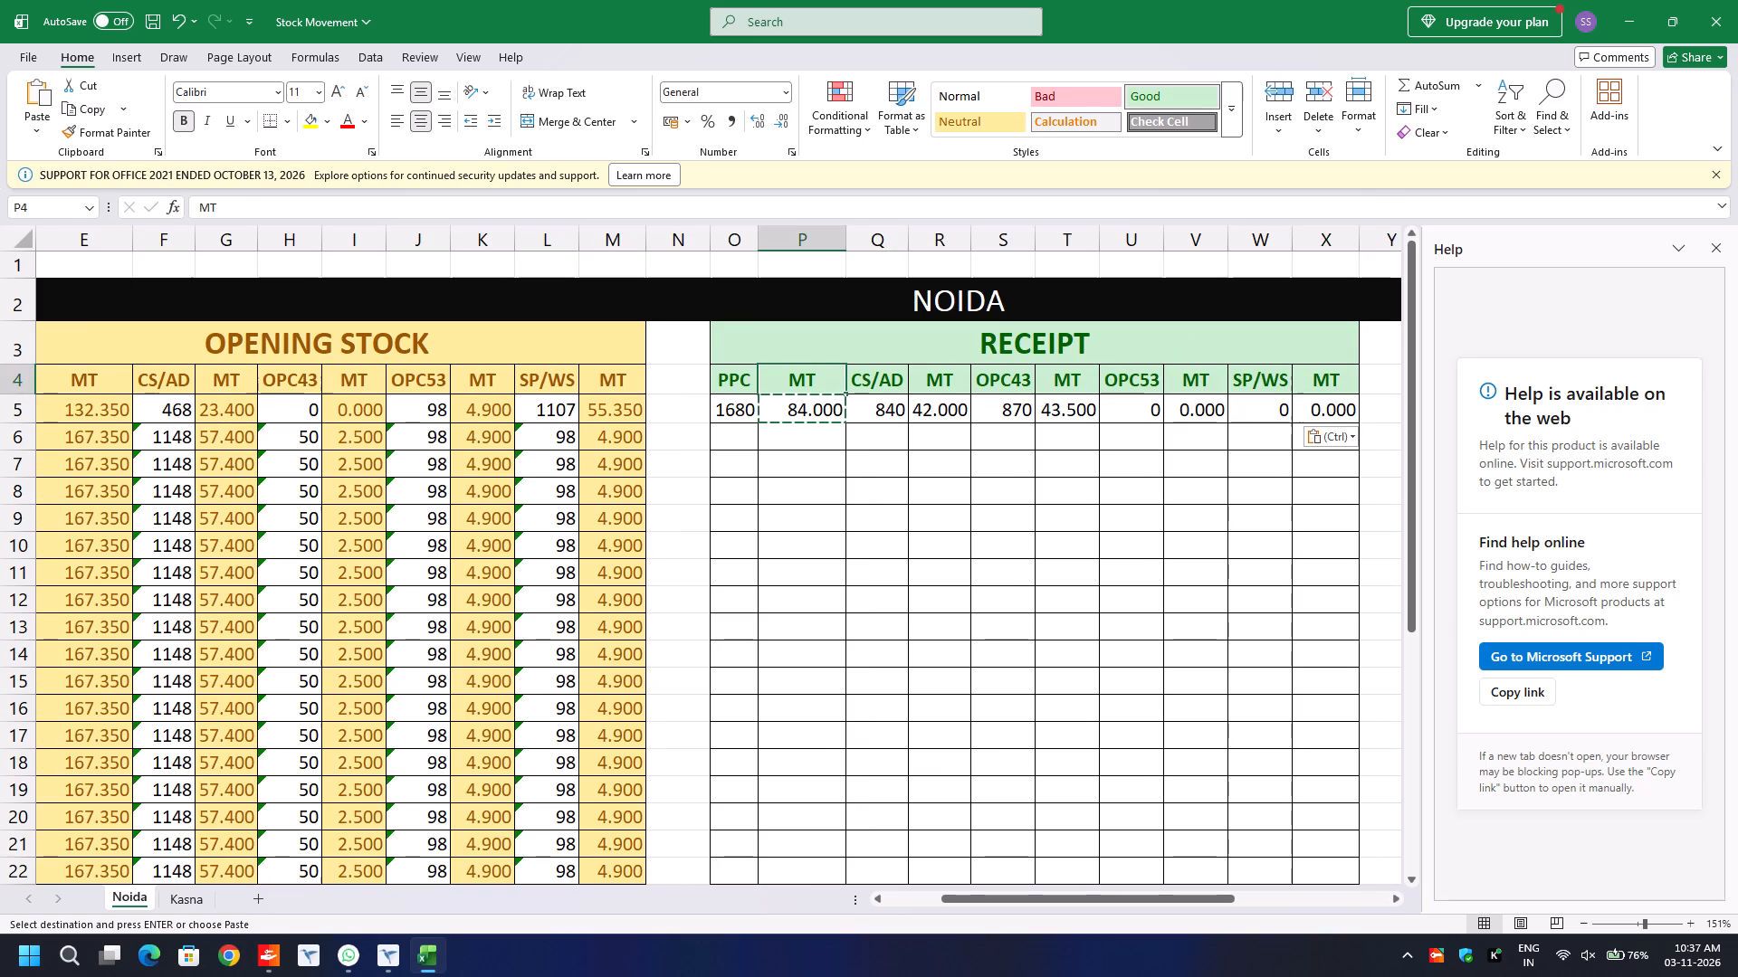
{"action": "key", "text": "ctrl+shift+Down"}
{"action": "key", "text": "ctrl+shift+Down"}
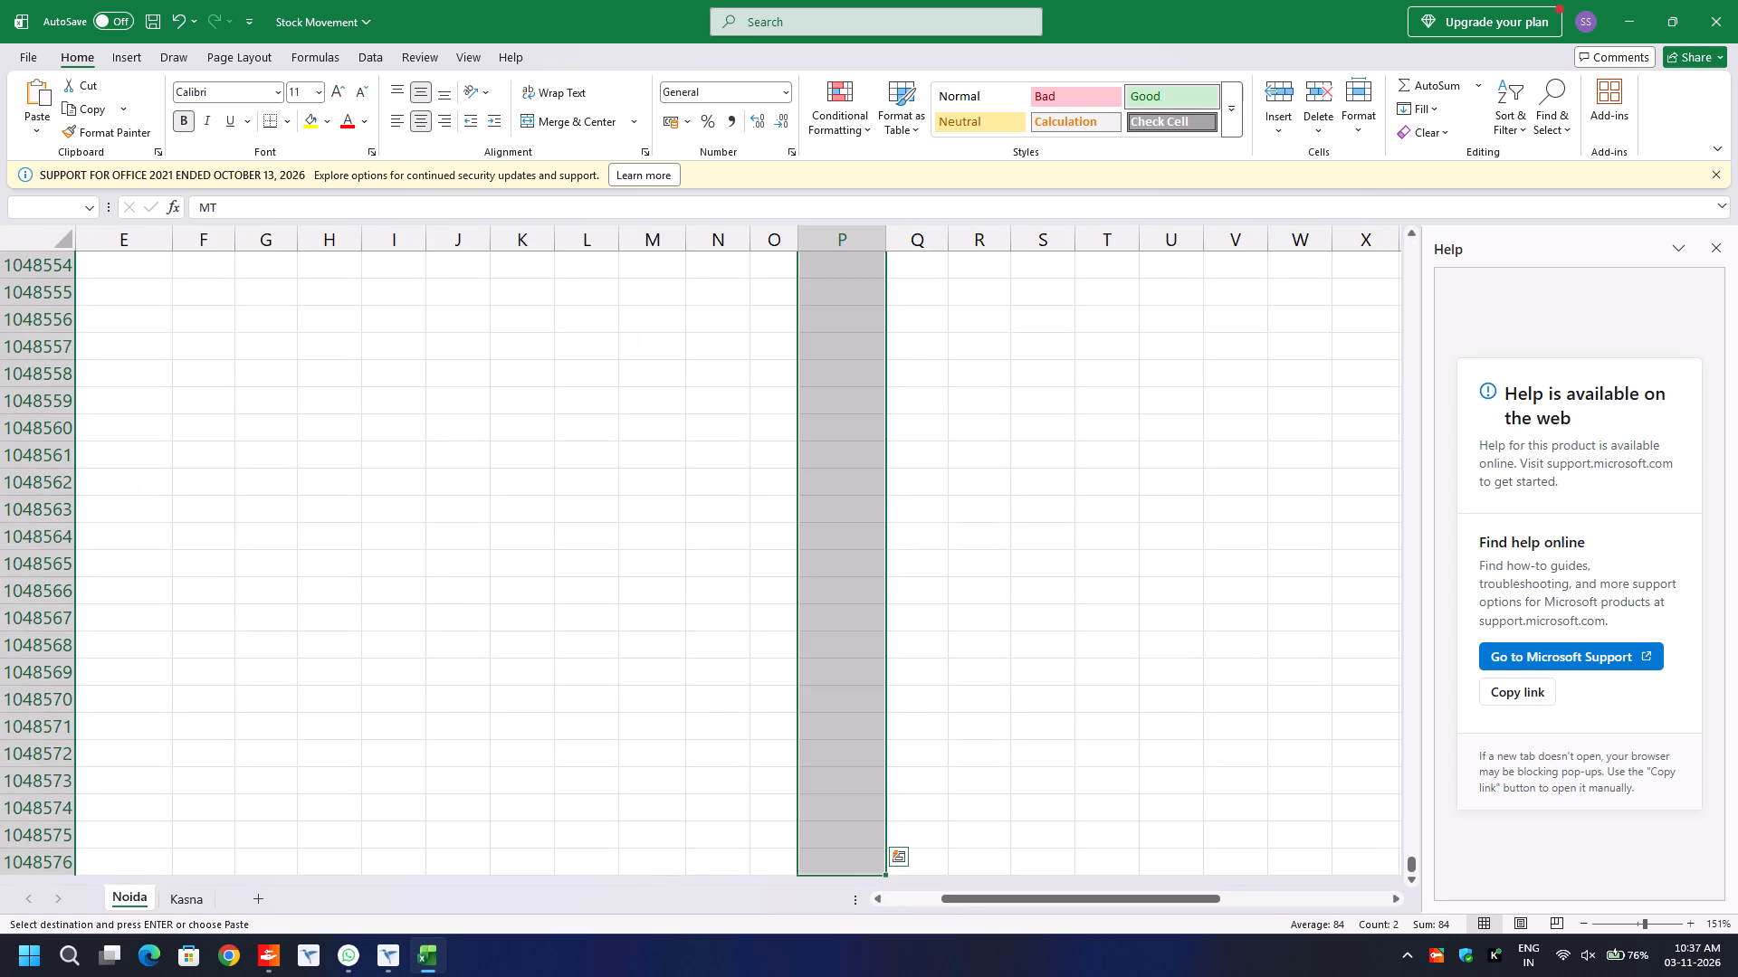
{"action": "key", "text": "ctrl+shift+Up"}
{"action": "key", "text": "shift+Down"}
{"action": "key", "text": "shift+Down"}
{"action": "key", "text": "shift+Down"}
{"action": "key", "text": "shift+Down"}
{"action": "key", "text": "shift+Down"}
{"action": "key", "text": "shift+Down"}
{"action": "key", "text": "shift+Down"}
{"action": "key", "text": "shift+Down"}
{"action": "key", "text": "shift+Down"}
{"action": "key", "text": "shift+Down"}
{"action": "key", "text": "shift+Down"}
{"action": "key", "text": "shift+Down"}
{"action": "key", "text": "shift+Down"}
{"action": "key", "text": "shift+Down"}
{"action": "key", "text": "shift+Down"}
{"action": "key", "text": "shift+Down"}
{"action": "key", "text": "shift+Down"}
{"action": "key", "text": "shift+Down"}
{"action": "key", "text": "shift+Down"}
{"action": "key", "text": "shift+Down"}
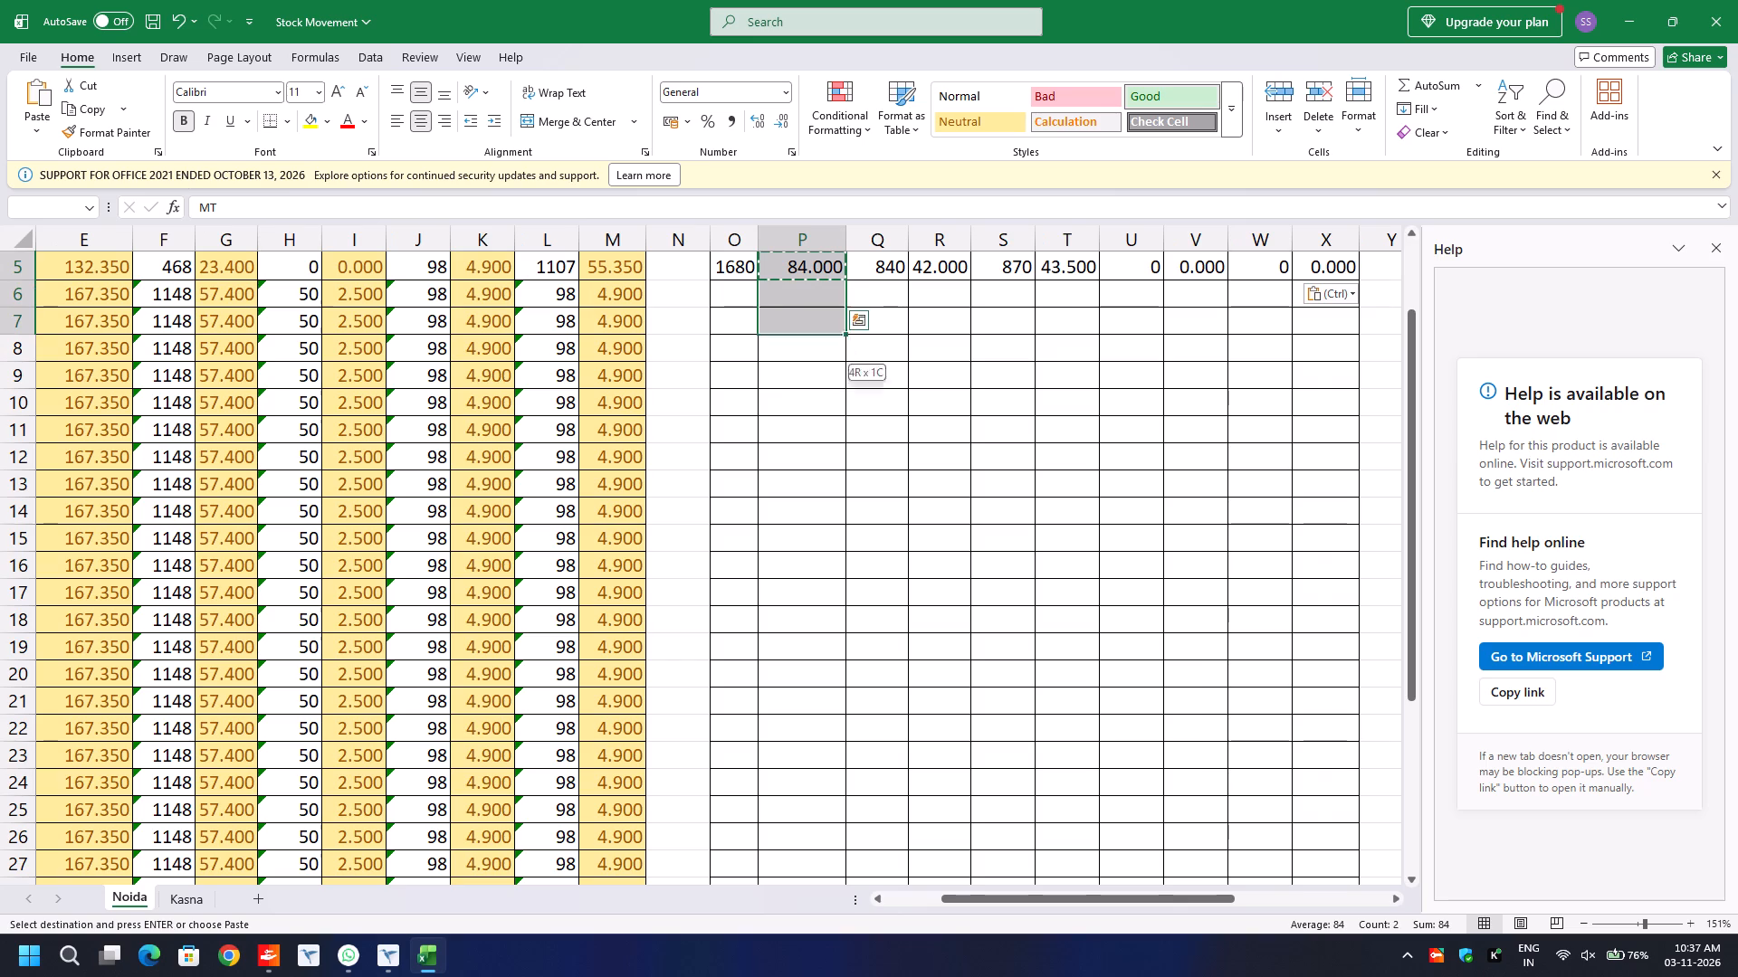
{"action": "key", "text": "shift+Down"}
{"action": "key", "text": "shift+Down"}
{"action": "key", "text": "shift+Down"}
{"action": "key", "text": "shift+Down"}
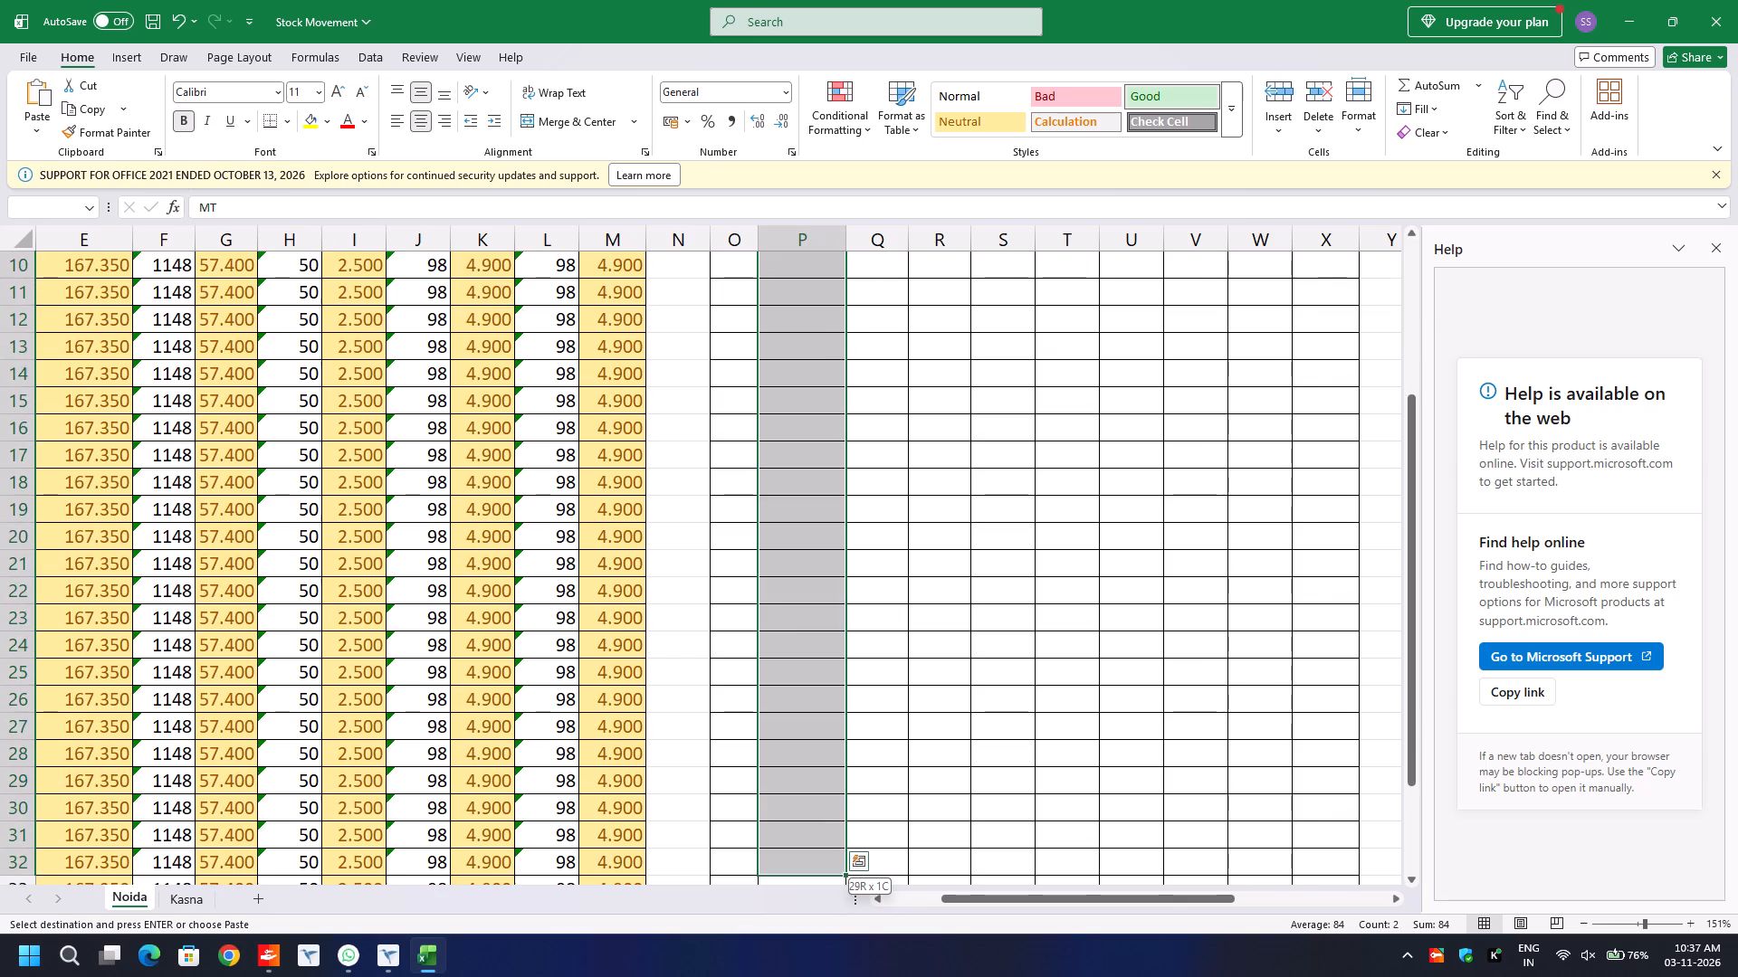
{"action": "key", "text": "shift+Down"}
{"action": "key", "text": "shift+Down"}
{"action": "key", "text": "shift+Down"}
{"action": "key", "text": "shift+Up"}
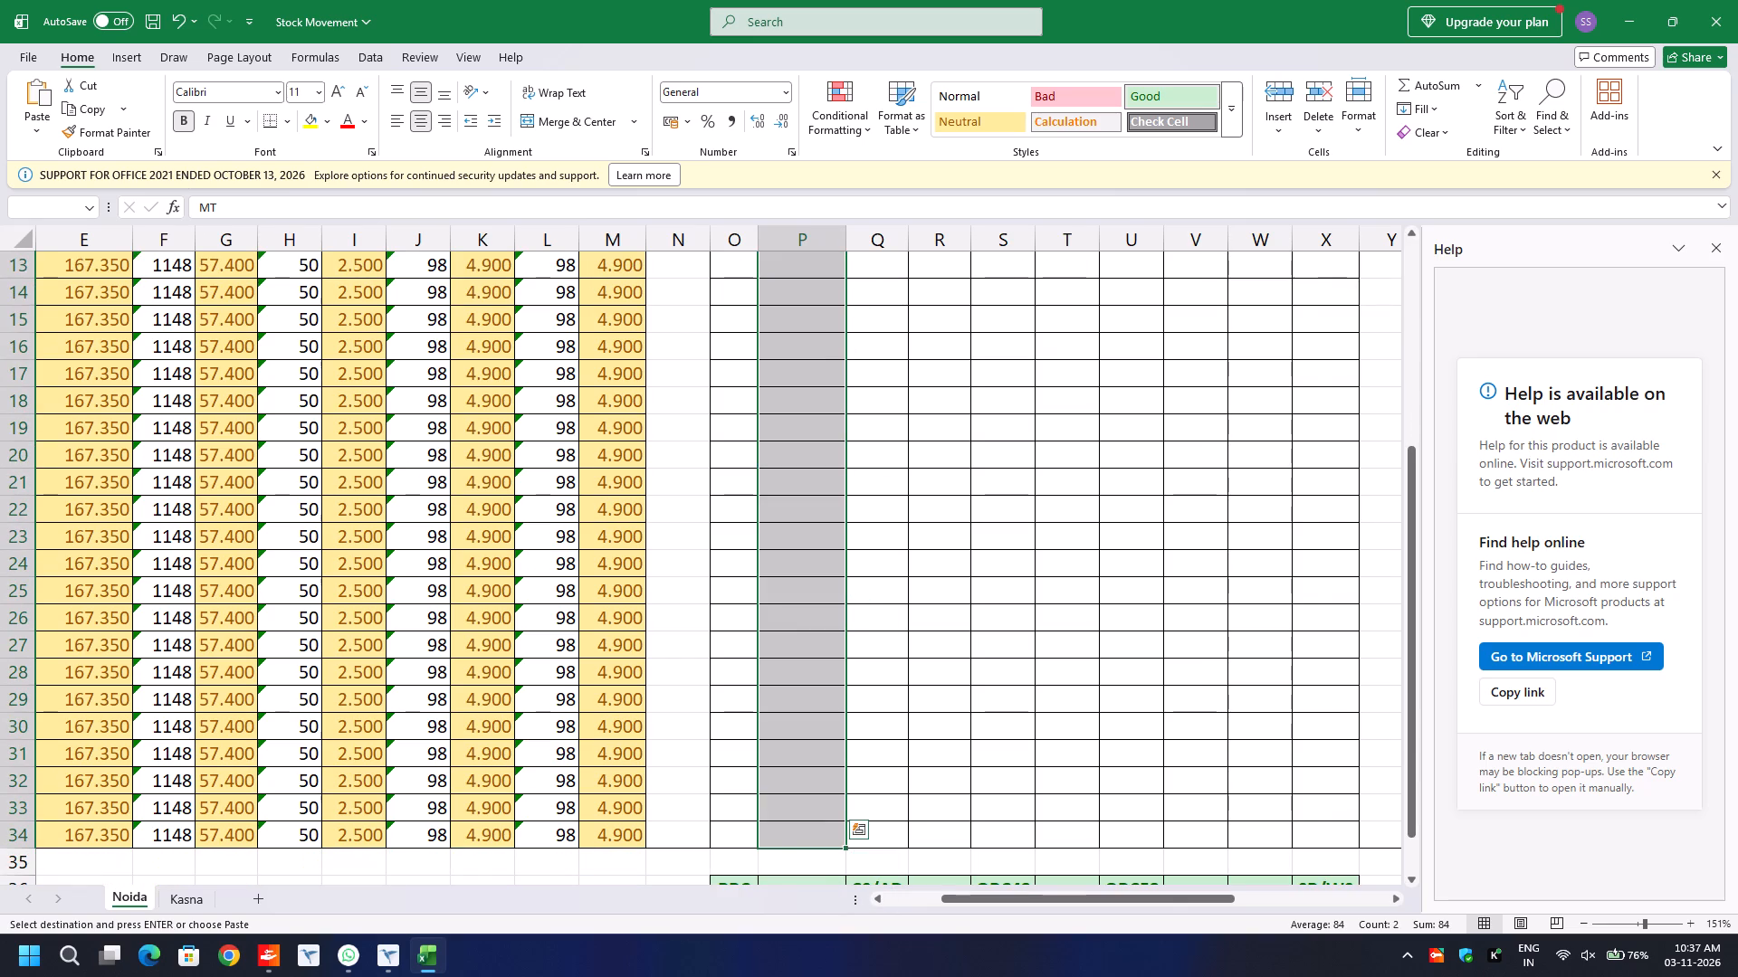
{"action": "left_click", "coordinate": [1162, 90]}
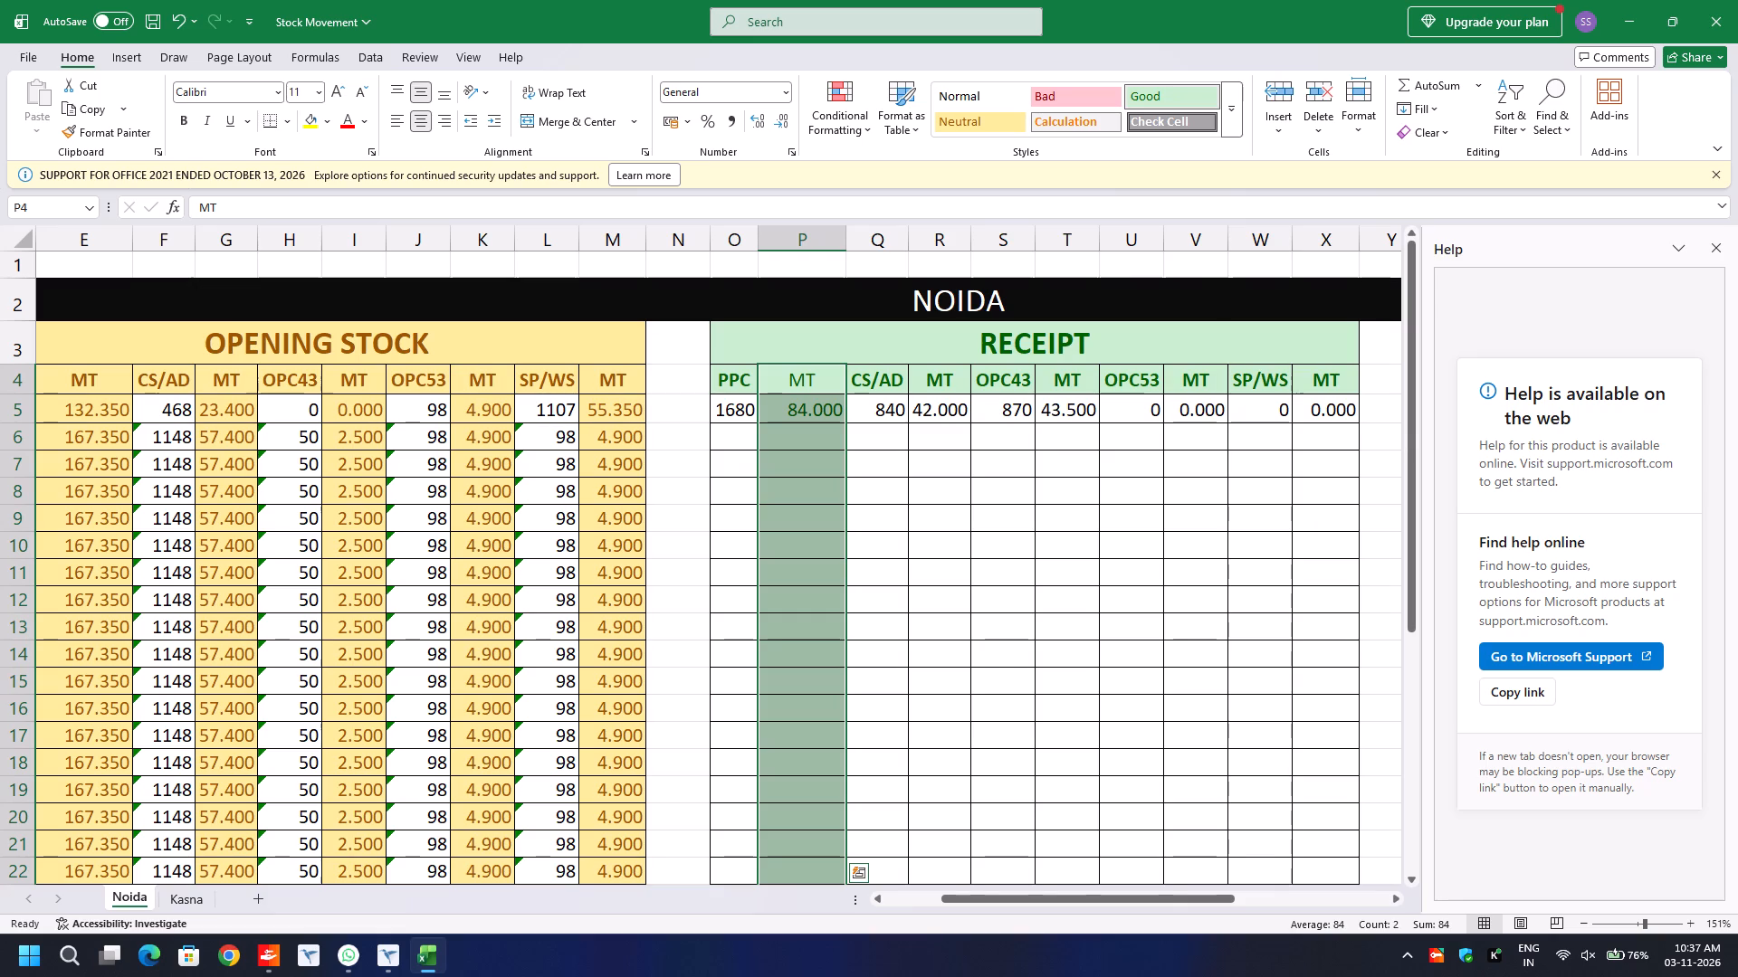
Apply the Good cell style to the Receipt CS/AD MT column, R4:R34.
{"action": "left_click", "coordinate": [941, 375]}
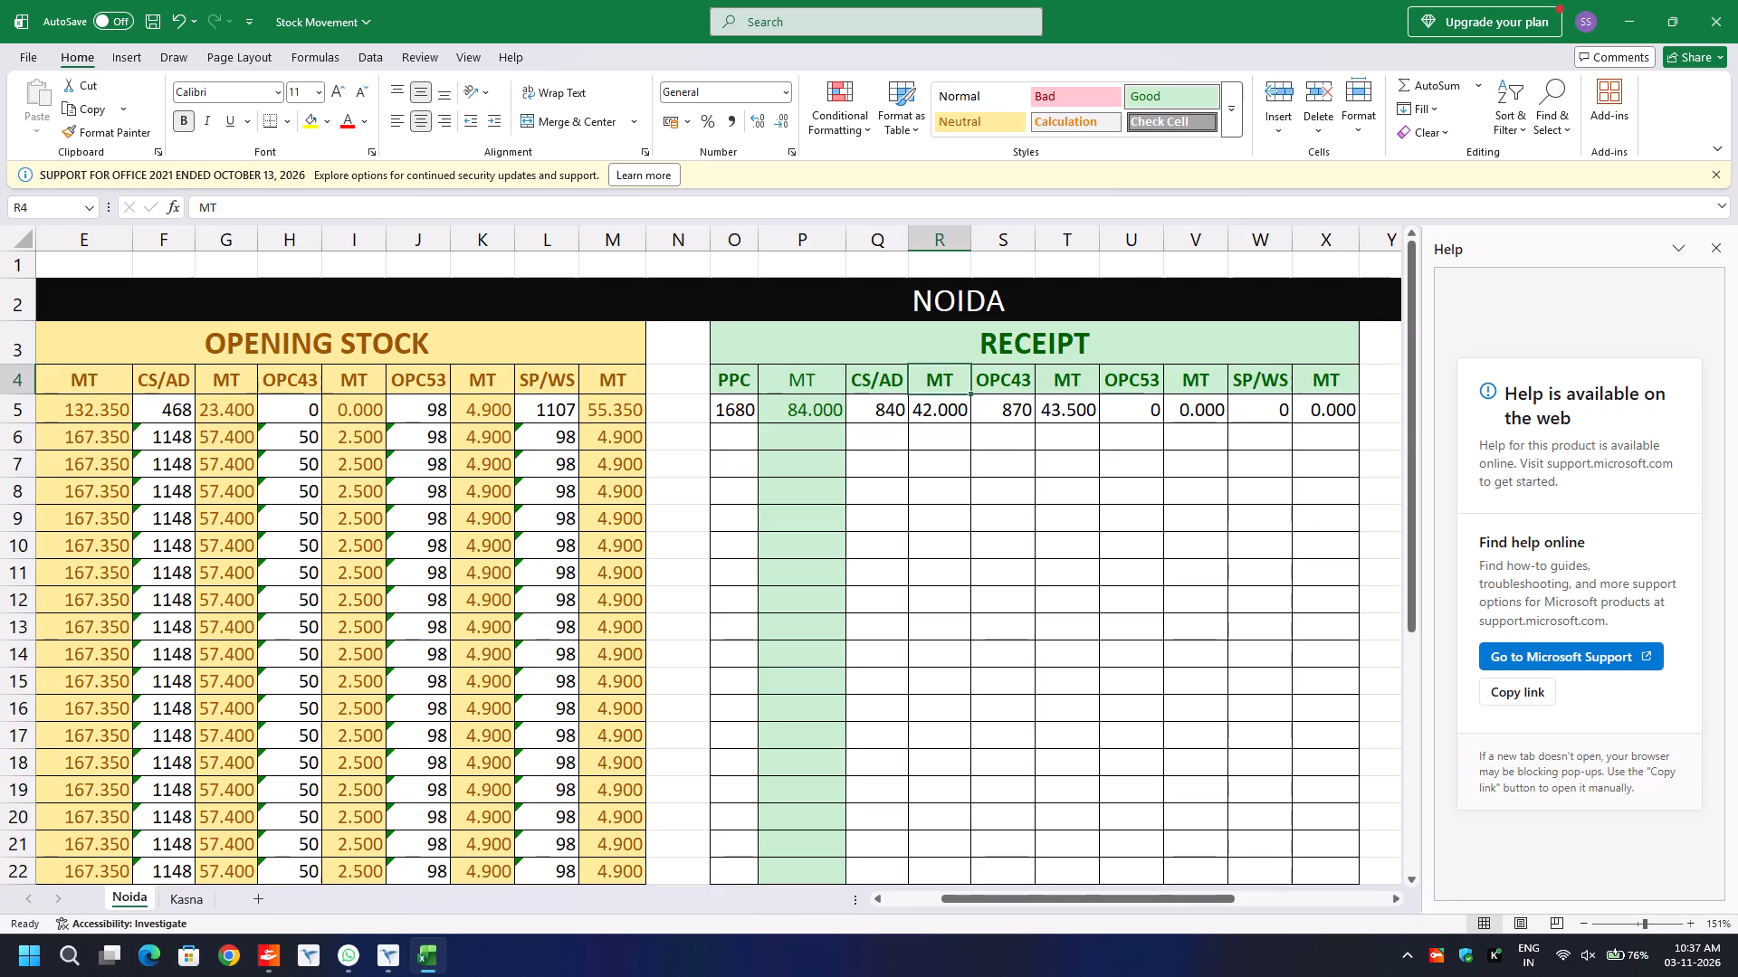
{"action": "key", "text": "ctrl+shift+Down"}
{"action": "key", "text": "ctrl+shift+Down"}
{"action": "key", "text": "ctrl+shift+Down"}
{"action": "key", "text": "ctrl+shift+Down"}
{"action": "key", "text": "ctrl+shift+Down"}
{"action": "key", "text": "ctrl+shift+Down"}
{"action": "key", "text": "ctrl+shift+Down"}
{"action": "key", "text": "ctrl+shift+Down"}
{"action": "key", "text": "ctrl+shift+Down"}
{"action": "key", "text": "ctrl+shift+Down"}
{"action": "key", "text": "ctrl+shift+Down"}
{"action": "key", "text": "ctrl+shift+Down"}
{"action": "key", "text": "ctrl+shift+Down"}
{"action": "key", "text": "ctrl+shift+Down"}
{"action": "key", "text": "ctrl+shift+Down"}
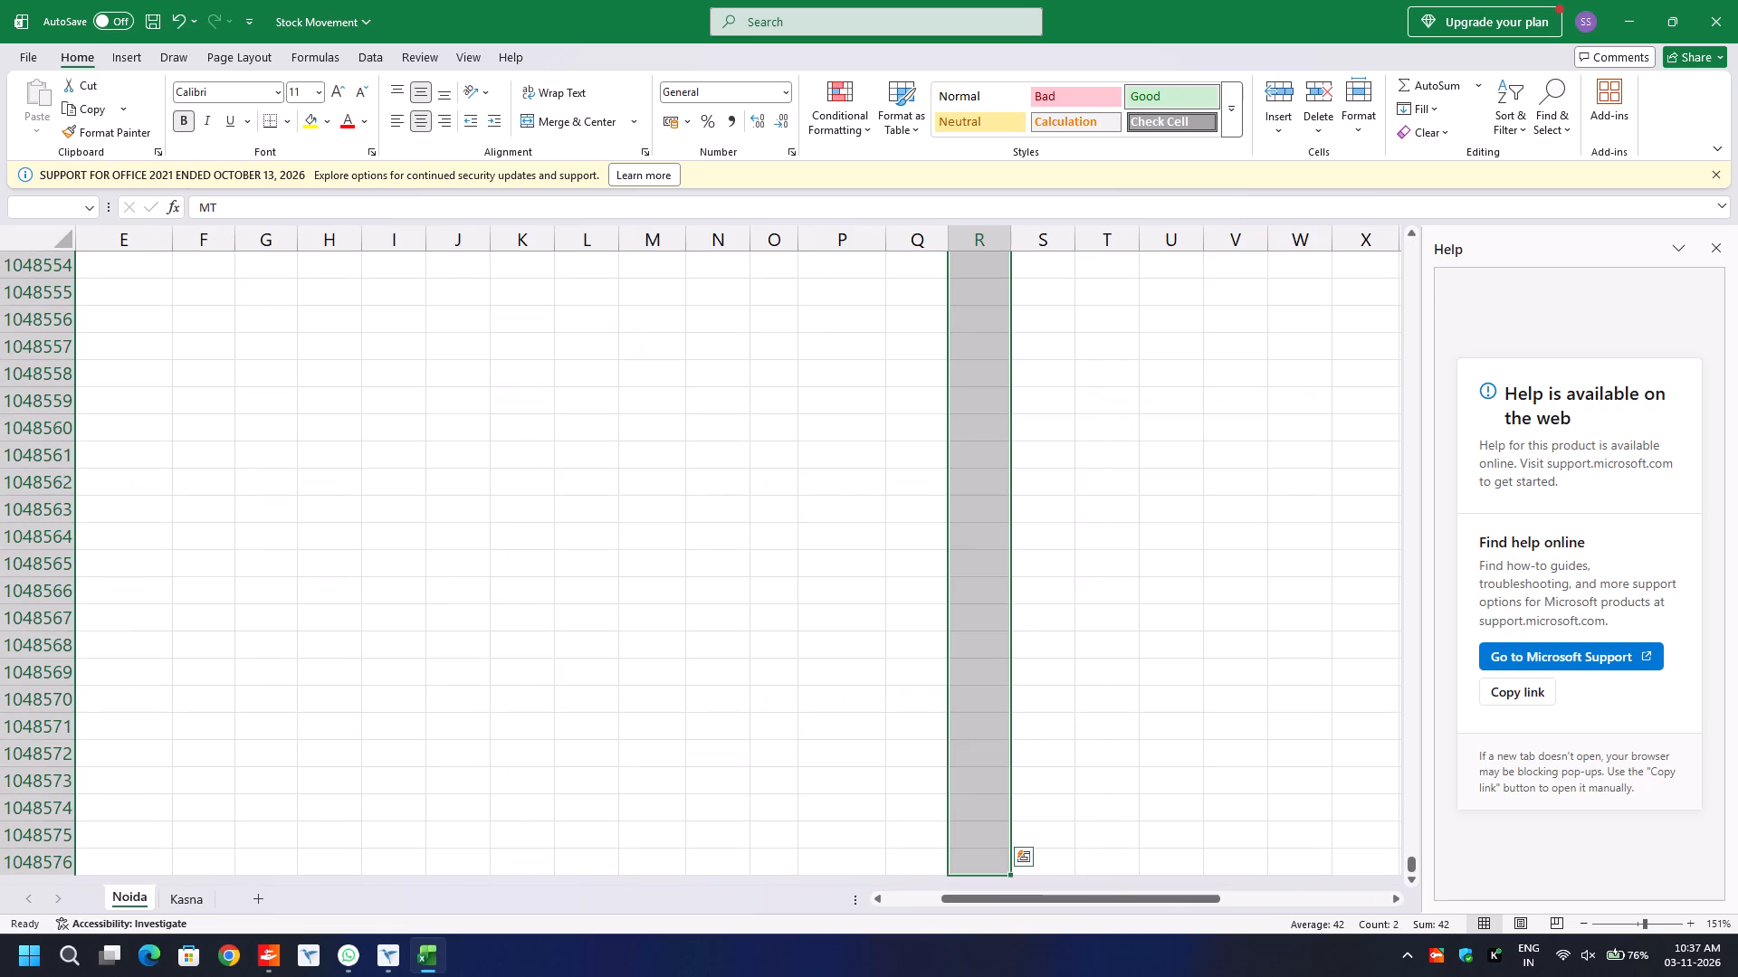
{"action": "key", "text": "ctrl+shift+Up"}
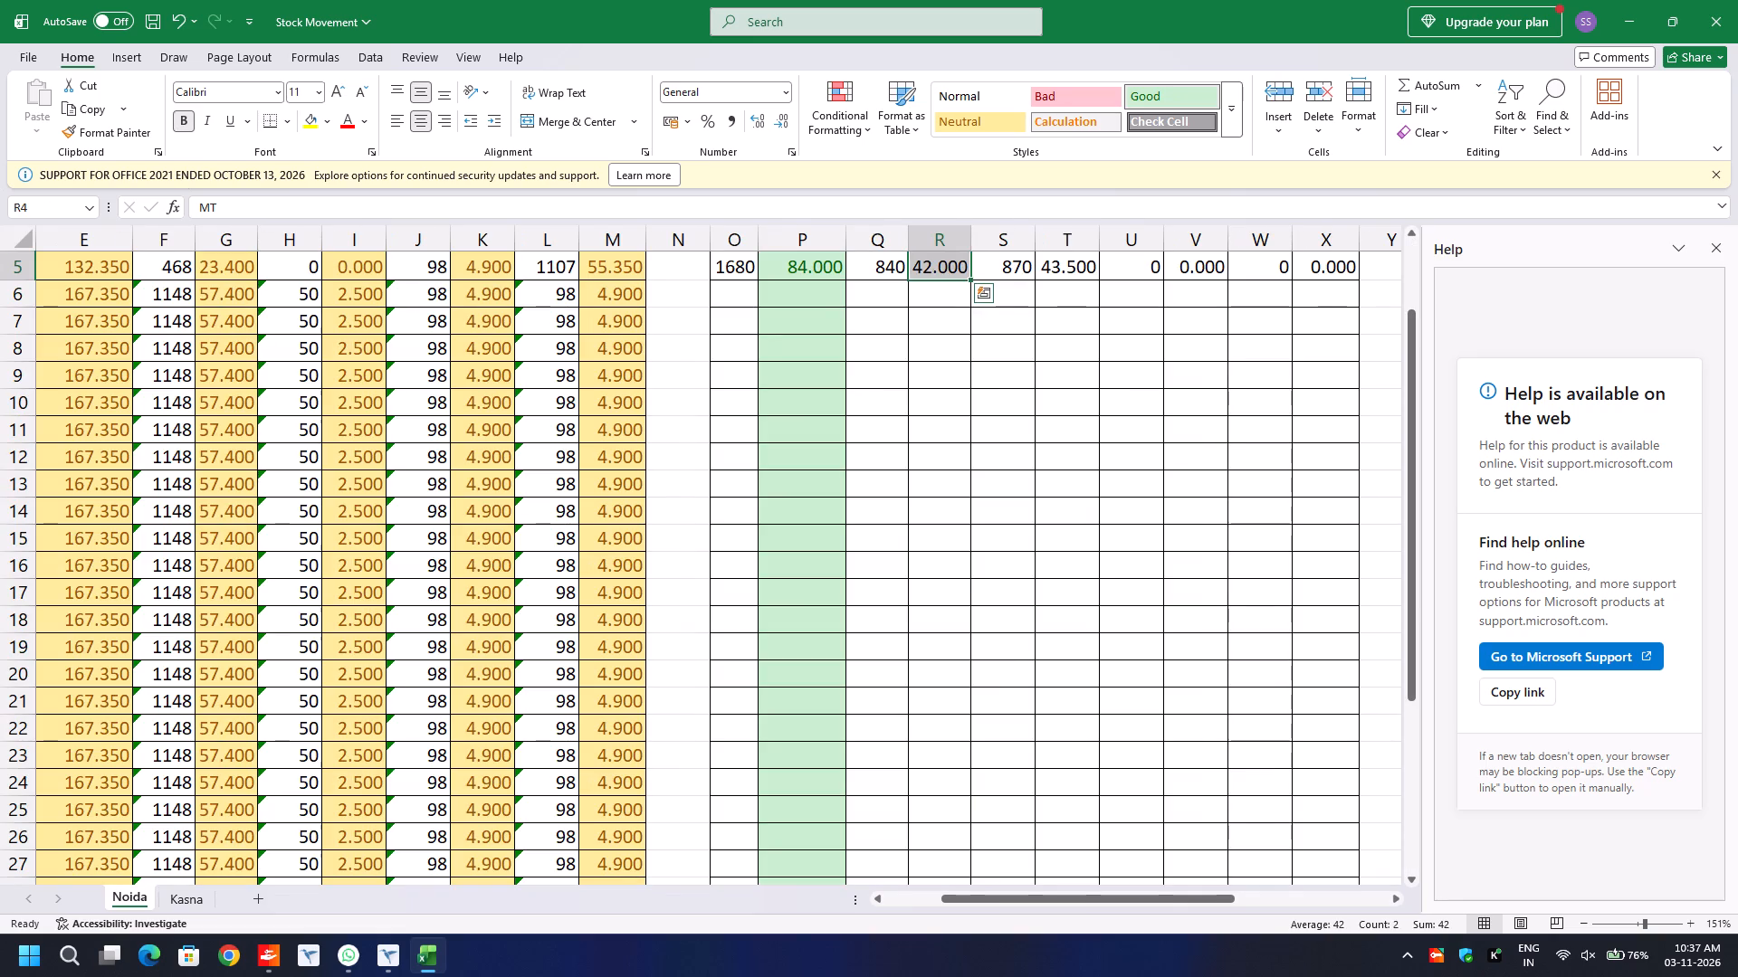
{"action": "key", "text": "shift+Down"}
{"action": "key", "text": "shift+Down"}
{"action": "key", "text": "shift+Down"}
{"action": "key", "text": "shift+Down"}
{"action": "key", "text": "shift+Down"}
{"action": "key", "text": "shift+Down"}
{"action": "key", "text": "shift+Down"}
{"action": "key", "text": "shift+Down"}
{"action": "key", "text": "shift+Down"}
{"action": "key", "text": "shift+Down"}
{"action": "key", "text": "shift+Down"}
{"action": "key", "text": "shift+Down"}
{"action": "key", "text": "shift+Down"}
{"action": "key", "text": "shift+Down"}
{"action": "key", "text": "shift+Down"}
{"action": "key", "text": "shift+Down"}
{"action": "key", "text": "shift+Down"}
{"action": "key", "text": "shift+Down"}
{"action": "key", "text": "shift+Down"}
{"action": "key", "text": "shift+Down"}
{"action": "key", "text": "shift+Down"}
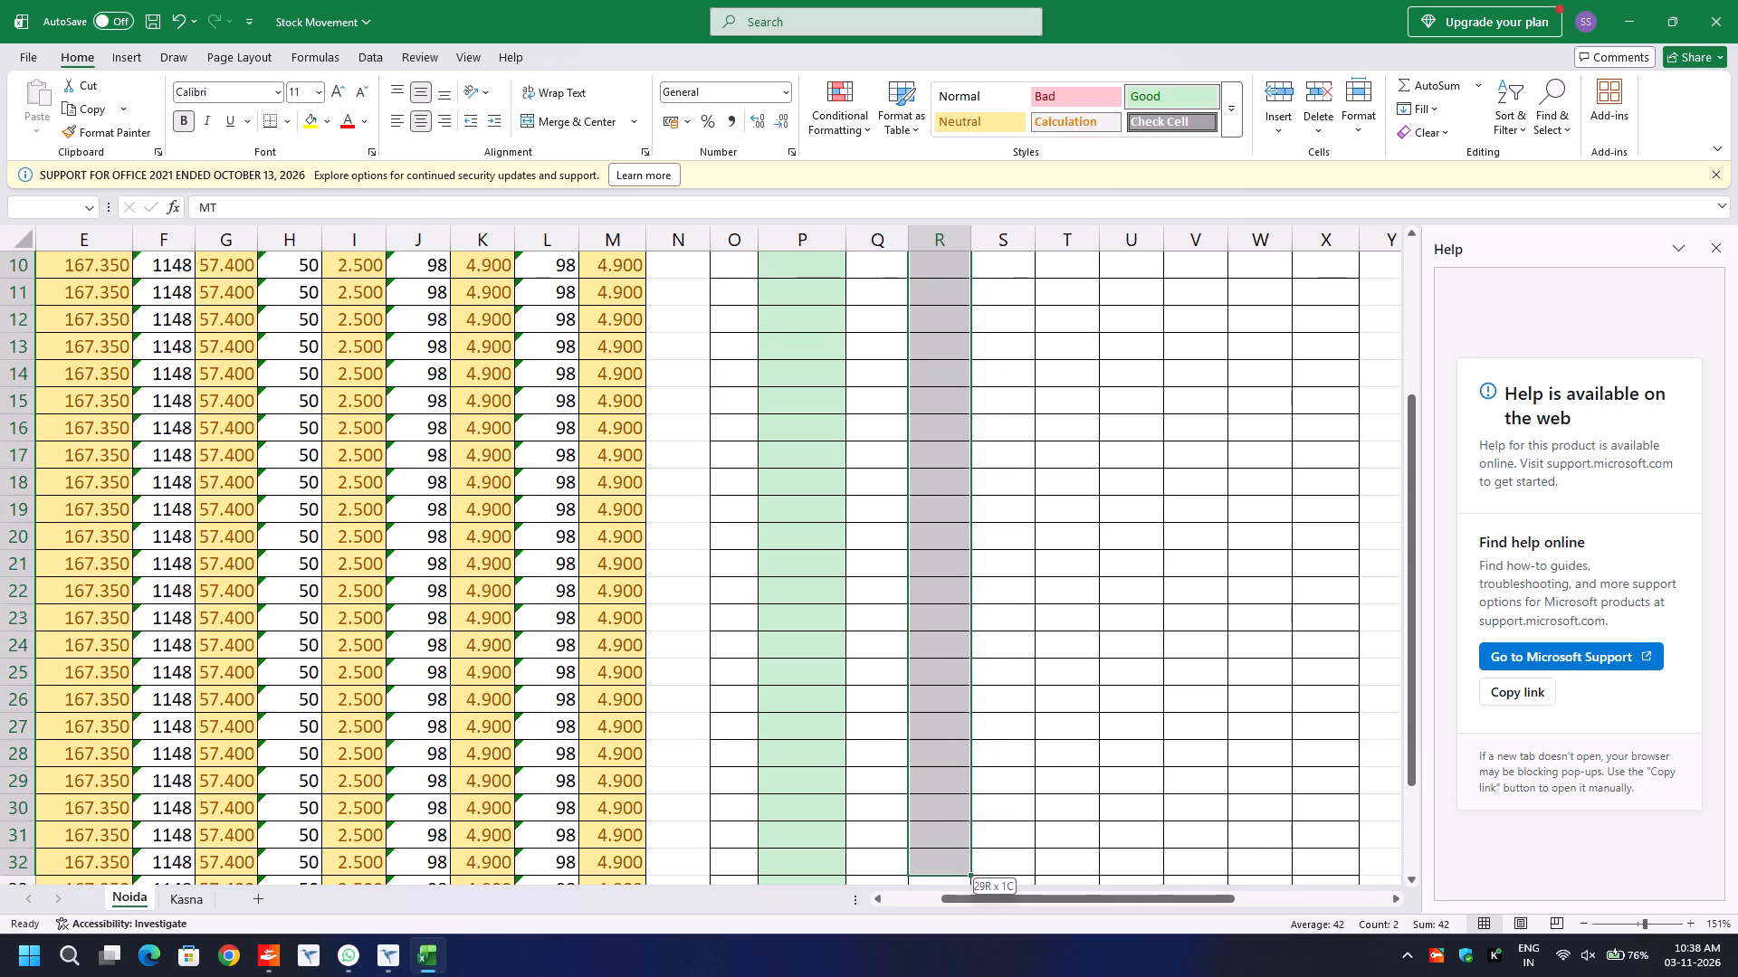
{"action": "key", "text": "shift+Down"}
{"action": "key", "text": "shift+Down"}
{"action": "key", "text": "shift+Down"}
{"action": "key", "text": "shift+Up"}
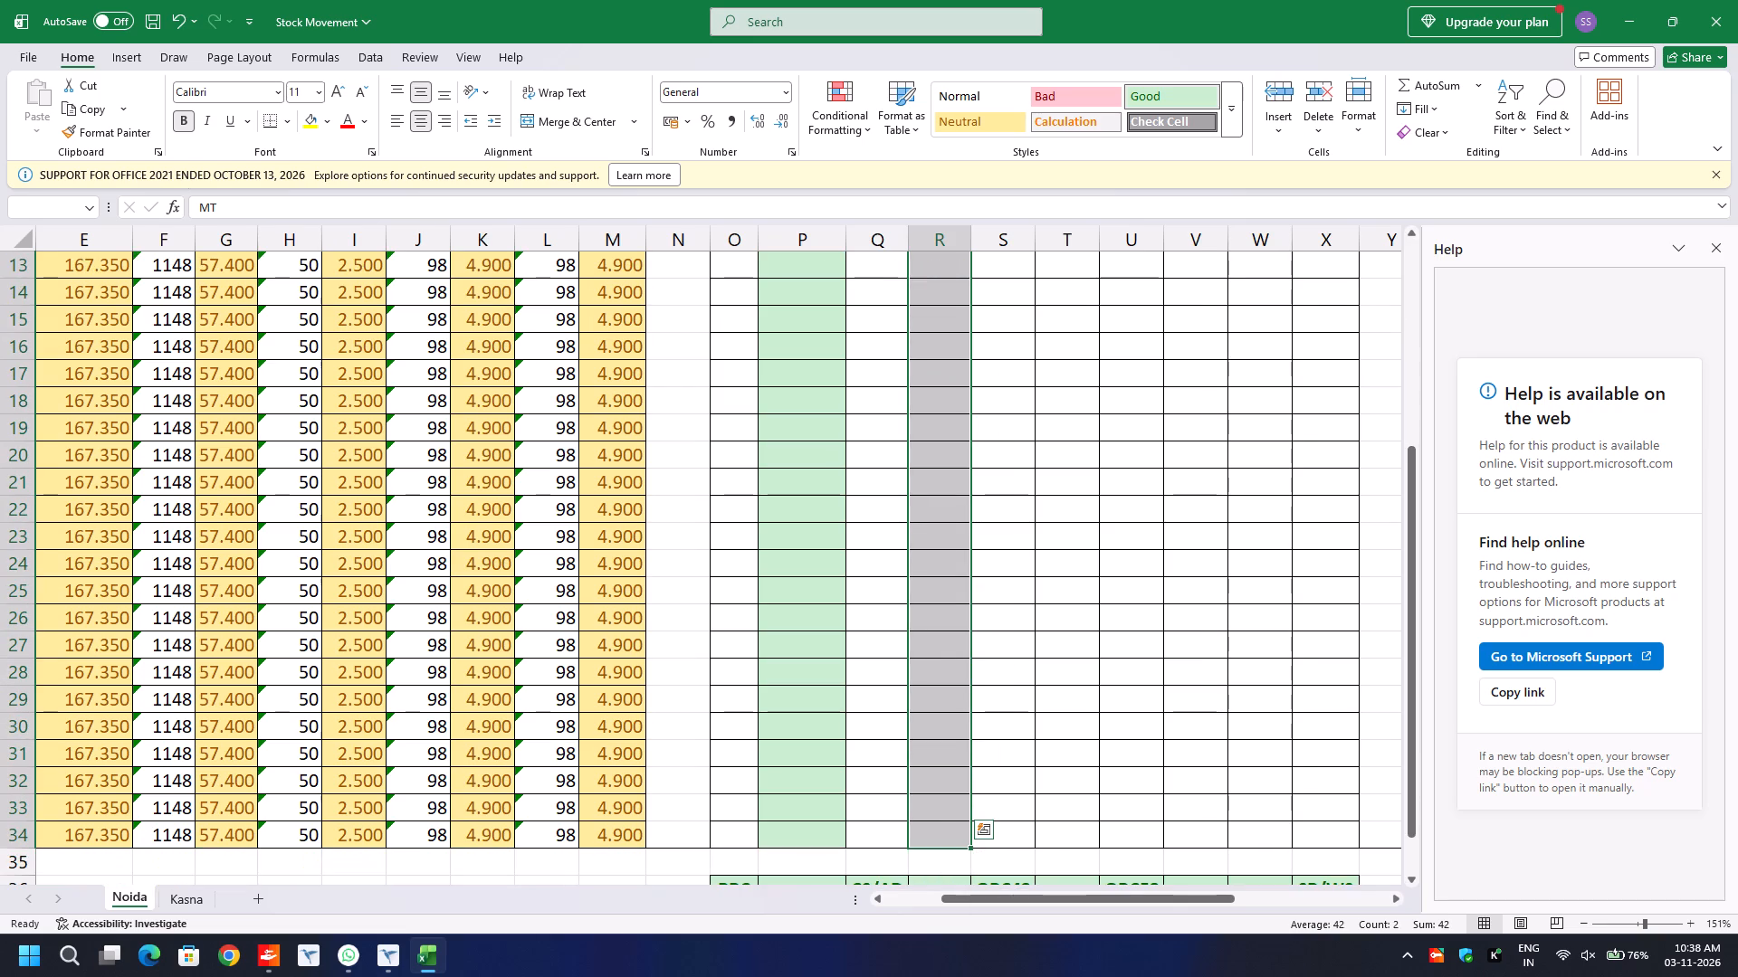
{"action": "left_click", "coordinate": [1172, 96]}
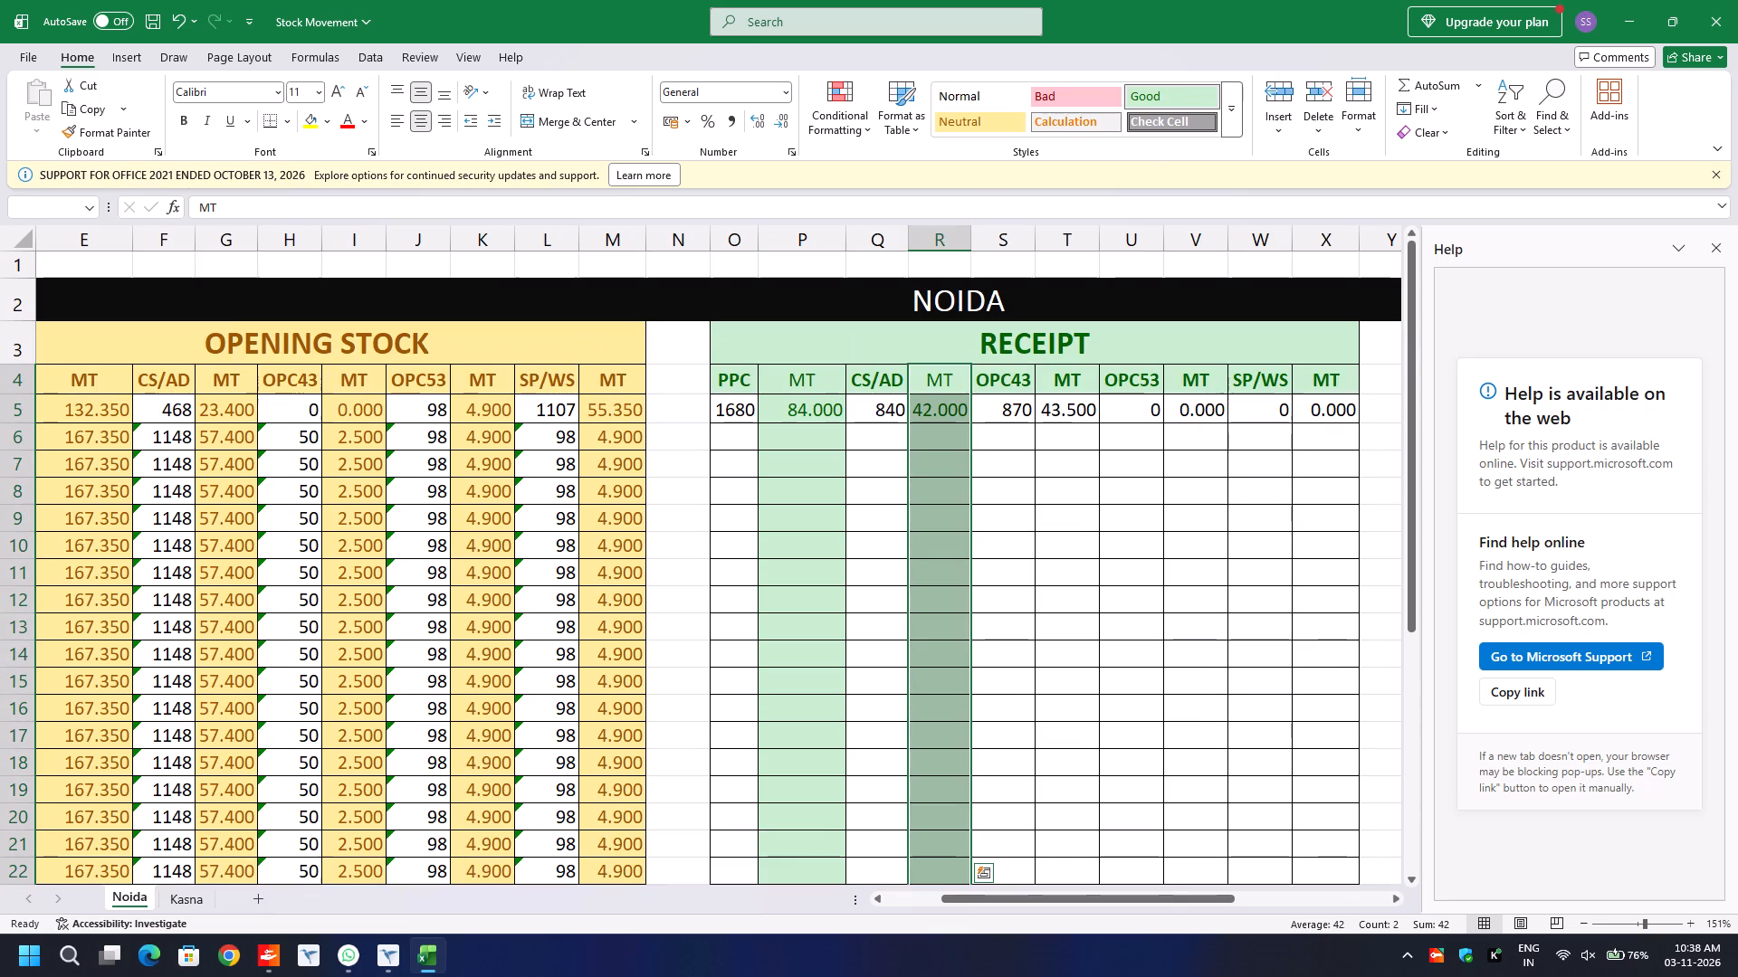
Apply the Good cell style to the Receipt OPC43 MT column, T4:T34.
{"action": "left_click", "coordinate": [1067, 380]}
{"action": "key", "text": "shift+Down"}
{"action": "key", "text": "shift+Down"}
{"action": "key", "text": "shift+Down"}
{"action": "key", "text": "shift+Down"}
{"action": "key", "text": "shift+Down"}
{"action": "key", "text": "shift+Down"}
{"action": "key", "text": "shift+Down"}
{"action": "key", "text": "shift+Down"}
{"action": "key", "text": "shift+Down"}
{"action": "key", "text": "shift+Down"}
{"action": "key", "text": "shift+Down"}
{"action": "key", "text": "shift+Down"}
{"action": "key", "text": "shift+Down"}
{"action": "key", "text": "shift+Down"}
{"action": "key", "text": "shift+Down"}
{"action": "key", "text": "shift+Down"}
{"action": "key", "text": "shift+Down"}
{"action": "key", "text": "shift+Down"}
{"action": "key", "text": "shift+Down"}
{"action": "key", "text": "shift+Down"}
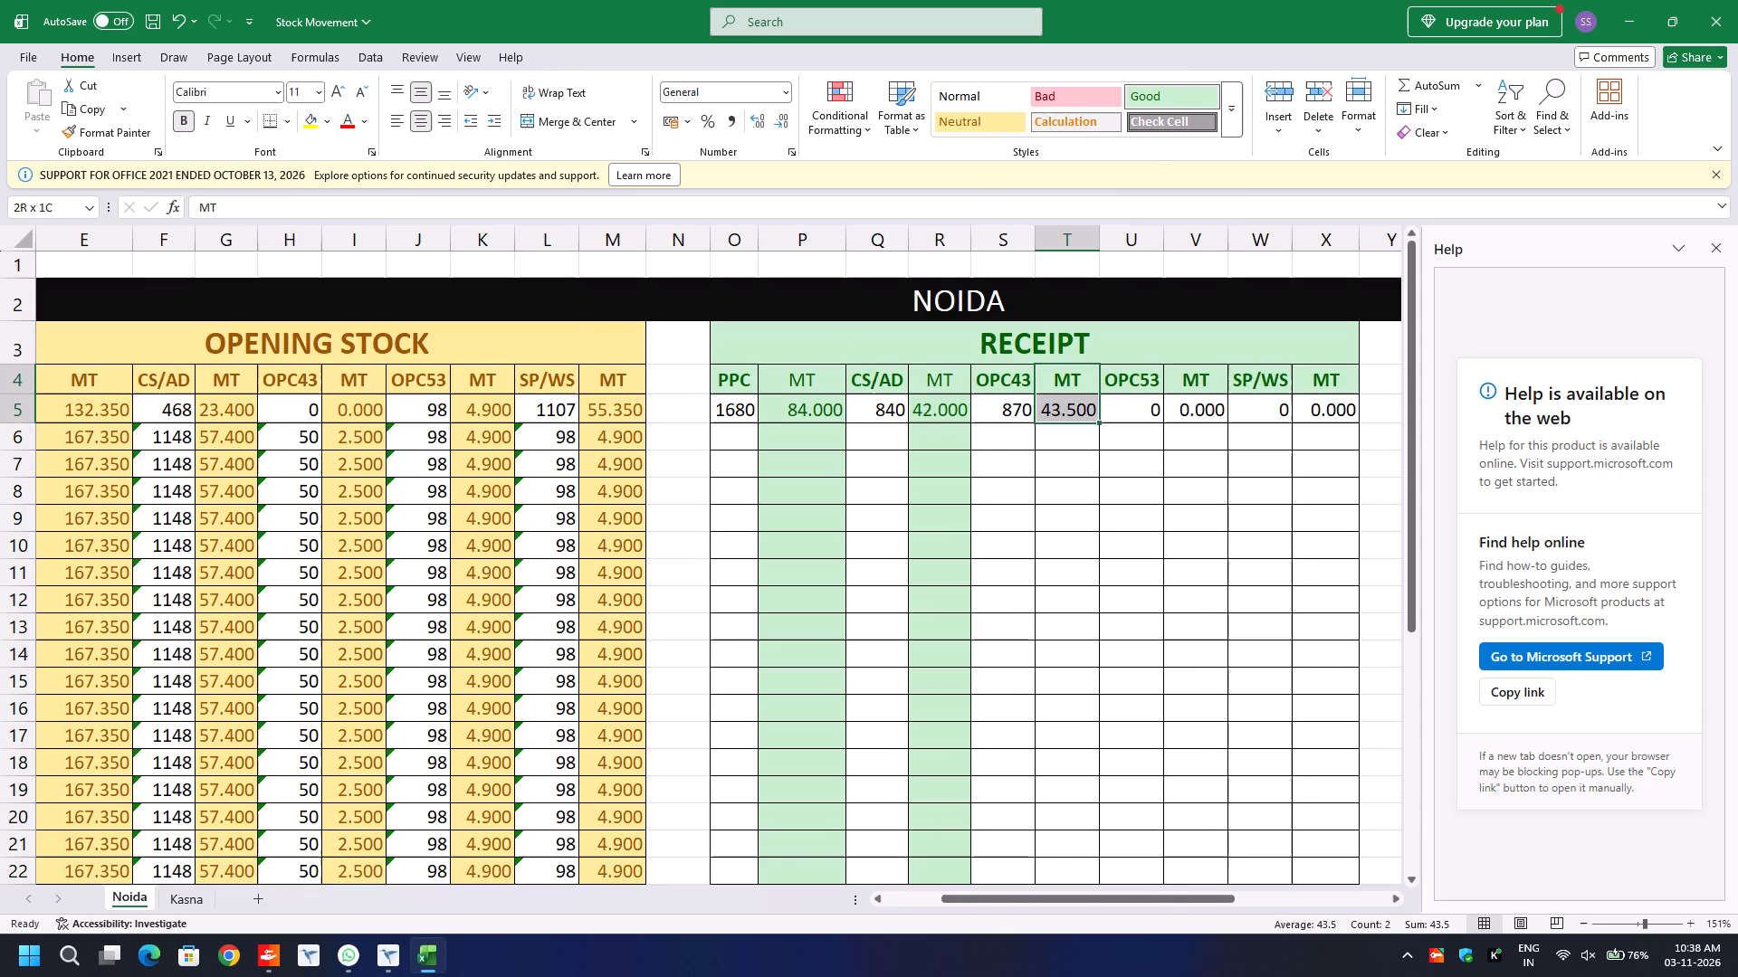
{"action": "key", "text": "shift+Down"}
{"action": "key", "text": "shift+Down"}
{"action": "key", "text": "shift+Down"}
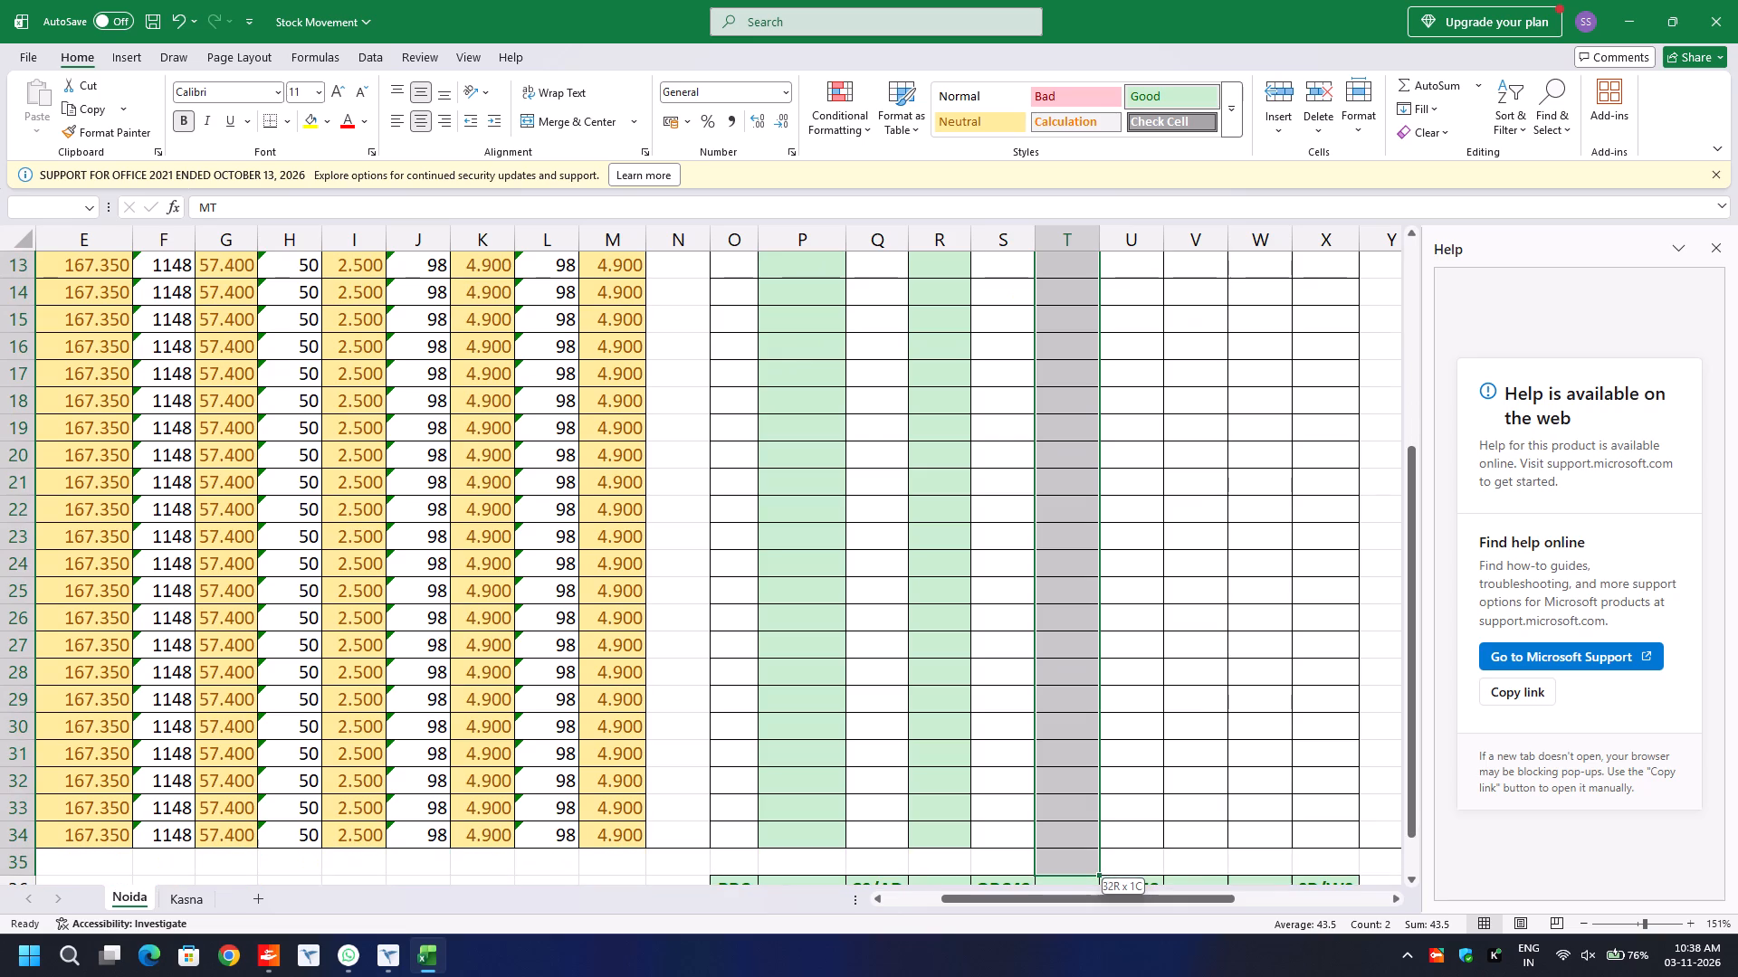
{"action": "key", "text": "shift+Up"}
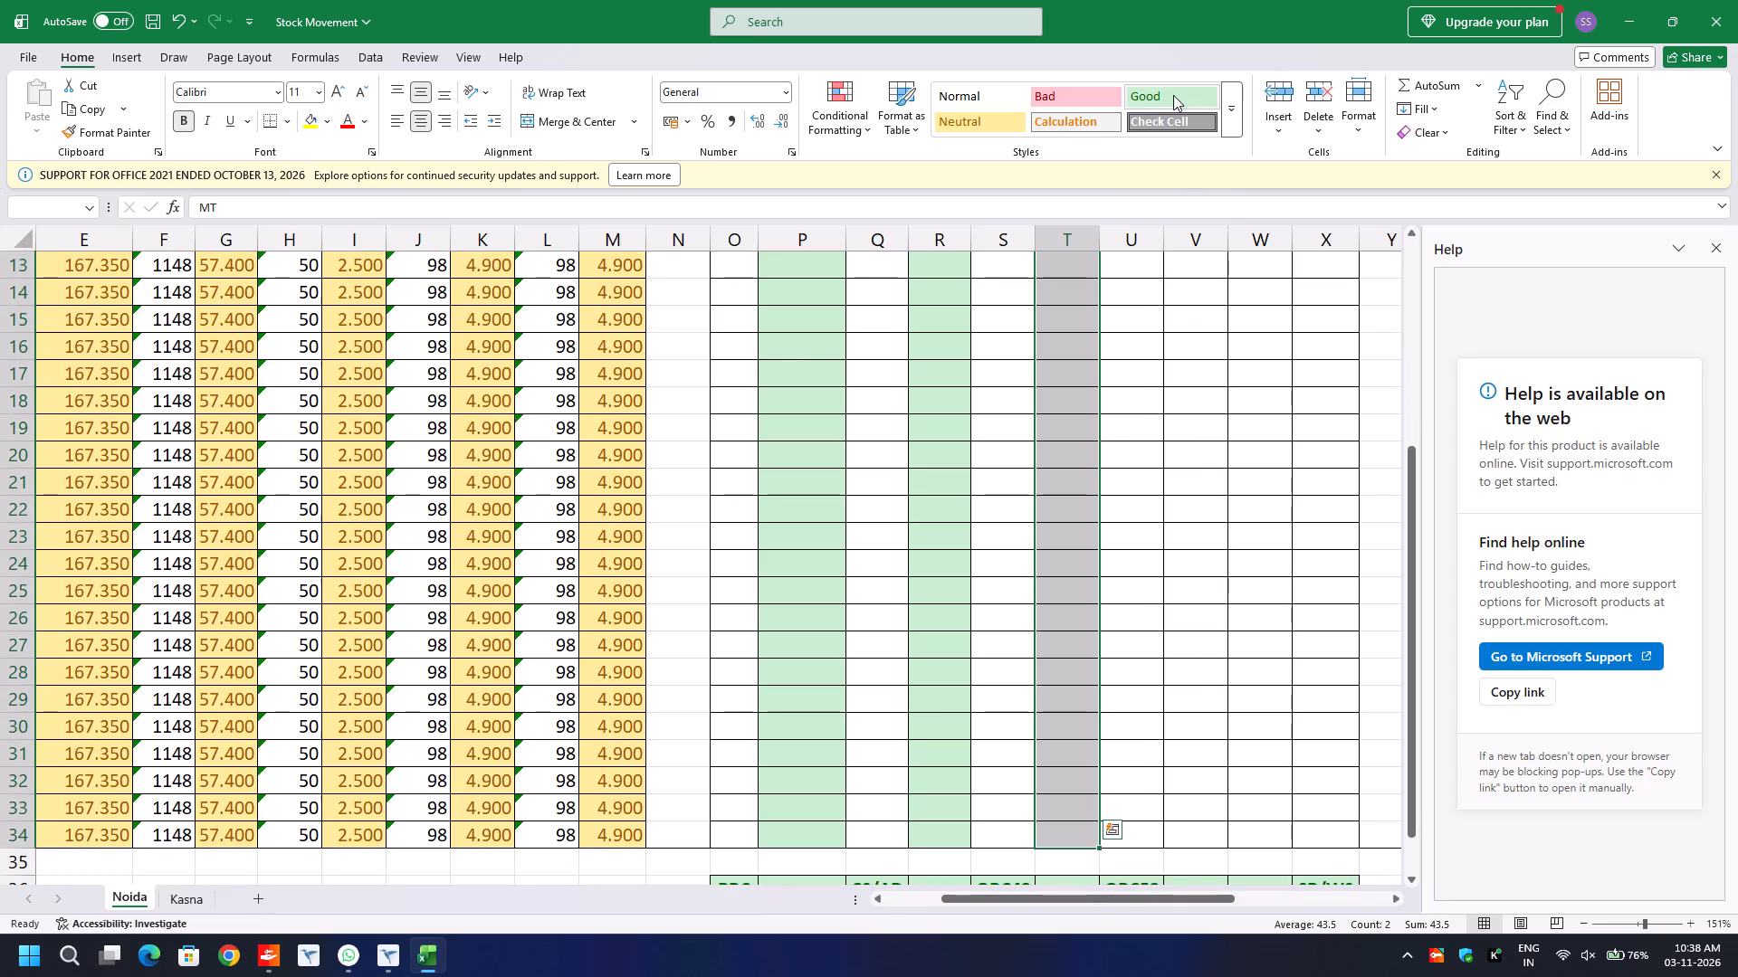
{"action": "left_click", "coordinate": [1172, 93]}
Apply the Good cell style to the Receipt OPC53 MT column, V4:V34.
{"action": "key", "text": "Right"}
{"action": "key", "text": "Right"}
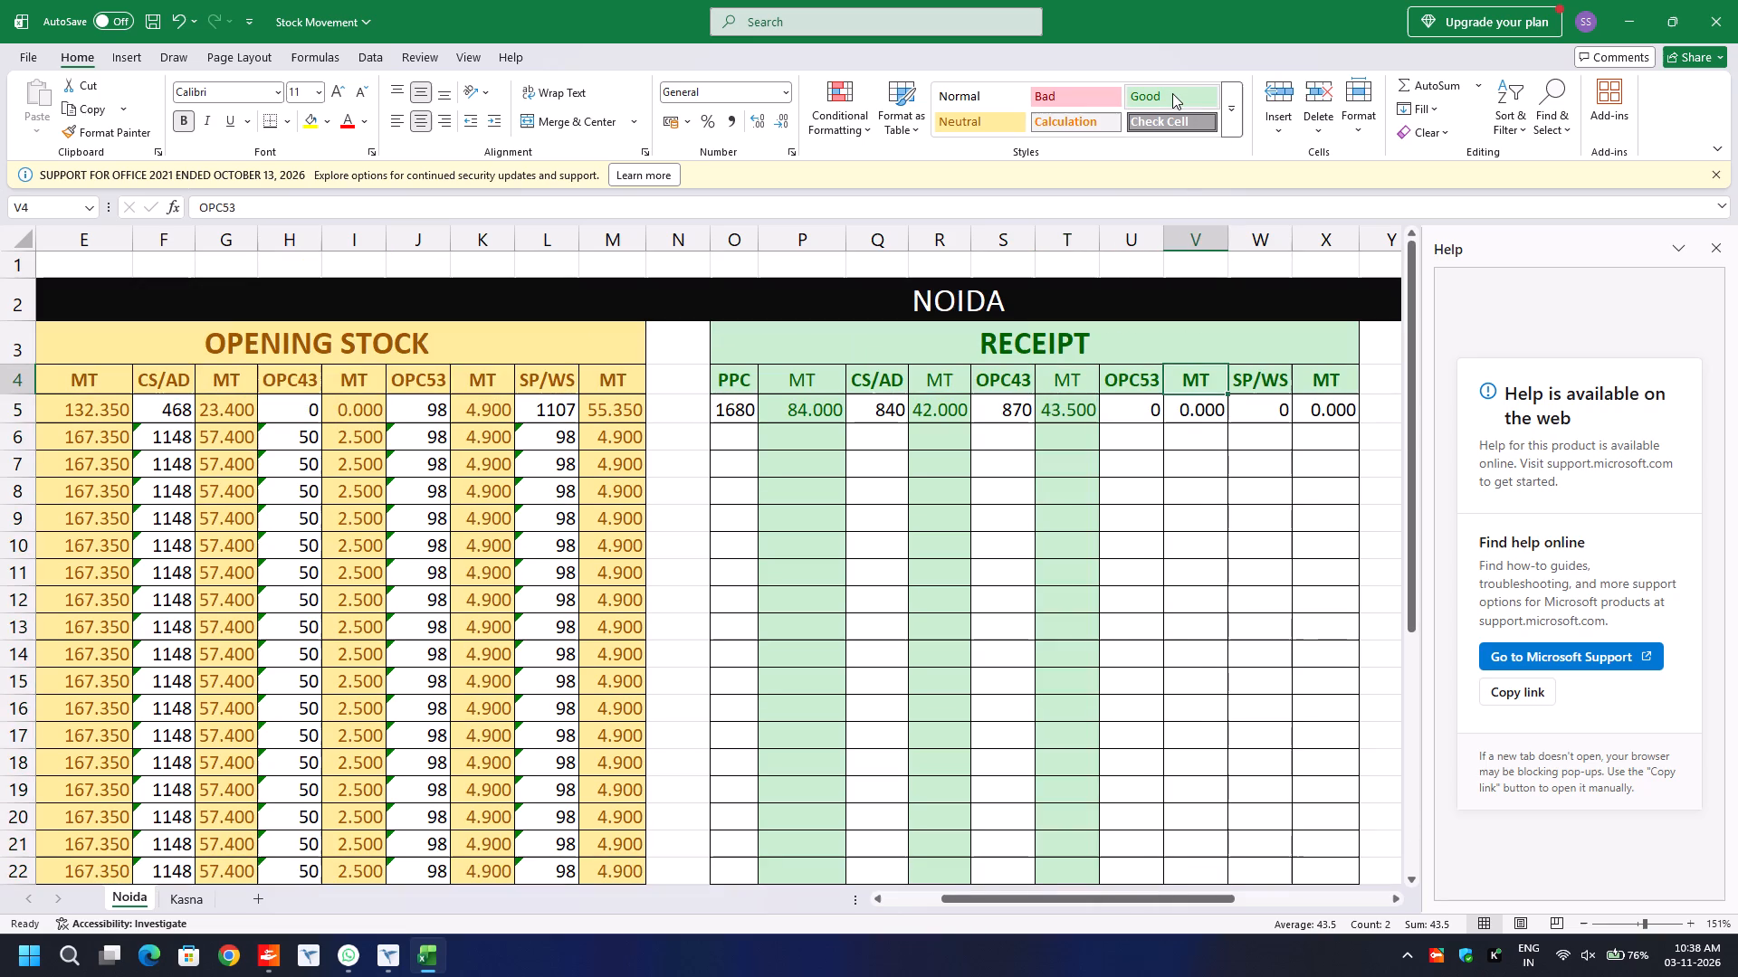
{"action": "key", "text": "shift+Down"}
{"action": "key", "text": "shift+Down"}
{"action": "key", "text": "shift+Down"}
{"action": "key", "text": "shift+Down"}
{"action": "key", "text": "shift+Down"}
{"action": "key", "text": "shift+Down"}
{"action": "key", "text": "shift+Down"}
{"action": "key", "text": "shift+Down"}
{"action": "key", "text": "shift+Down"}
{"action": "key", "text": "shift+Down"}
{"action": "key", "text": "shift+Down"}
{"action": "key", "text": "shift+Down"}
{"action": "key", "text": "shift+Down"}
{"action": "key", "text": "shift+Down"}
{"action": "key", "text": "shift+Down"}
{"action": "key", "text": "shift+Down"}
{"action": "key", "text": "shift+Down"}
{"action": "key", "text": "shift+Down"}
{"action": "key", "text": "shift+Down"}
{"action": "key", "text": "shift+Down"}
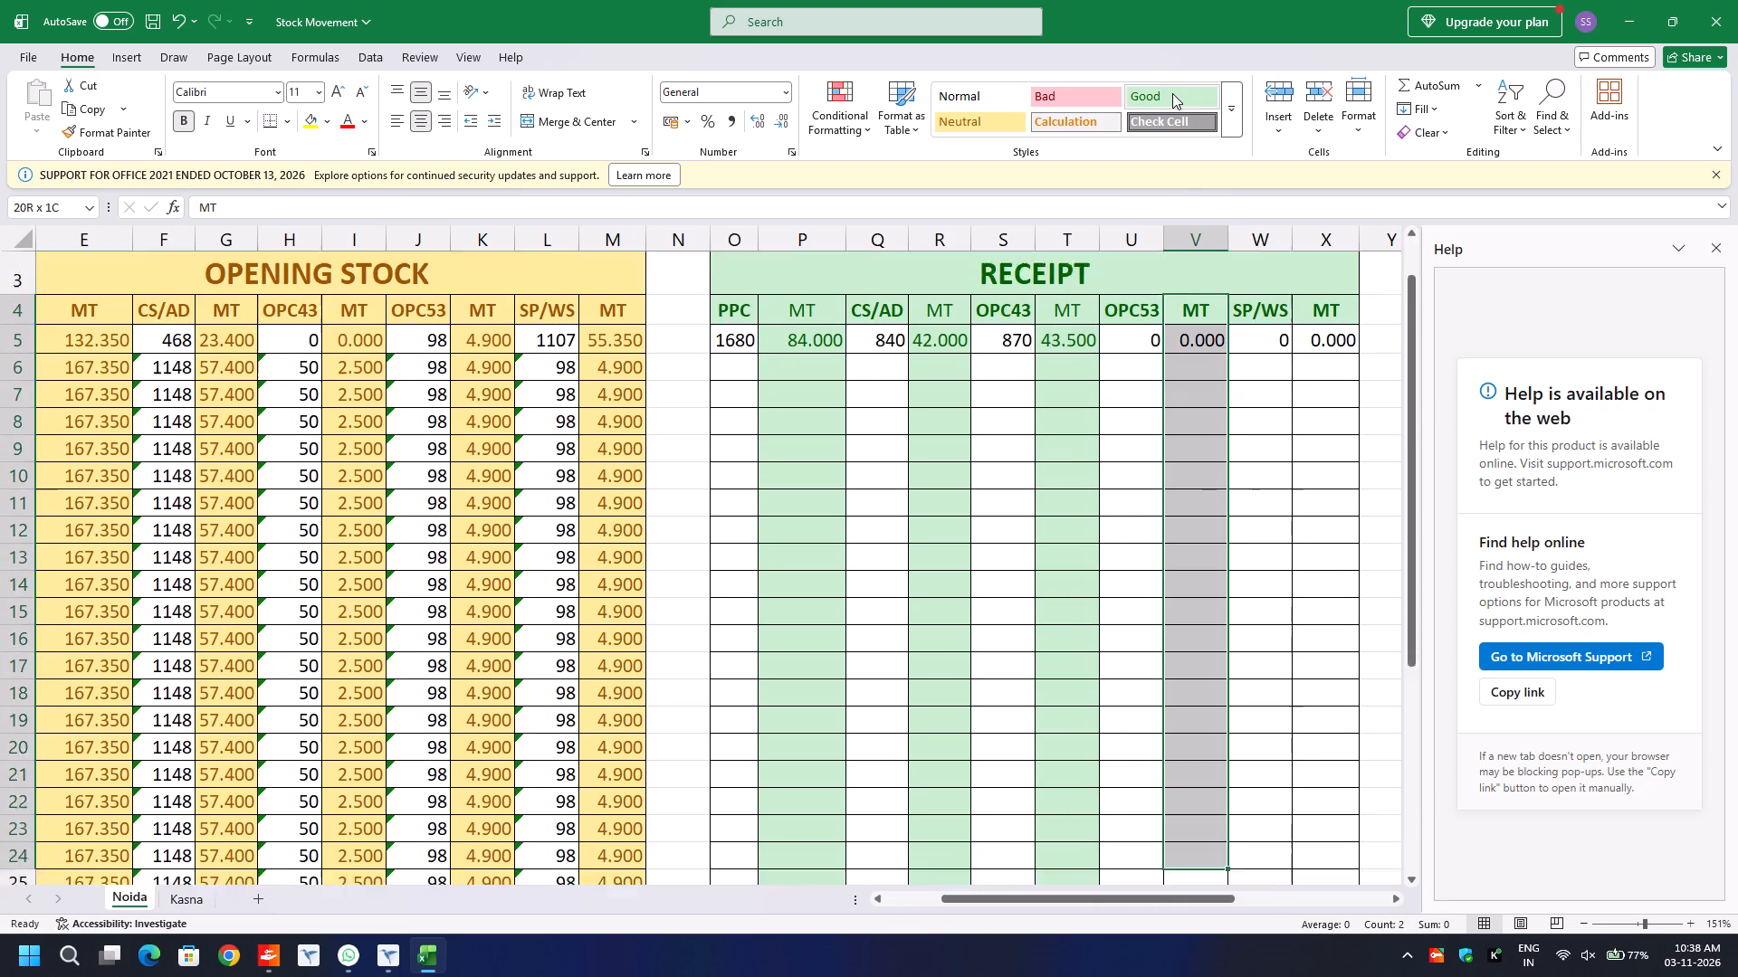
{"action": "key", "text": "shift+Down"}
{"action": "key", "text": "shift+Down"}
{"action": "key", "text": "shift+Down"}
{"action": "key", "text": "shift+Down"}
{"action": "key", "text": "shift+Up"}
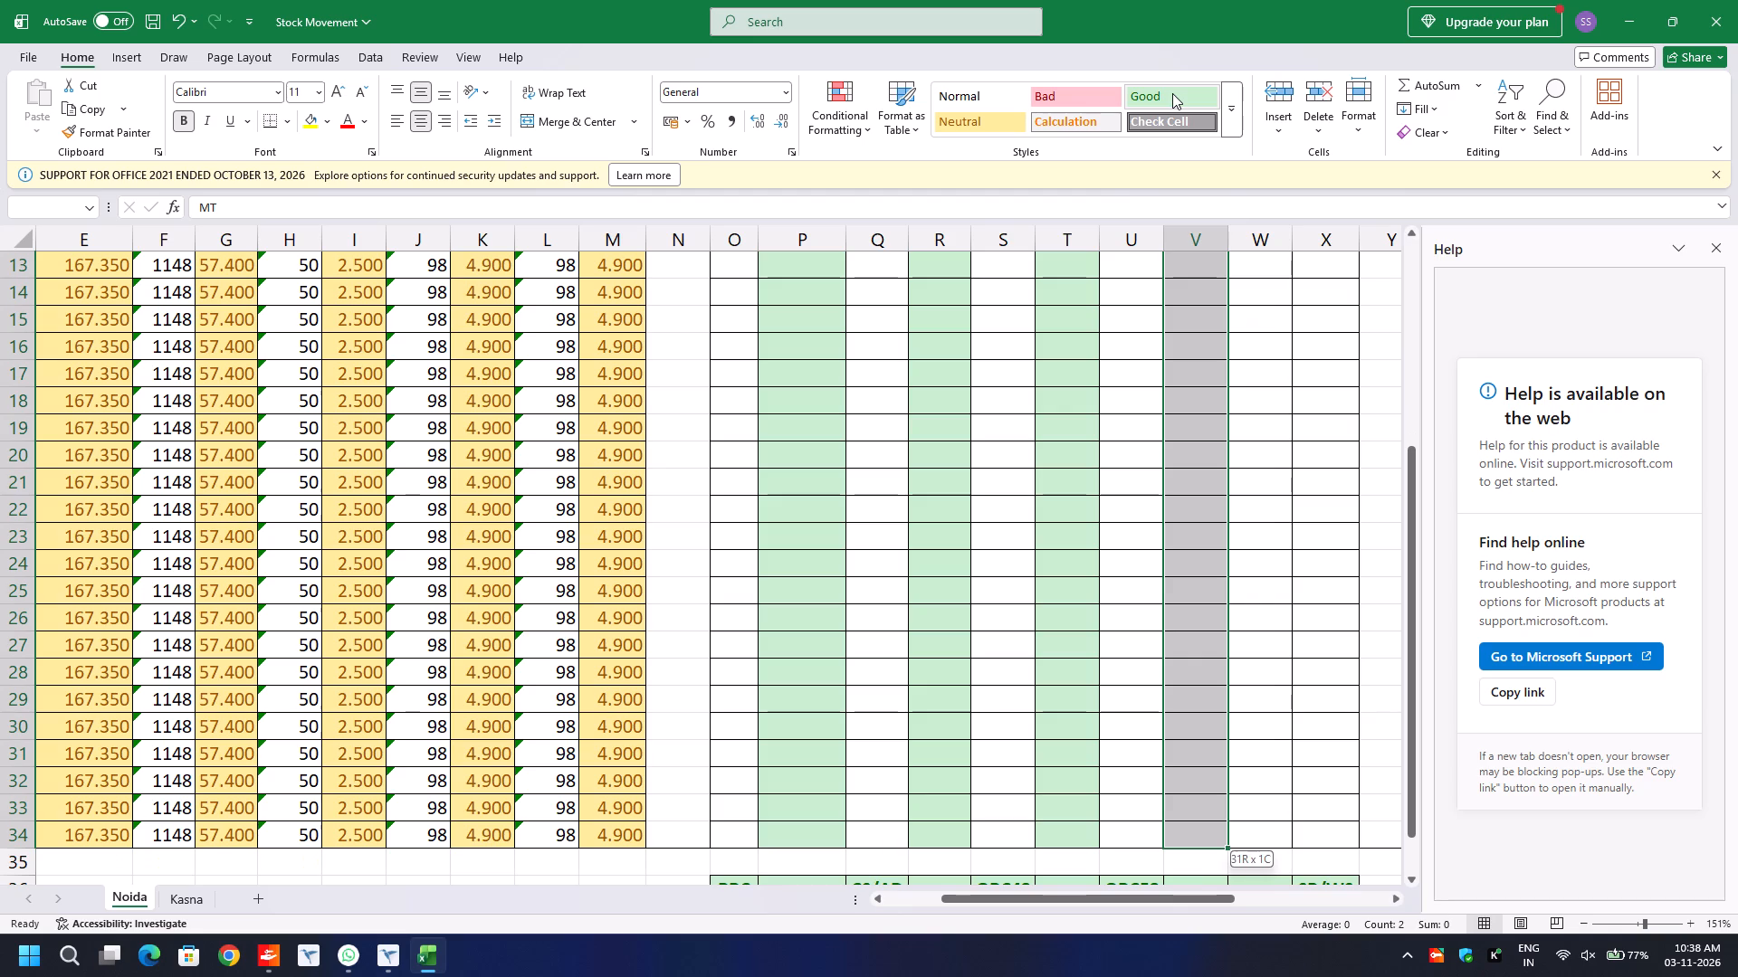
{"action": "left_click", "coordinate": [1172, 93]}
Apply the Good cell style to the Receipt SP/WS MT column, X4:X34.
{"action": "key", "text": "Right"}
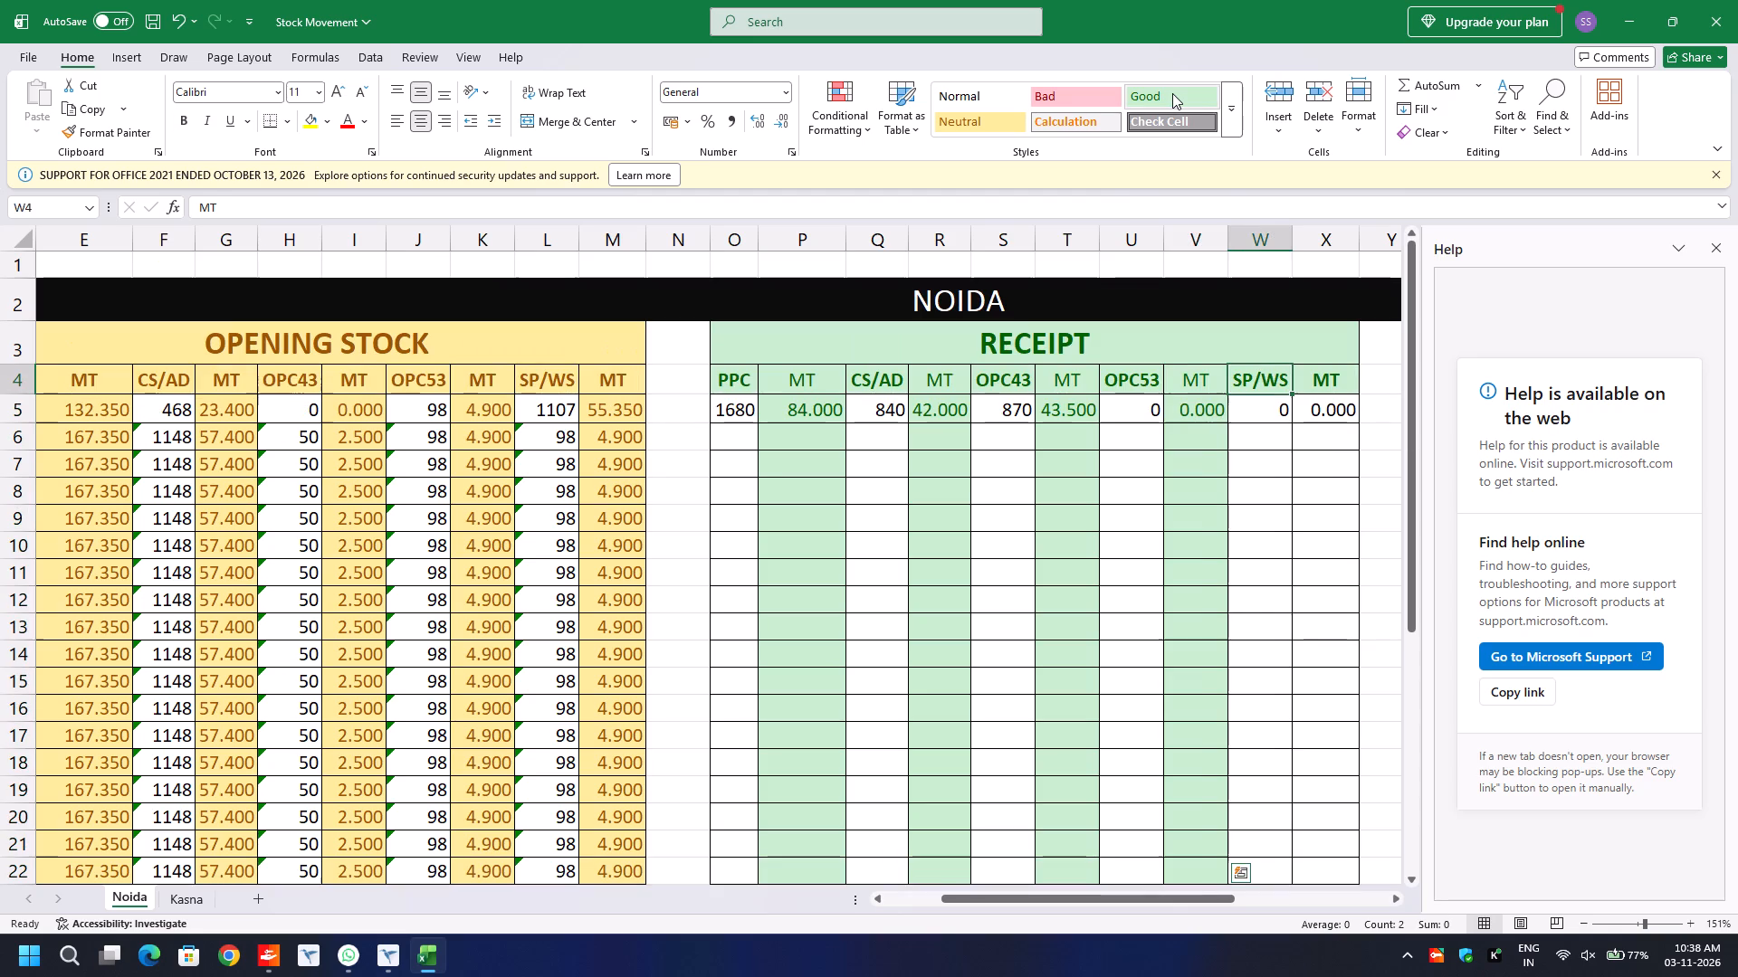
{"action": "key", "text": "Right"}
{"action": "key", "text": "shift+Down"}
{"action": "key", "text": "shift+Down"}
{"action": "key", "text": "shift+Down"}
{"action": "key", "text": "shift+Down"}
{"action": "key", "text": "shift+Down"}
{"action": "key", "text": "shift+Down"}
{"action": "key", "text": "shift+Down"}
{"action": "key", "text": "shift+Down"}
{"action": "key", "text": "shift+Down"}
{"action": "key", "text": "shift+Down"}
{"action": "key", "text": "shift+Down"}
{"action": "key", "text": "shift+Down"}
{"action": "key", "text": "shift+Down"}
{"action": "key", "text": "shift+Down"}
{"action": "key", "text": "shift+Down"}
{"action": "key", "text": "shift+Down"}
{"action": "key", "text": "shift+Down"}
{"action": "key", "text": "shift+Down"}
{"action": "key", "text": "shift+Down"}
{"action": "key", "text": "shift+Down"}
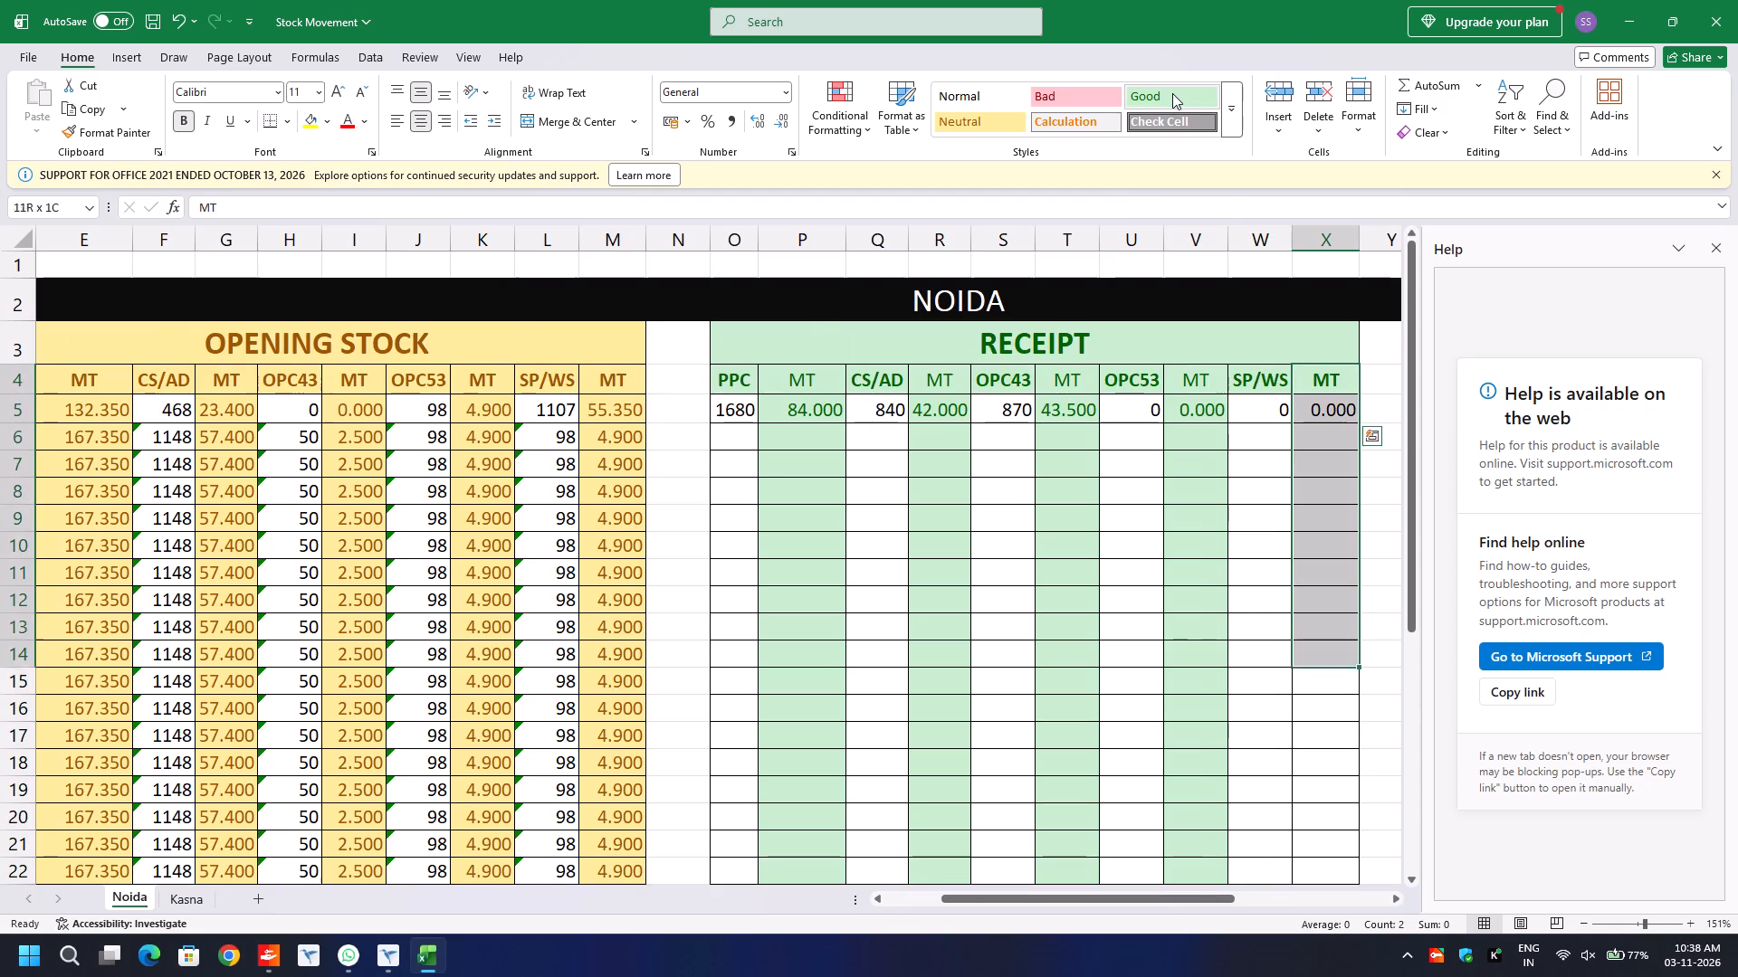
{"action": "key", "text": "shift+Down"}
{"action": "key", "text": "shift+Up"}
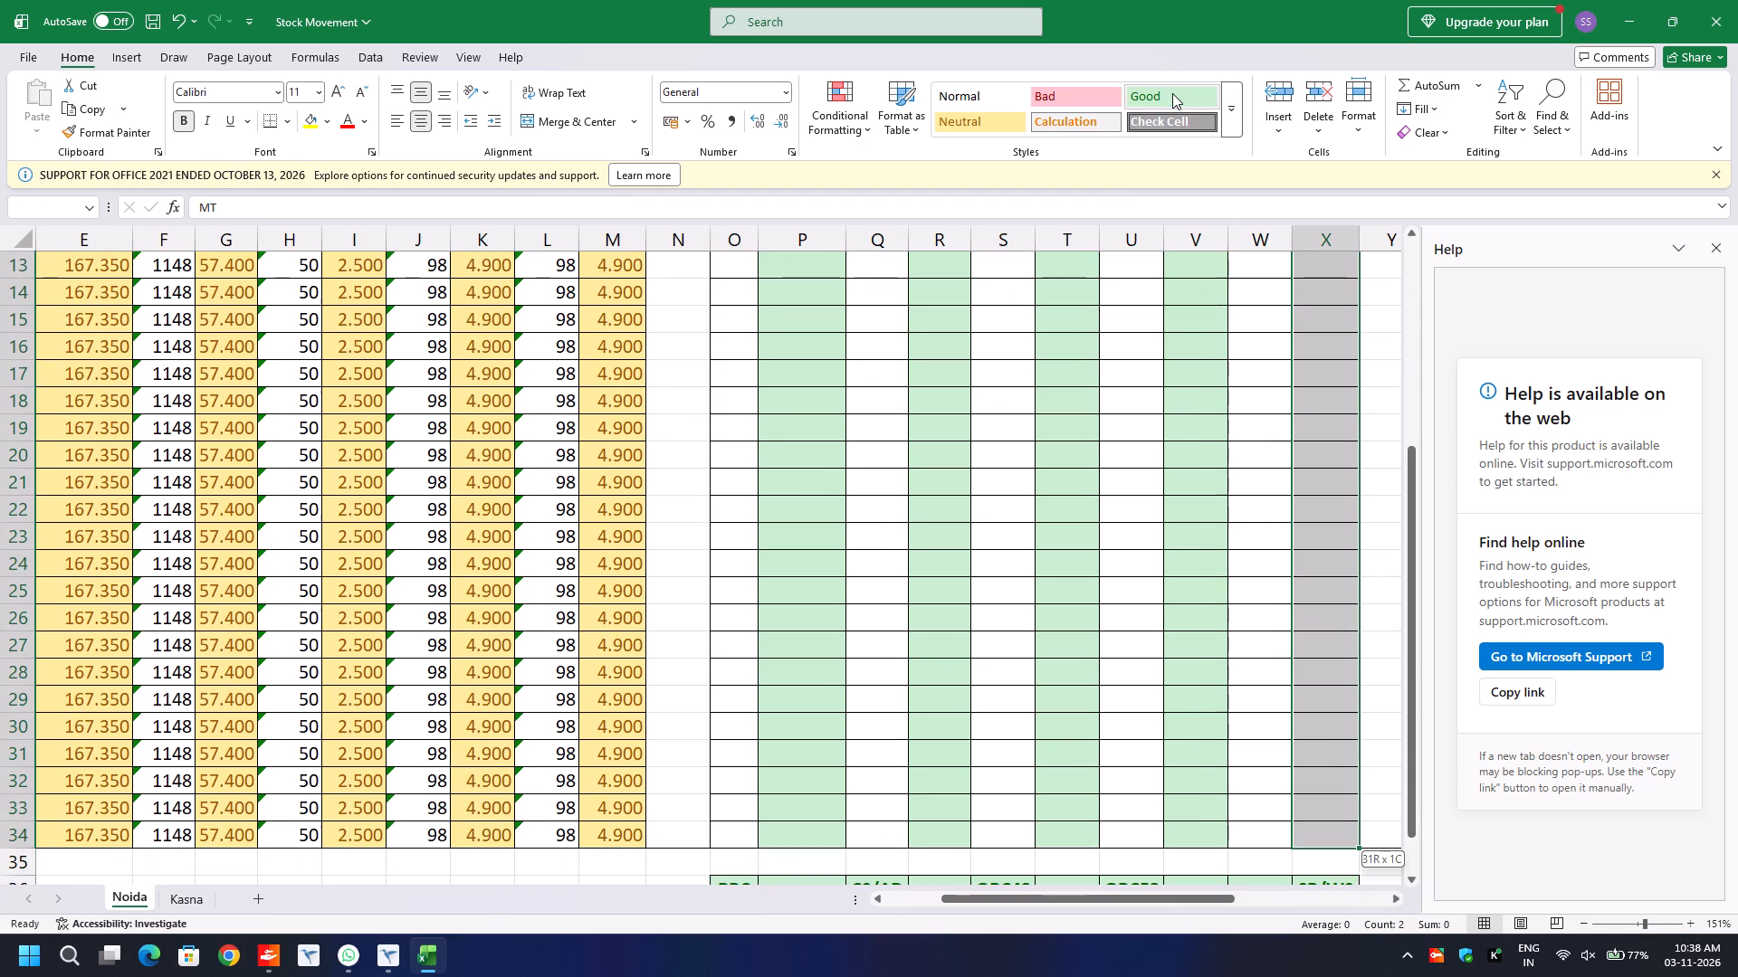
{"action": "left_click", "coordinate": [1172, 93]}
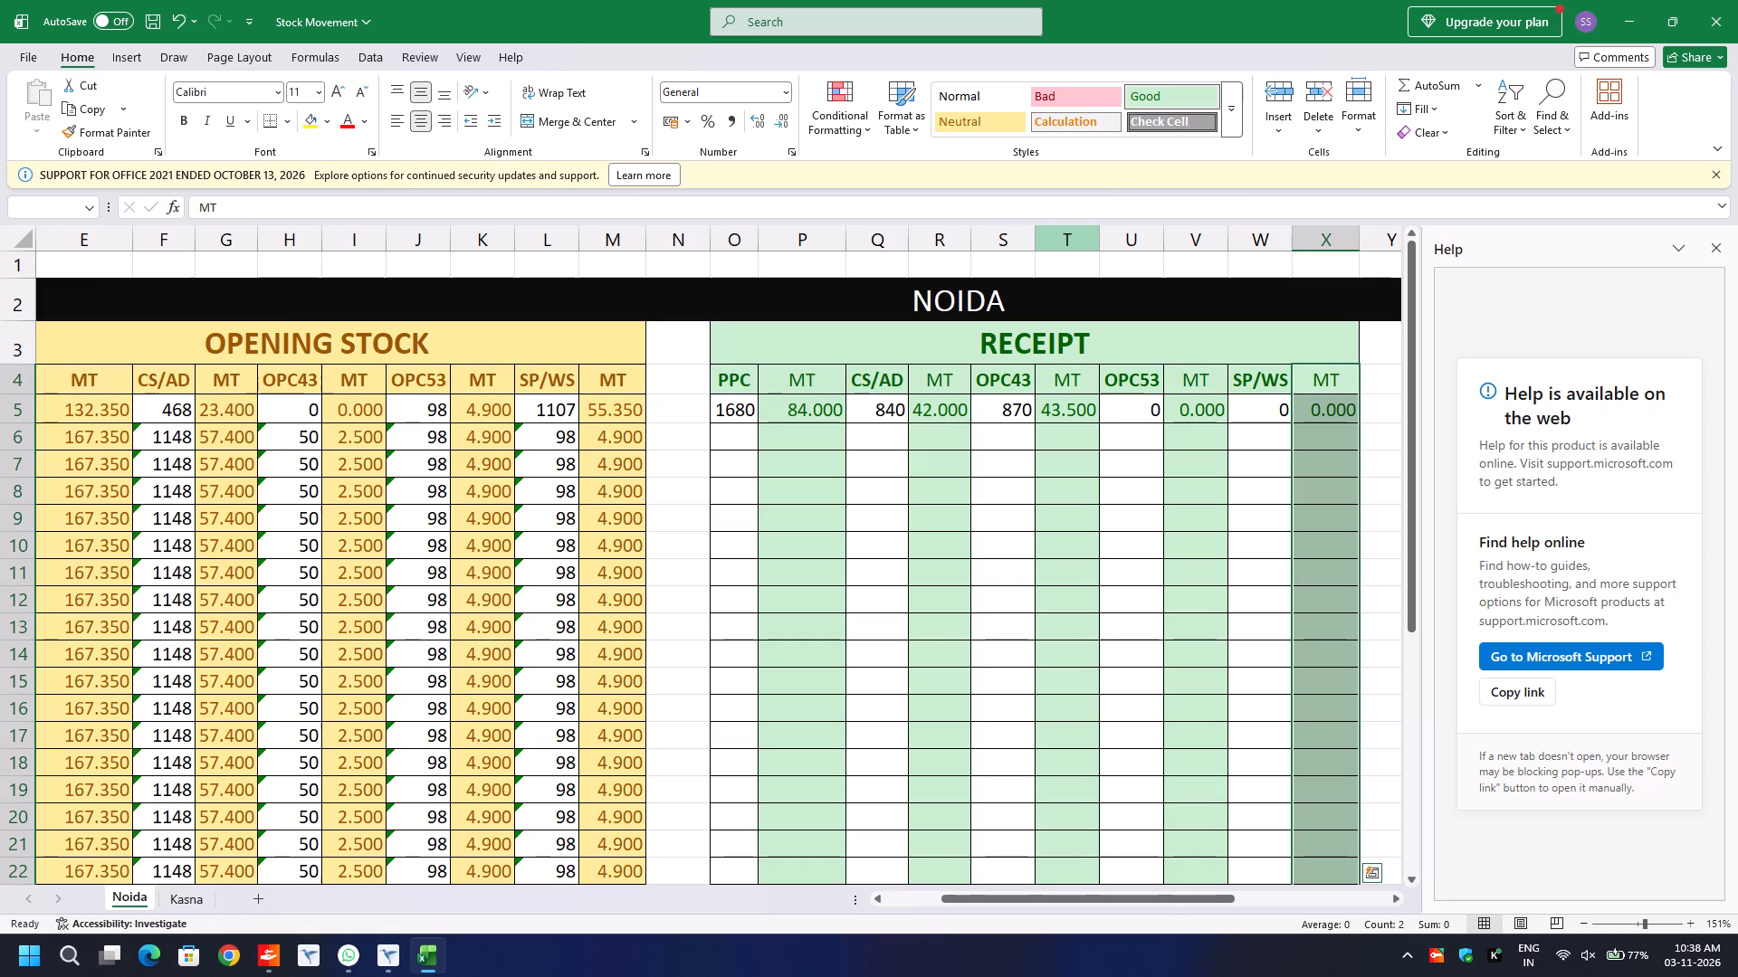
Make all the Receipt column headers in O4:X4 uniformly bold.
{"action": "left_click", "coordinate": [734, 388]}
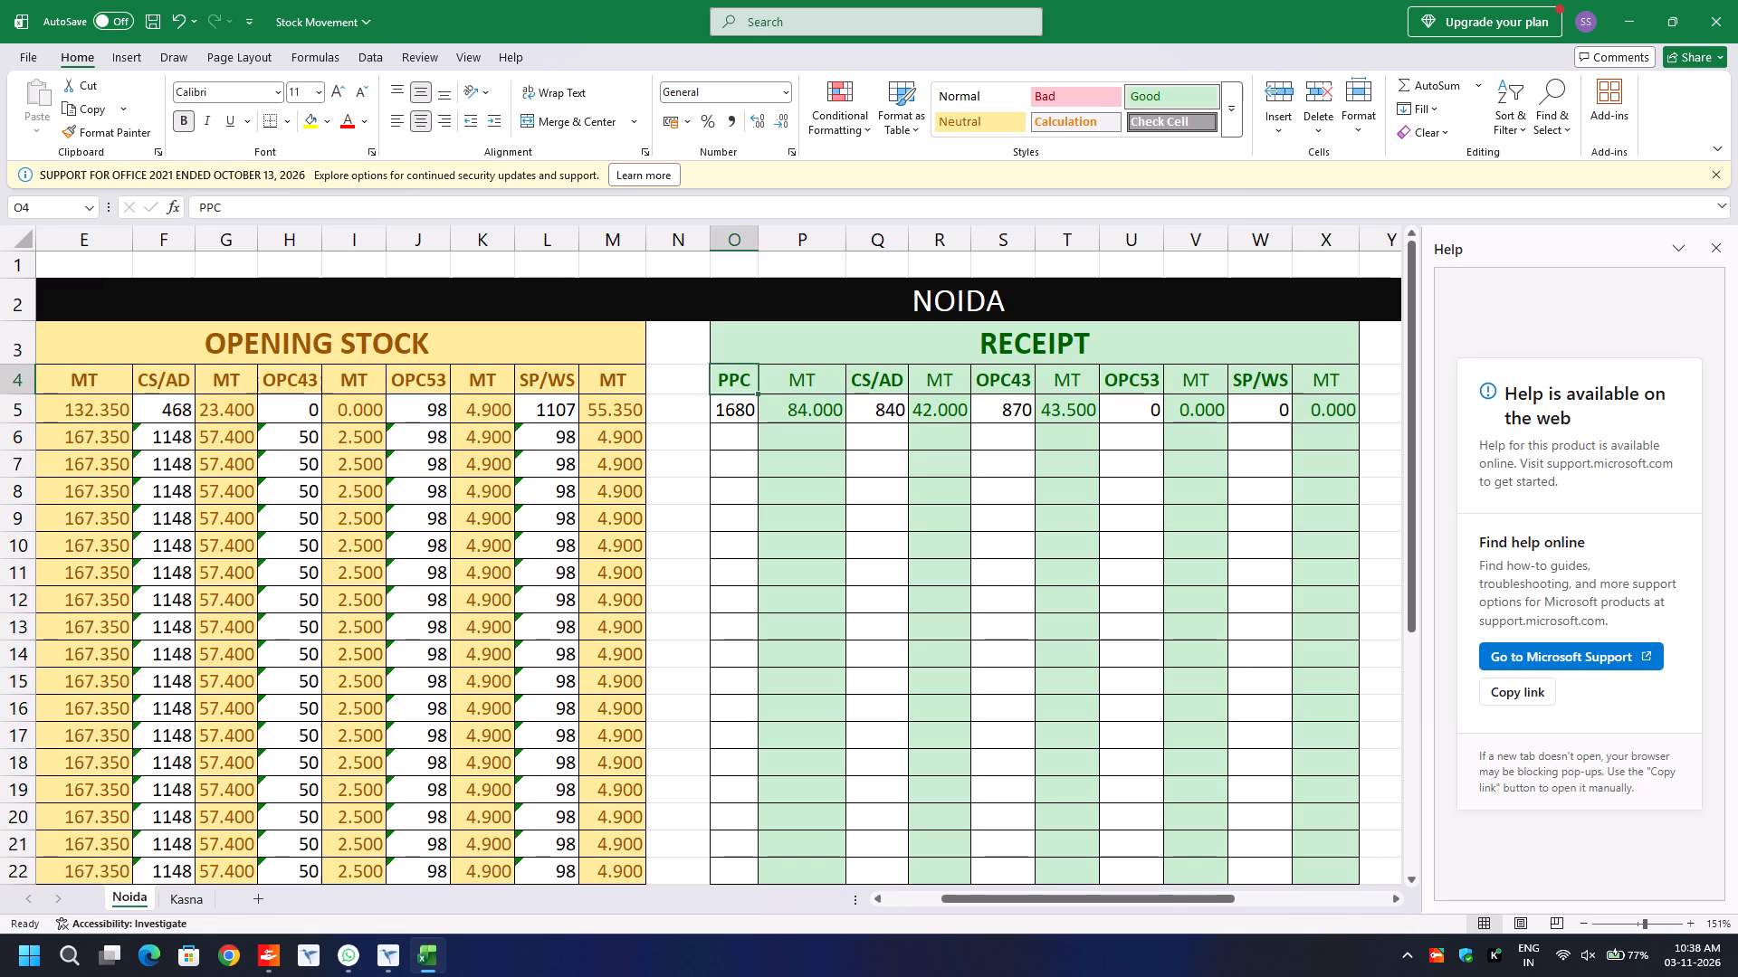
{"action": "key", "text": "shift+Right"}
{"action": "key", "text": "shift+Right"}
{"action": "key", "text": "shift+Right"}
{"action": "key", "text": "shift+Right"}
{"action": "key", "text": "shift+Right"}
{"action": "key", "text": "shift+Right"}
{"action": "key", "text": "shift+Right"}
{"action": "key", "text": "shift+Right"}
{"action": "key", "text": "shift+Right"}
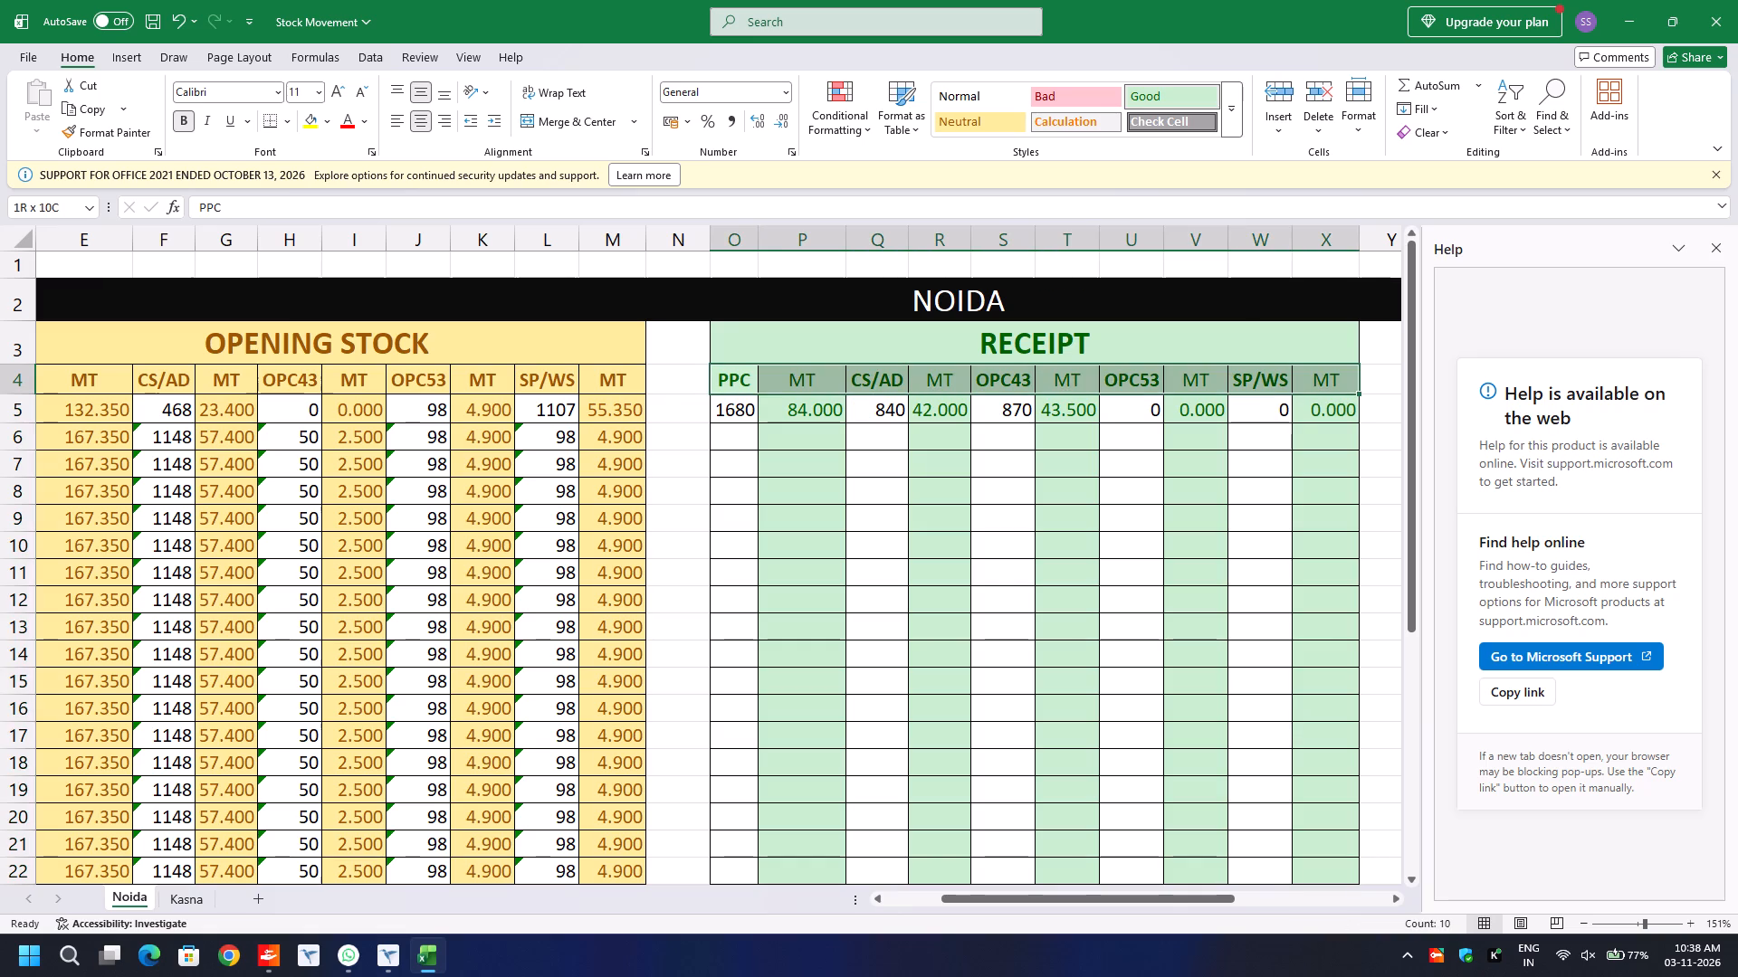
{"action": "key", "text": "ctrl+b"}
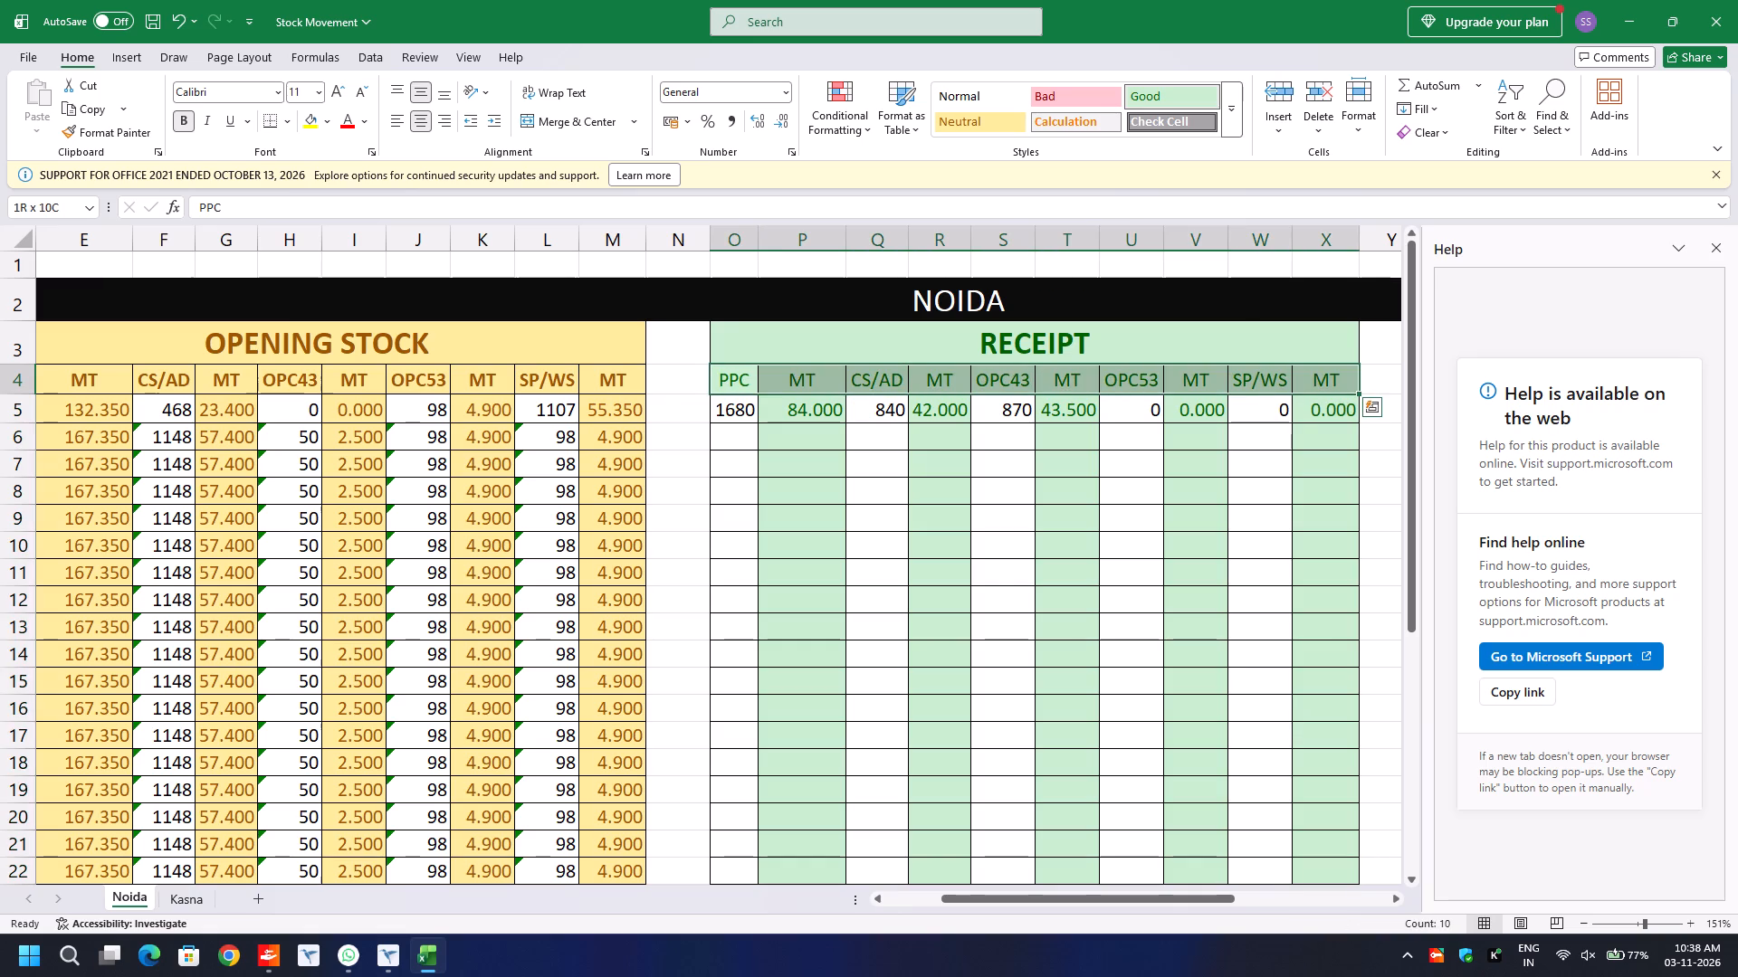
{"action": "key", "text": "ctrl+b"}
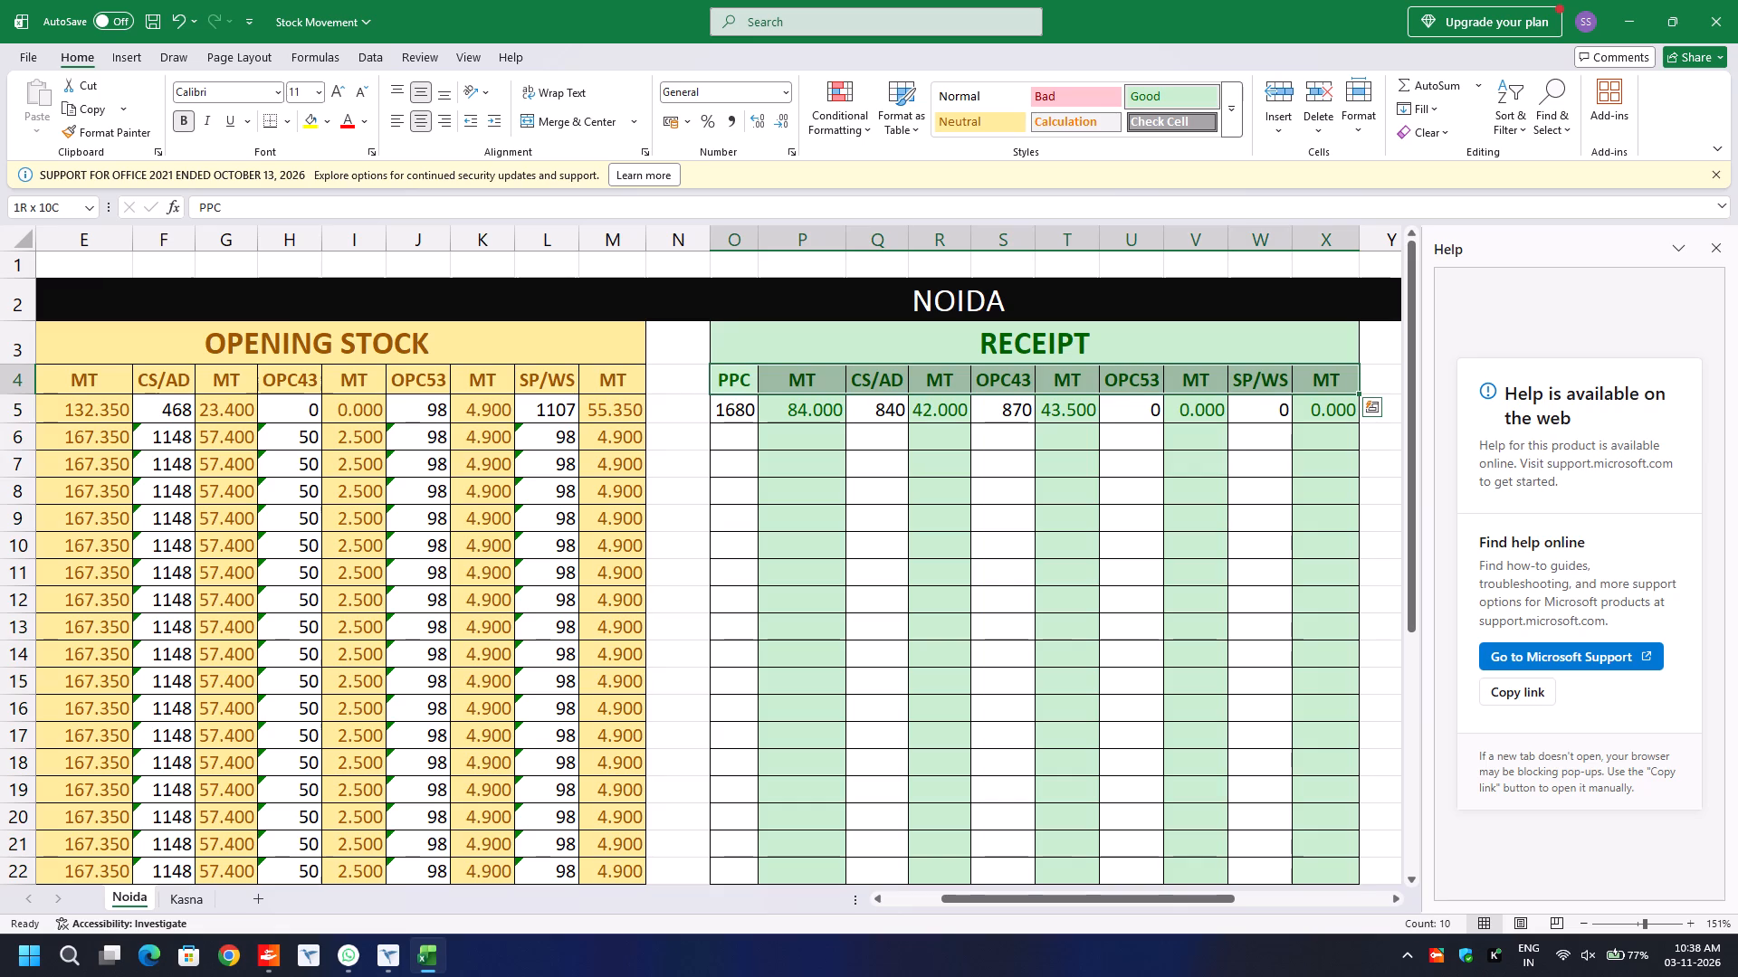
{"action": "left_click", "coordinate": [943, 437]}
Insert one blank column before each of CS/AD, OPC43 and OPC53 in the Dispatch table, and two before SP/WS.
{"action": "scroll", "coordinate": [943, 437], "scroll_direction": "left", "scroll_amount": 6}
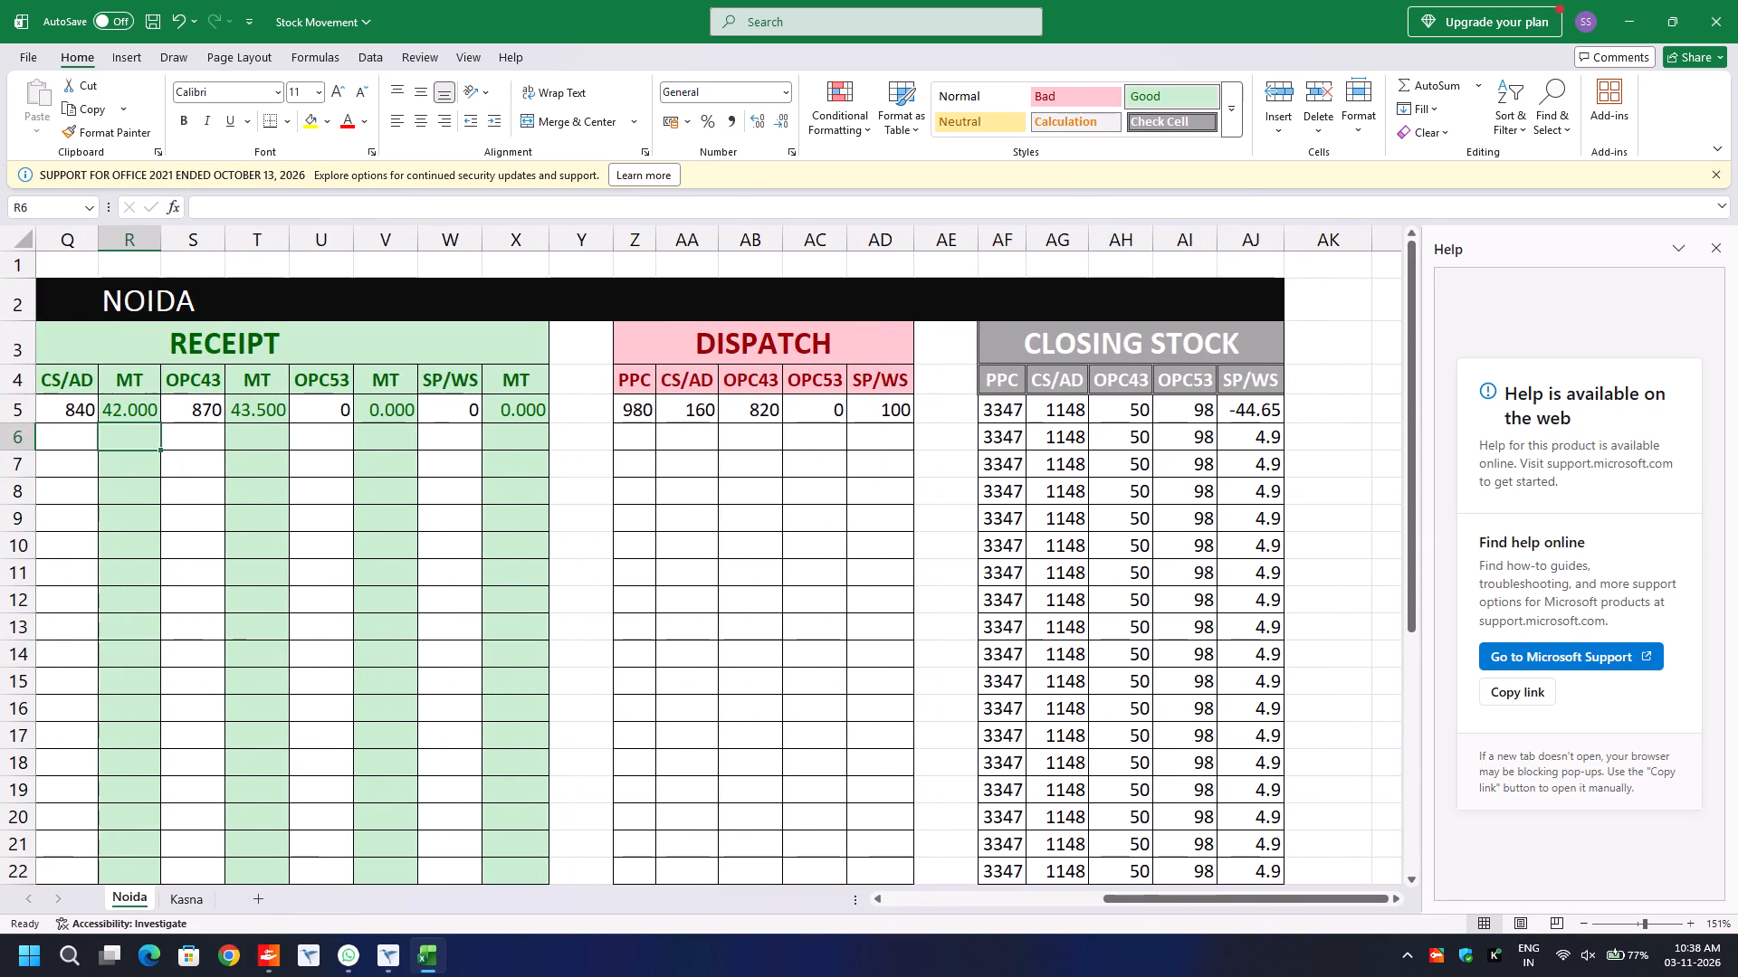
{"action": "left_click", "coordinate": [687, 237]}
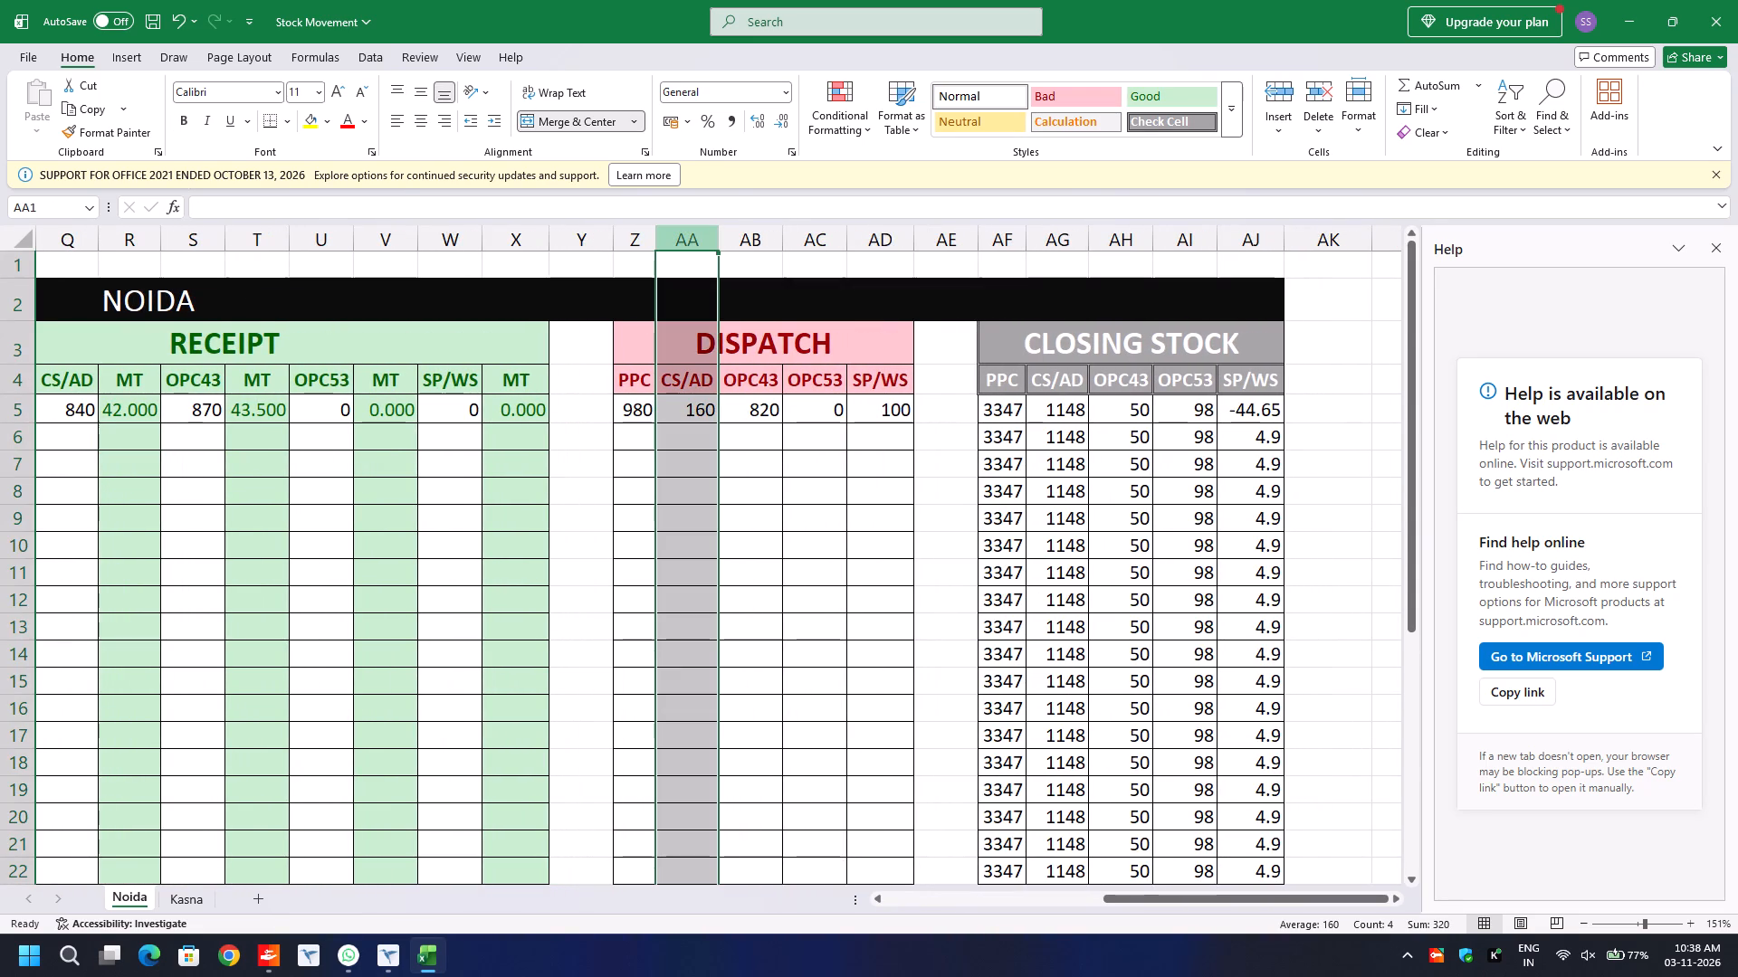
{"action": "key", "text": "ctrl+plus"}
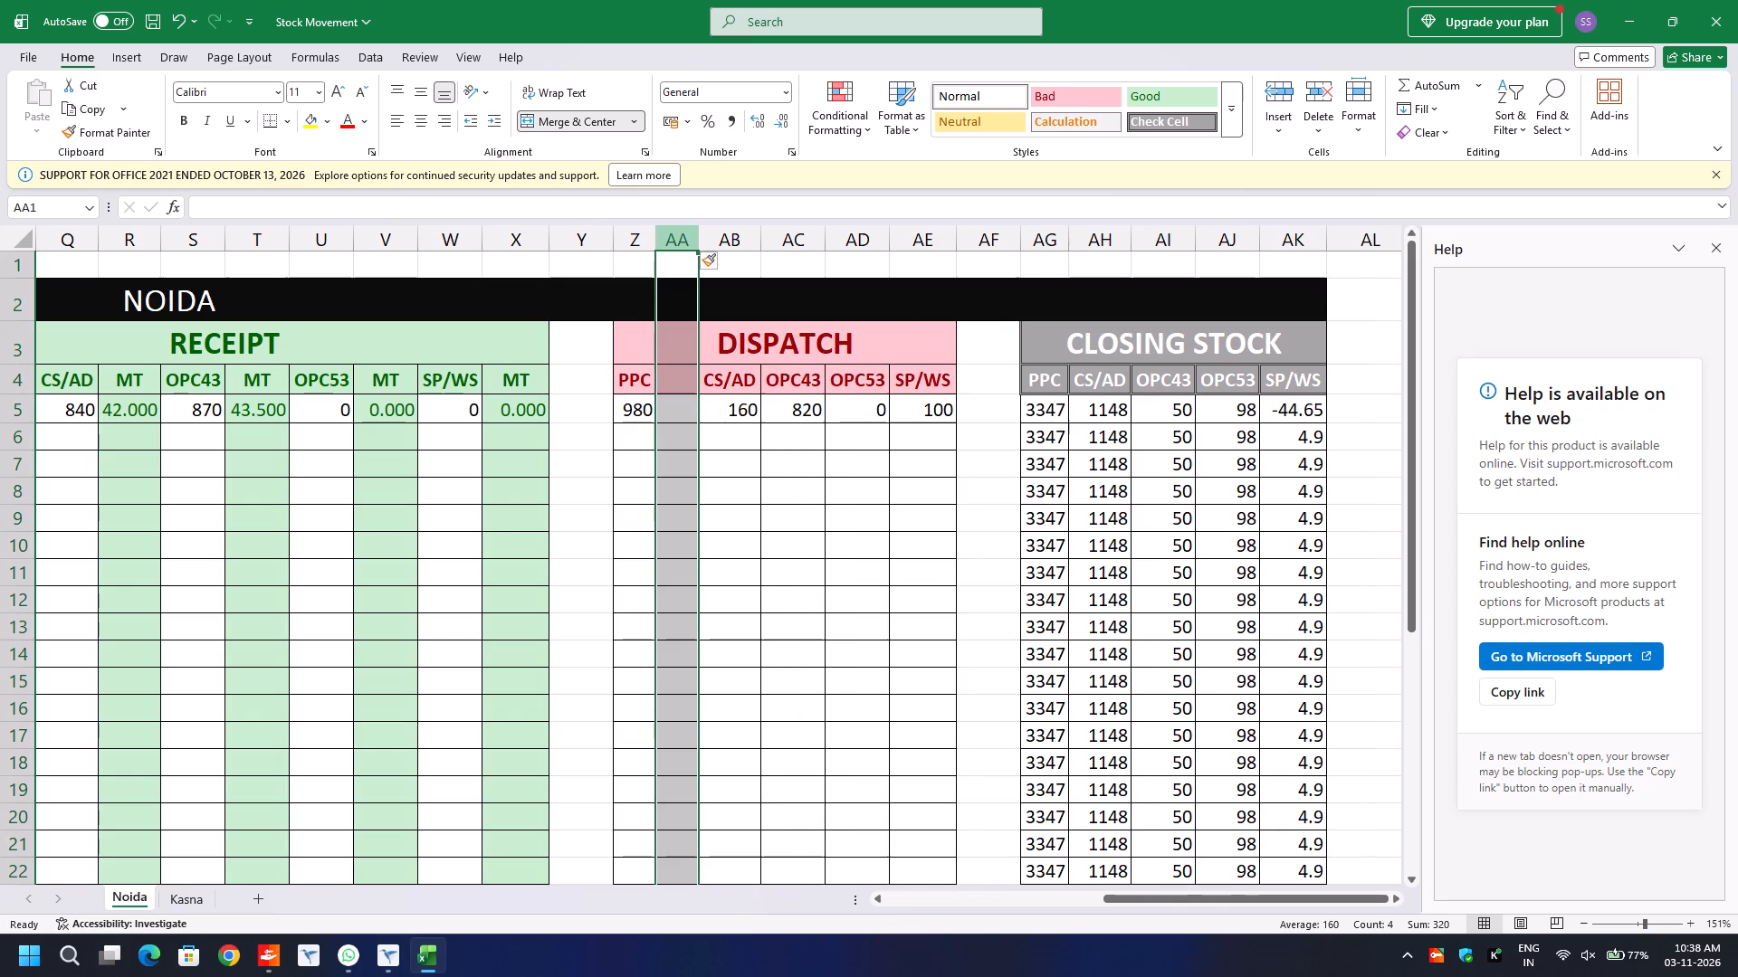
{"action": "key", "text": "Right"}
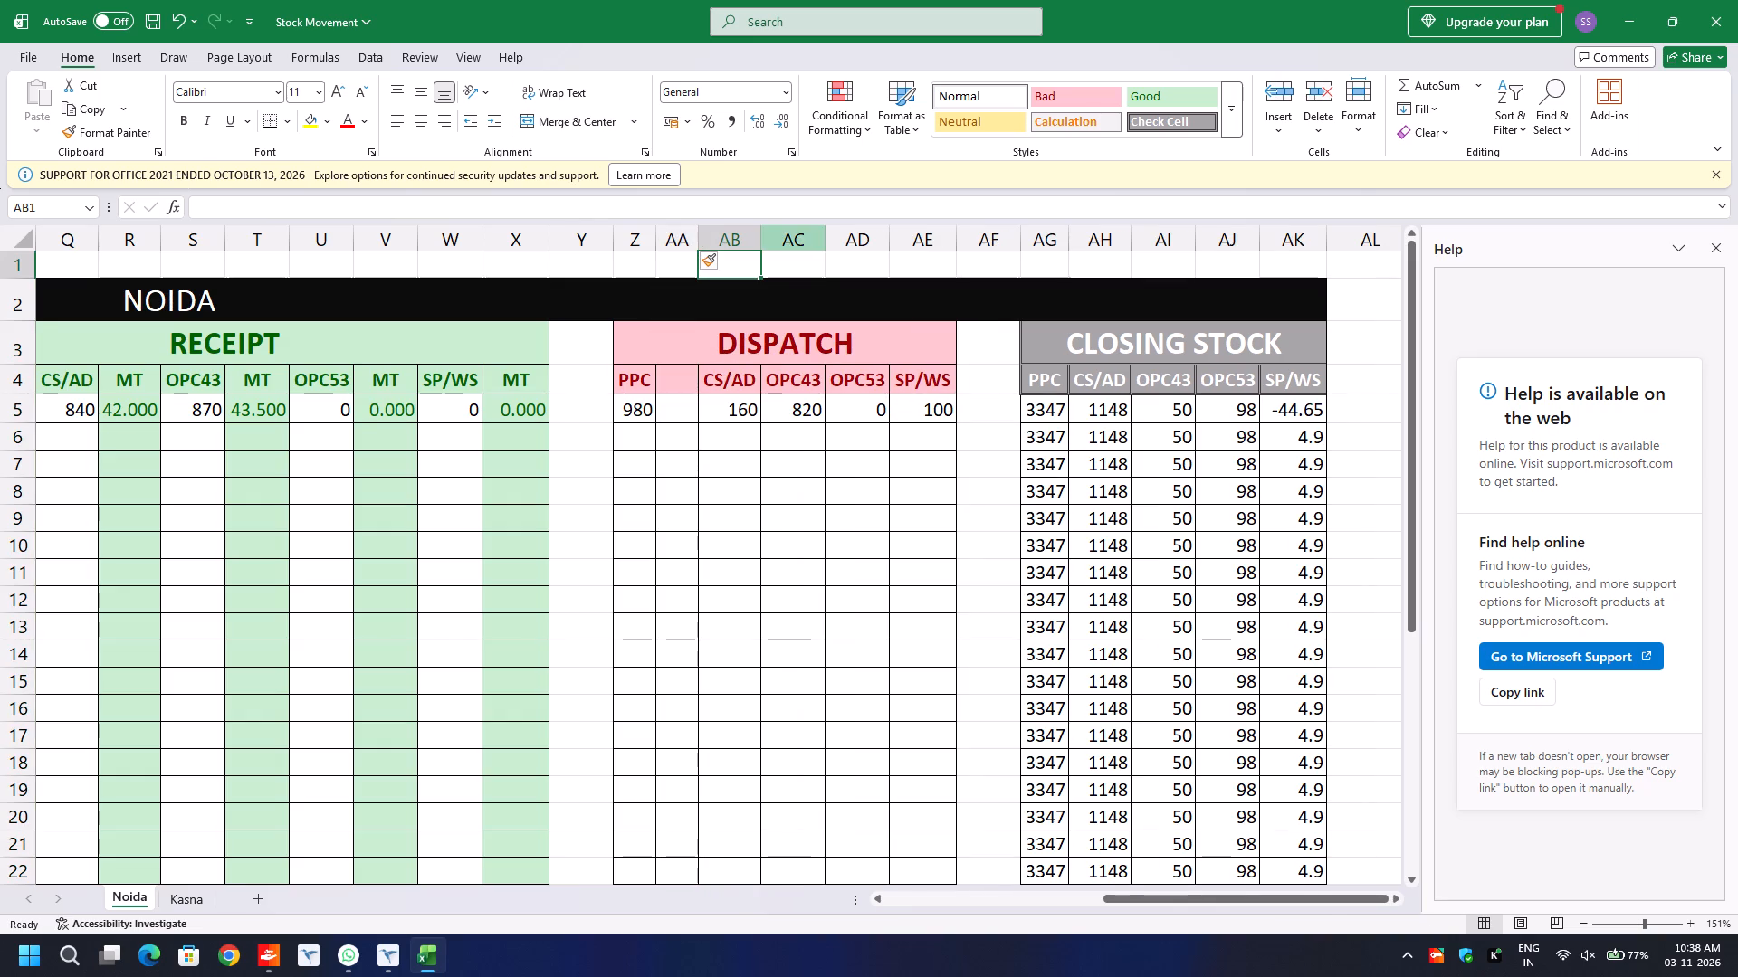
{"action": "left_click", "coordinate": [792, 239]}
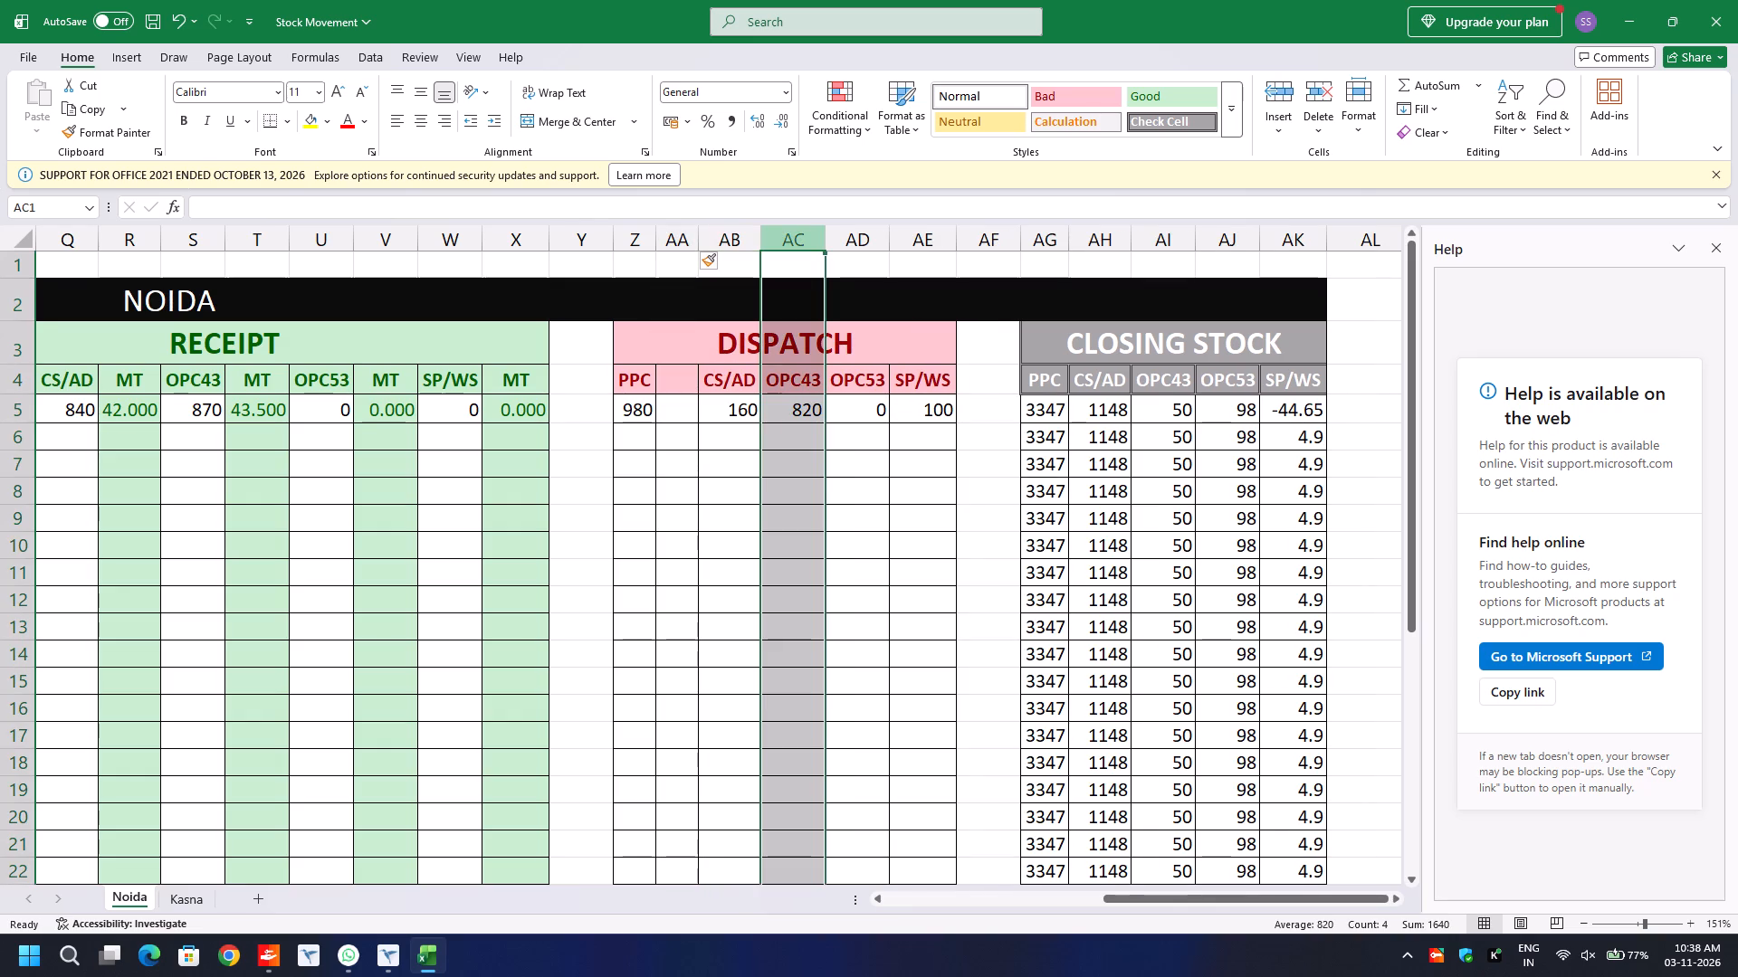
{"action": "key", "text": "ctrl+plus"}
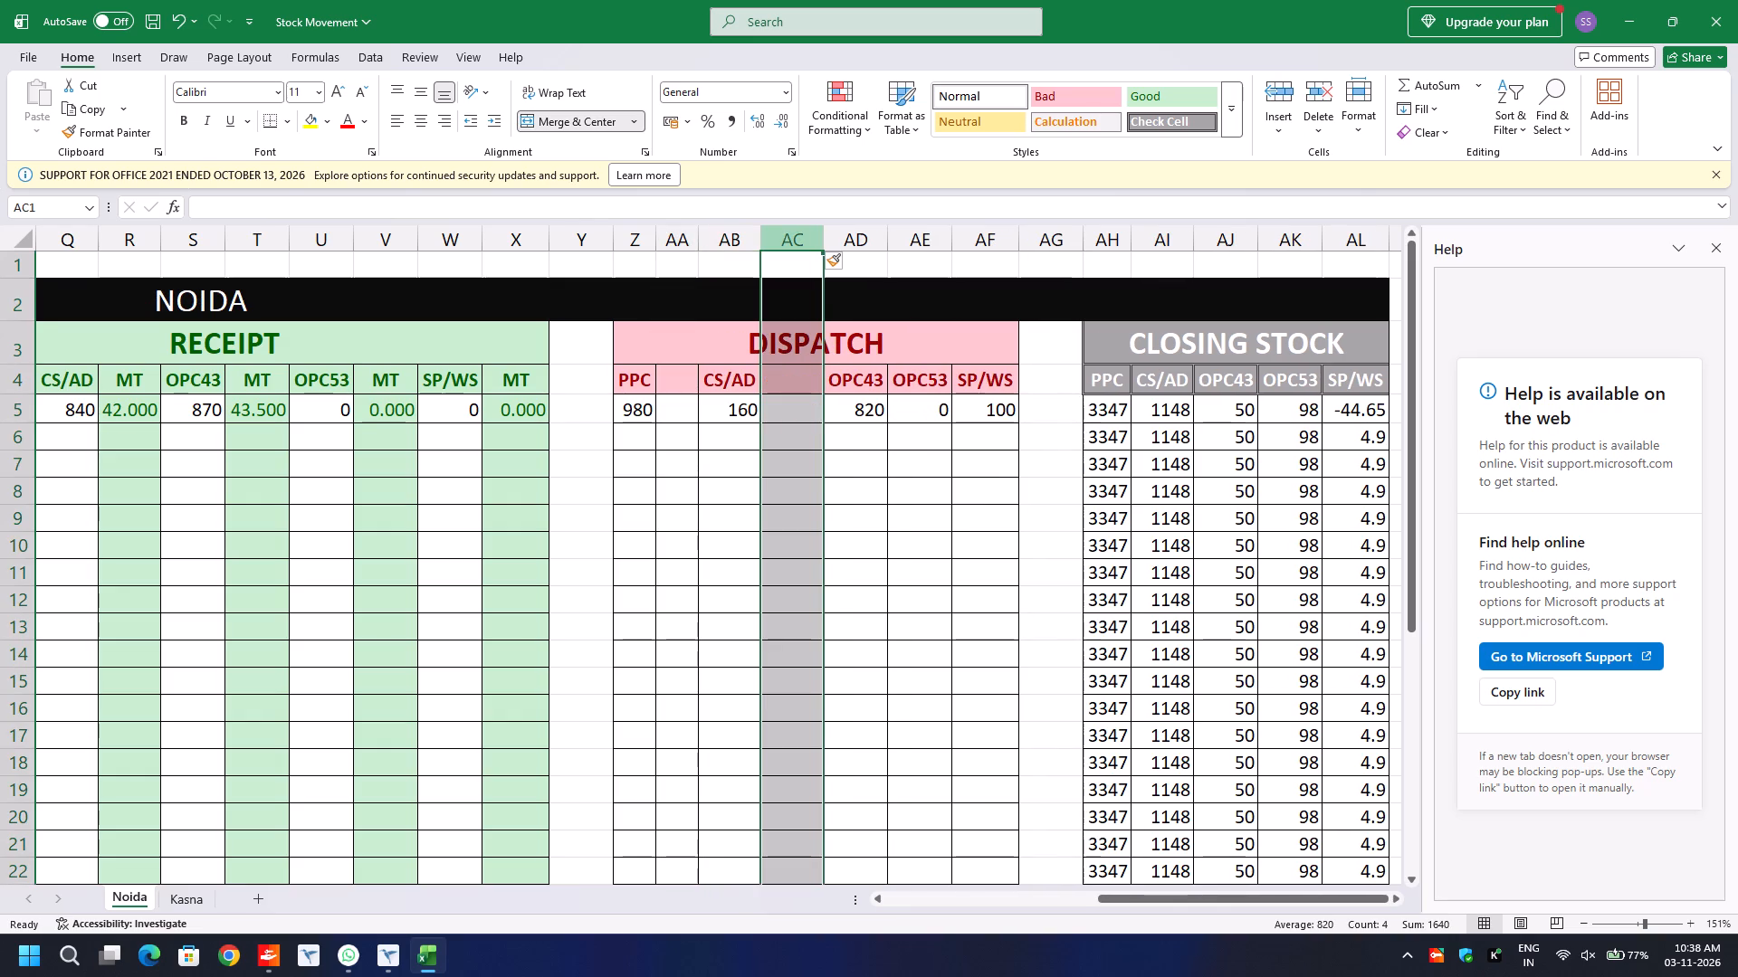
{"action": "left_click", "coordinate": [901, 240]}
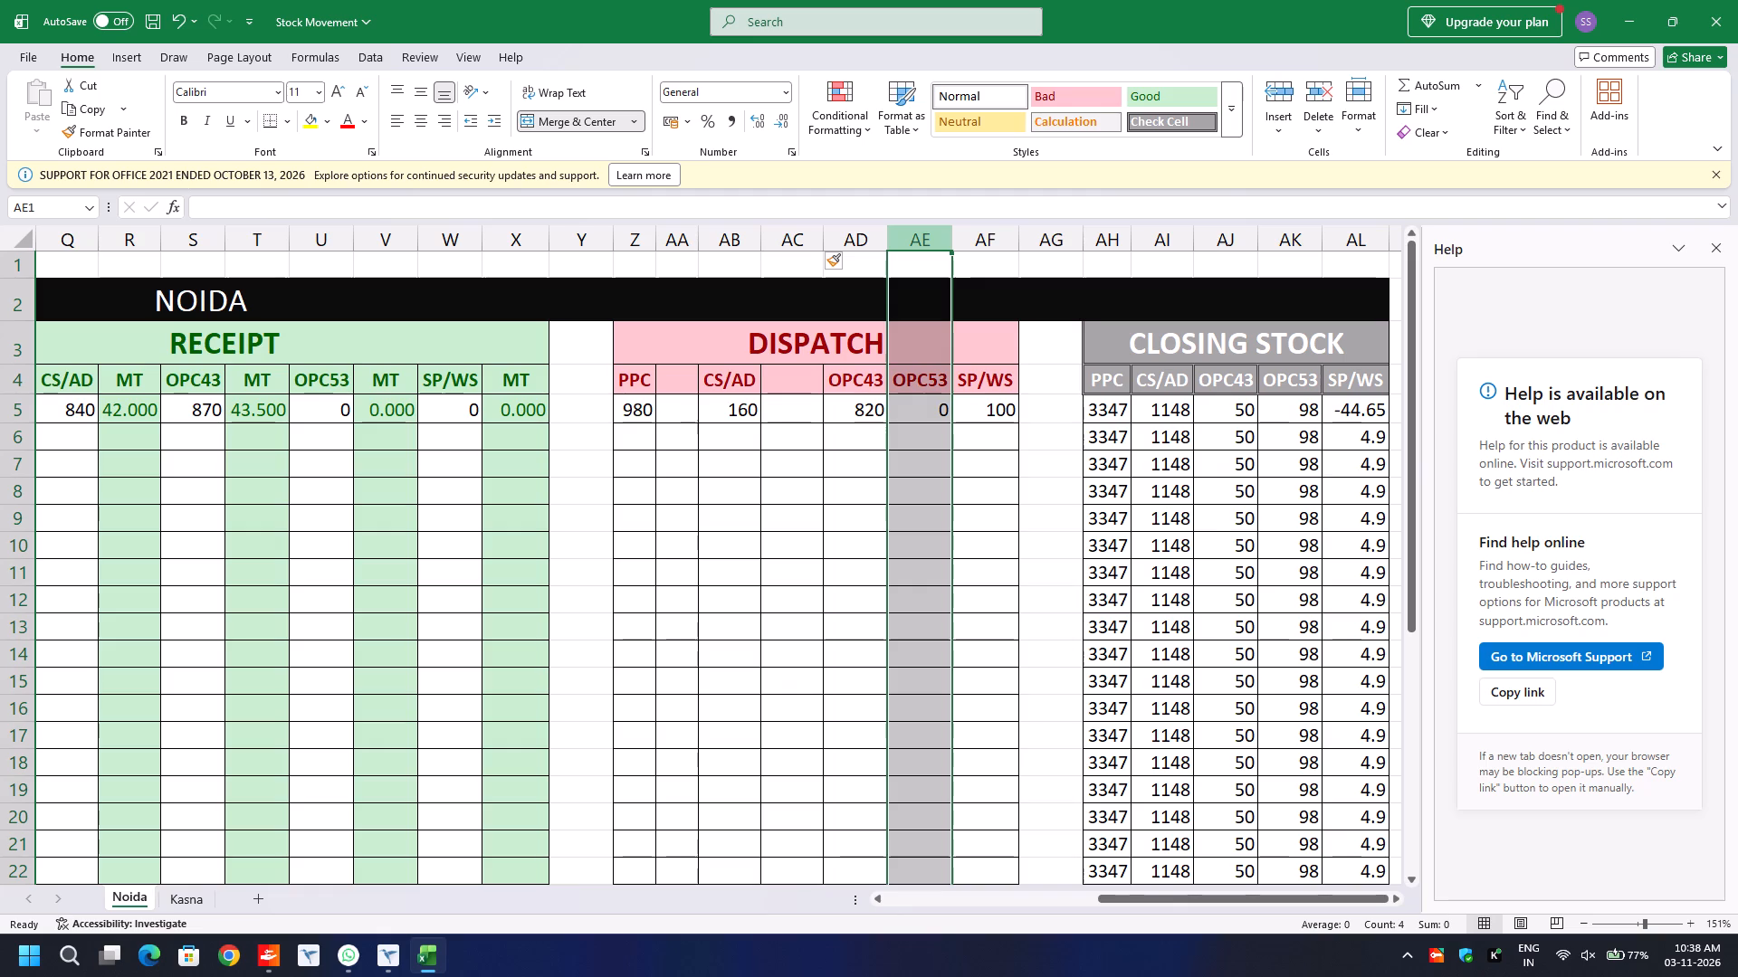
{"action": "key", "text": "ctrl+plus"}
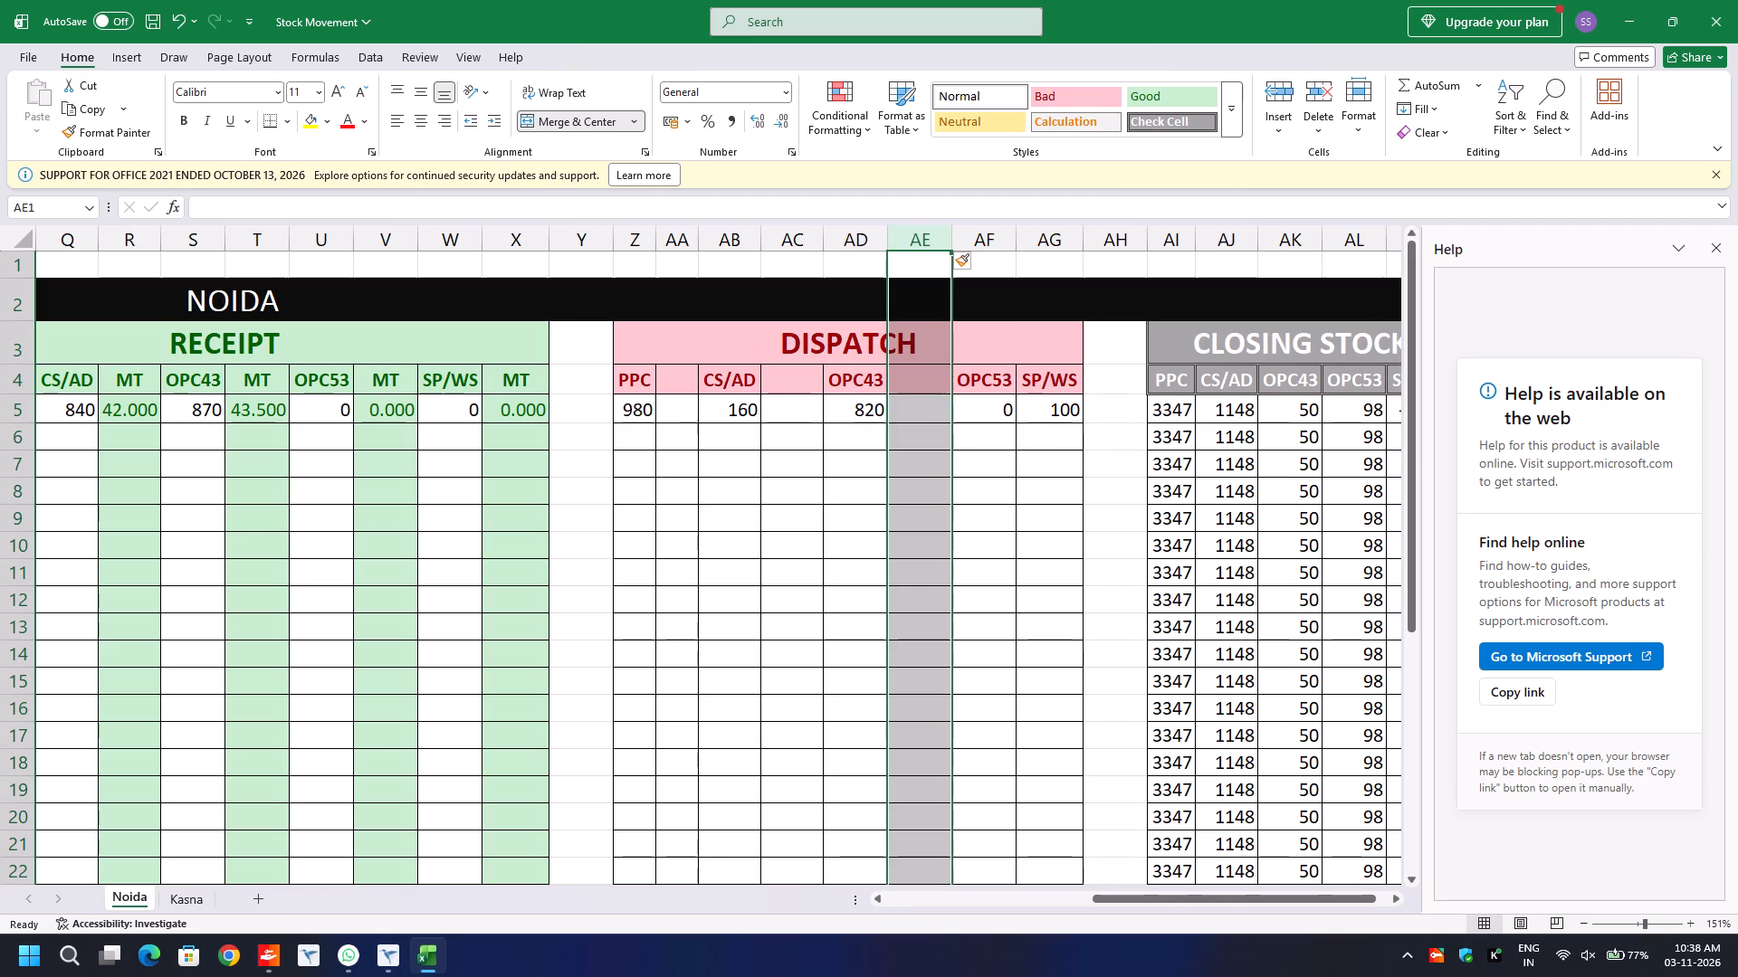
{"action": "left_click", "coordinate": [1049, 244]}
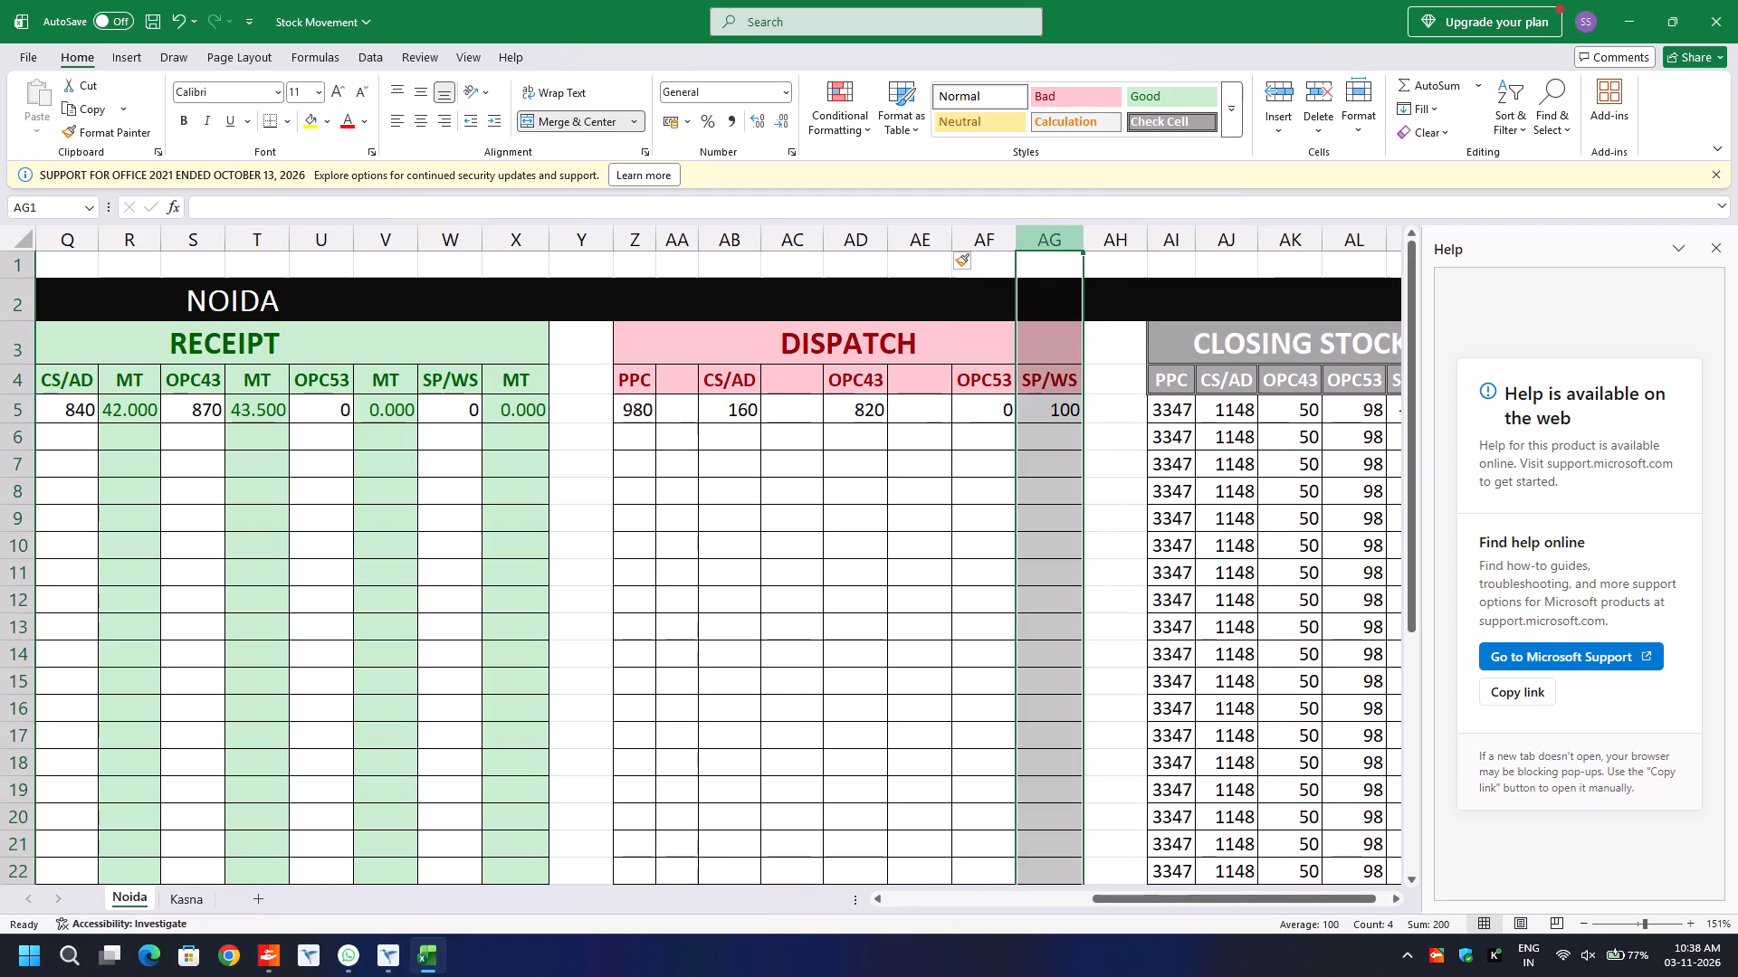
{"action": "key", "text": "ctrl+plus"}
{"action": "key", "text": "ctrl+plus"}
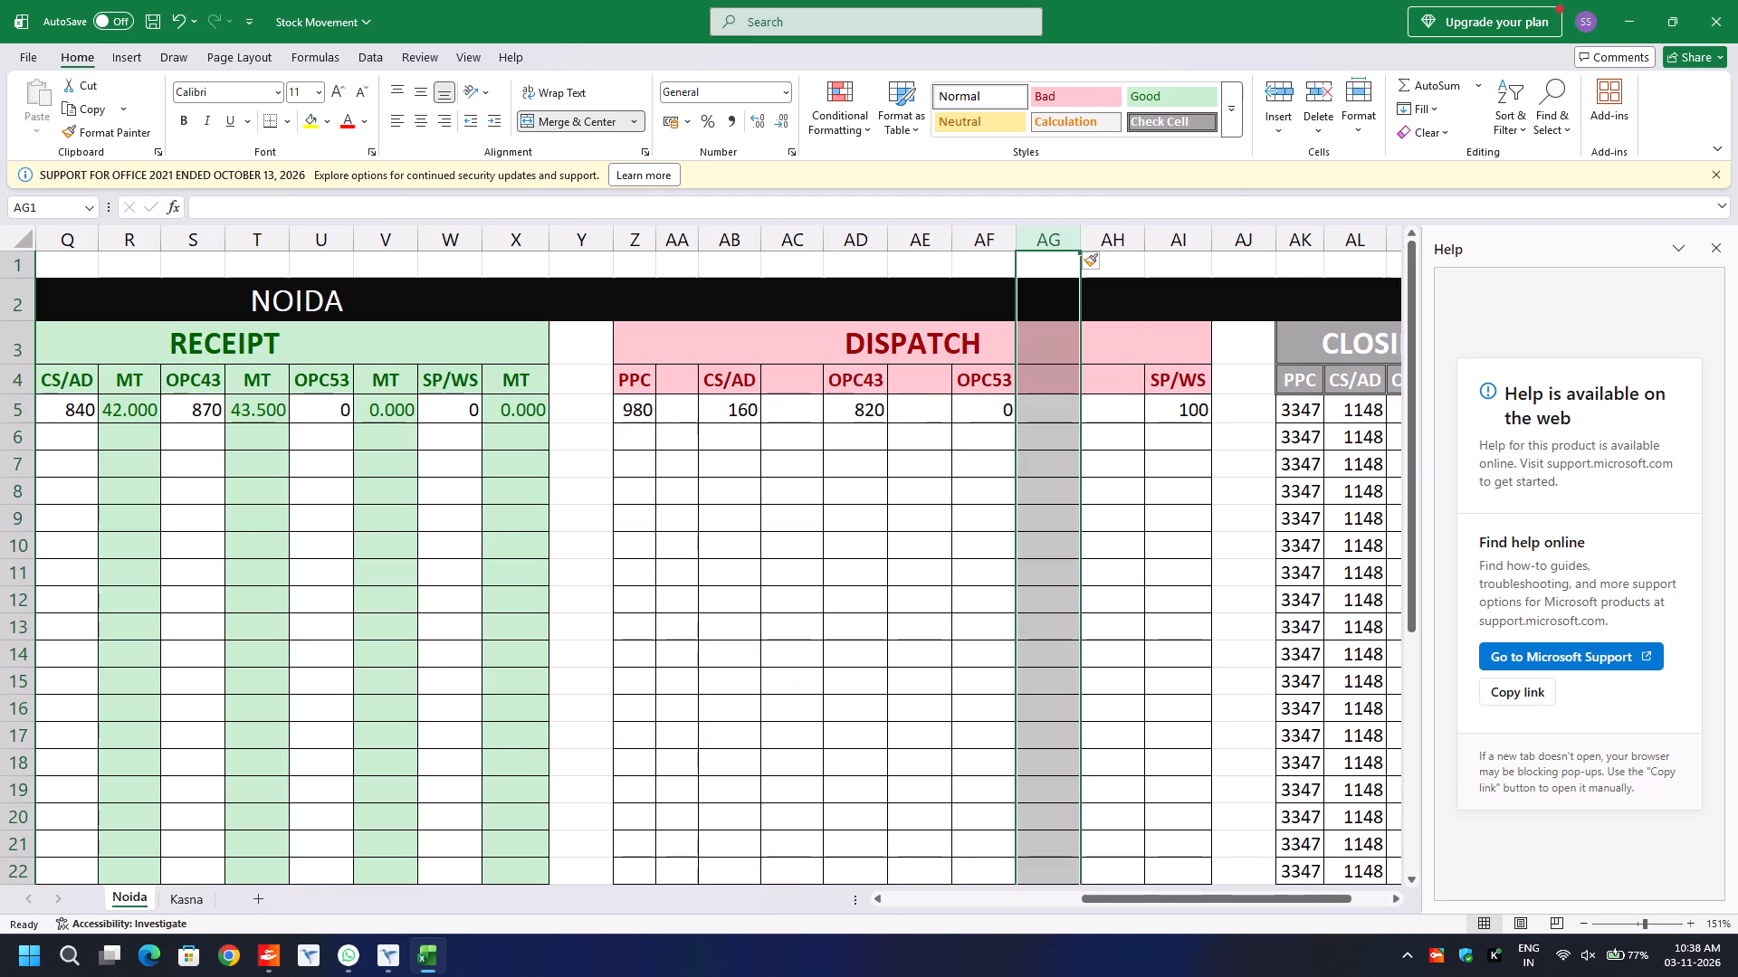
Copy the Dispatch SP/WS header and its first value from AI4:AI5 into AH4:AH5.
{"action": "left_click", "coordinate": [1189, 385]}
{"action": "key", "text": "shift+Down"}
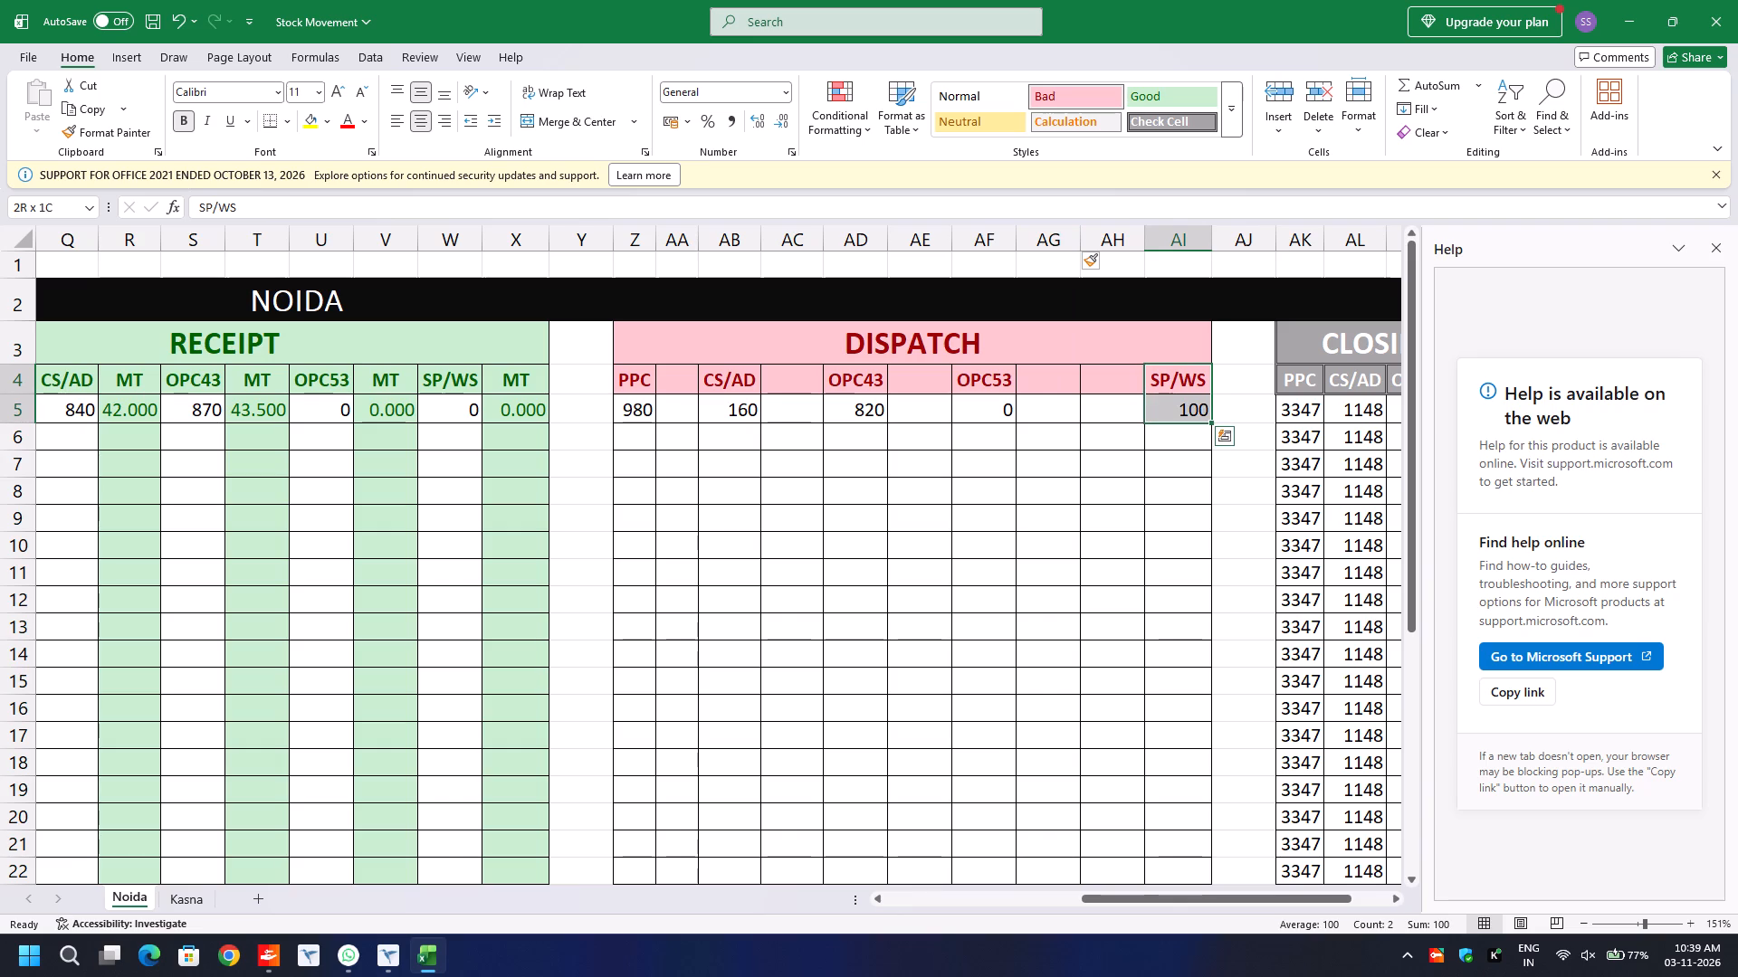
{"action": "key", "text": "ctrl+c"}
{"action": "key", "text": "Left"}
{"action": "key", "text": "Left"}
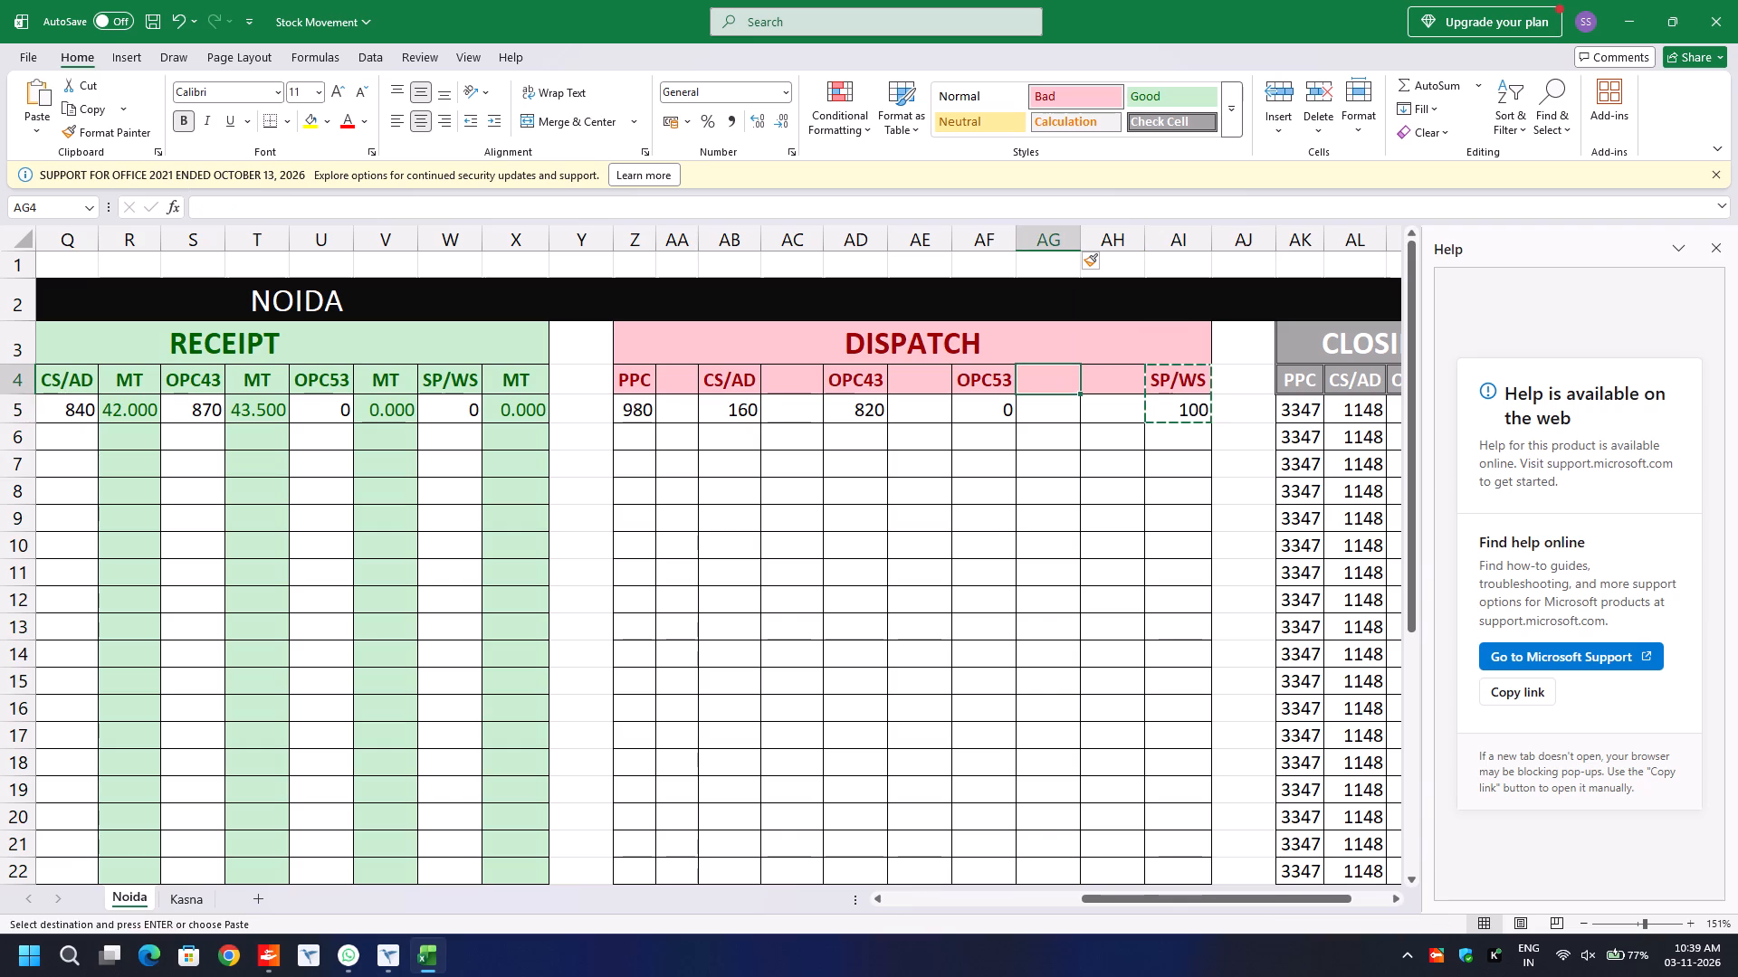
{"action": "key", "text": "Right"}
{"action": "key", "text": "ctrl+v"}
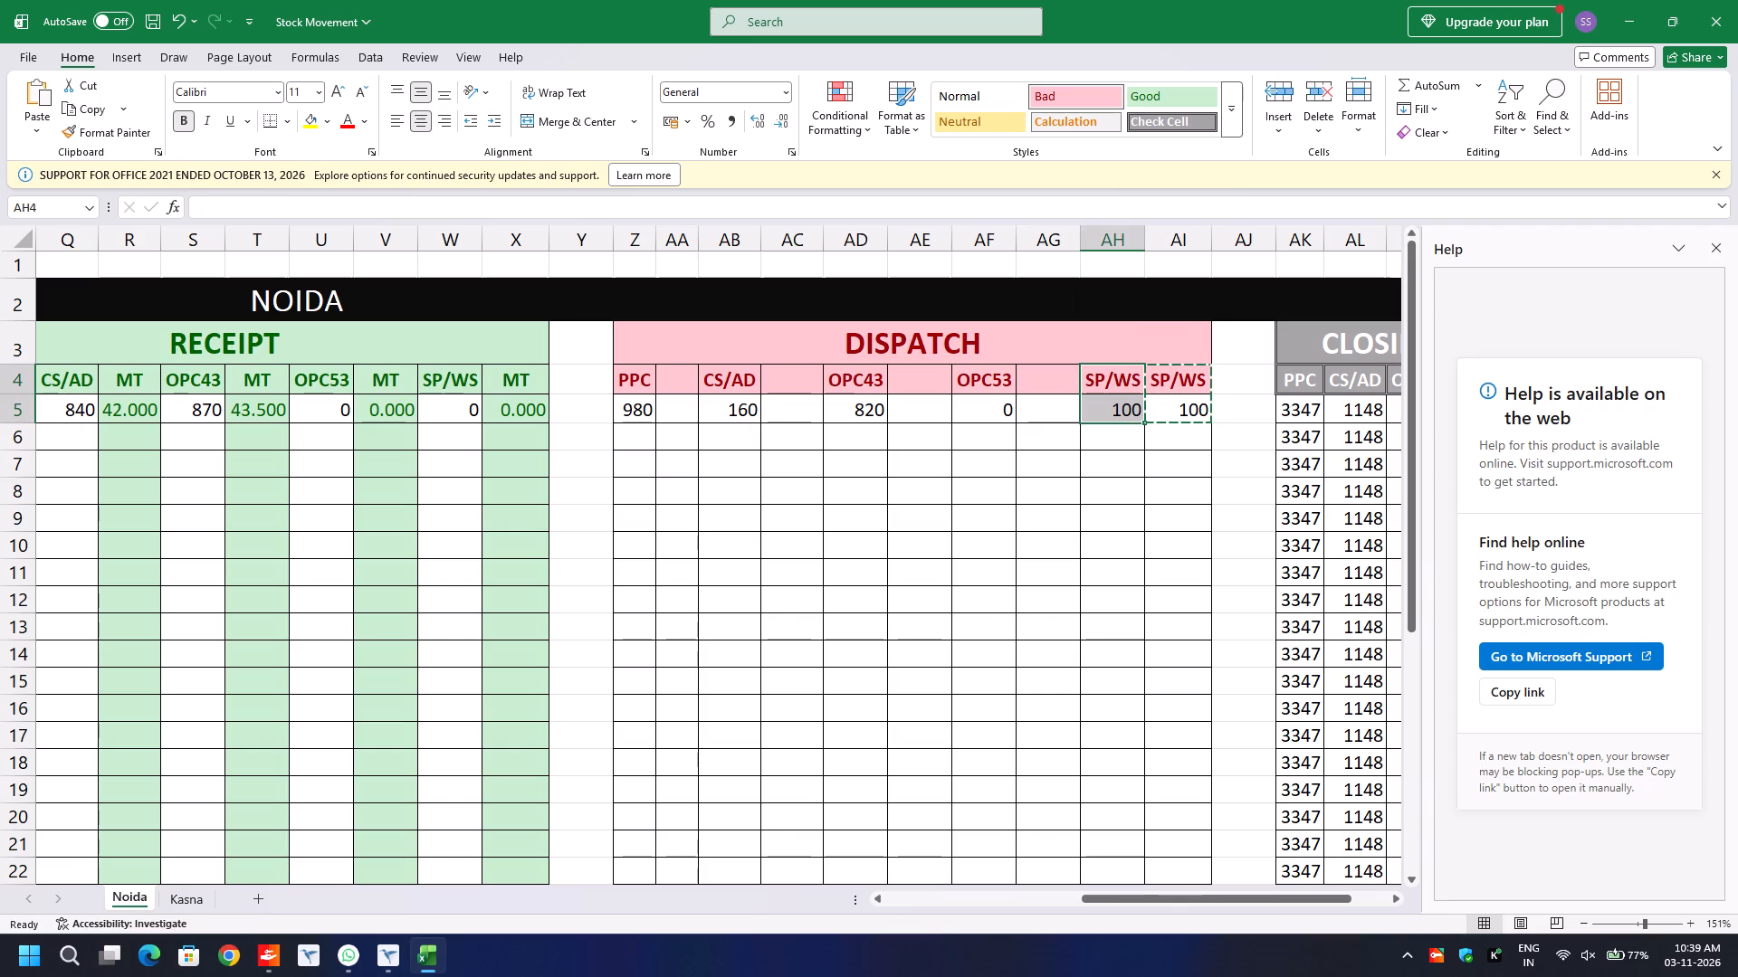
Change the duplicate SP/WS header in AI4 to MT and set the value beneath it in AI5 to 0.
{"action": "key", "text": "Right"}
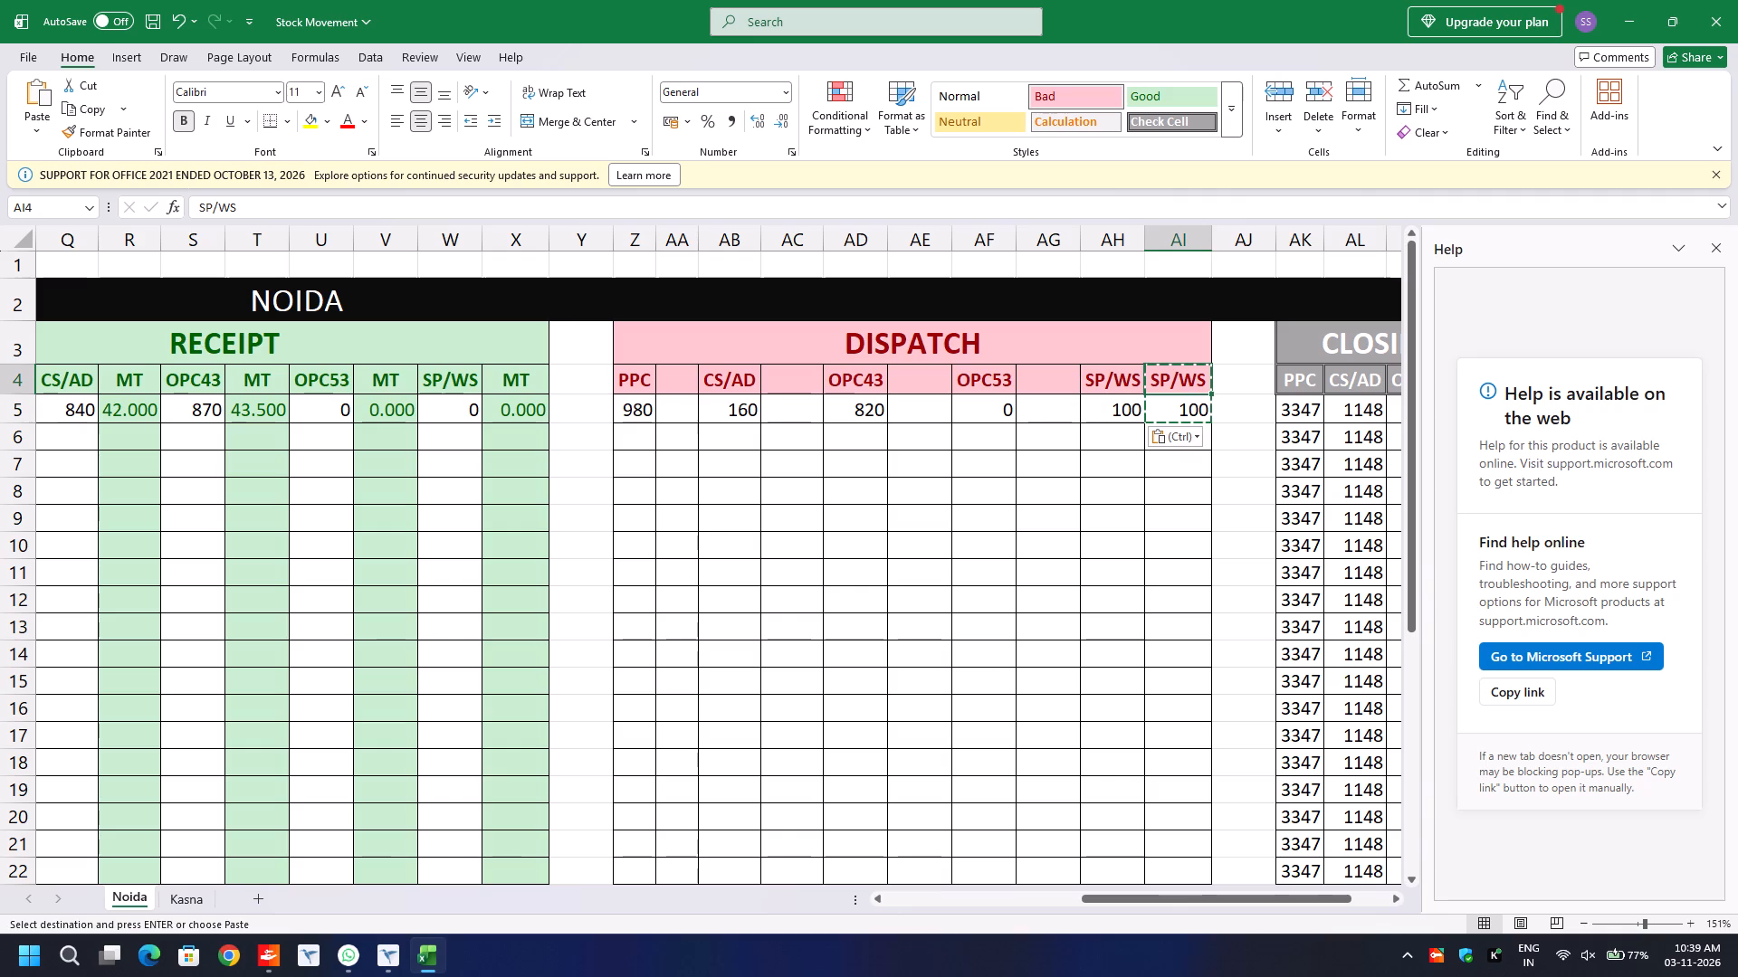
{"action": "type", "text": "MT"}
{"action": "key", "text": "Return"}
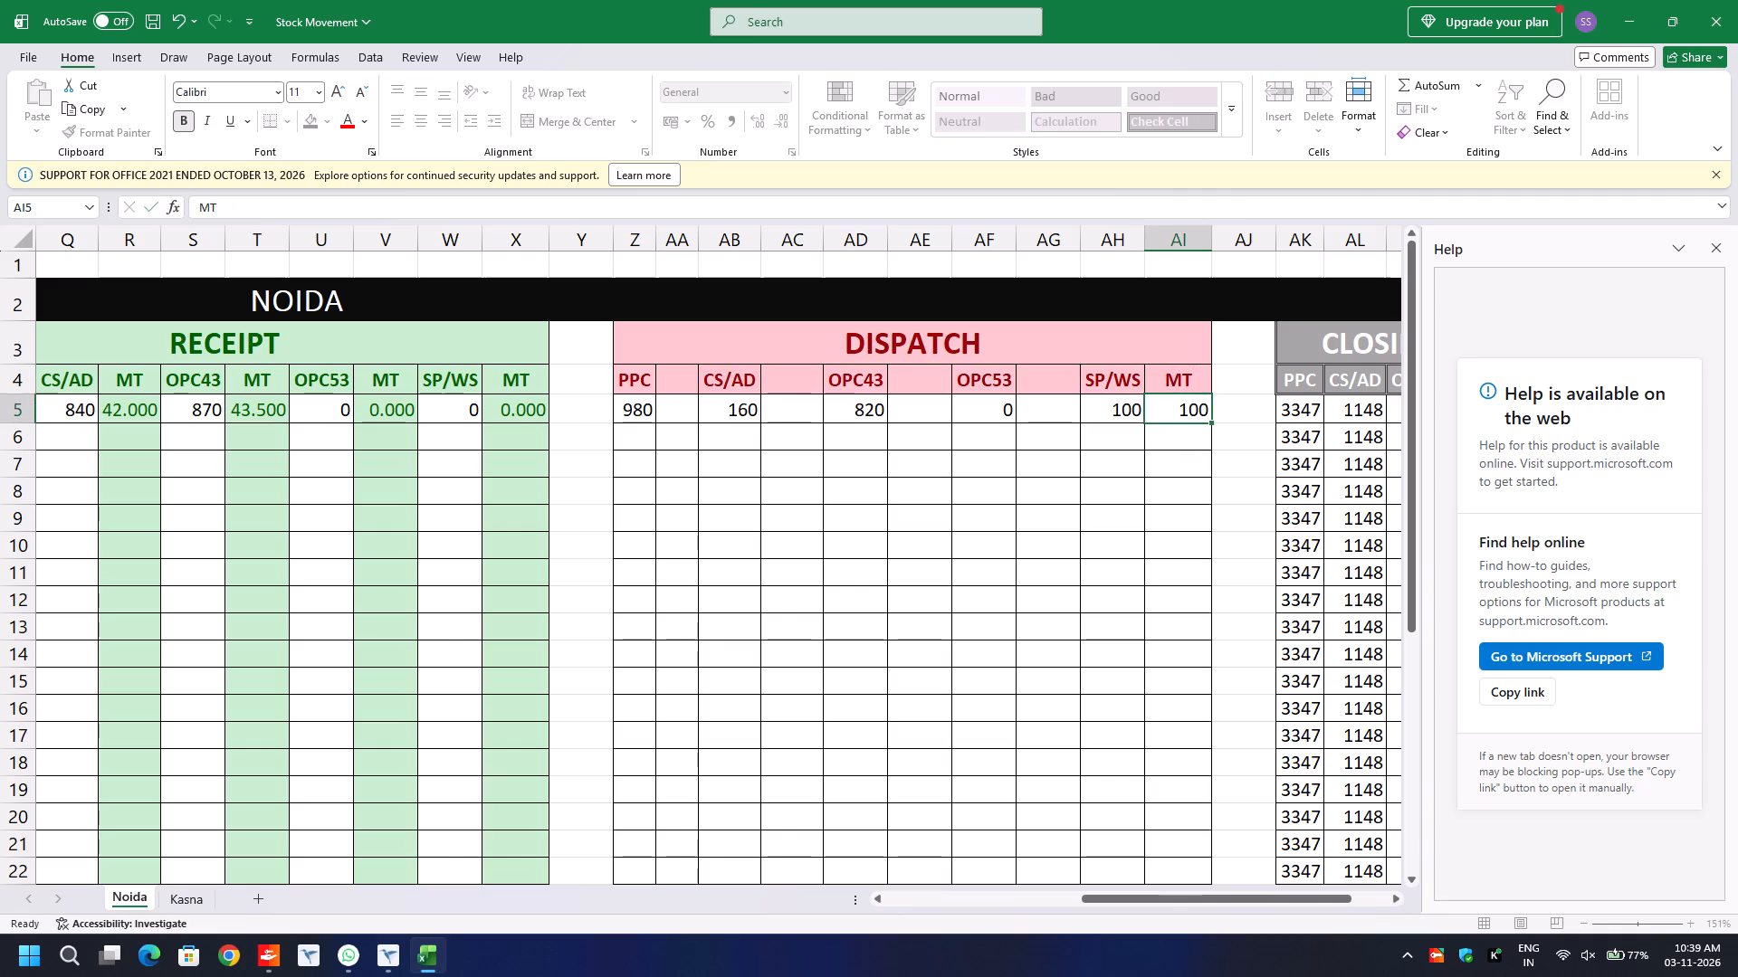
{"action": "key", "text": "Down"}
{"action": "key", "text": "Up"}
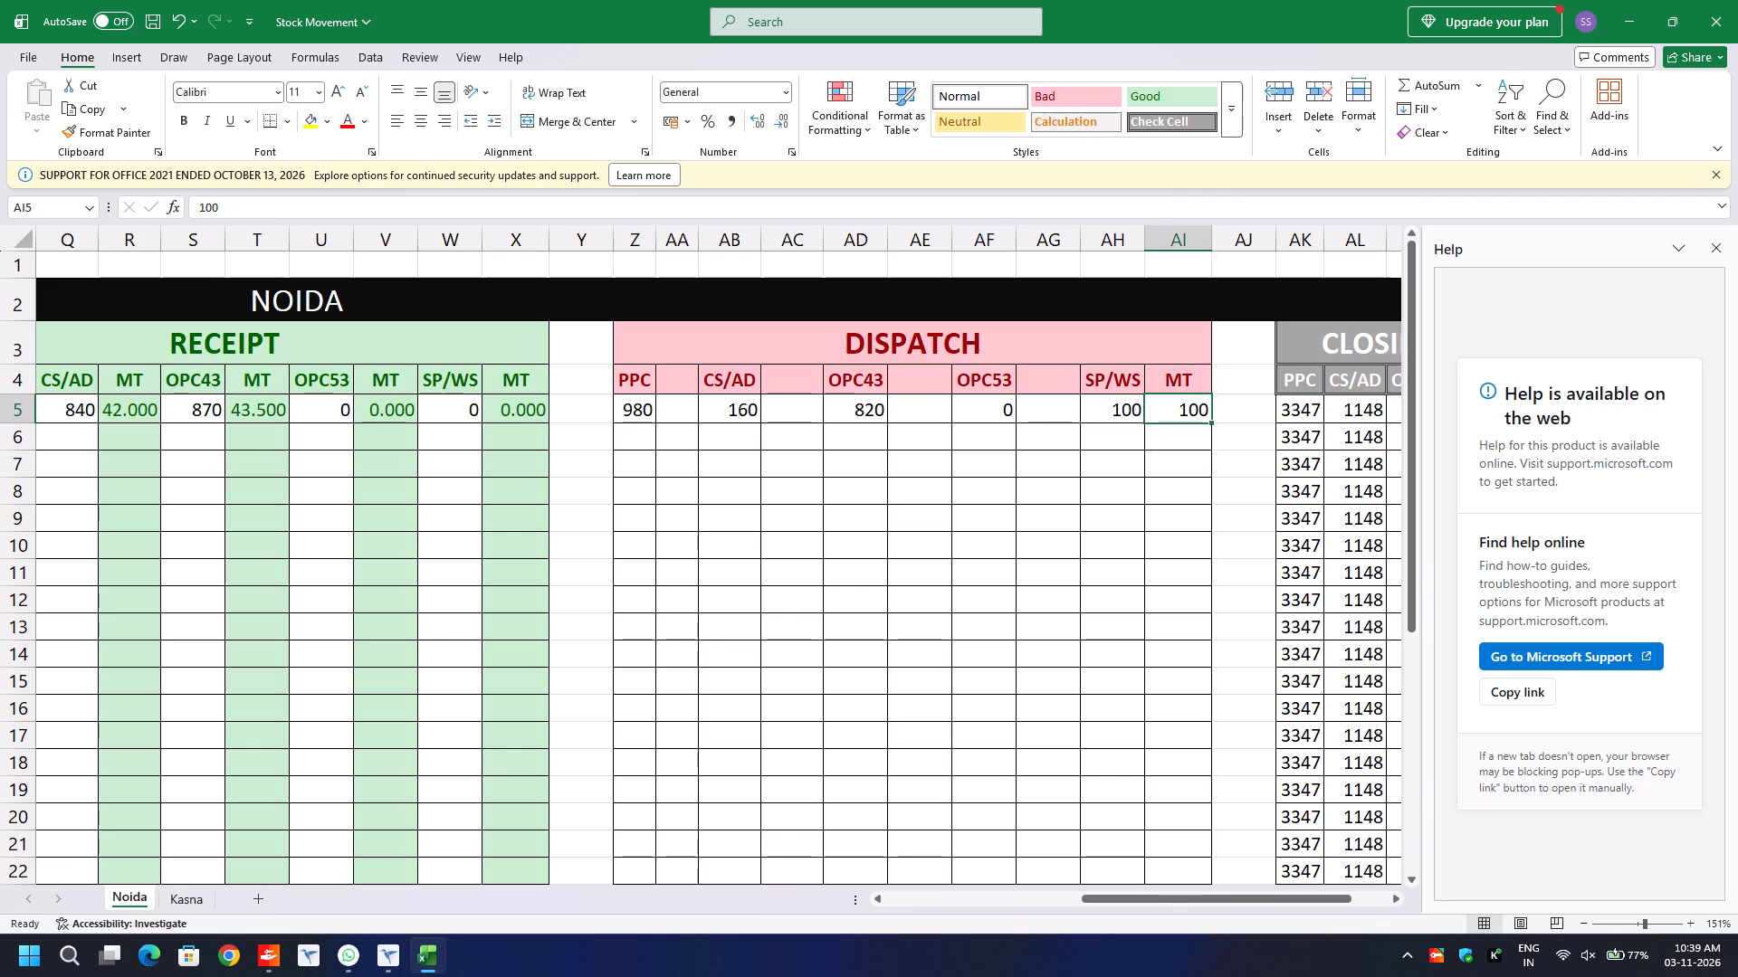
{"action": "key", "text": "0"}
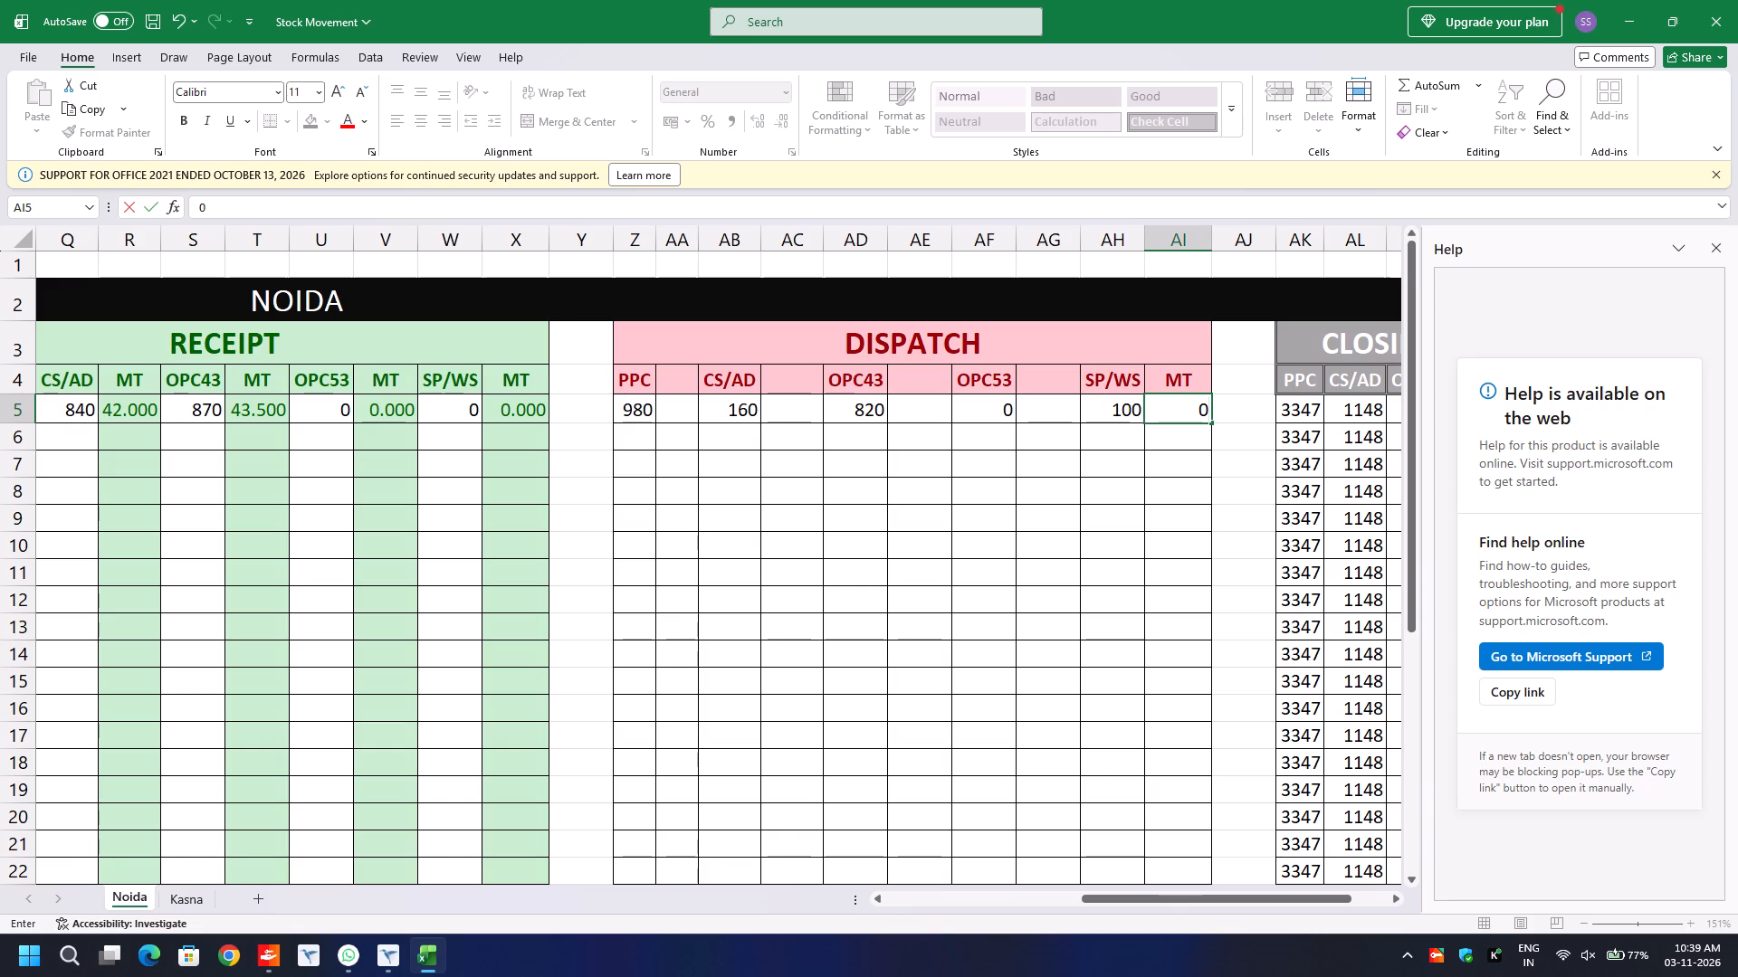
{"action": "left_click", "coordinate": [1118, 461]}
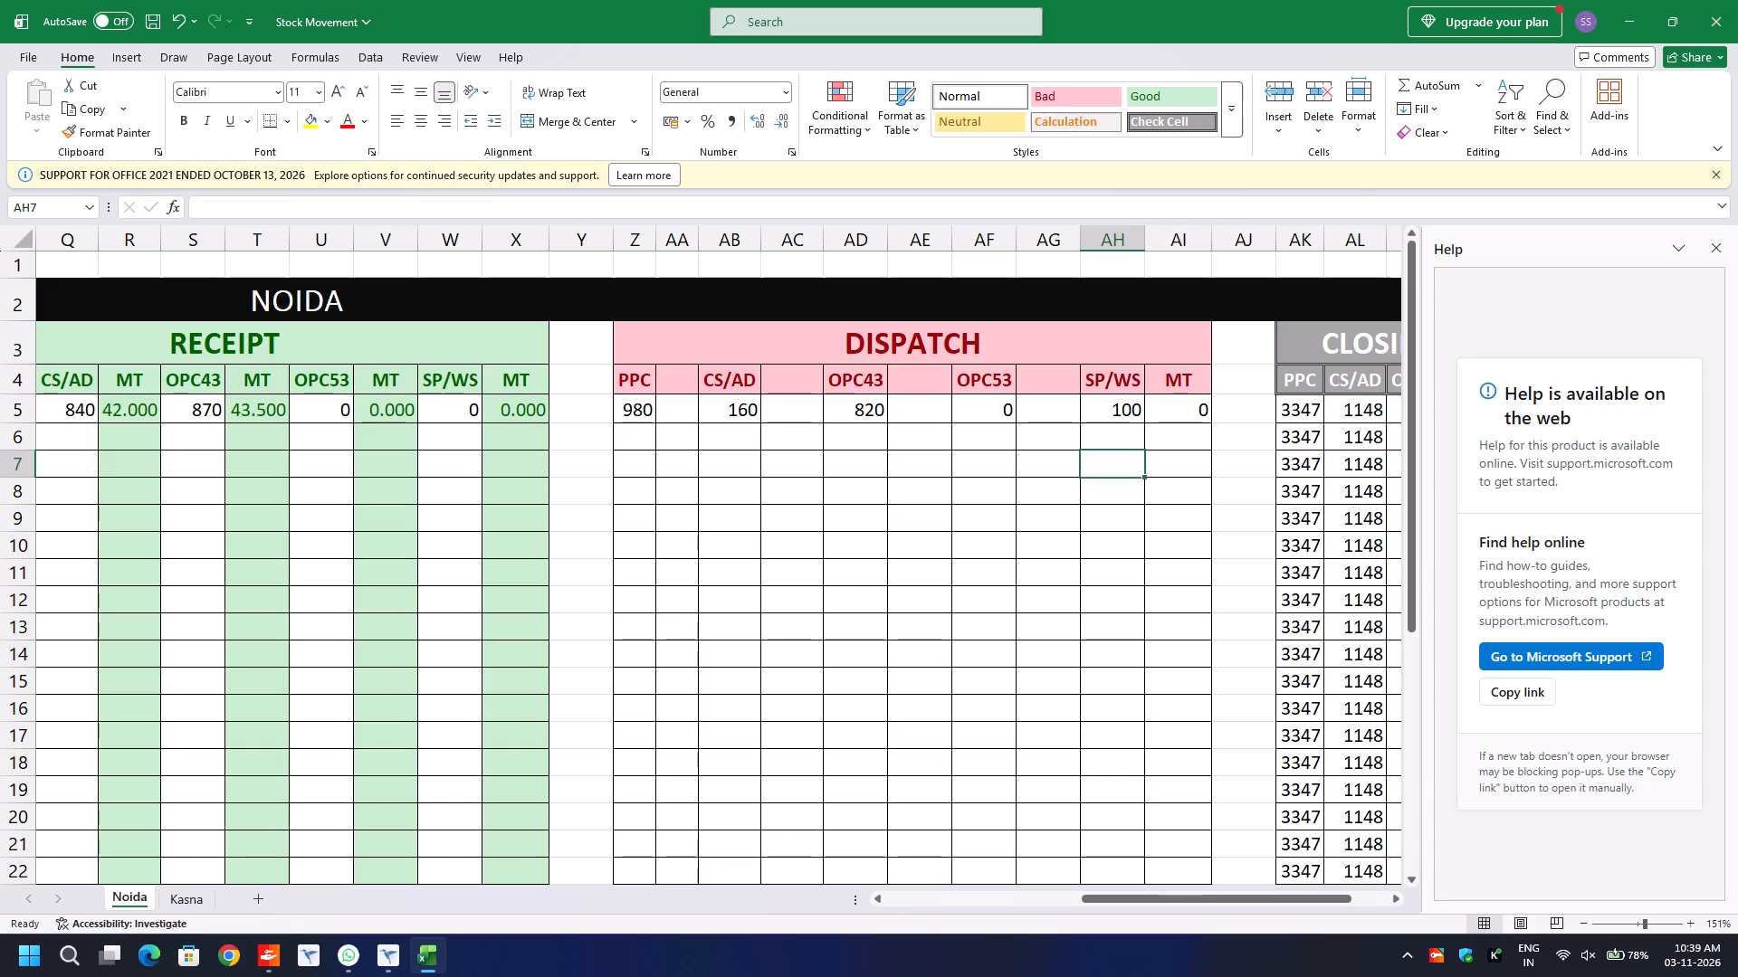
Copy the MT header from AI4 into the blank Dispatch header cells AG4, AE4, AC4 and AA4.
{"action": "left_click", "coordinate": [1103, 390]}
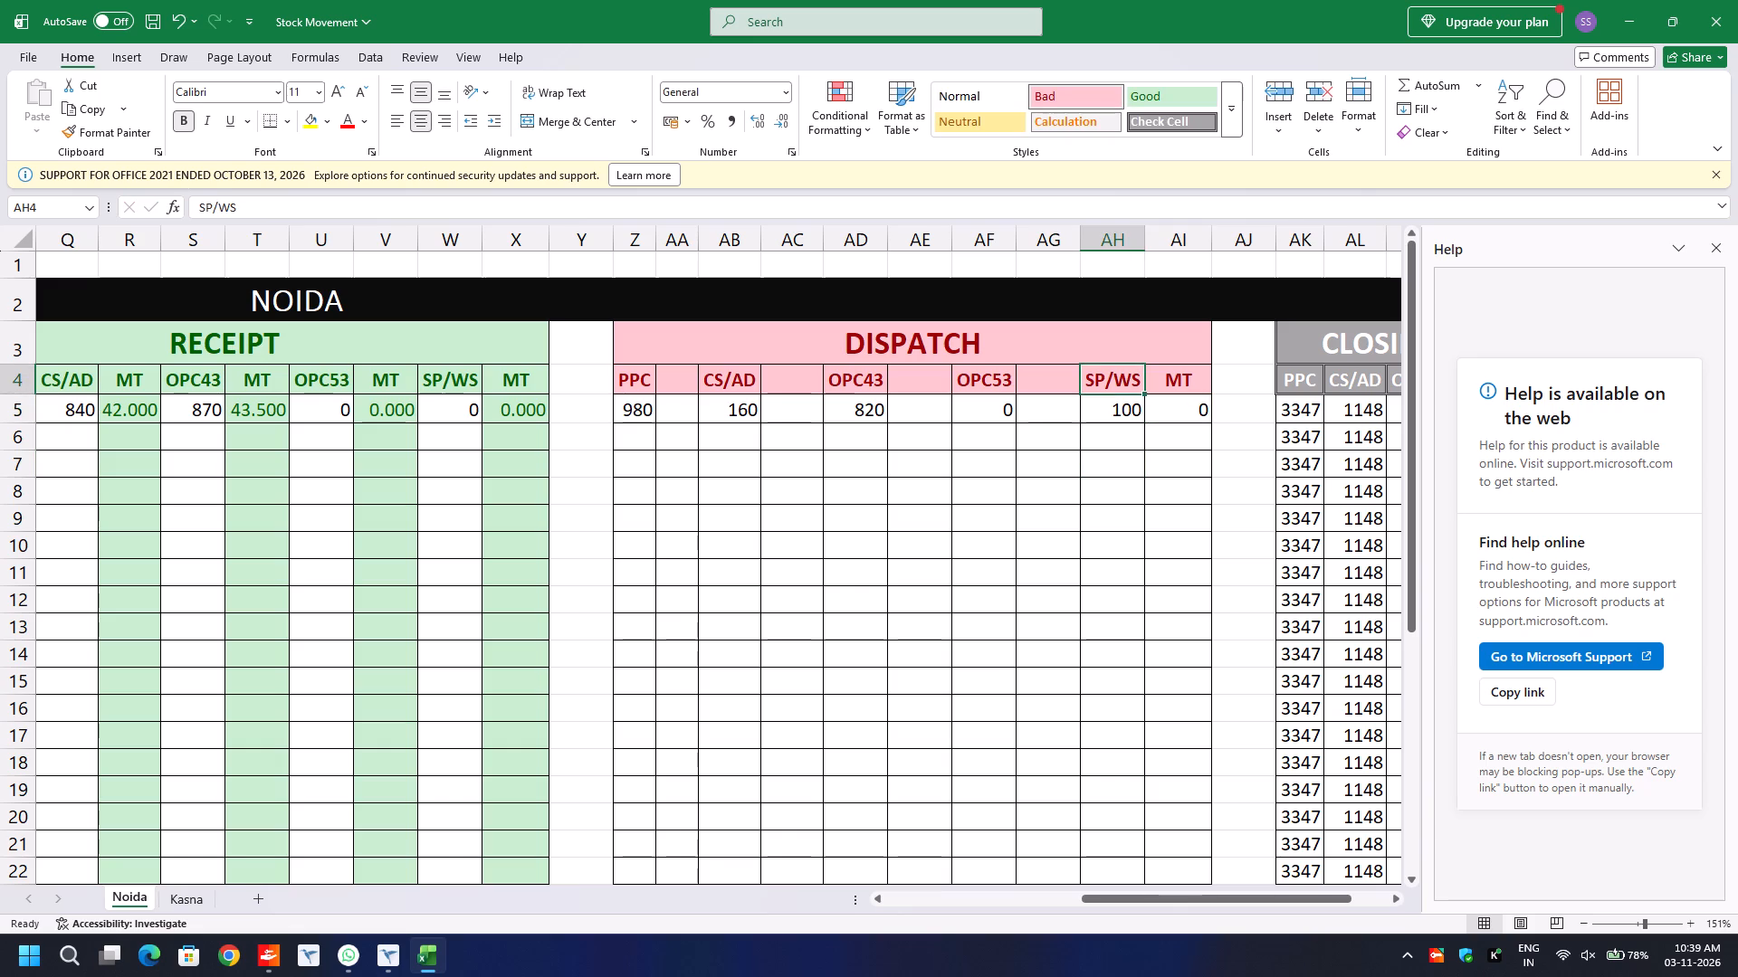
{"action": "left_click", "coordinate": [640, 391]}
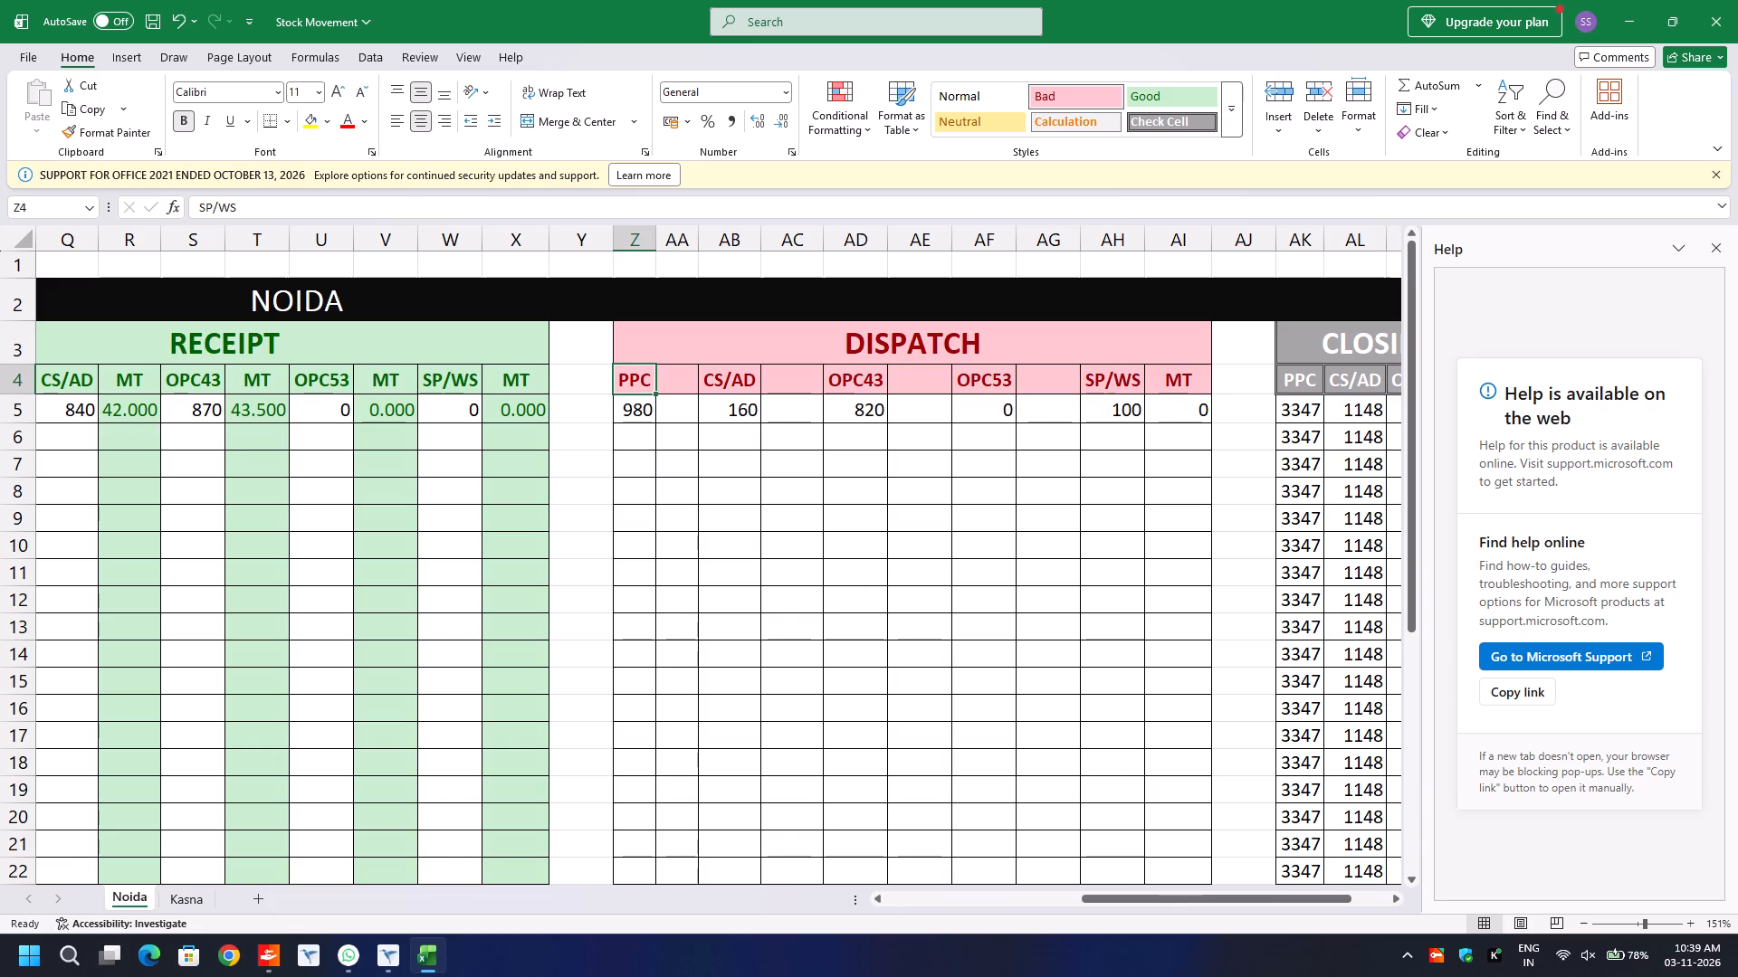
{"action": "left_click", "coordinate": [669, 383]}
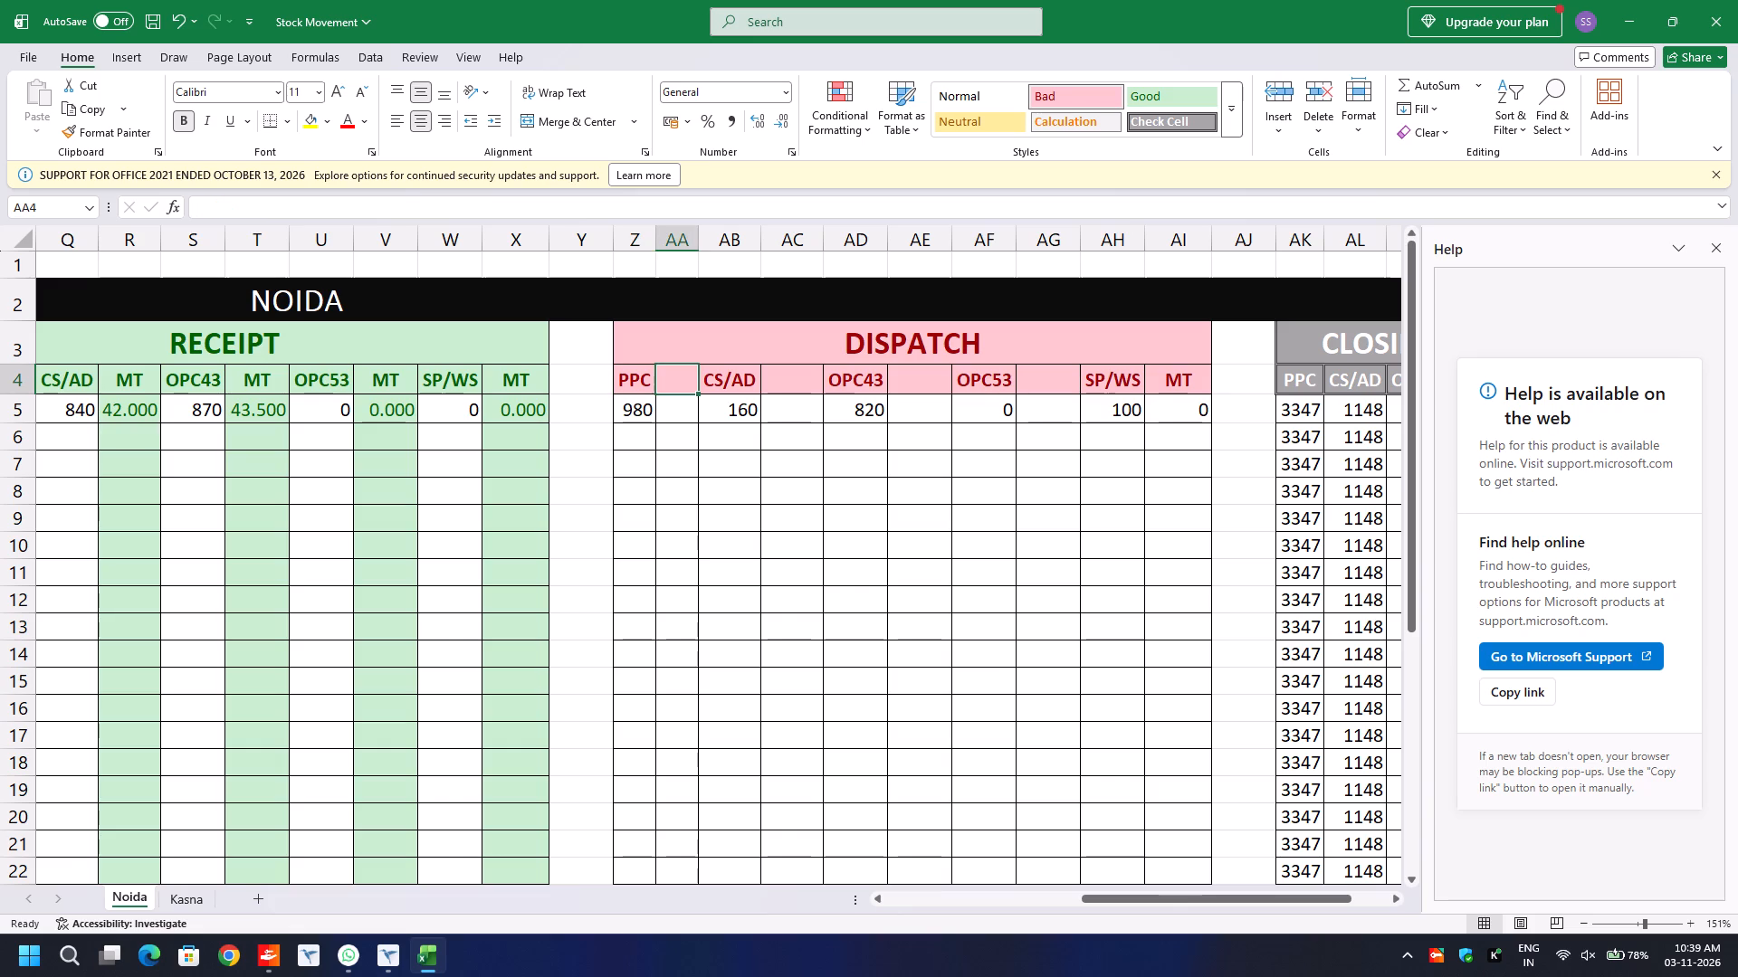
{"action": "key", "text": "Right"}
{"action": "key", "text": "Right"}
{"action": "key", "text": "Right"}
{"action": "key", "text": "Right"}
{"action": "key", "text": "Right"}
{"action": "key", "text": "Right"}
{"action": "key", "text": "Right"}
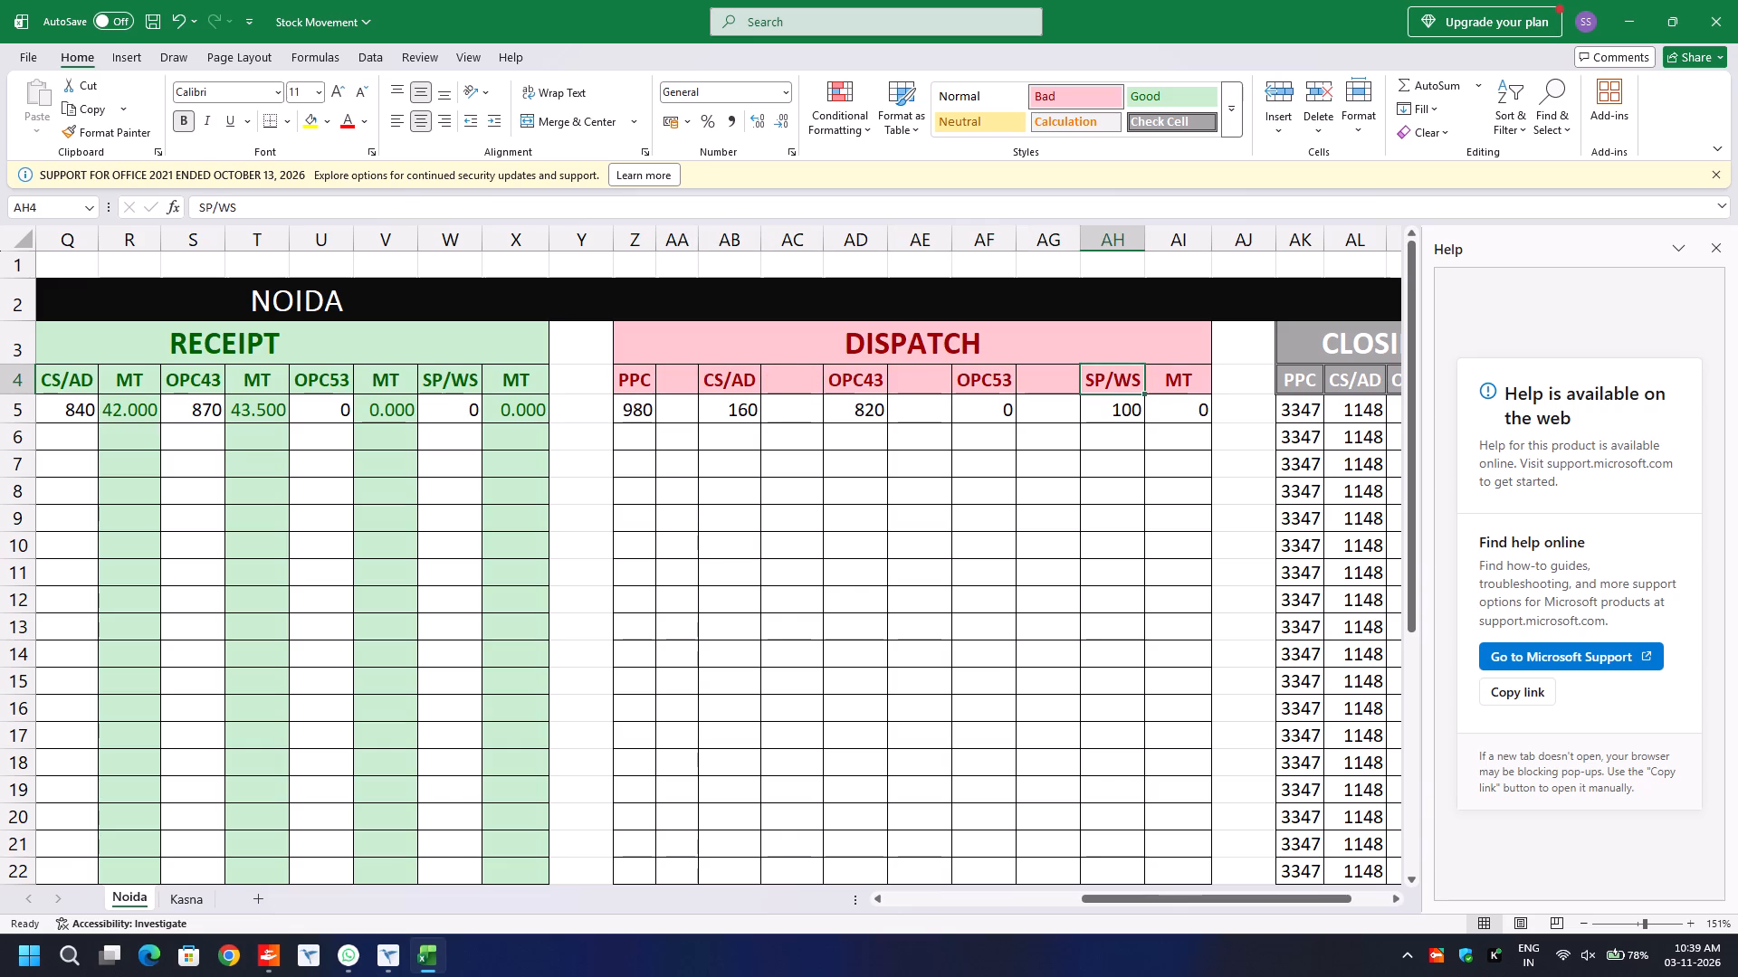
{"action": "key", "text": "Right"}
{"action": "key", "text": "ctrl+c"}
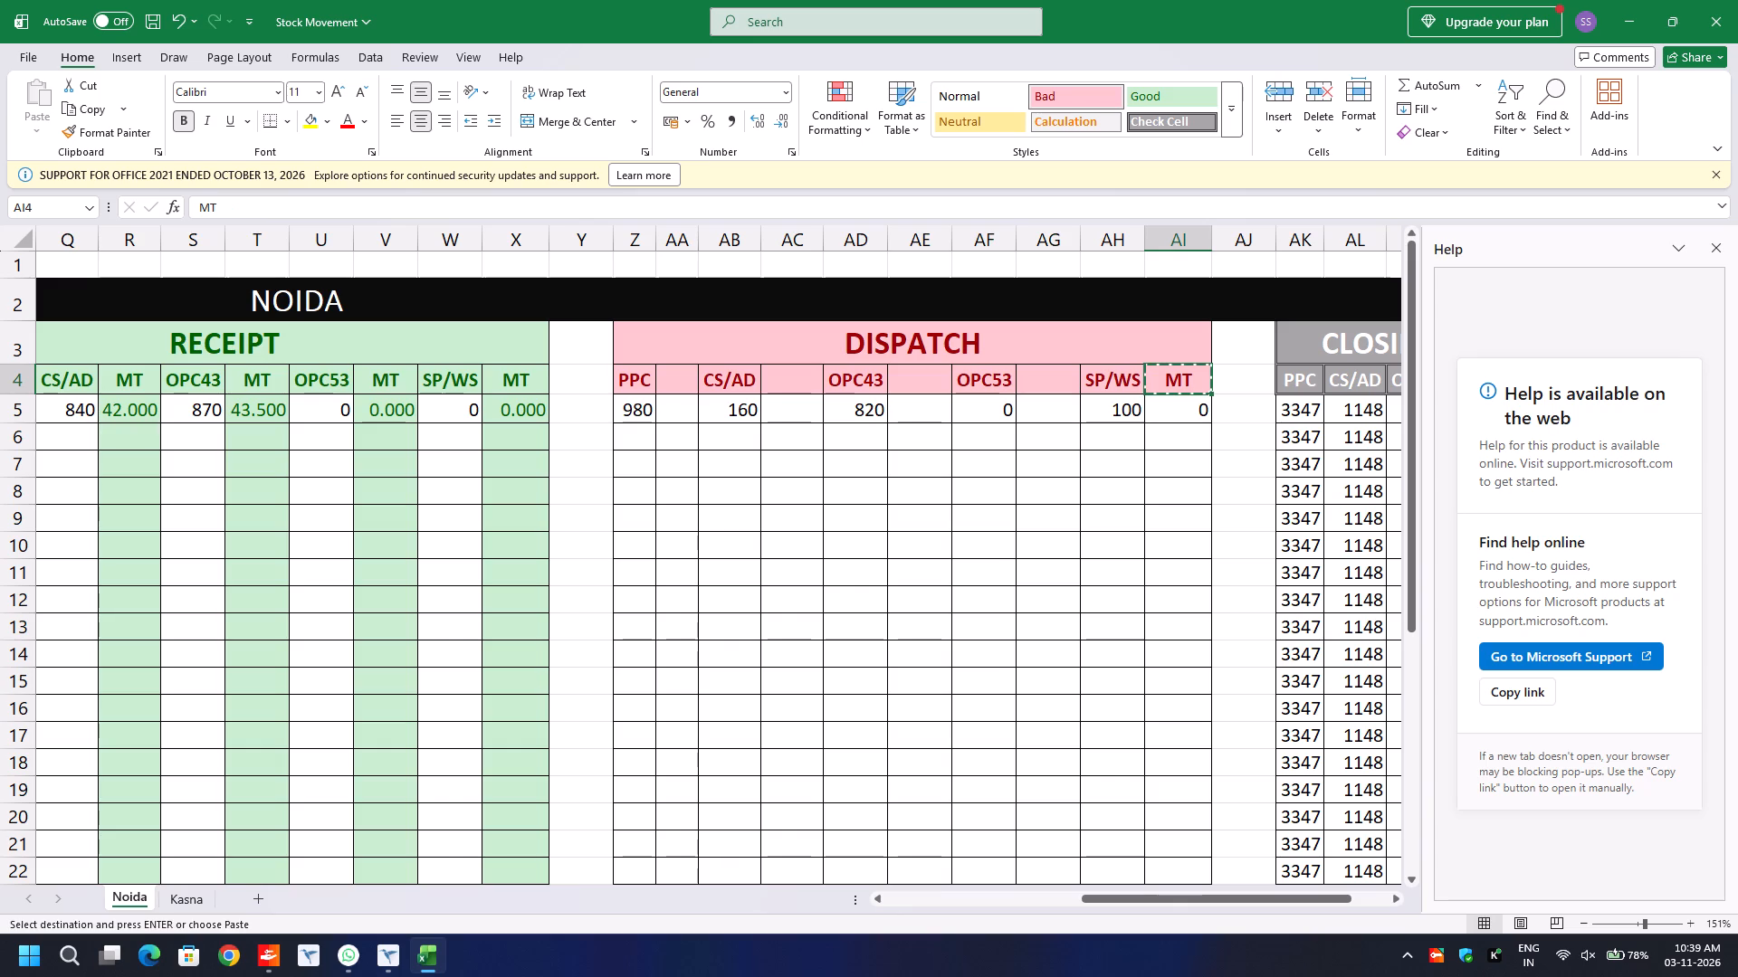
{"action": "key", "text": "Left"}
{"action": "key", "text": "Left"}
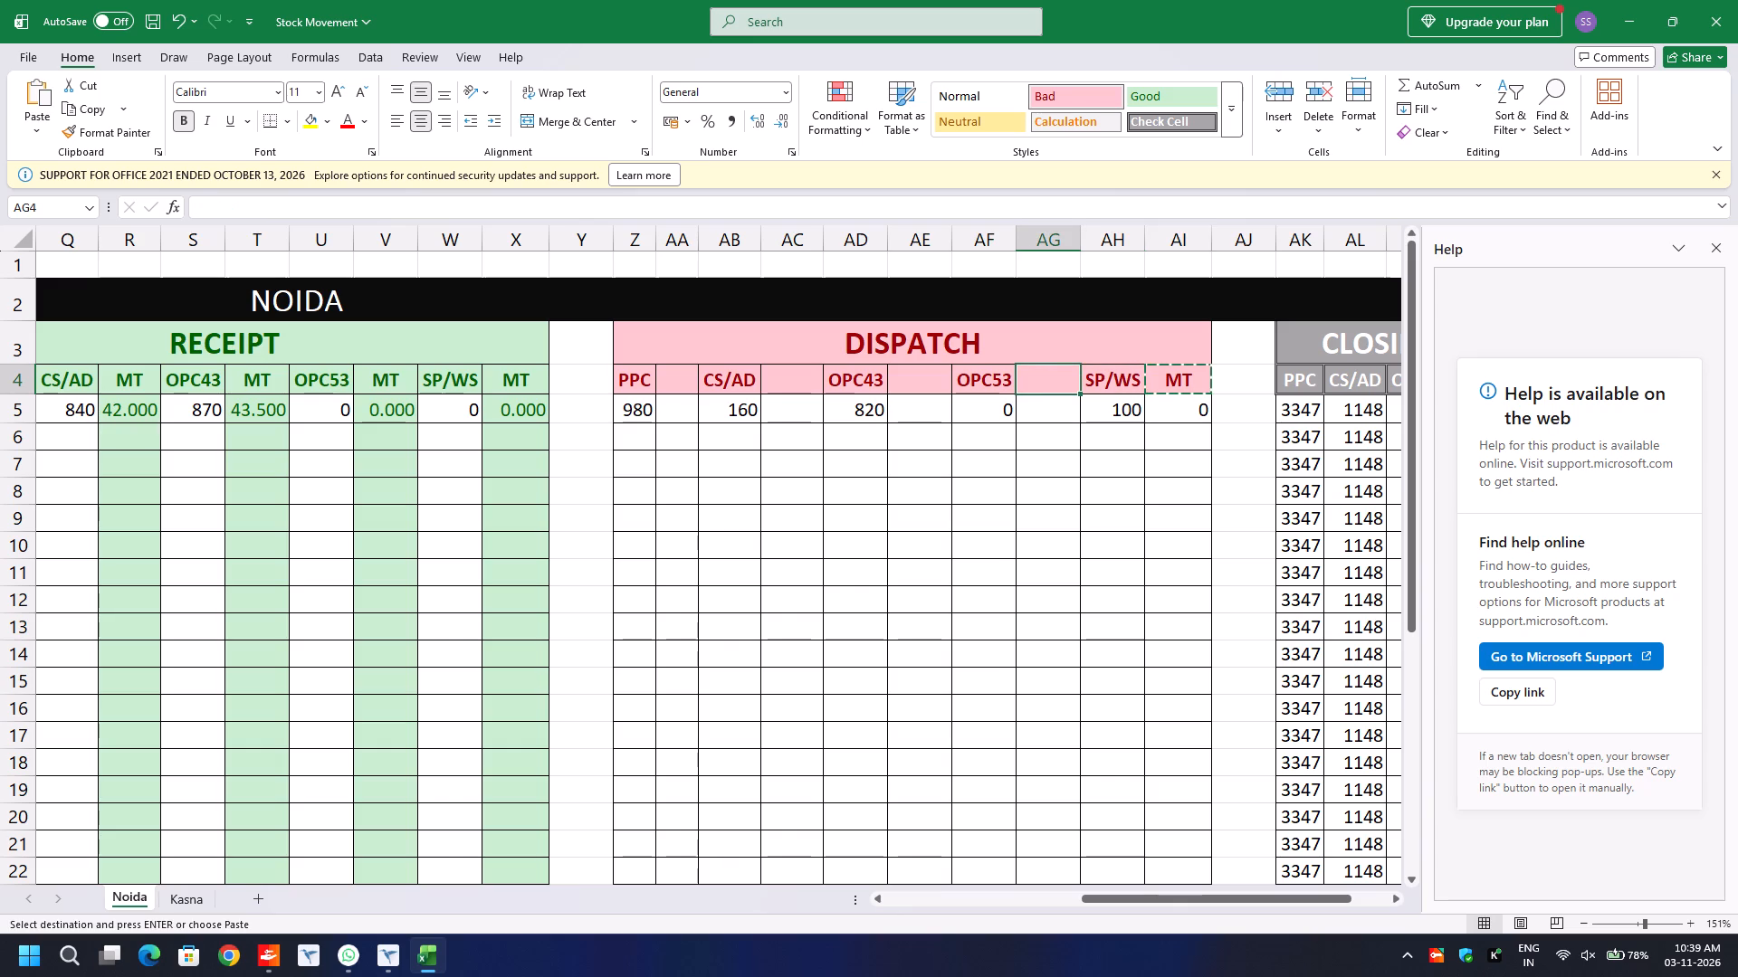
{"action": "key", "text": "ctrl+v"}
{"action": "key", "text": "Left"}
{"action": "key", "text": "Left"}
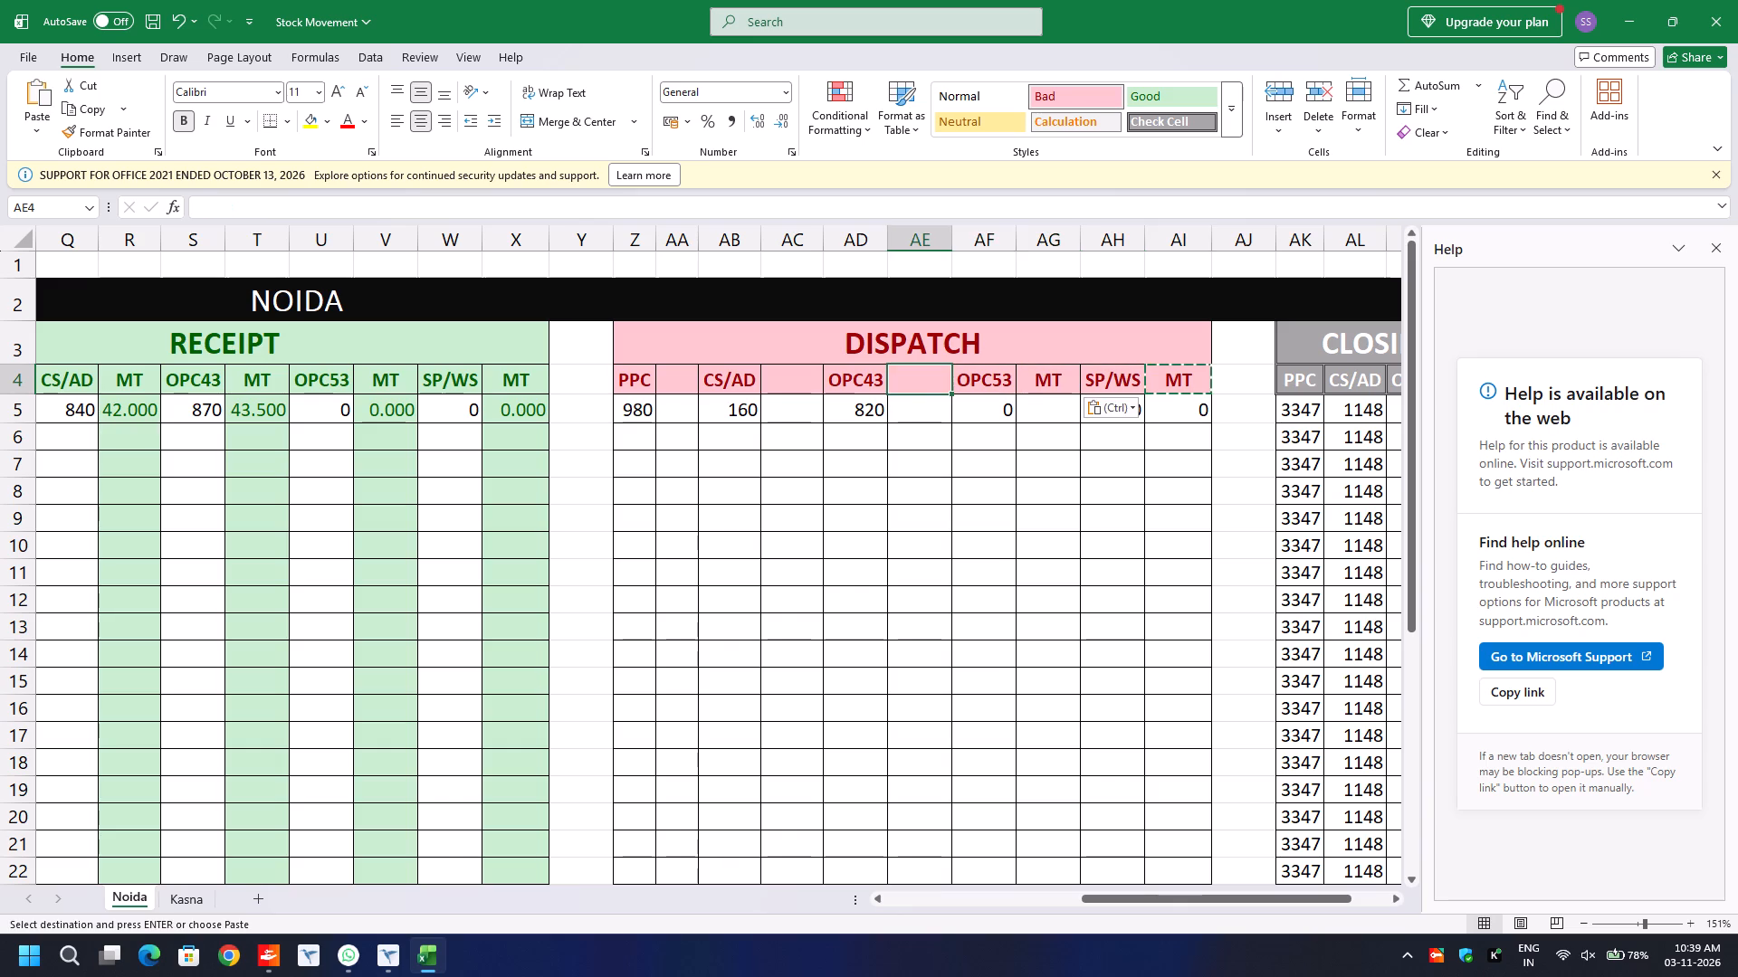
{"action": "key", "text": "ctrl+v"}
{"action": "key", "text": "Left"}
{"action": "key", "text": "Left"}
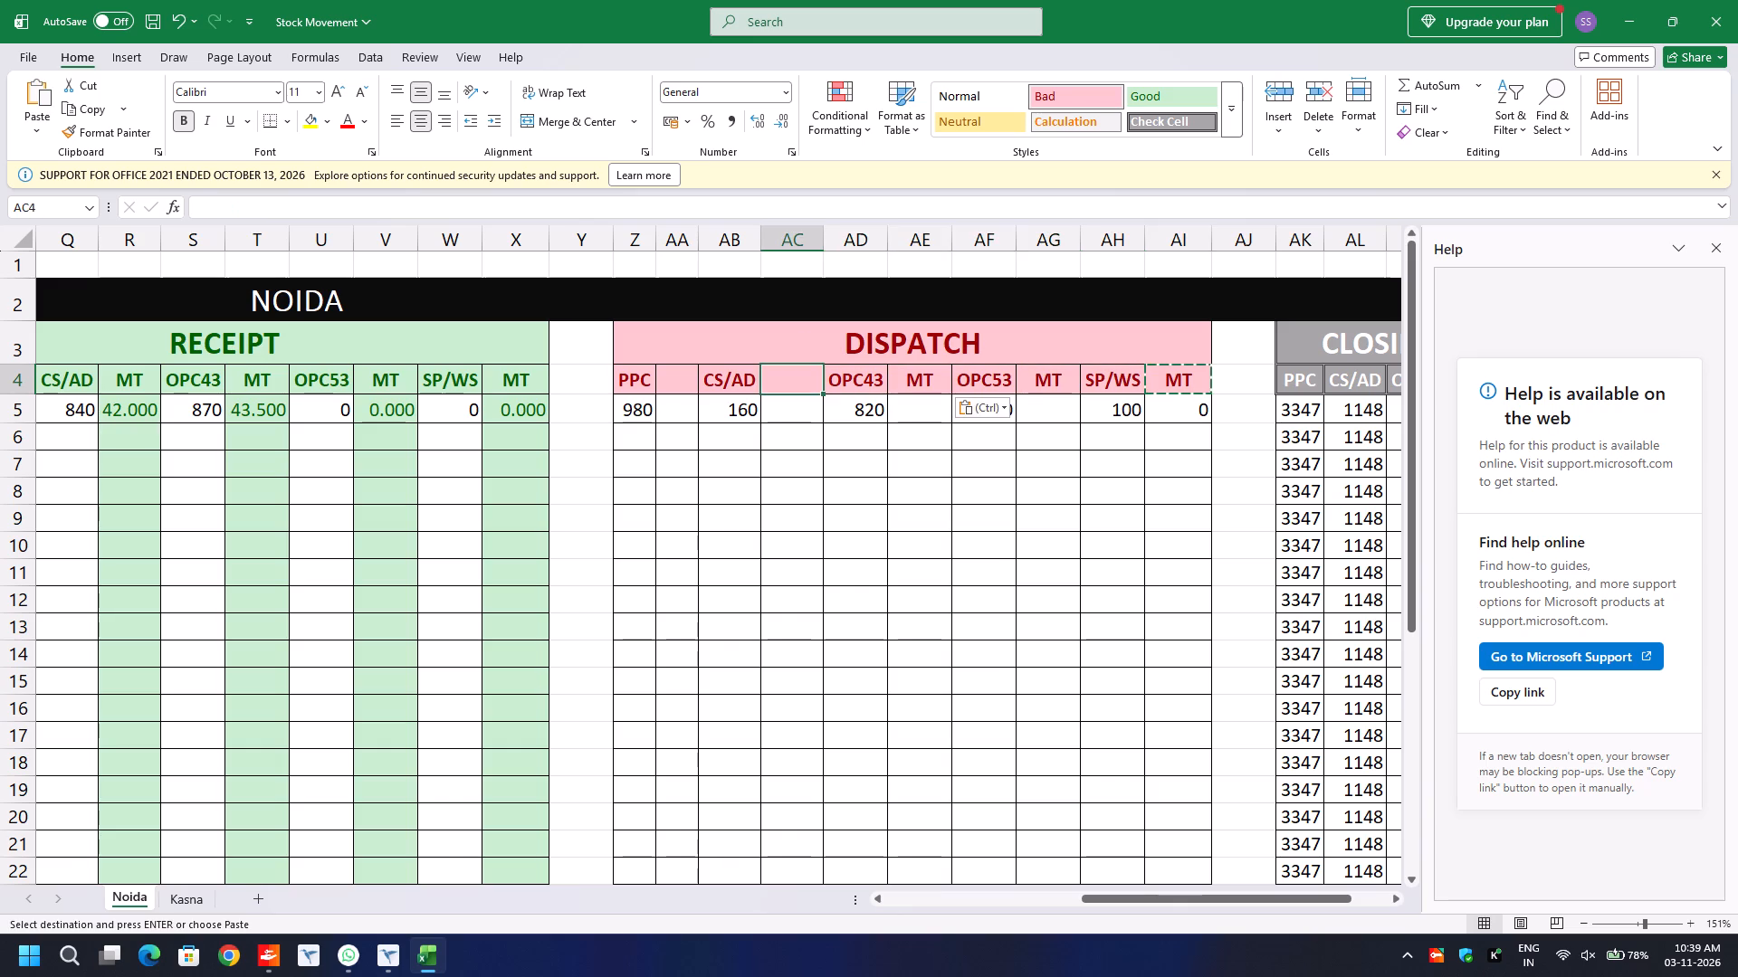
{"action": "key", "text": "ctrl+v"}
{"action": "key", "text": "Left"}
{"action": "key", "text": "Left"}
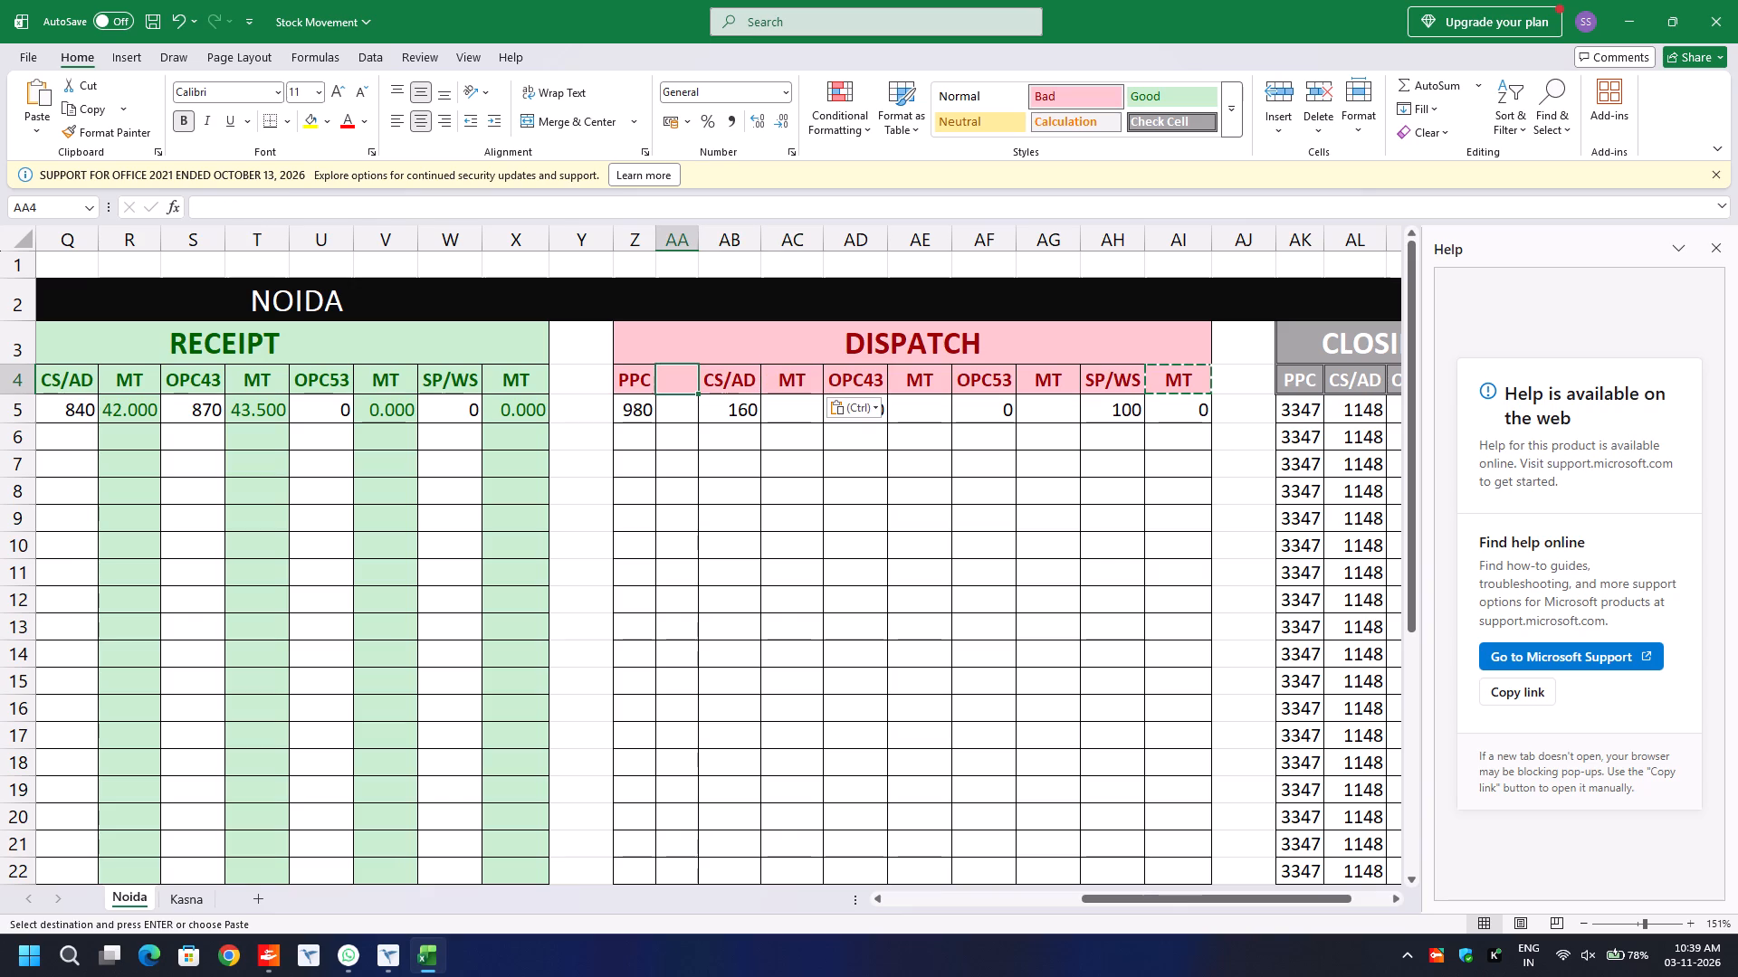
{"action": "key", "text": "ctrl+v"}
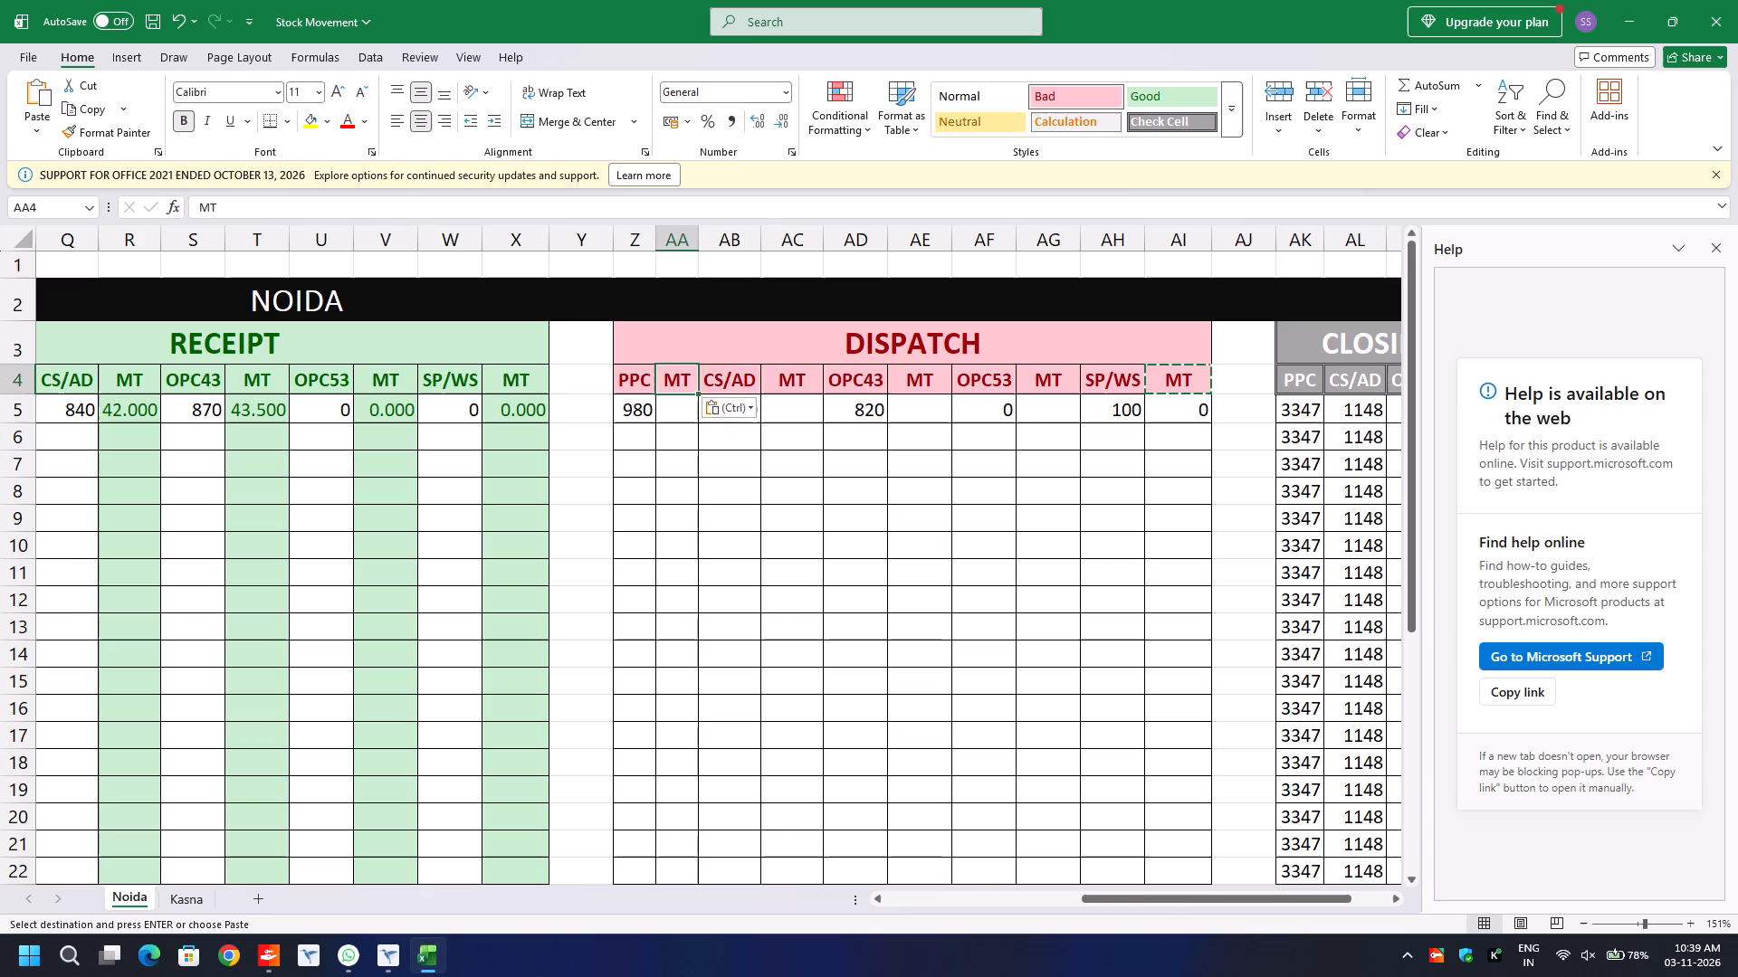
Copy the Receipt MT conversion formula from X5 into Dispatch cell AA5 and autofit column AA's width.
{"action": "left_click", "coordinate": [526, 413]}
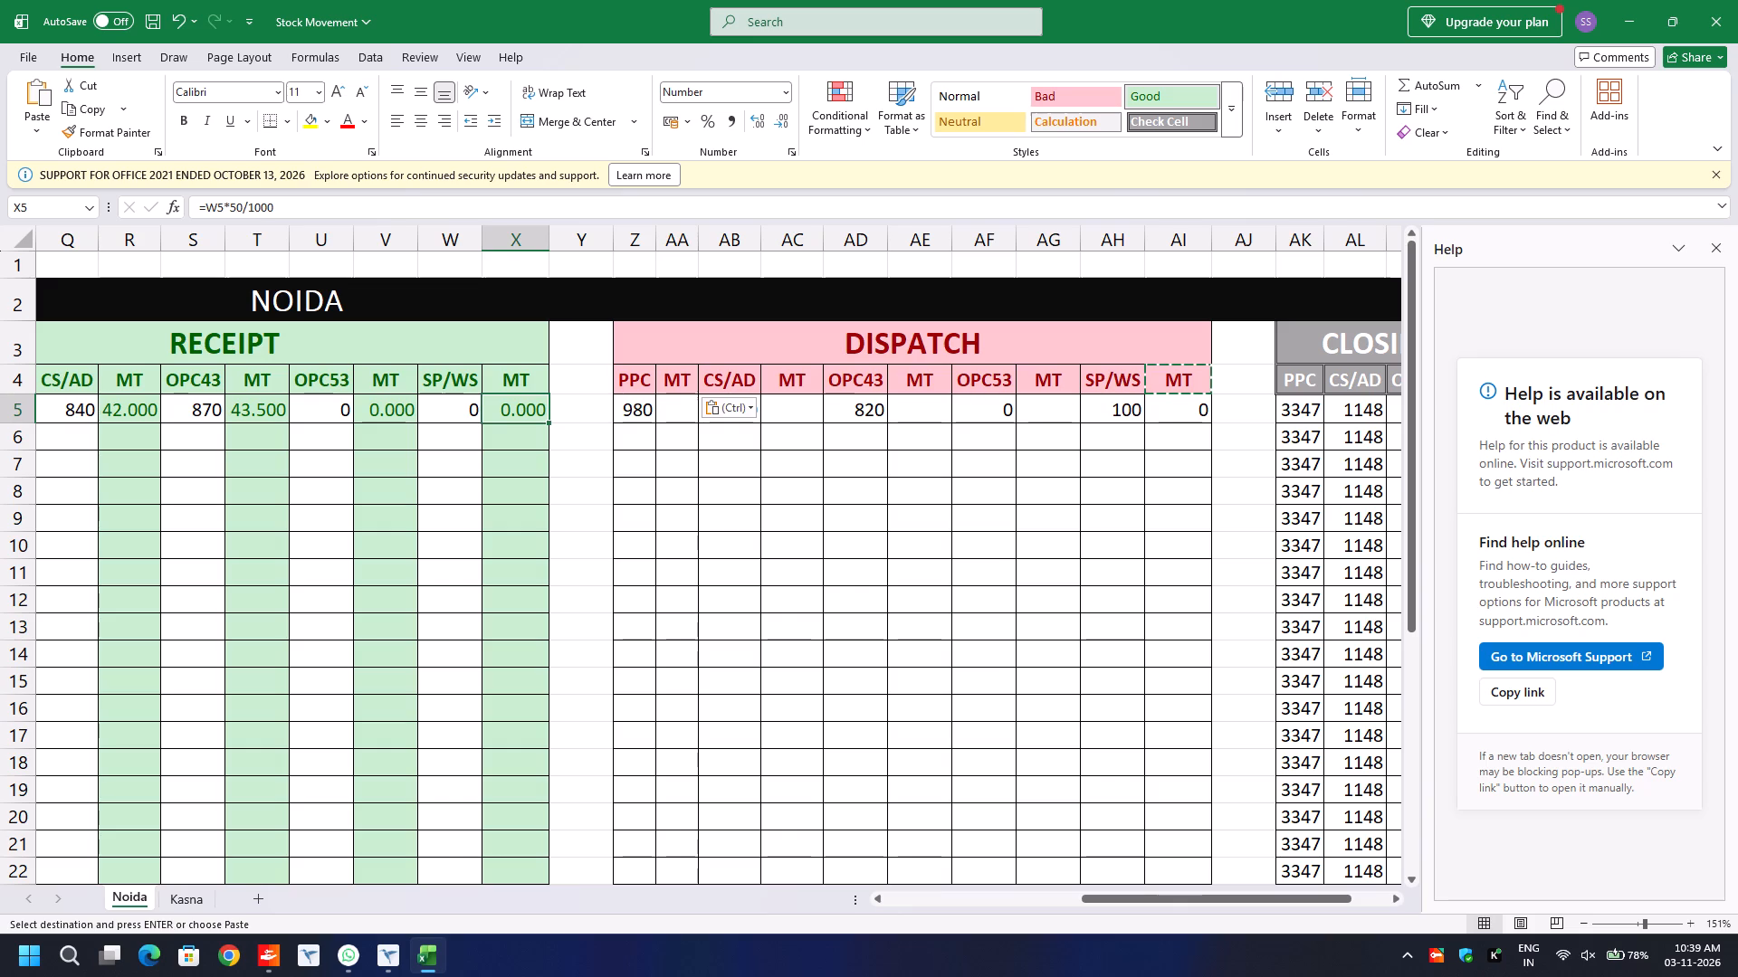
{"action": "key", "text": "ctrl+c"}
{"action": "key", "text": "Right"}
{"action": "key", "text": "Right"}
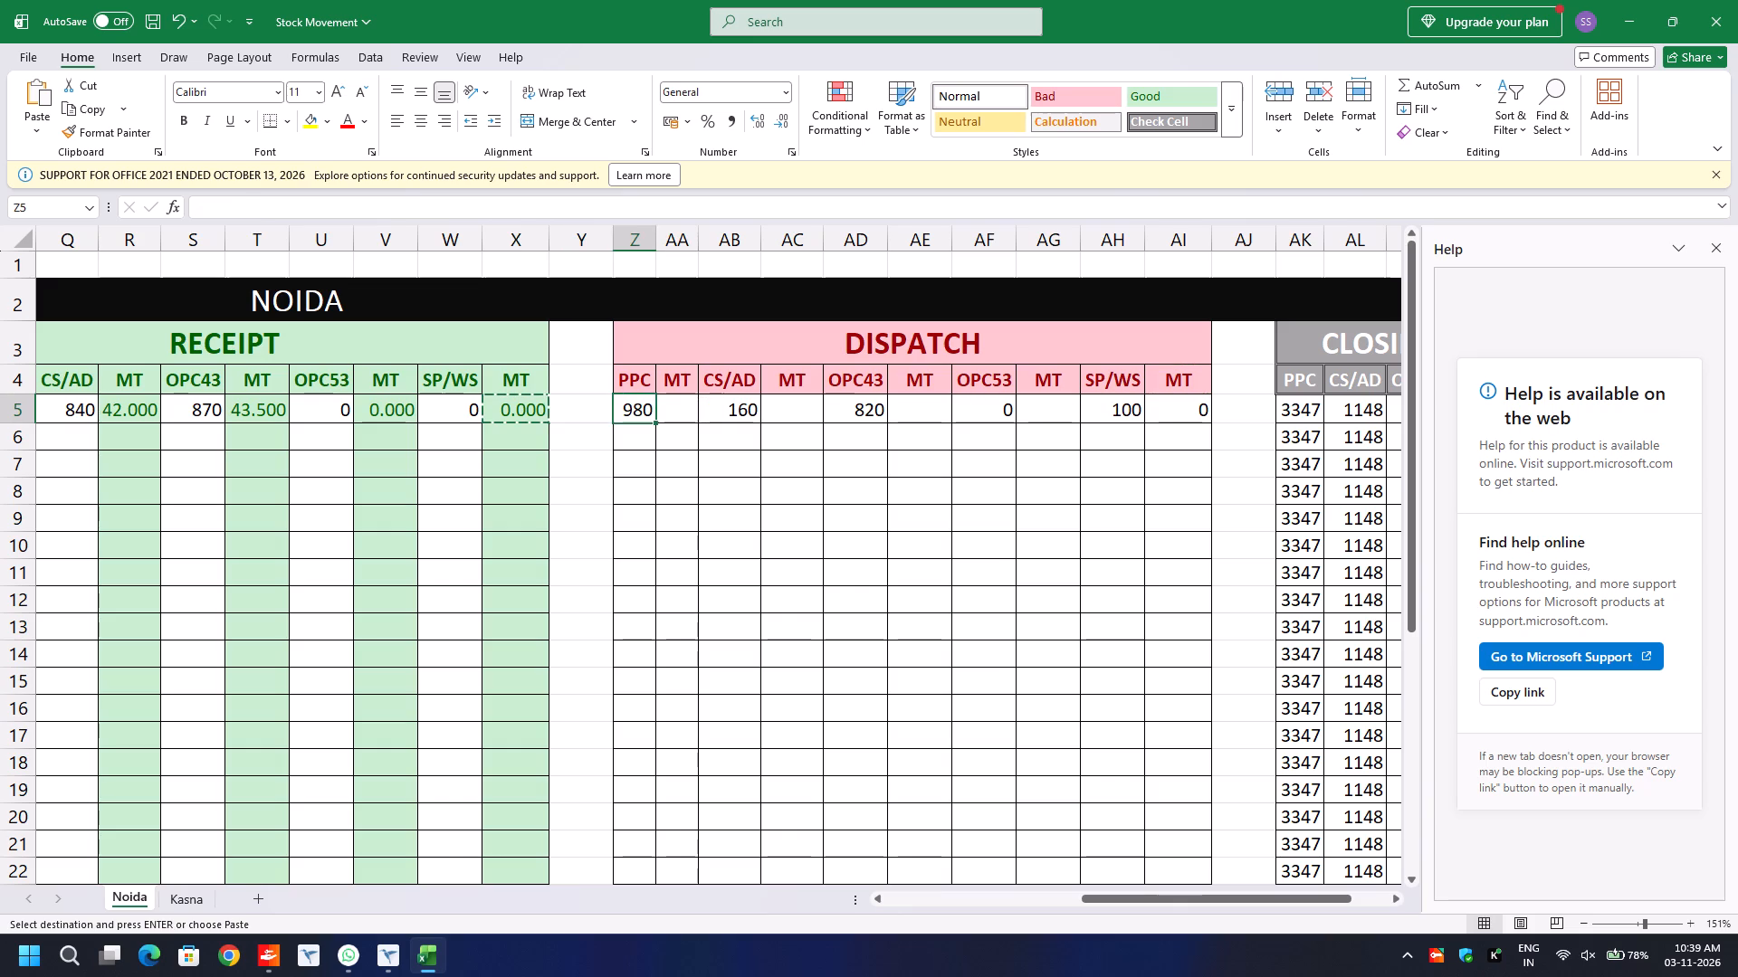
{"action": "key", "text": "Right"}
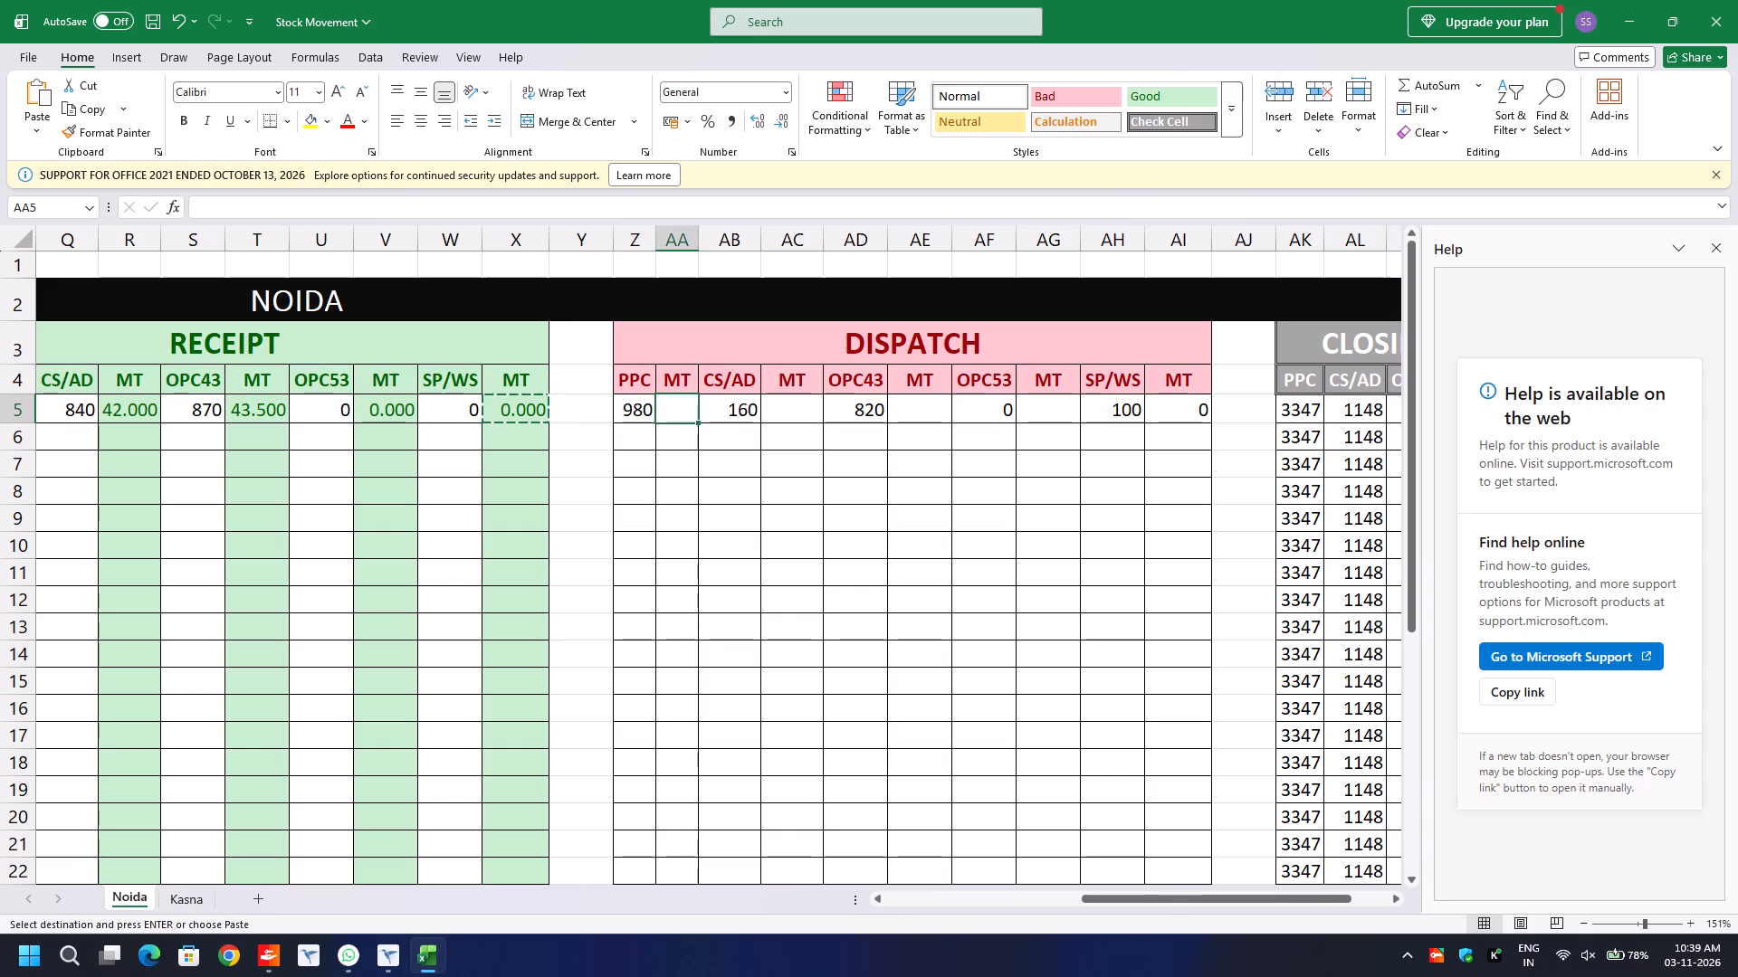
{"action": "key", "text": "ctrl+v"}
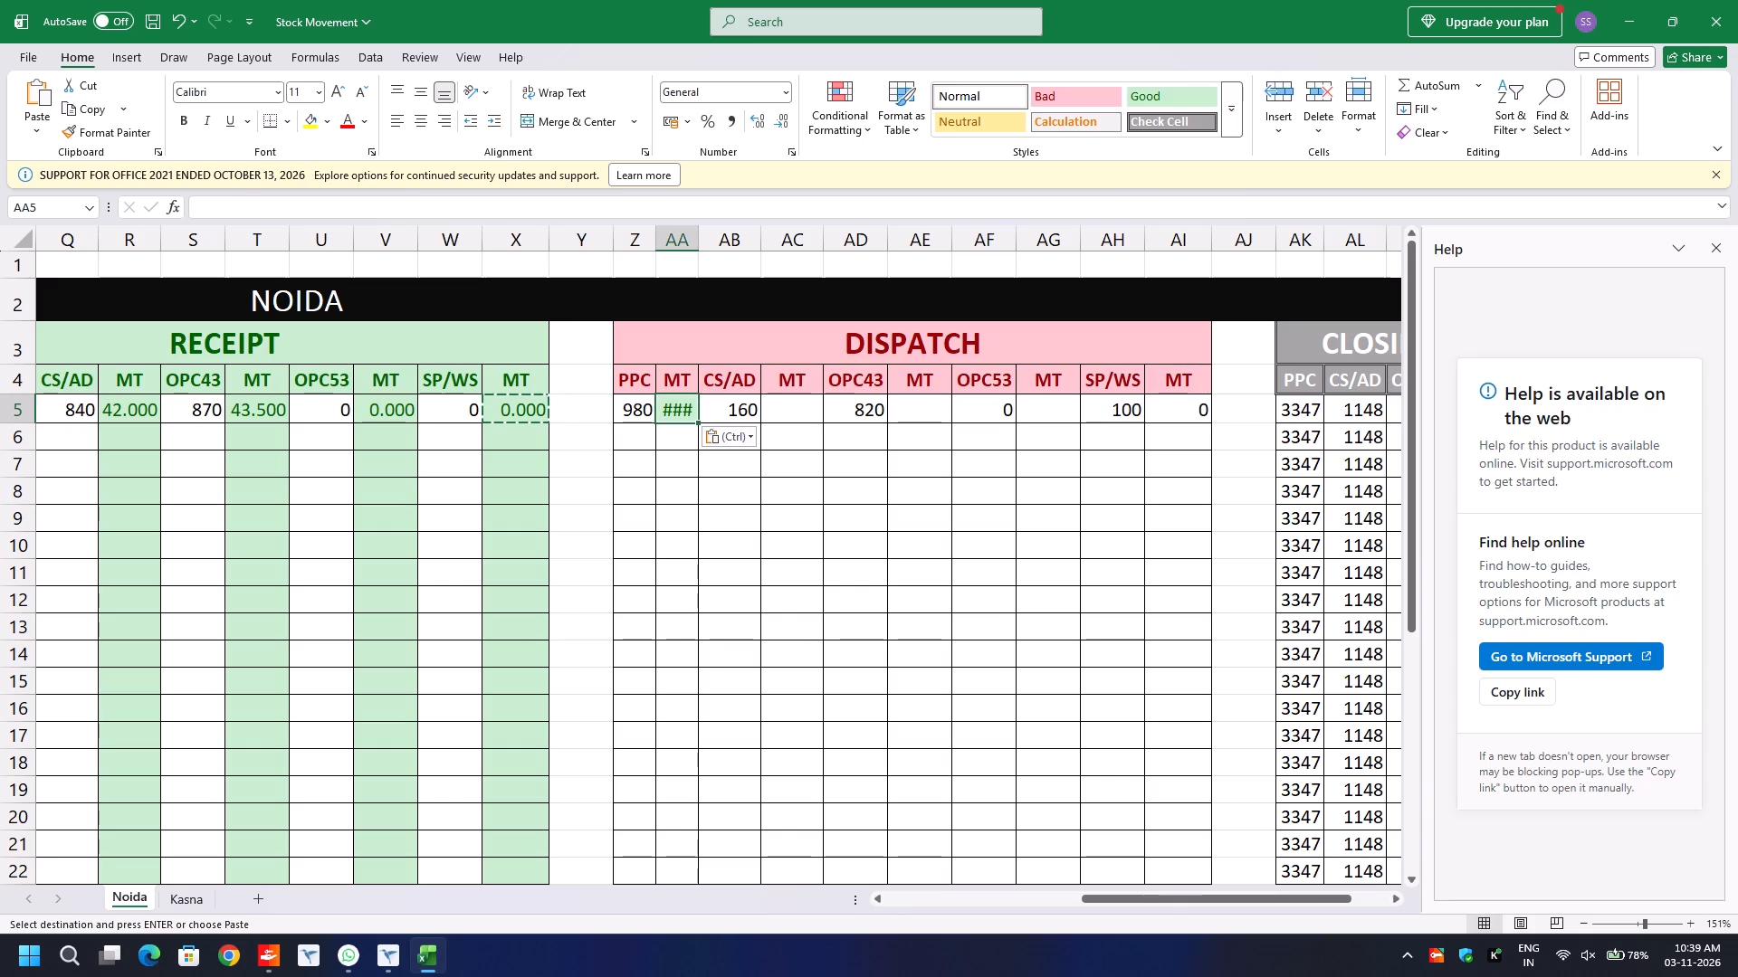
{"action": "double_click", "coordinate": [696, 230]}
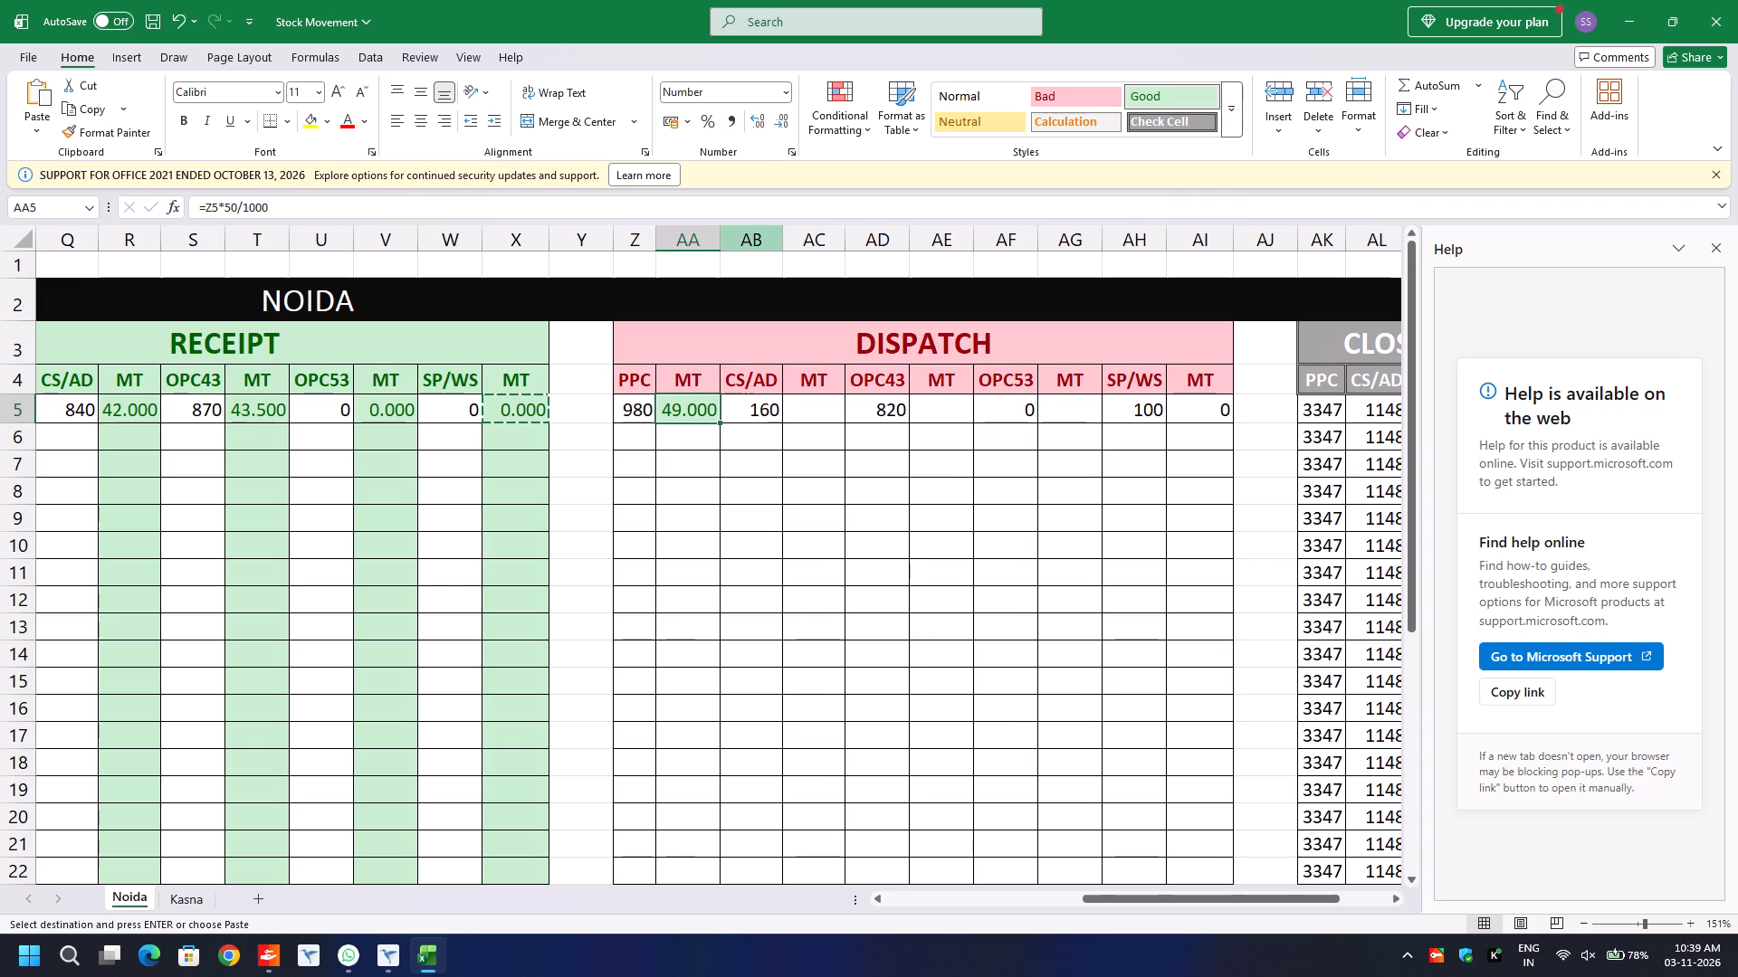
Paste the copied MT conversion formula into Dispatch cells AC5, AE5, AG5 and AI5.
{"action": "left_click", "coordinate": [812, 408]}
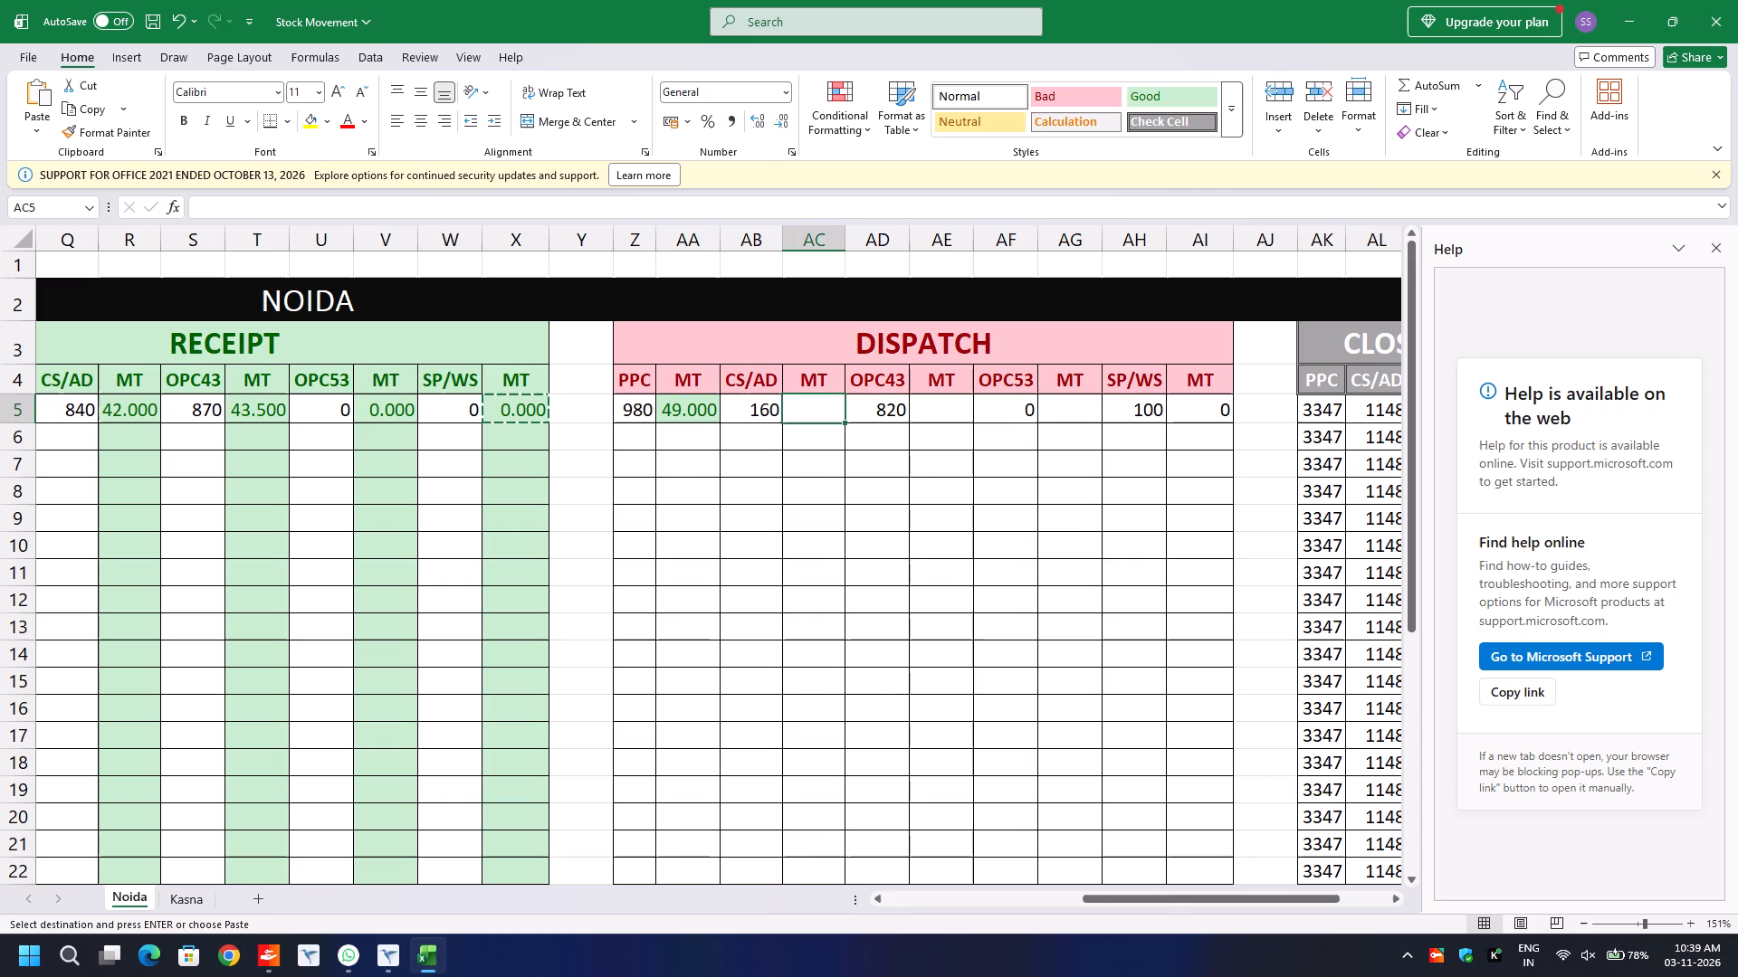
{"action": "key", "text": "ctrl+v"}
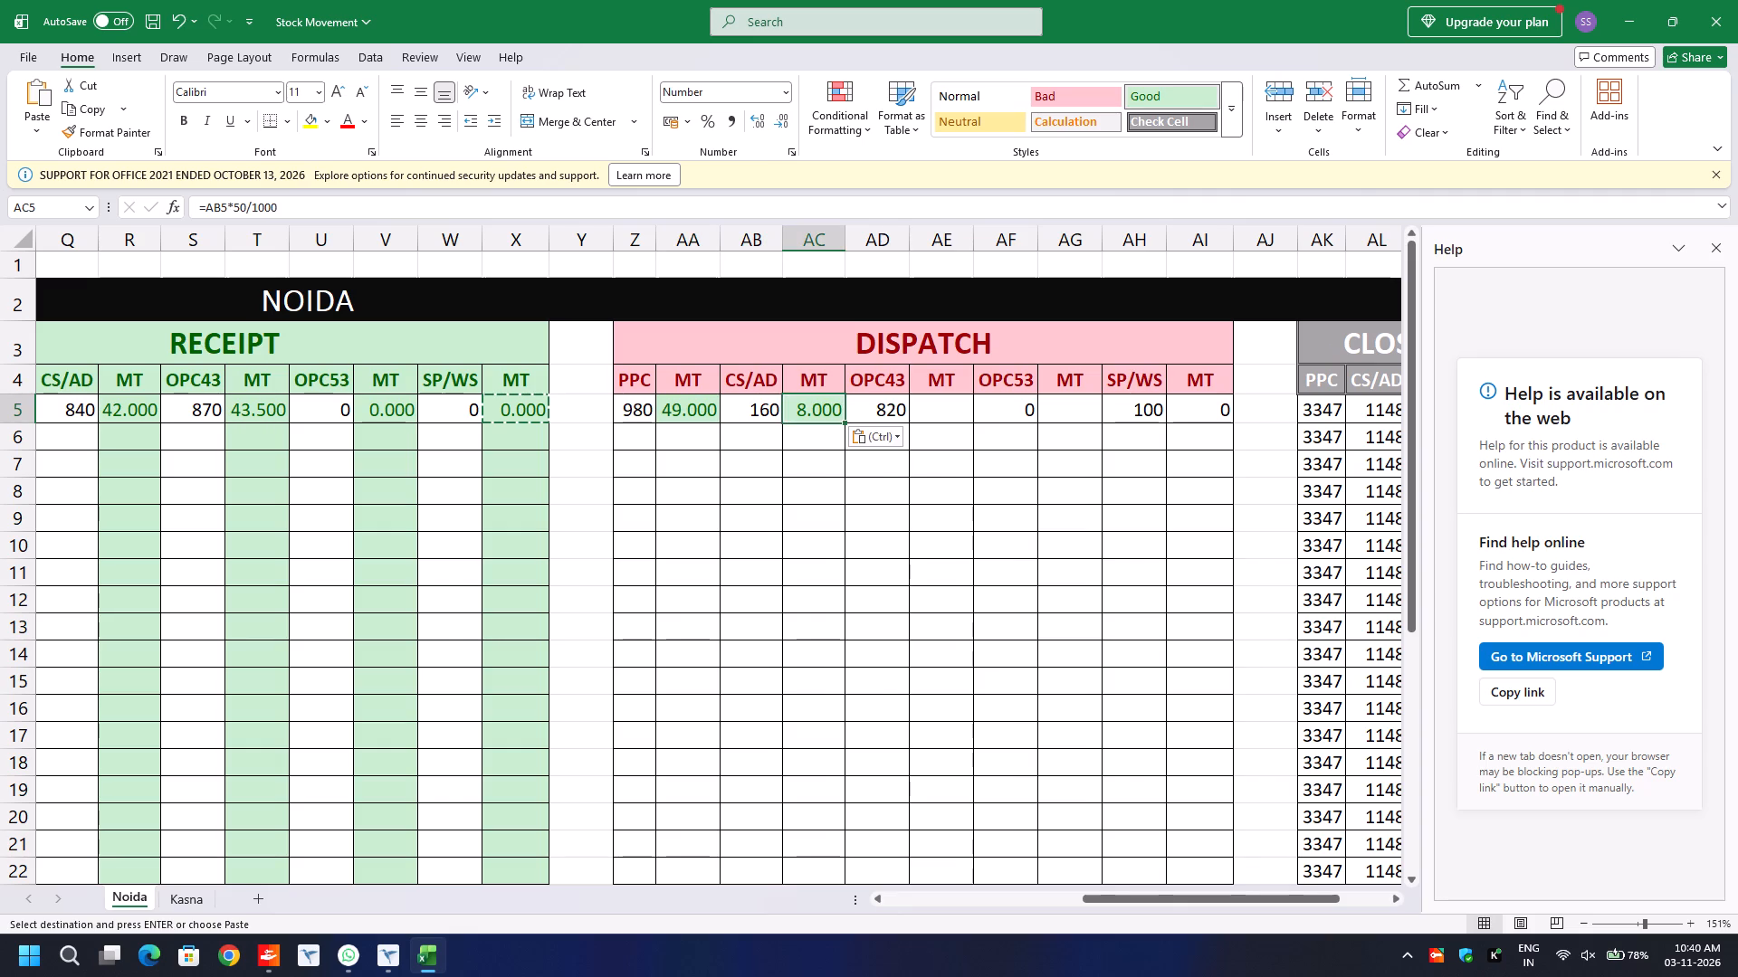
{"action": "left_click", "coordinate": [1017, 413]}
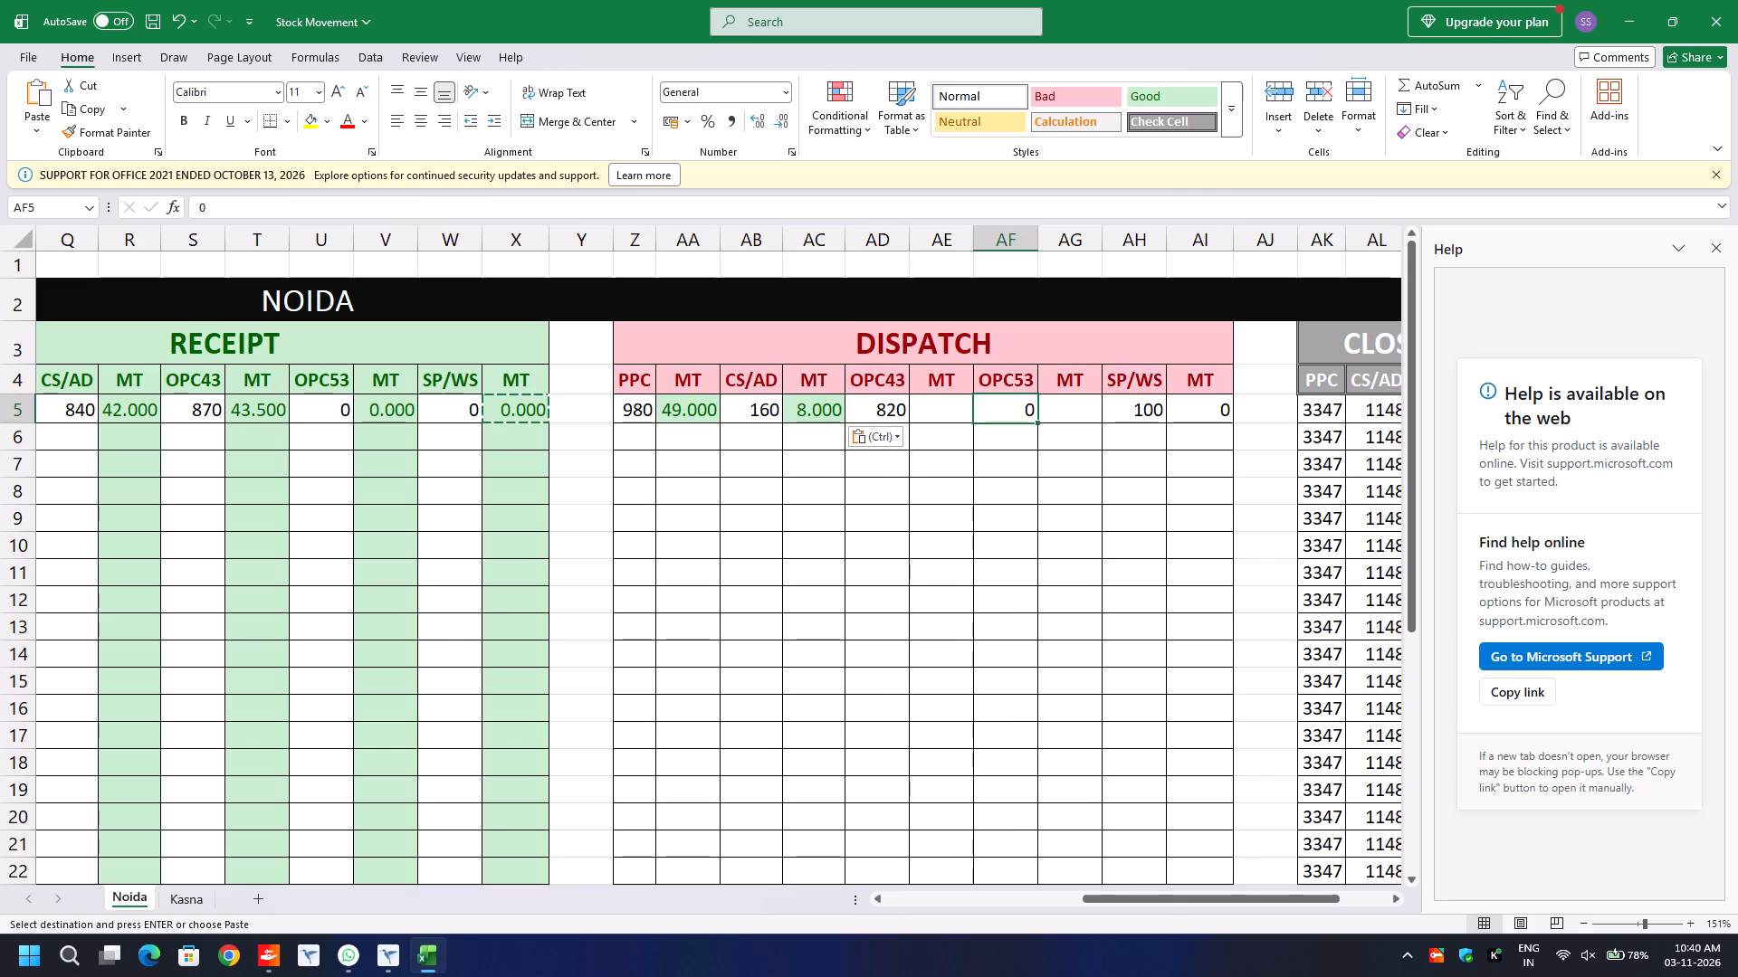
{"action": "left_click", "coordinate": [953, 406]}
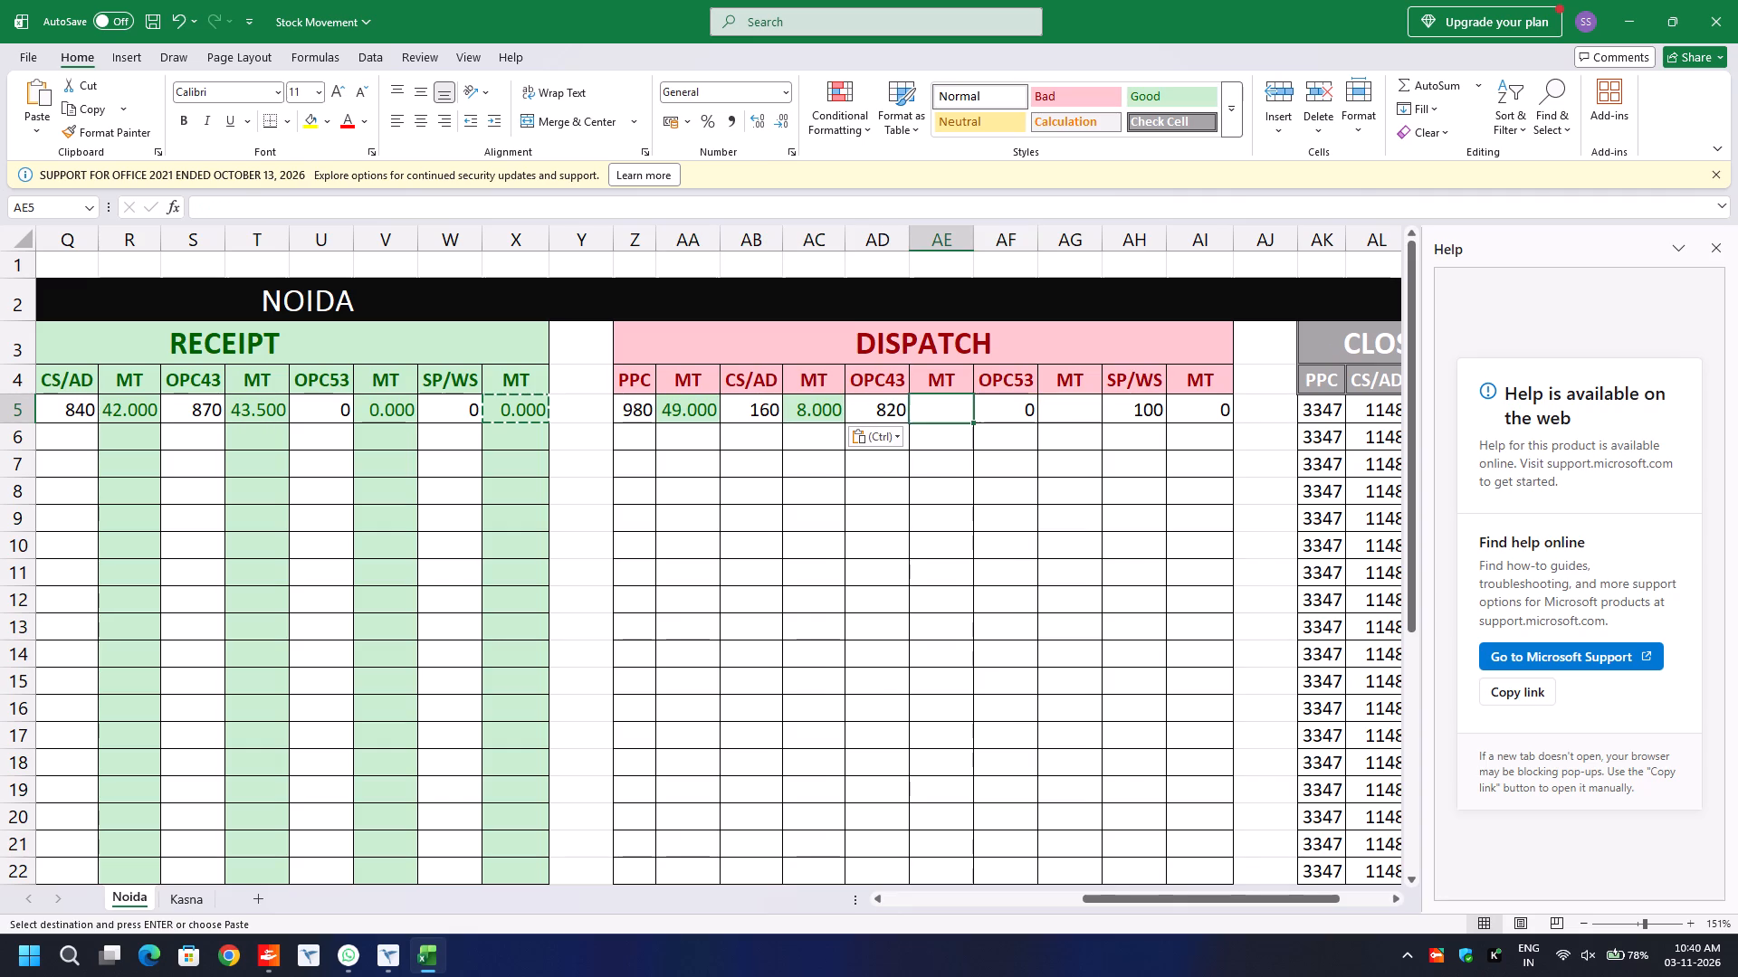
{"action": "key", "text": "ctrl+v"}
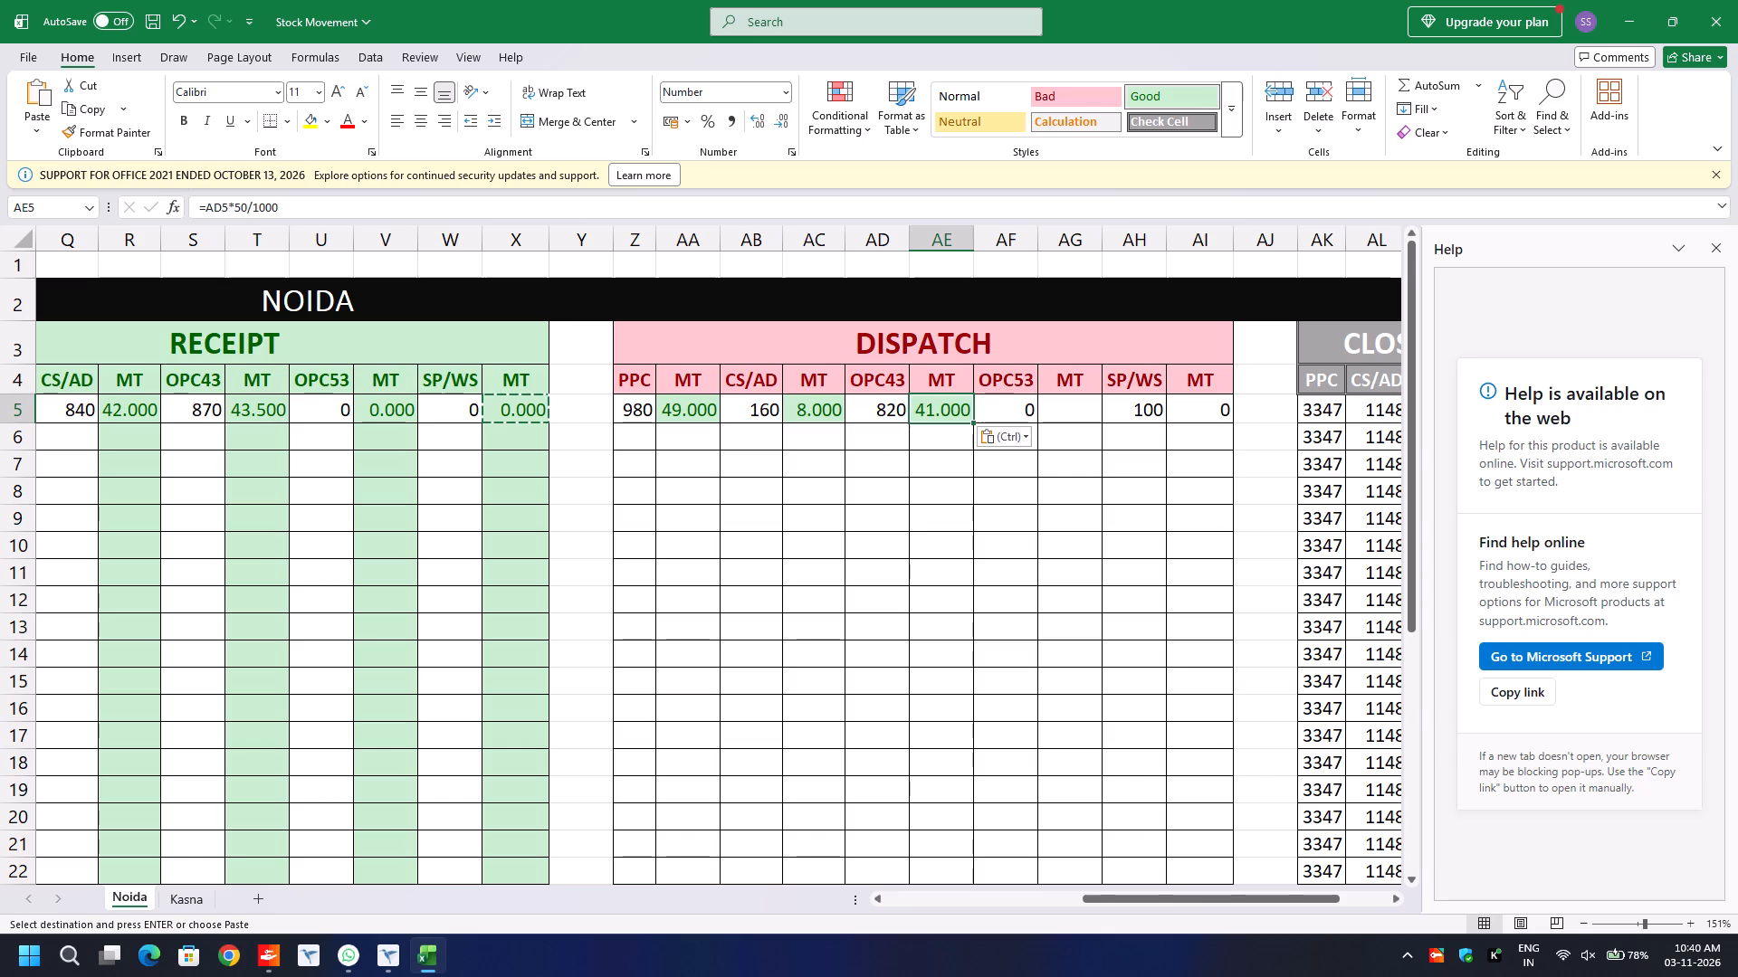
{"action": "key", "text": "Right"}
{"action": "key", "text": "Right"}
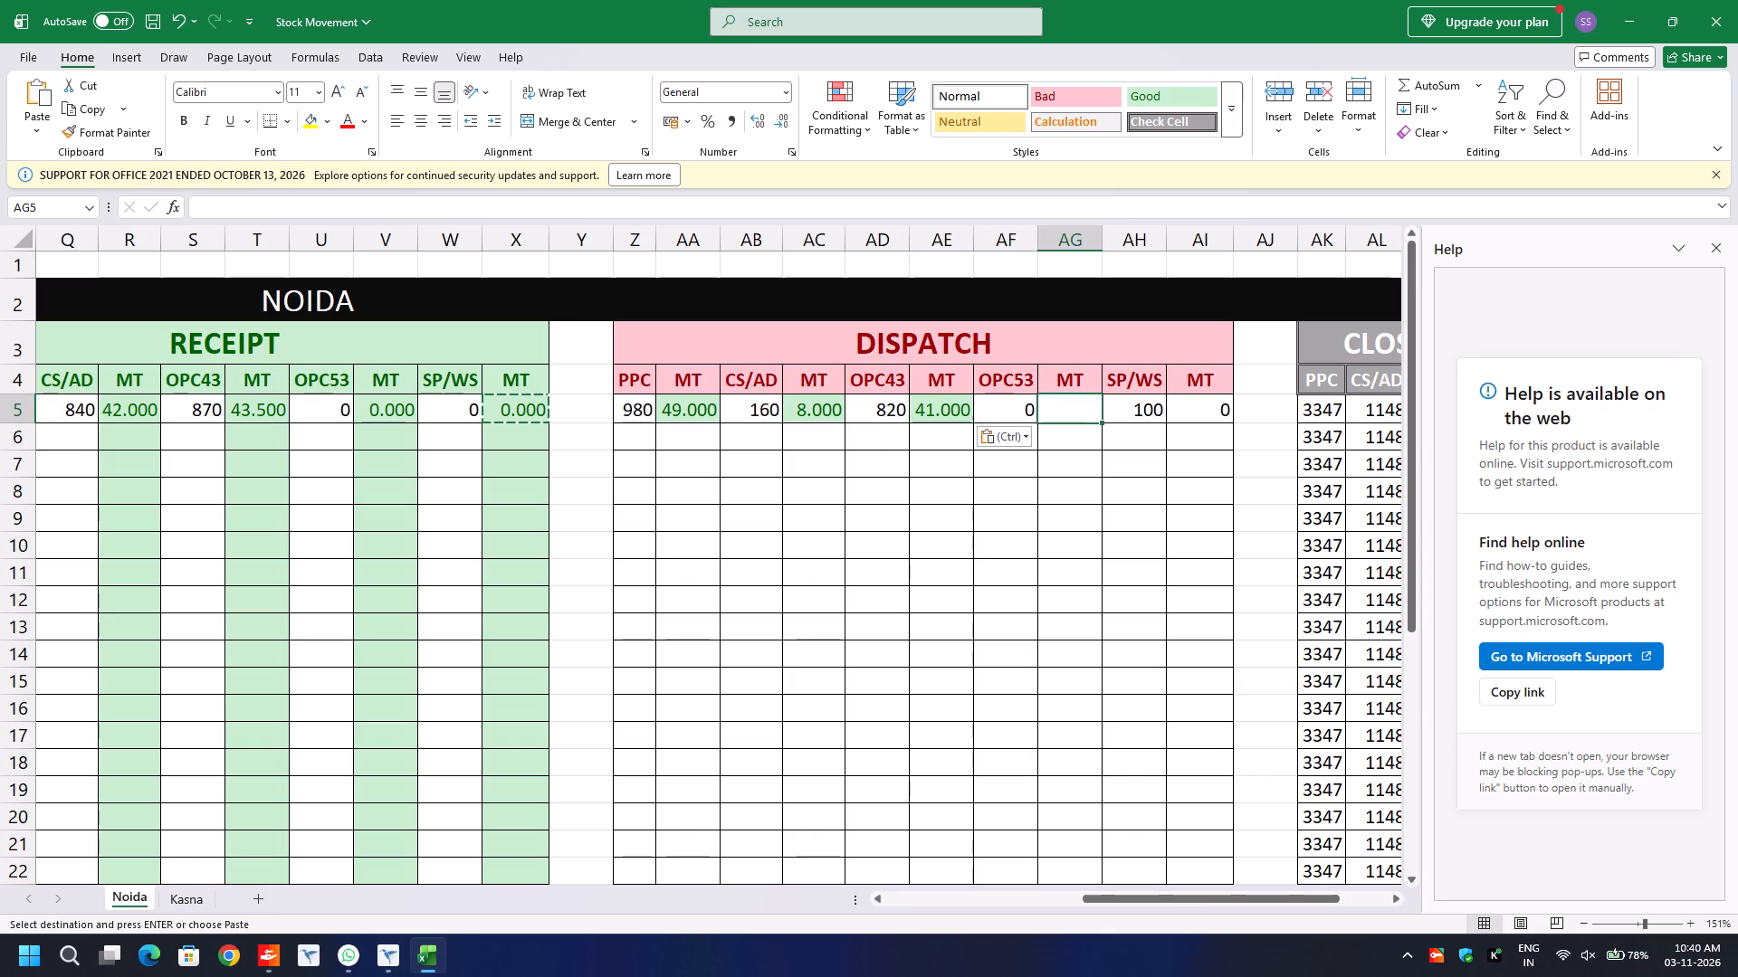
{"action": "key", "text": "ctrl+v"}
{"action": "key", "text": "Right"}
{"action": "key", "text": "Right"}
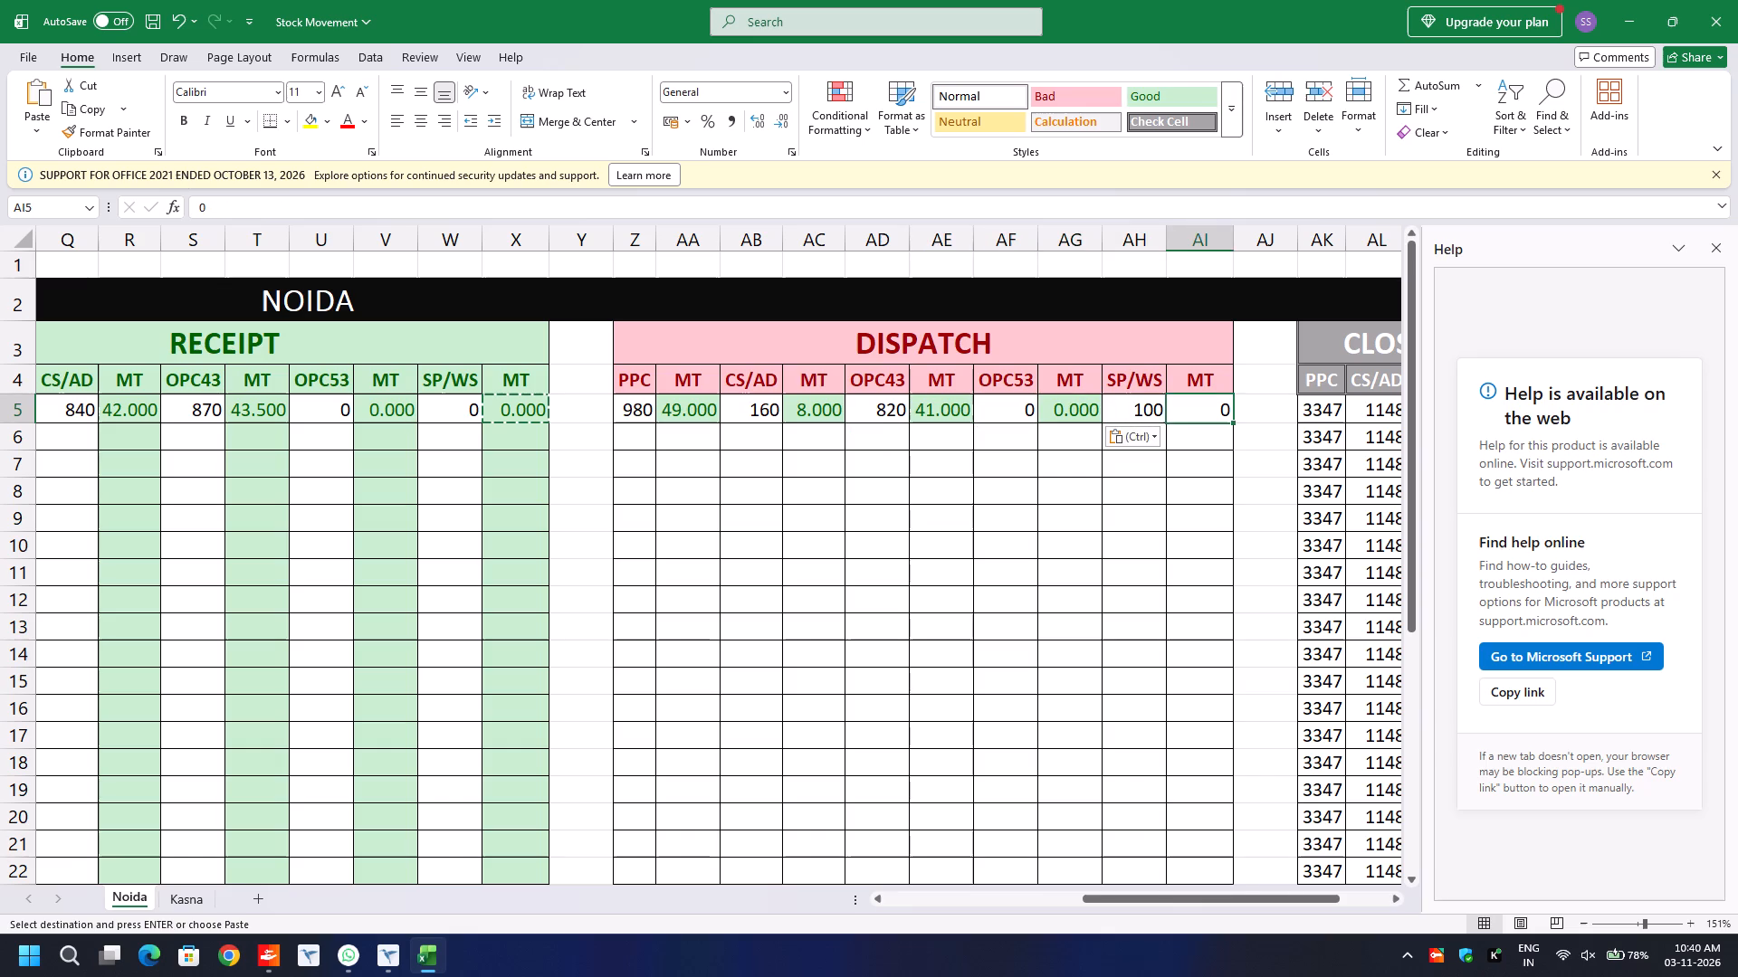
{"action": "key", "text": "ctrl+v"}
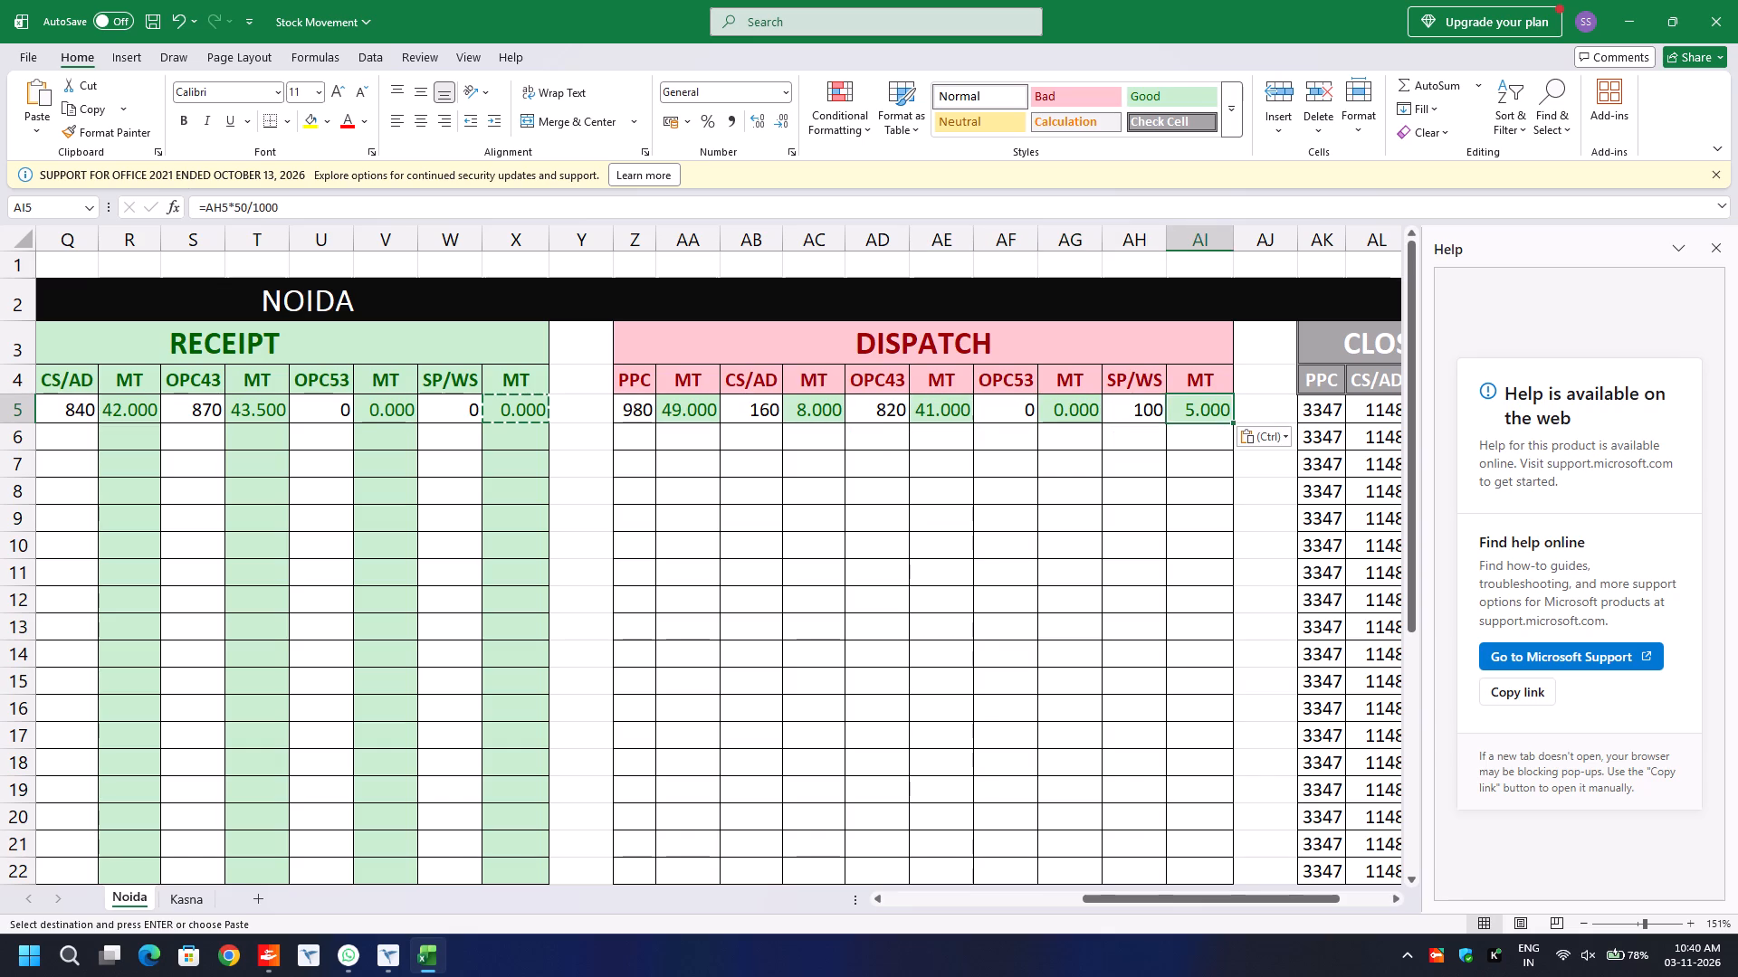
Apply the Bad cell style to the Dispatch PPC MT column, AA4:AA34.
{"action": "left_click", "coordinate": [696, 389]}
{"action": "key", "text": "shift+Down"}
{"action": "key", "text": "shift+Down"}
{"action": "key", "text": "shift+Down"}
{"action": "key", "text": "shift+Down"}
{"action": "key", "text": "shift+Down"}
{"action": "key", "text": "shift+Down"}
{"action": "key", "text": "shift+Down"}
{"action": "key", "text": "shift+Down"}
{"action": "key", "text": "shift+Down"}
{"action": "key", "text": "shift+Down"}
{"action": "key", "text": "shift+Down"}
{"action": "key", "text": "shift+Down"}
{"action": "key", "text": "shift+Down"}
{"action": "key", "text": "shift+Down"}
{"action": "key", "text": "shift+Down"}
{"action": "key", "text": "shift+Down"}
{"action": "key", "text": "shift+Down"}
{"action": "key", "text": "shift+Down"}
{"action": "key", "text": "shift+Down"}
{"action": "key", "text": "shift+Down"}
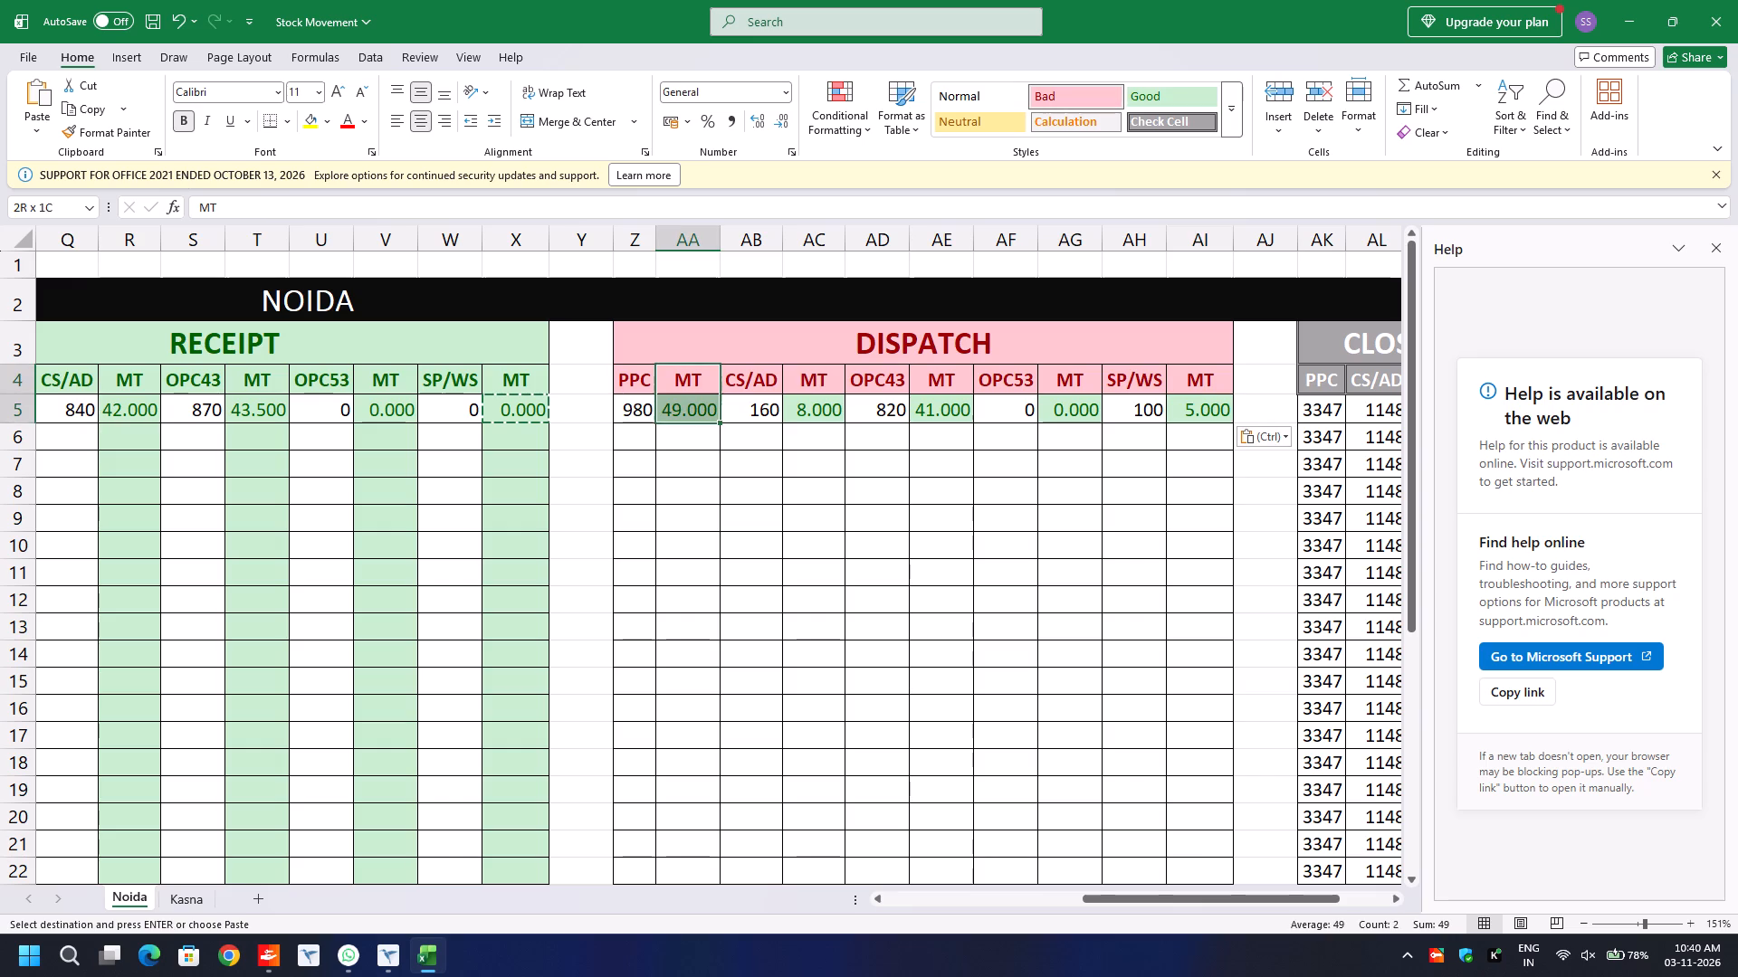
{"action": "key", "text": "shift+Down"}
{"action": "key", "text": "shift+Down"}
{"action": "key", "text": "shift+Down"}
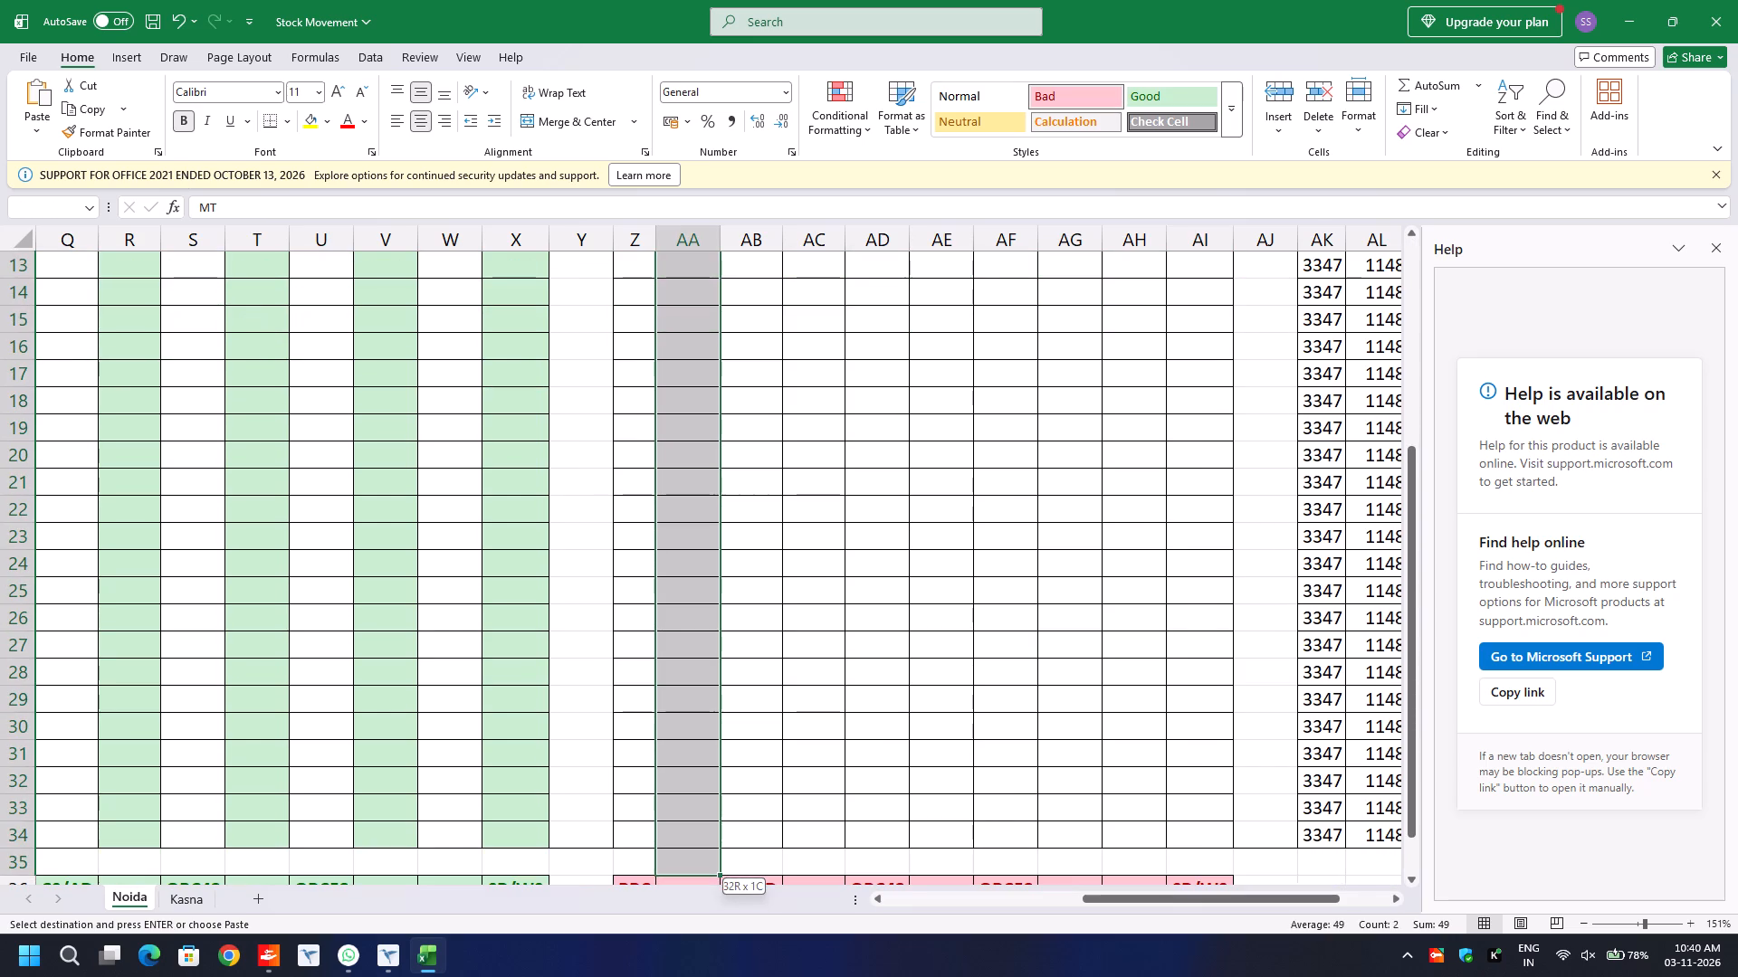
{"action": "key", "text": "shift+Up"}
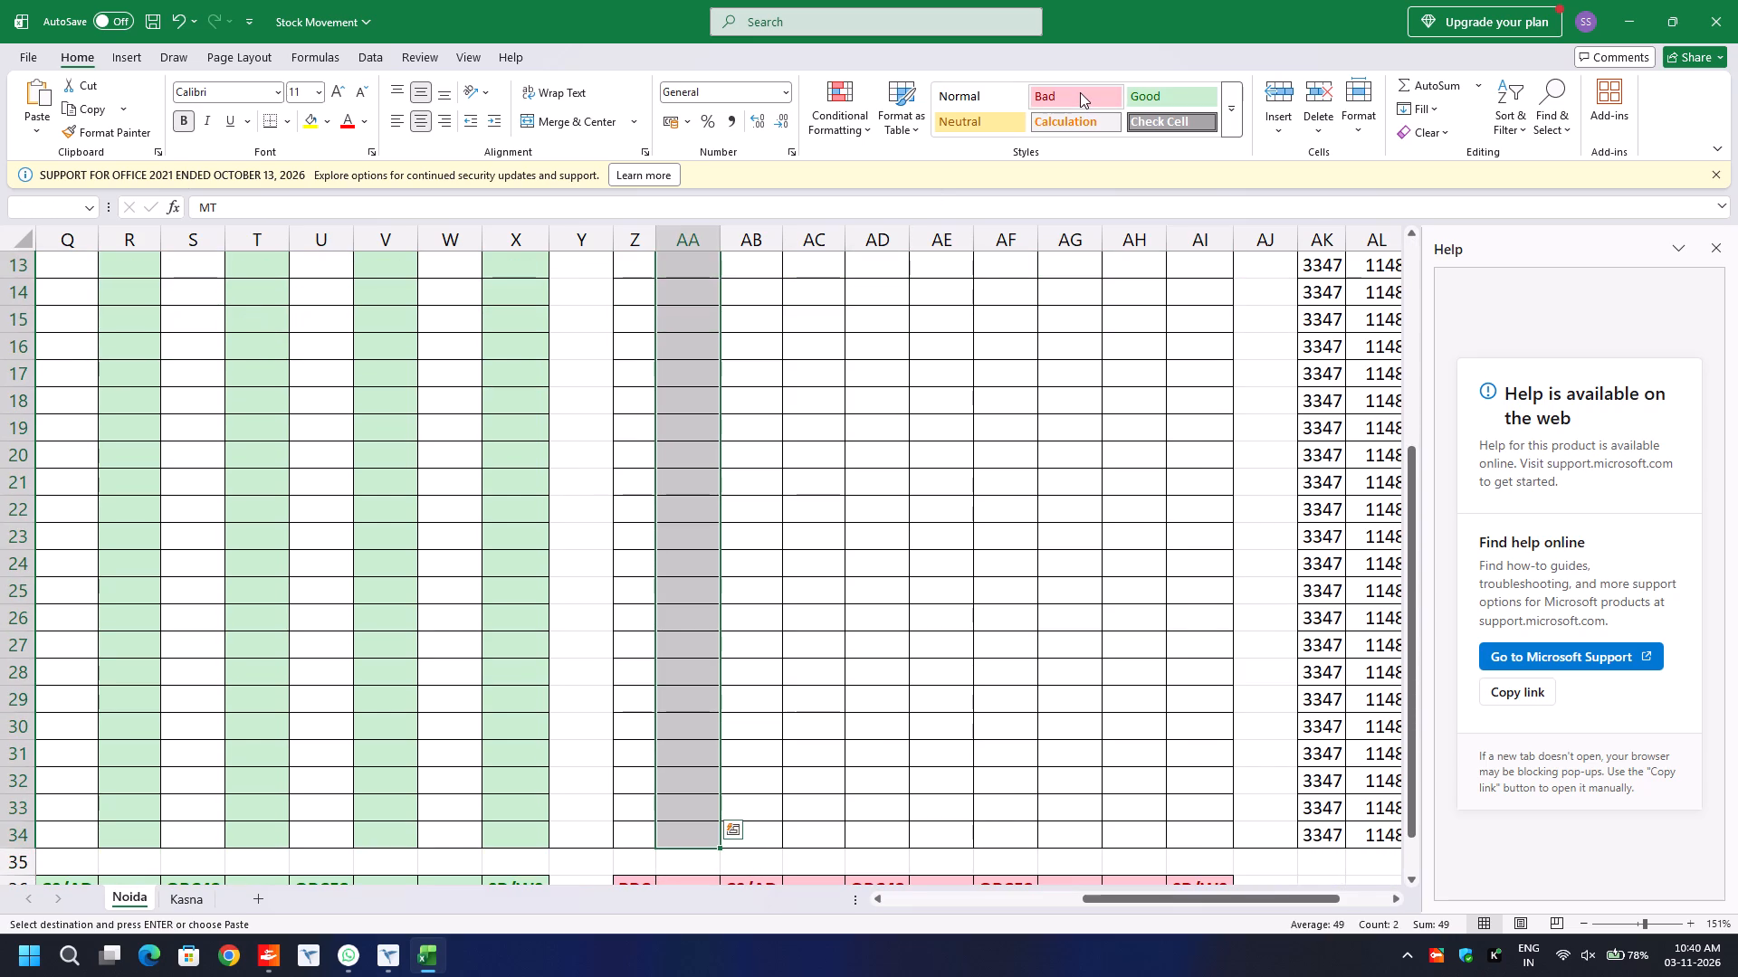
{"action": "left_click", "coordinate": [1080, 92]}
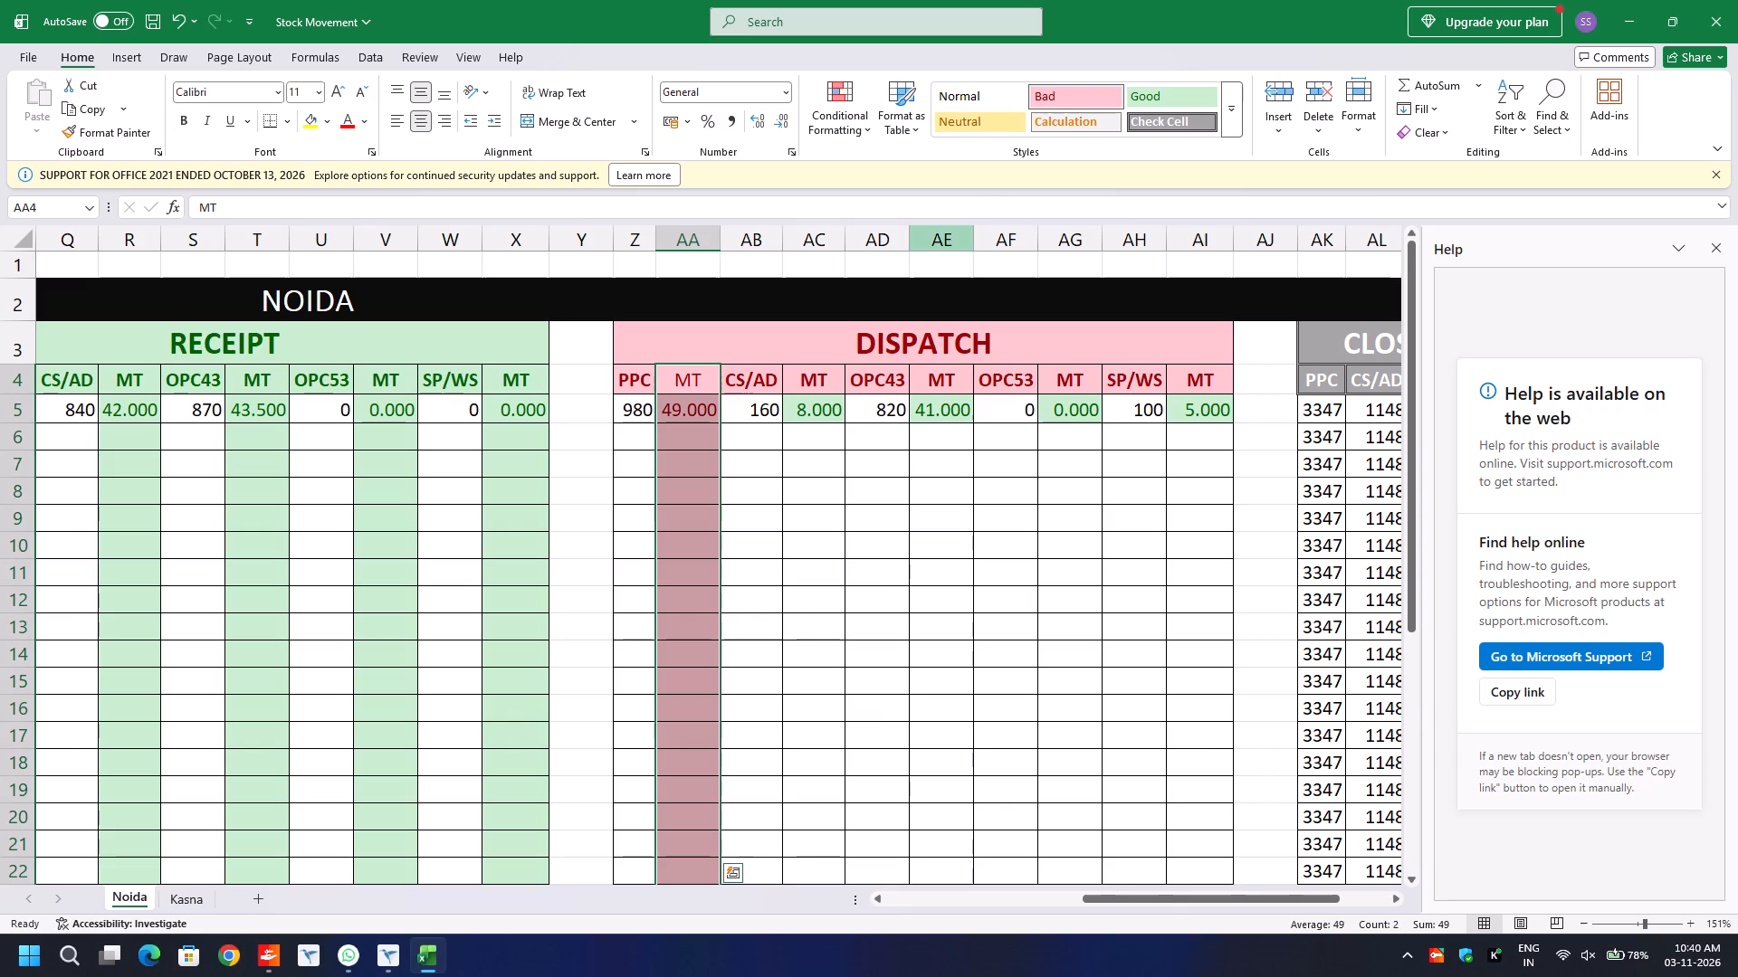
Apply the Bad cell style to the Dispatch CS/AD MT column, AC4:AC34.
{"action": "left_click", "coordinate": [816, 380]}
{"action": "key", "text": "shift+Down"}
{"action": "key", "text": "shift+Down"}
{"action": "key", "text": "shift+Down"}
{"action": "key", "text": "shift+Down"}
{"action": "key", "text": "shift+Down"}
{"action": "key", "text": "shift+Down"}
{"action": "key", "text": "shift+Down"}
{"action": "key", "text": "shift+Down"}
{"action": "key", "text": "shift+Down"}
{"action": "key", "text": "shift+Down"}
{"action": "key", "text": "shift+Down"}
{"action": "key", "text": "shift+Down"}
{"action": "key", "text": "shift+Down"}
{"action": "key", "text": "shift+Down"}
{"action": "key", "text": "shift+Down"}
{"action": "key", "text": "shift+Down"}
{"action": "key", "text": "shift+Down"}
{"action": "key", "text": "shift+Down"}
{"action": "key", "text": "shift+Down"}
{"action": "key", "text": "shift+Down"}
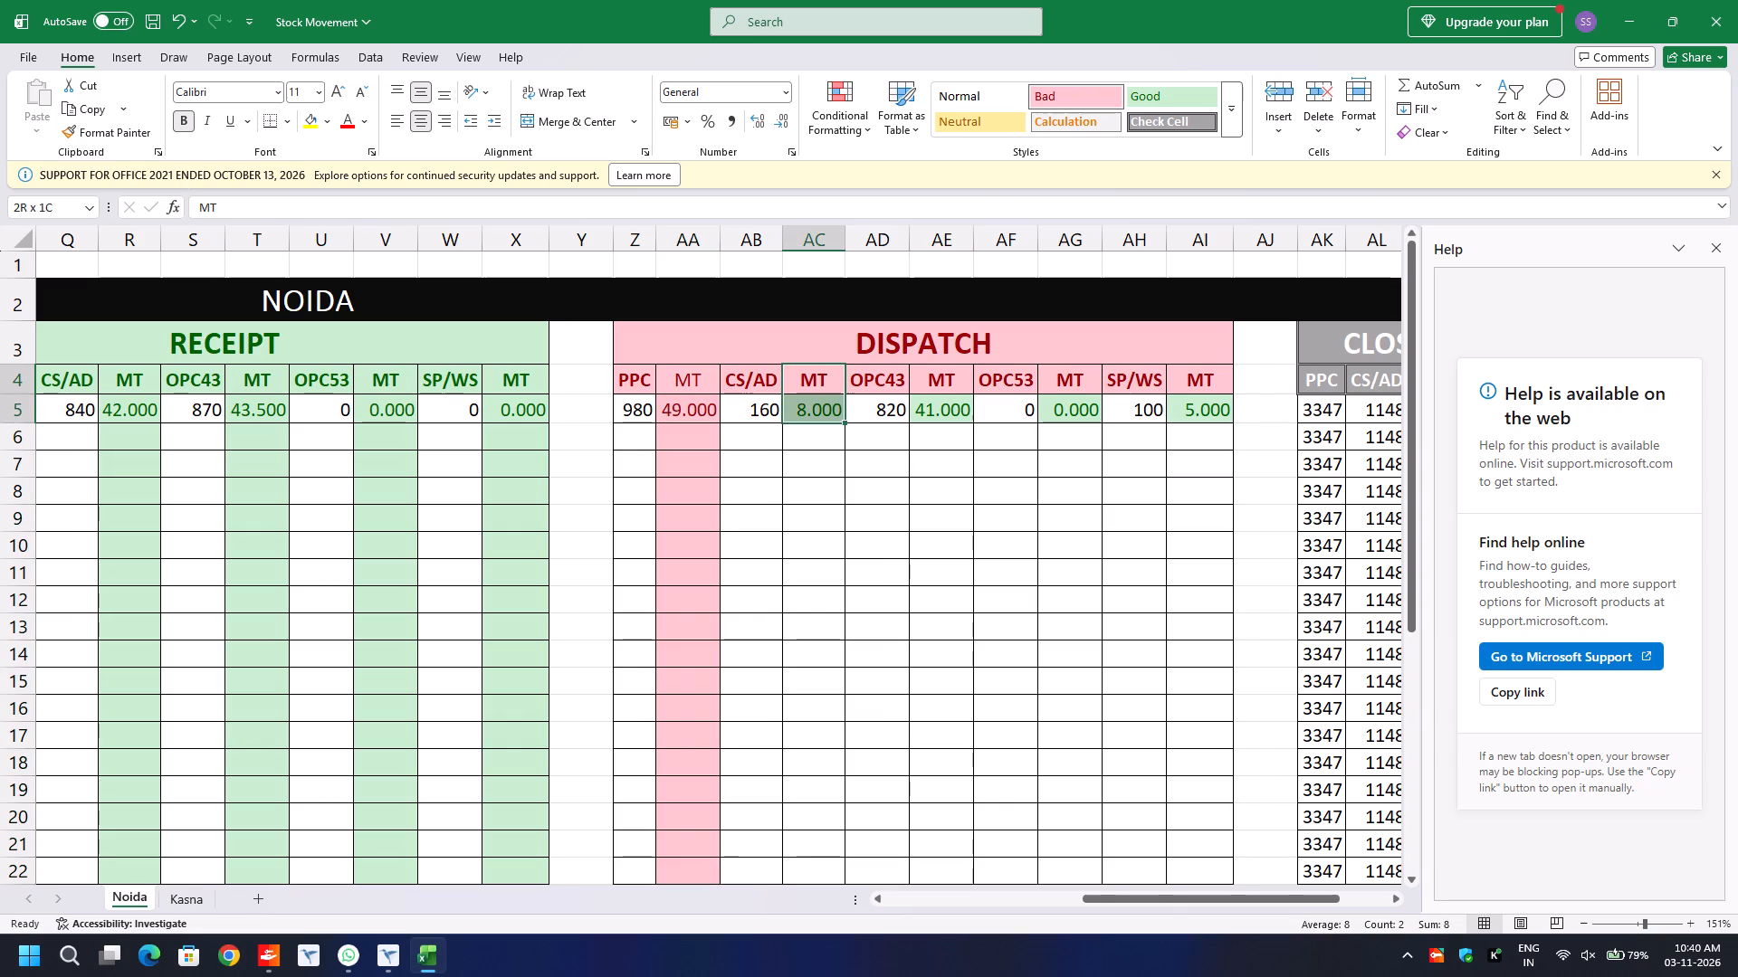
{"action": "key", "text": "shift+Down"}
{"action": "key", "text": "shift+Down"}
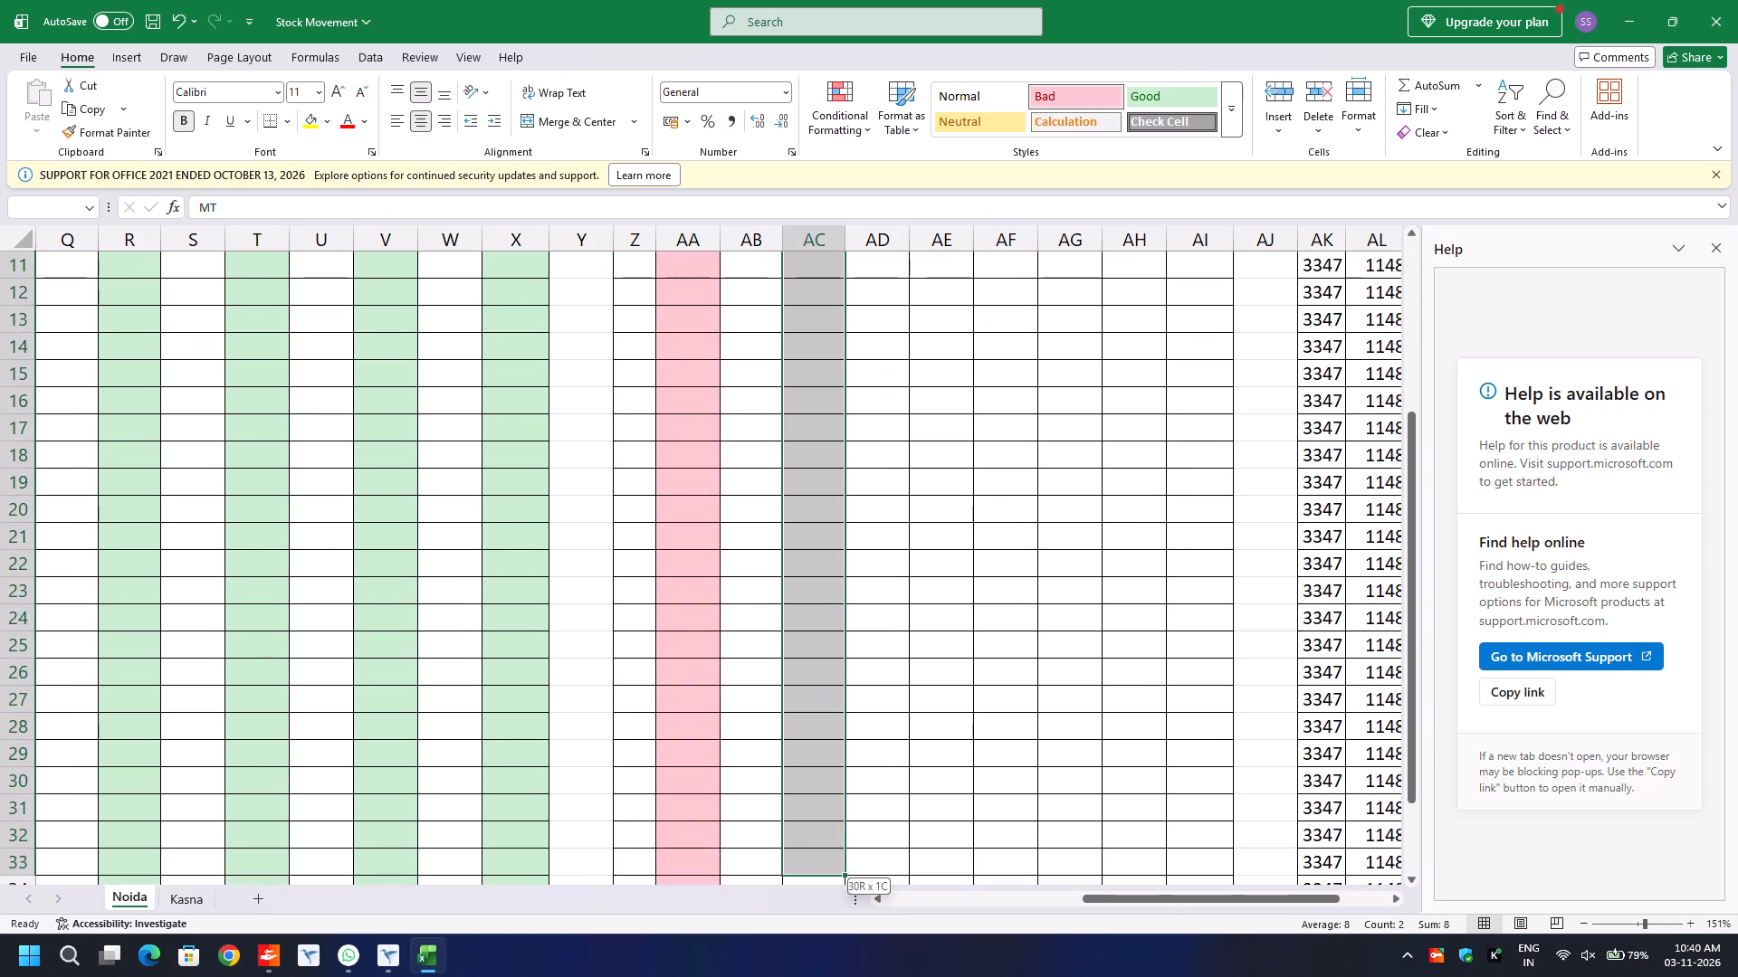
{"action": "key", "text": "shift+Down"}
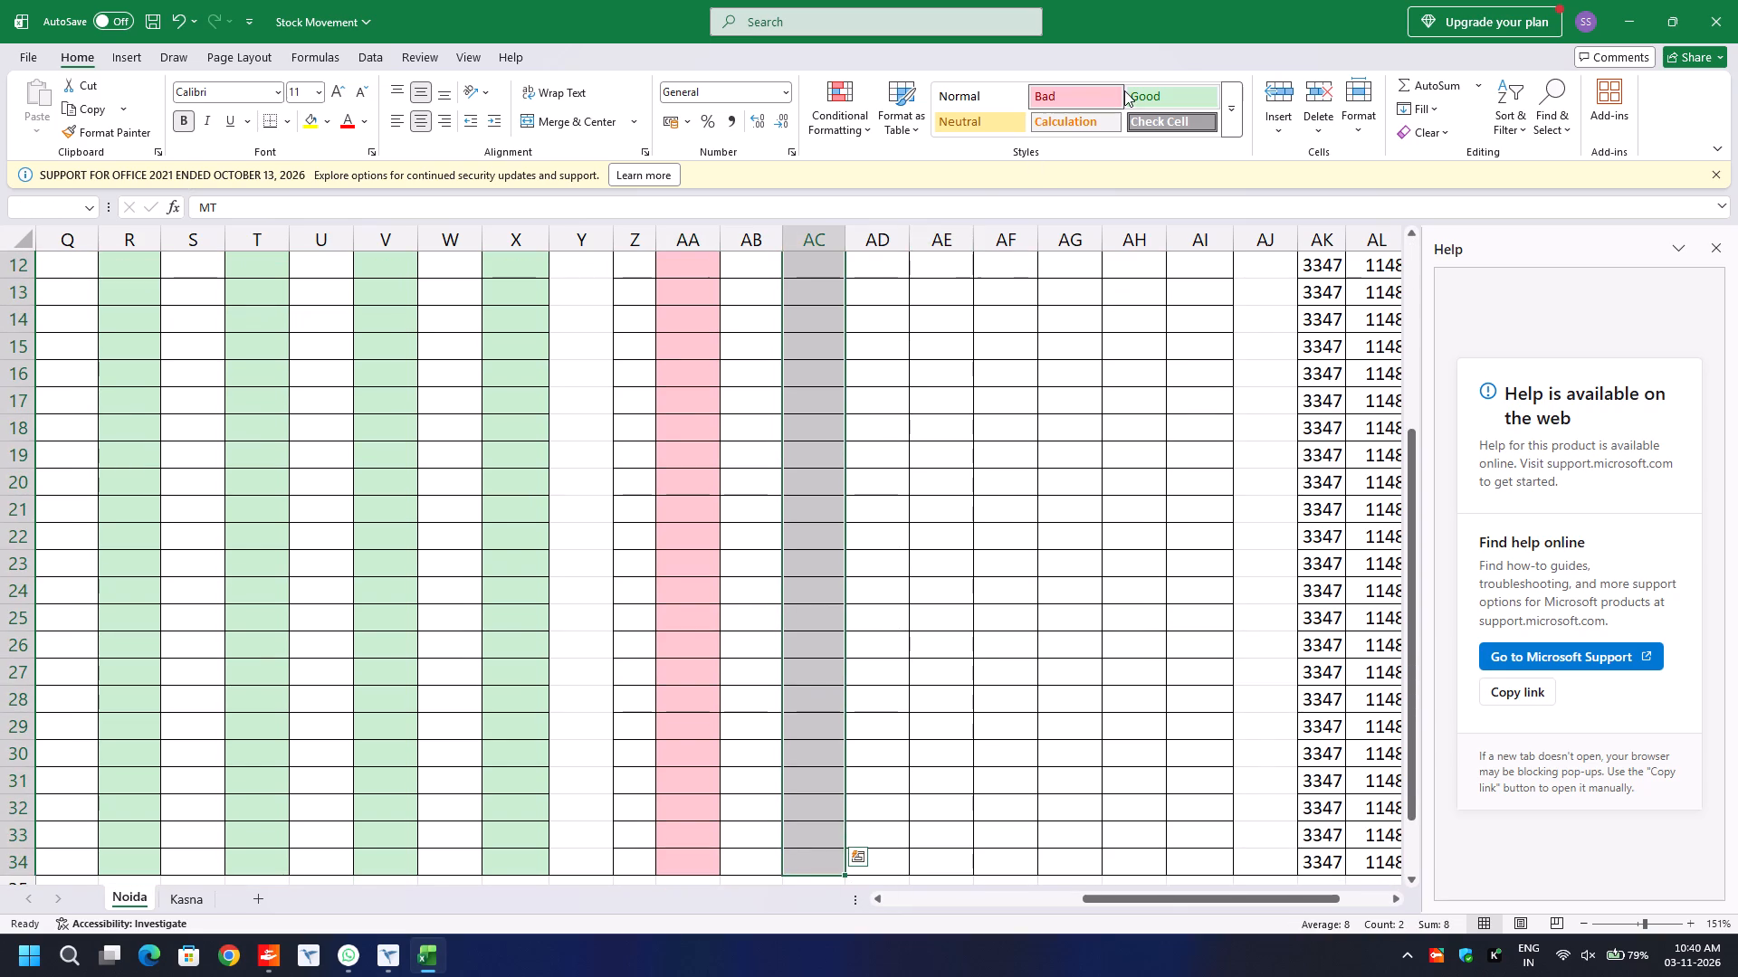
{"action": "left_click", "coordinate": [1078, 96]}
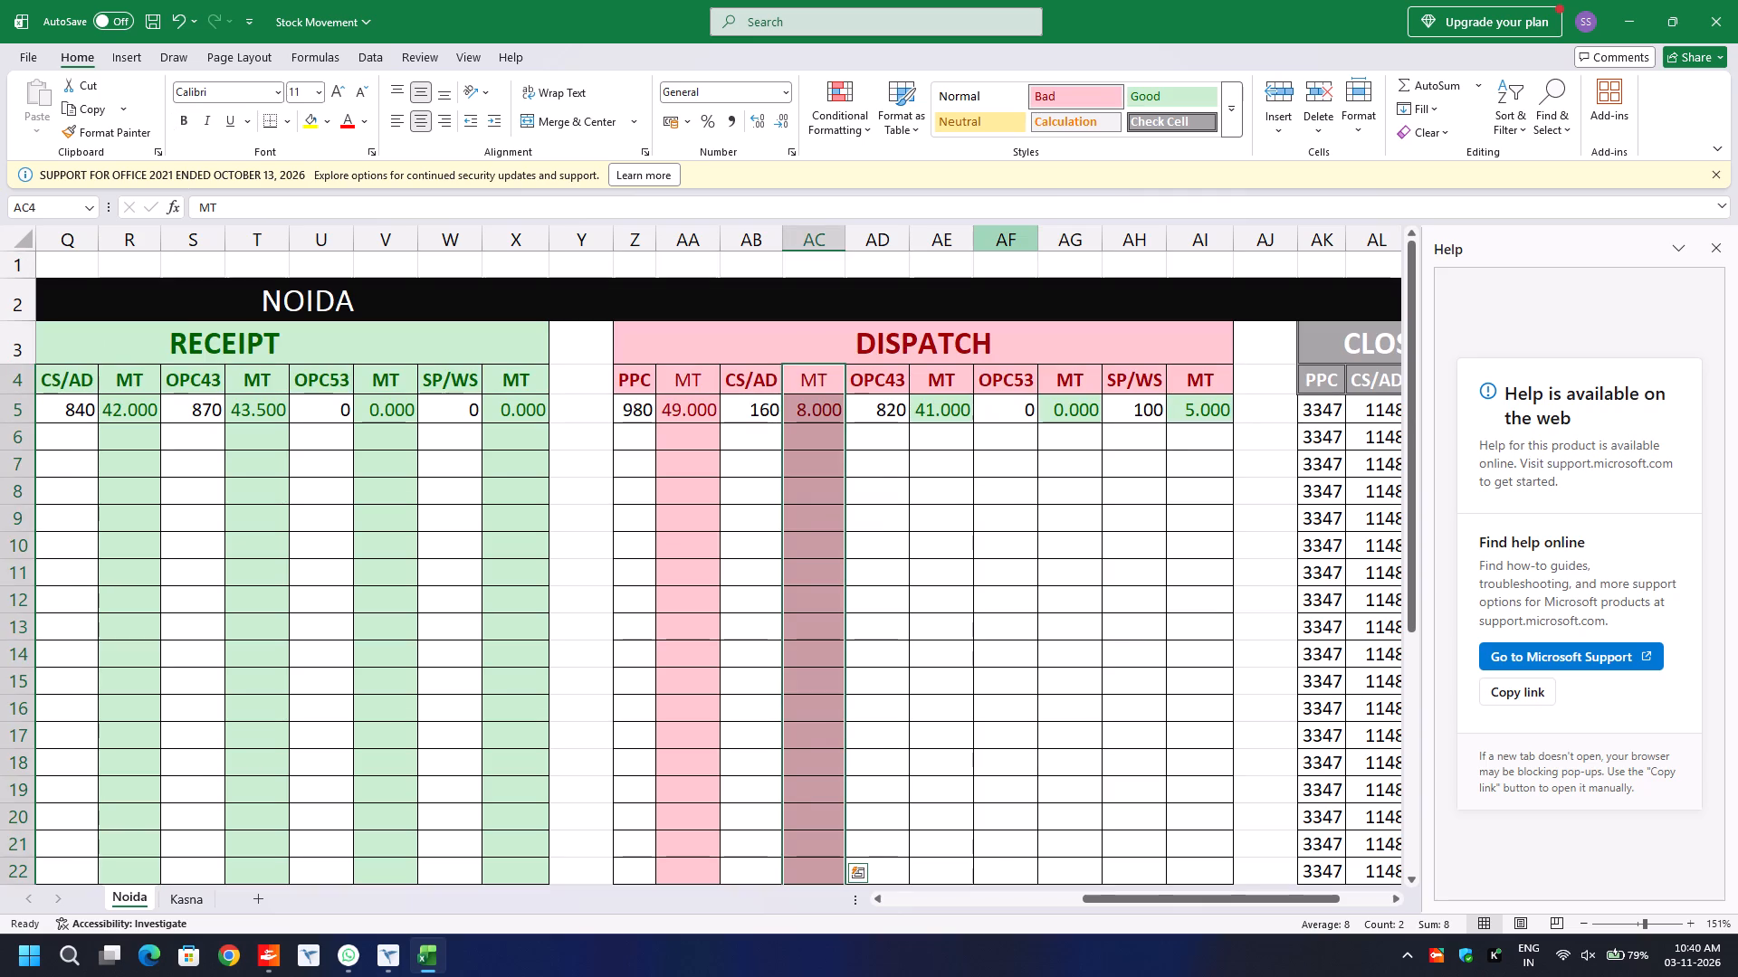
Apply the Bad cell style to the Dispatch OPC43 MT column, AE4:AE34.
{"action": "left_click", "coordinate": [931, 384]}
{"action": "key", "text": "shift+Down"}
{"action": "key", "text": "shift+Down"}
{"action": "key", "text": "shift+Down"}
{"action": "key", "text": "shift+Down"}
{"action": "key", "text": "shift+Down"}
{"action": "key", "text": "shift+Down"}
{"action": "key", "text": "shift+Down"}
{"action": "key", "text": "shift+Down"}
{"action": "key", "text": "shift+Down"}
{"action": "key", "text": "shift+Down"}
{"action": "key", "text": "shift+Down"}
{"action": "key", "text": "shift+Down"}
{"action": "key", "text": "shift+Down"}
{"action": "key", "text": "shift+Down"}
{"action": "key", "text": "shift+Down"}
{"action": "key", "text": "shift+Down"}
{"action": "key", "text": "shift+Down"}
{"action": "key", "text": "shift+Down"}
{"action": "key", "text": "shift+Down"}
{"action": "key", "text": "shift+Down"}
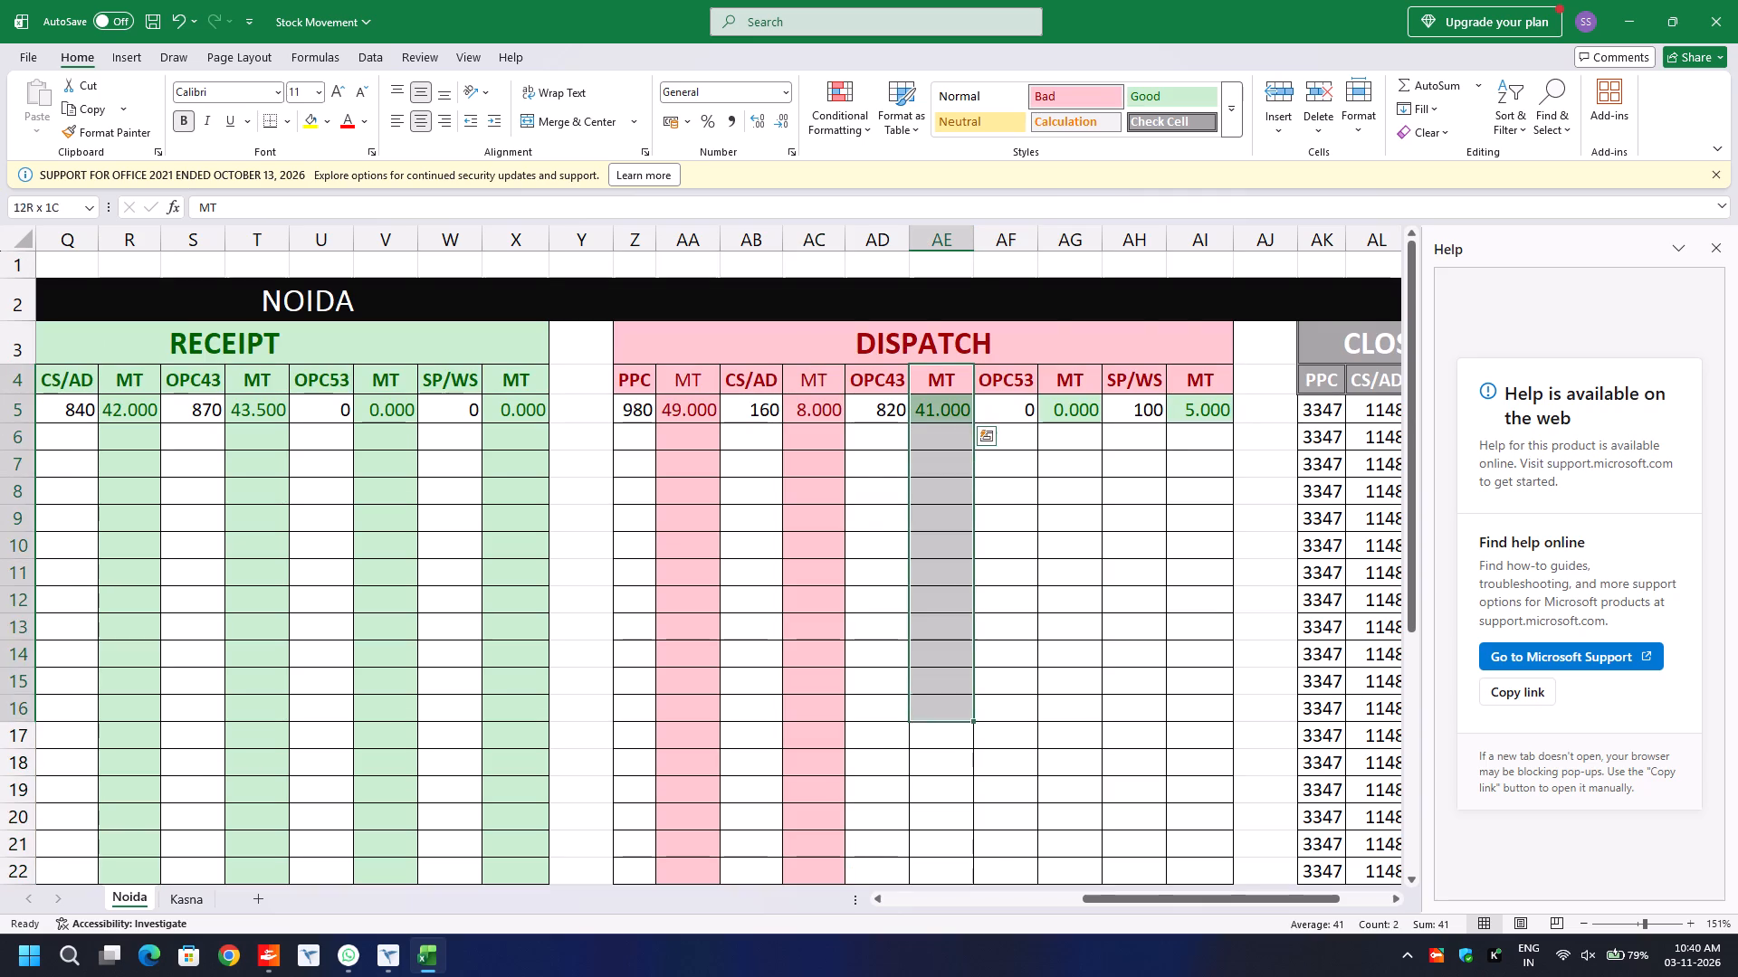
{"action": "key", "text": "shift+Down"}
{"action": "key", "text": "shift+Down"}
{"action": "key", "text": "shift+Up"}
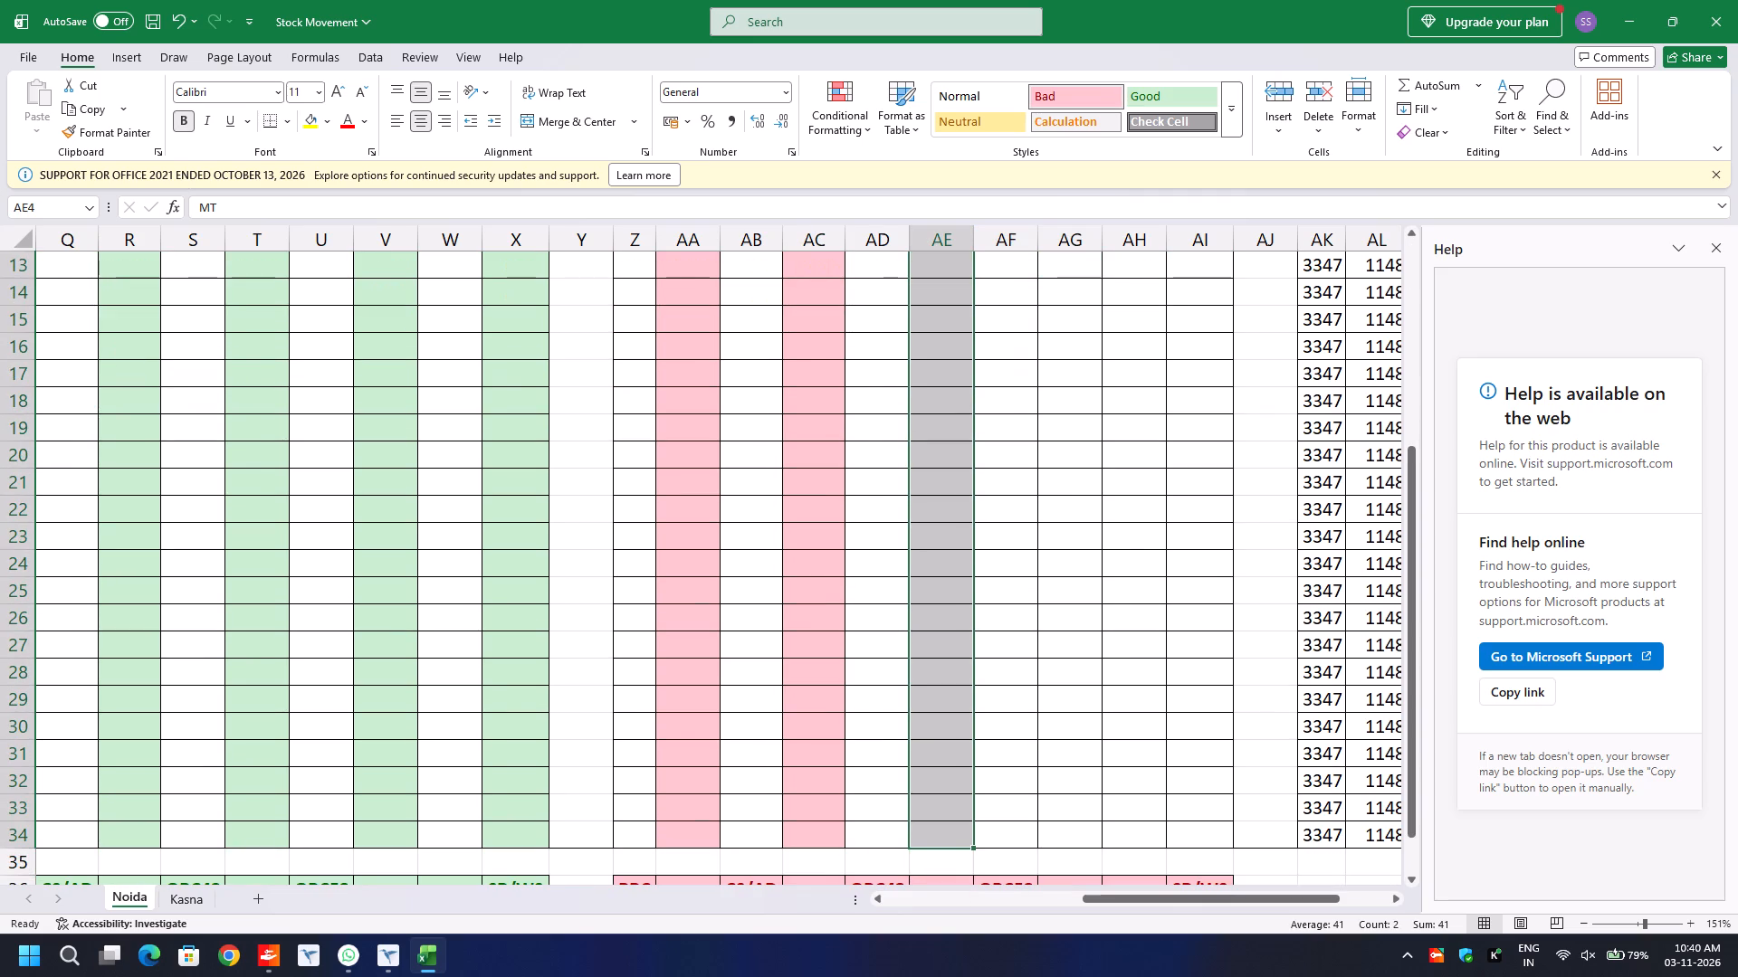
{"action": "left_click", "coordinate": [1084, 99]}
Apply the Bad cell style to the Dispatch OPC53 MT column, AG4:AG34.
{"action": "key", "text": "Right"}
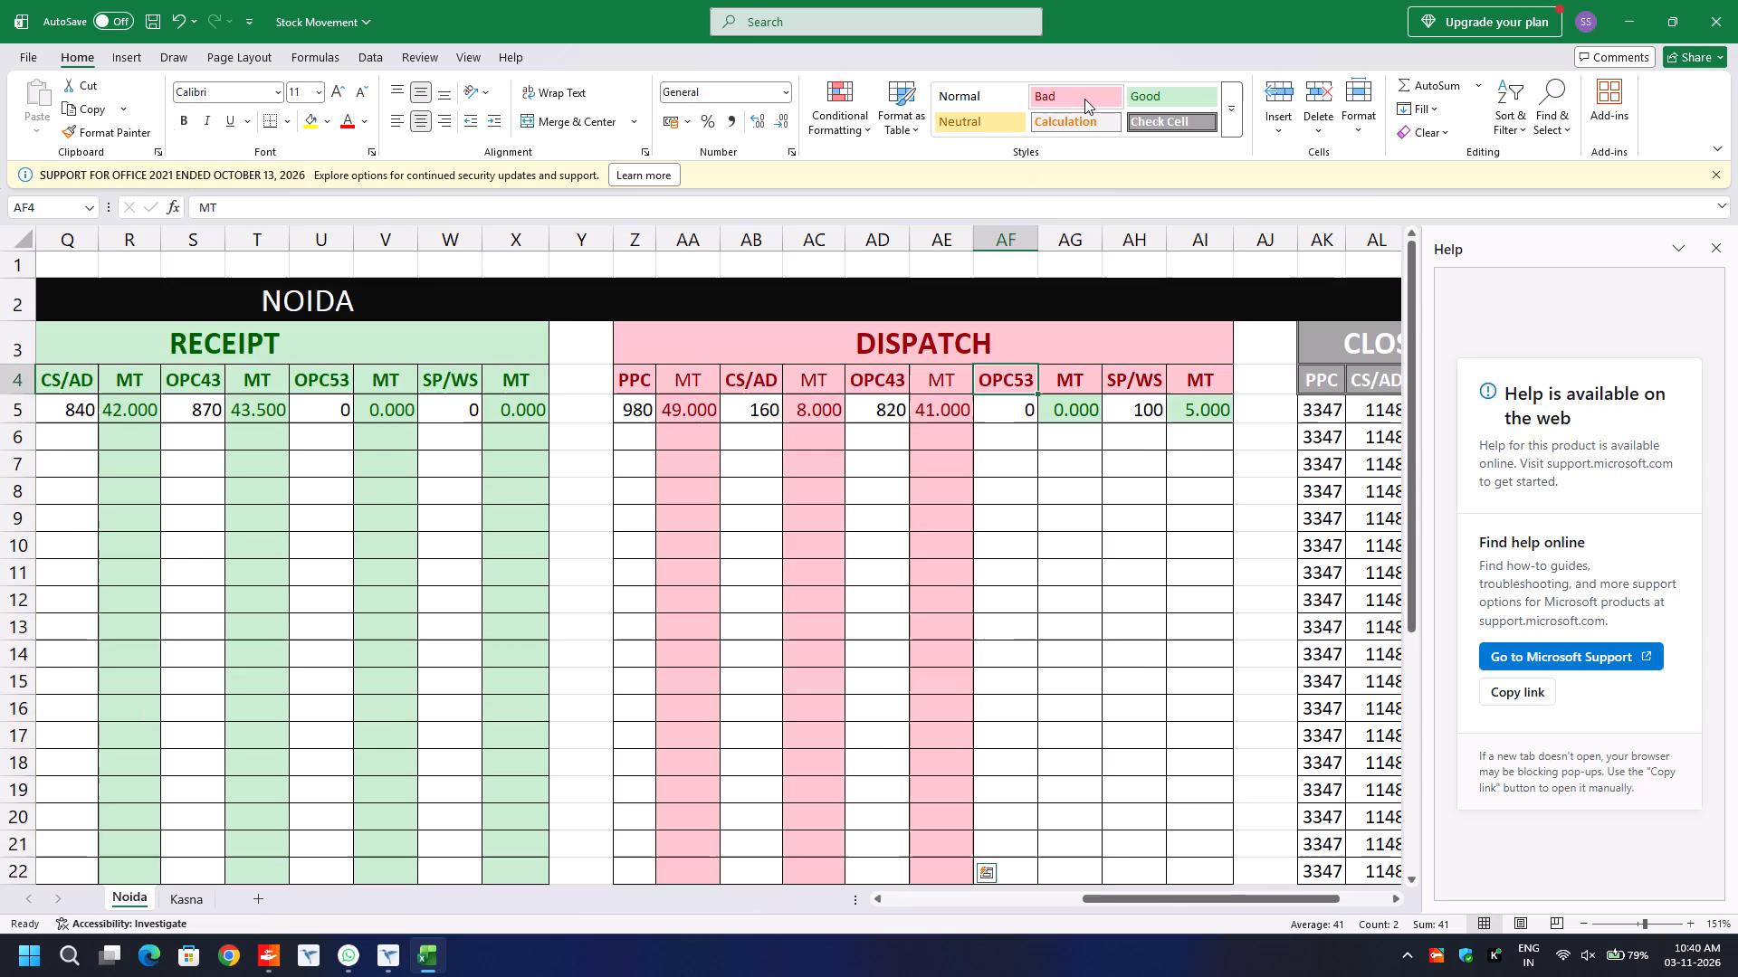
{"action": "key", "text": "Right"}
{"action": "key", "text": "shift+Down"}
{"action": "key", "text": "shift+Down"}
{"action": "key", "text": "shift+Down"}
{"action": "key", "text": "shift+Down"}
{"action": "key", "text": "shift+Down"}
{"action": "key", "text": "shift+Down"}
{"action": "key", "text": "shift+Down"}
{"action": "key", "text": "shift+Down"}
{"action": "key", "text": "shift+Down"}
{"action": "key", "text": "shift+Down"}
{"action": "key", "text": "shift+Down"}
{"action": "key", "text": "shift+Down"}
{"action": "key", "text": "shift+Down"}
{"action": "key", "text": "shift+Down"}
{"action": "key", "text": "shift+Down"}
{"action": "key", "text": "shift+Down"}
{"action": "key", "text": "shift+Down"}
{"action": "key", "text": "shift+Down"}
{"action": "key", "text": "shift+Down"}
{"action": "key", "text": "shift+Down"}
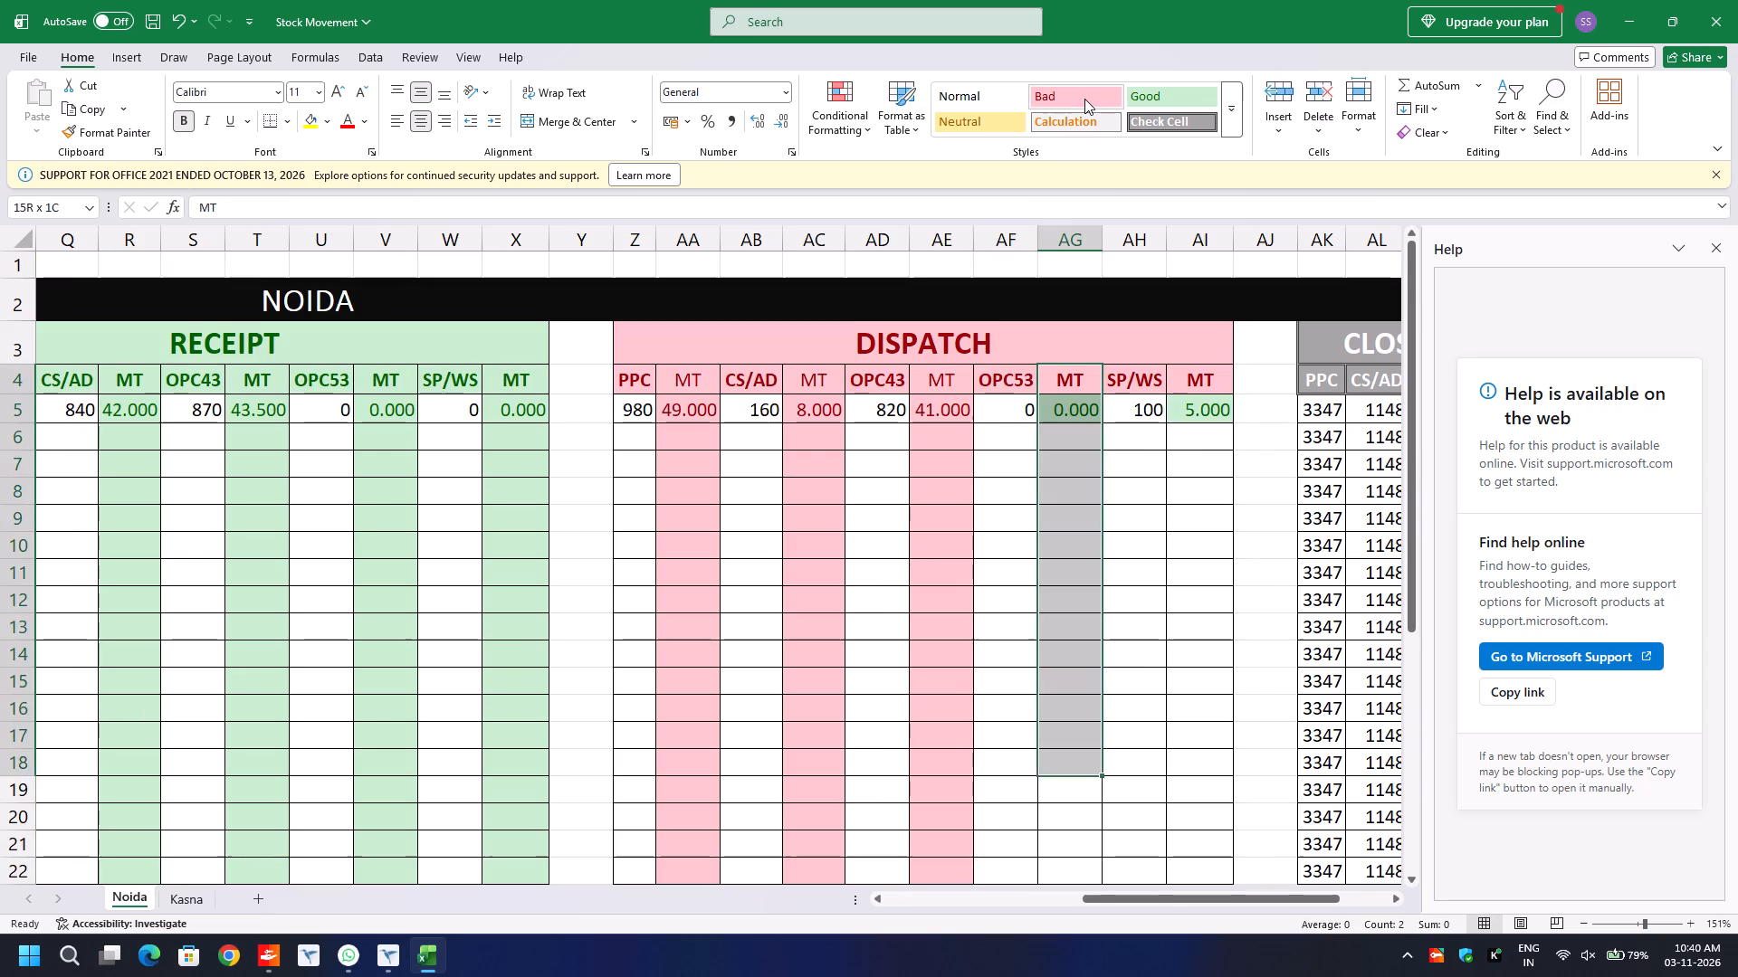
{"action": "key", "text": "shift+Down"}
{"action": "key", "text": "shift+Down"}
{"action": "key", "text": "shift+Up"}
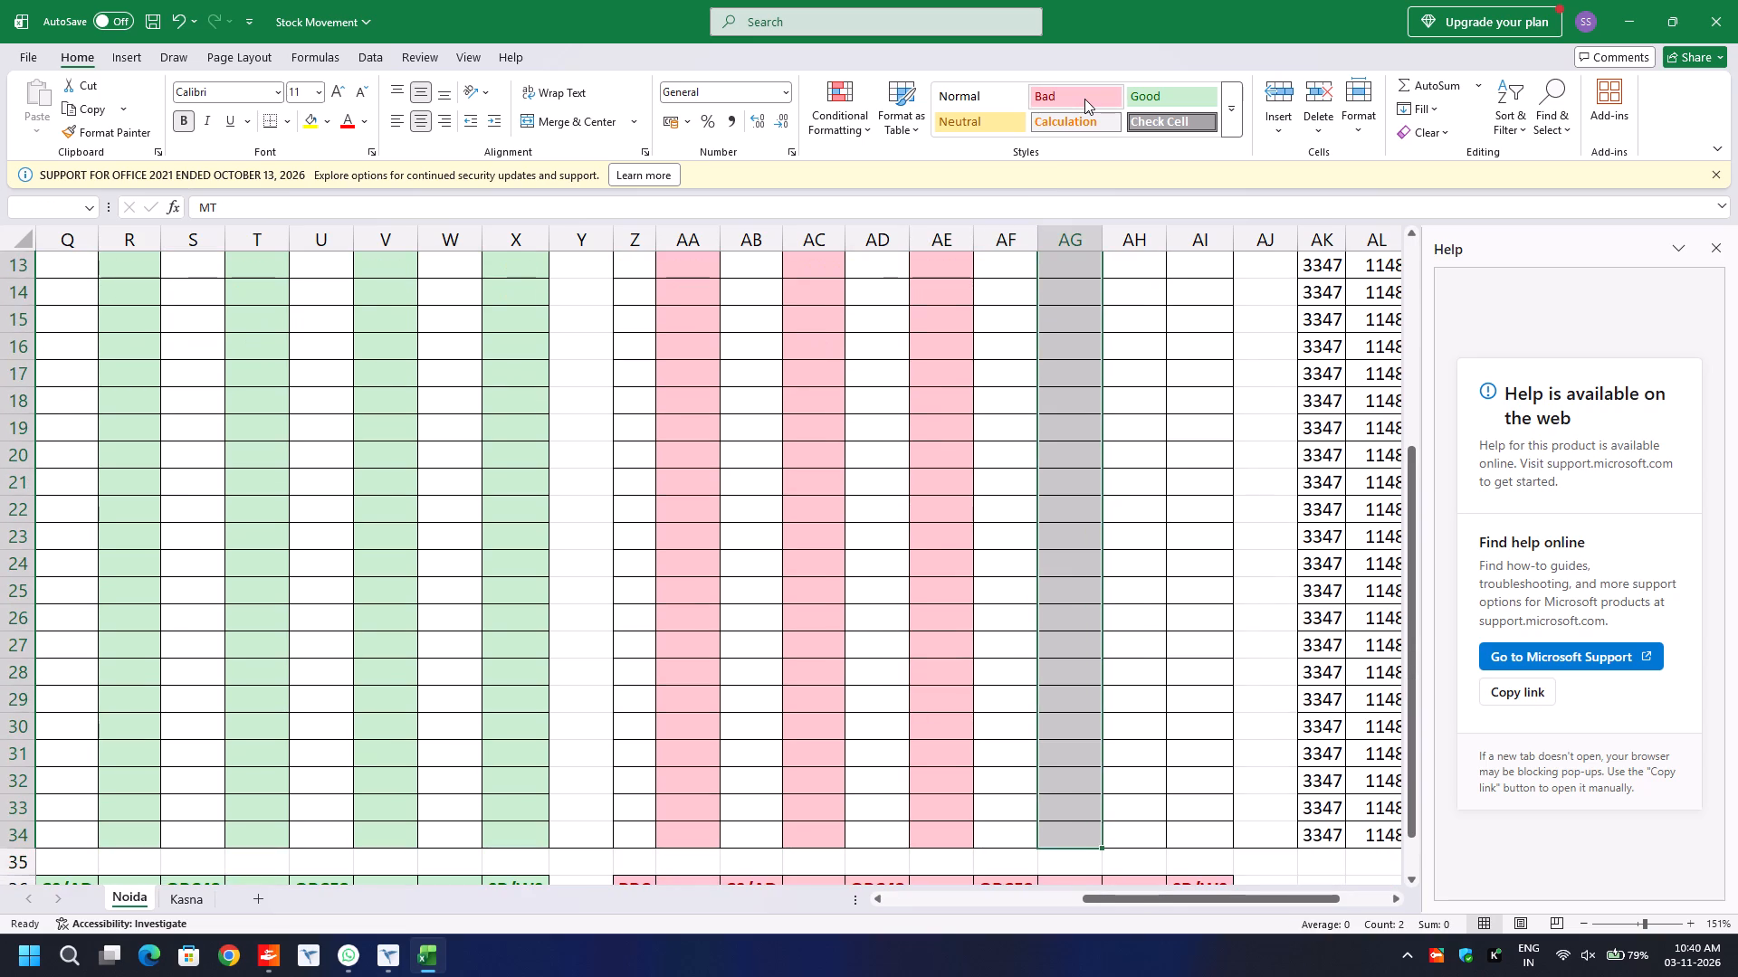
{"action": "left_click", "coordinate": [1084, 99]}
Apply the Bad cell style to the Dispatch SP/WS MT column, AI4:AI34.
{"action": "key", "text": "Right"}
{"action": "key", "text": "Right"}
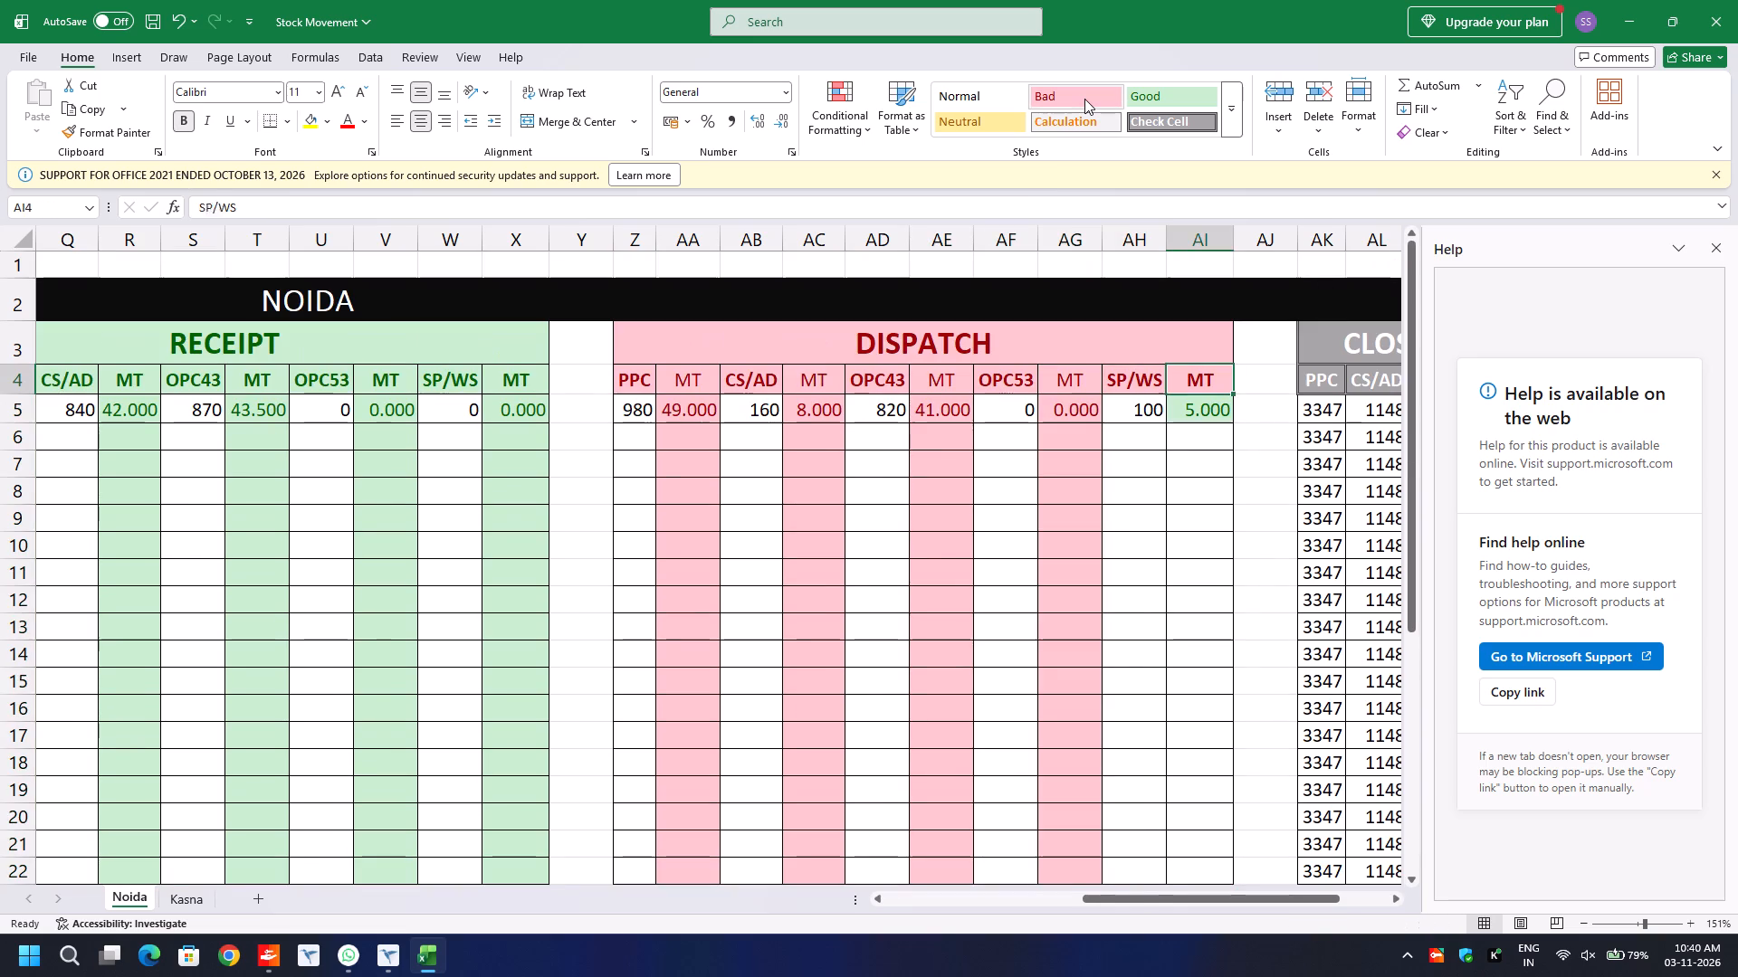
{"action": "key", "text": "shift+Down"}
{"action": "key", "text": "shift+Down"}
{"action": "key", "text": "shift+Down"}
{"action": "key", "text": "shift+Down"}
{"action": "key", "text": "shift+Down"}
{"action": "key", "text": "shift+Down"}
{"action": "key", "text": "shift+Down"}
{"action": "key", "text": "shift+Down"}
{"action": "key", "text": "shift+Down"}
{"action": "key", "text": "shift+Down"}
{"action": "key", "text": "shift+Down"}
{"action": "key", "text": "shift+Down"}
{"action": "key", "text": "shift+Down"}
{"action": "key", "text": "shift+Down"}
{"action": "key", "text": "shift+Down"}
{"action": "key", "text": "shift+Down"}
{"action": "key", "text": "shift+Down"}
{"action": "key", "text": "shift+Down"}
{"action": "key", "text": "shift+Down"}
{"action": "key", "text": "shift+Down"}
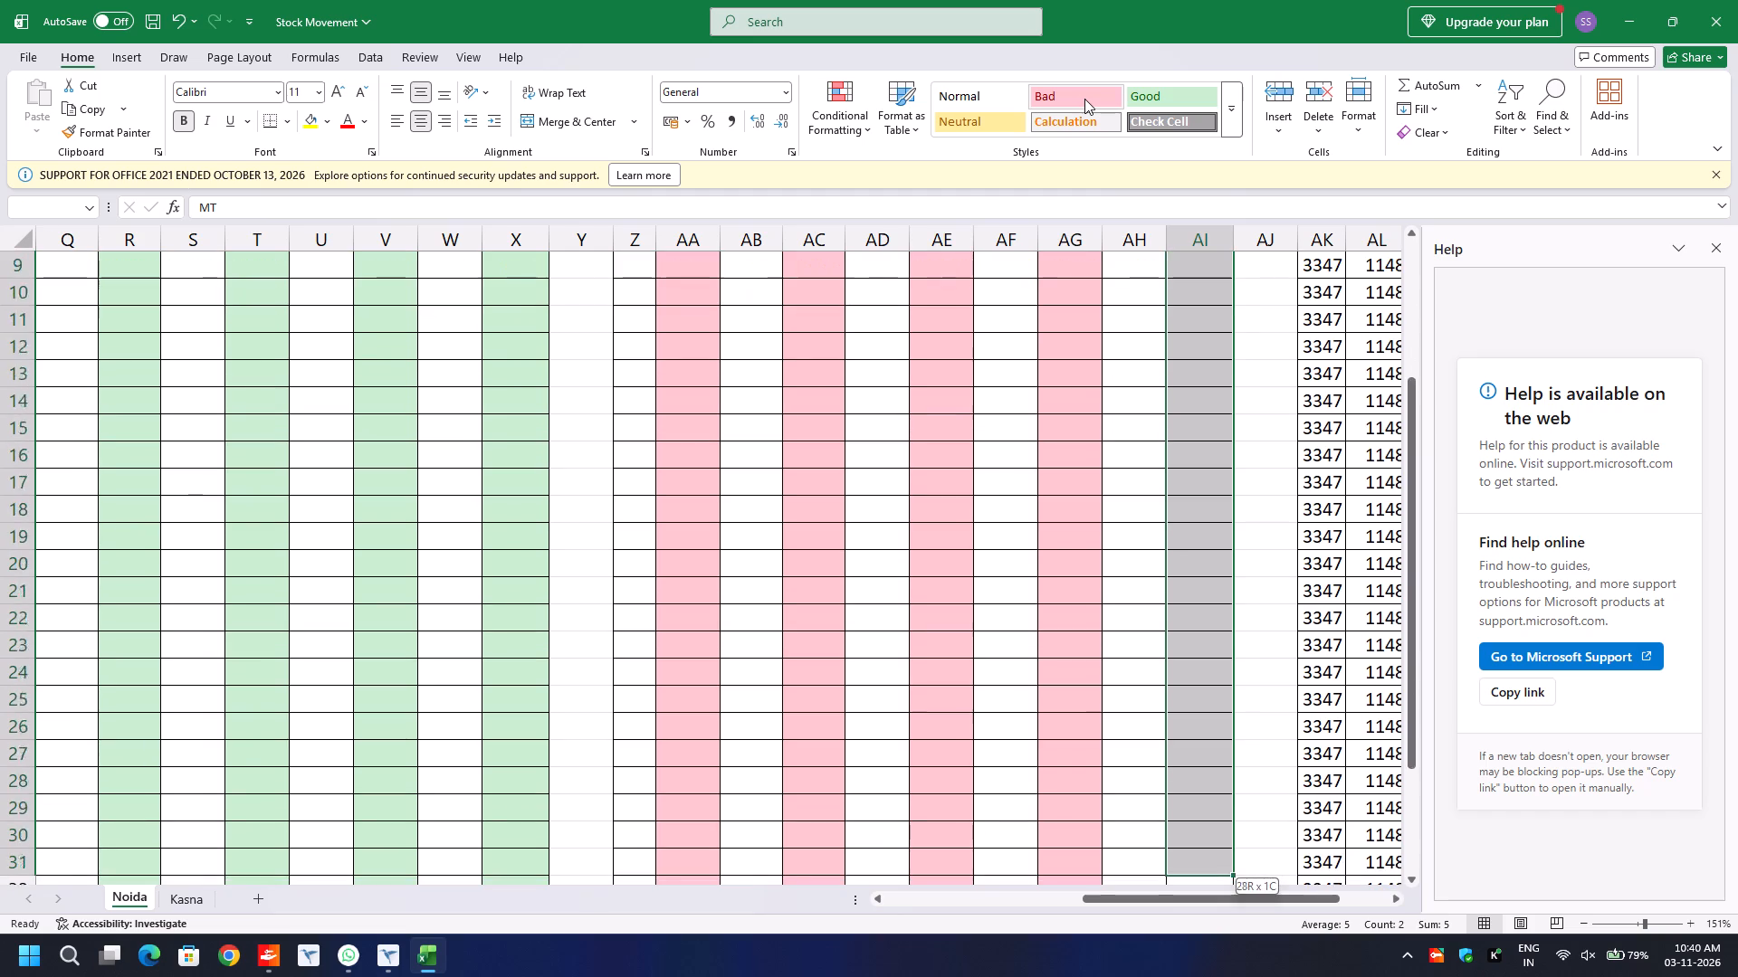
{"action": "key", "text": "shift+Down"}
{"action": "key", "text": "shift+Down"}
{"action": "key", "text": "shift+Up"}
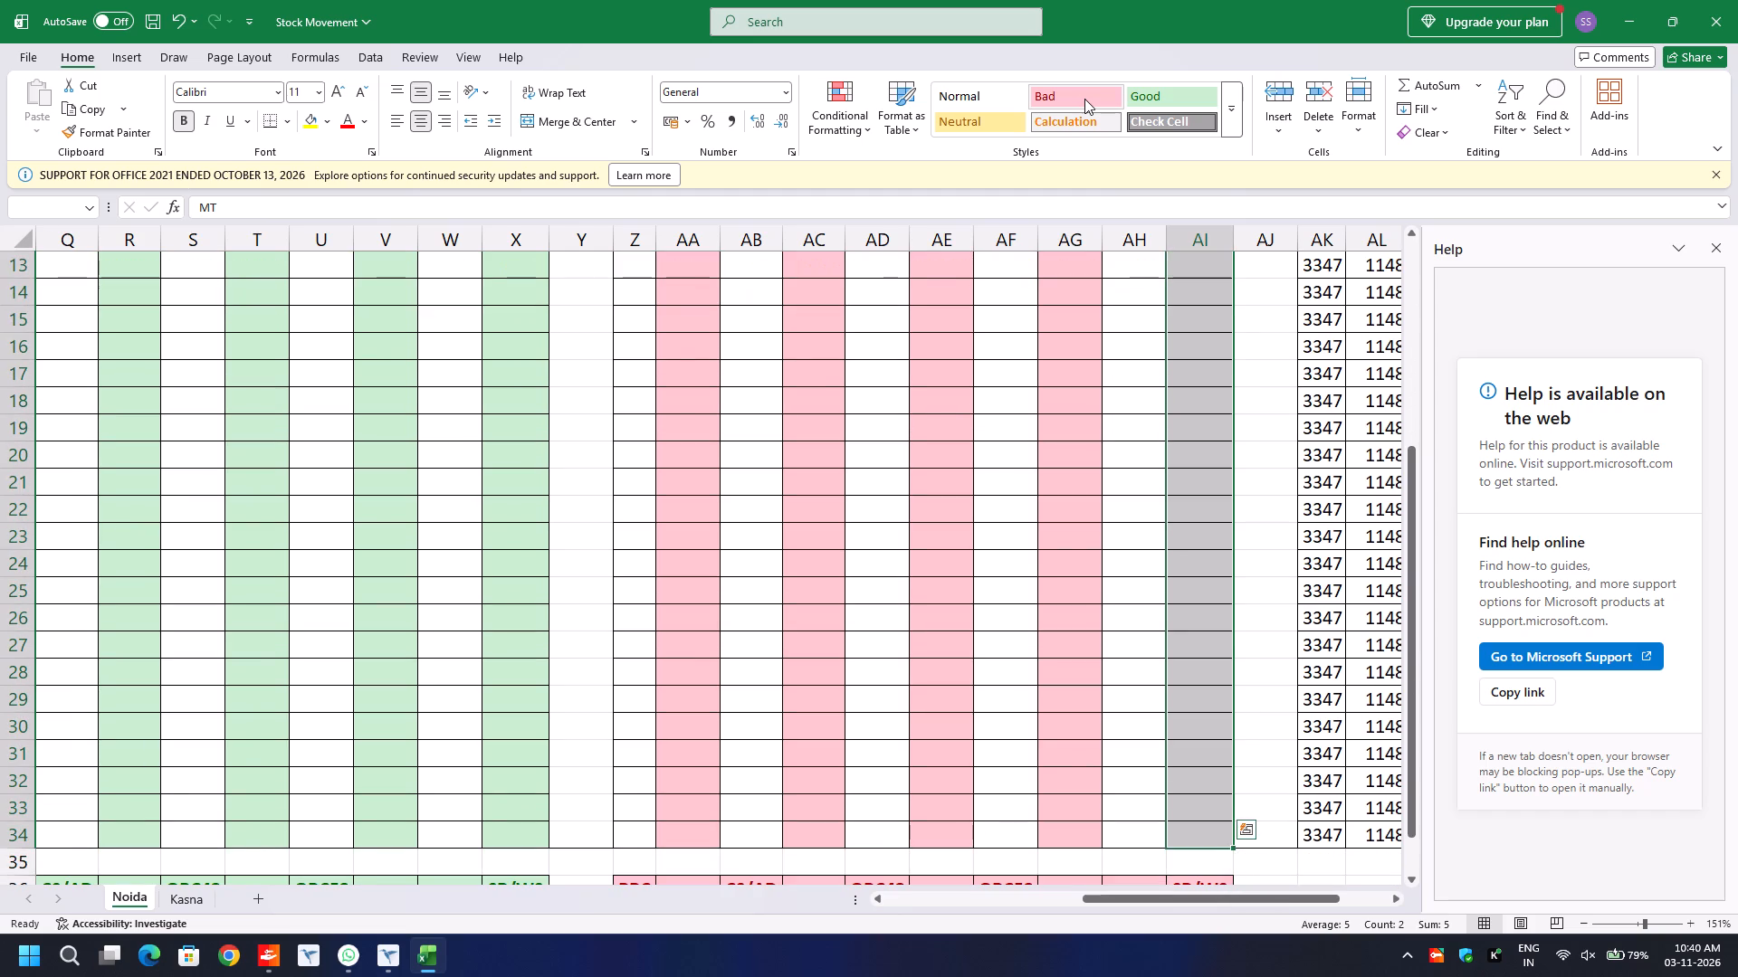
{"action": "left_click", "coordinate": [1084, 99]}
{"action": "left_click", "coordinate": [984, 414]}
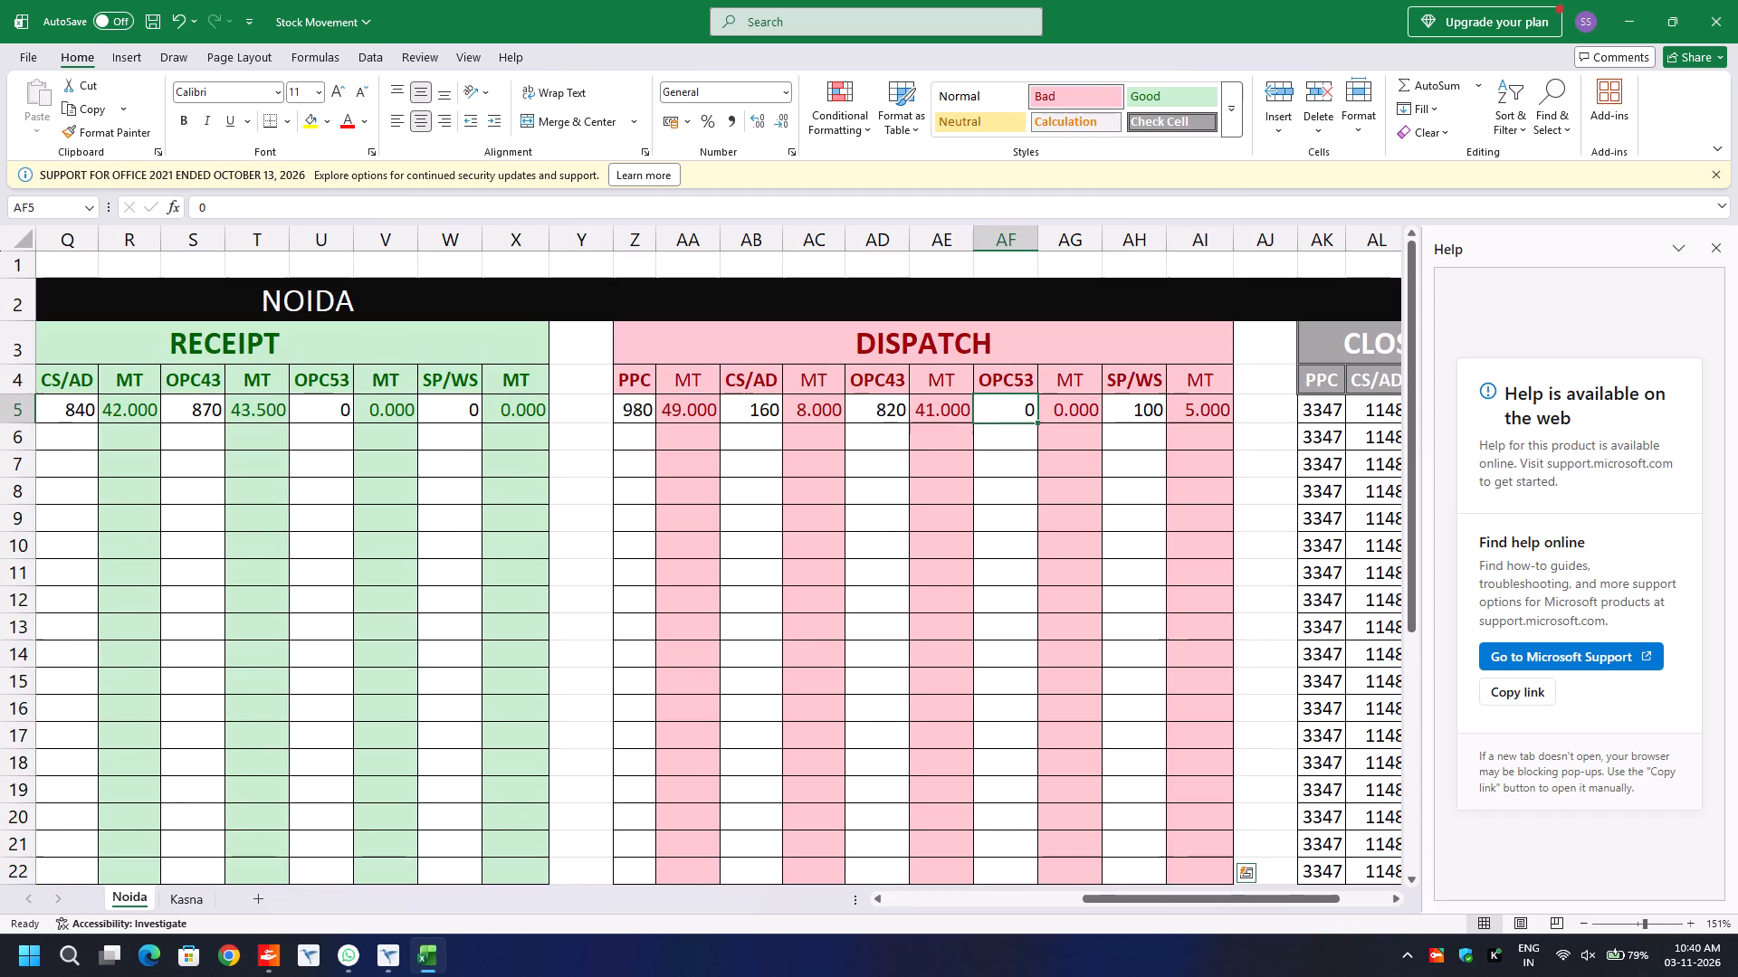
Make all the Dispatch column headings in Z4:AI4 bold.
{"action": "left_click", "coordinate": [637, 385]}
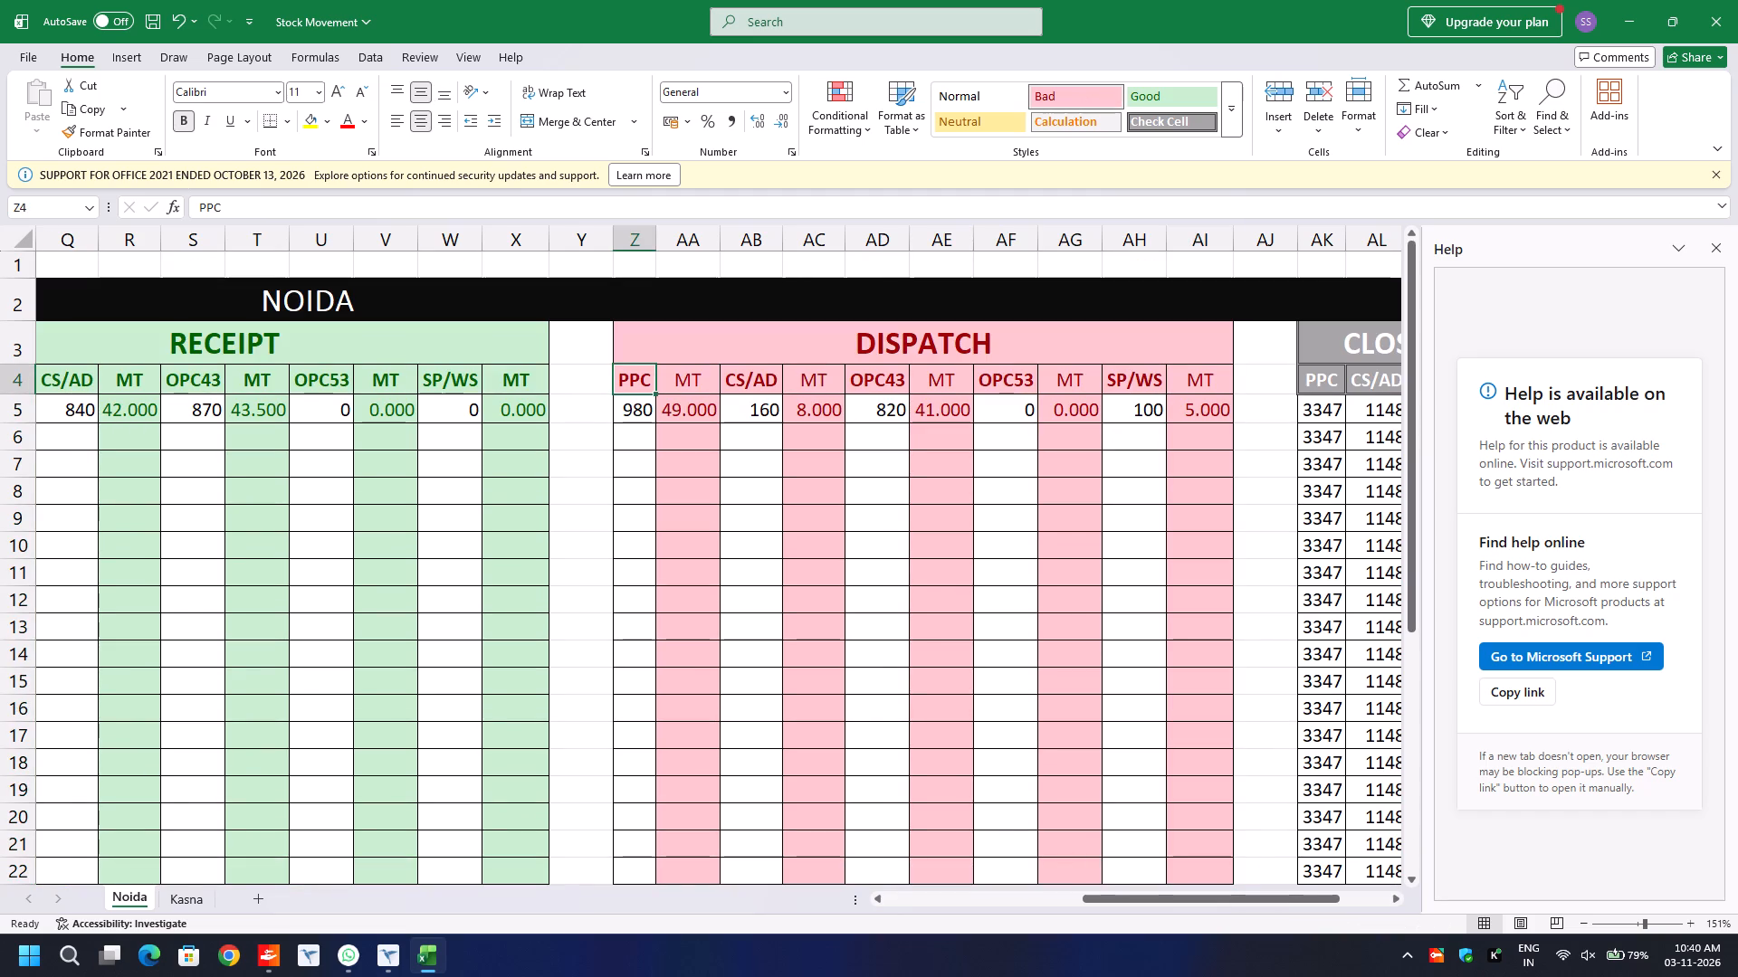
{"action": "key", "text": "ctrl+shift+Right"}
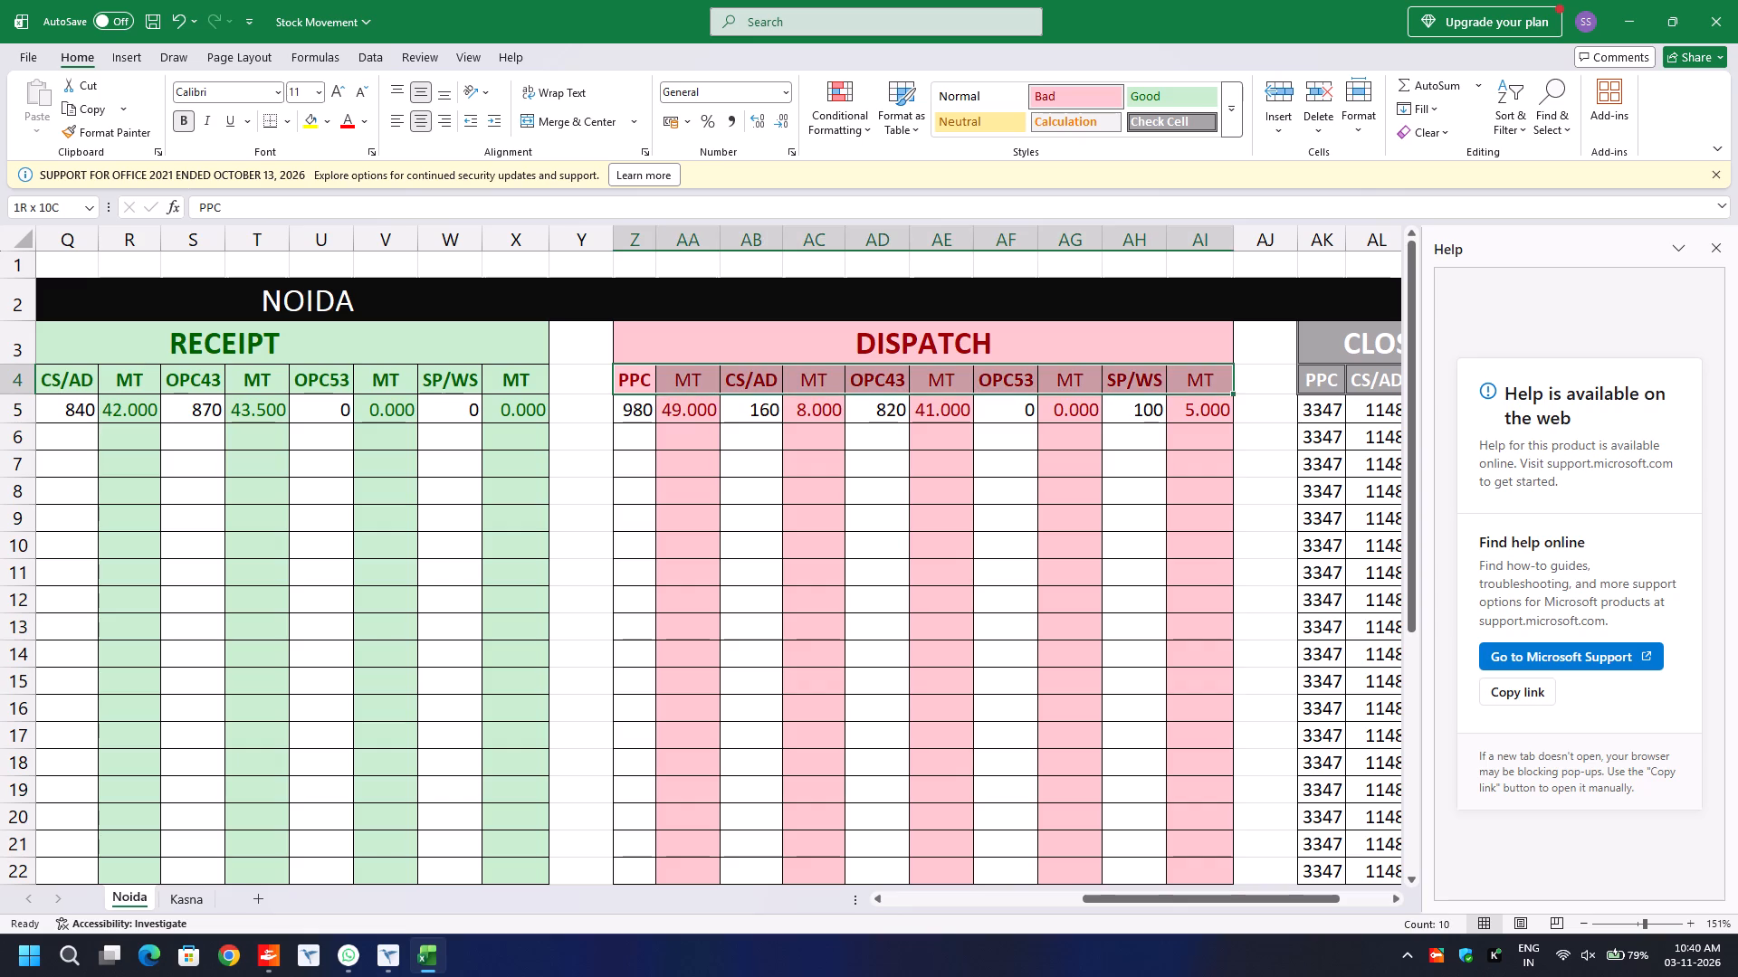
{"action": "key", "text": "ctrl+b"}
{"action": "key", "text": "ctrl+b"}
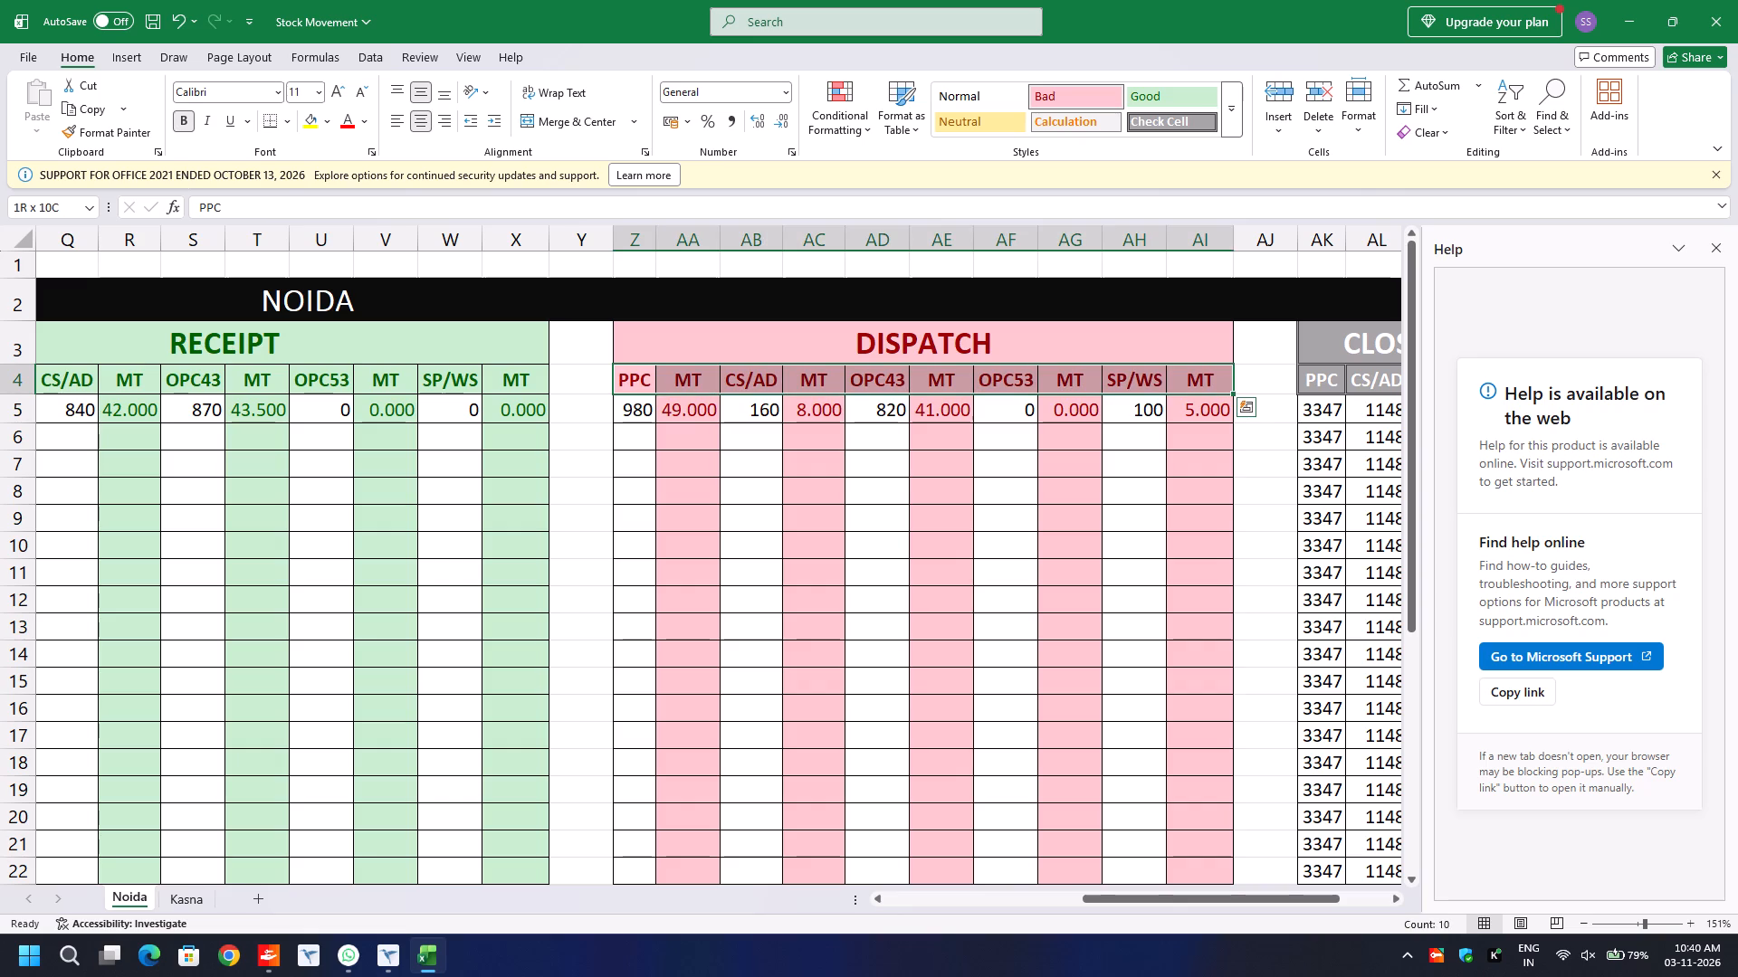
{"action": "left_click", "coordinate": [1008, 499]}
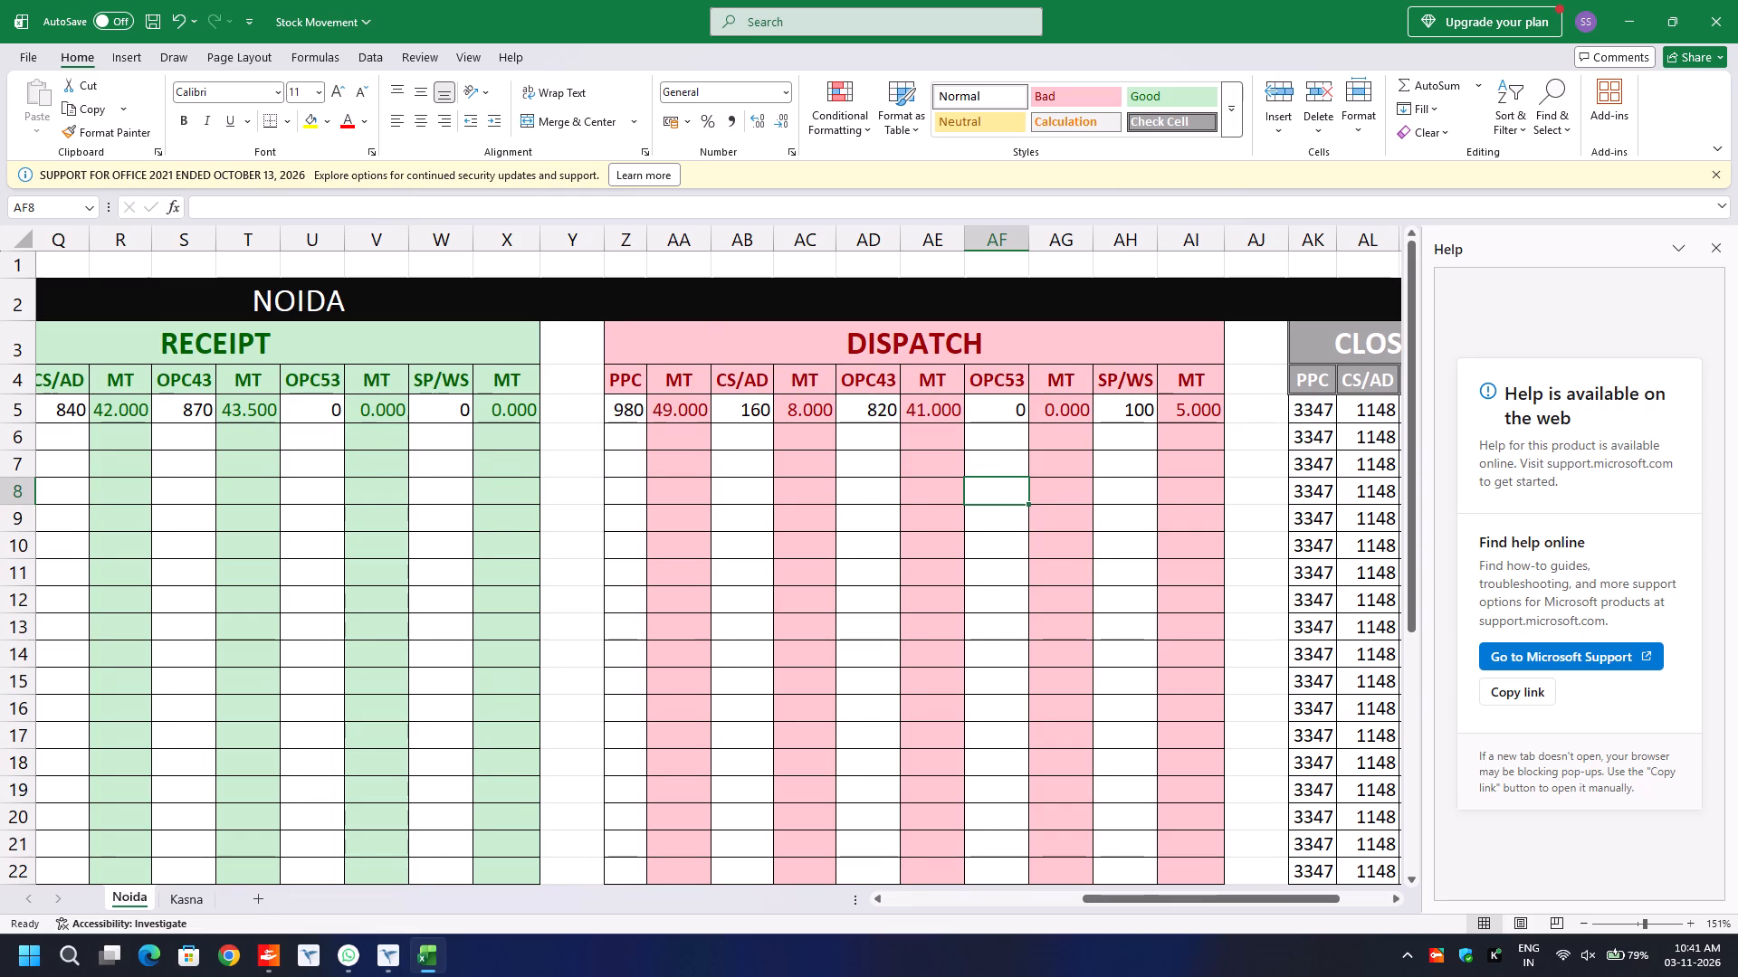
Fill the row 5 MT conversion formulas down to row 34 in Receipt columns P, R, T, V and X.
{"action": "scroll", "coordinate": [423, 438], "scroll_direction": "right", "scroll_amount": 3}
{"action": "scroll", "coordinate": [423, 438], "scroll_direction": "left", "scroll_amount": 1}
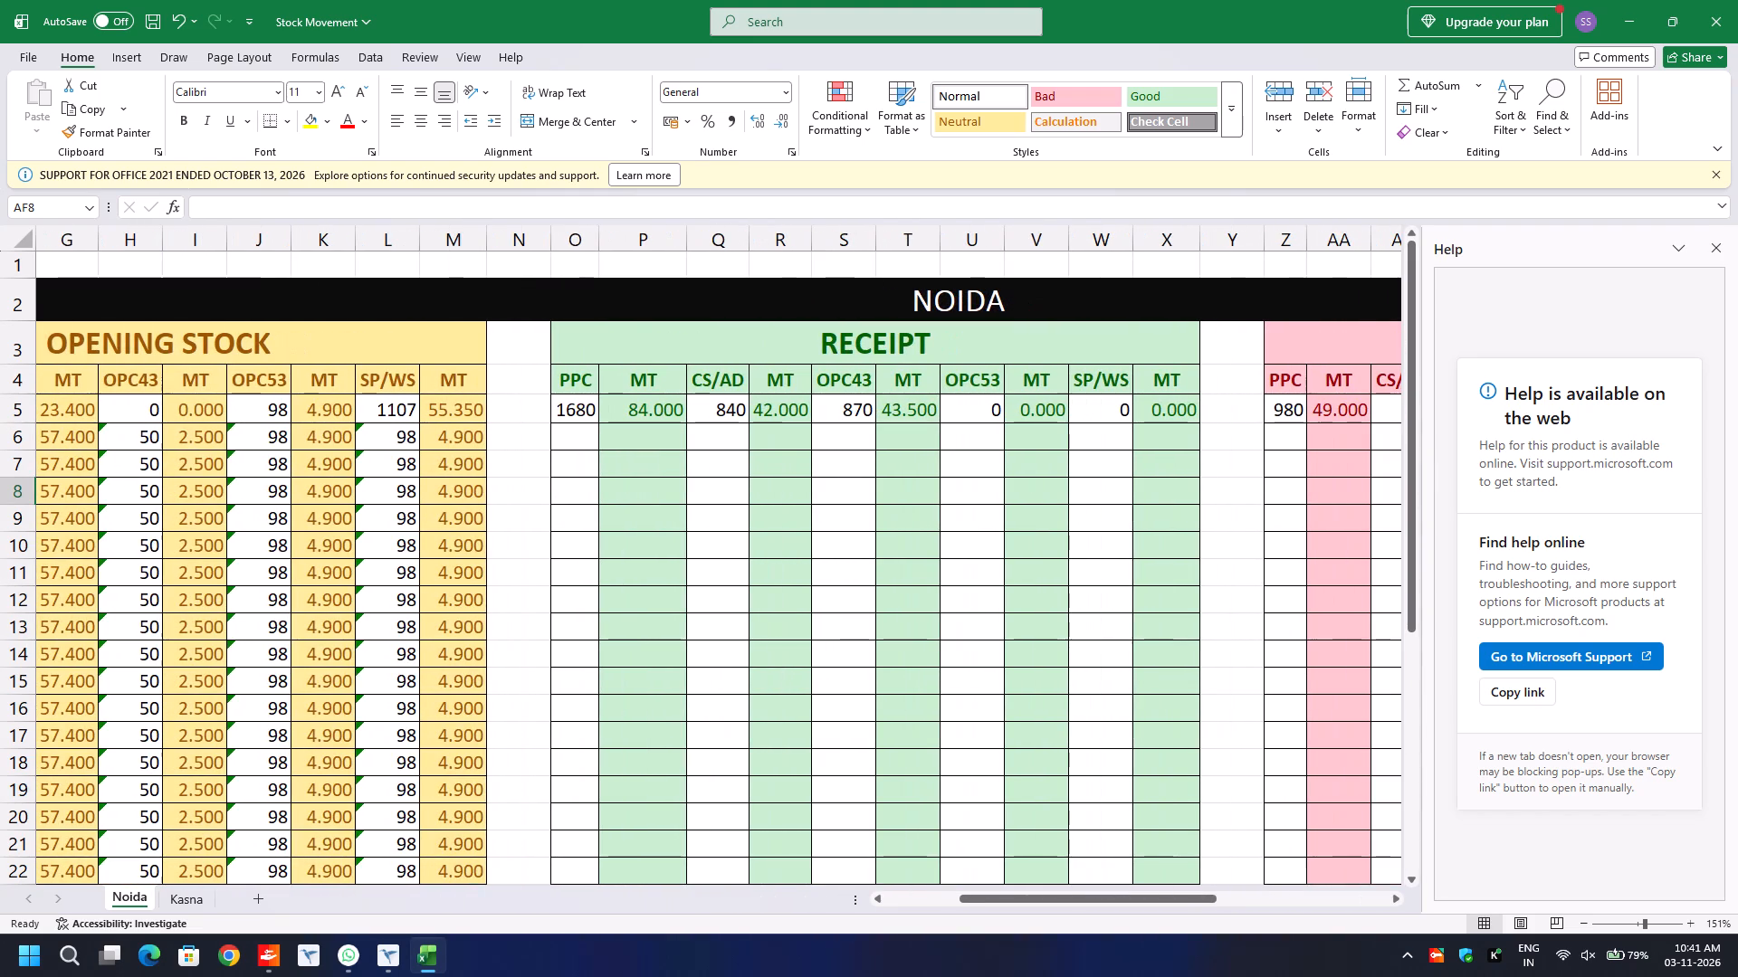
{"action": "left_click", "coordinate": [673, 408]}
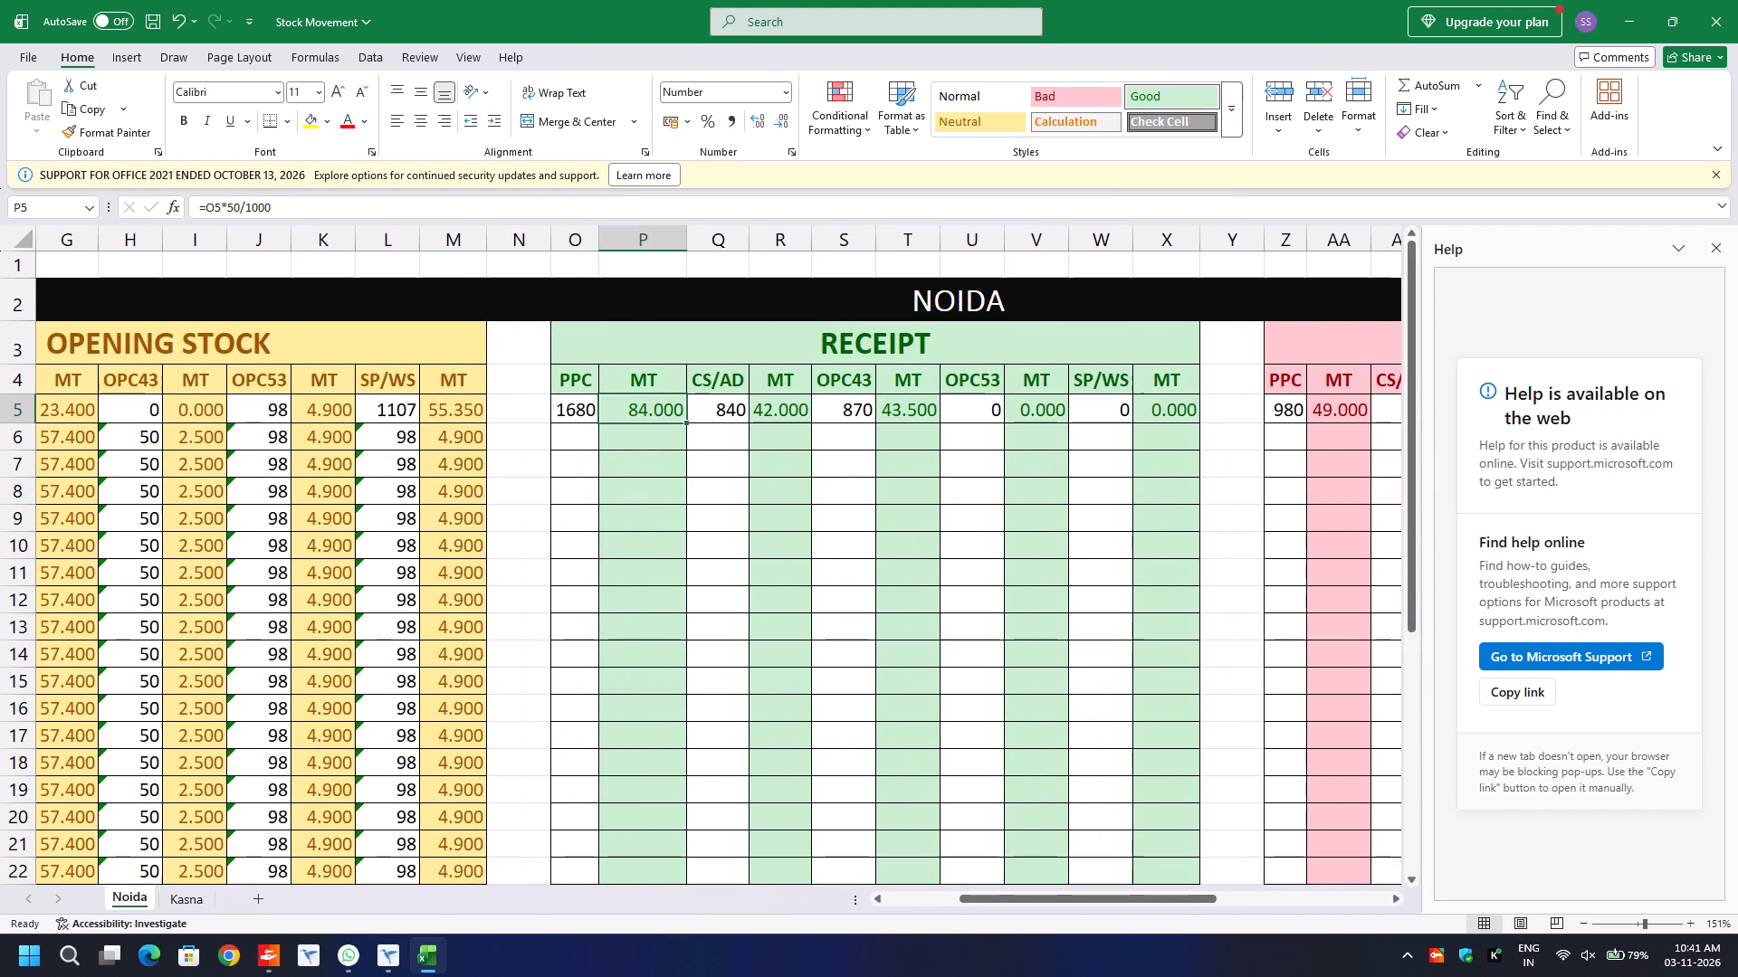
{"action": "double_click", "coordinate": [685, 424]}
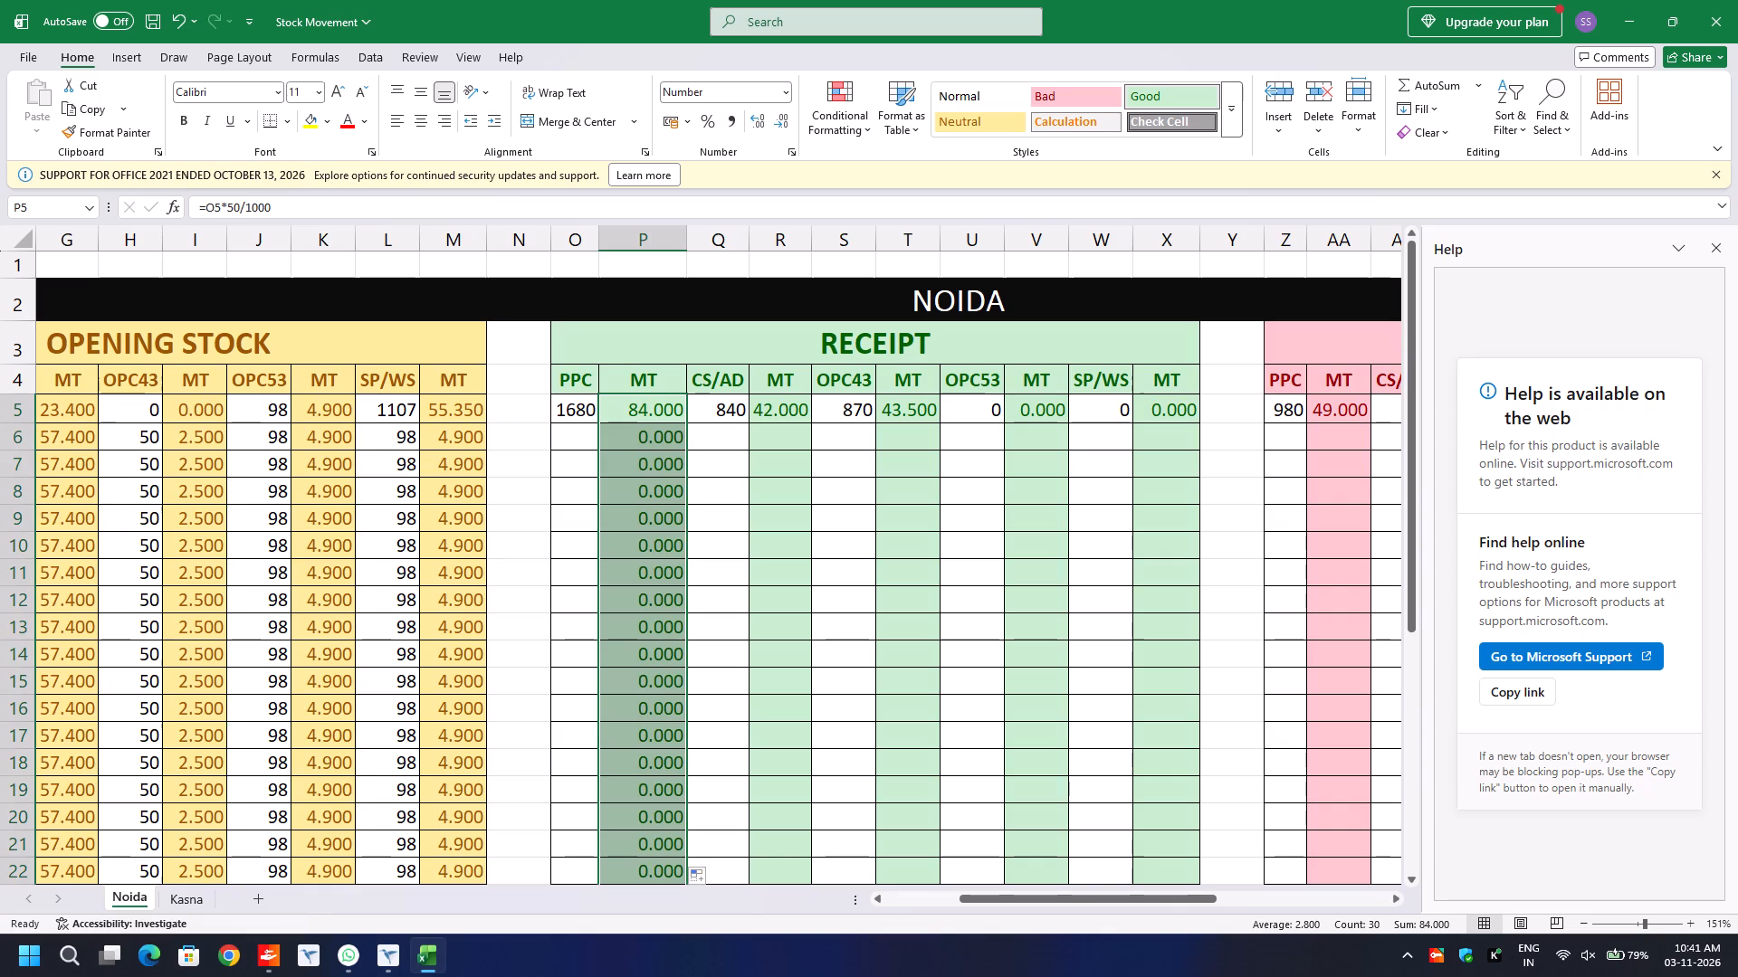
{"action": "key", "text": "ctrl+z"}
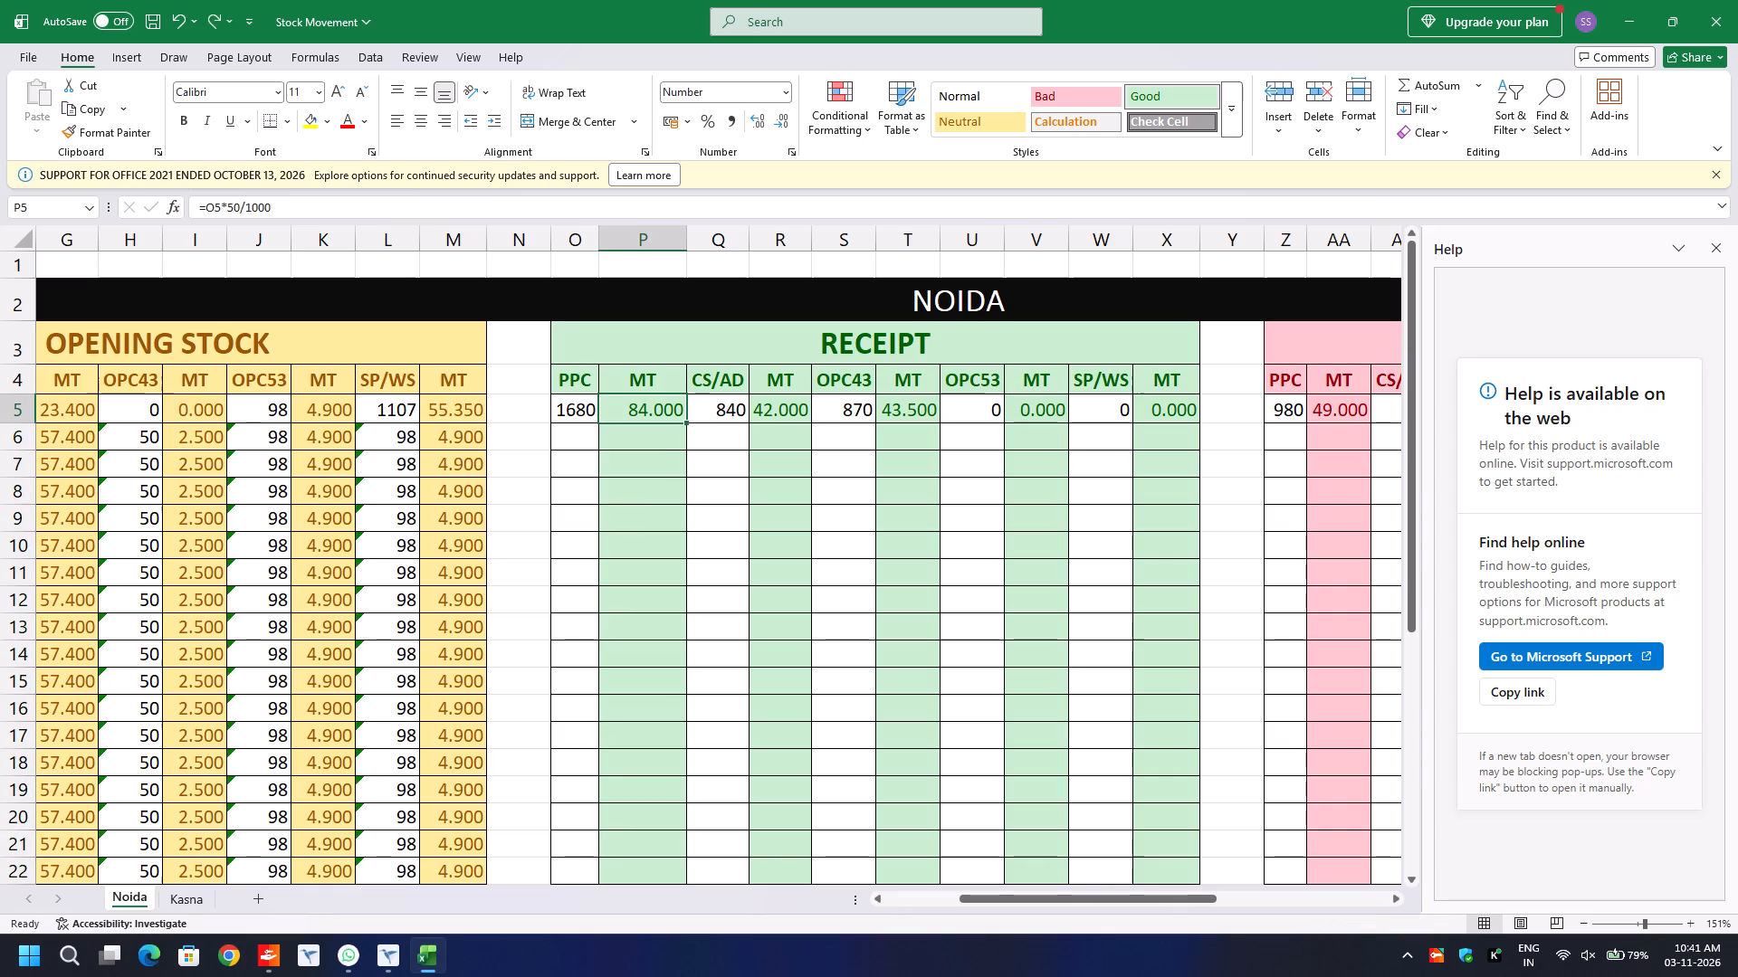
{"action": "double_click", "coordinate": [685, 424]}
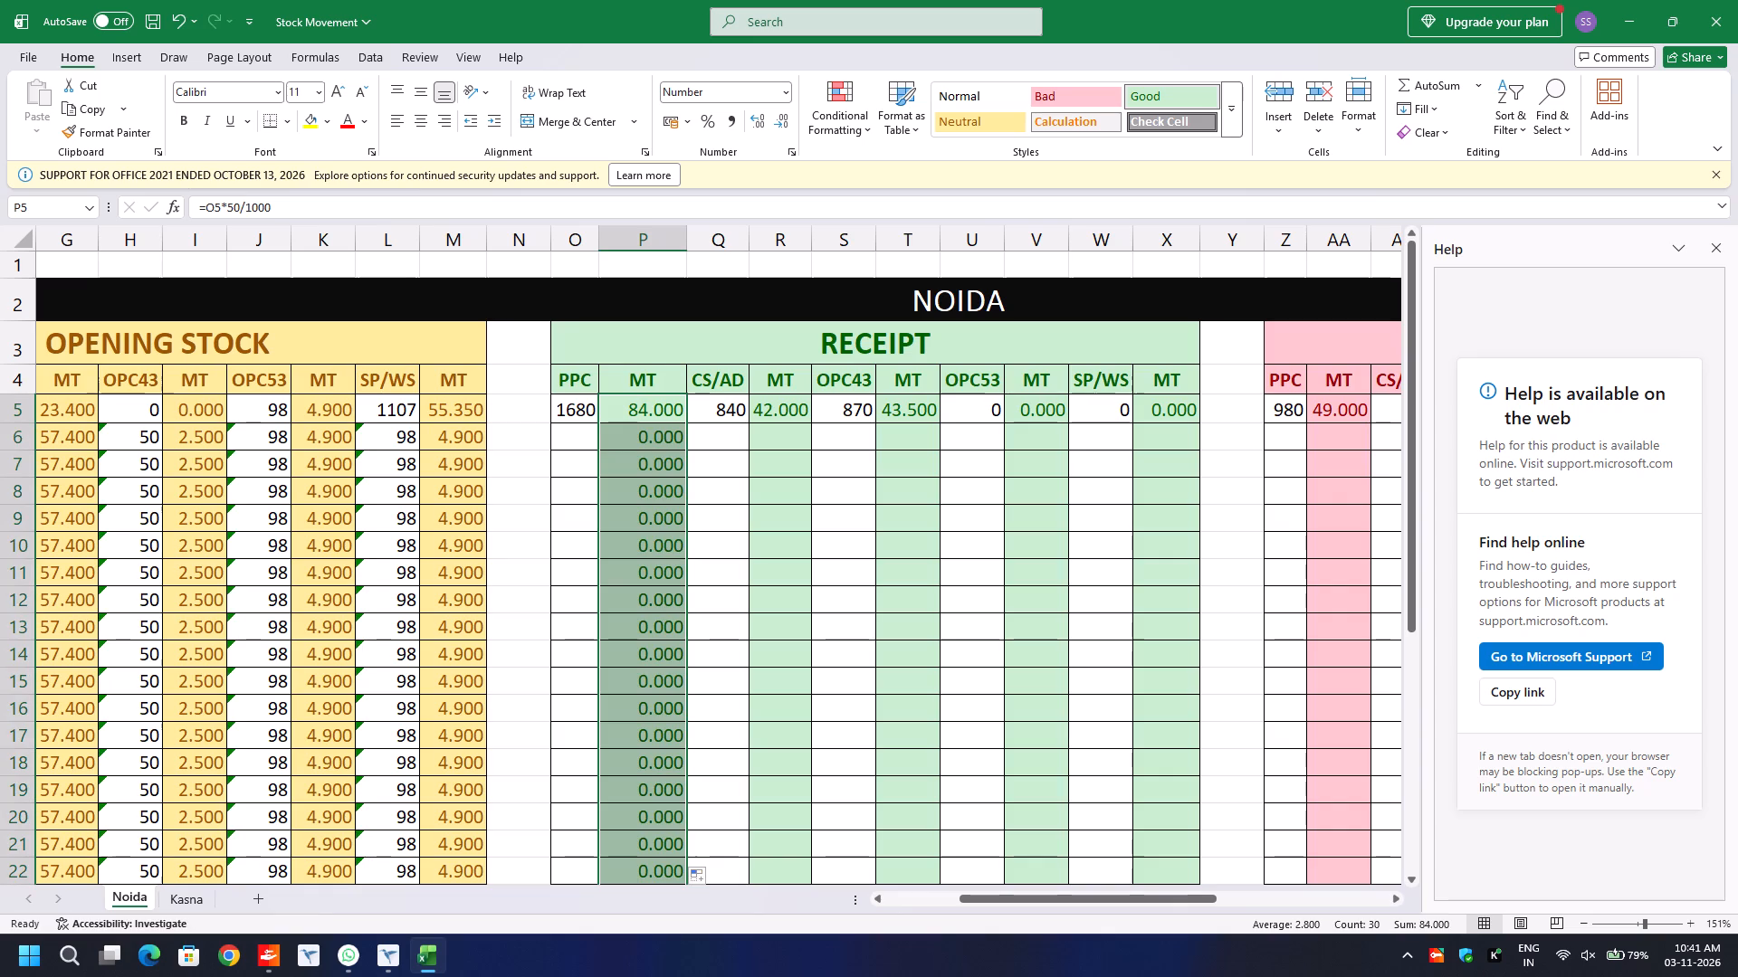
{"action": "left_click", "coordinate": [802, 413]}
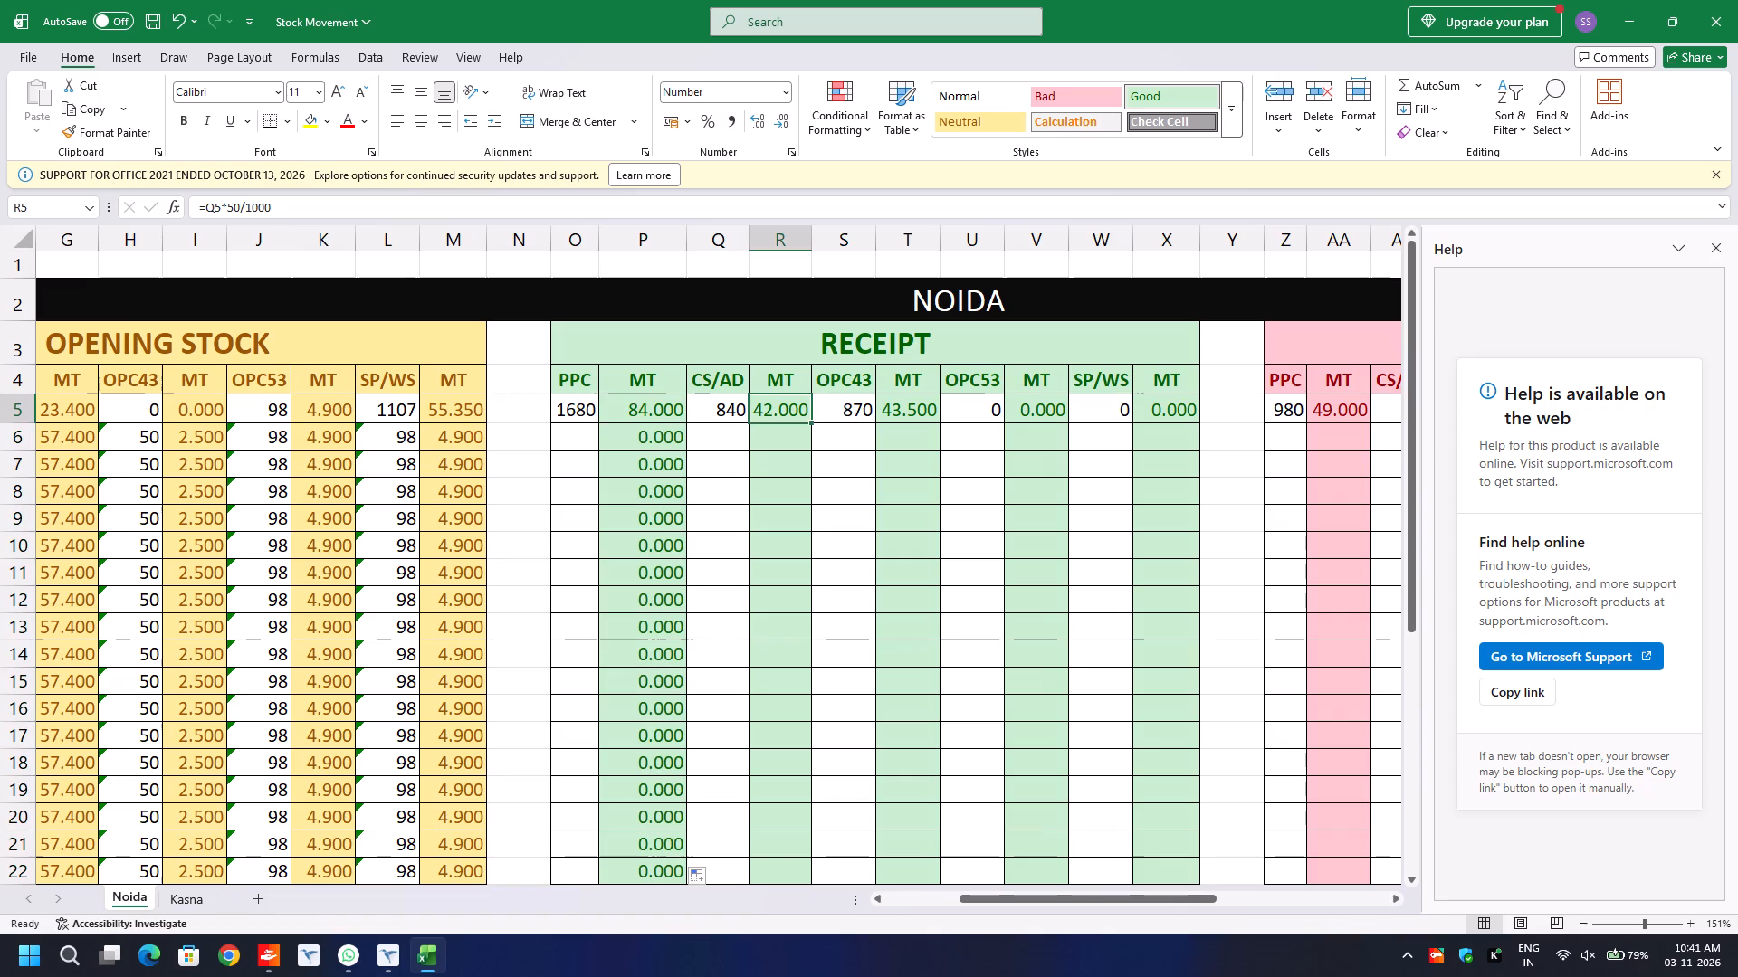
{"action": "double_click", "coordinate": [813, 422]}
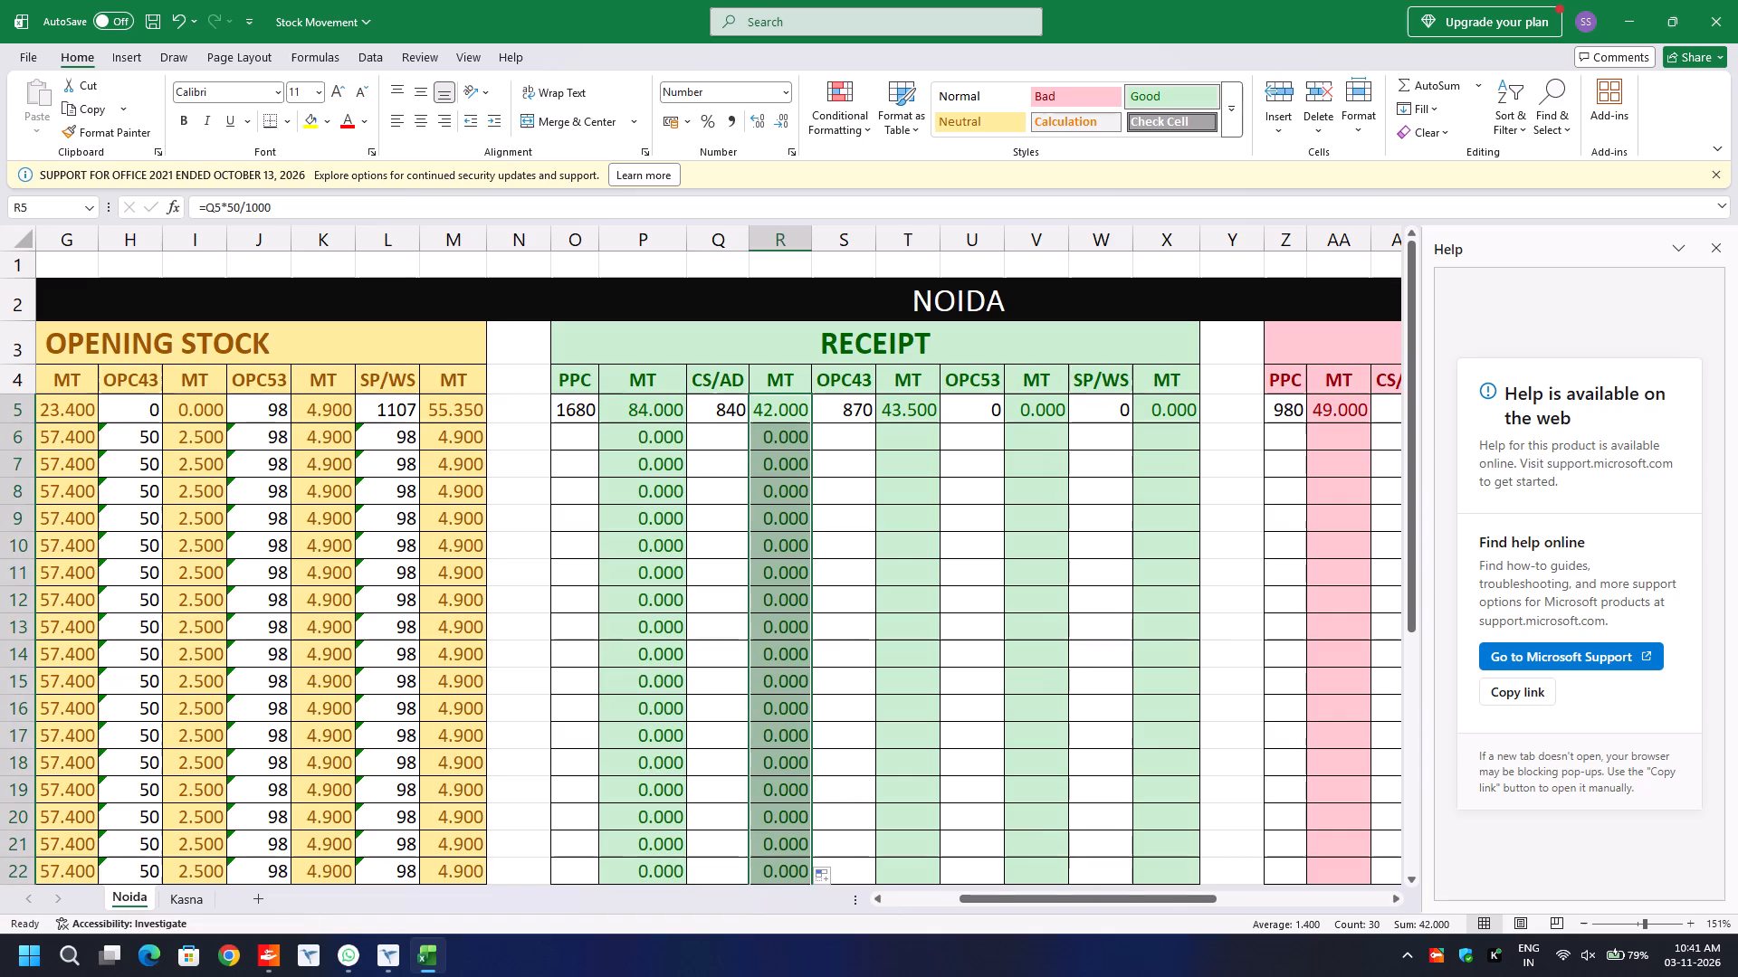
{"action": "left_click", "coordinate": [923, 416]}
{"action": "double_click", "coordinate": [942, 426]}
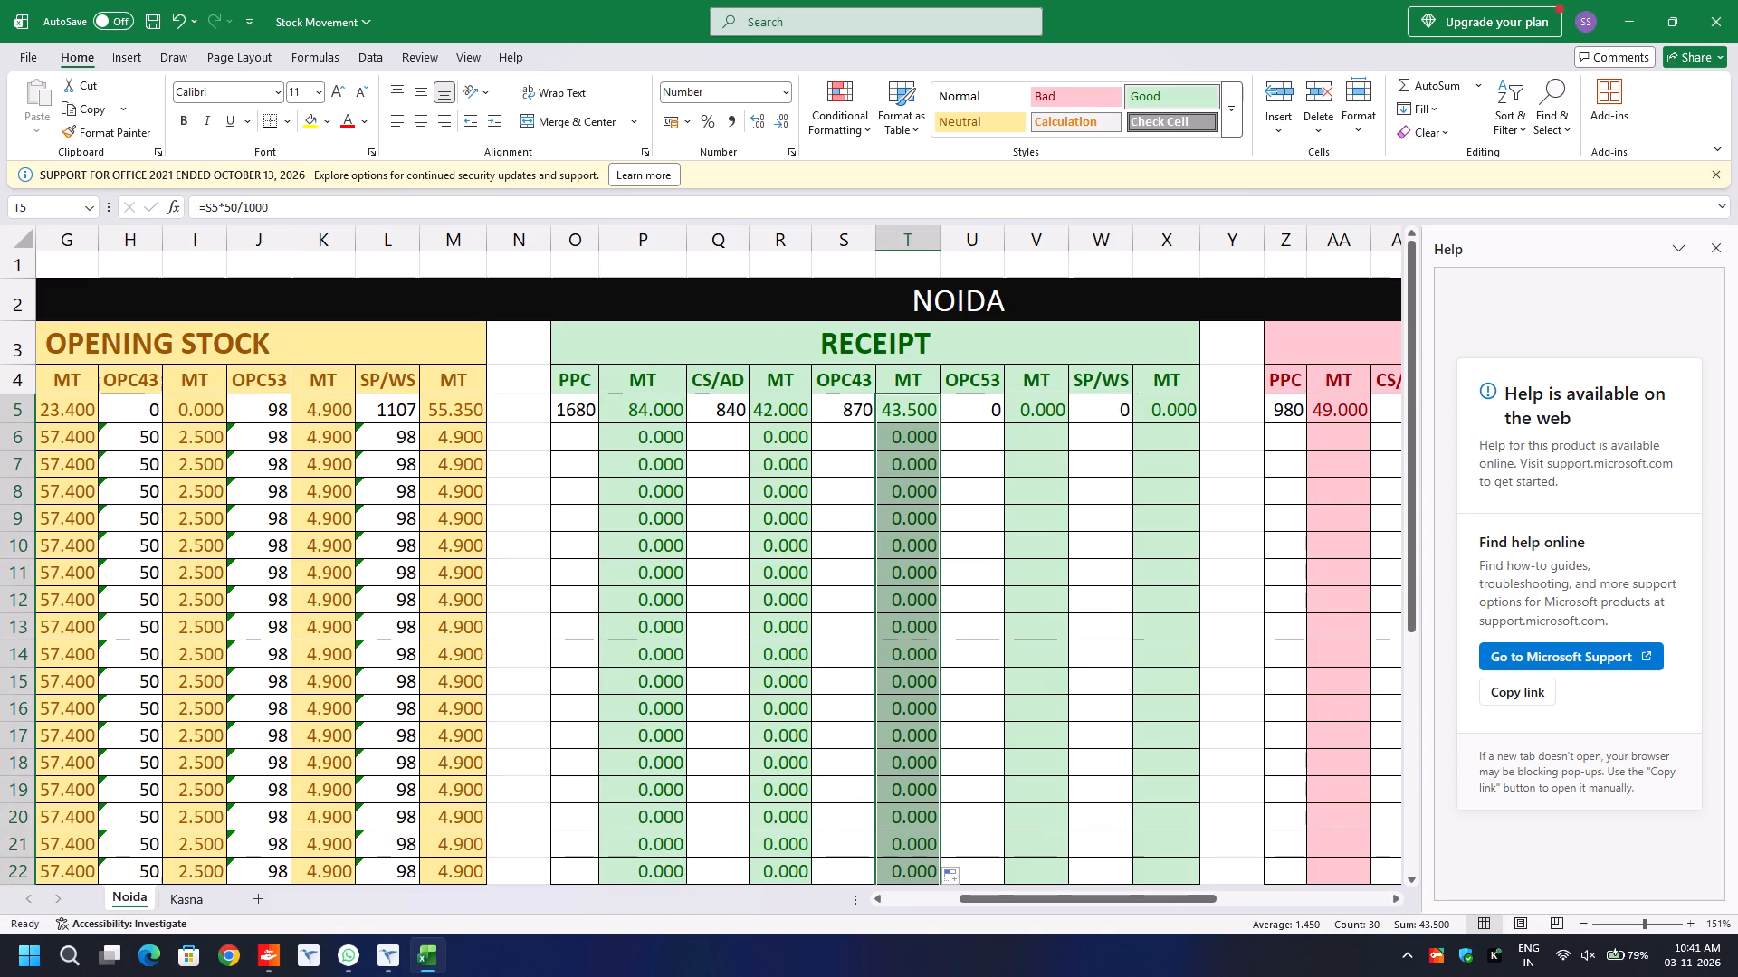
{"action": "left_click", "coordinate": [1029, 412]}
{"action": "double_click", "coordinate": [1070, 422]}
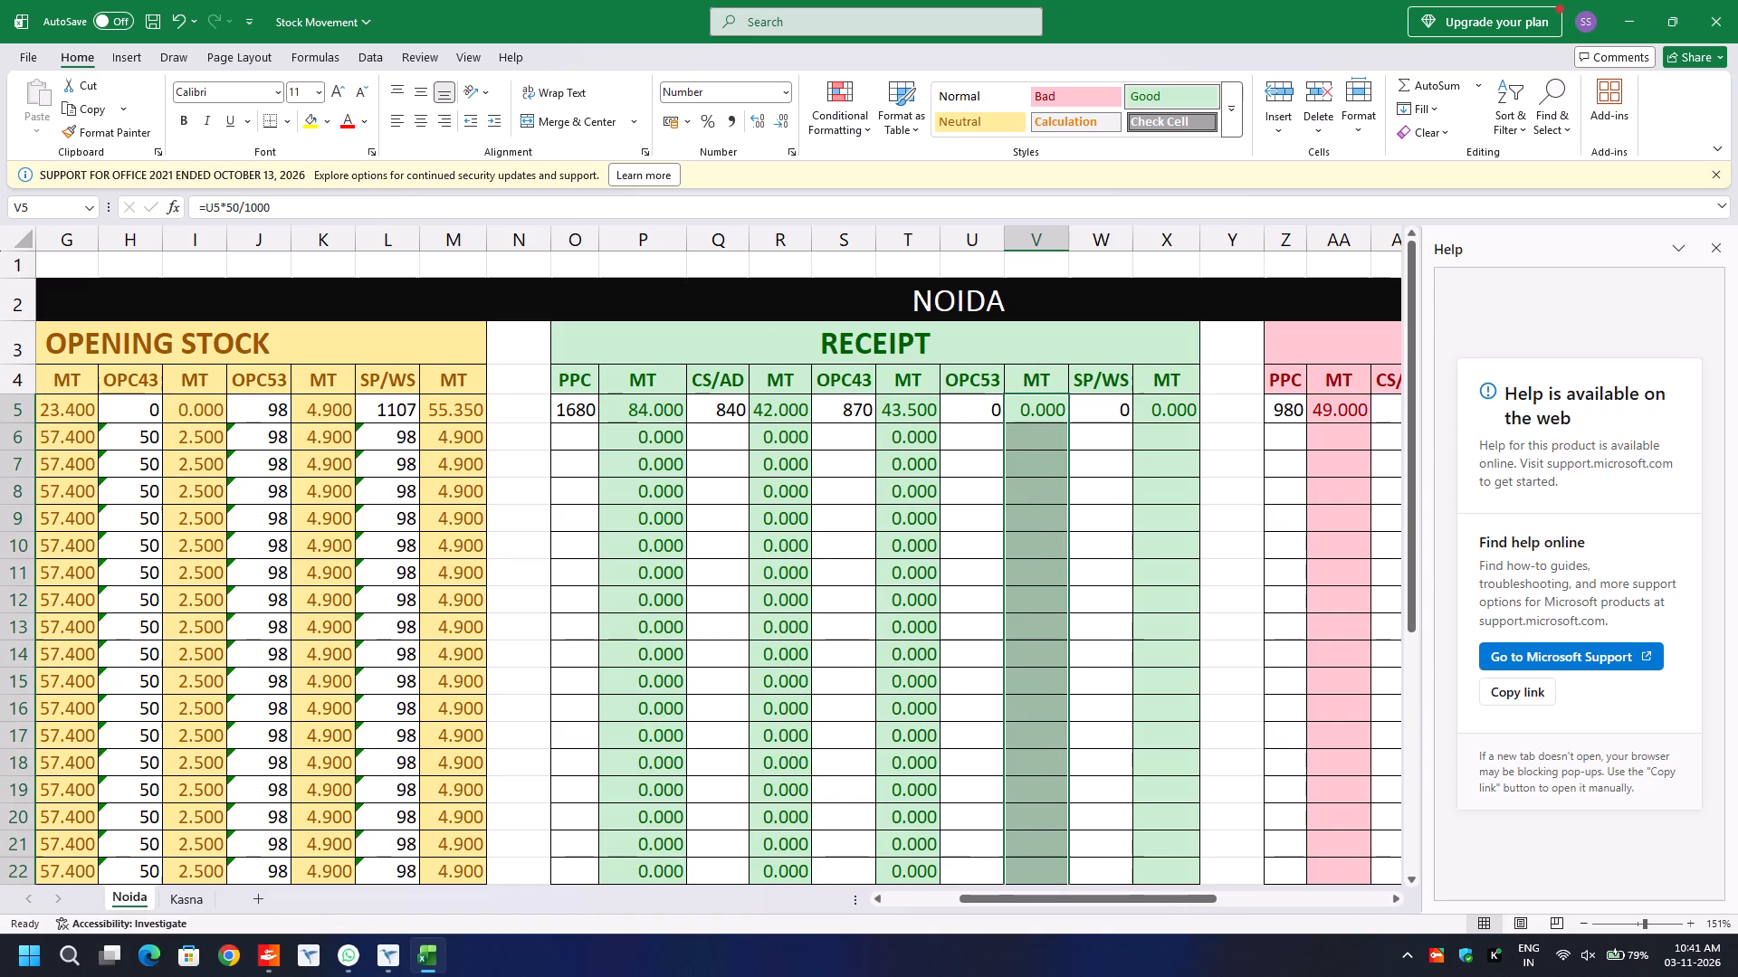
{"action": "left_click", "coordinate": [1179, 421]}
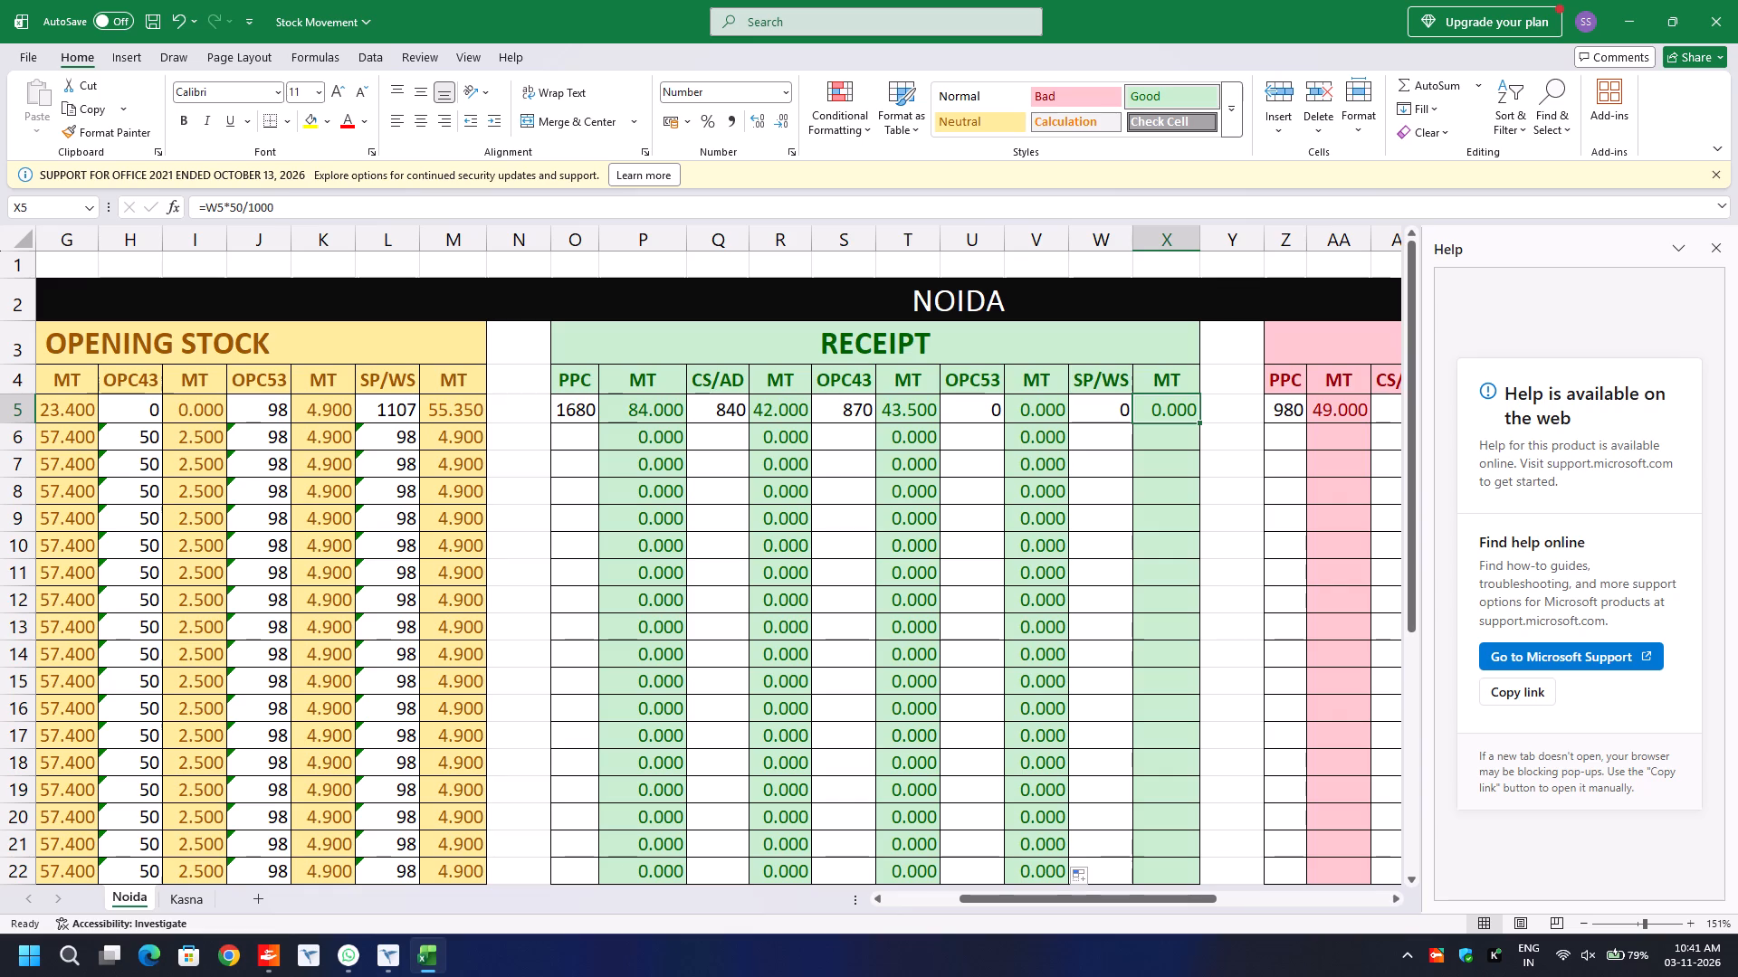
{"action": "double_click", "coordinate": [1201, 422]}
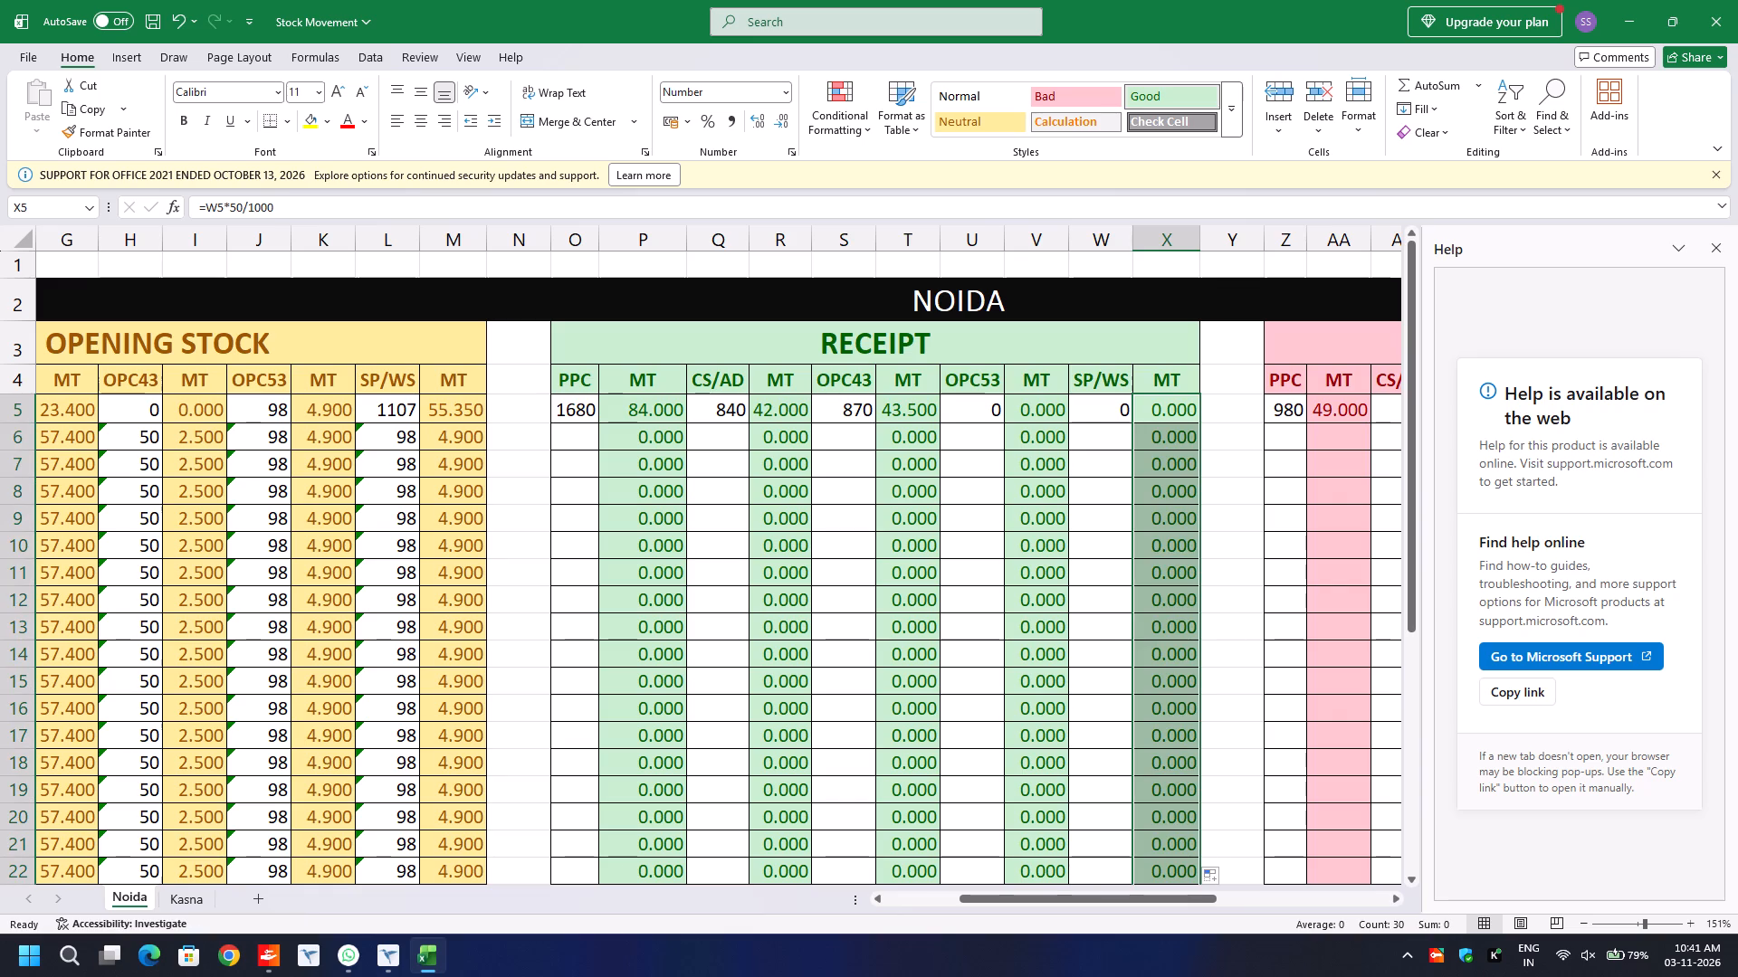
AutoFit the widths of the PPC MT columns in Opening Stock and Receipt, columns E and P.
{"action": "scroll", "coordinate": [667, 545], "scroll_direction": "right", "scroll_amount": 2}
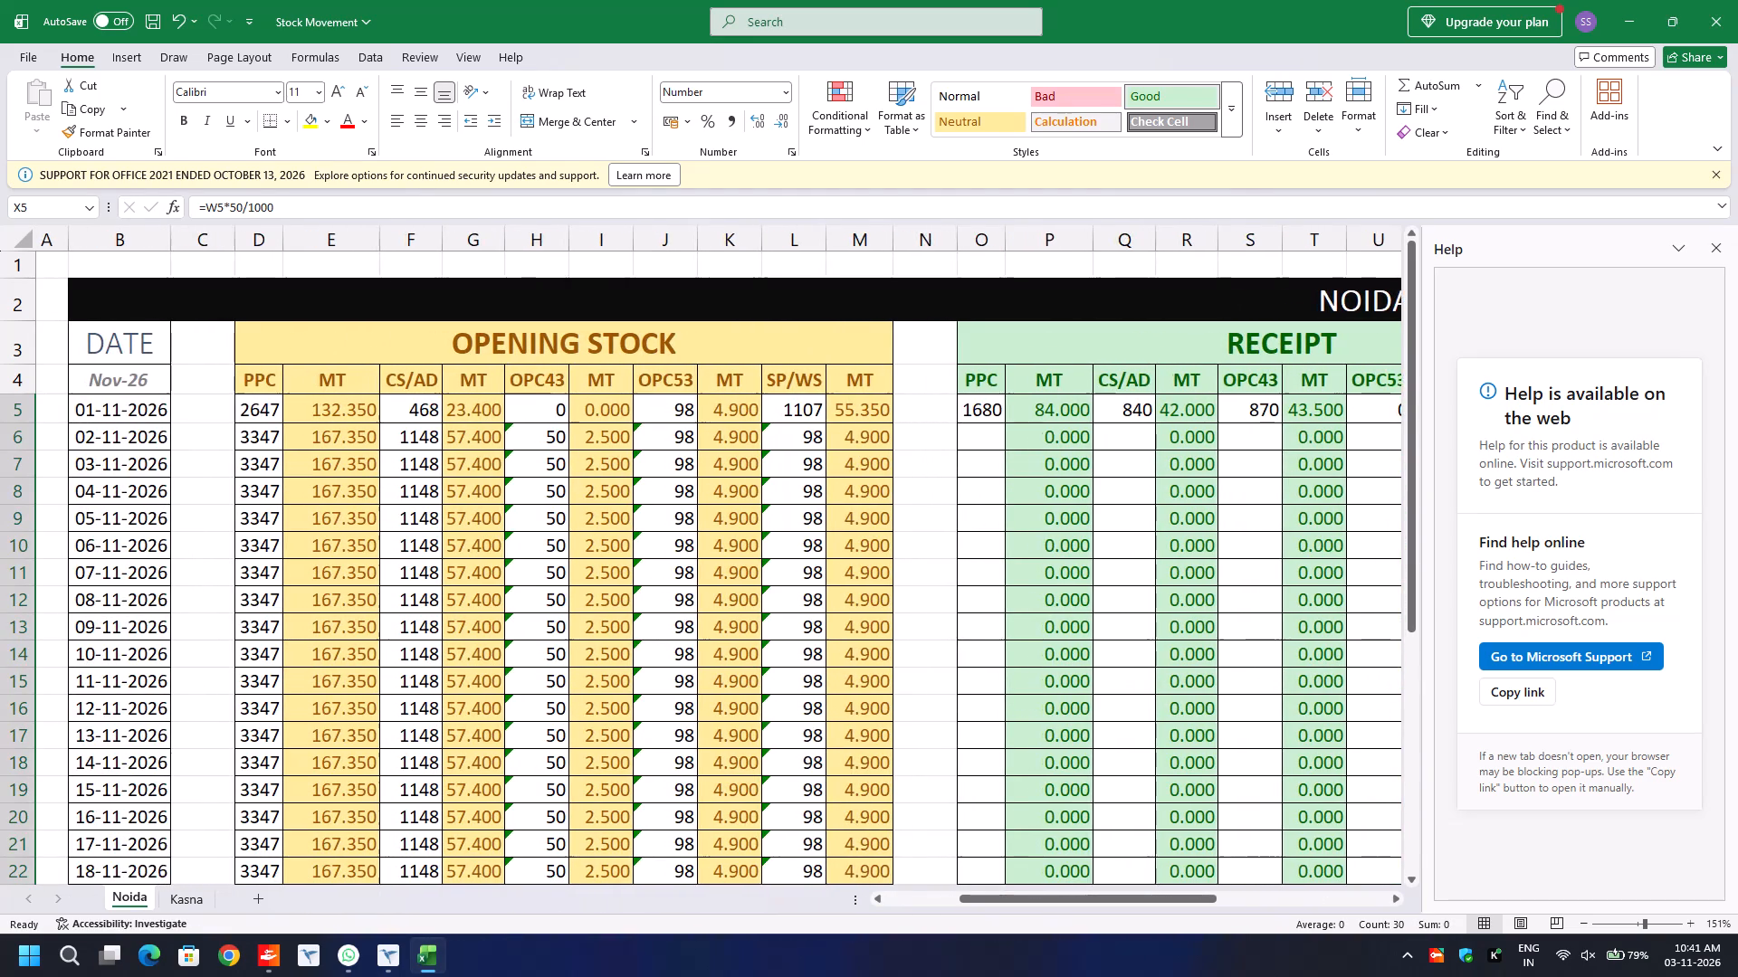
{"action": "scroll", "coordinate": [667, 545], "scroll_direction": "left", "scroll_amount": 1}
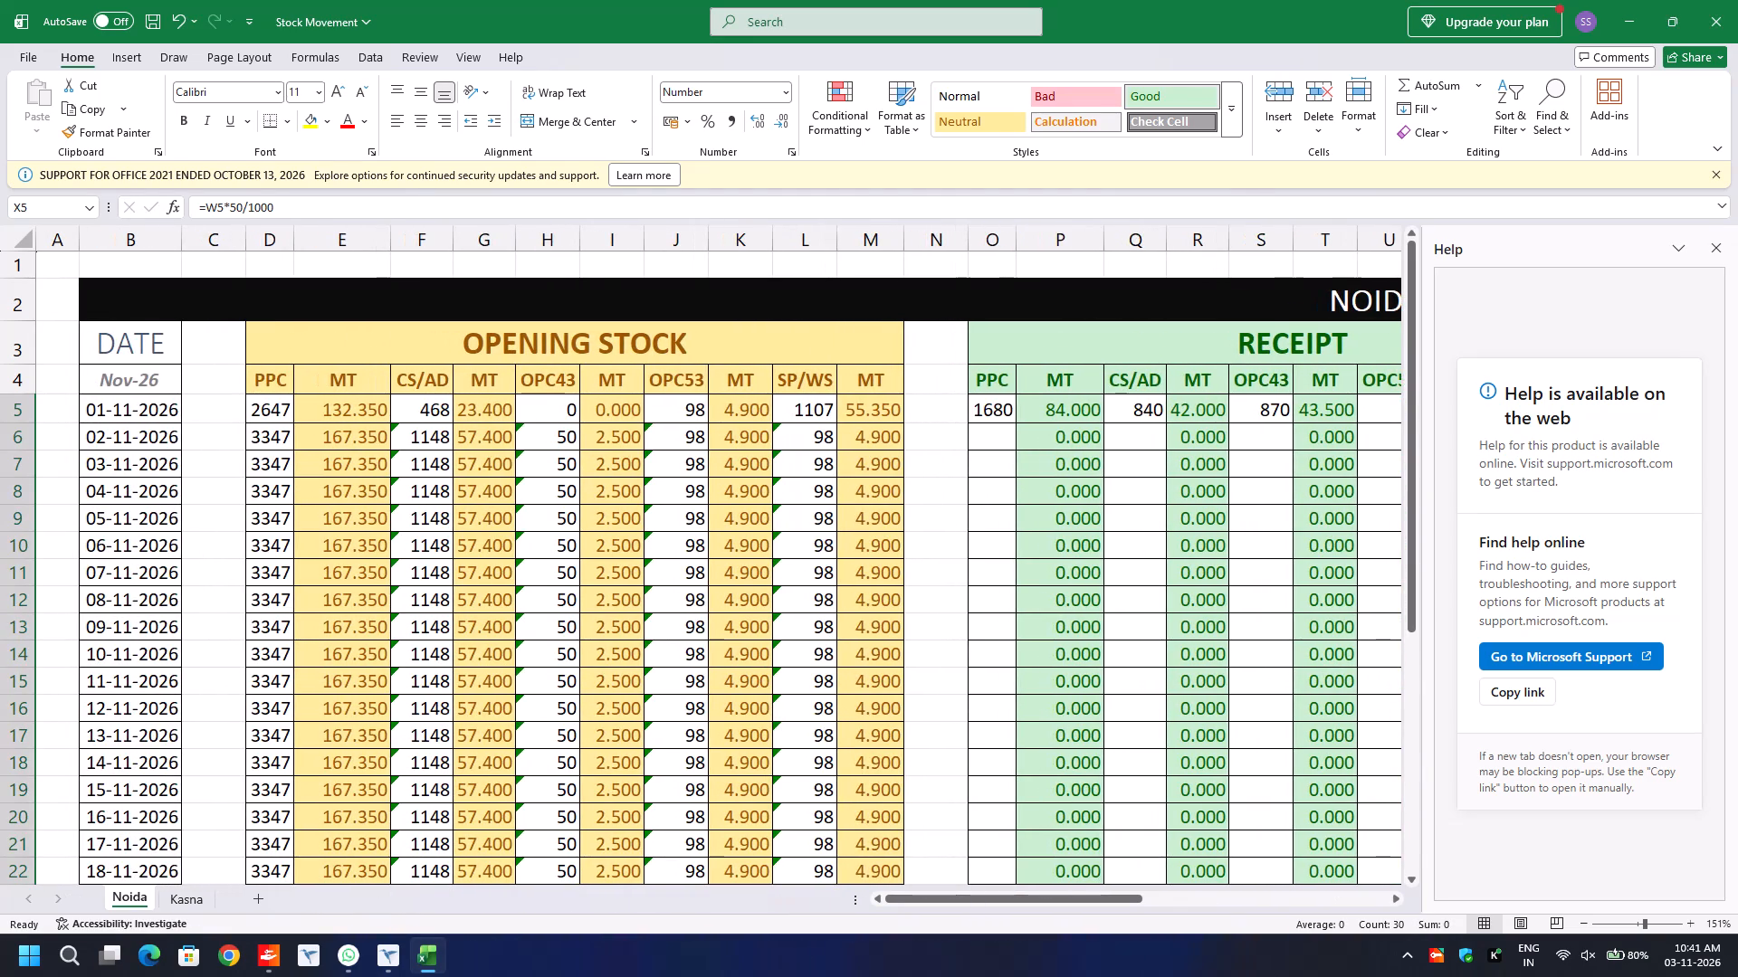
{"action": "scroll", "coordinate": [661, 545], "scroll_direction": "left", "scroll_amount": 1}
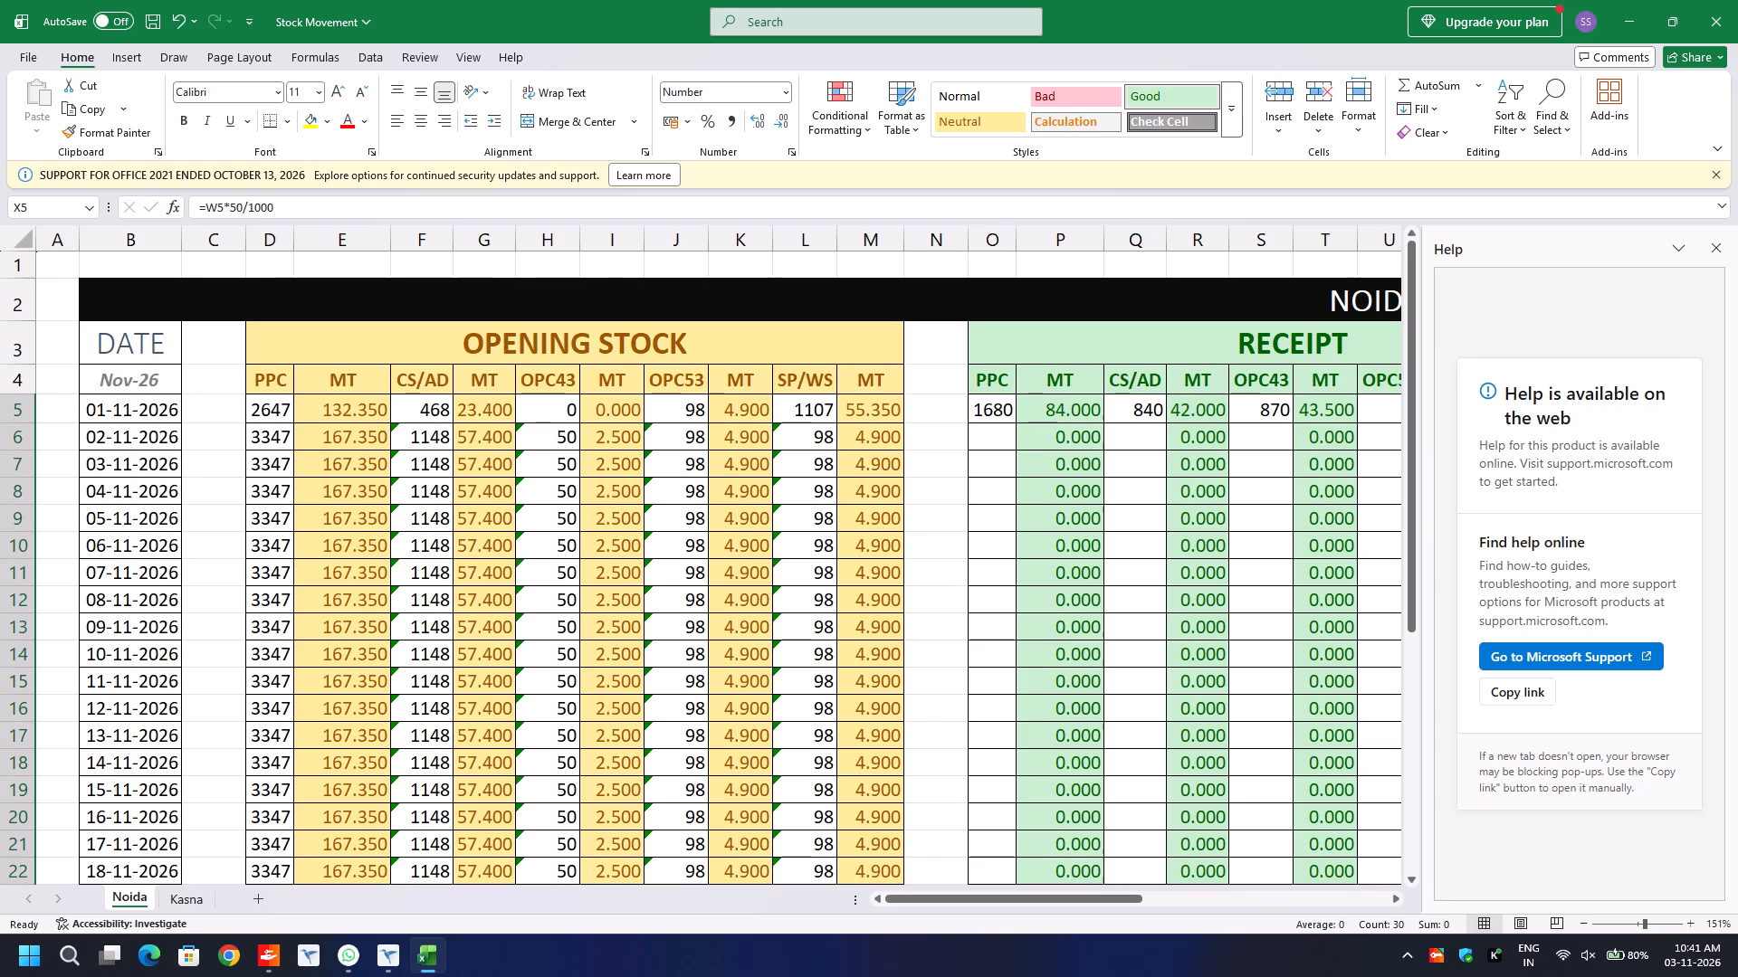
{"action": "double_click", "coordinate": [392, 236]}
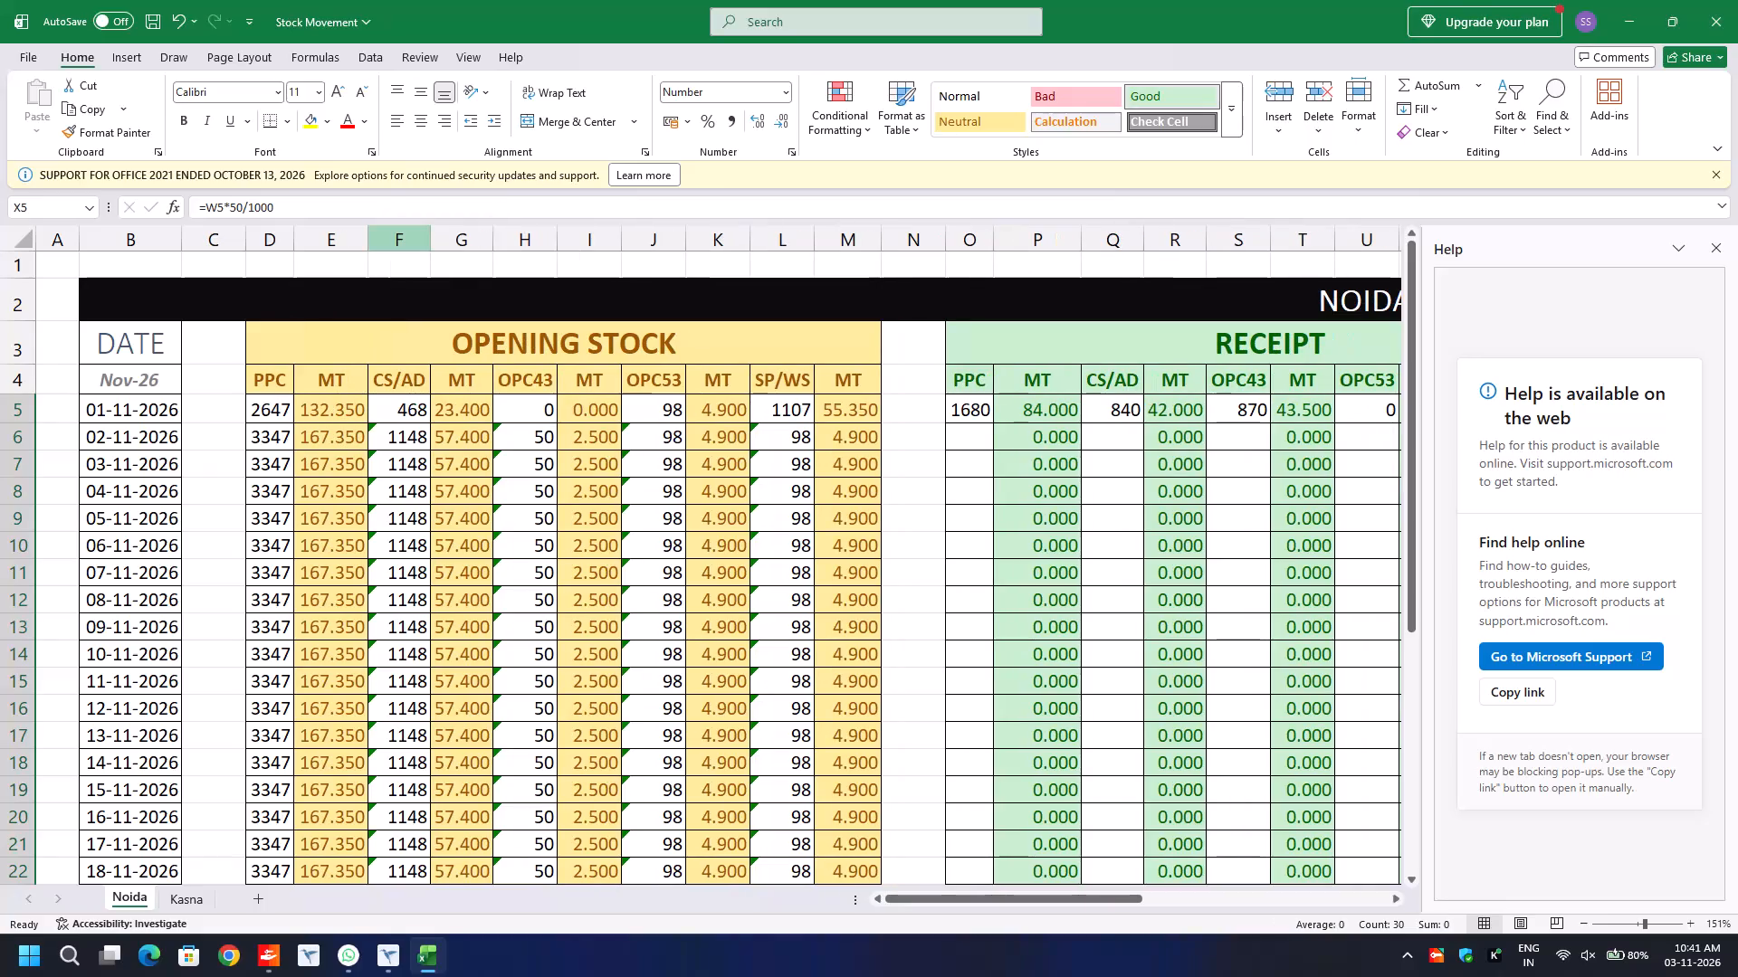
{"action": "double_click", "coordinate": [1080, 237]}
Insert a blank column between PPC and CS/AD in the Closing Stock table.
{"action": "scroll", "coordinate": [1055, 430], "scroll_direction": "left", "scroll_amount": 3}
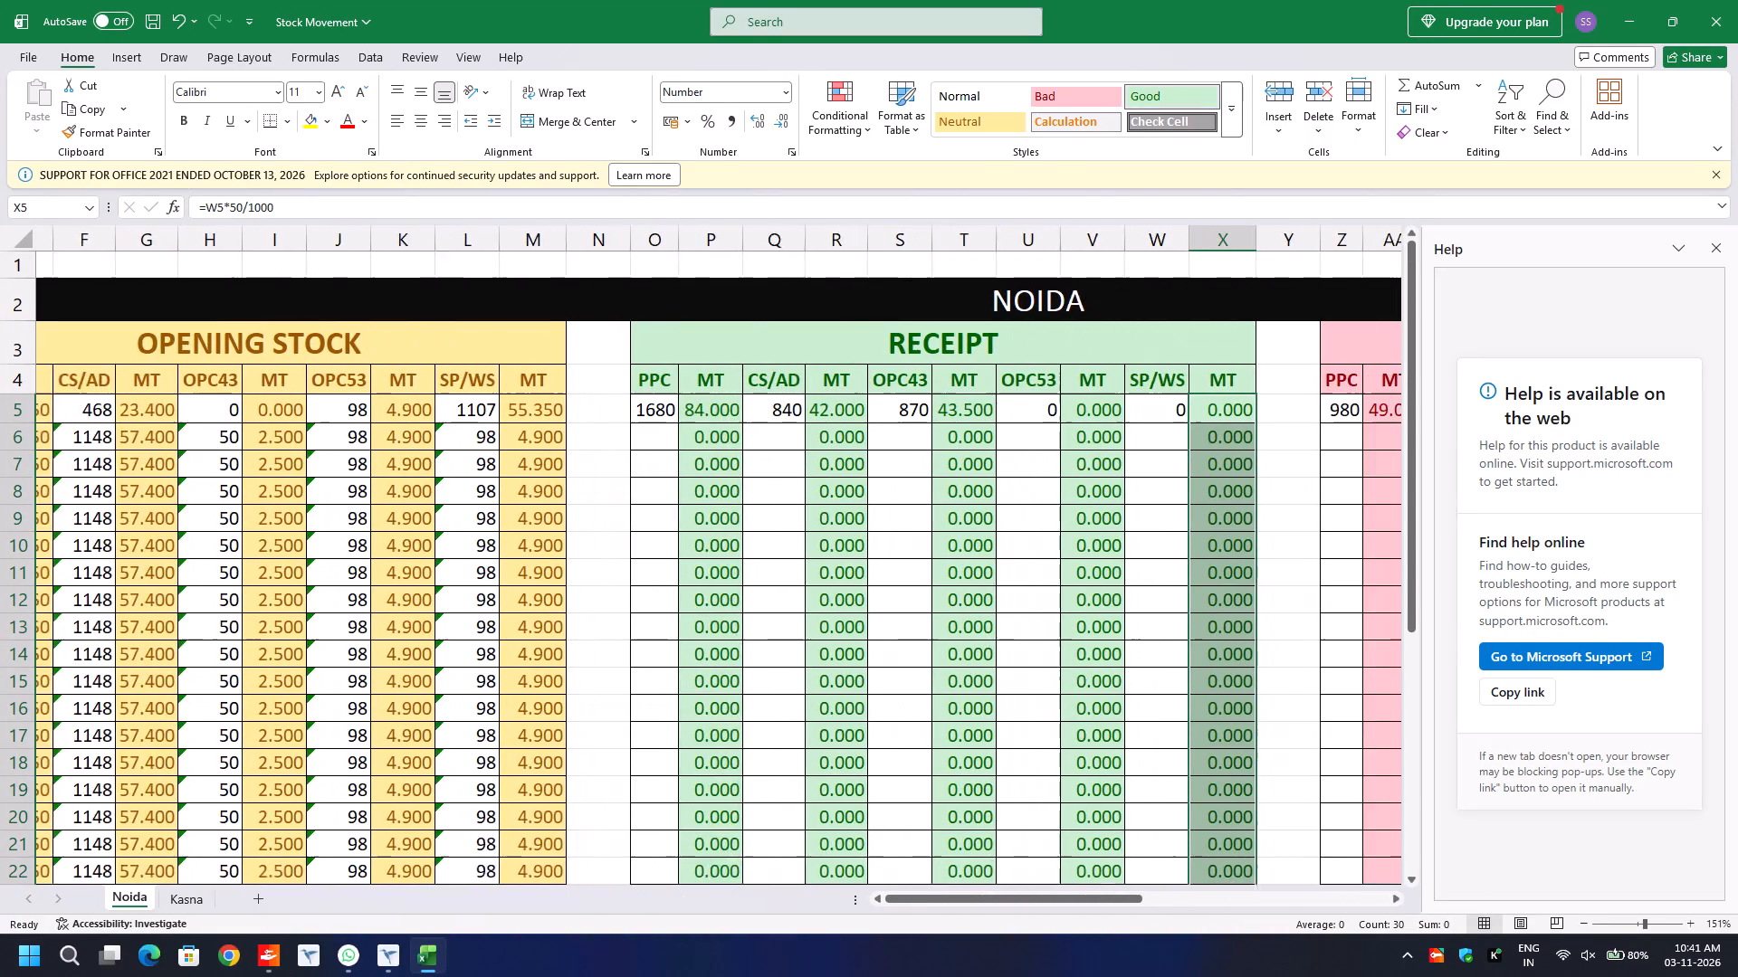
{"action": "scroll", "coordinate": [1055, 430], "scroll_direction": "left", "scroll_amount": 2}
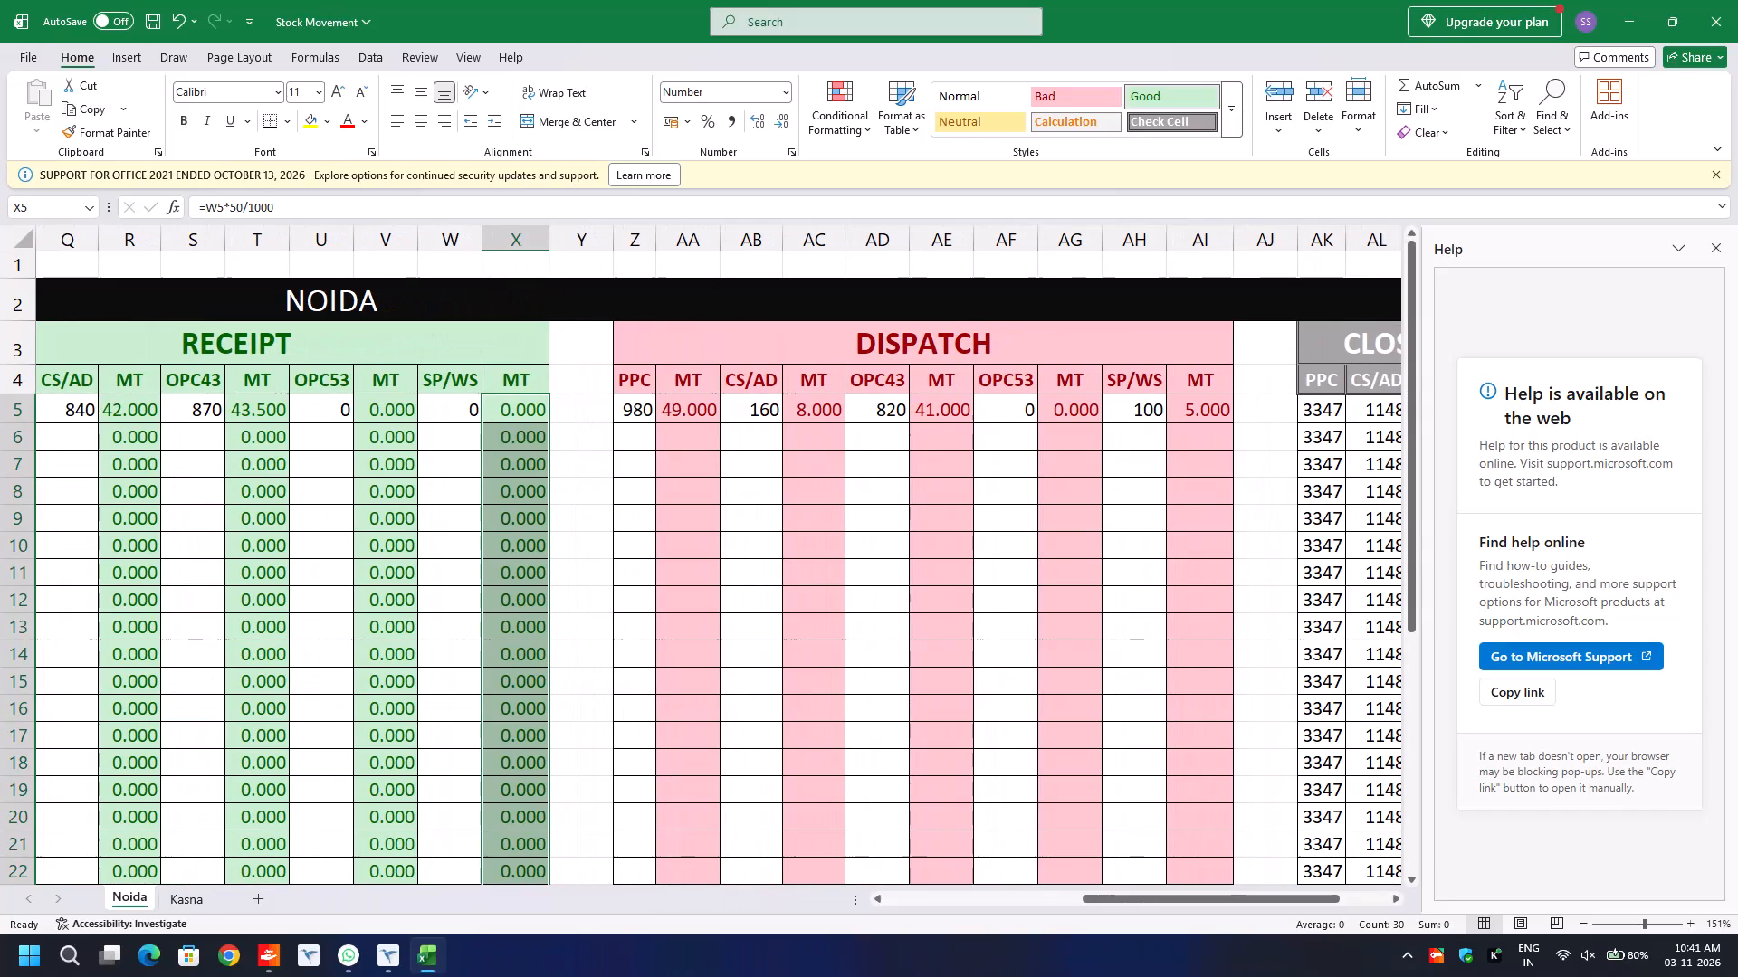
{"action": "scroll", "coordinate": [1055, 430], "scroll_direction": "left", "scroll_amount": 2}
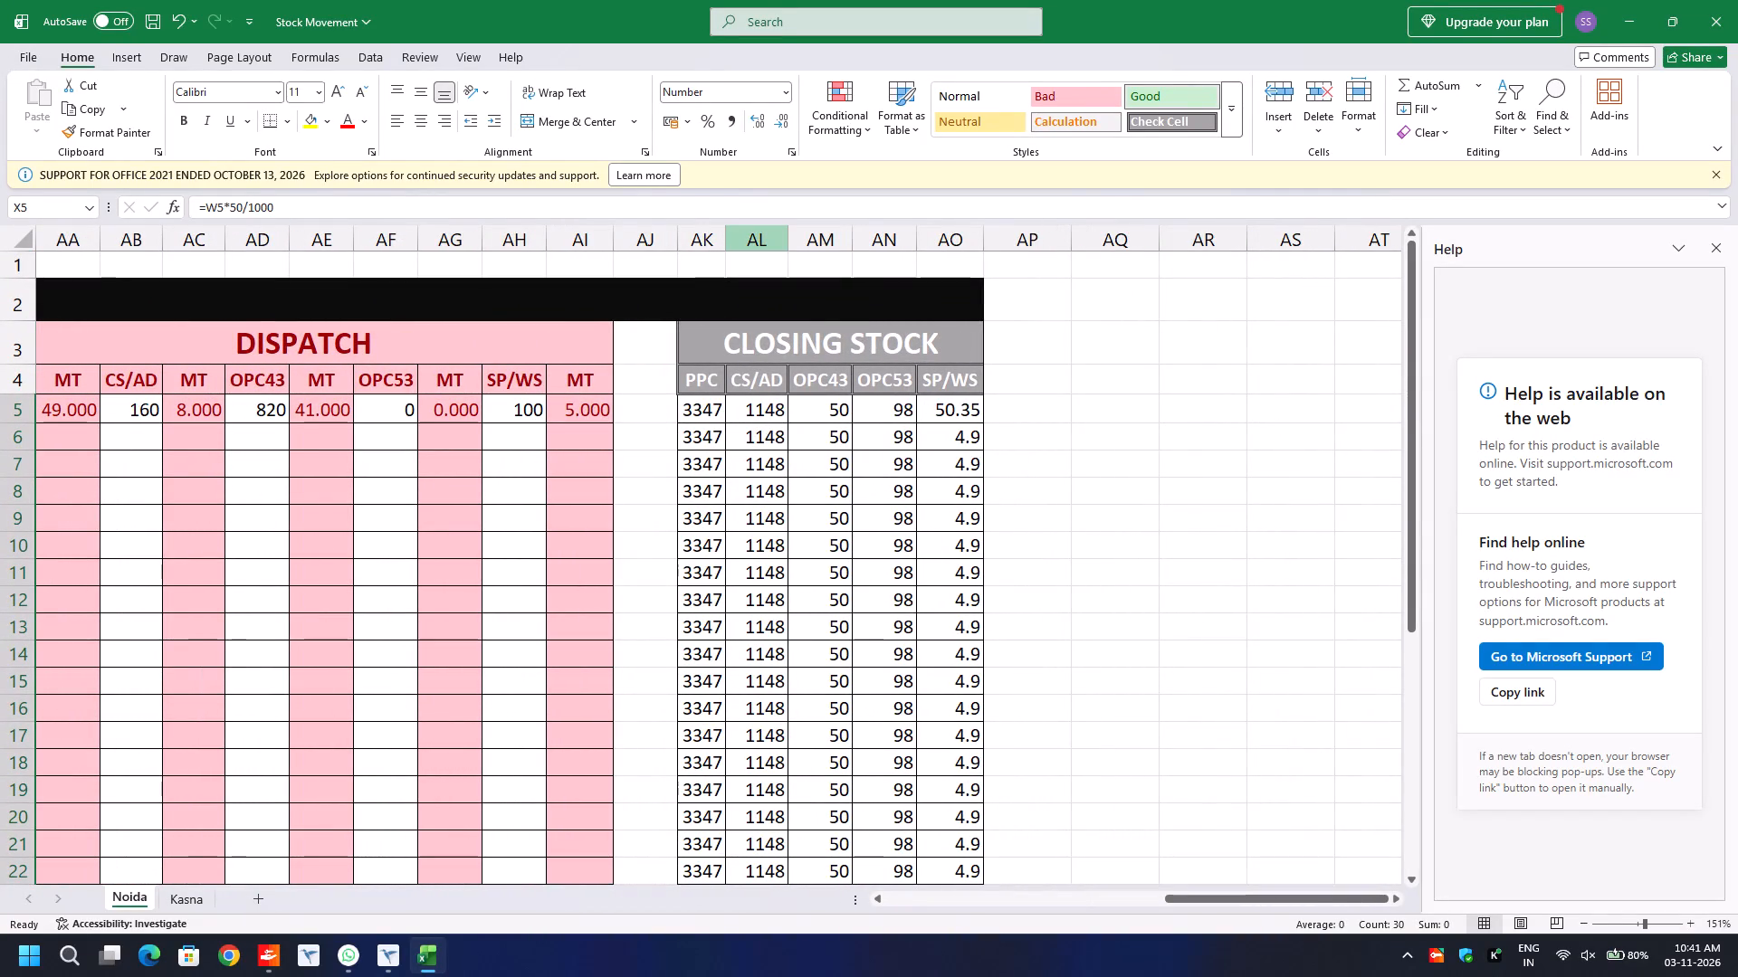
{"action": "left_click", "coordinate": [771, 236]}
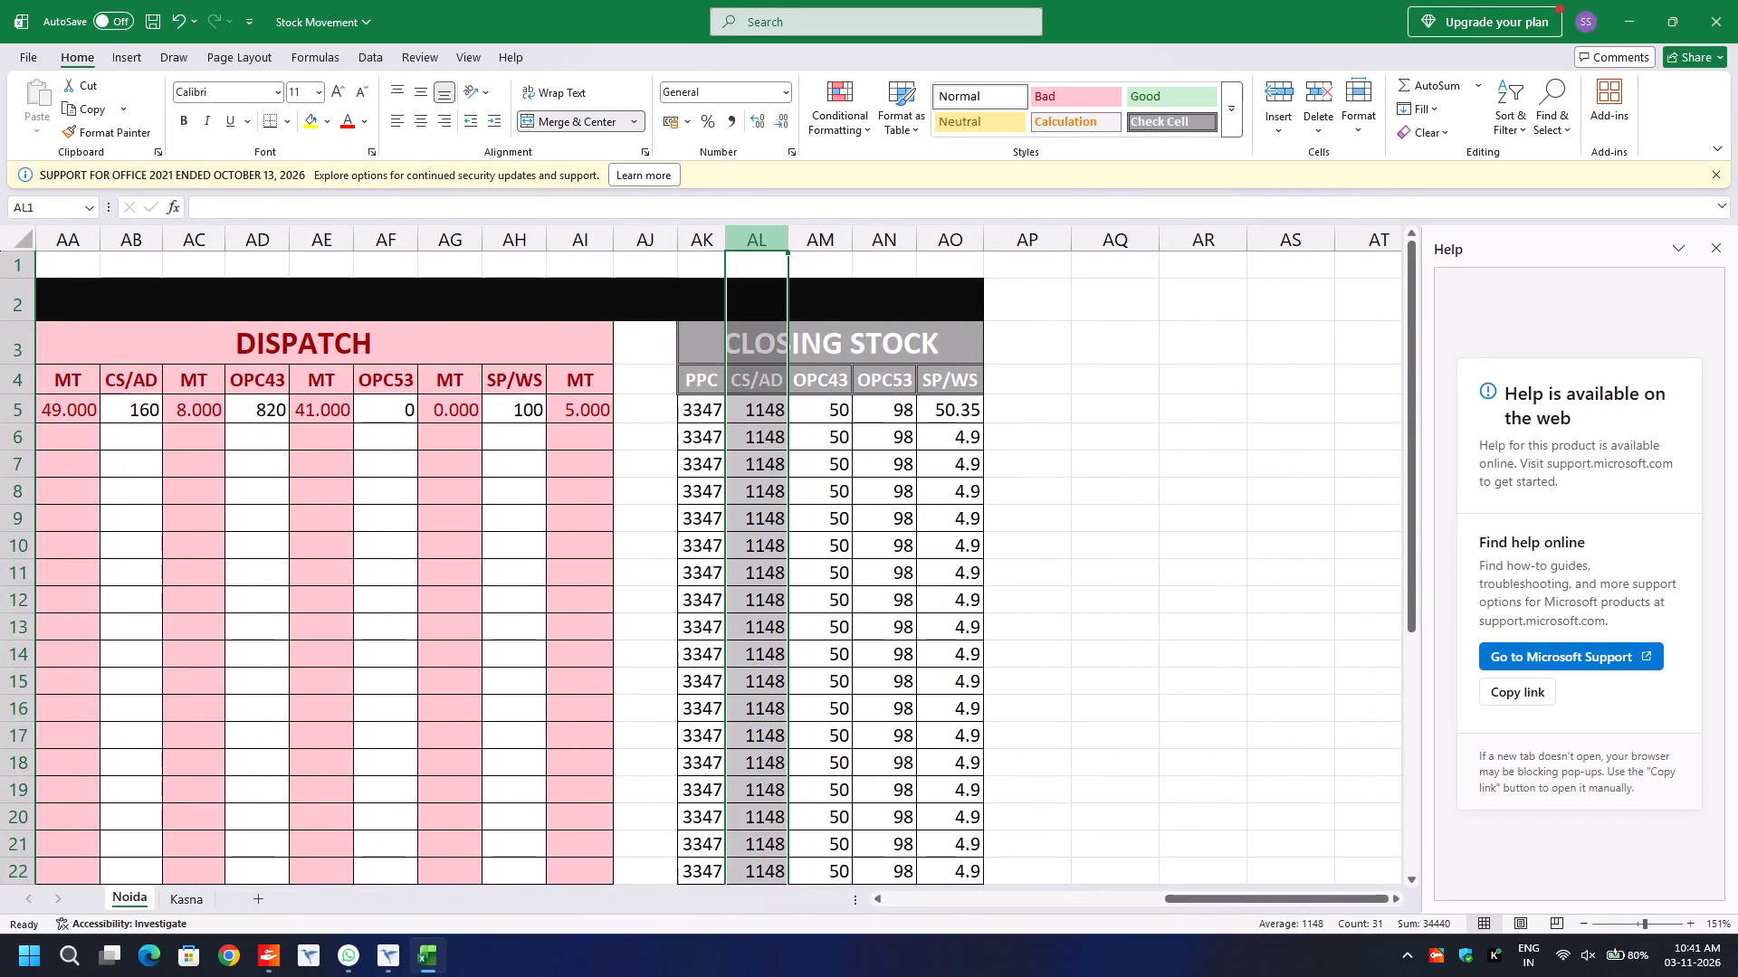
{"action": "key", "text": "ctrl+plus"}
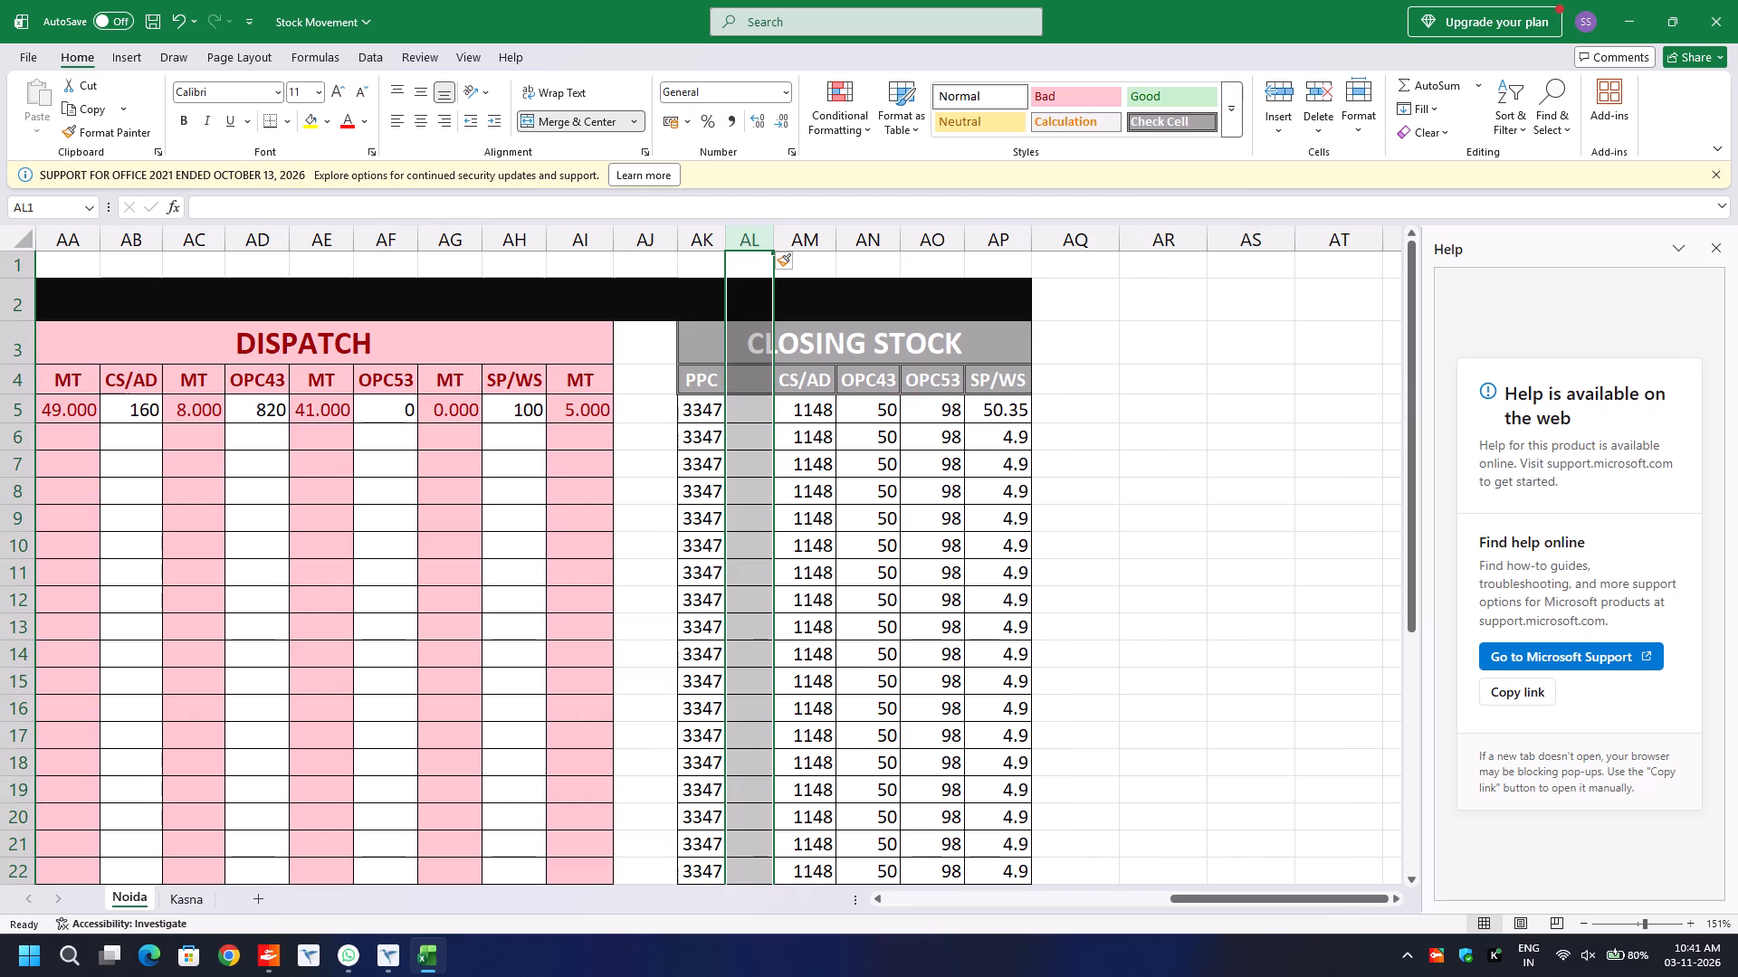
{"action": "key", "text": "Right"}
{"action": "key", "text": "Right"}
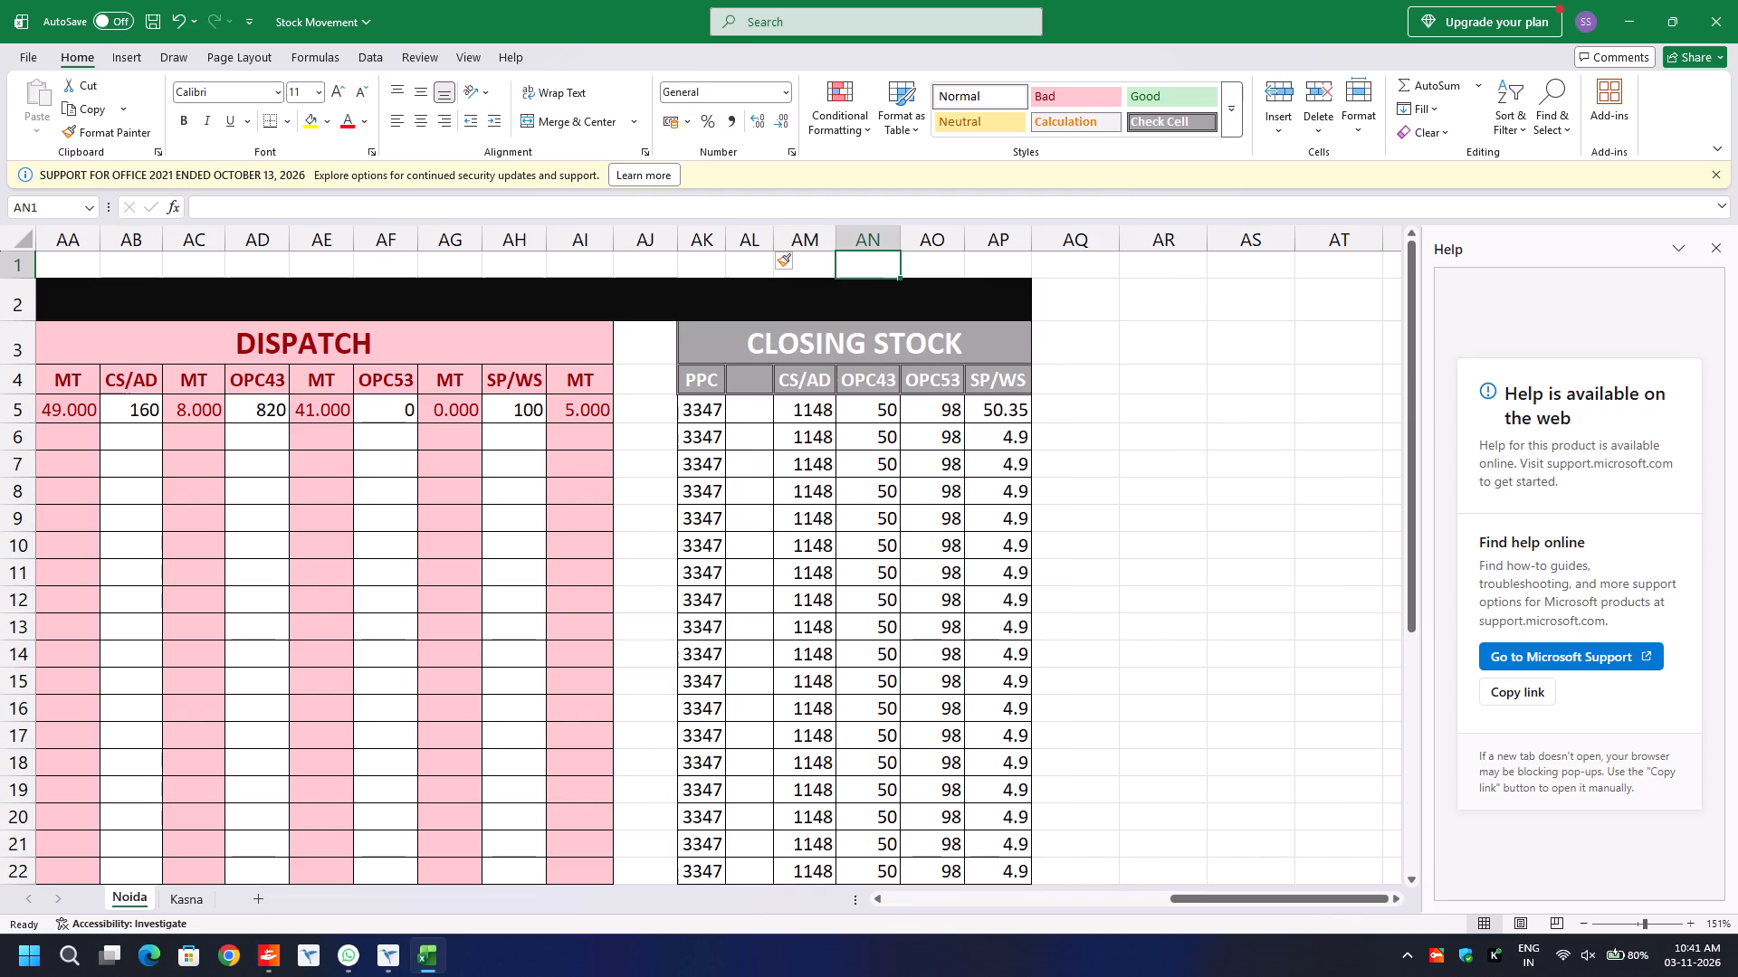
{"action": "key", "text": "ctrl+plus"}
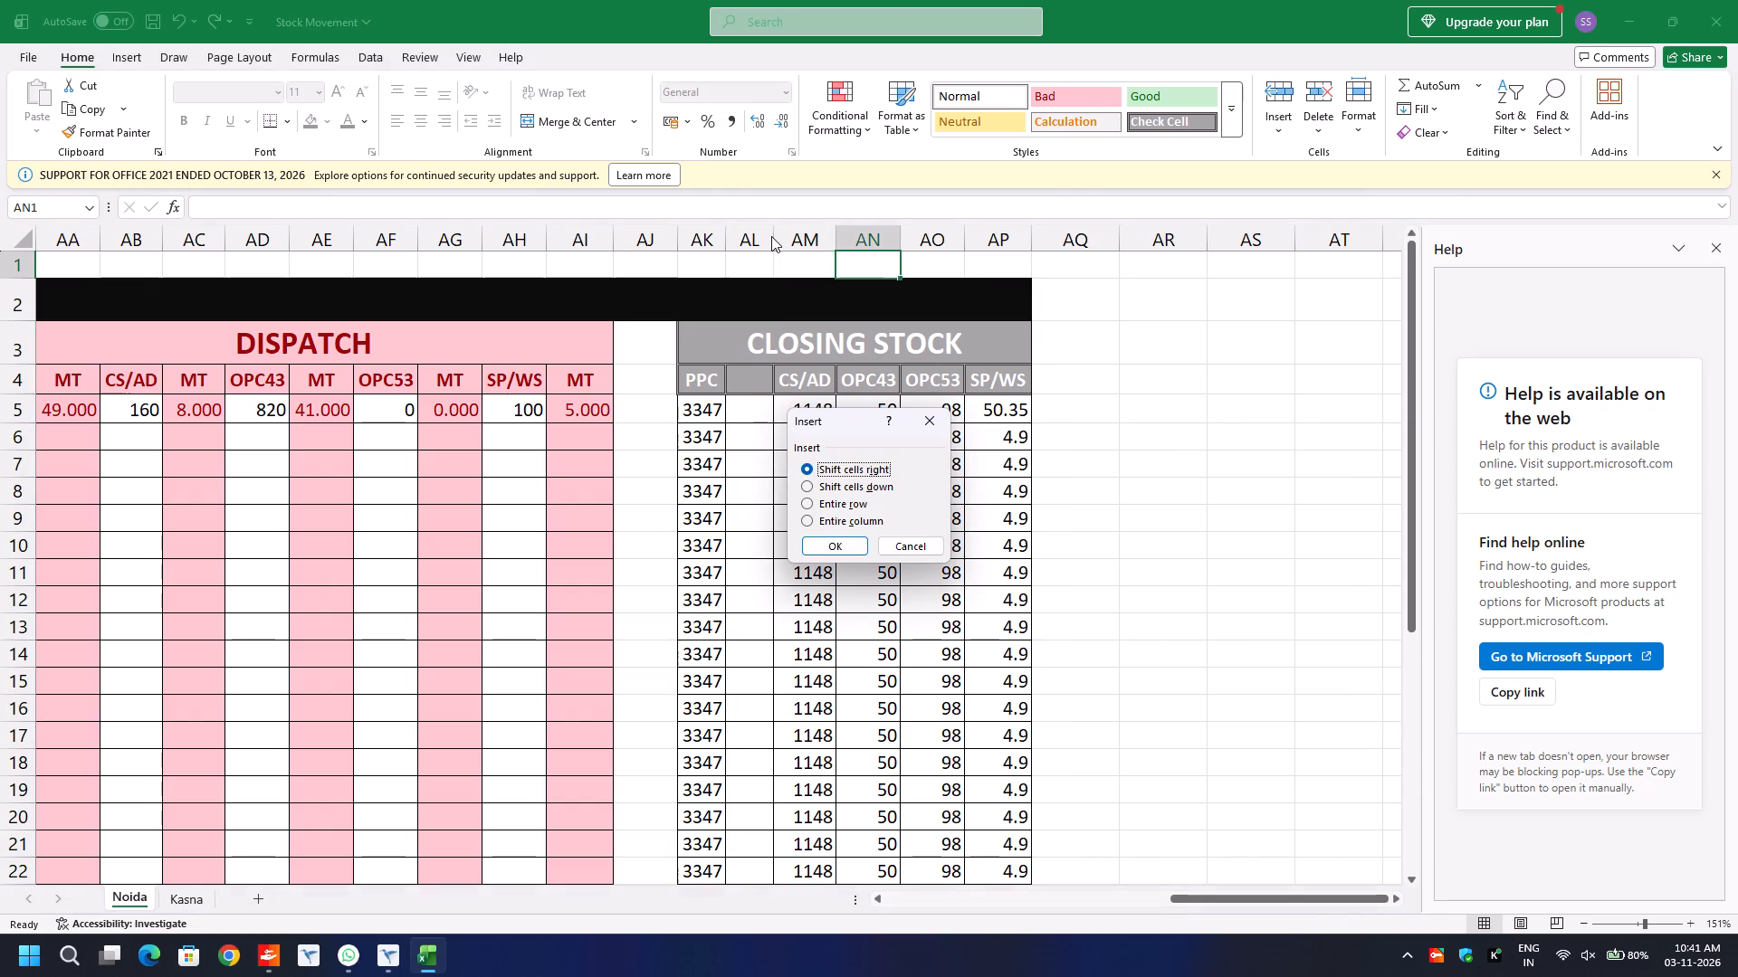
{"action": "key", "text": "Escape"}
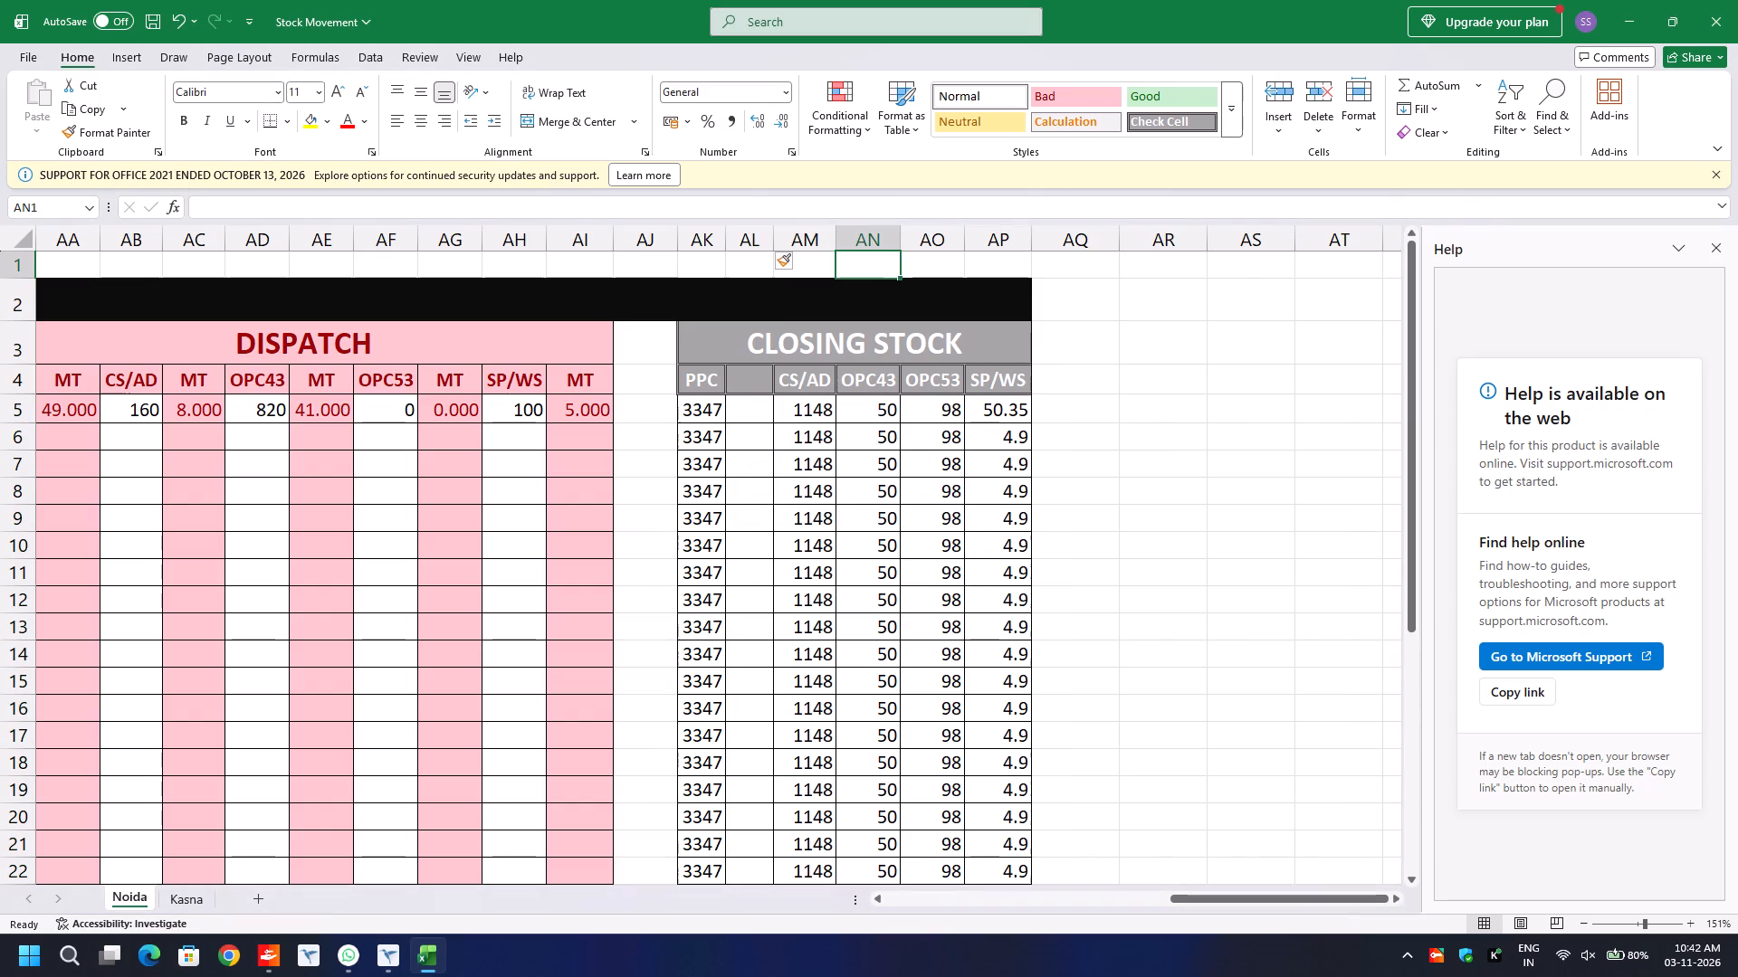
Insert blank columns in the Closing Stock table: one before OPC43, one before OPC53 and two before SP/WS.
{"action": "left_click", "coordinate": [865, 237]}
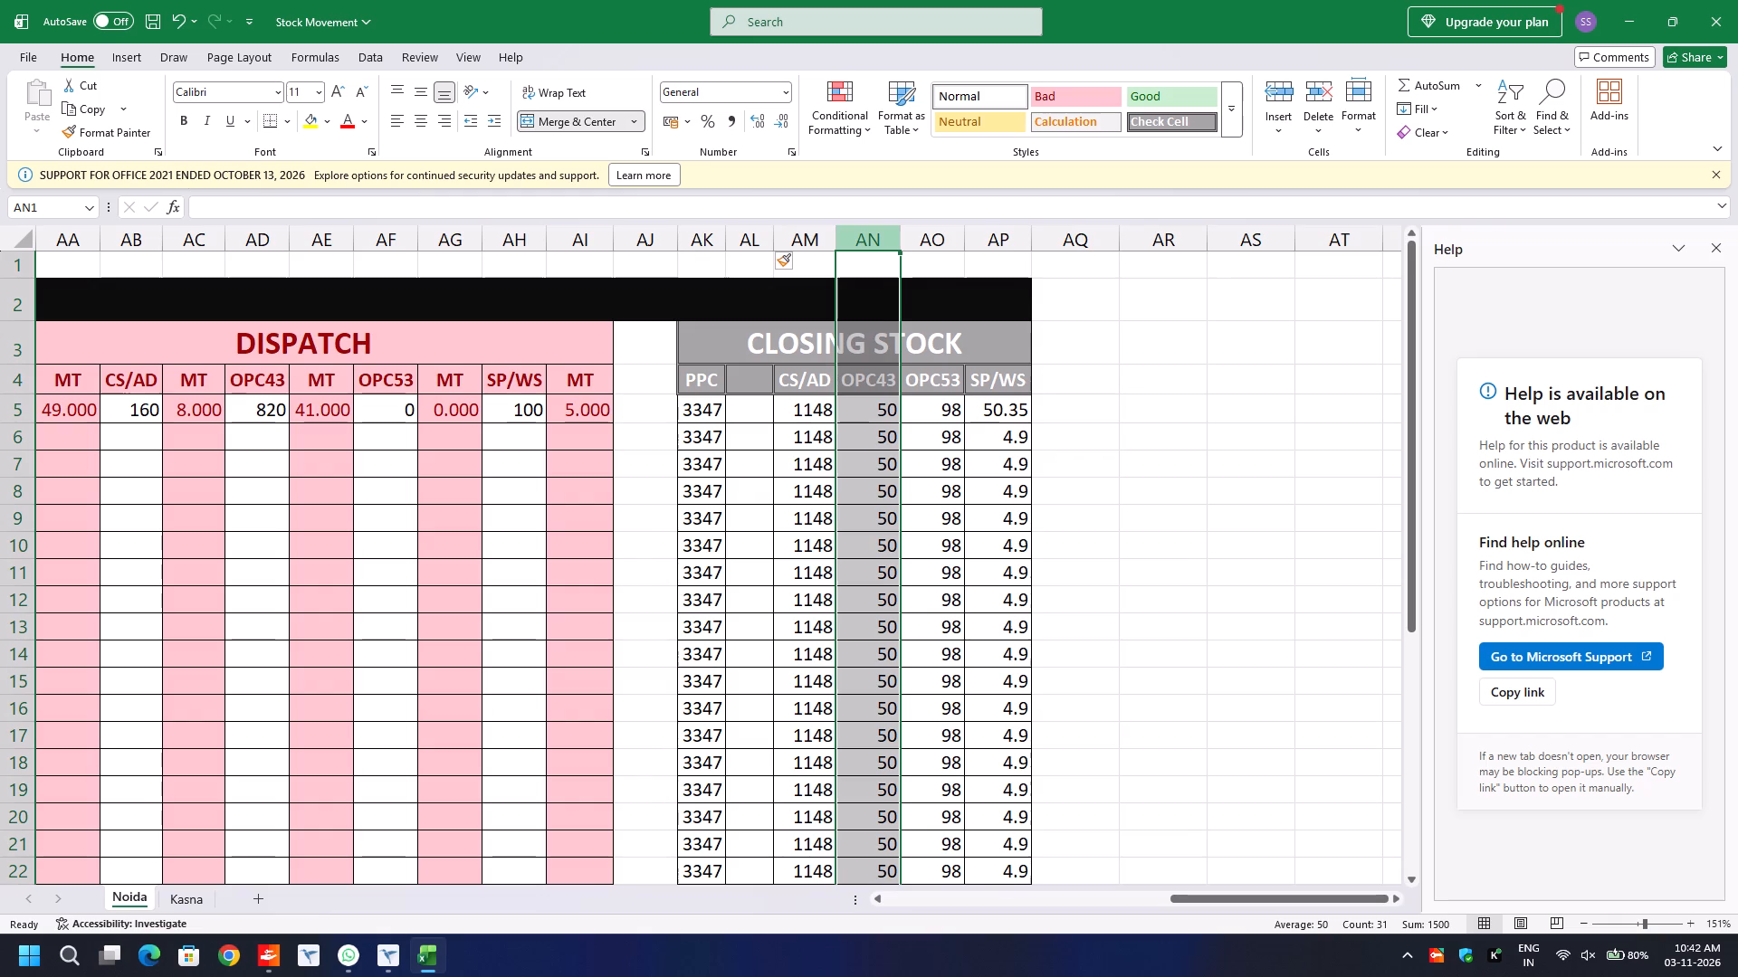
{"action": "key", "text": "ctrl+plus"}
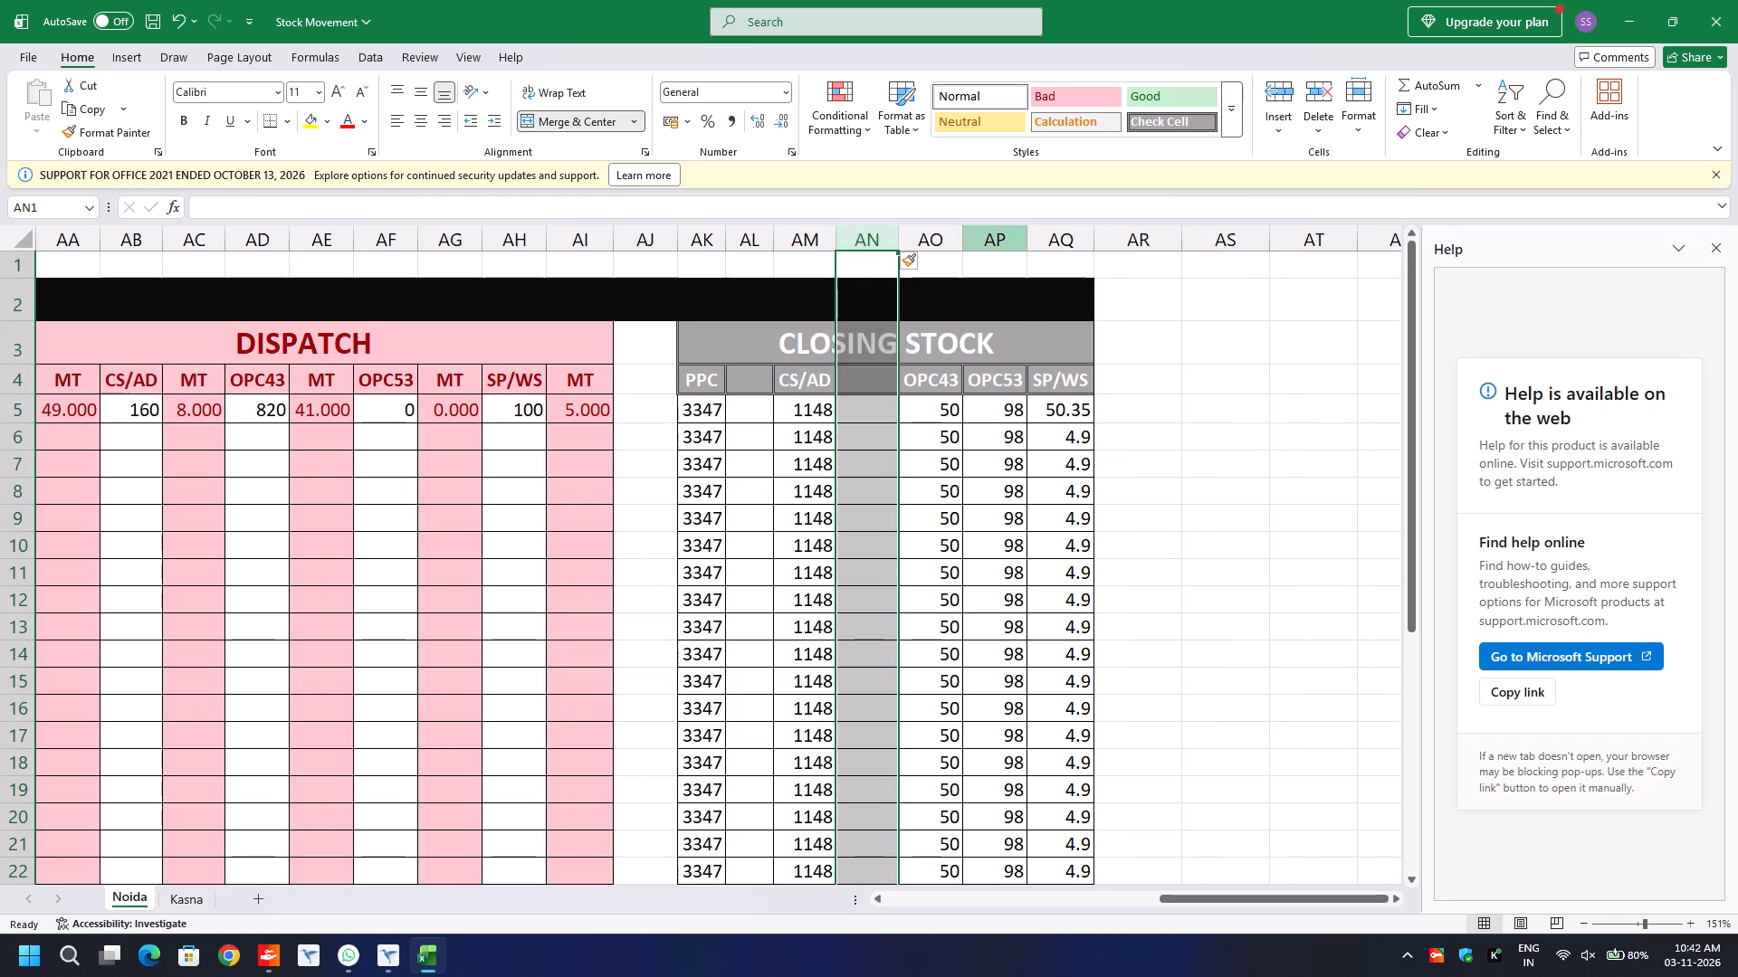
{"action": "left_click", "coordinate": [985, 230]}
{"action": "key", "text": "ctrl+plus"}
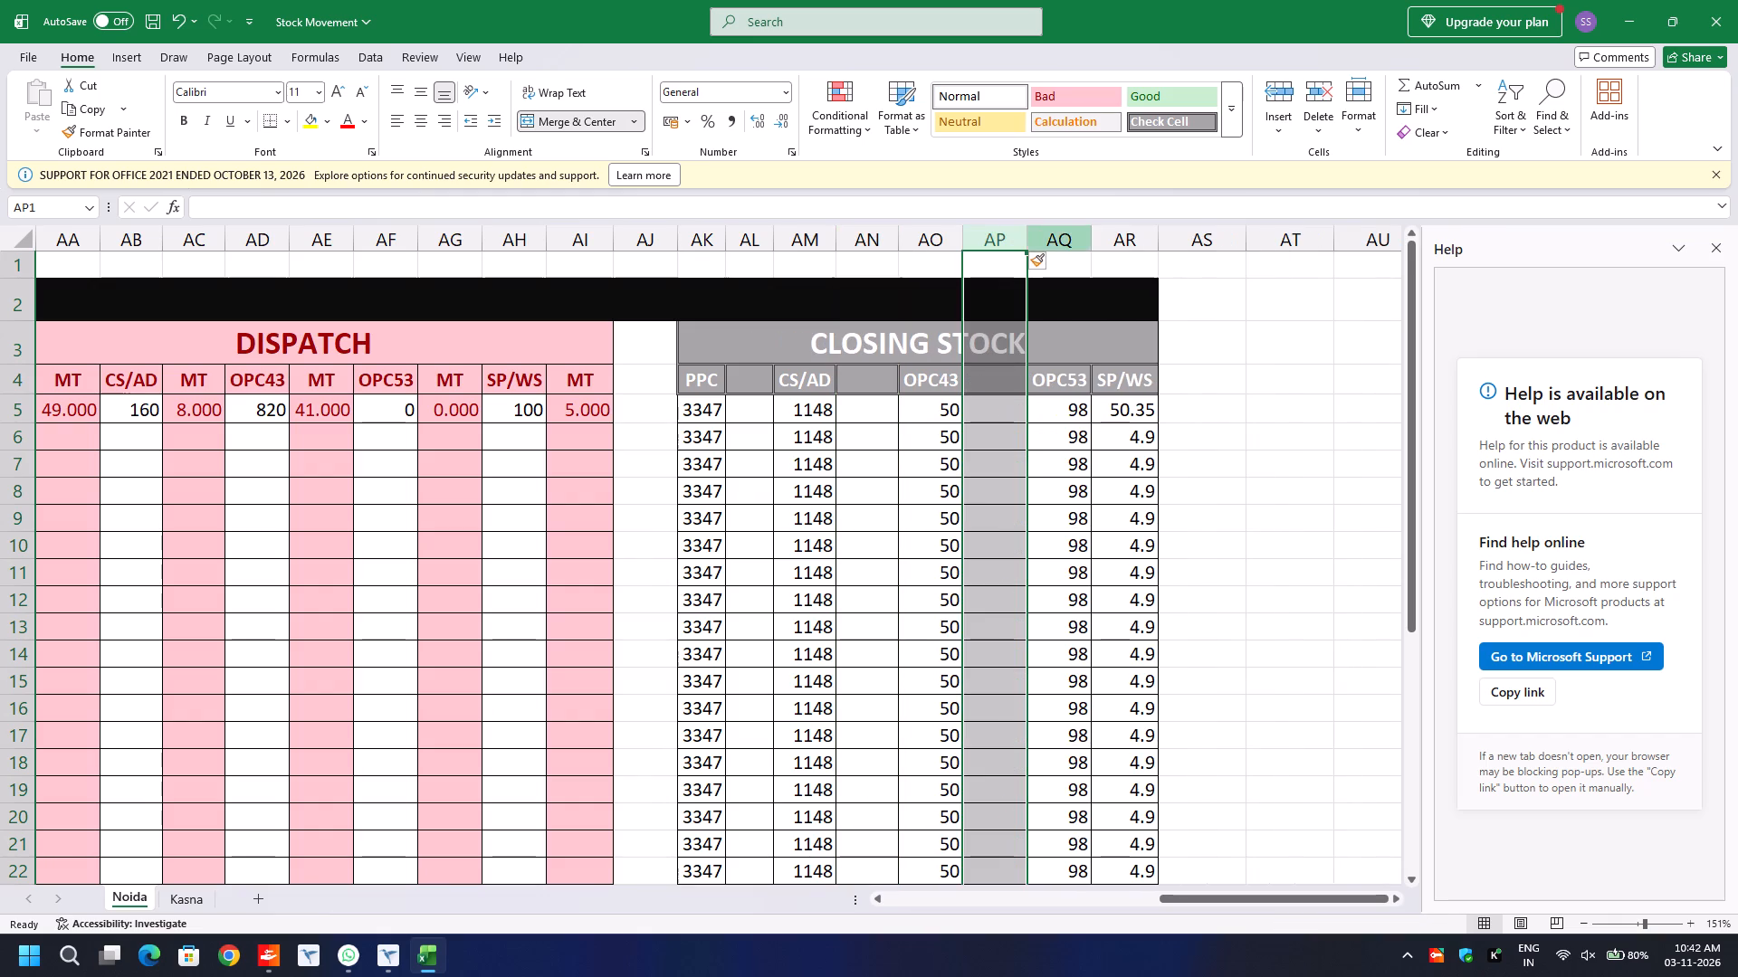
{"action": "left_click", "coordinate": [1107, 232]}
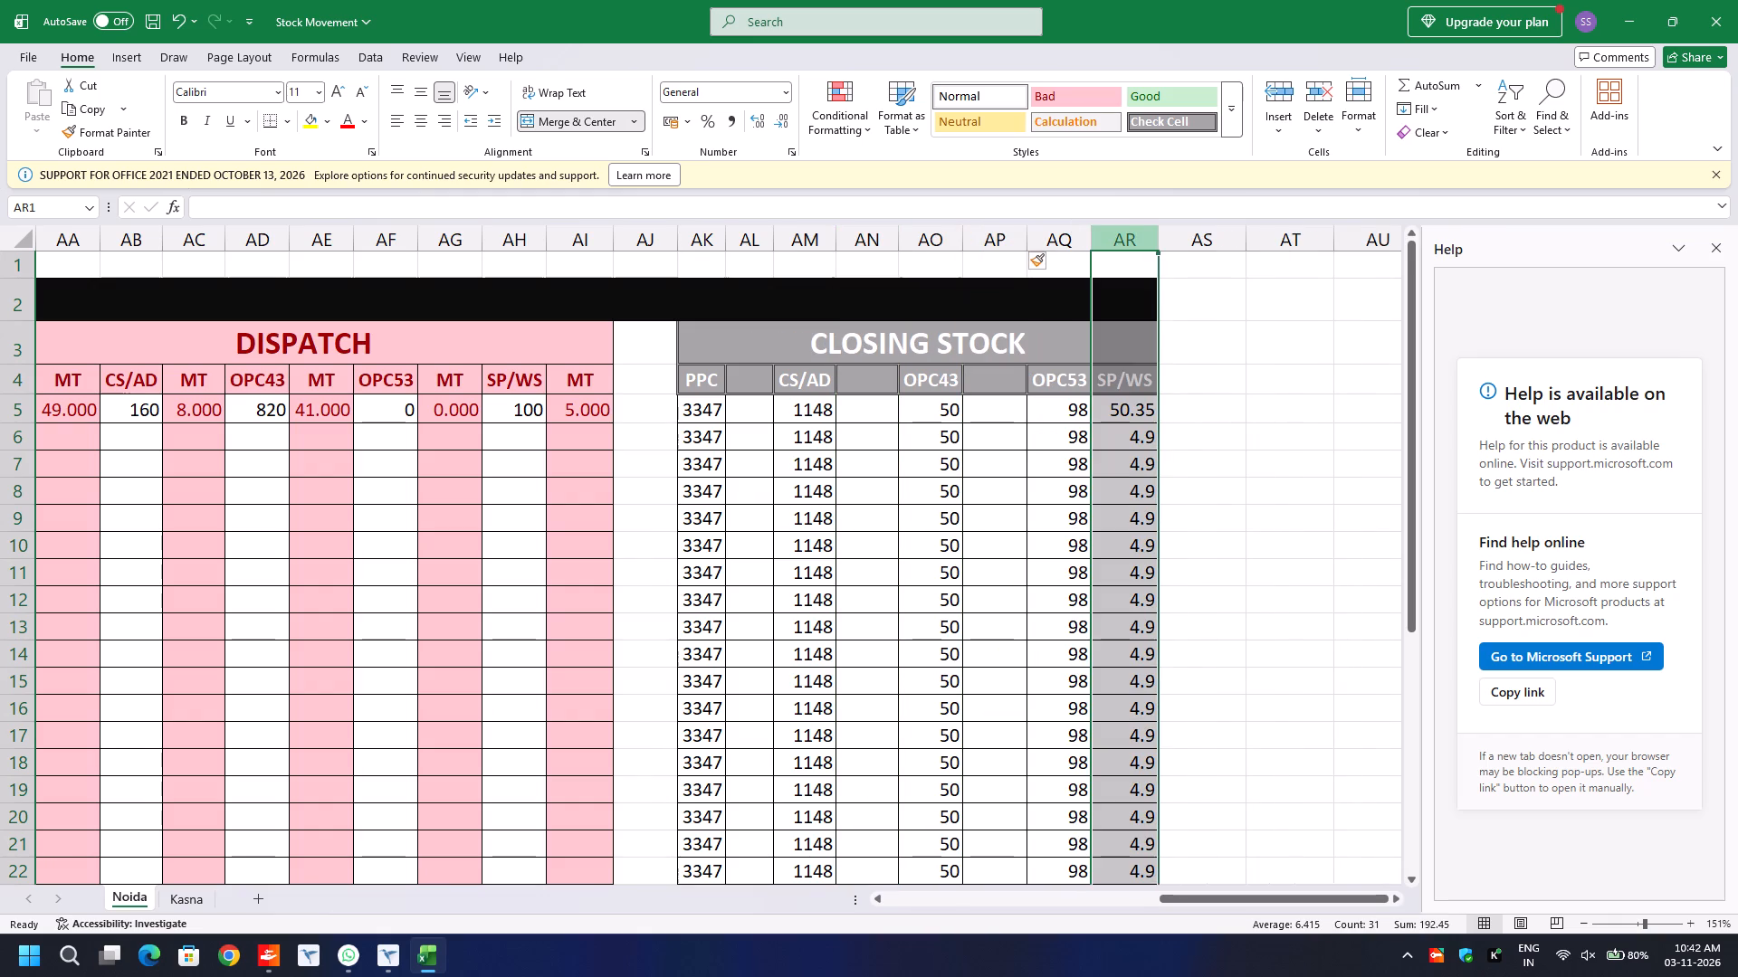
{"action": "key", "text": "ctrl+plus"}
{"action": "key", "text": "ctrl+plus"}
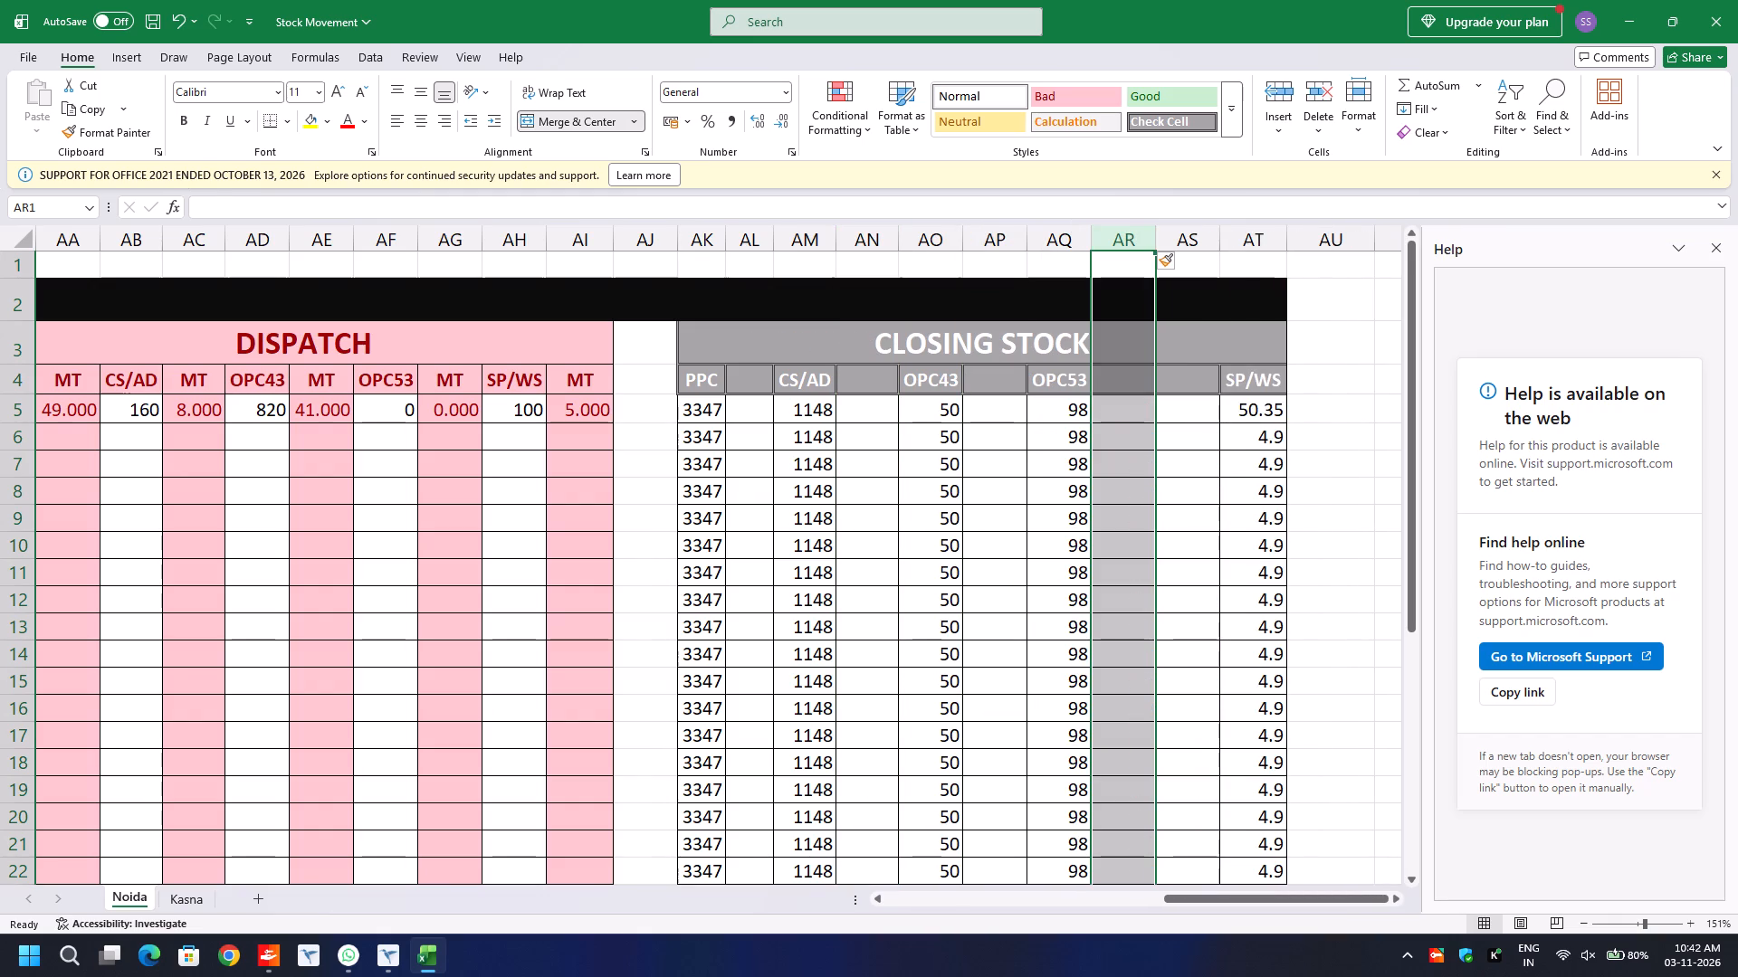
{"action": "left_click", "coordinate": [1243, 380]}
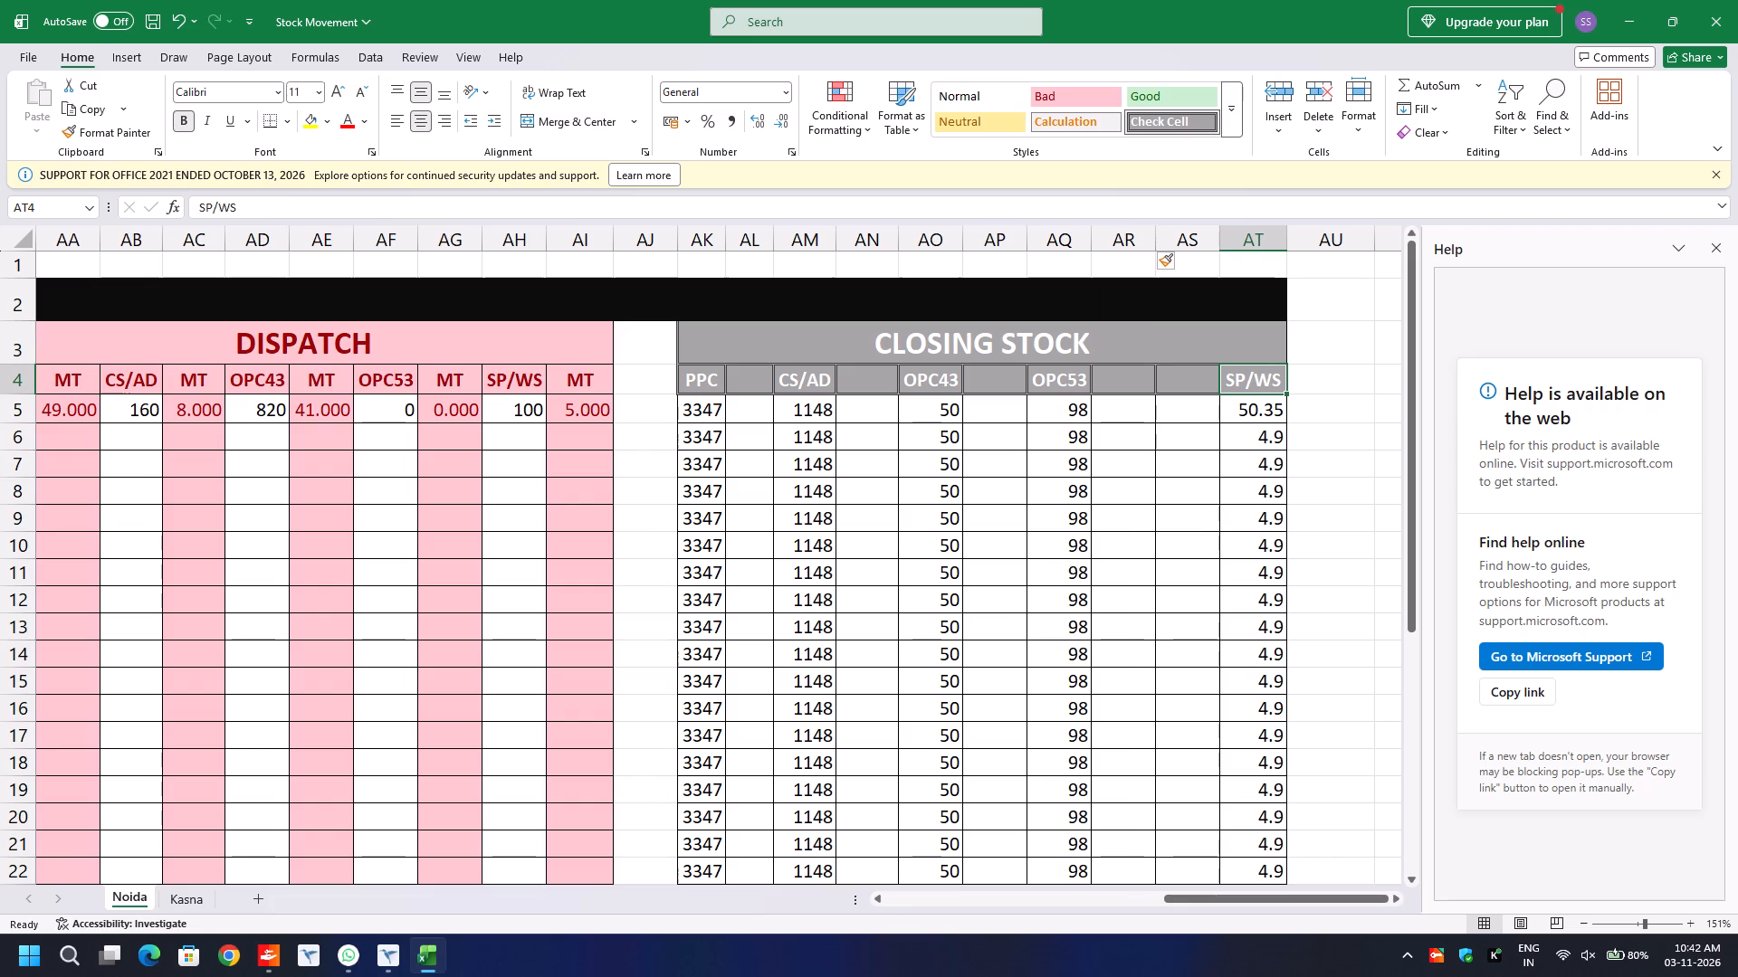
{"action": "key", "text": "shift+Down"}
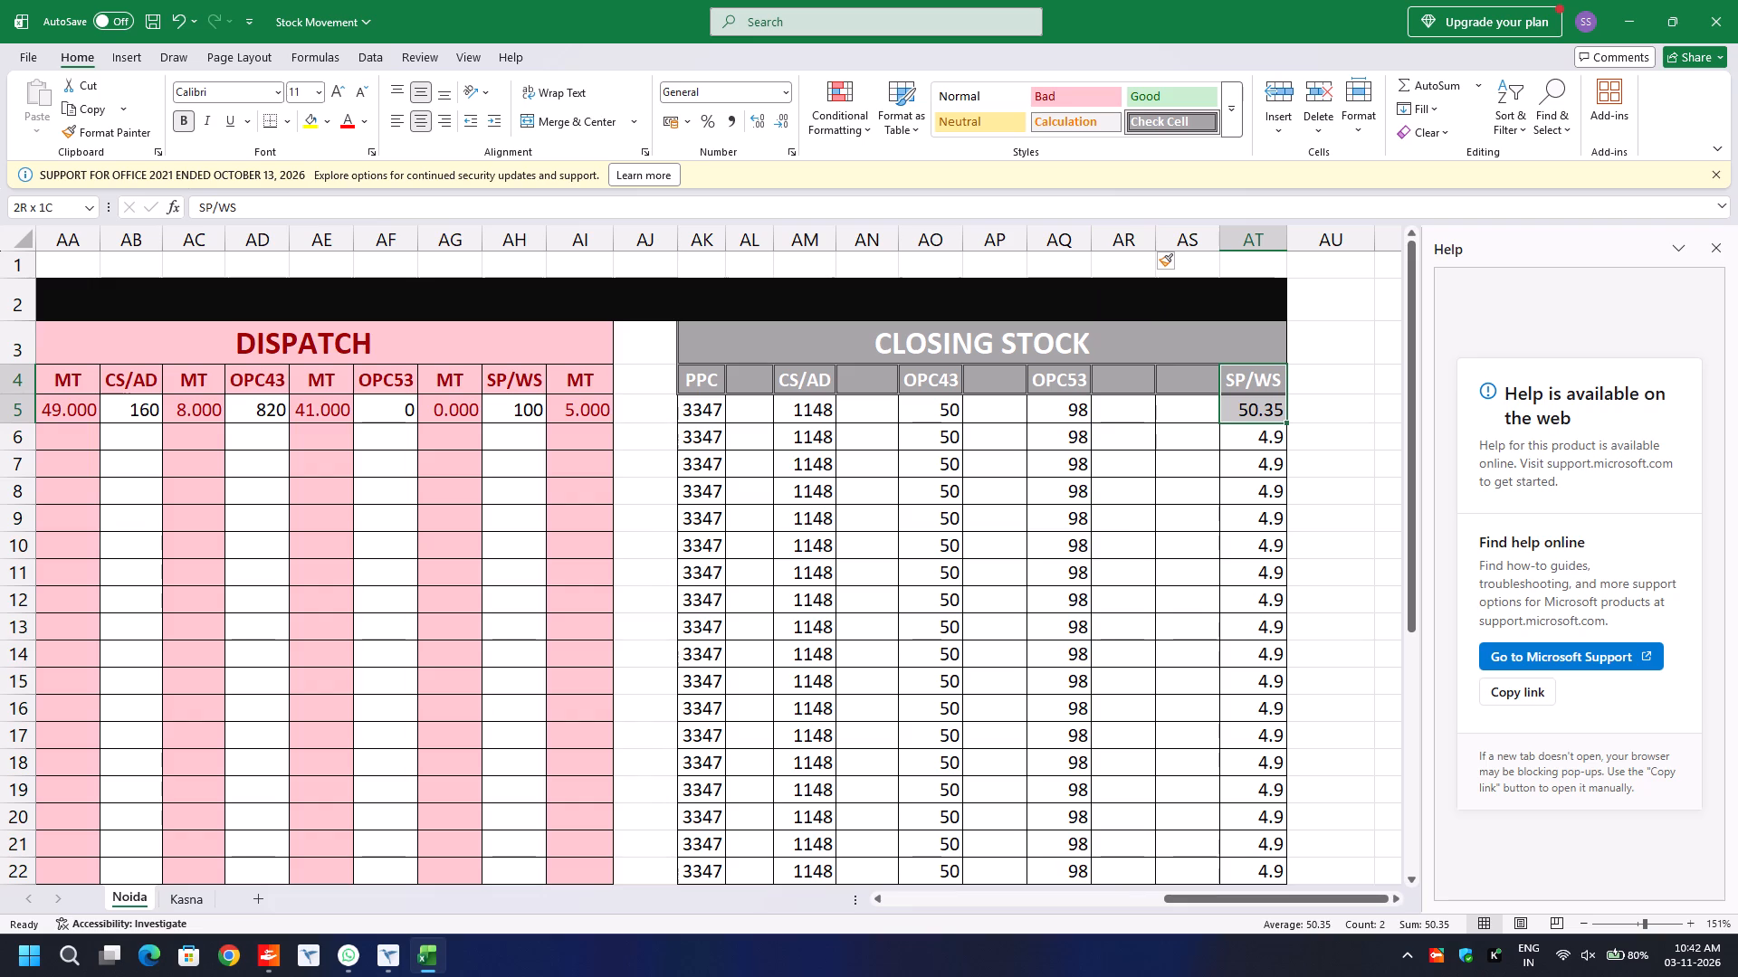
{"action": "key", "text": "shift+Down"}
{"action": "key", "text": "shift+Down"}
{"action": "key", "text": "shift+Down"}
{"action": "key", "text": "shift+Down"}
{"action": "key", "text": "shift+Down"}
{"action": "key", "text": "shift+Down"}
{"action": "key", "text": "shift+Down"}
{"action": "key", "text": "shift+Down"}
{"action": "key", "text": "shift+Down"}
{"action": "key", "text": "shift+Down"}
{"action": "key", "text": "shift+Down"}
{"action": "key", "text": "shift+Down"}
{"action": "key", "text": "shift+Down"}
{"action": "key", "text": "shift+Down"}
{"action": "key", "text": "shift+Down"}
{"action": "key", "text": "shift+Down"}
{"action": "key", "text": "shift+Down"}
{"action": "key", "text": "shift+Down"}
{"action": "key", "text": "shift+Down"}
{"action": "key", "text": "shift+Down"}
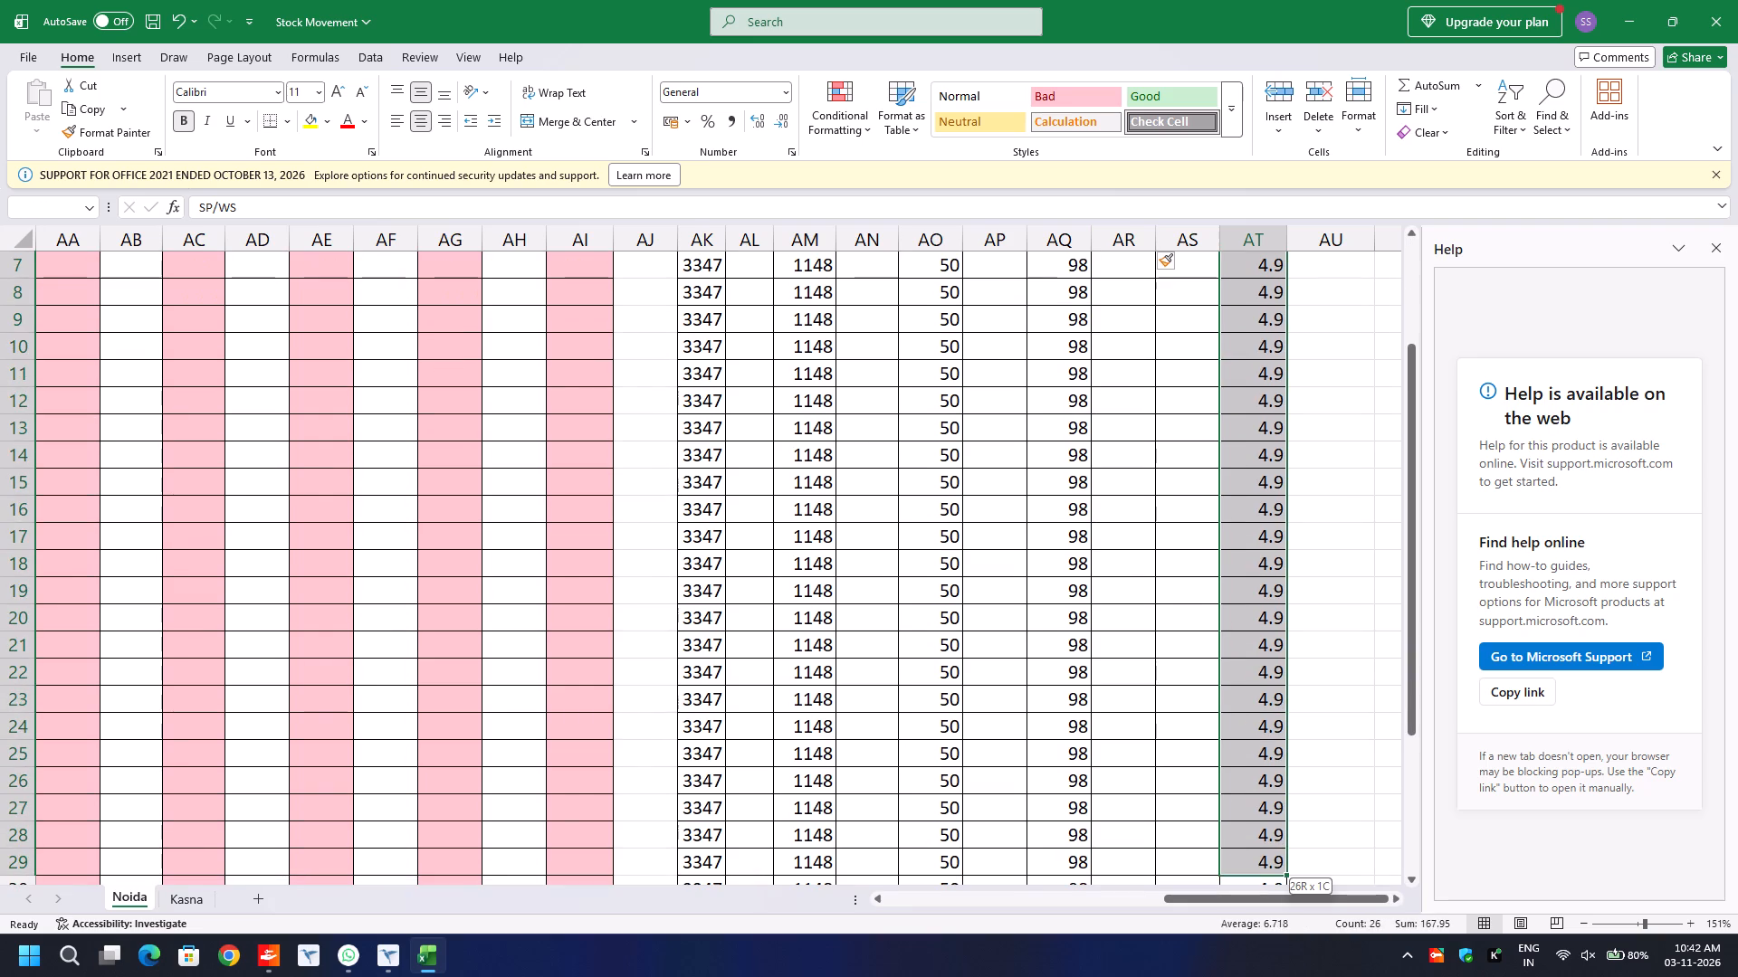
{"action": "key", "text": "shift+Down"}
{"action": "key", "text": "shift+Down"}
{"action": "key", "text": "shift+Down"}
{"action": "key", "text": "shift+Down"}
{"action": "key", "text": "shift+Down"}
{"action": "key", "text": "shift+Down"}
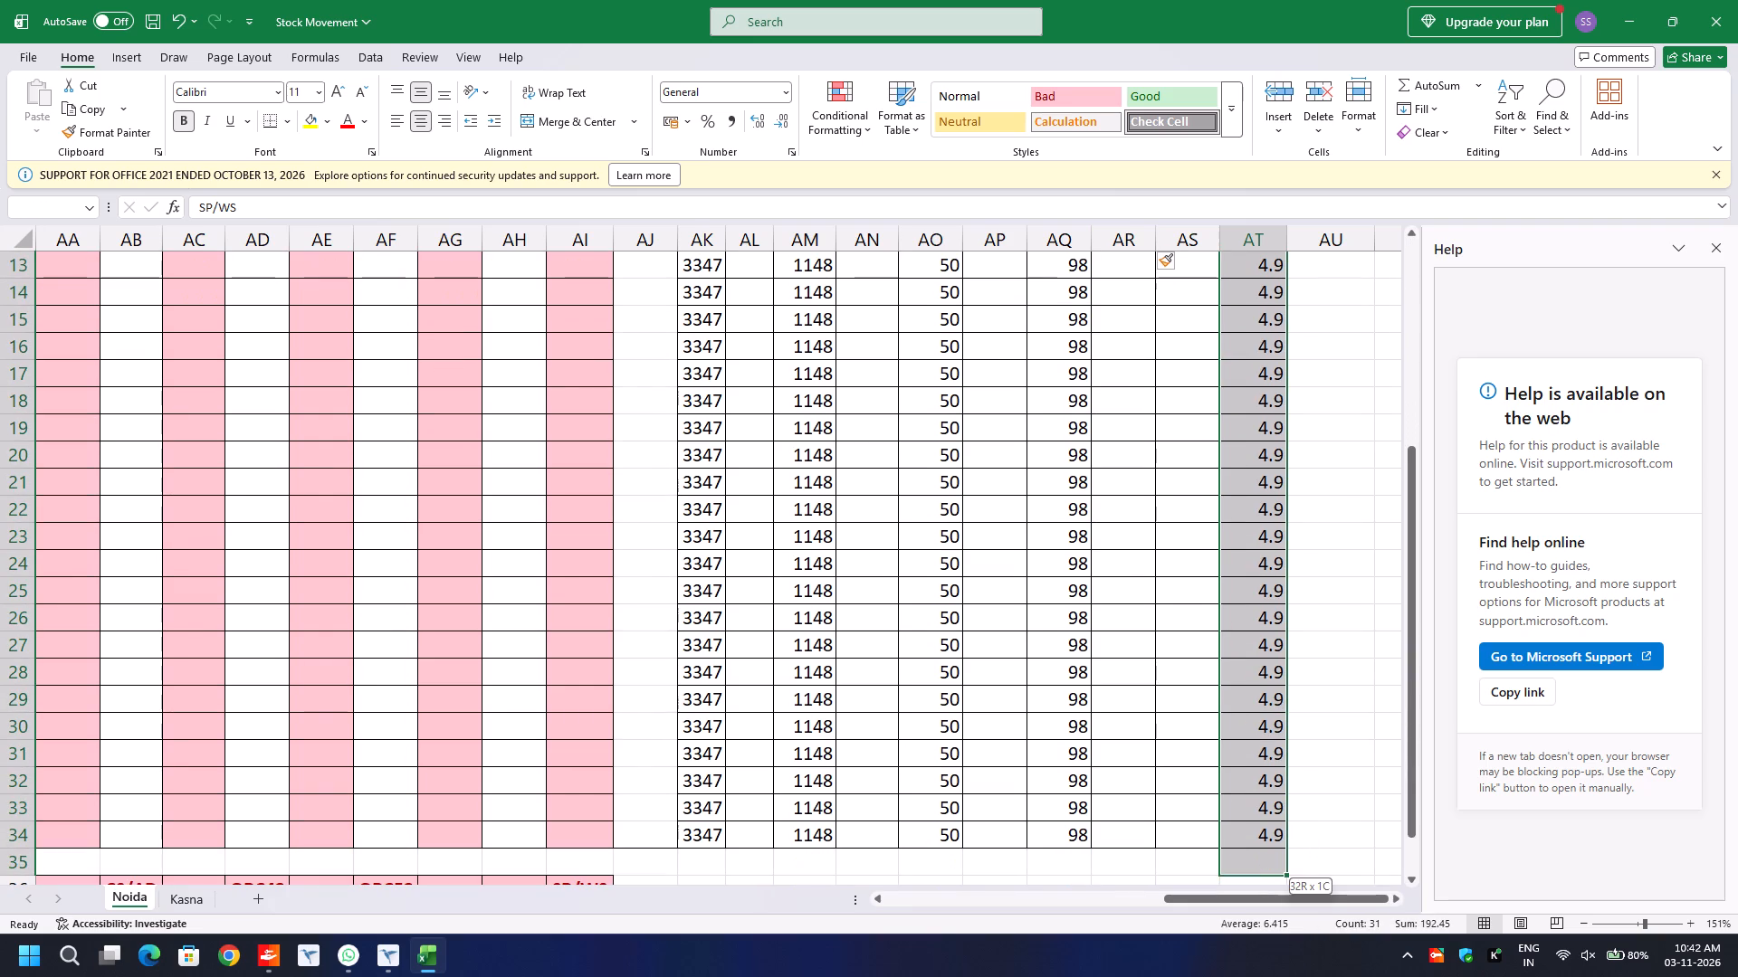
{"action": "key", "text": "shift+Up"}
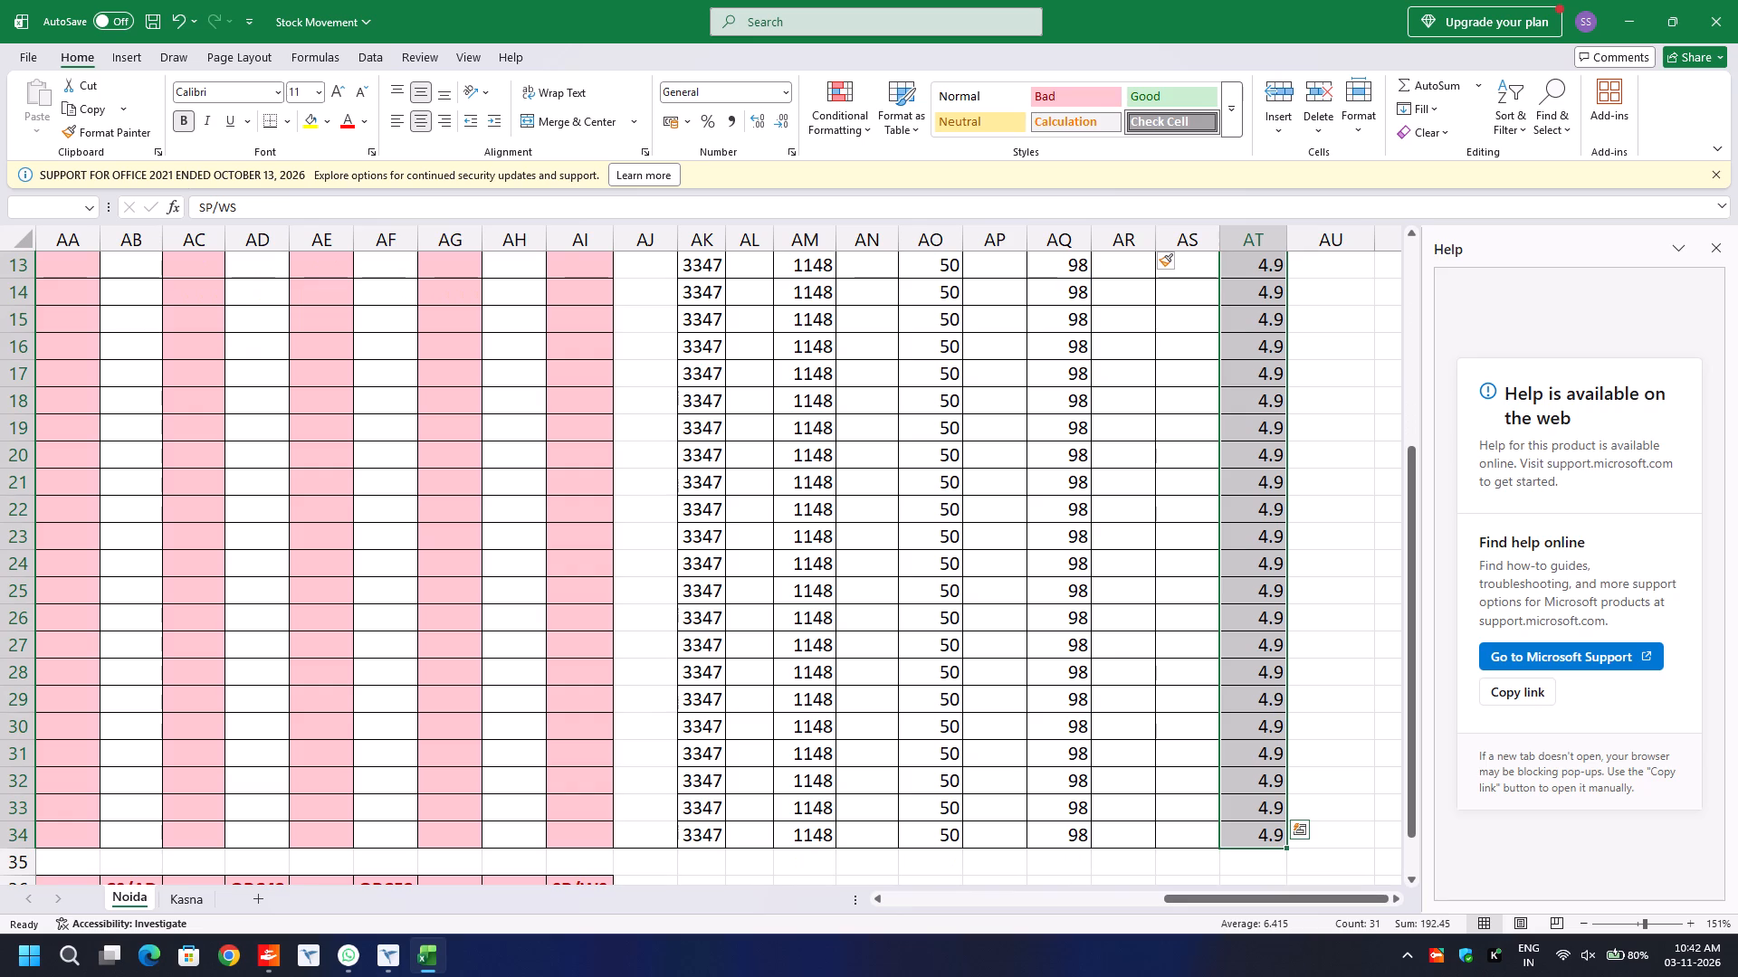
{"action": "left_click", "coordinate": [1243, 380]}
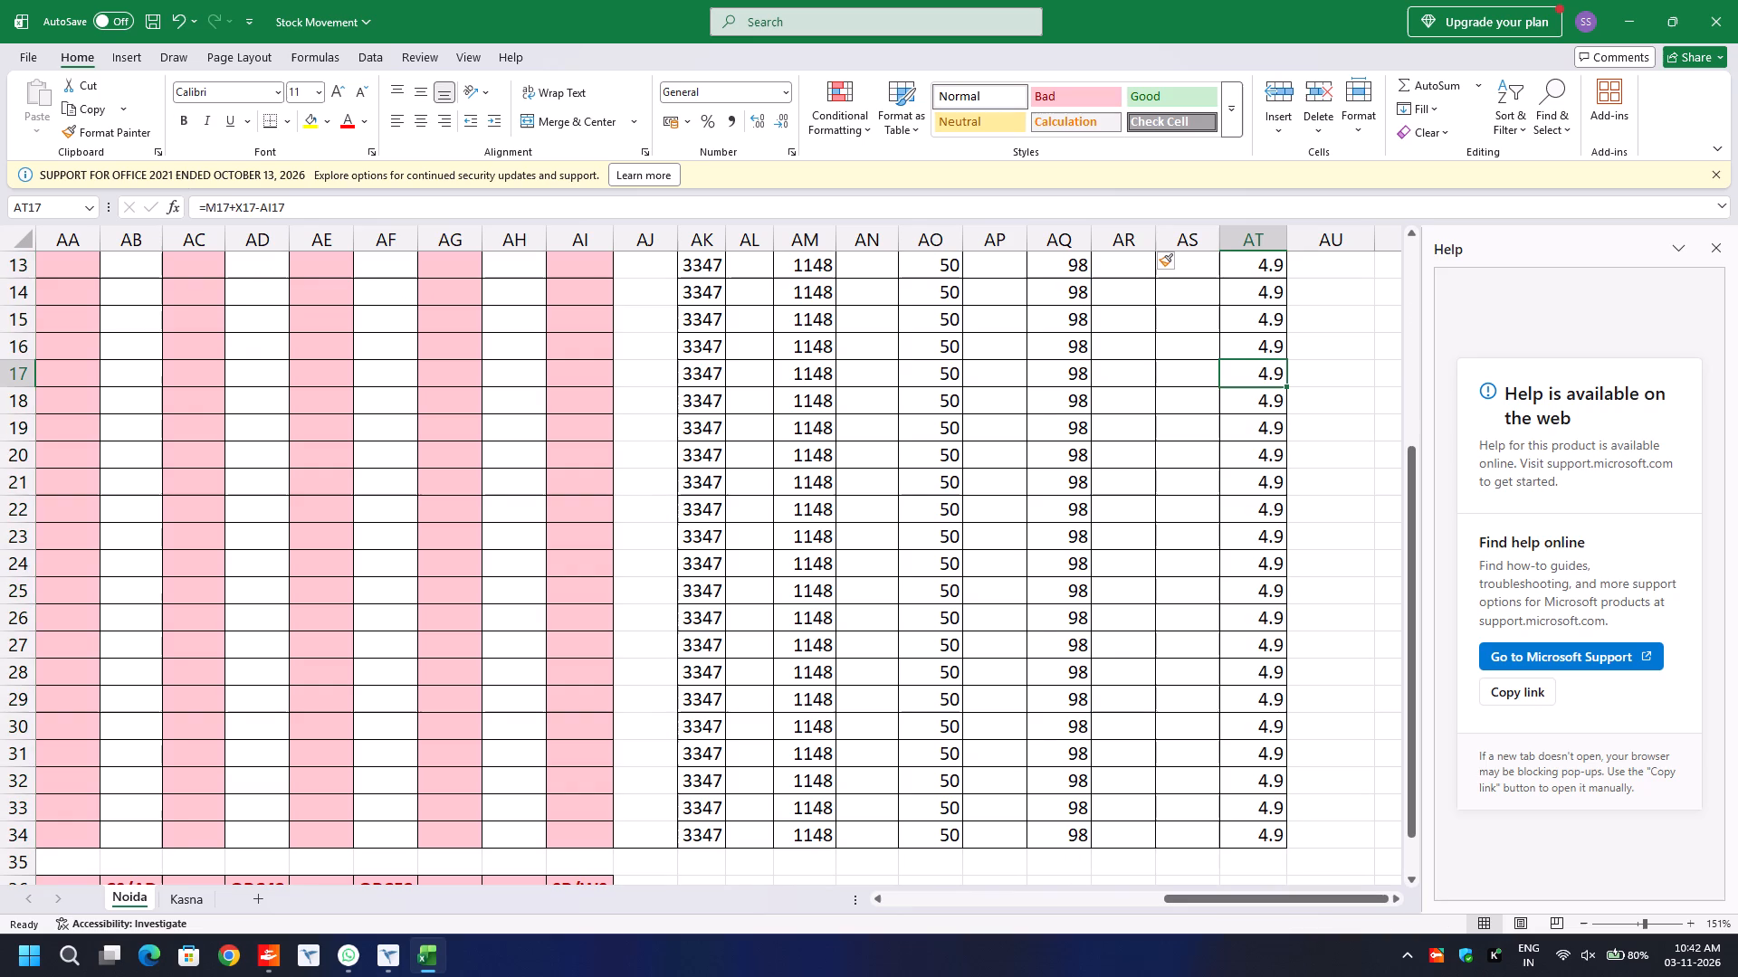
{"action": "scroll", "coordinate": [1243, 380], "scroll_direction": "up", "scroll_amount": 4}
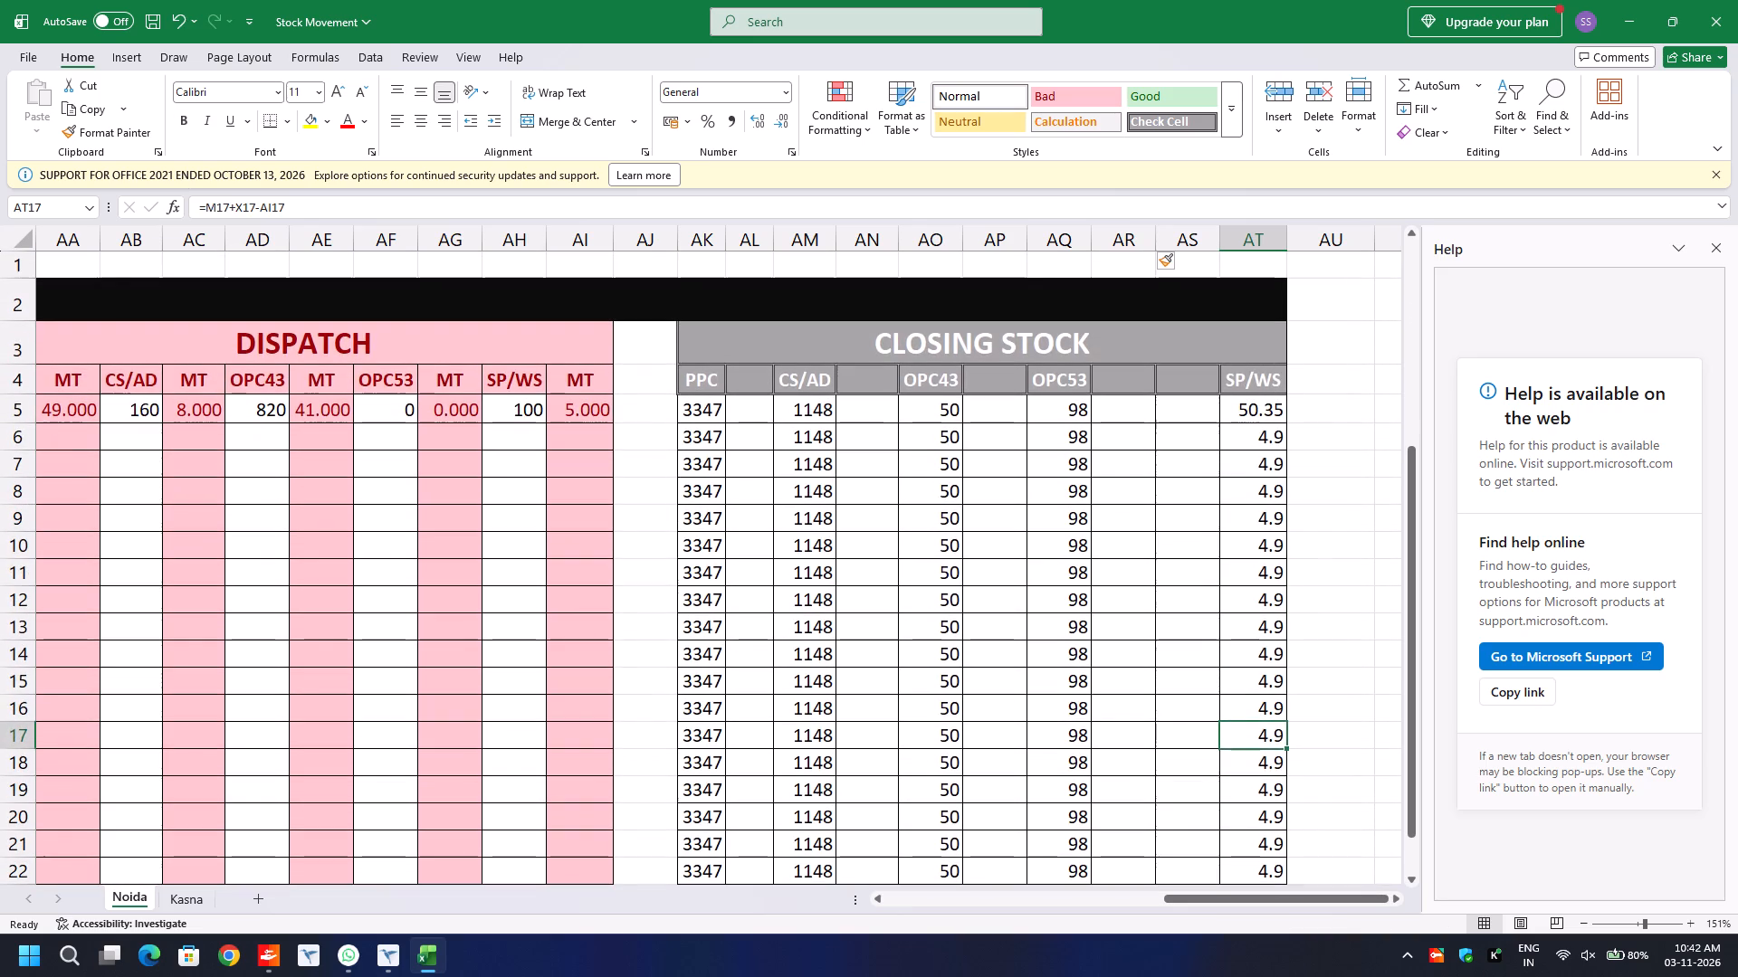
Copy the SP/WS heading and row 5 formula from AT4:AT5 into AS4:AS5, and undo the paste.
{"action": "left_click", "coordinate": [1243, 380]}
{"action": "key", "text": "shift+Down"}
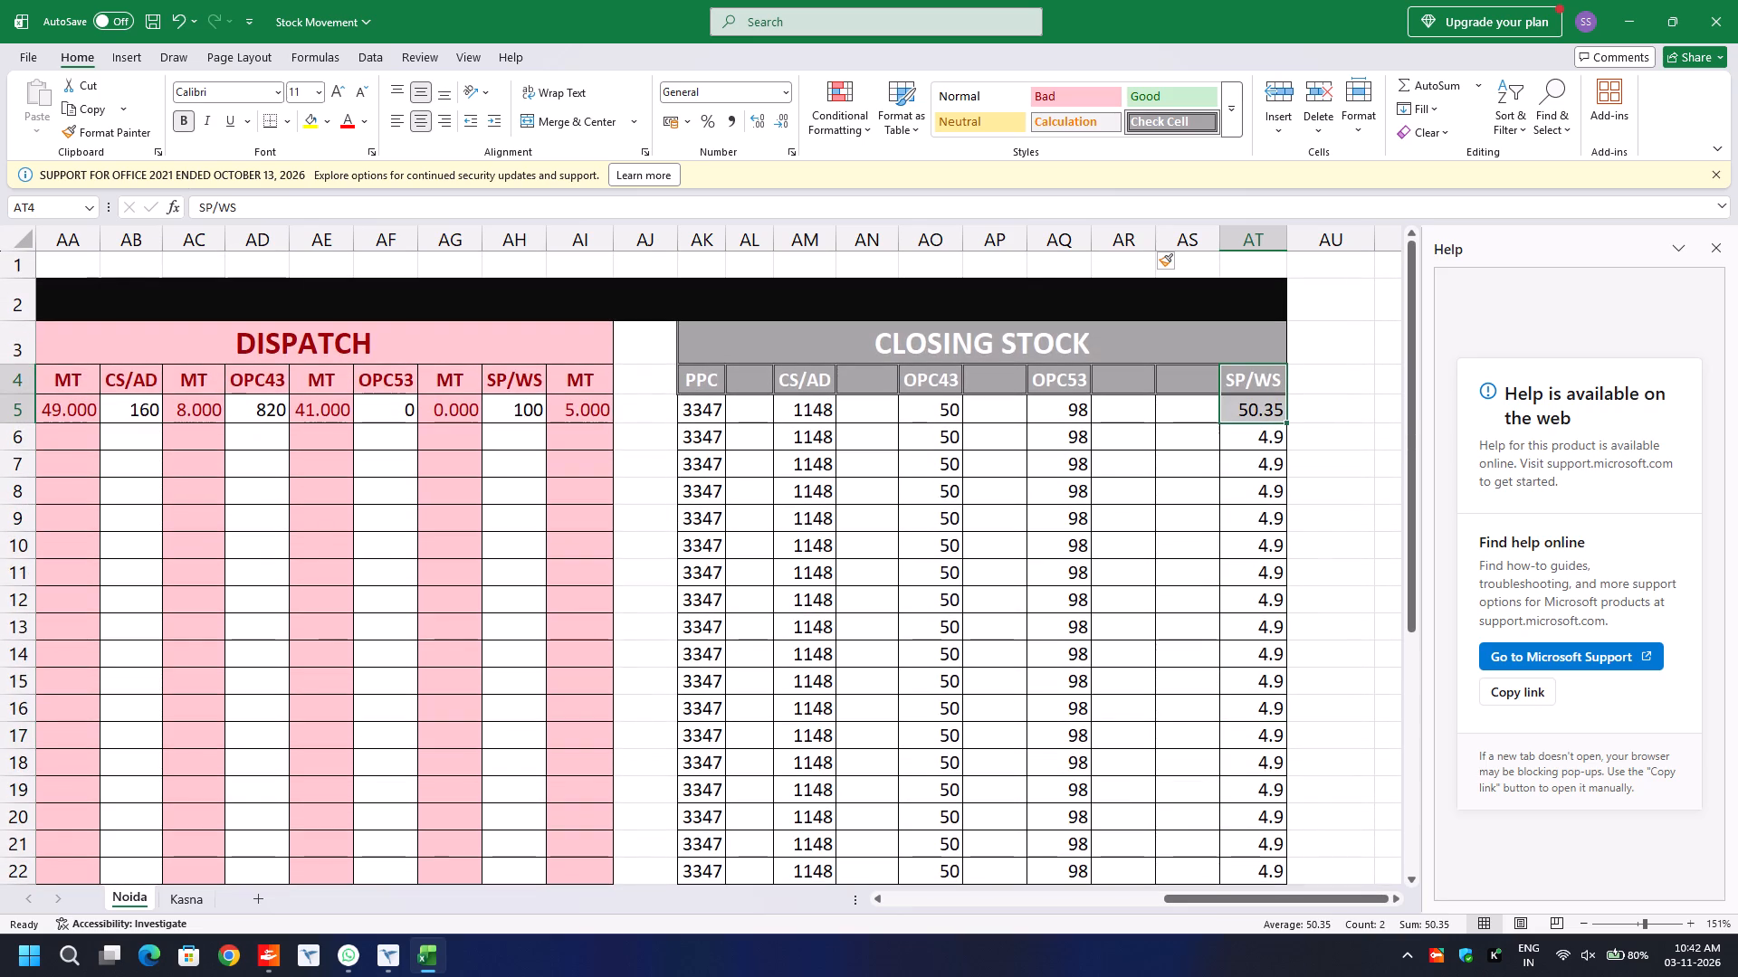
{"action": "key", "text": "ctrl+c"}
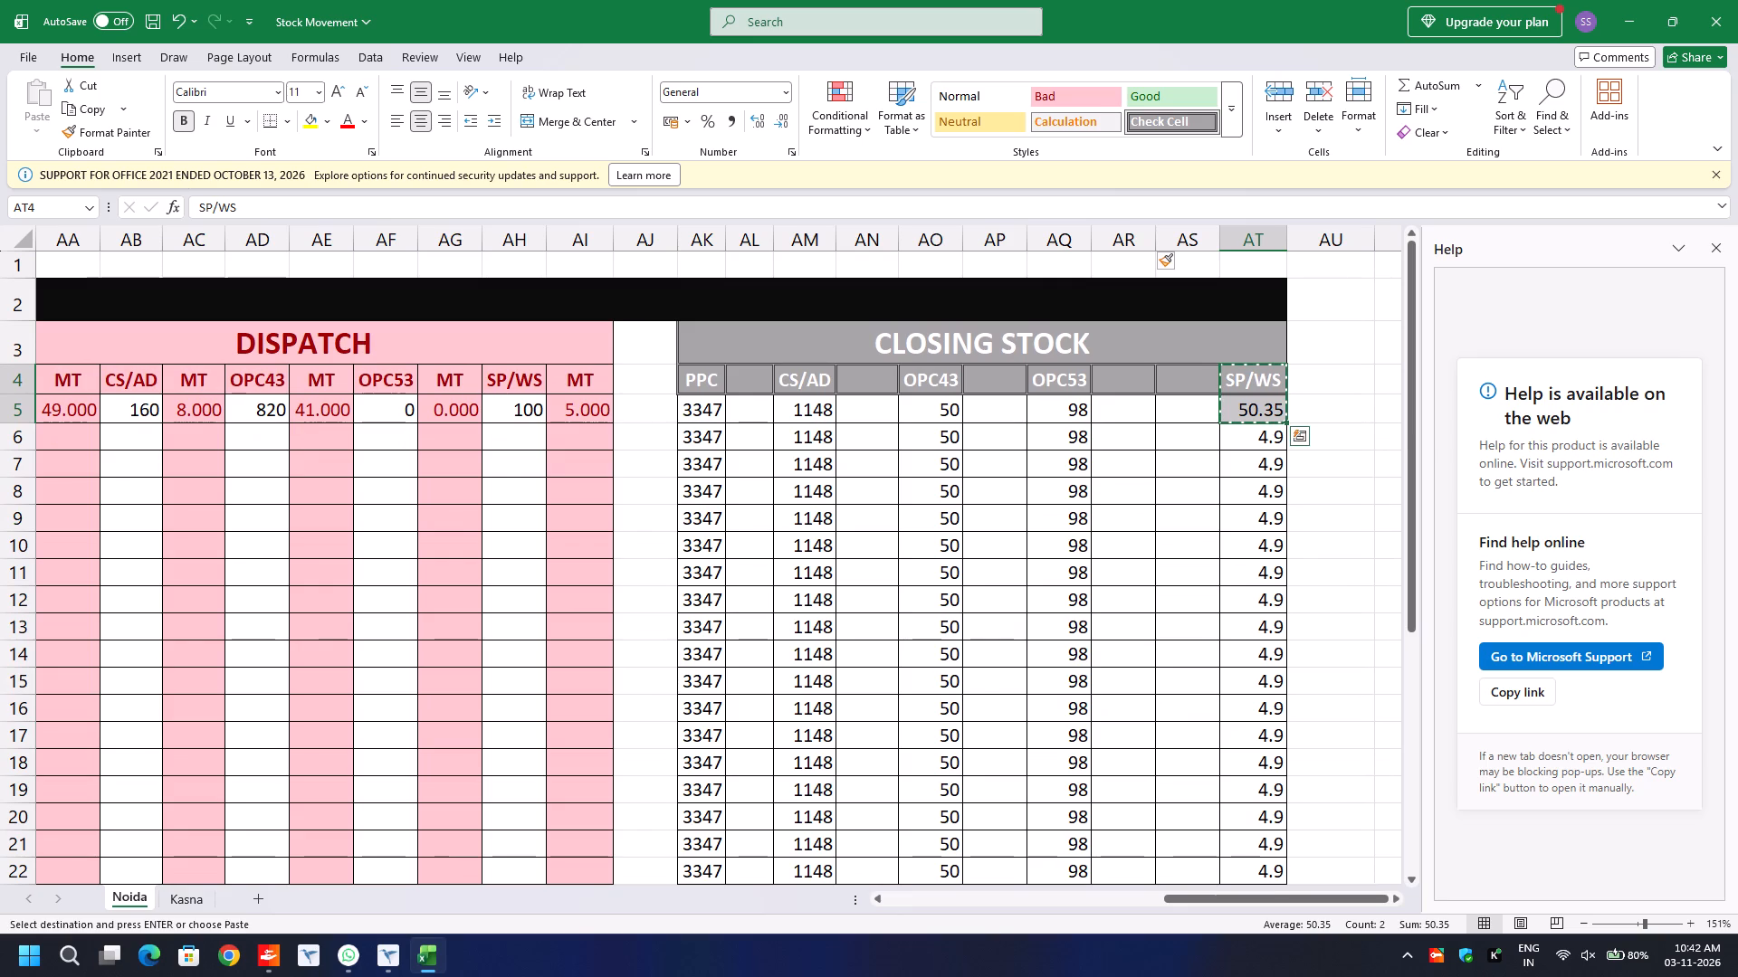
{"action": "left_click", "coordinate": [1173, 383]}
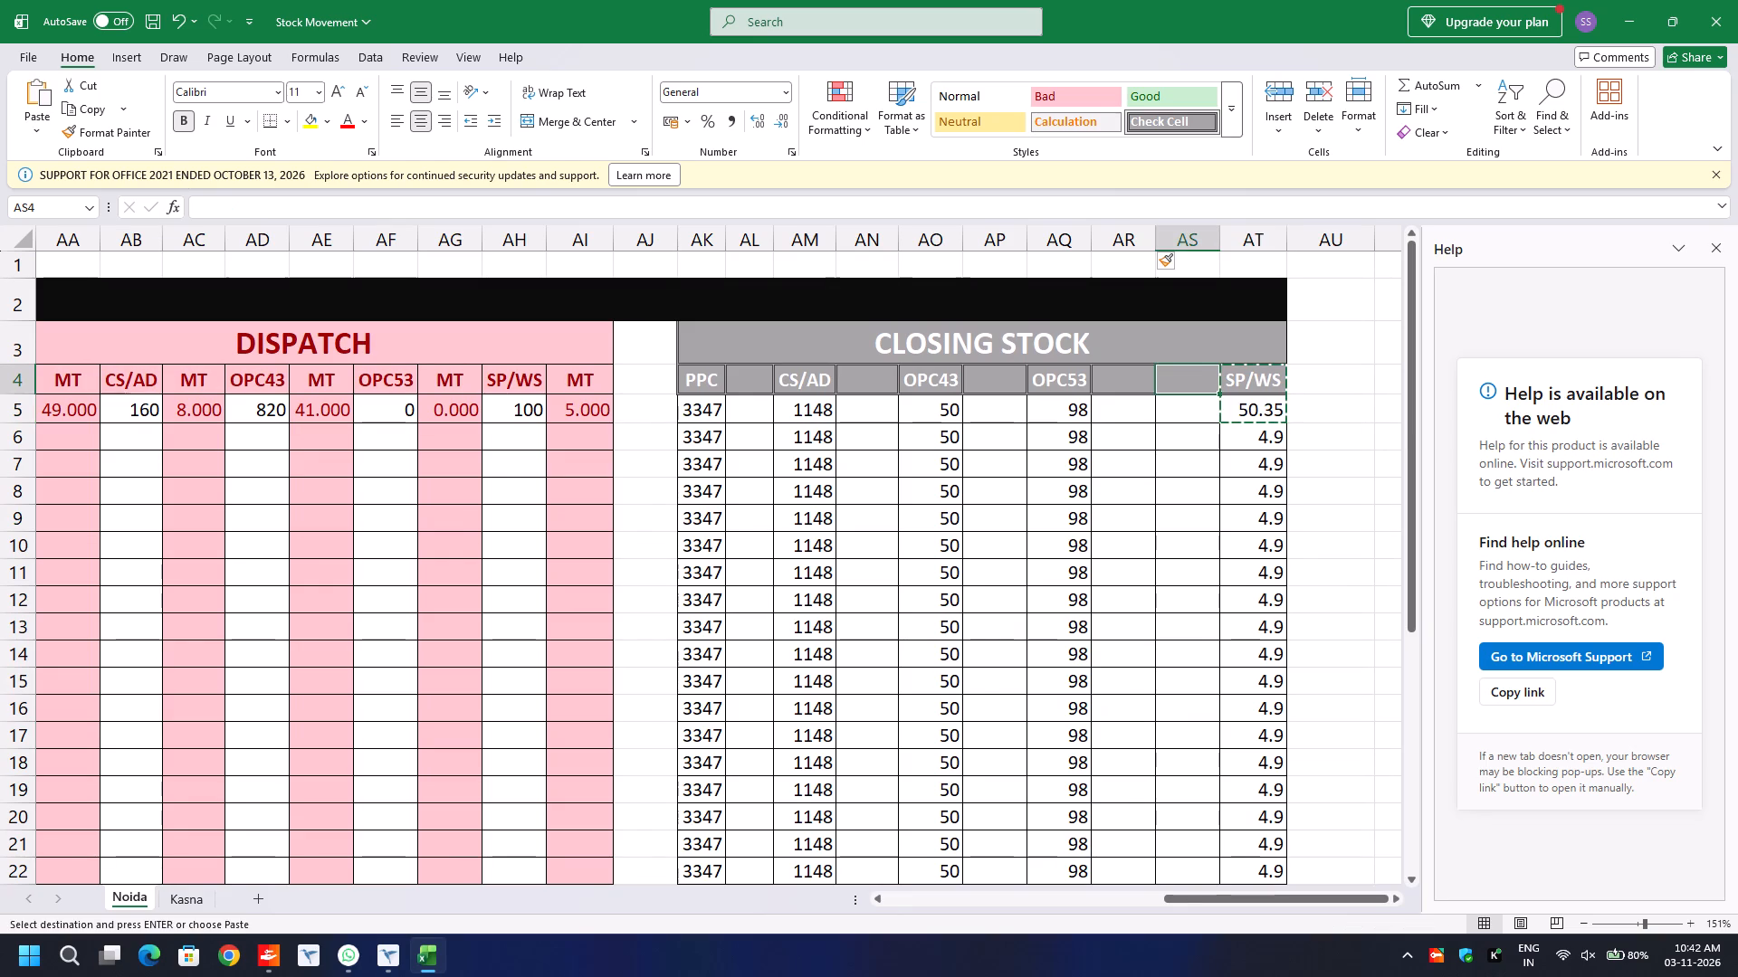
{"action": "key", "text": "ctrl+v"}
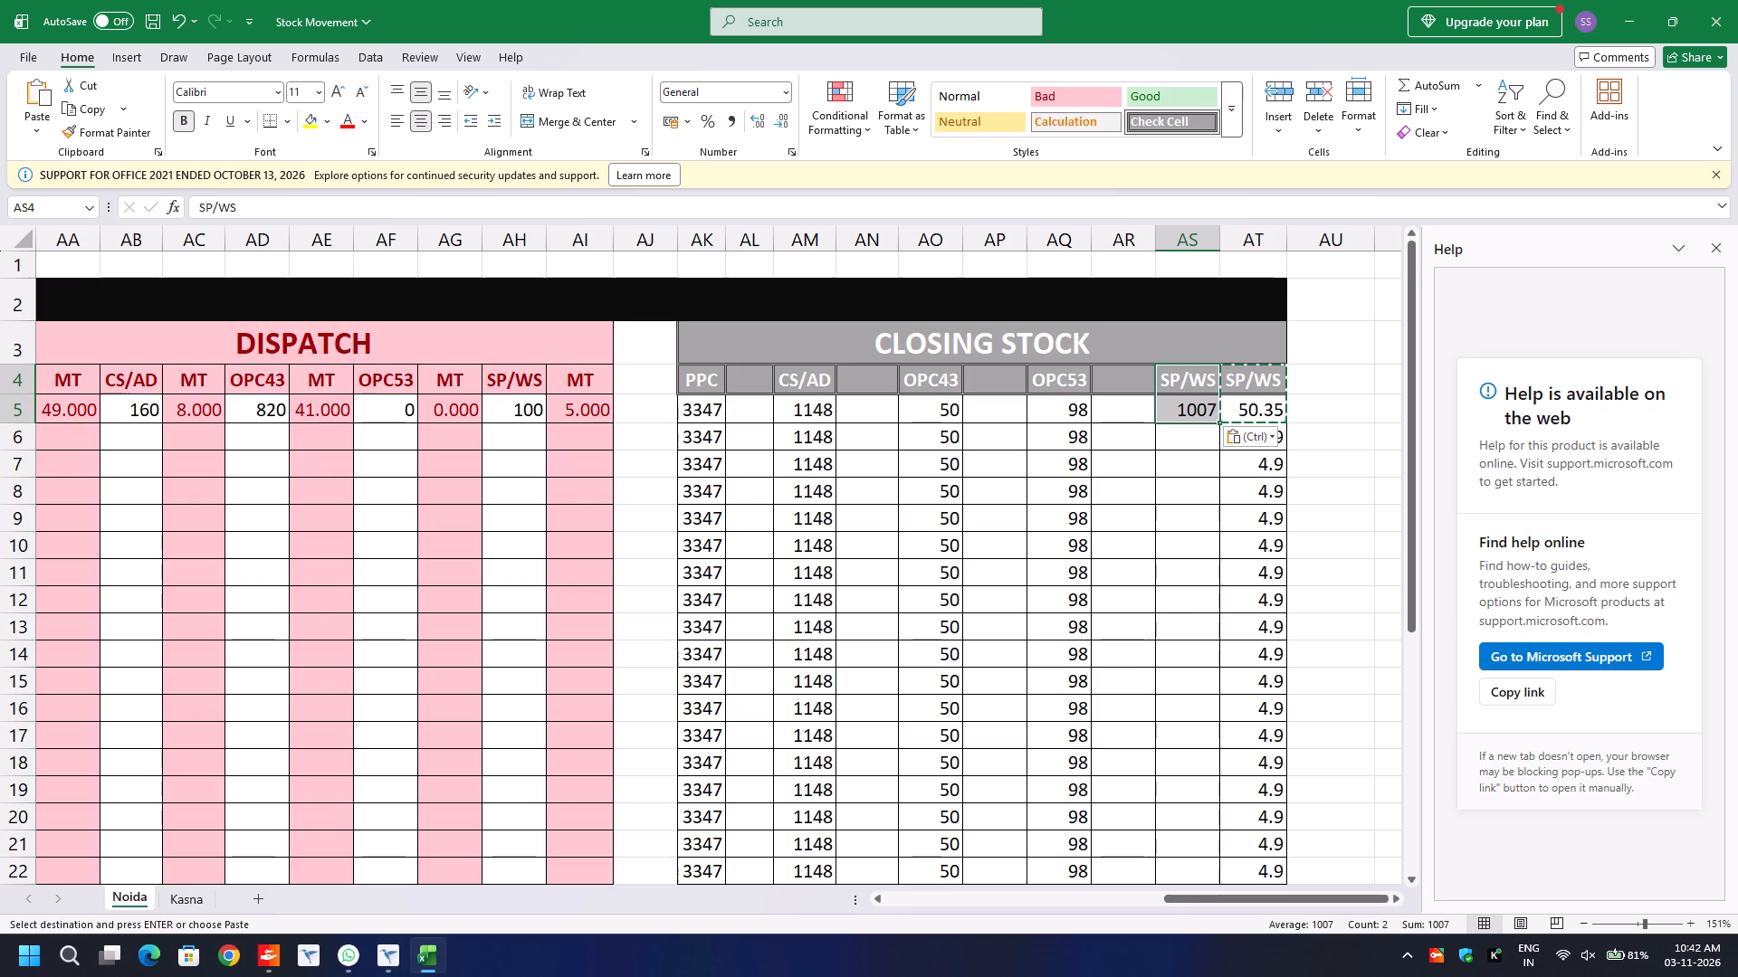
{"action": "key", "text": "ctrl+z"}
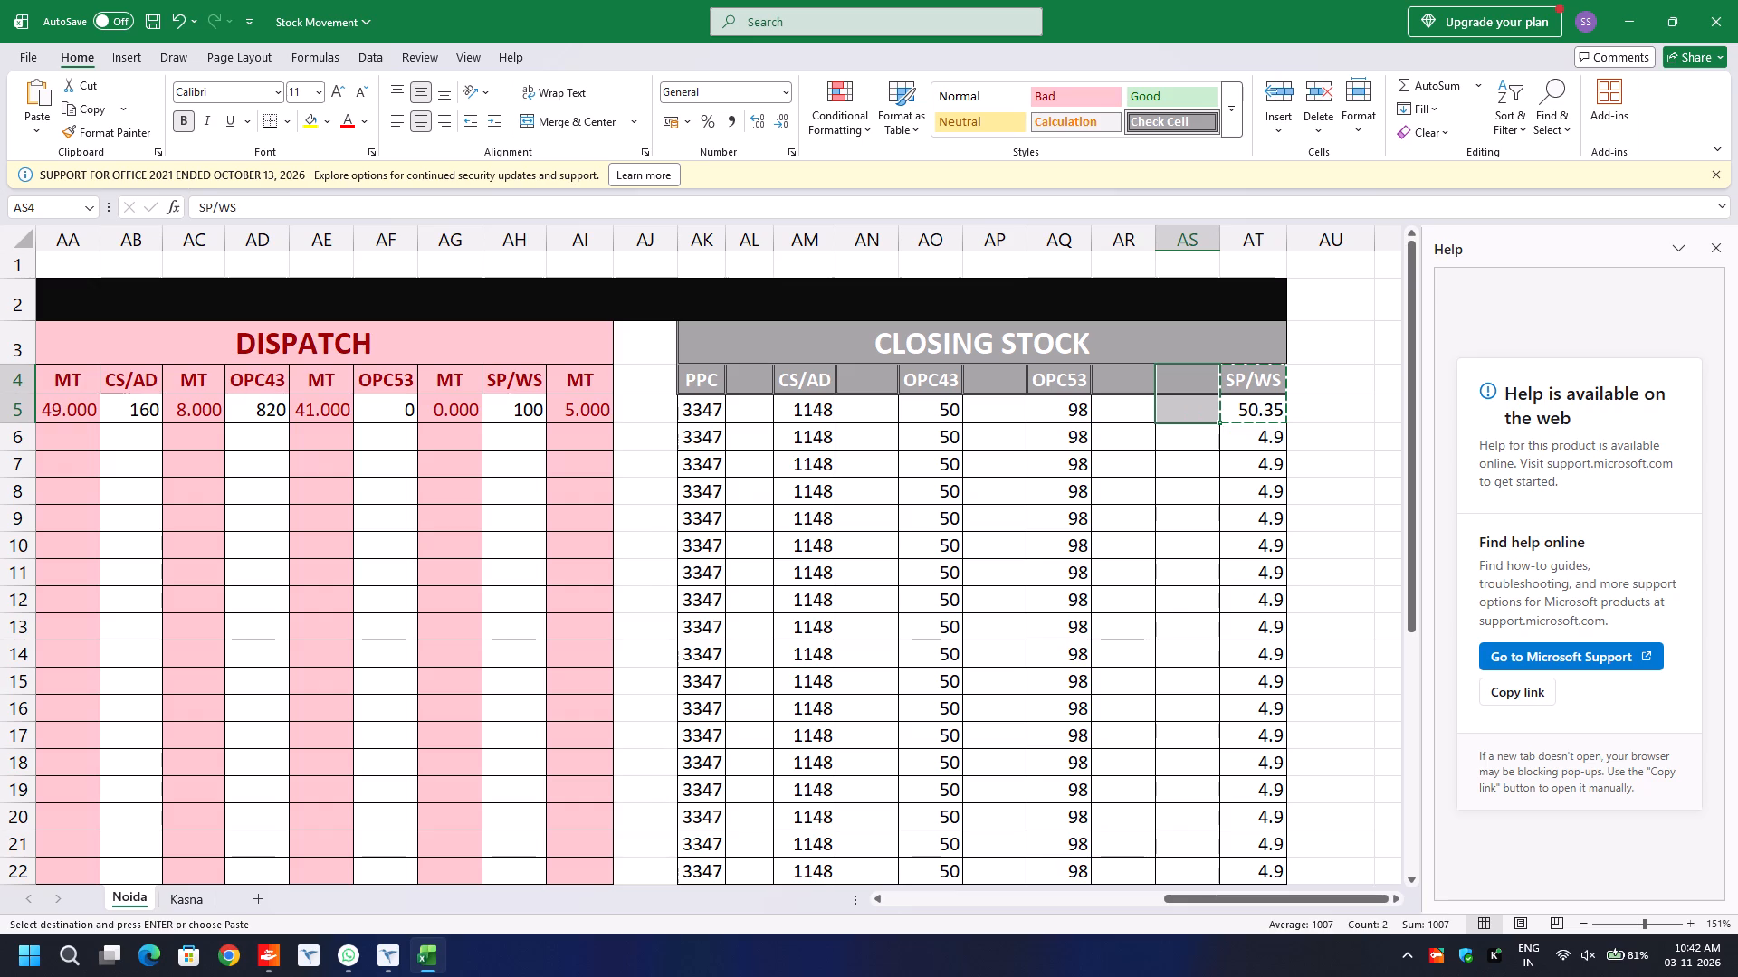
AutoFit the widths of all columns on the Noida sheet.
{"action": "left_click", "coordinate": [1250, 387]}
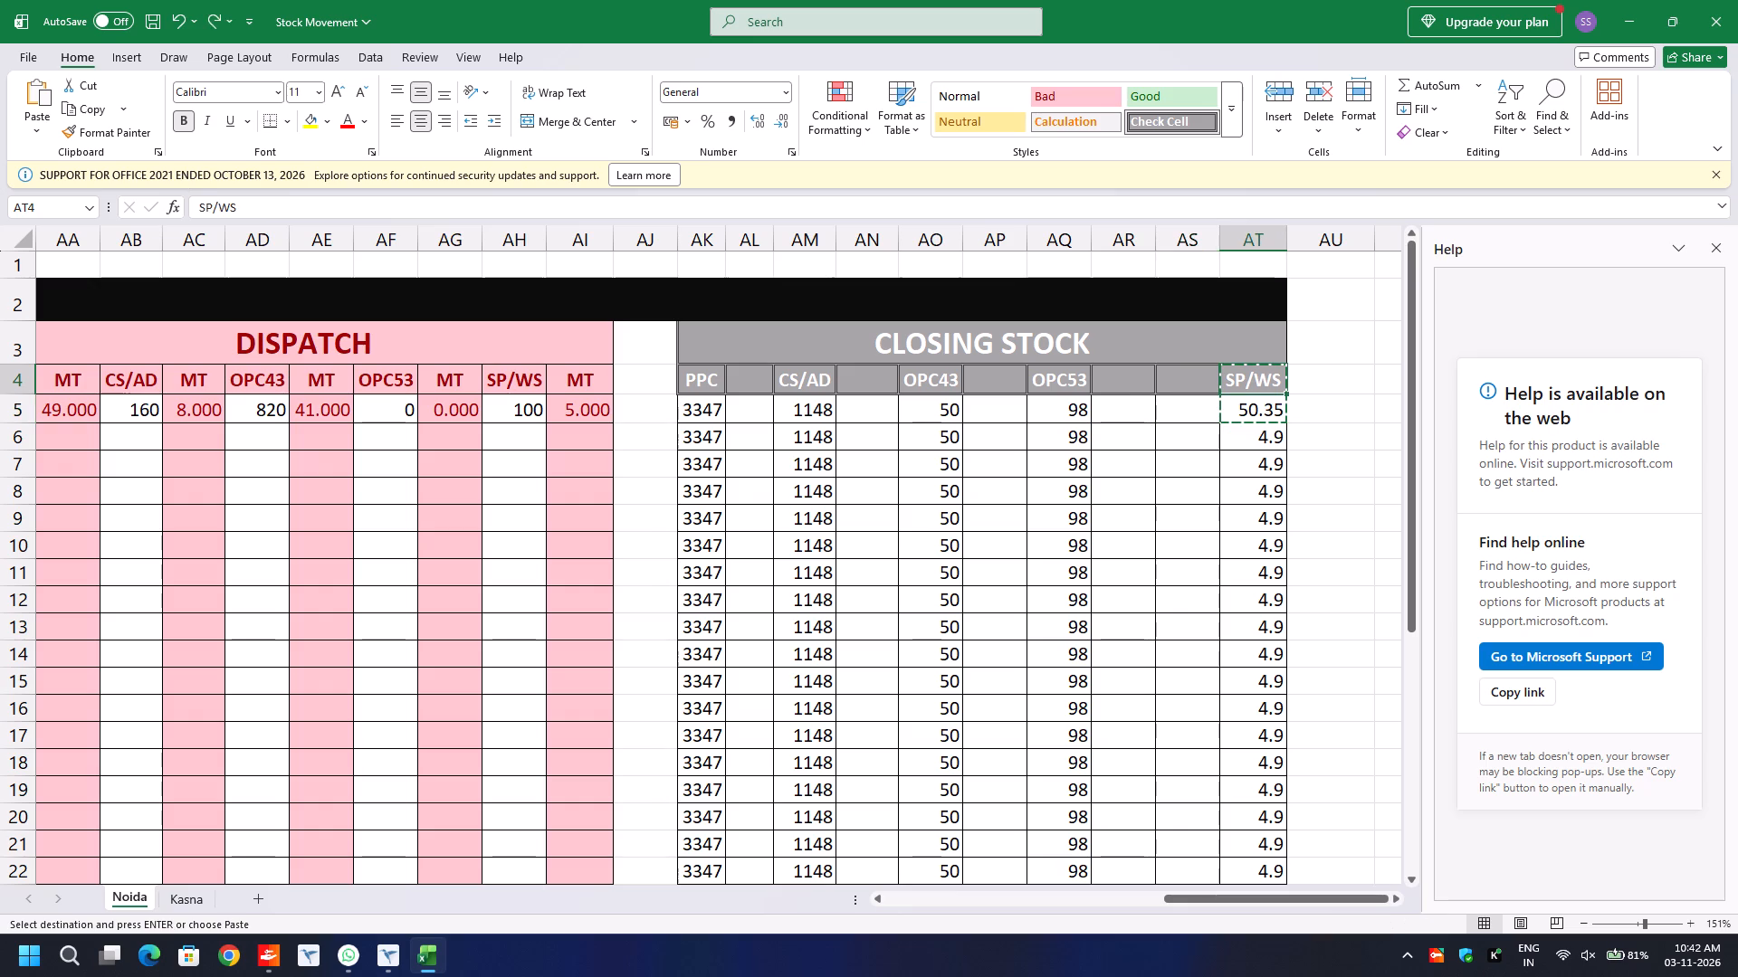
{"action": "left_click", "coordinate": [1250, 411]}
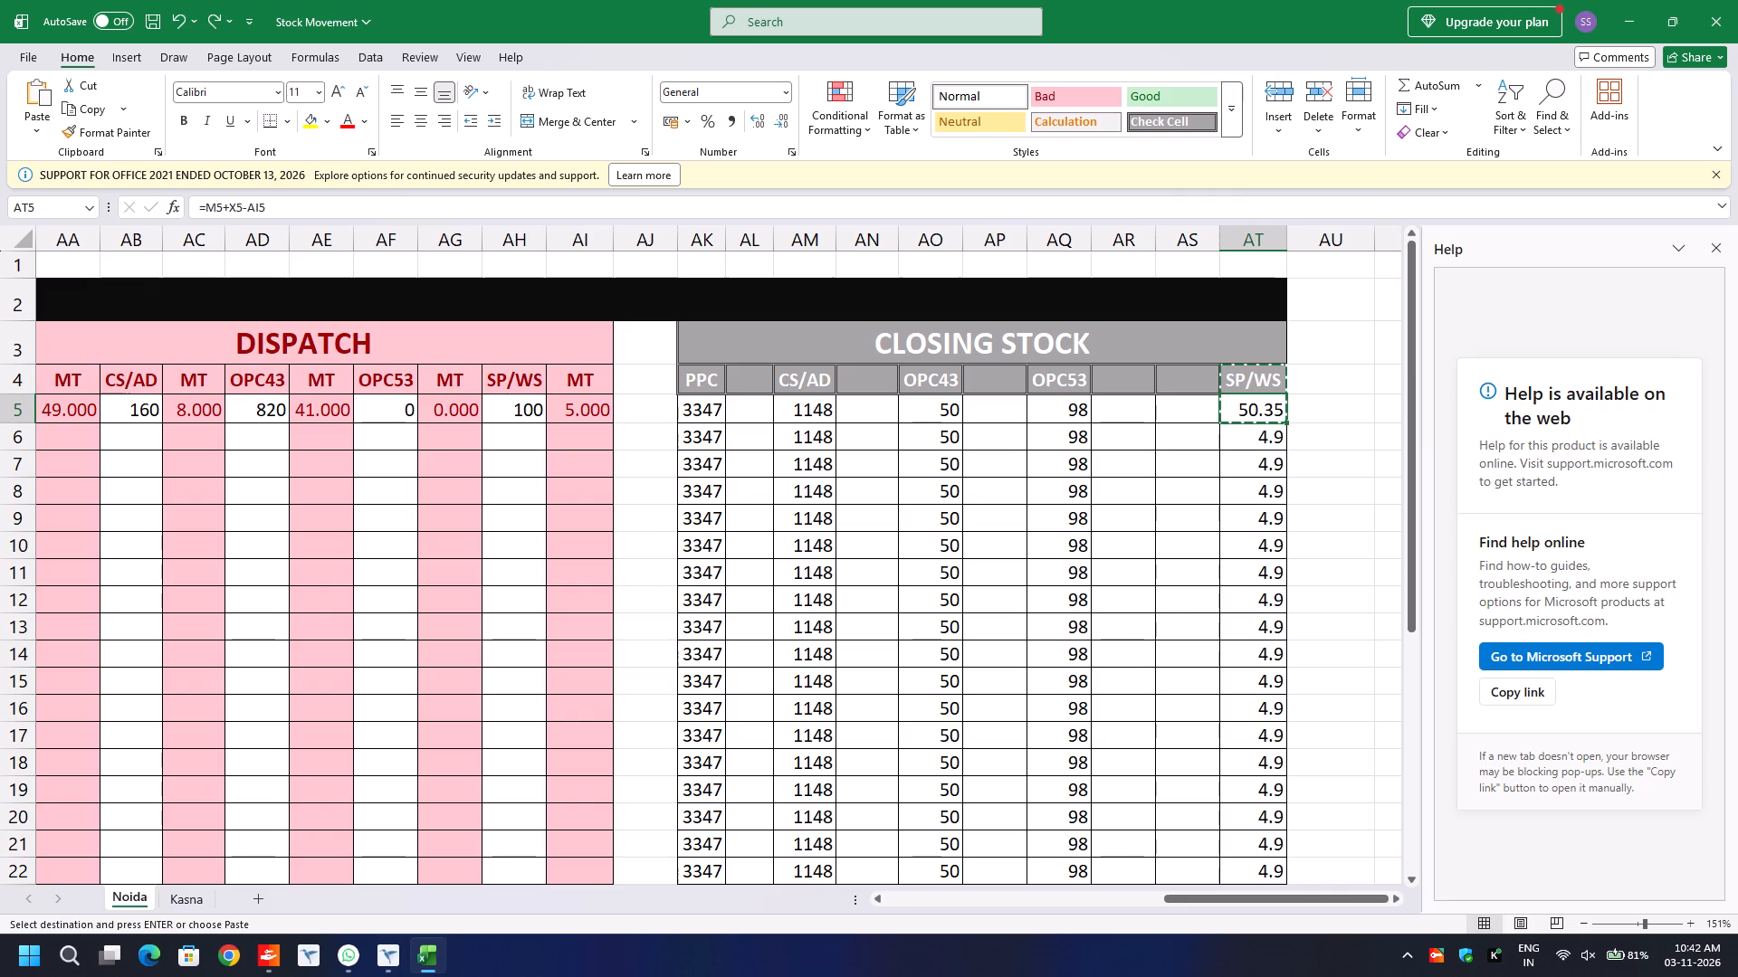
{"action": "scroll", "coordinate": [1133, 463], "scroll_direction": "right", "scroll_amount": 1}
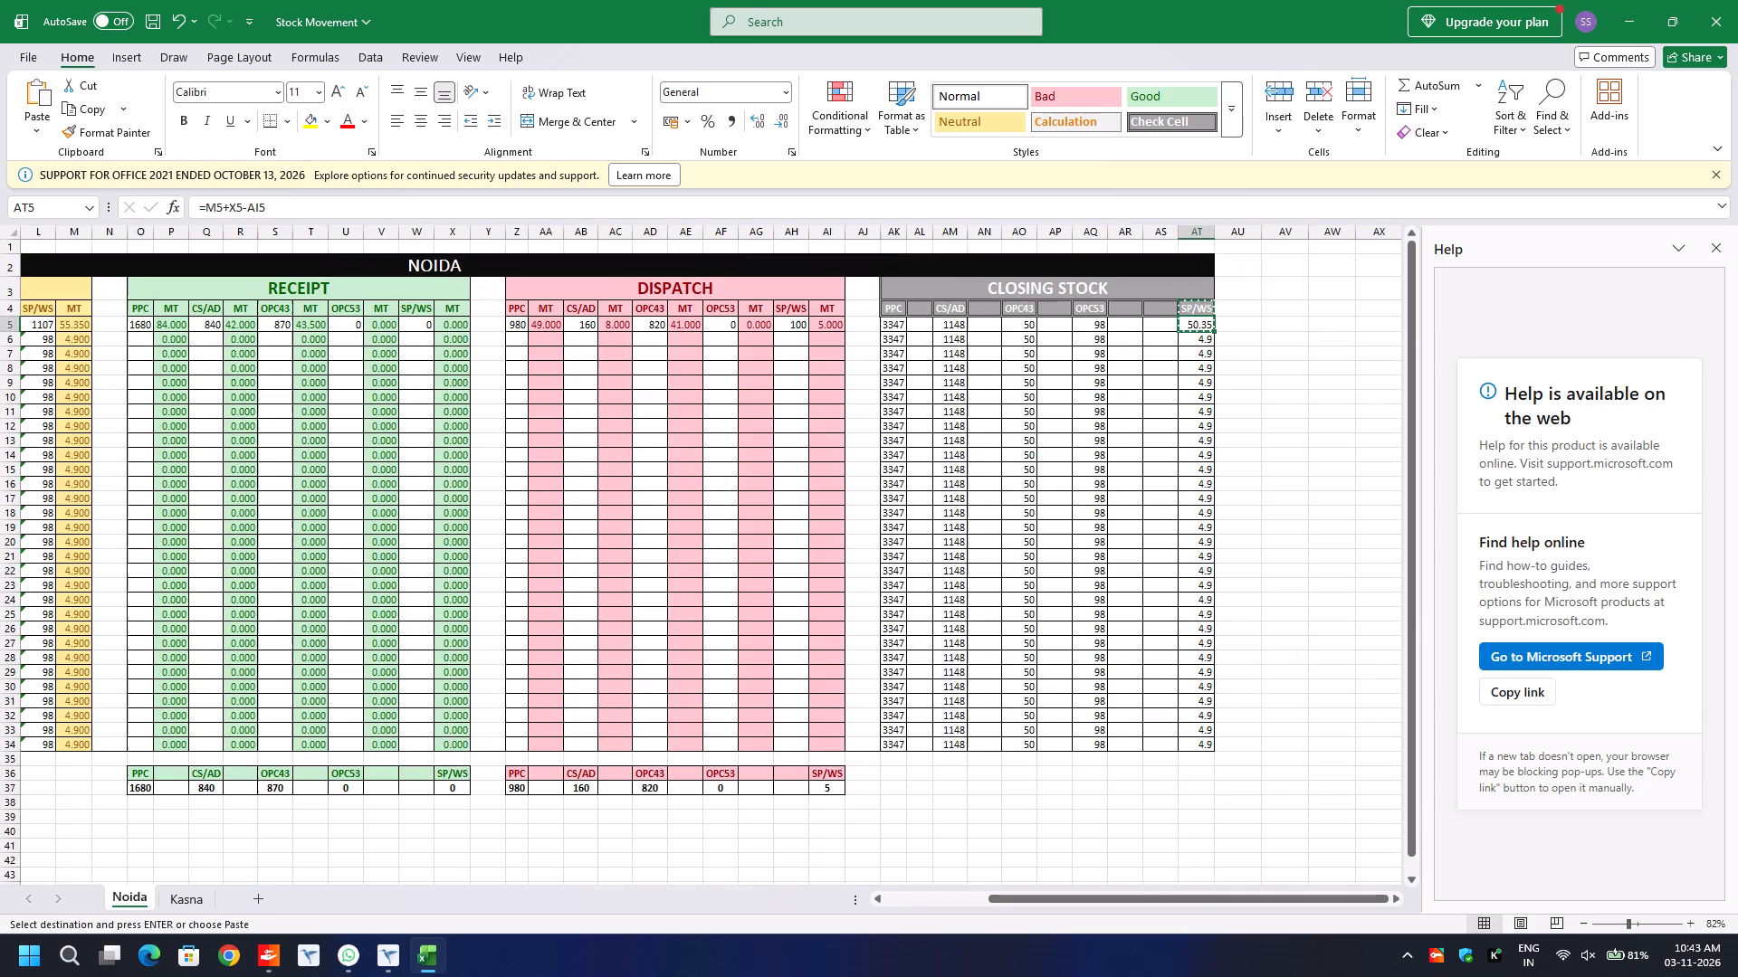
{"action": "scroll", "coordinate": [1133, 463], "scroll_direction": "right", "scroll_amount": 2}
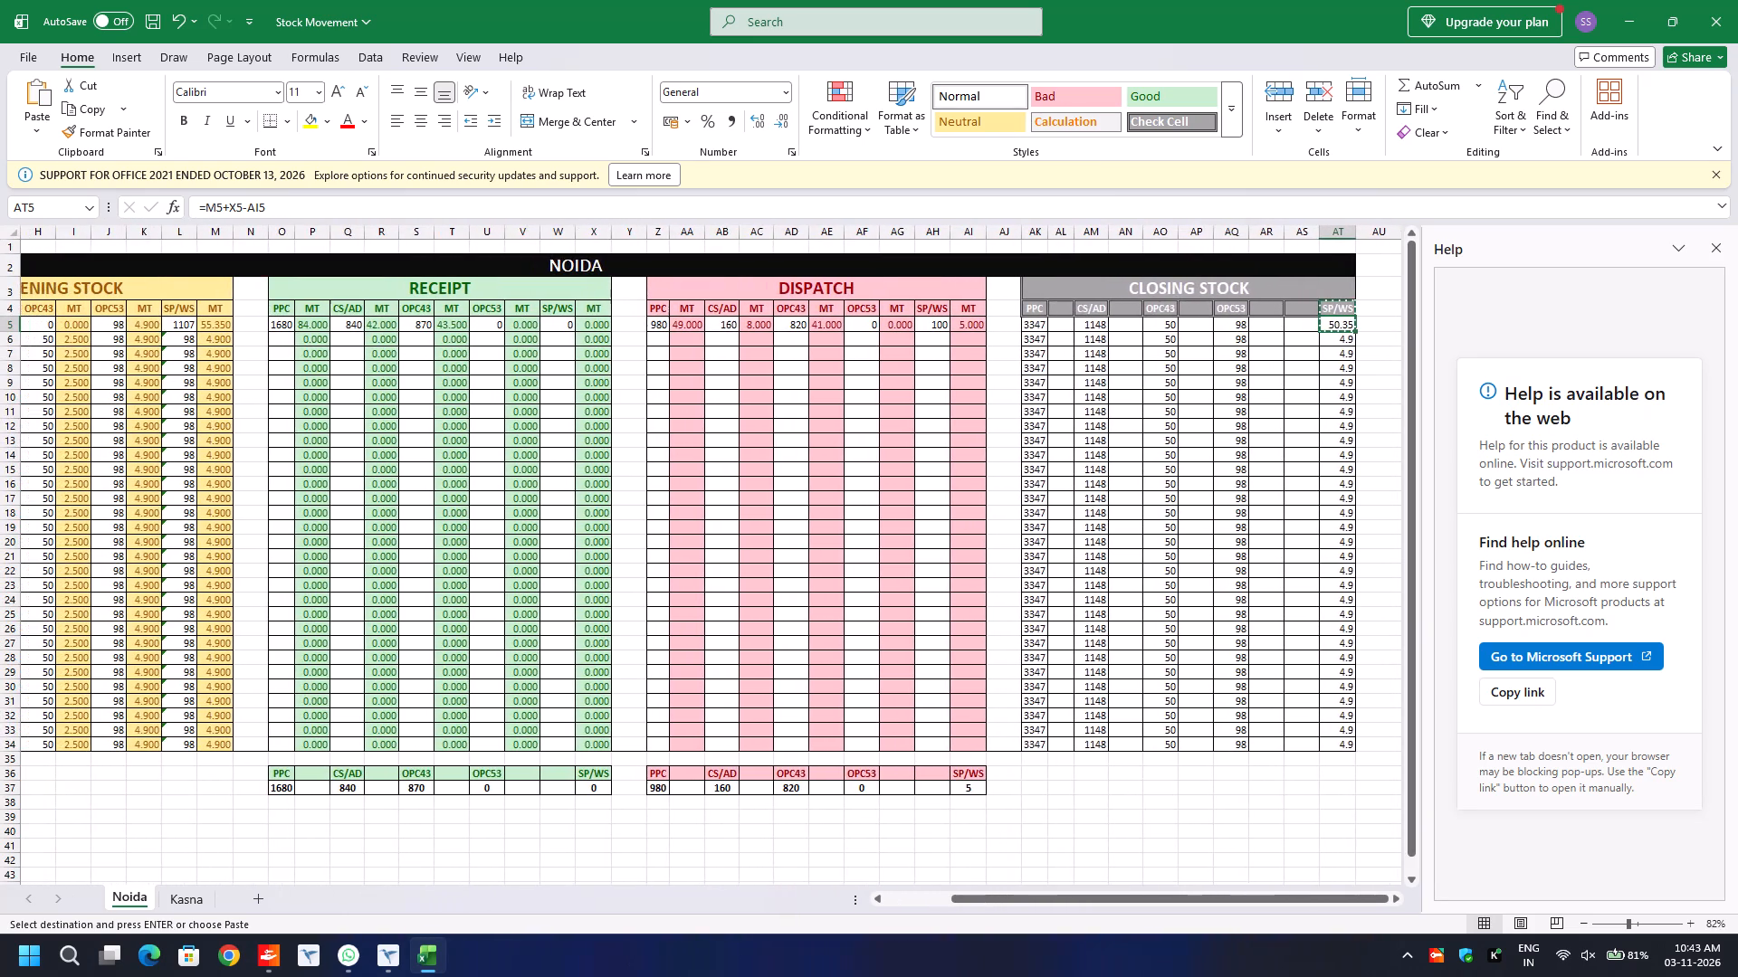
{"action": "left_click", "coordinate": [13, 232]}
{"action": "double_click", "coordinate": [57, 230]}
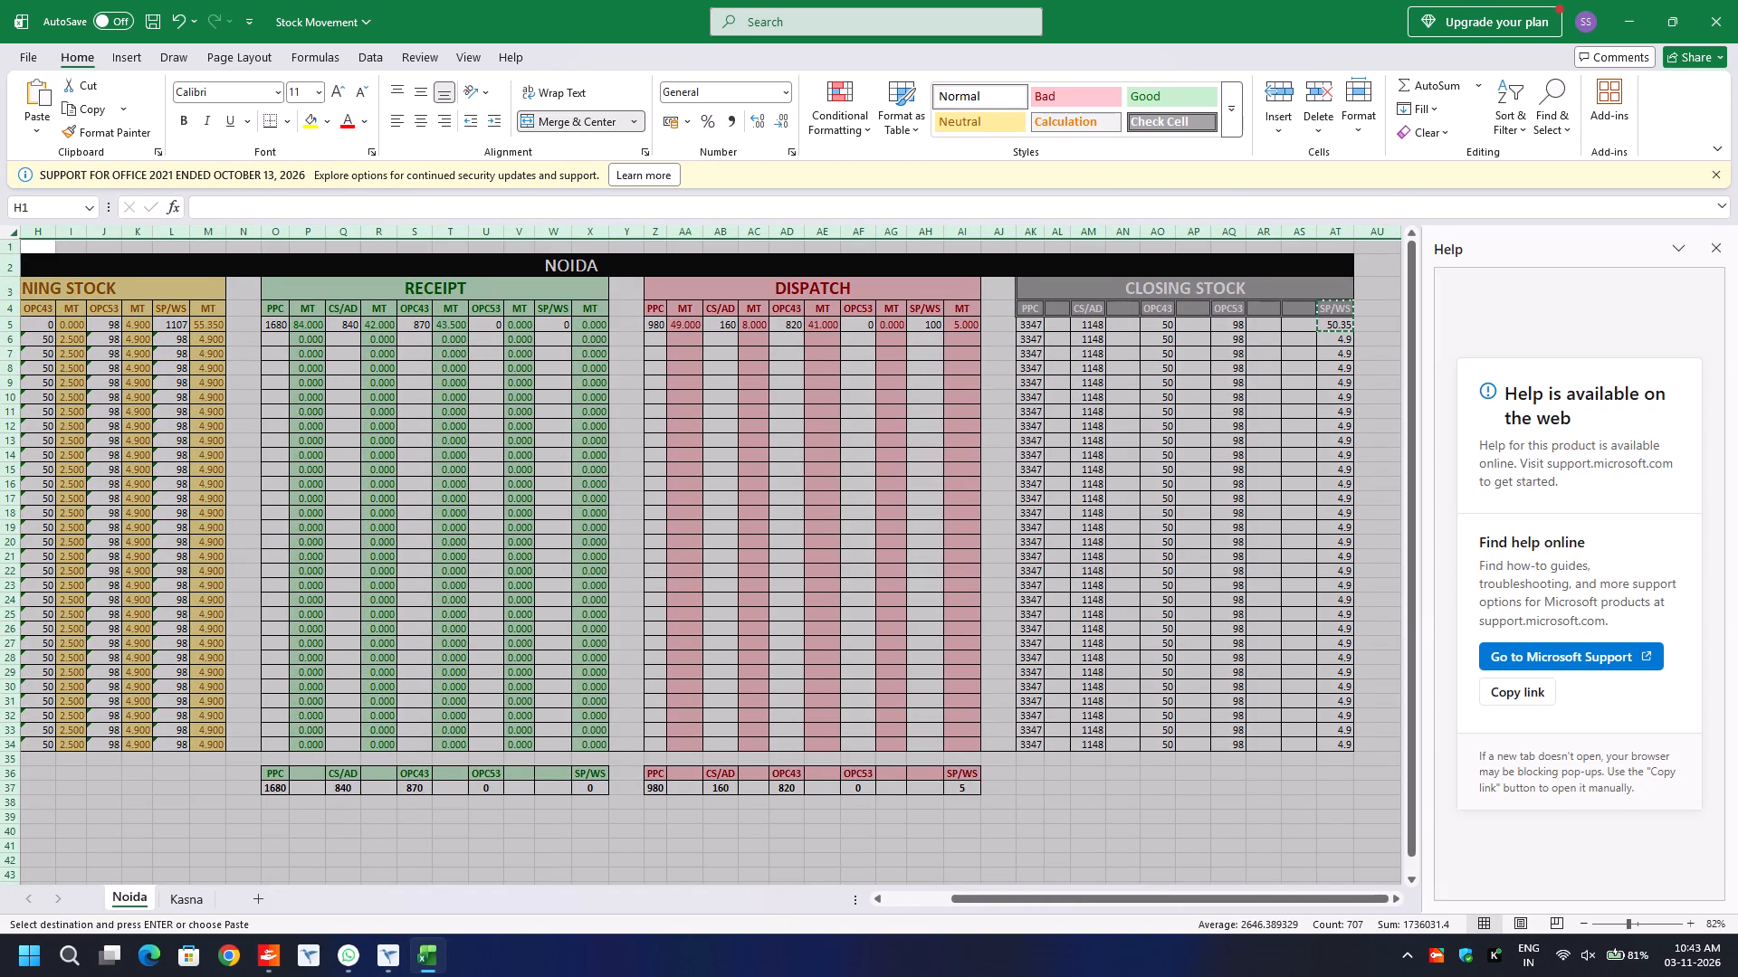
{"action": "left_click", "coordinate": [337, 388]}
Examine the Closing Stock SP/WS formula in AT5 against the Opening Stock, Receipt and Dispatch columns.
{"action": "scroll", "coordinate": [337, 388], "scroll_direction": "right", "scroll_amount": 2}
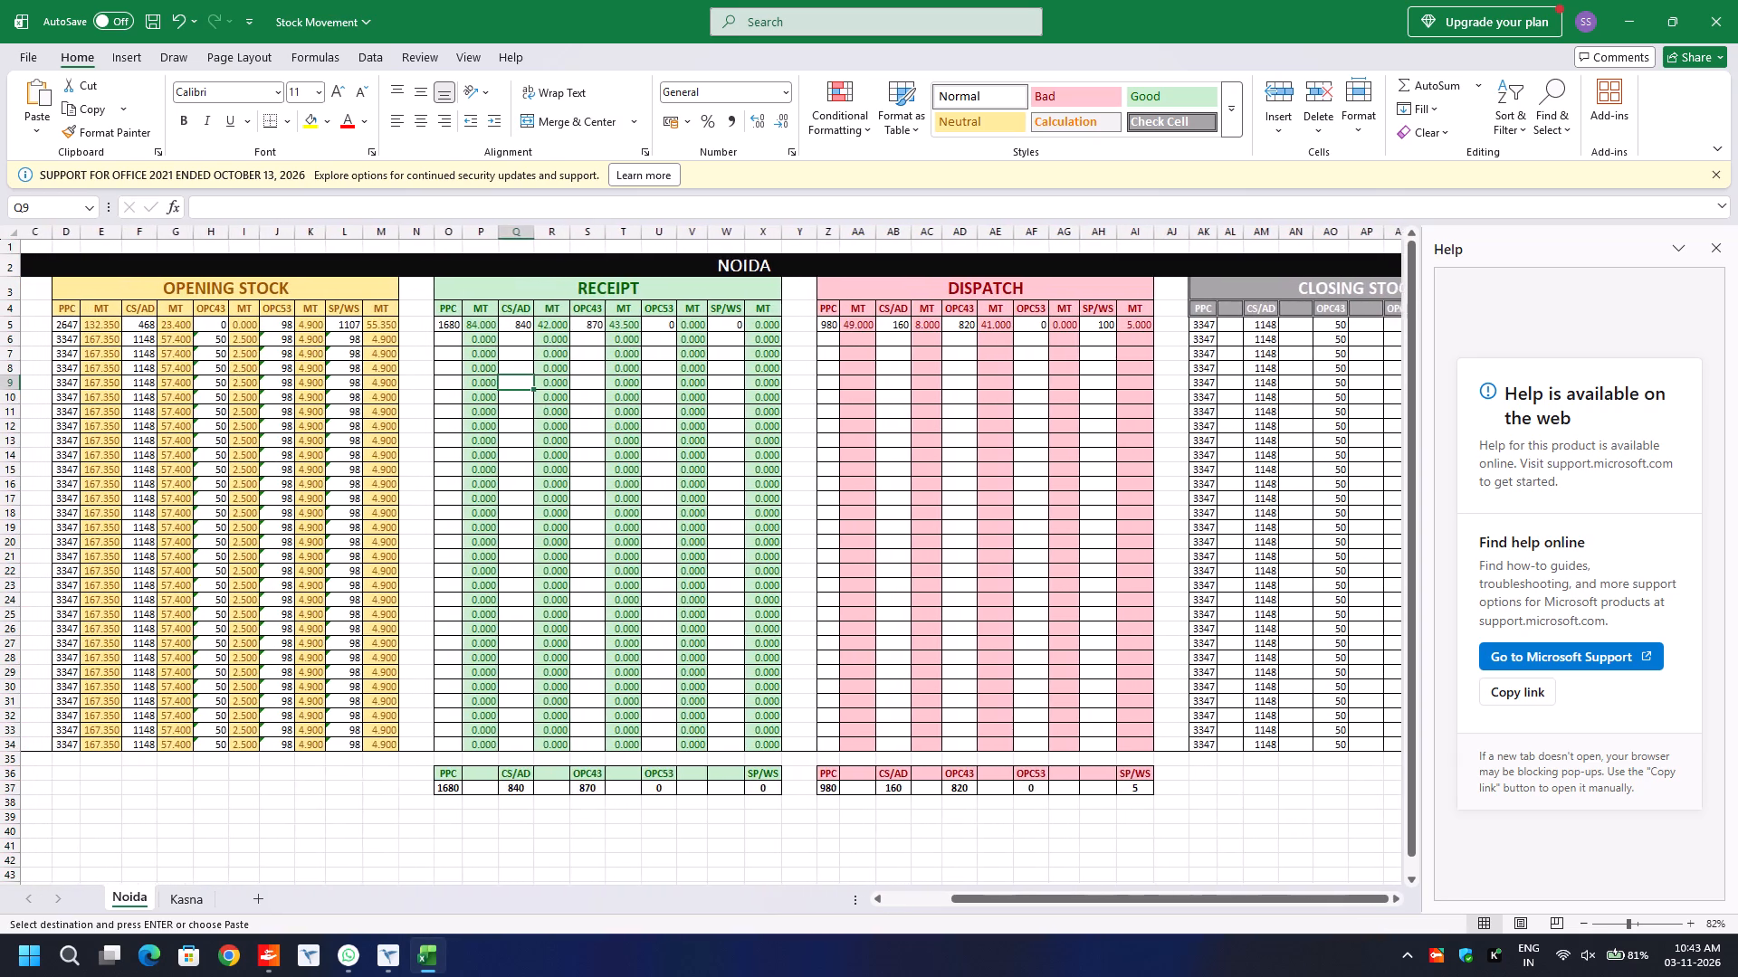
{"action": "scroll", "coordinate": [337, 388], "scroll_direction": "right", "scroll_amount": 3}
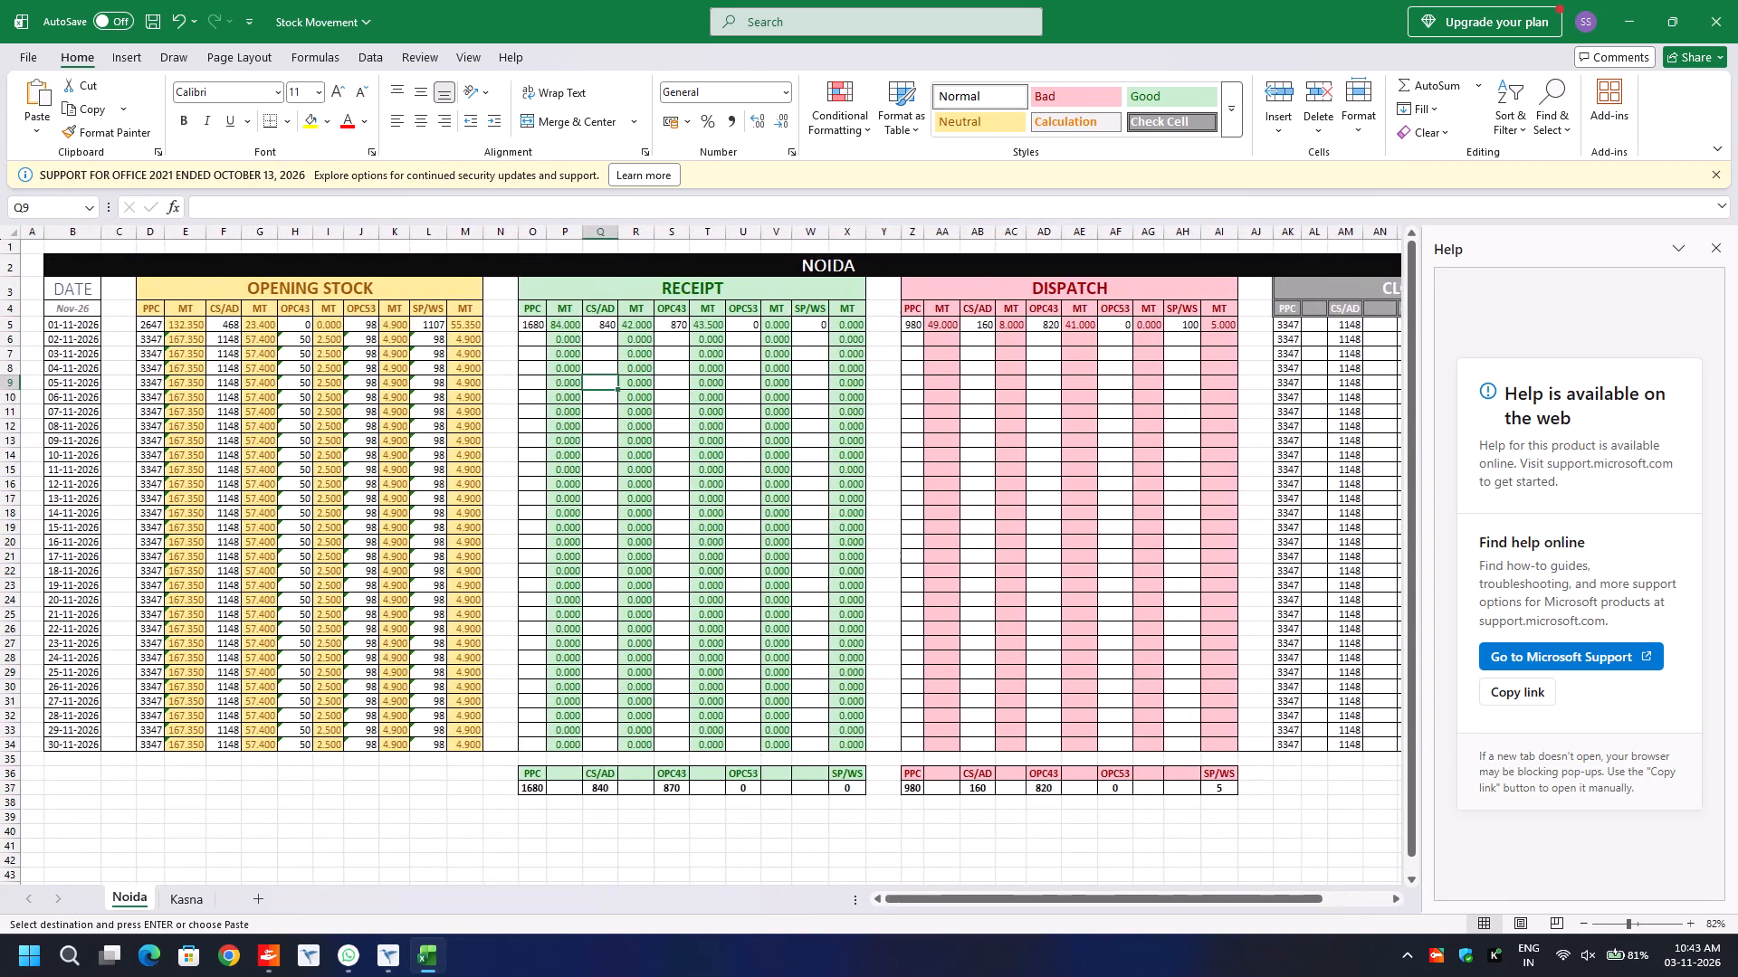
{"action": "scroll", "coordinate": [337, 388], "scroll_direction": "left", "scroll_amount": 2}
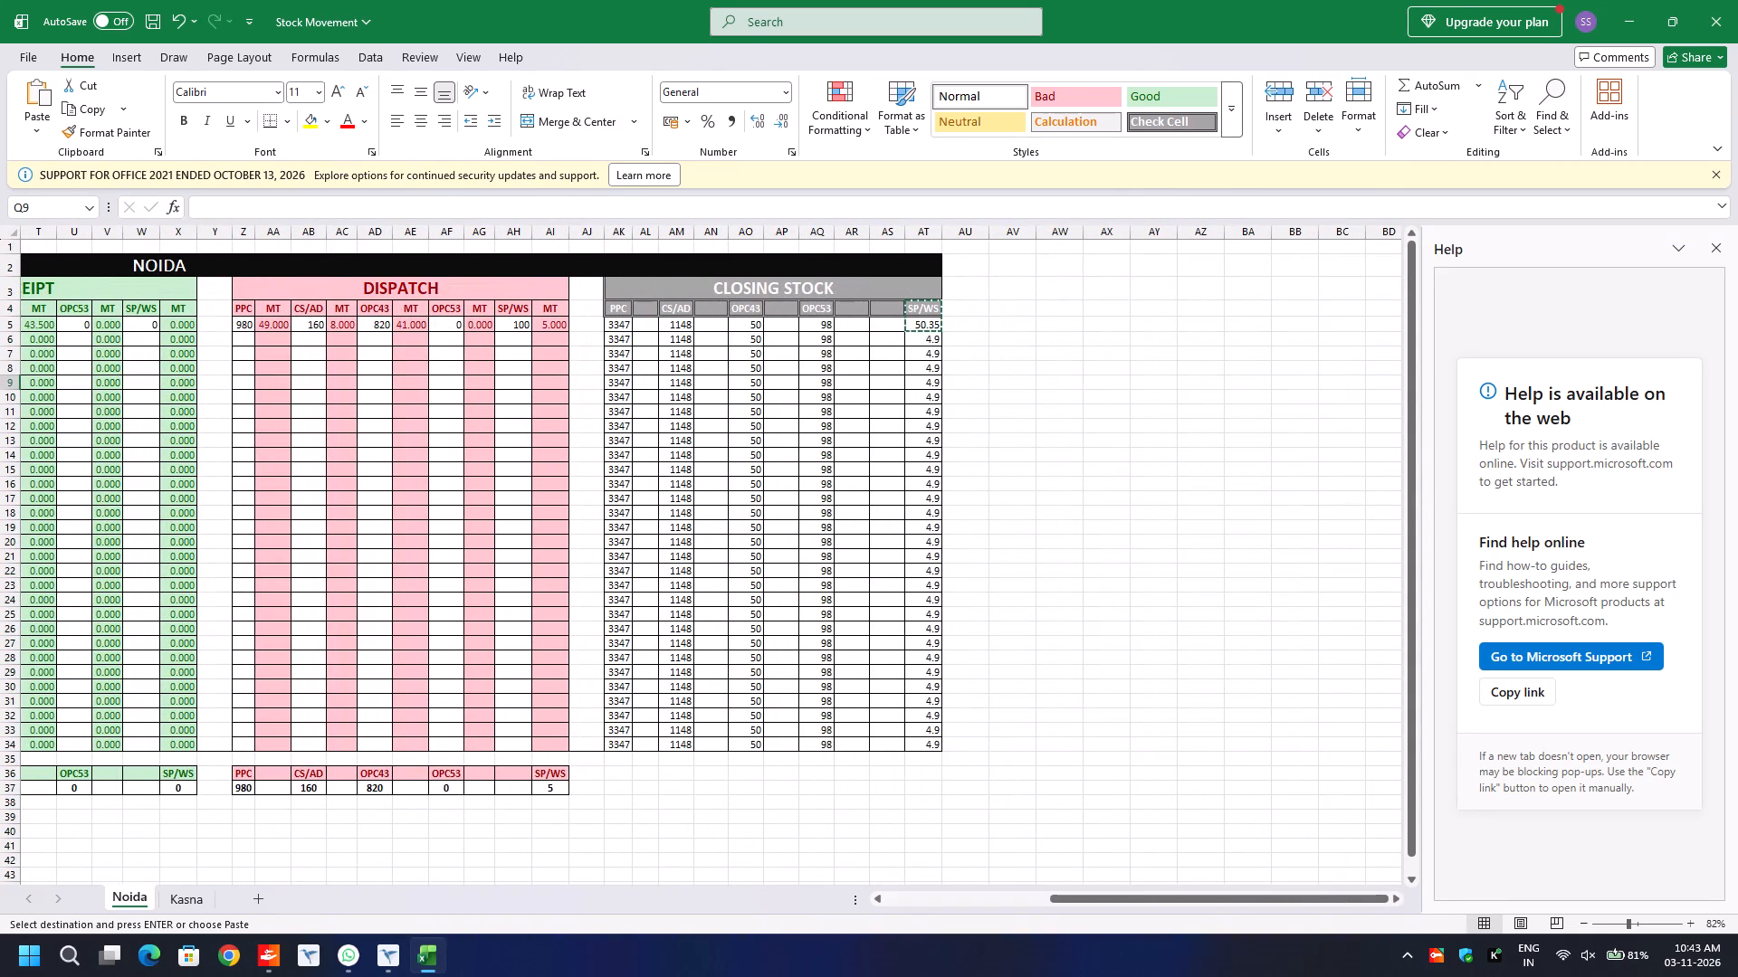
{"action": "left_click", "coordinate": [921, 327]}
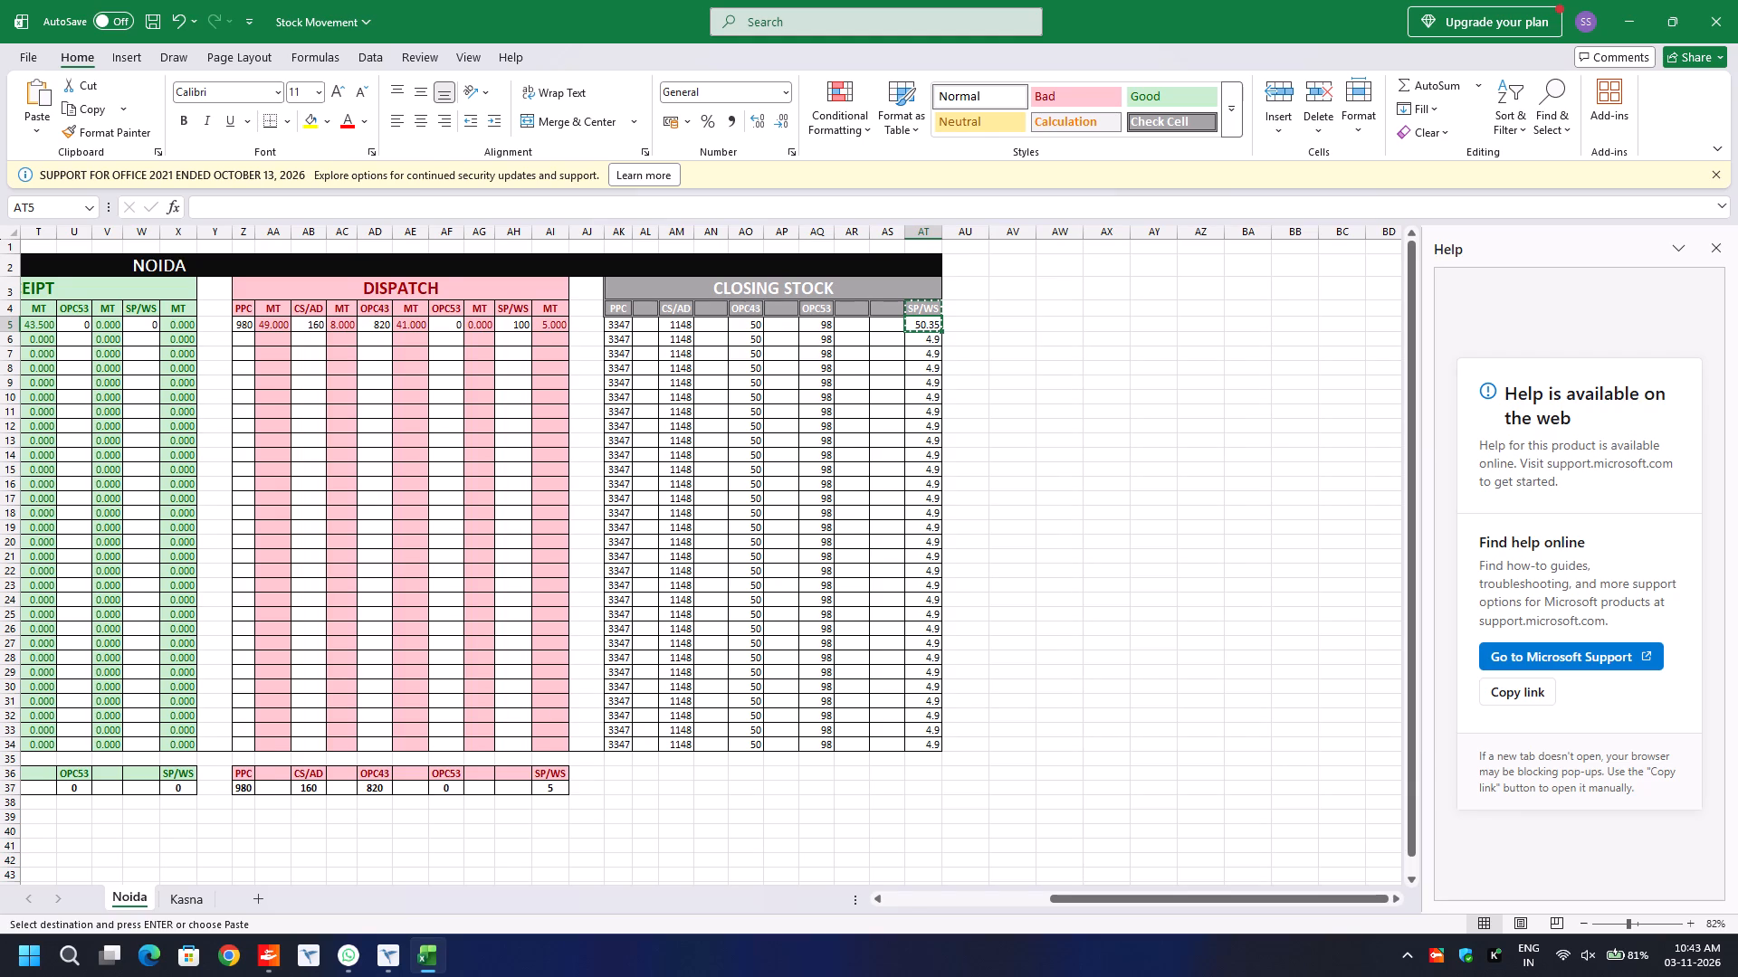
{"action": "scroll", "coordinate": [266, 437], "scroll_direction": "right", "scroll_amount": 6}
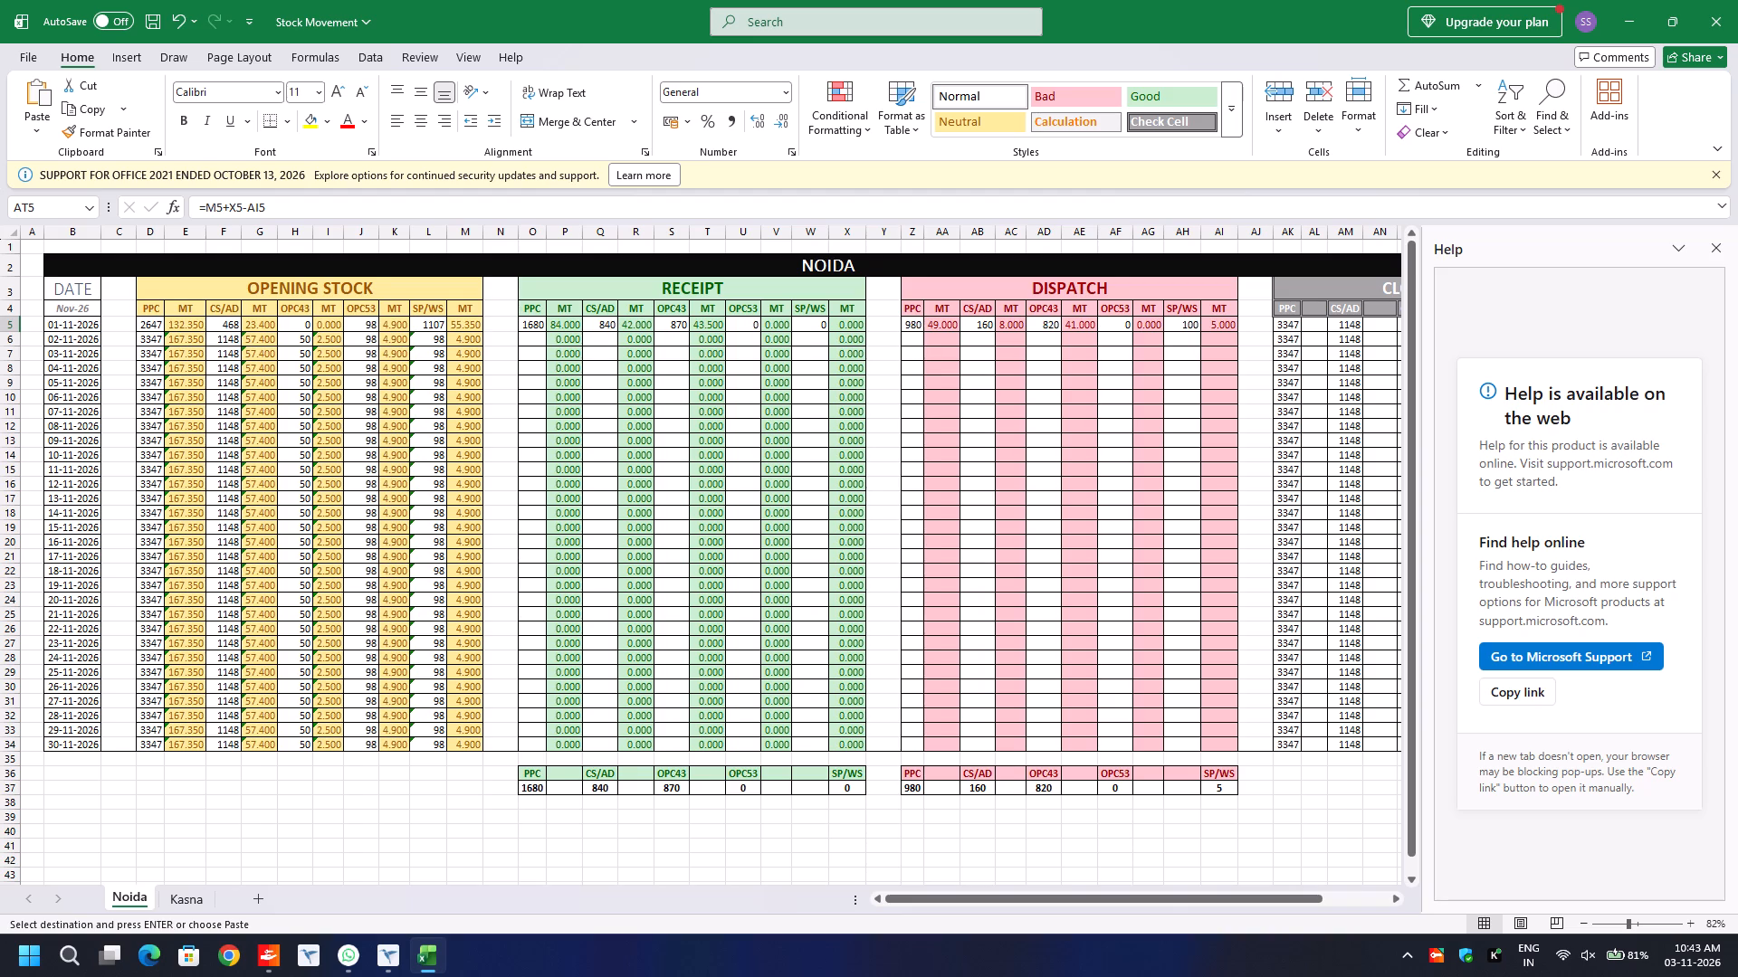
{"action": "scroll", "coordinate": [969, 423], "scroll_direction": "left", "scroll_amount": 2}
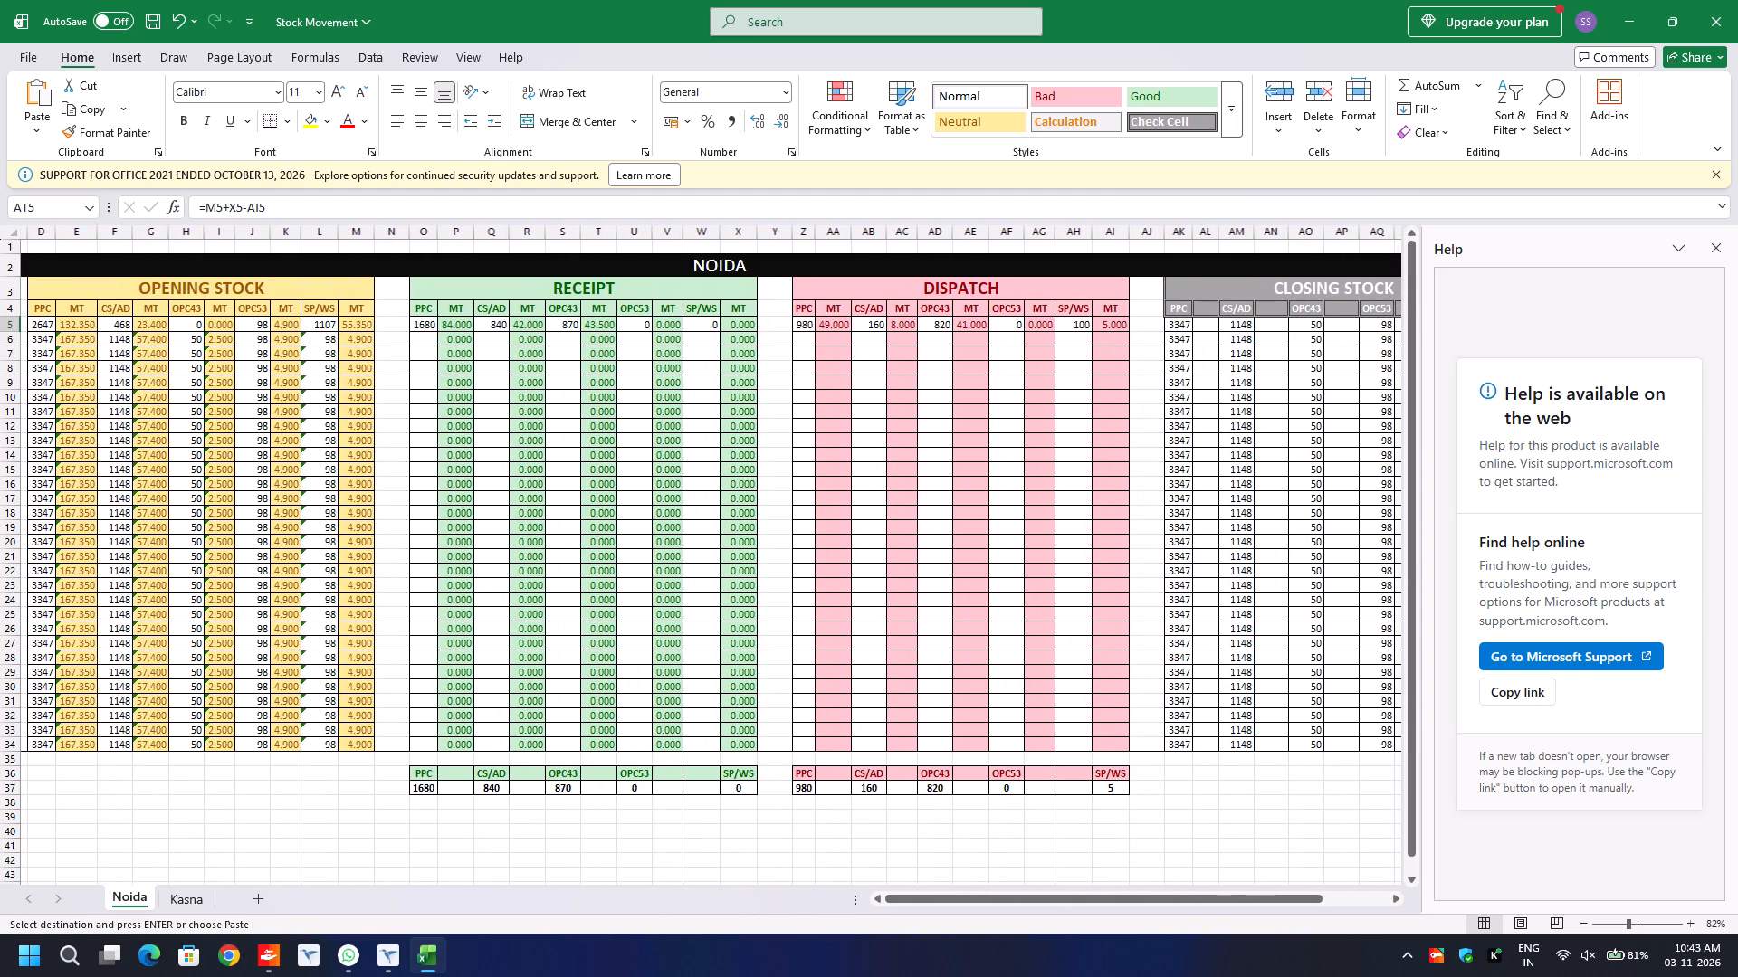
{"action": "scroll", "coordinate": [969, 423], "scroll_direction": "left", "scroll_amount": 2}
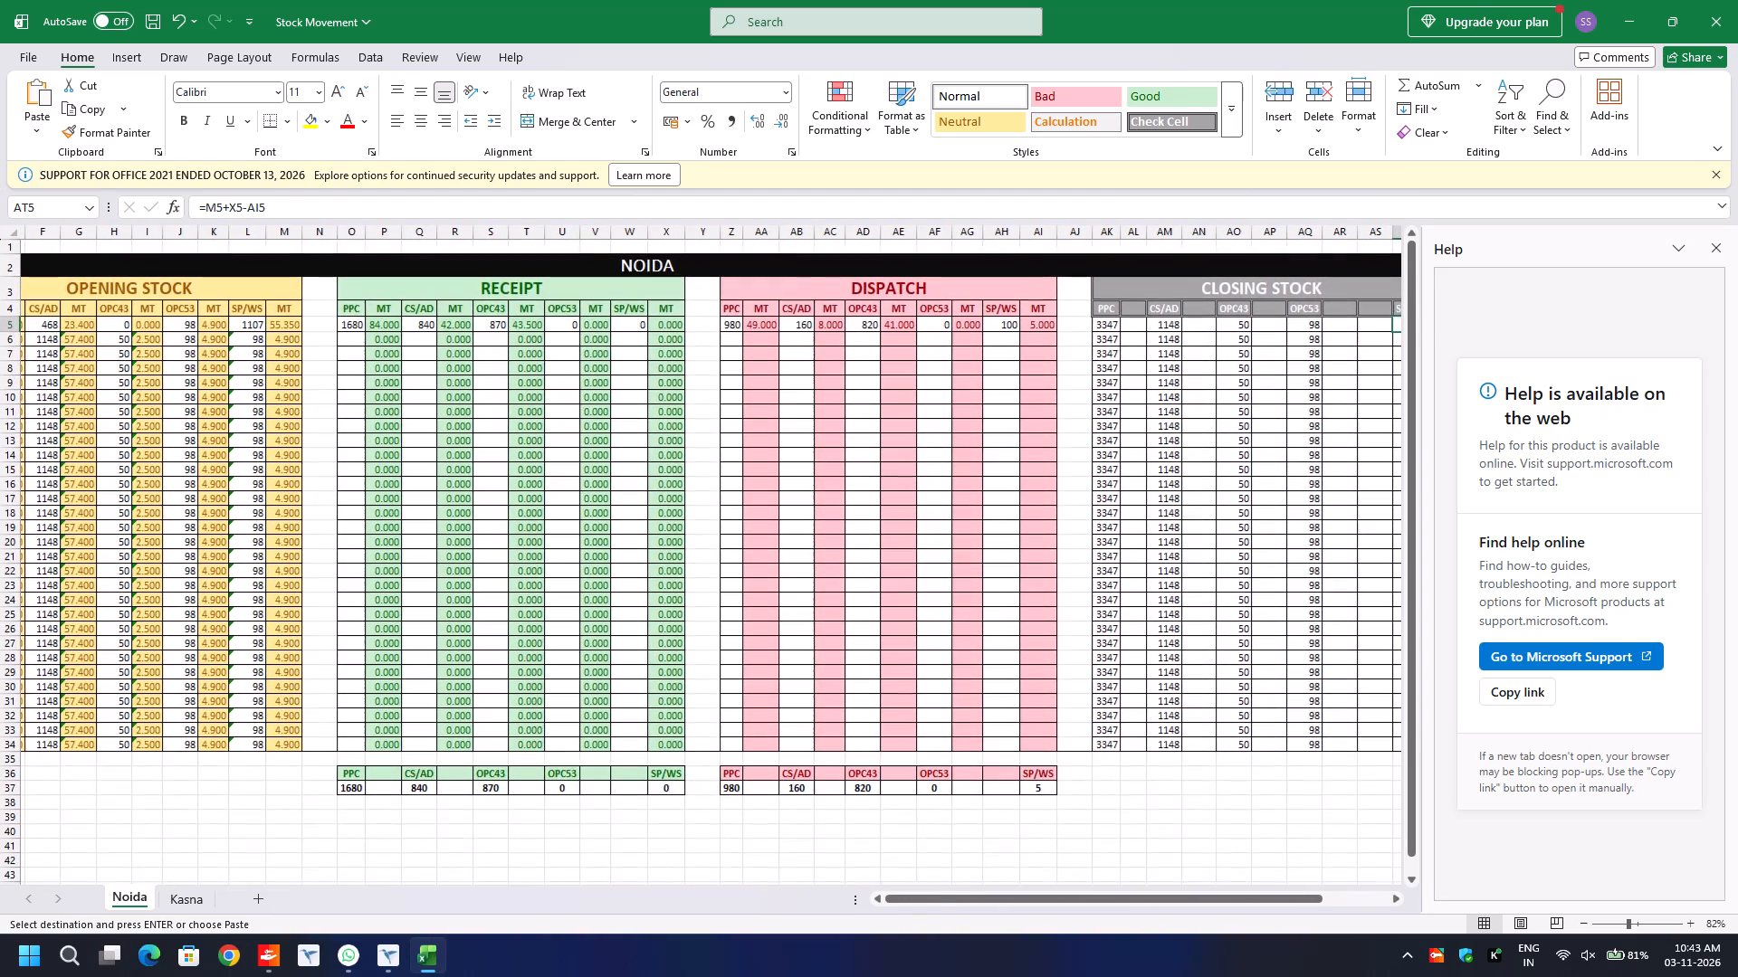
{"action": "scroll", "coordinate": [969, 423], "scroll_direction": "left", "scroll_amount": 1}
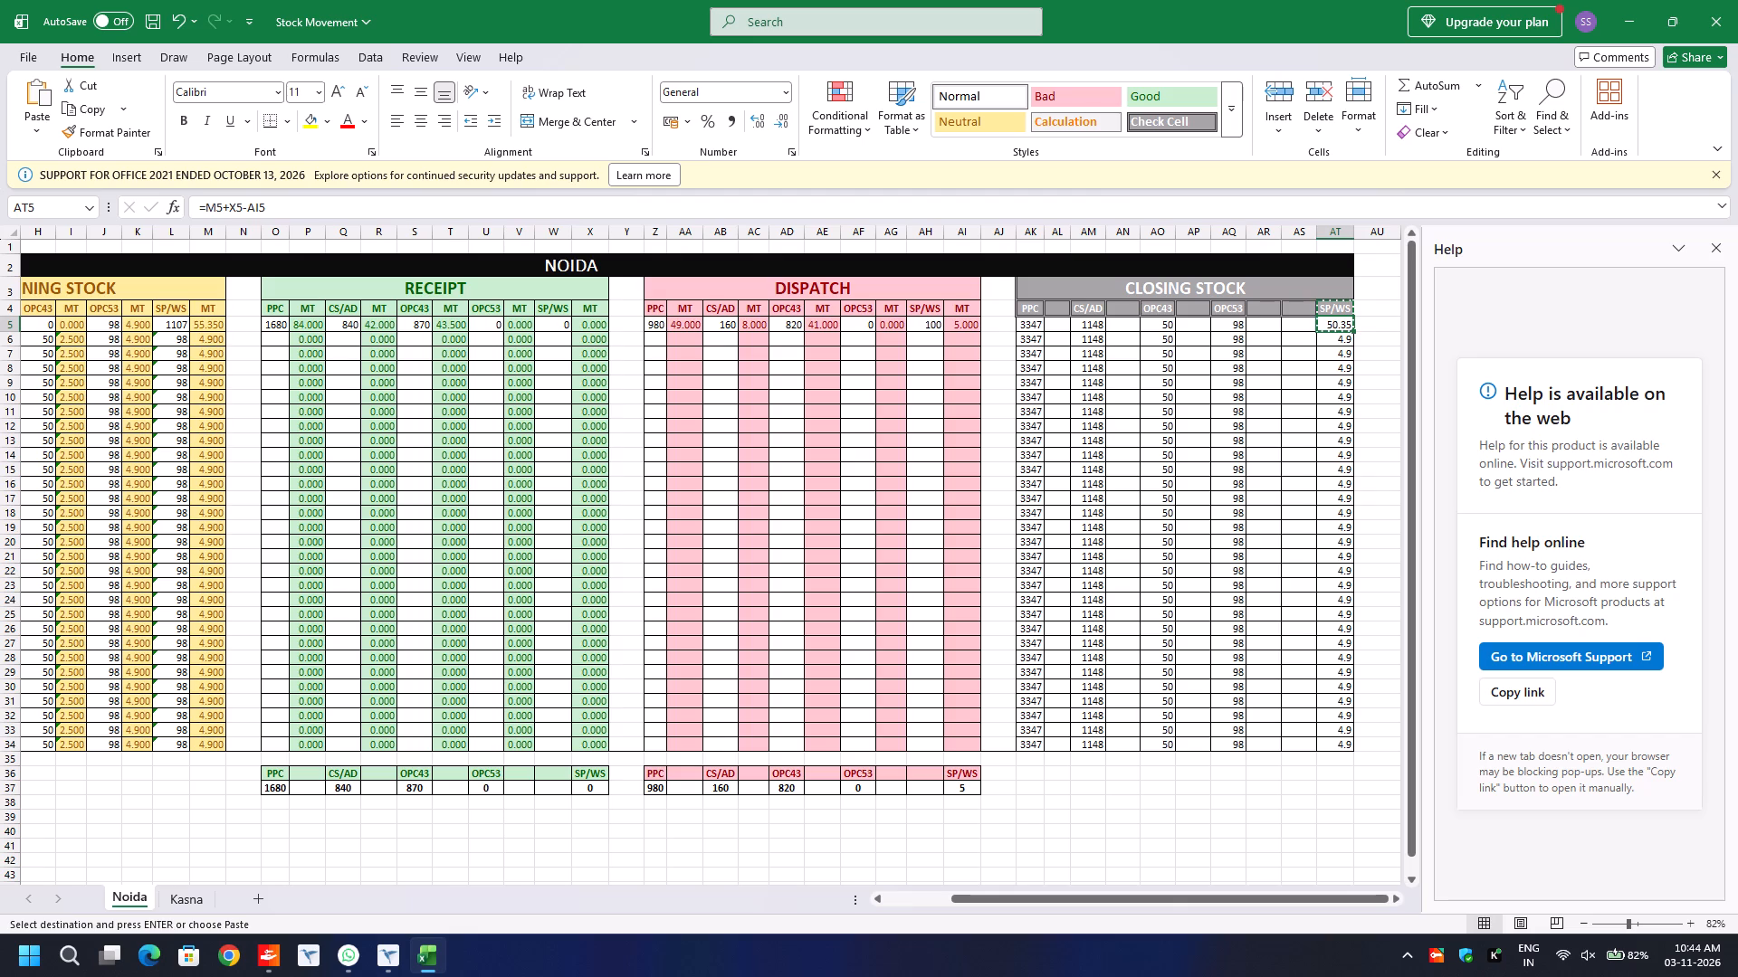
Enter the formula =L5+W5-AH5 in AS5 of the Closing Stock table and fill it down to row 34.
{"action": "left_click", "coordinate": [1303, 325]}
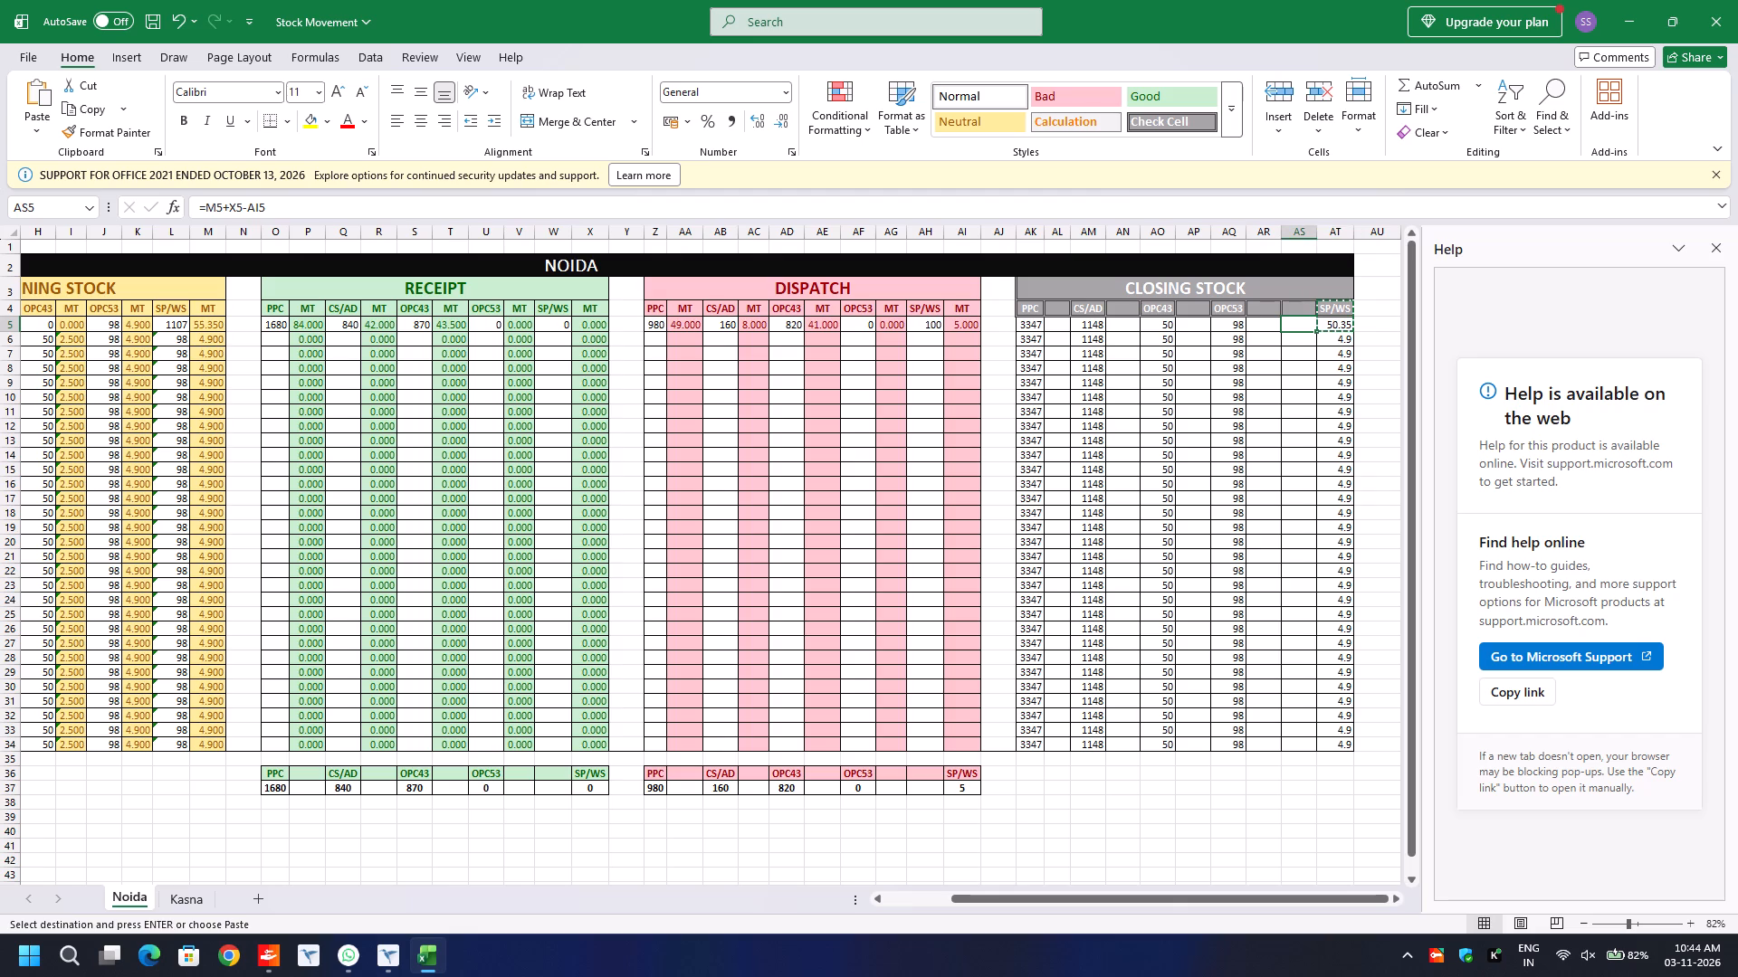
{"action": "key", "text": "equal"}
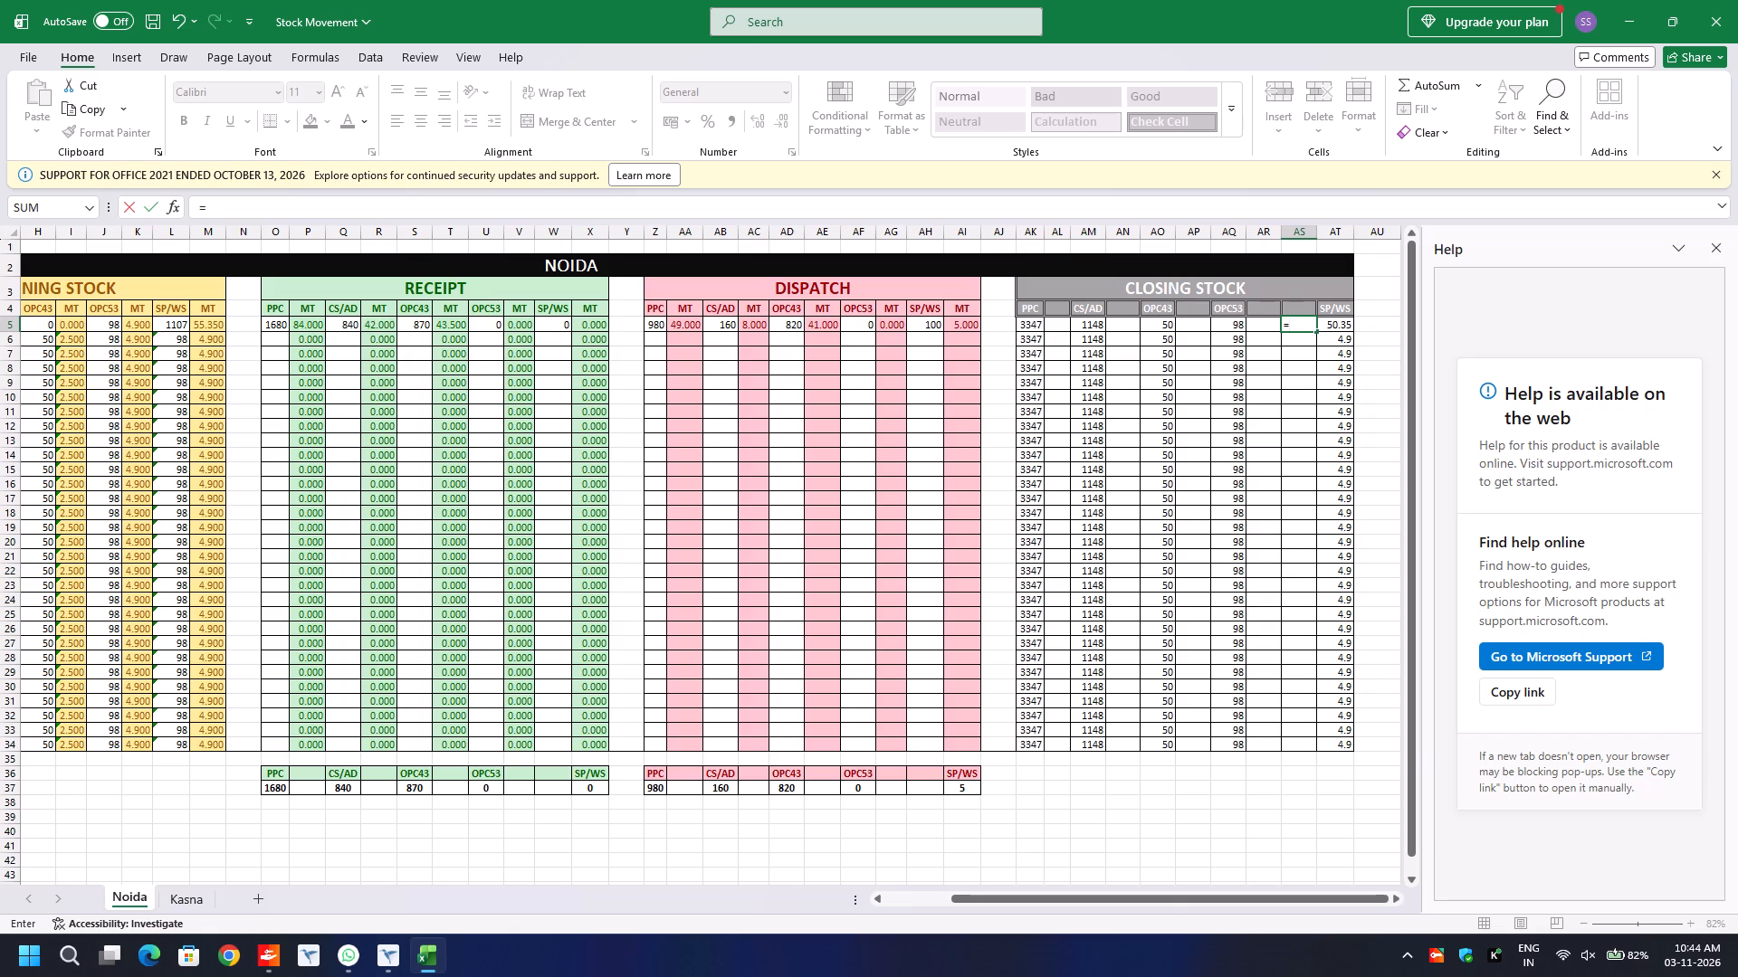
{"action": "scroll", "coordinate": [174, 326], "scroll_direction": "right", "scroll_amount": 3}
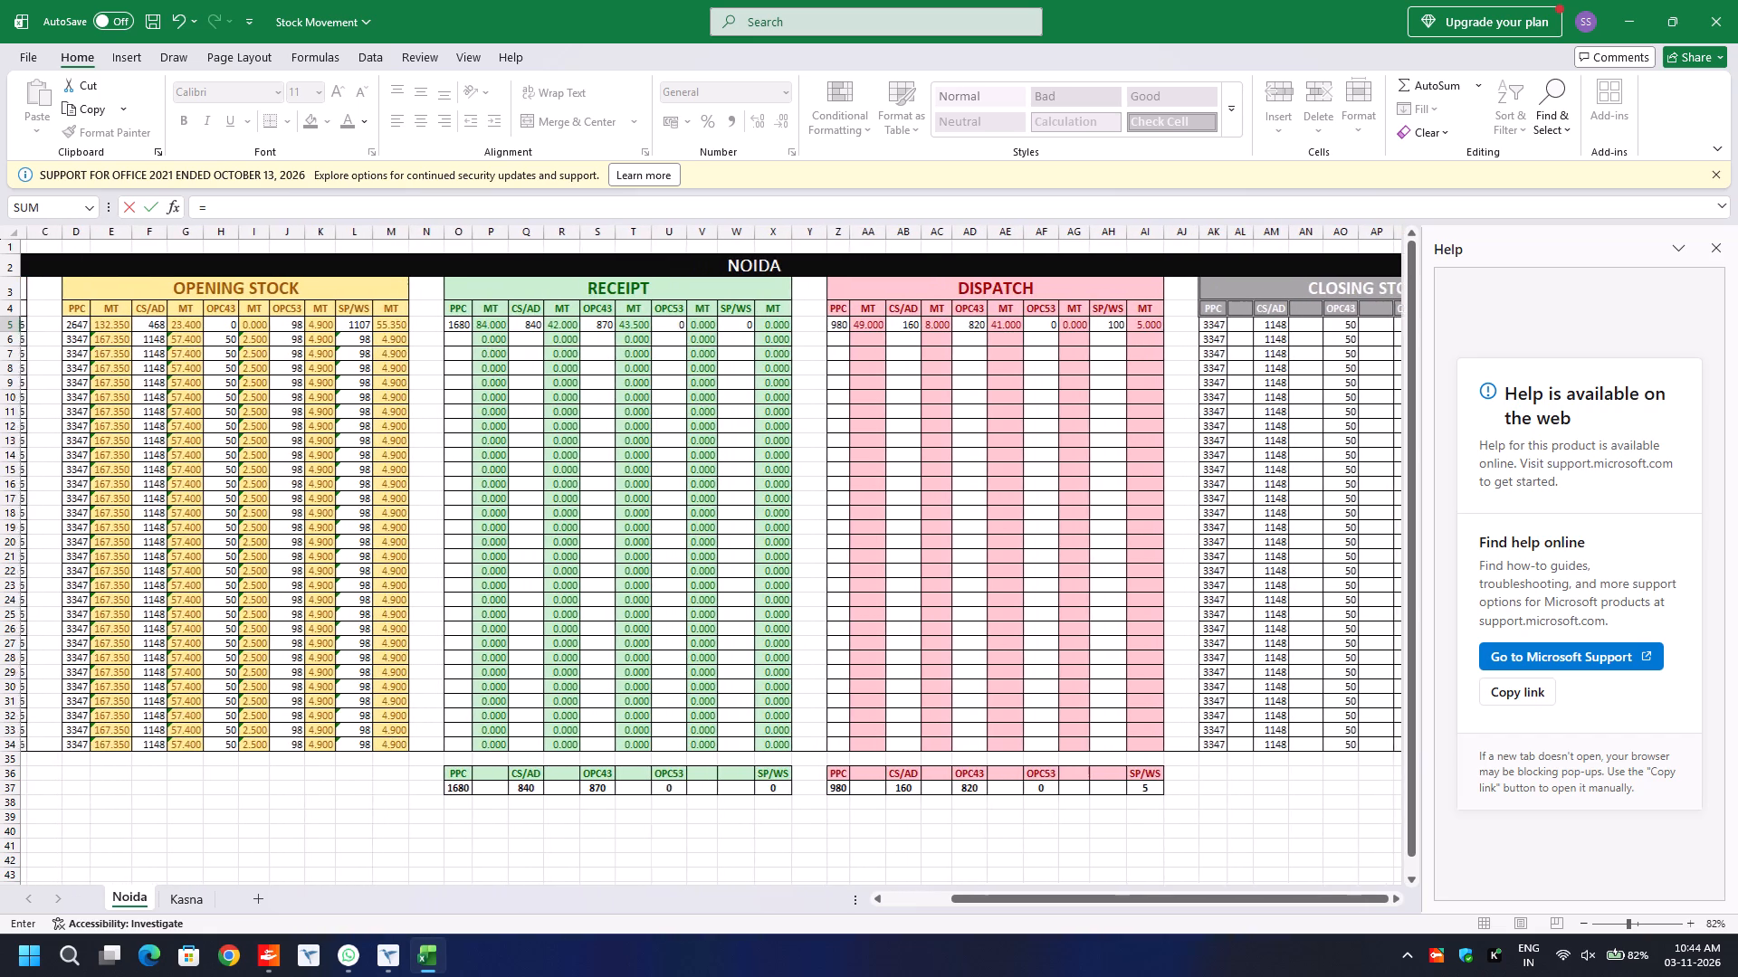
{"action": "scroll", "coordinate": [174, 326], "scroll_direction": "left", "scroll_amount": 2}
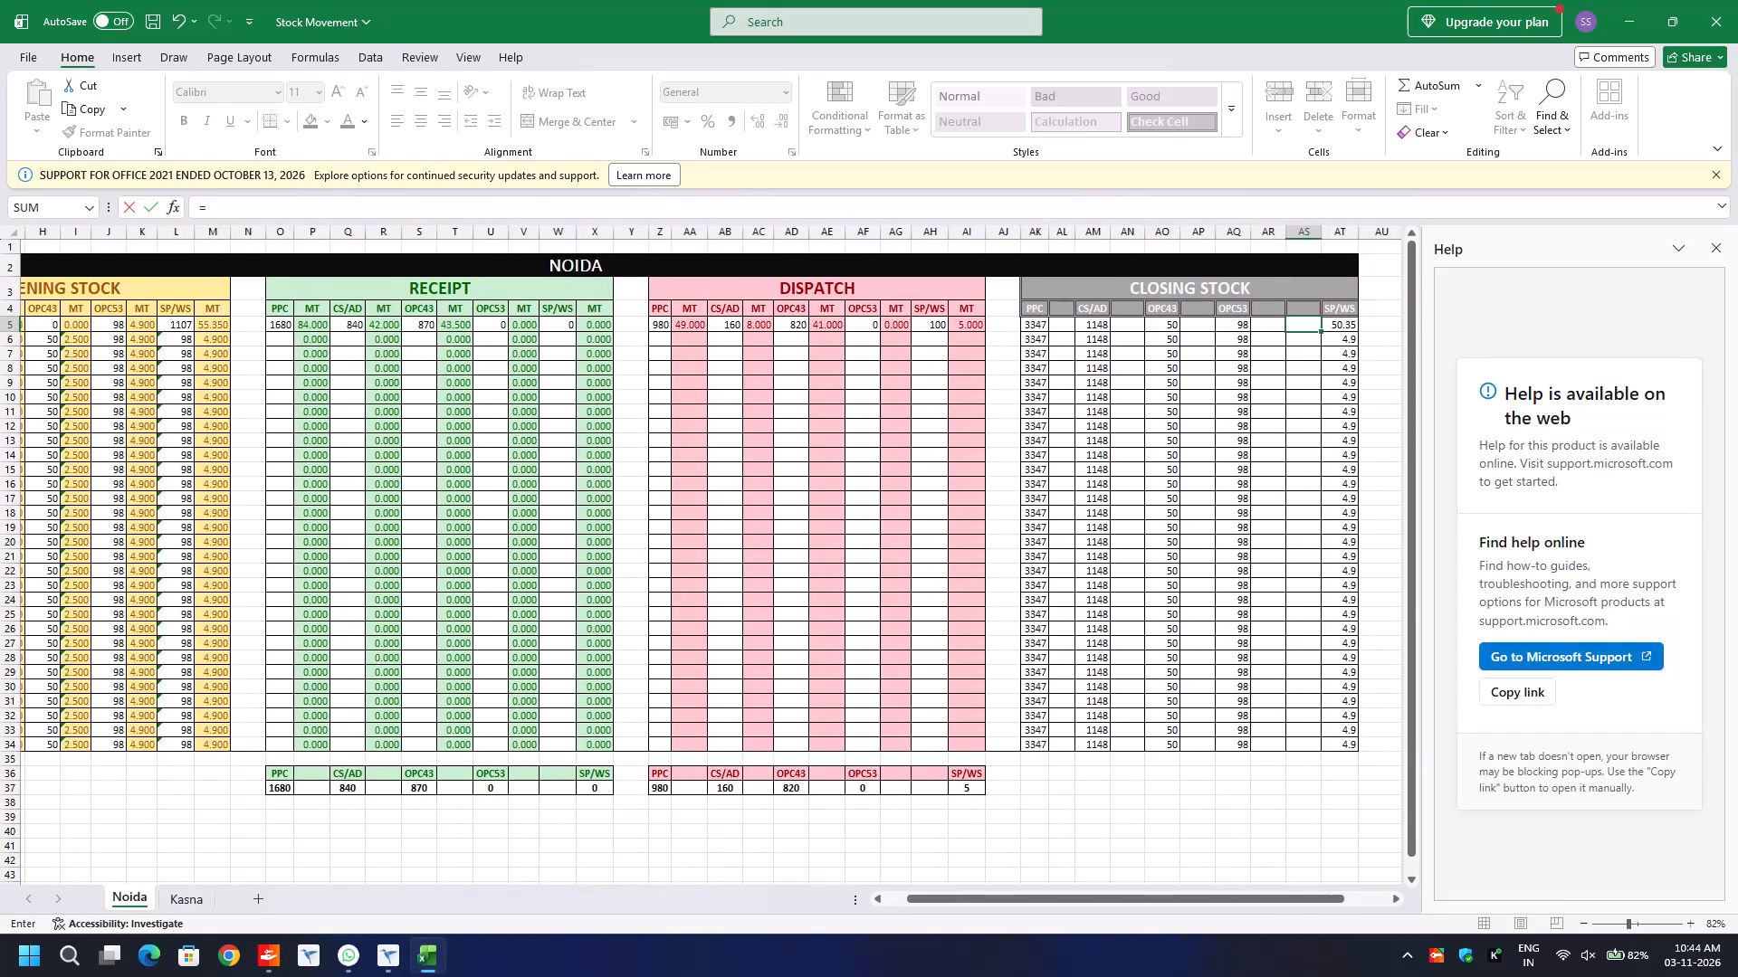
{"action": "scroll", "coordinate": [174, 326], "scroll_direction": "left", "scroll_amount": 1}
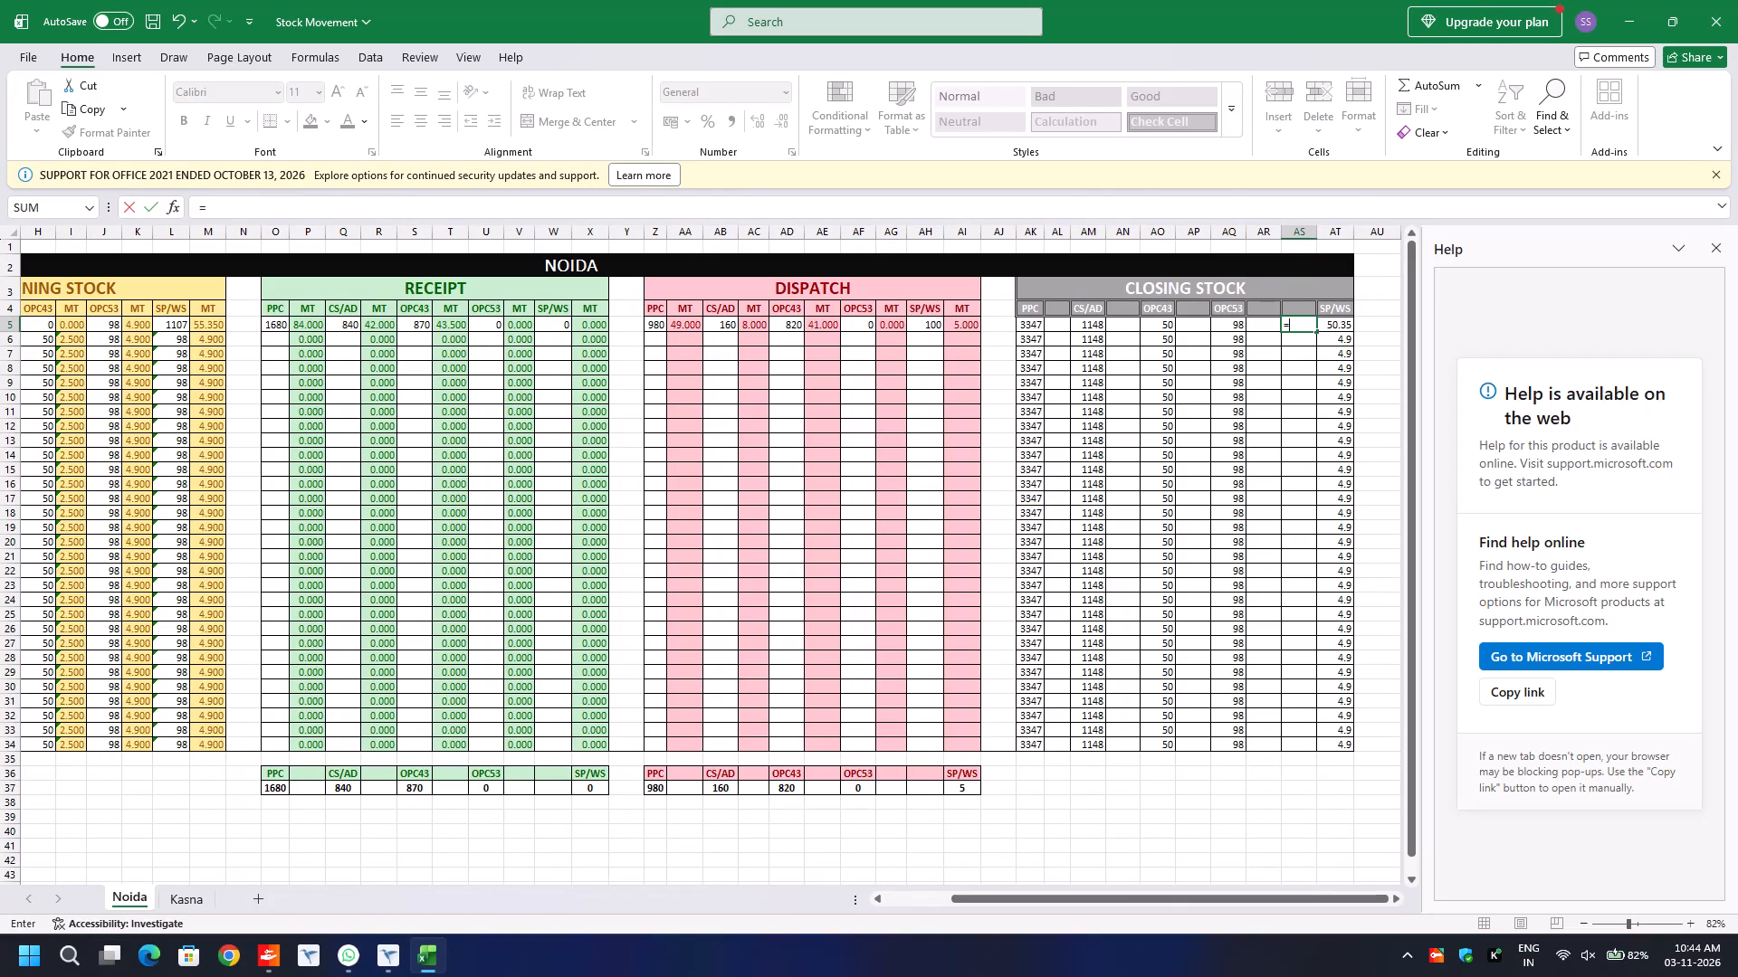
{"action": "left_click", "coordinate": [171, 326]}
{"action": "key", "text": "plus"}
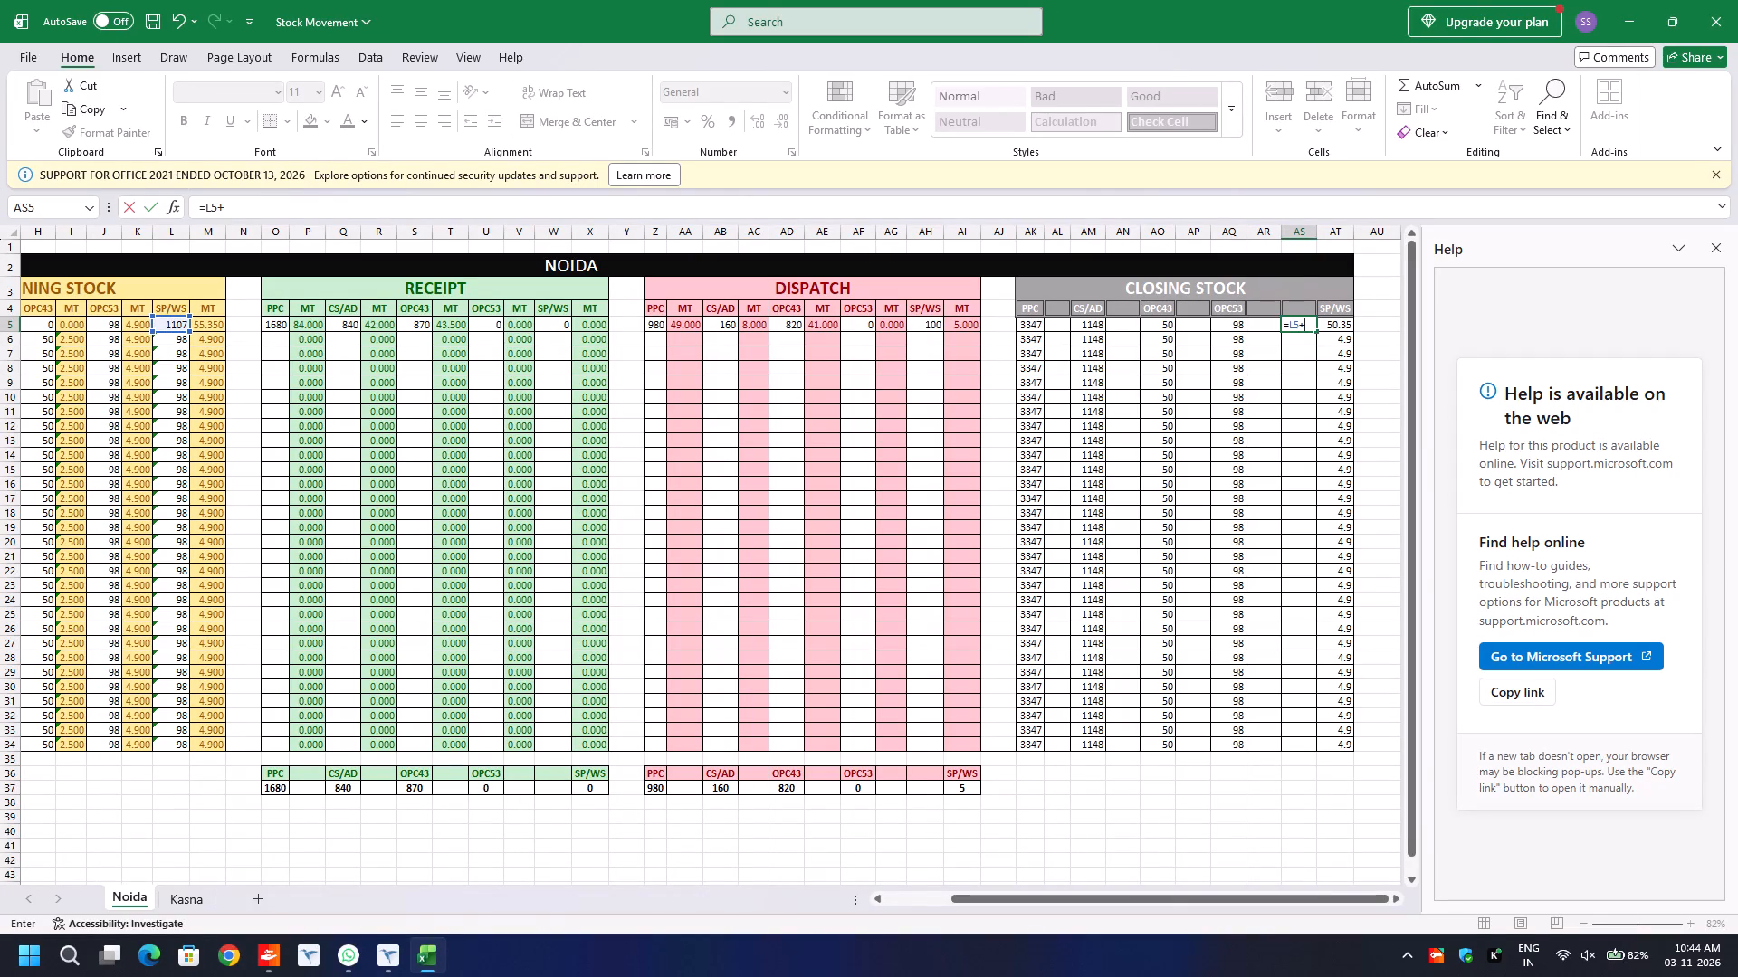
{"action": "left_click", "coordinate": [559, 325]}
{"action": "key", "text": "minus"}
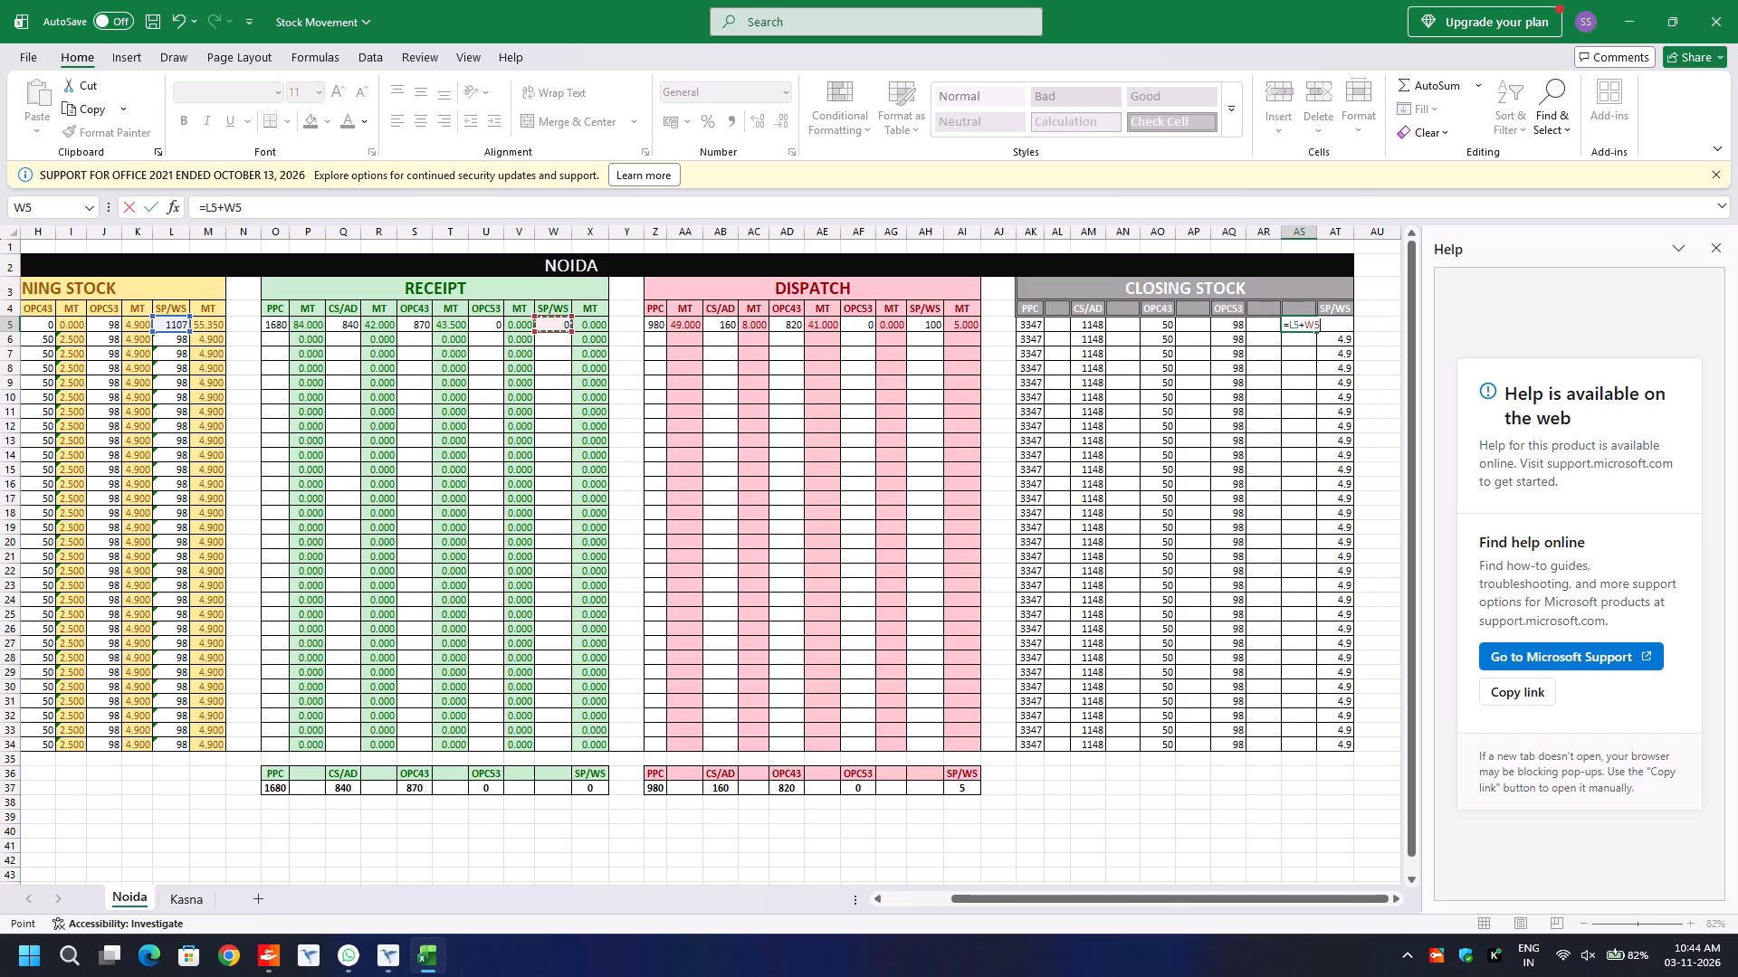
{"action": "left_click", "coordinate": [926, 327]}
{"action": "key", "text": "Return"}
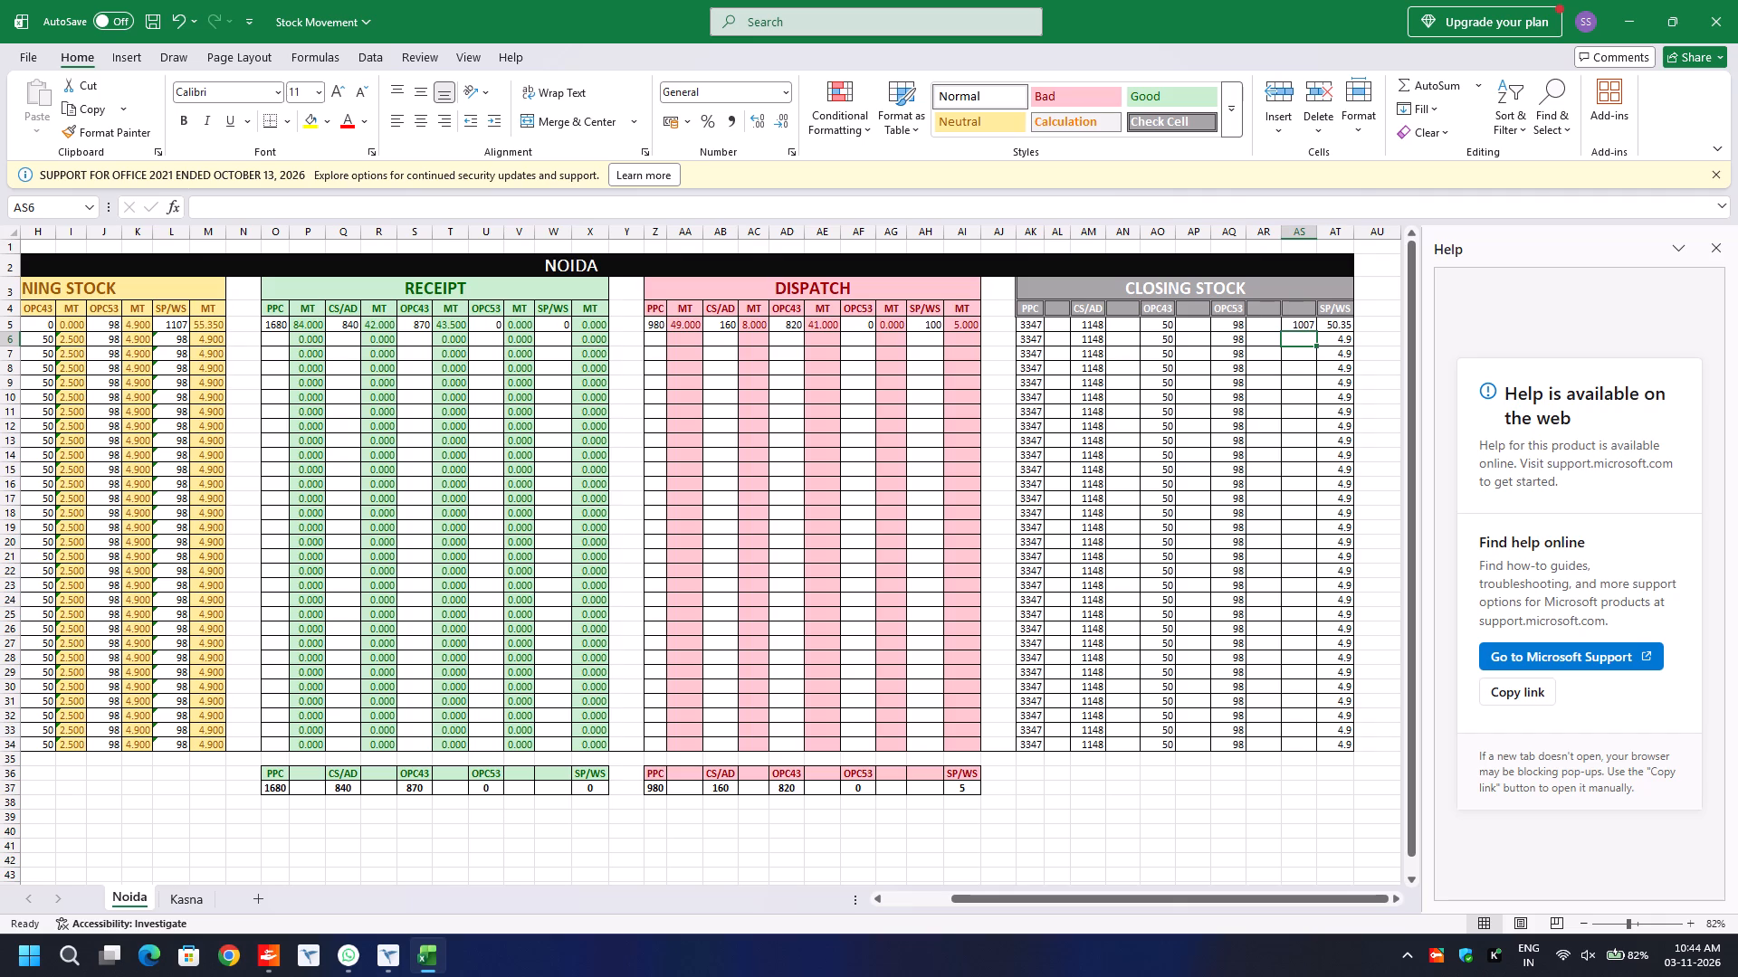
{"action": "left_click", "coordinate": [1298, 325]}
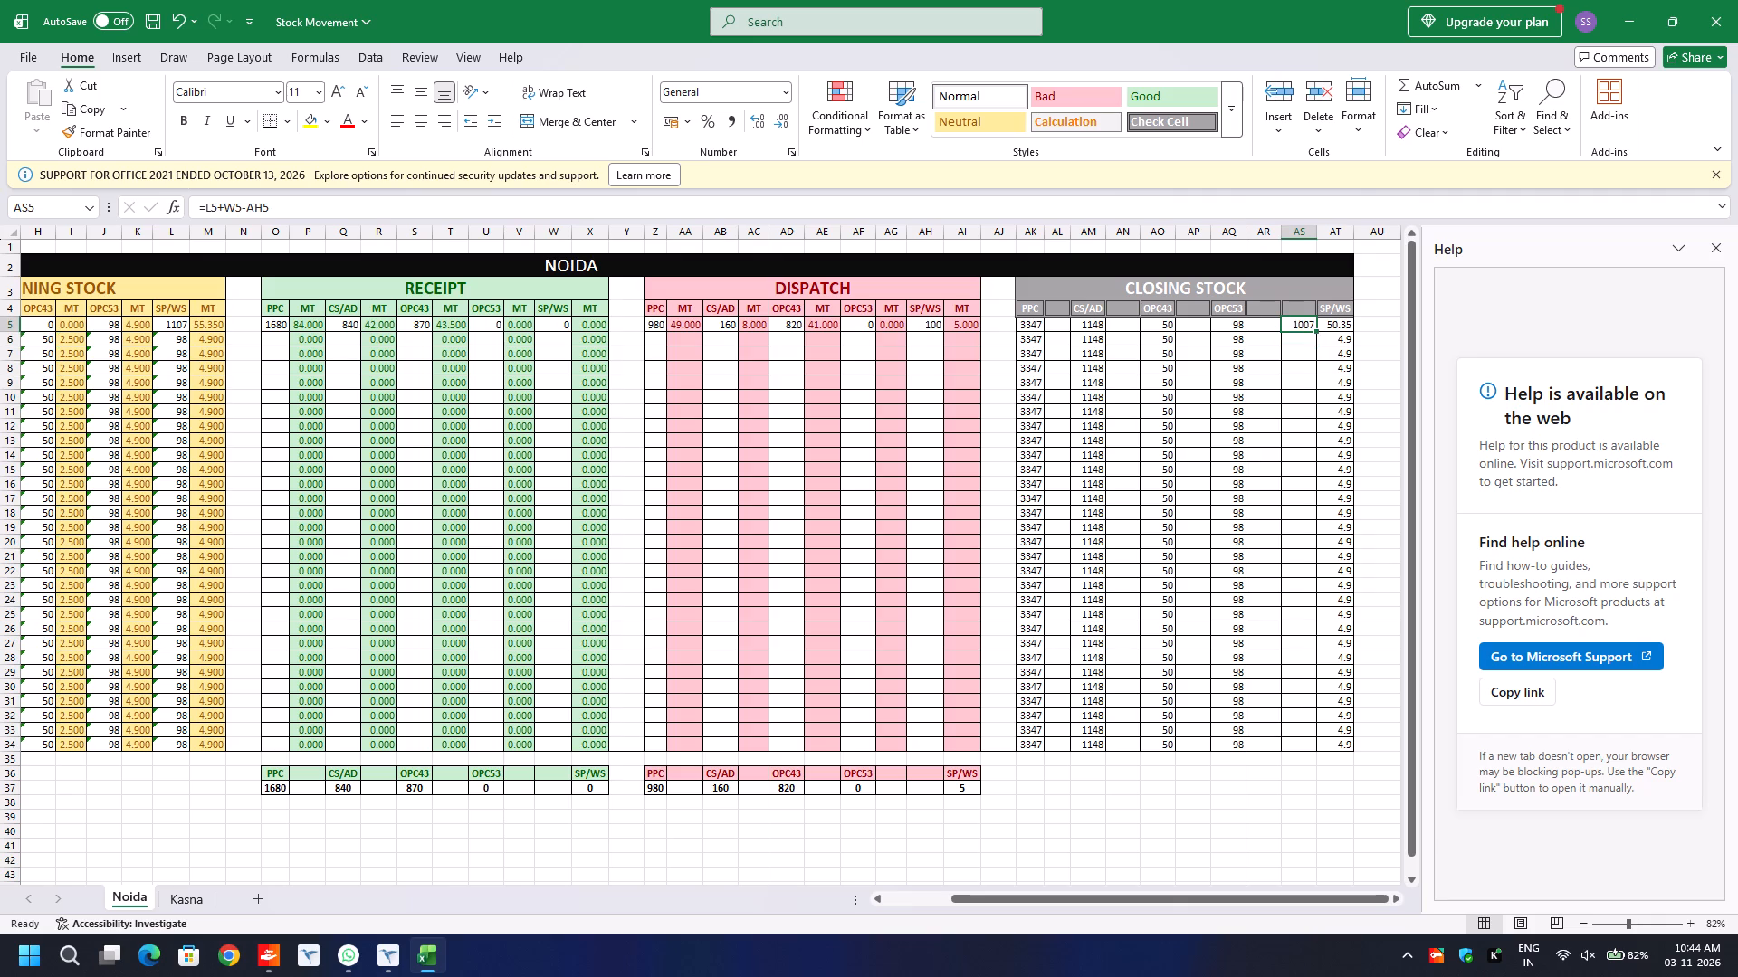
{"action": "double_click", "coordinate": [1314, 333]}
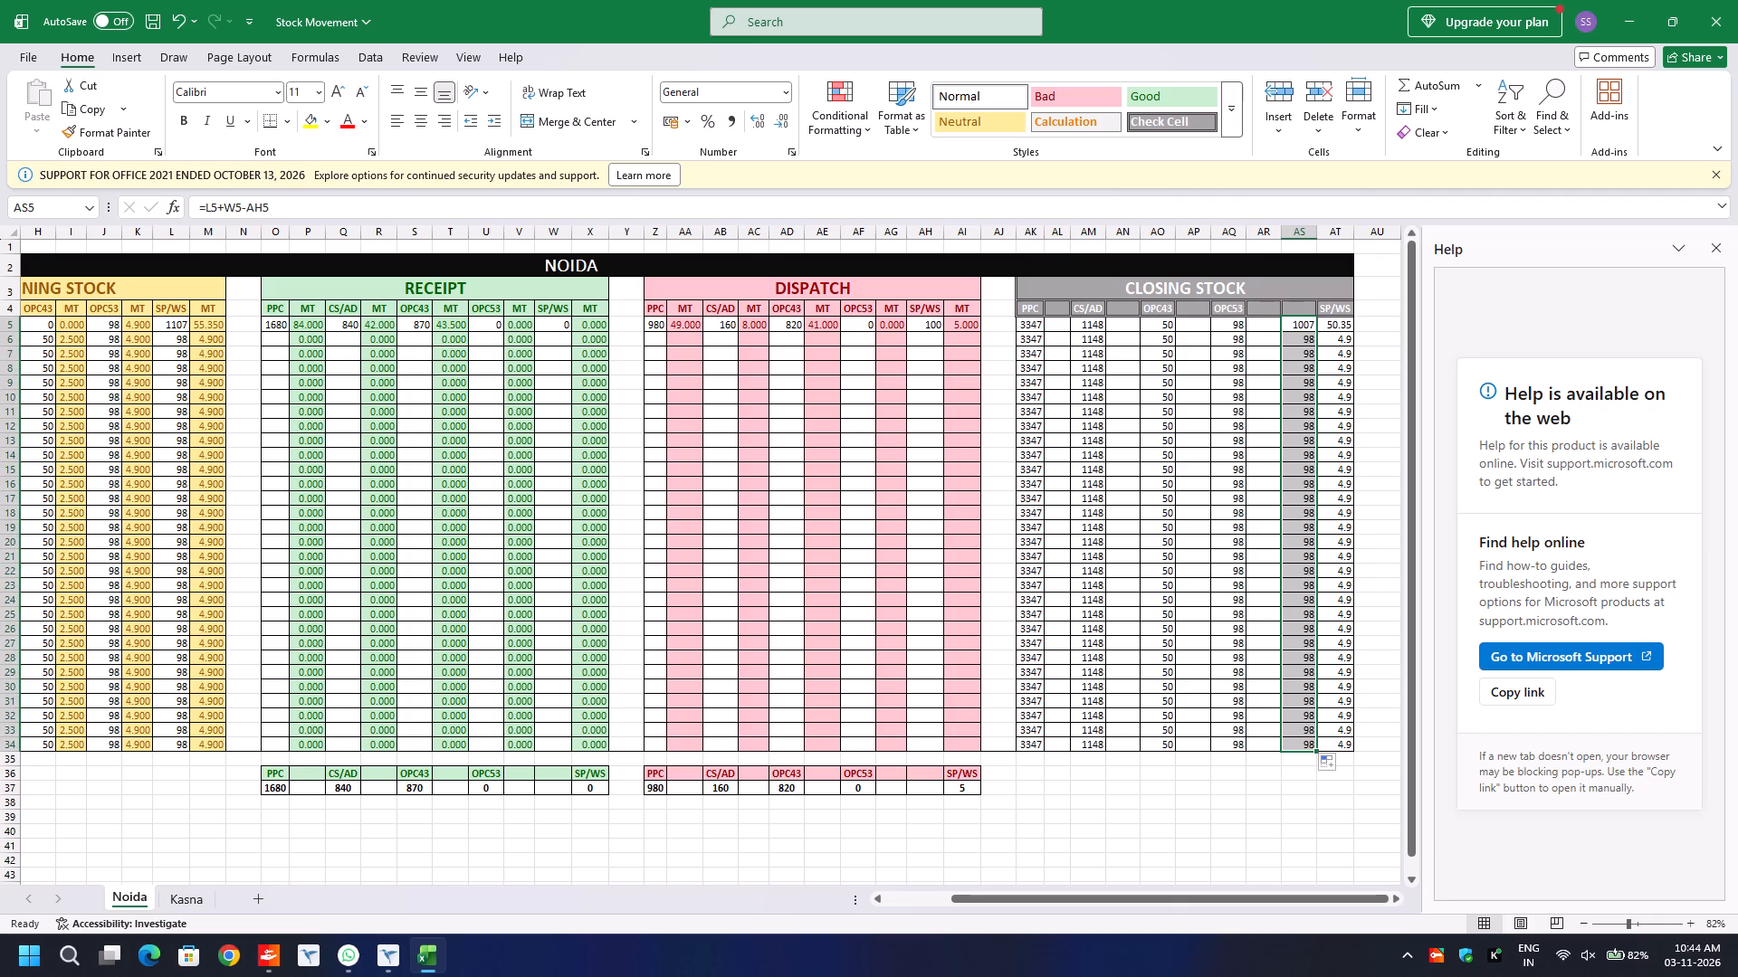
Copy the SP/WS heading from AT4 into AS4 and change the AT4 heading to MT.
{"action": "left_click", "coordinate": [1337, 305]}
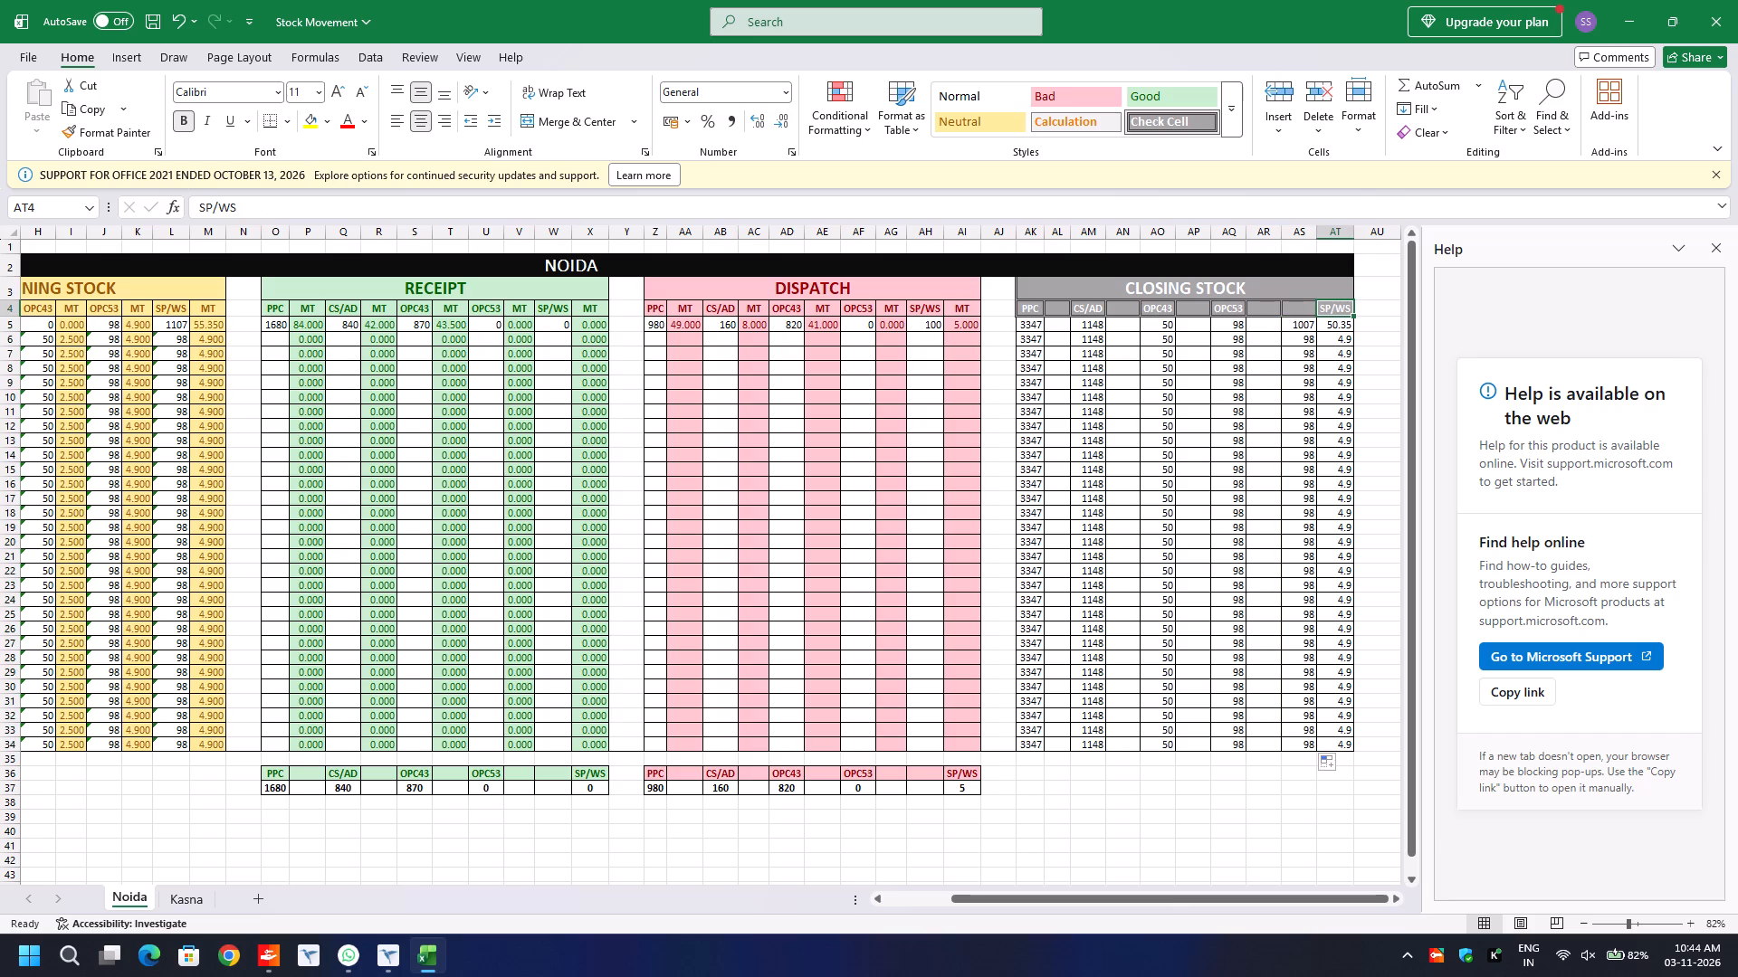
{"action": "key", "text": "ctrl+c"}
{"action": "key", "text": "Left"}
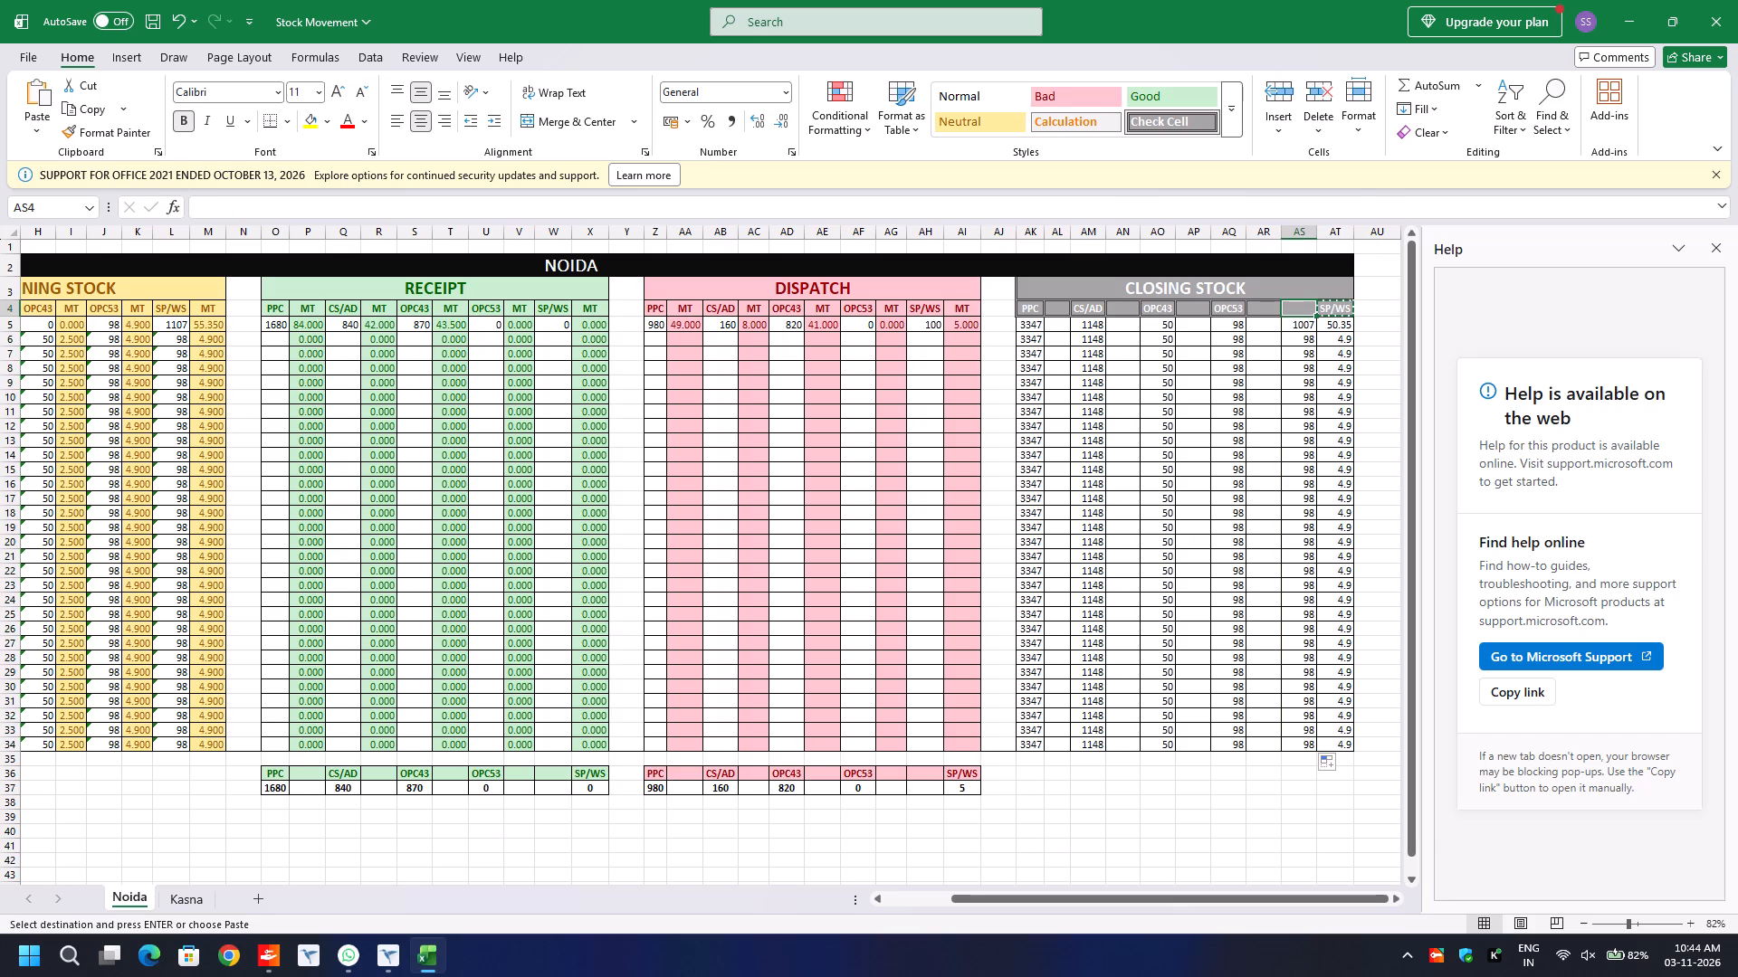
{"action": "key", "text": "ctrl+v"}
{"action": "key", "text": "Right"}
{"action": "type", "text": "MT"}
{"action": "key", "text": "Return"}
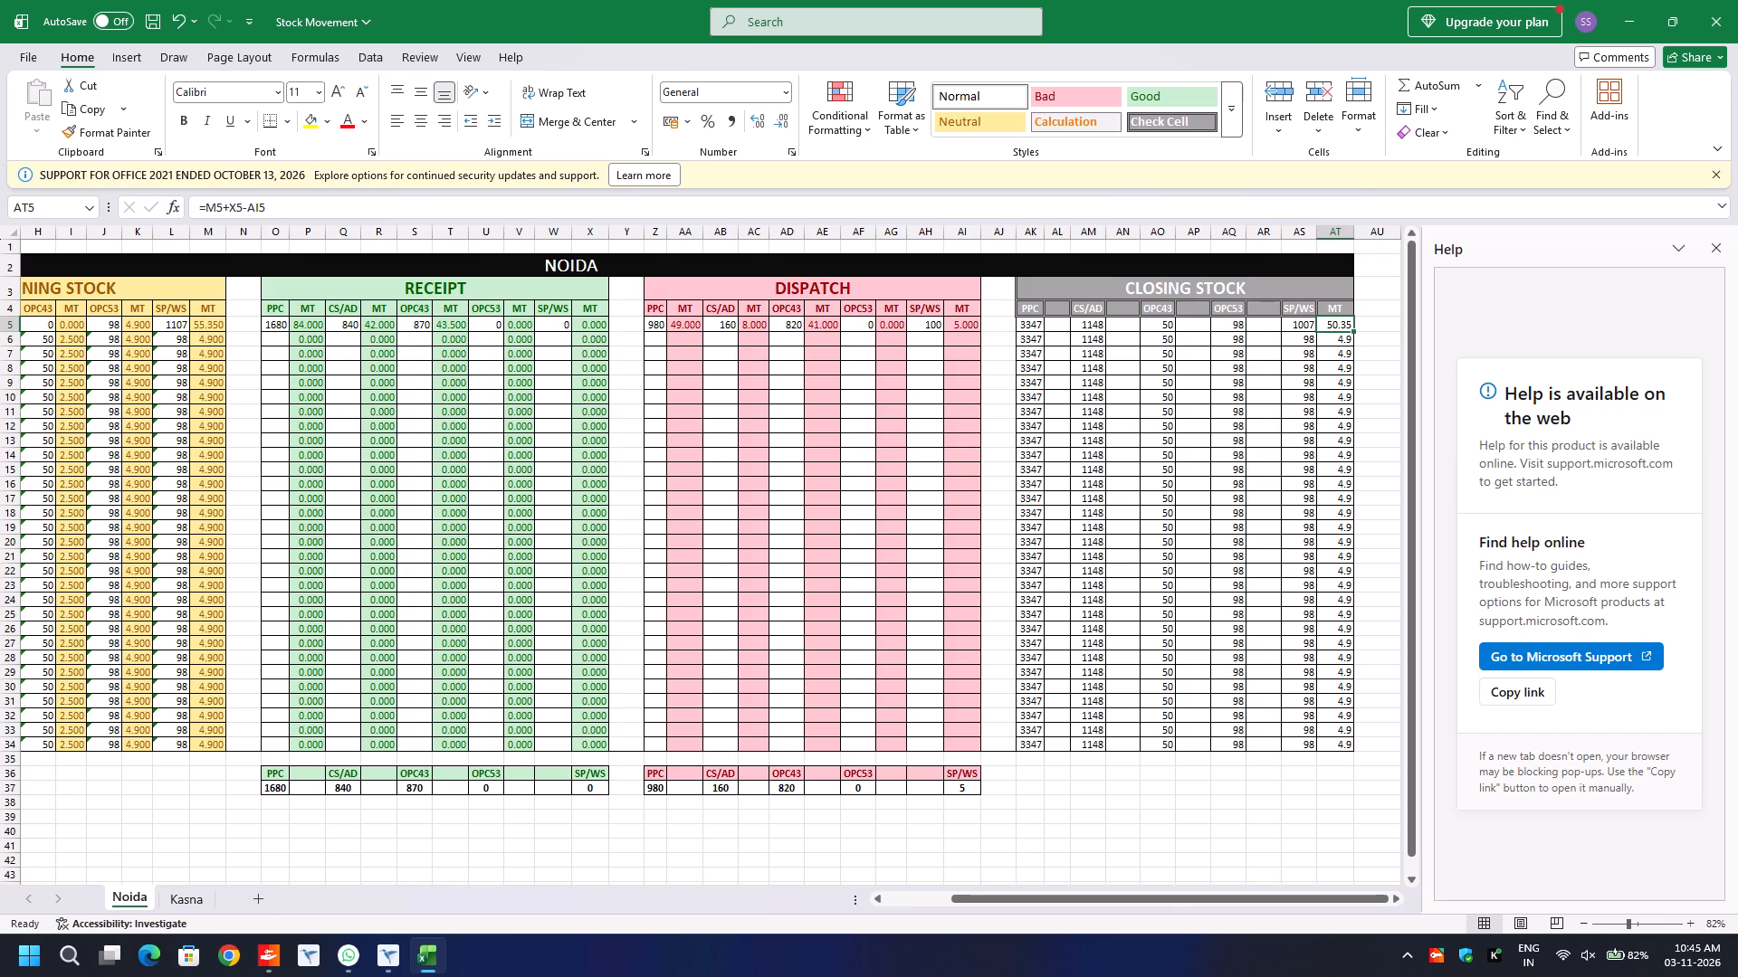
Replace the AT5 formula with =AS5*50/1000 and fill it down the Closing Stock MT column to row 34.
{"action": "key", "text": "equal"}
{"action": "key", "text": "Left"}
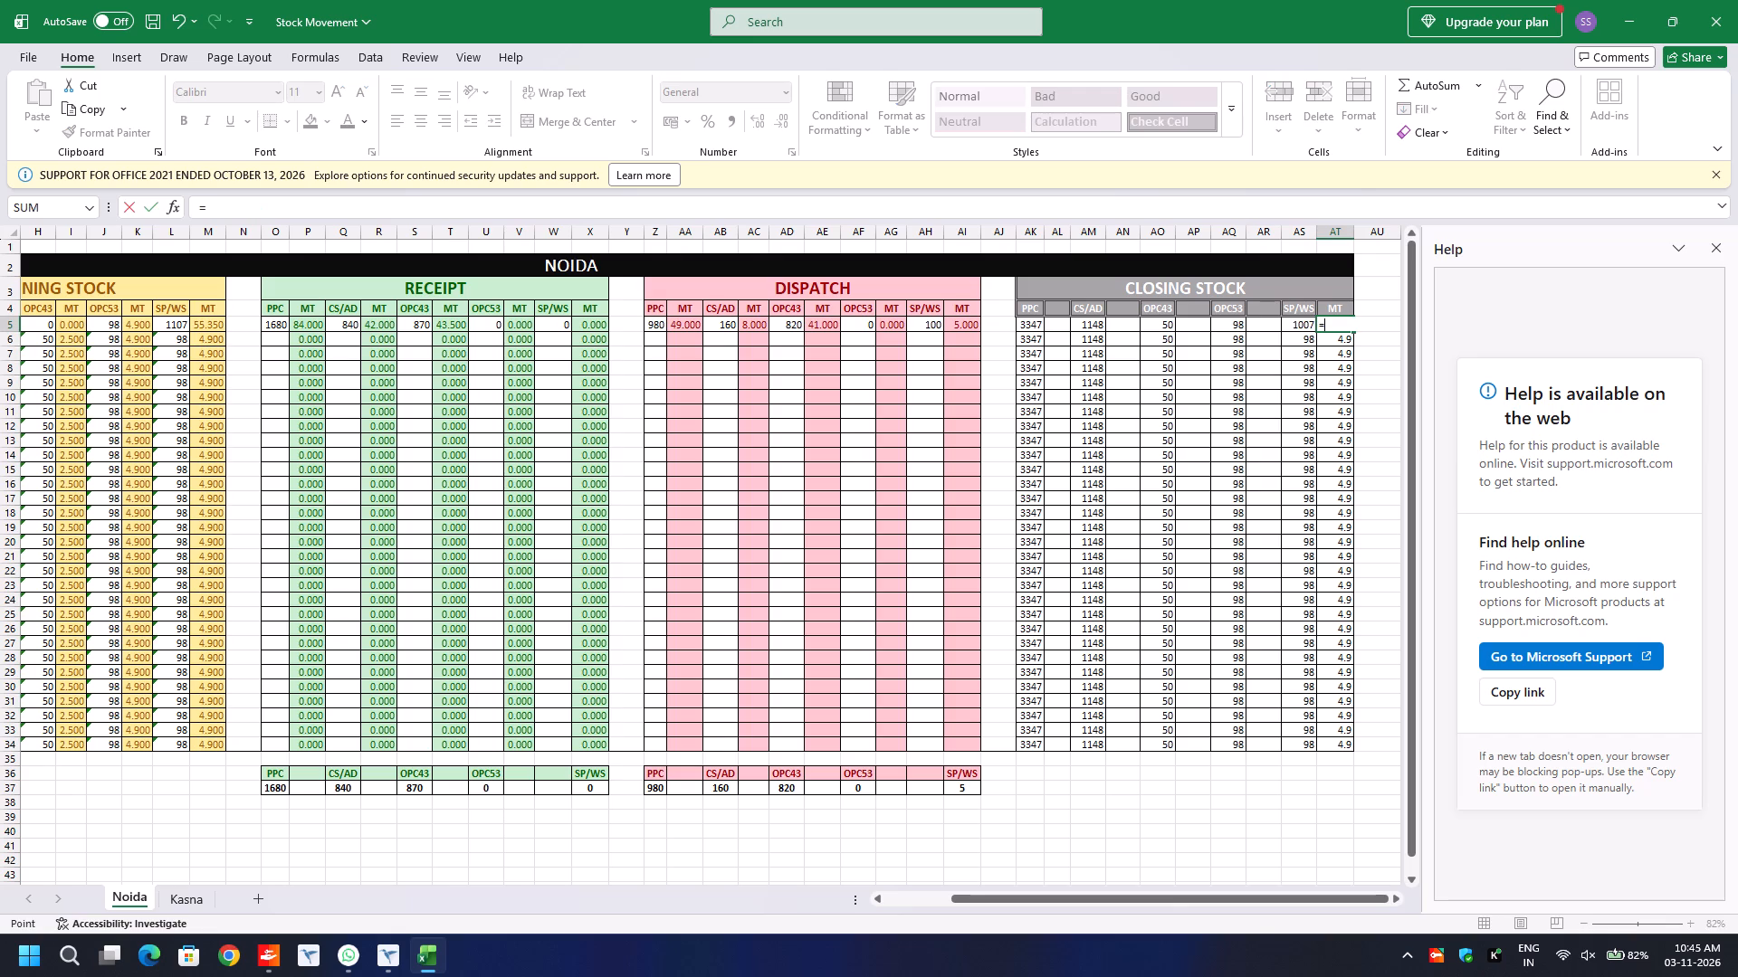
{"action": "type", "text": "*50/1000"}
{"action": "key", "text": "Return"}
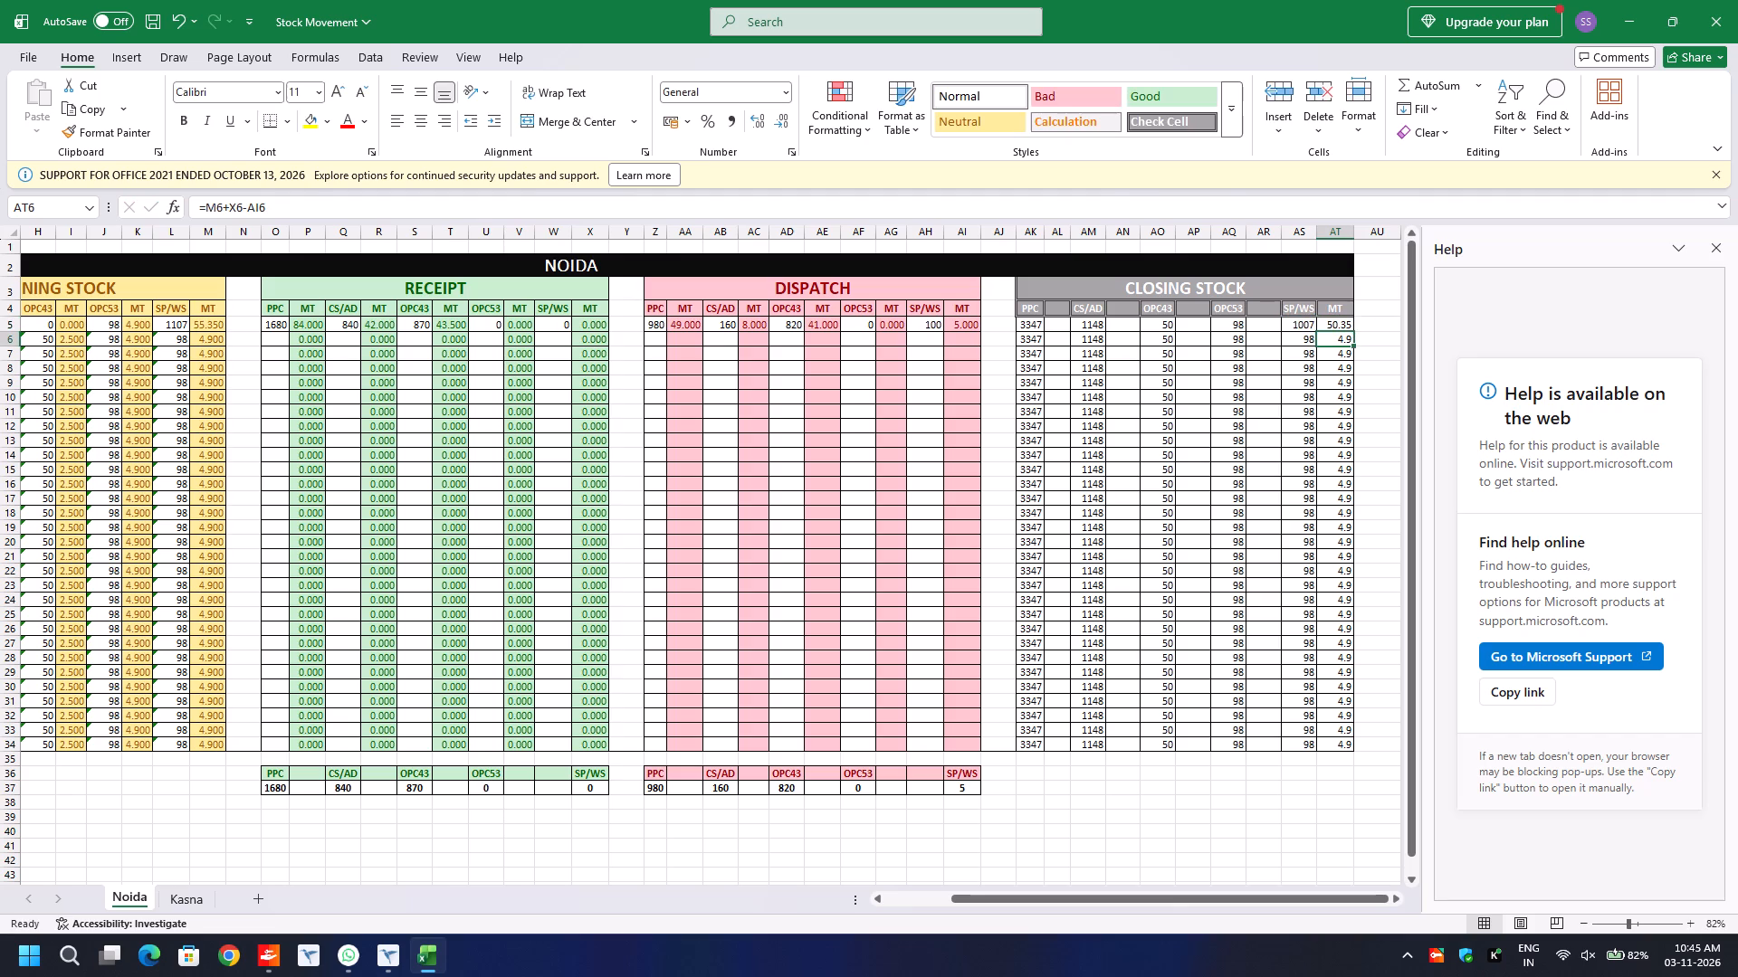
{"action": "left_click", "coordinate": [1326, 326]}
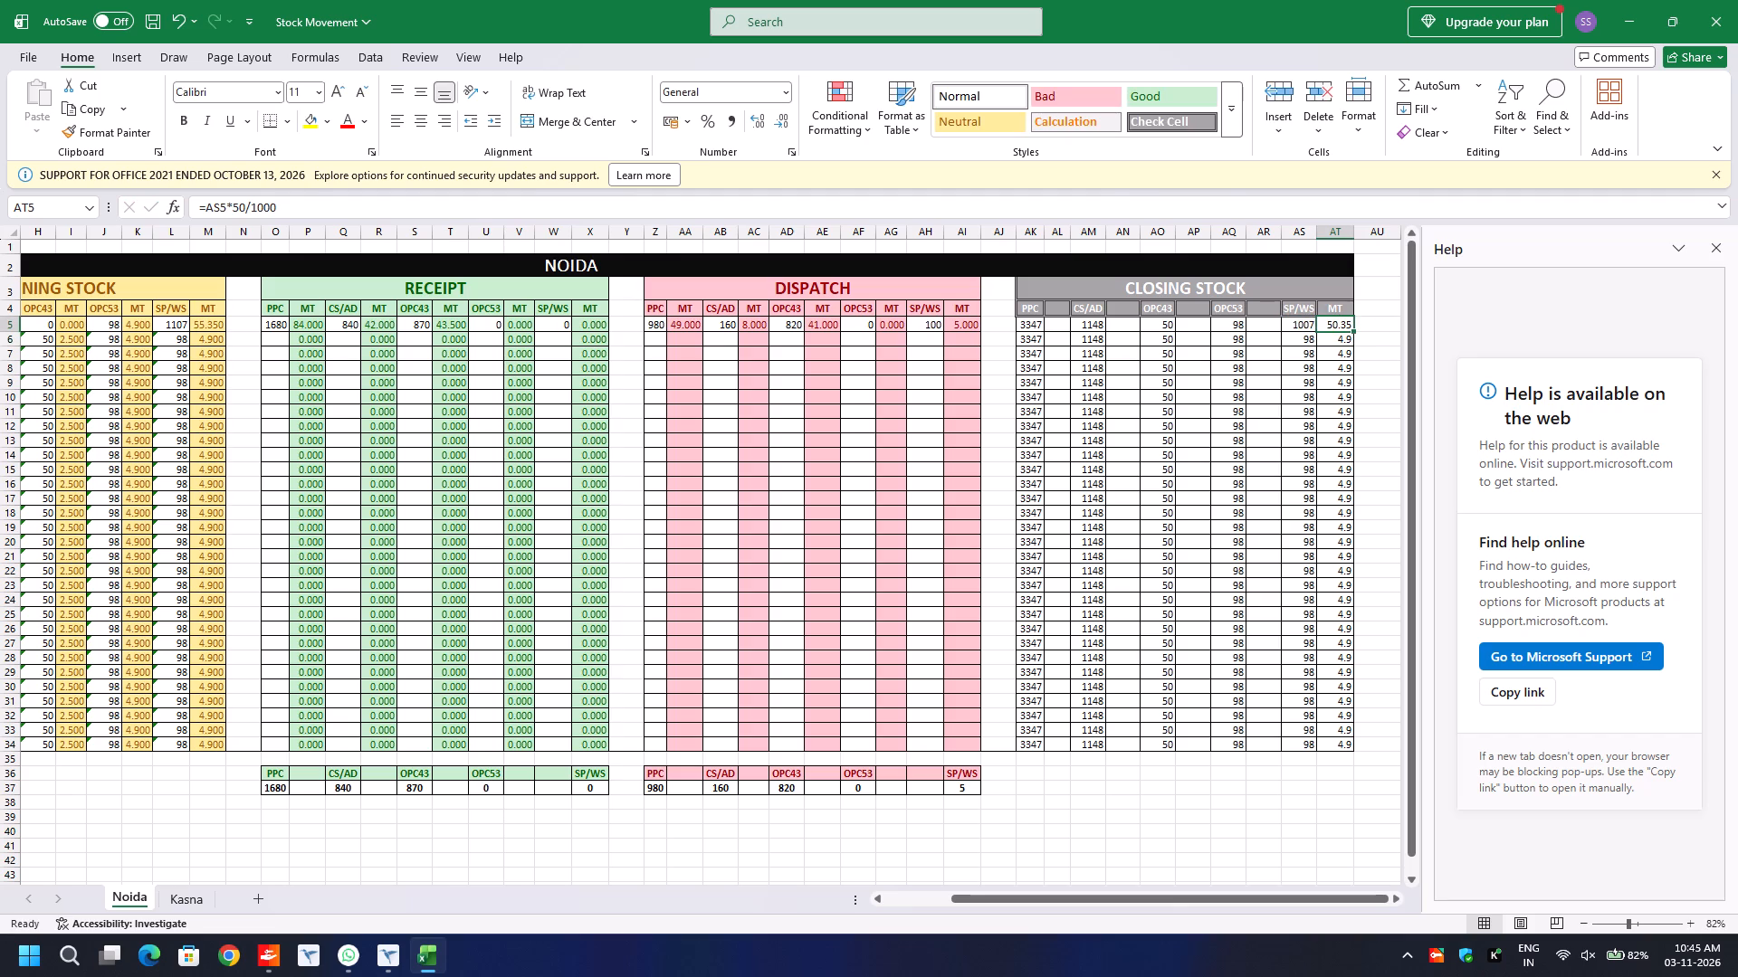
{"action": "double_click", "coordinate": [1354, 331]}
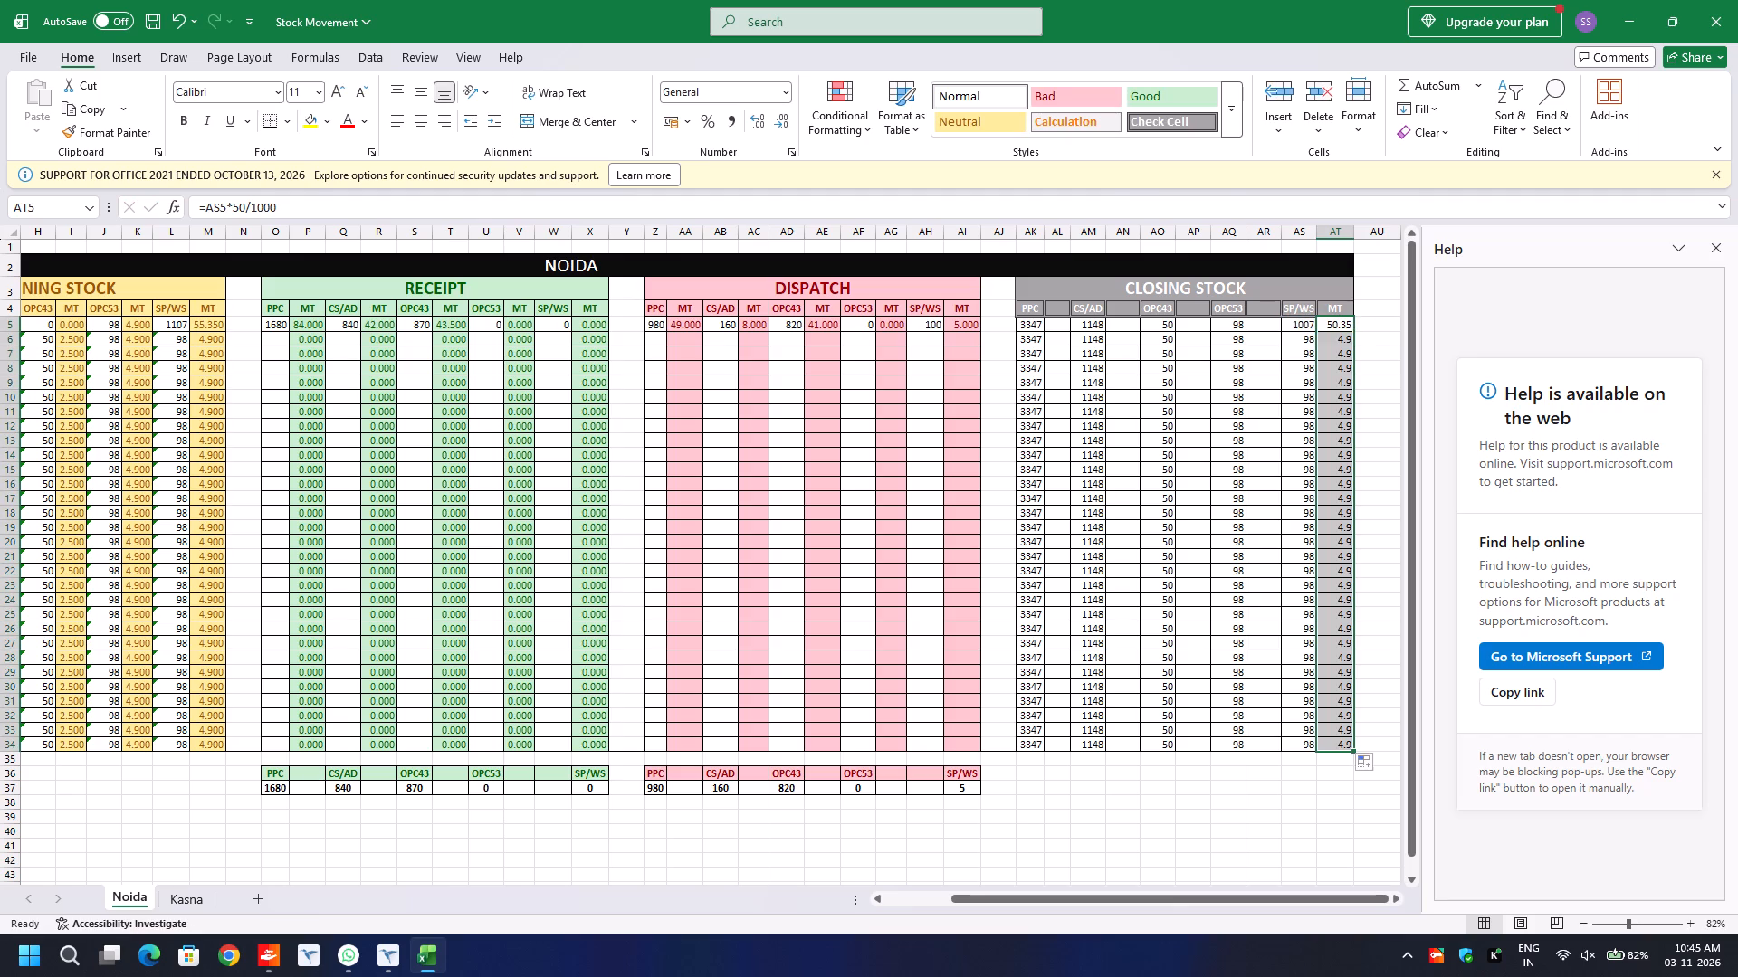
Copy the AT5 conversion formula into the blank Closing Stock cells AR5, AP5, AN5 and AL5.
{"action": "left_click", "coordinate": [1329, 325]}
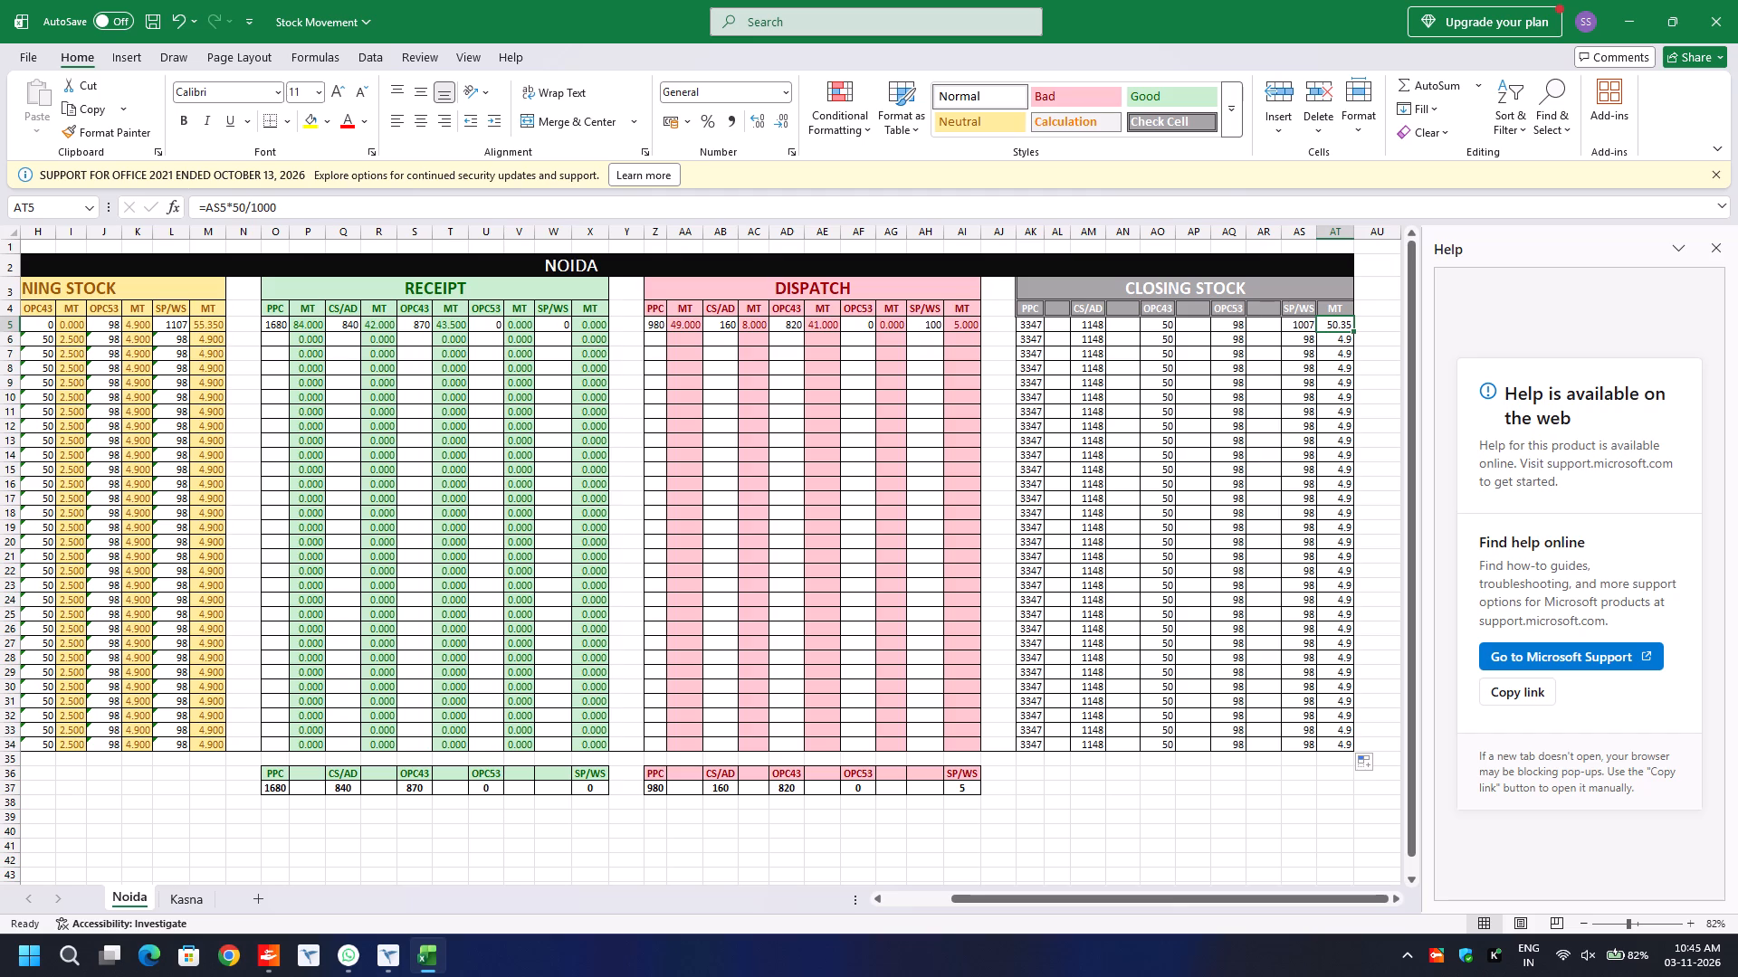
{"action": "key", "text": "ctrl+c"}
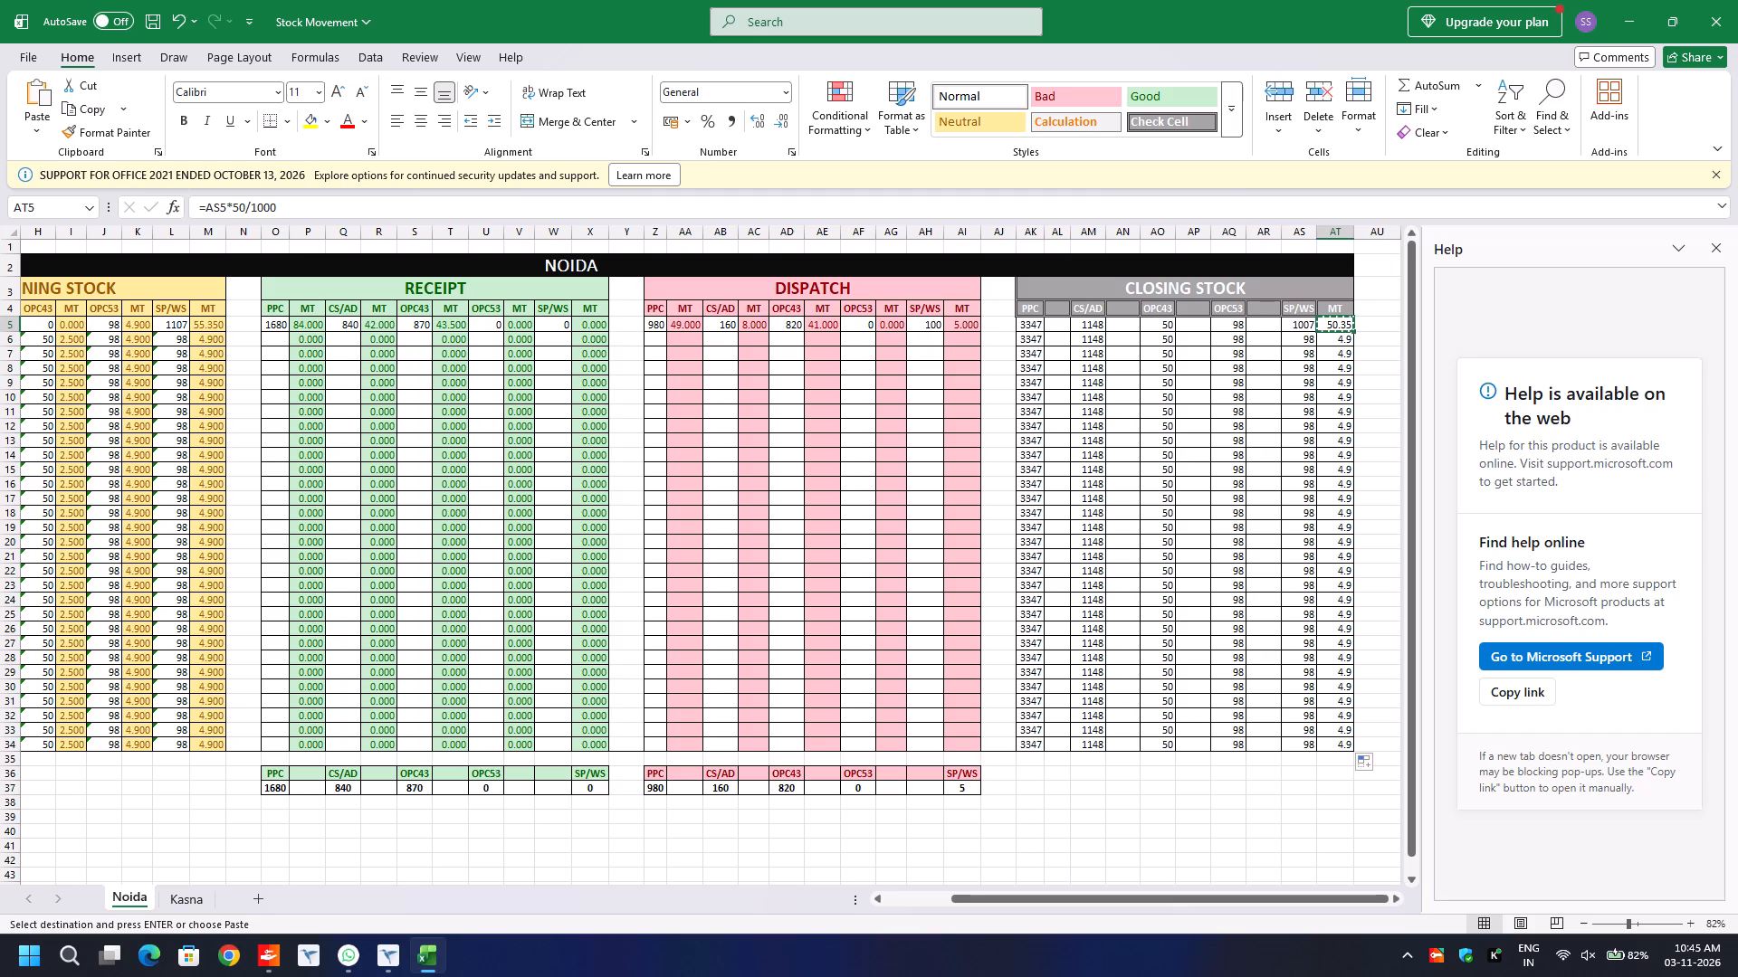
{"action": "key", "text": "Left"}
{"action": "key", "text": "Left"}
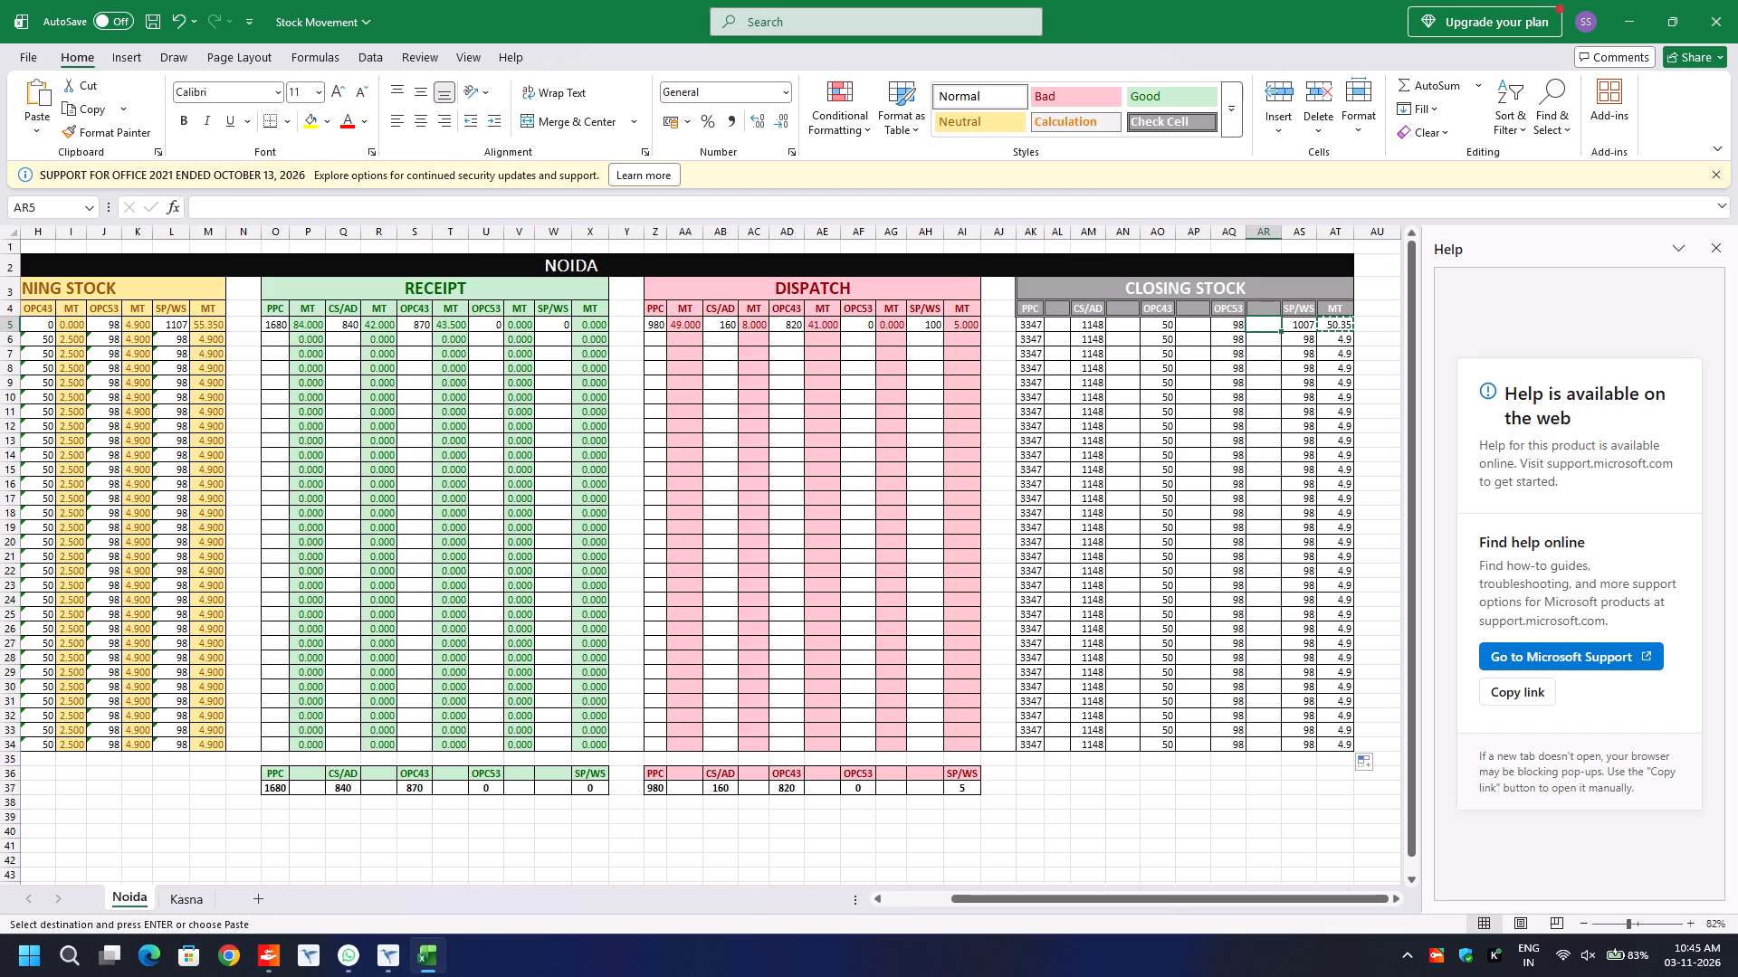
{"action": "key", "text": "ctrl+v"}
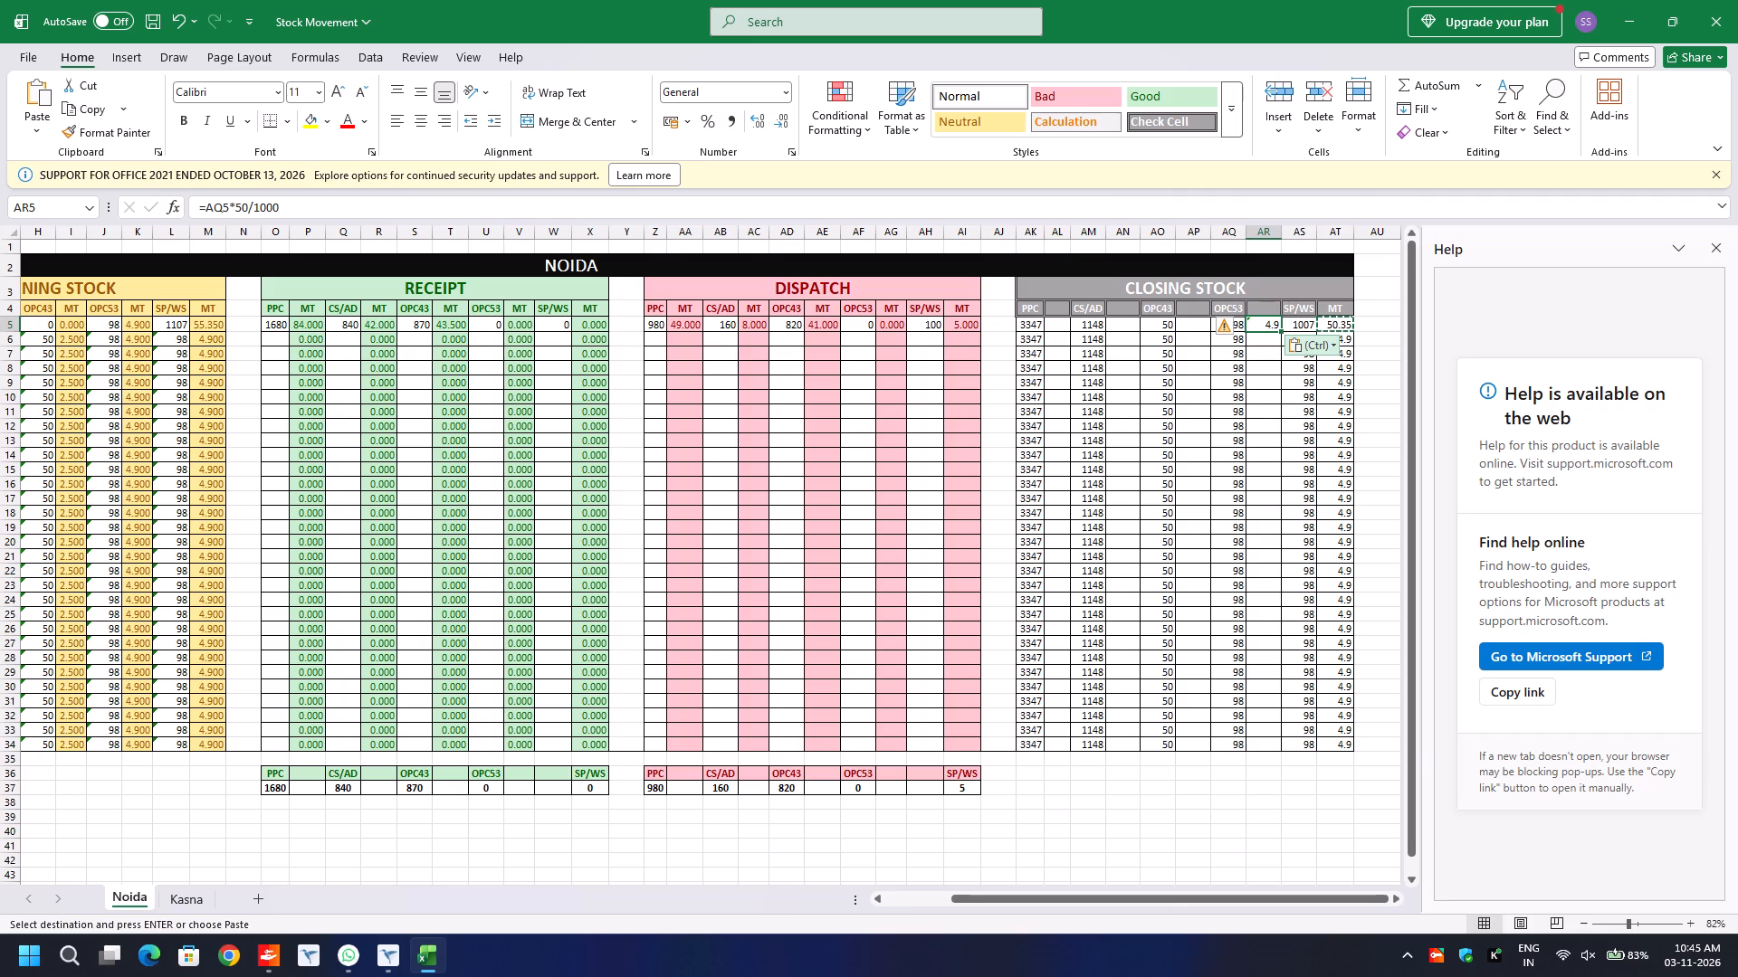
{"action": "left_click", "coordinate": [1189, 322]}
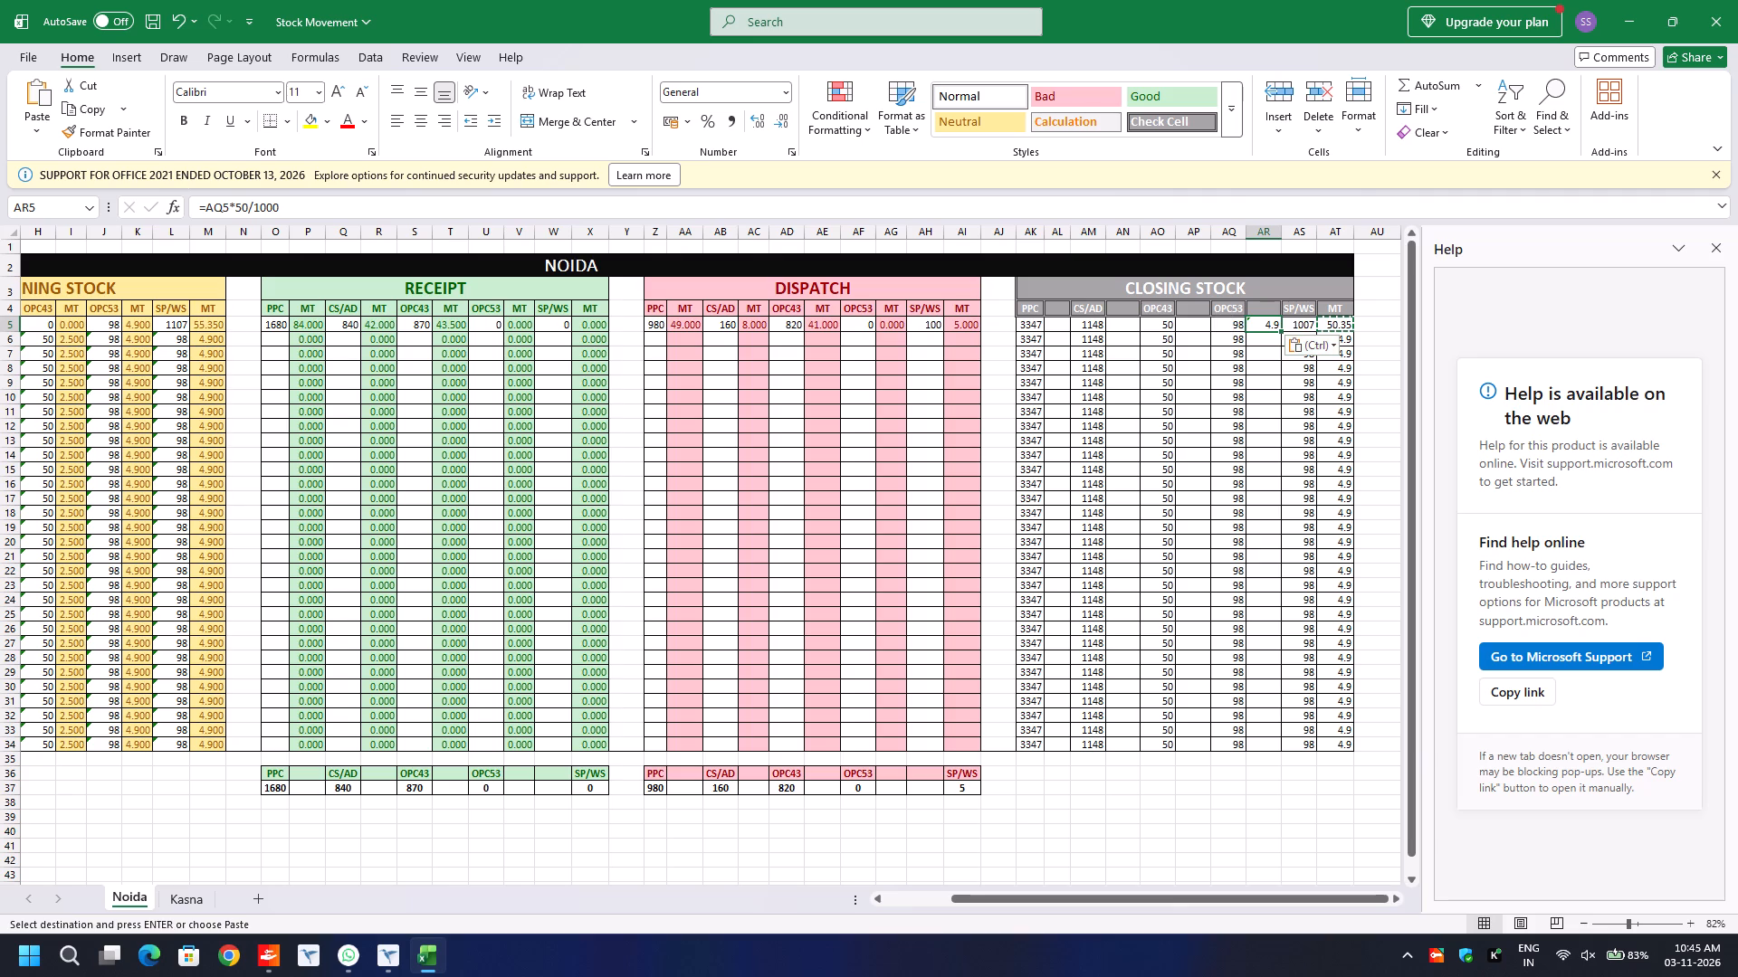
{"action": "key", "text": "ctrl+v"}
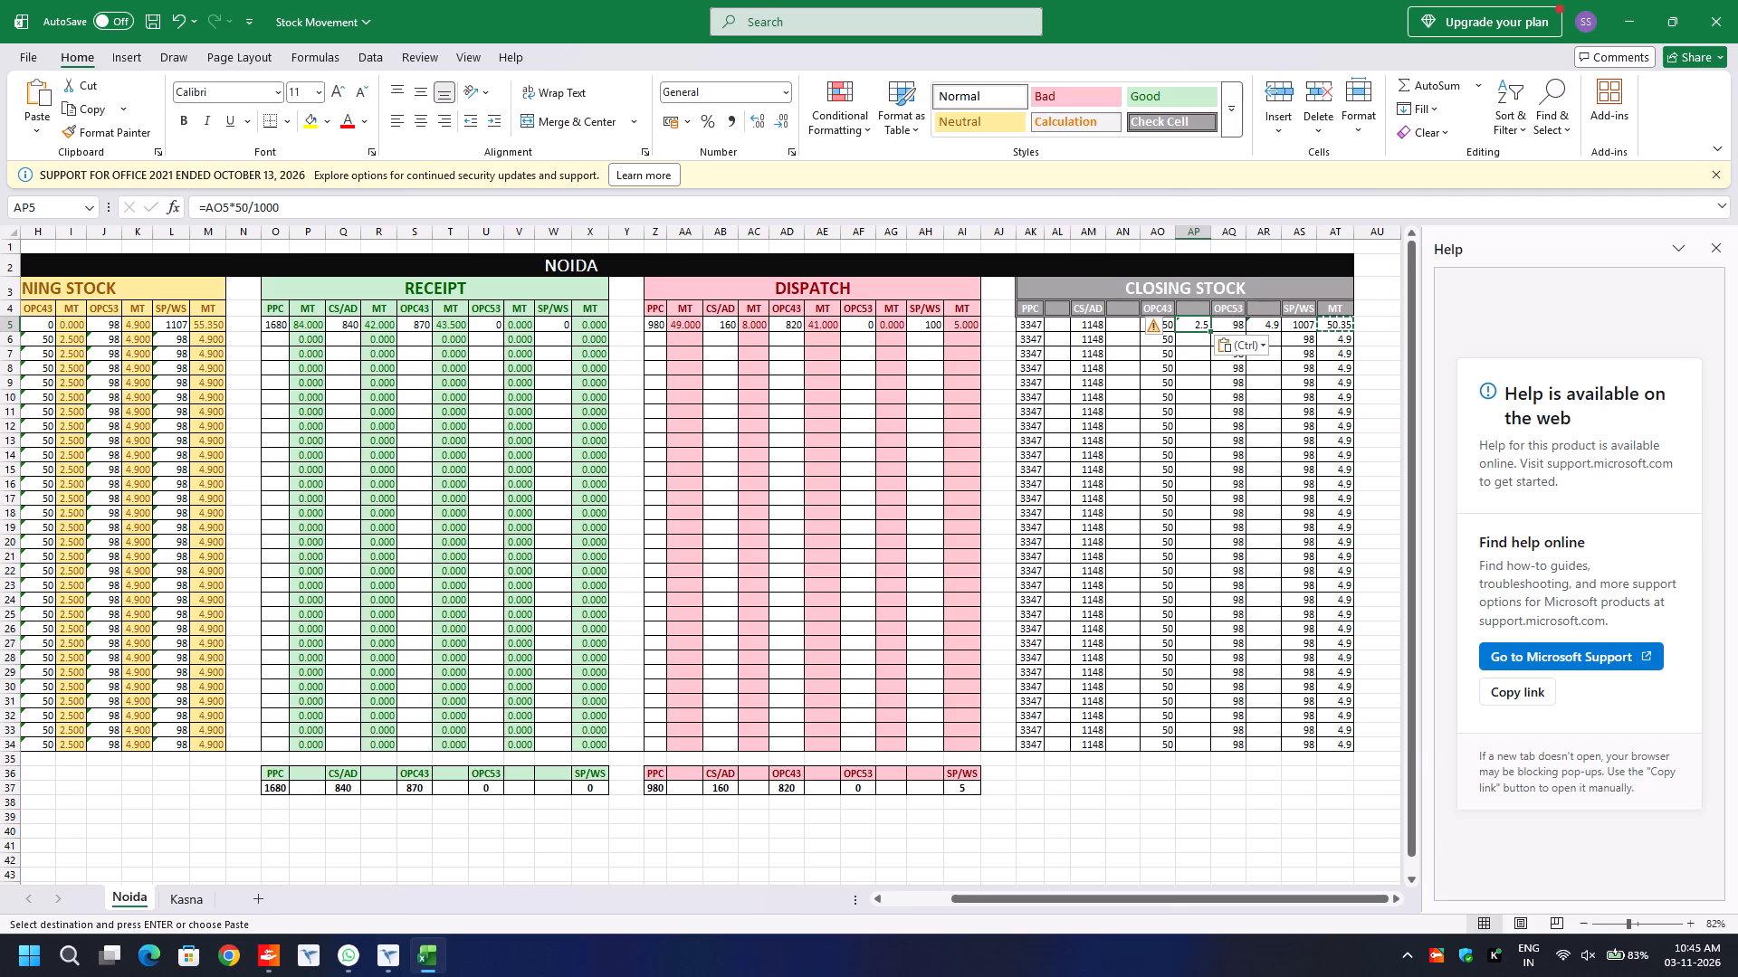
{"action": "left_click", "coordinate": [1122, 324]}
{"action": "key", "text": "ctrl+v"}
{"action": "left_click", "coordinate": [1055, 322]}
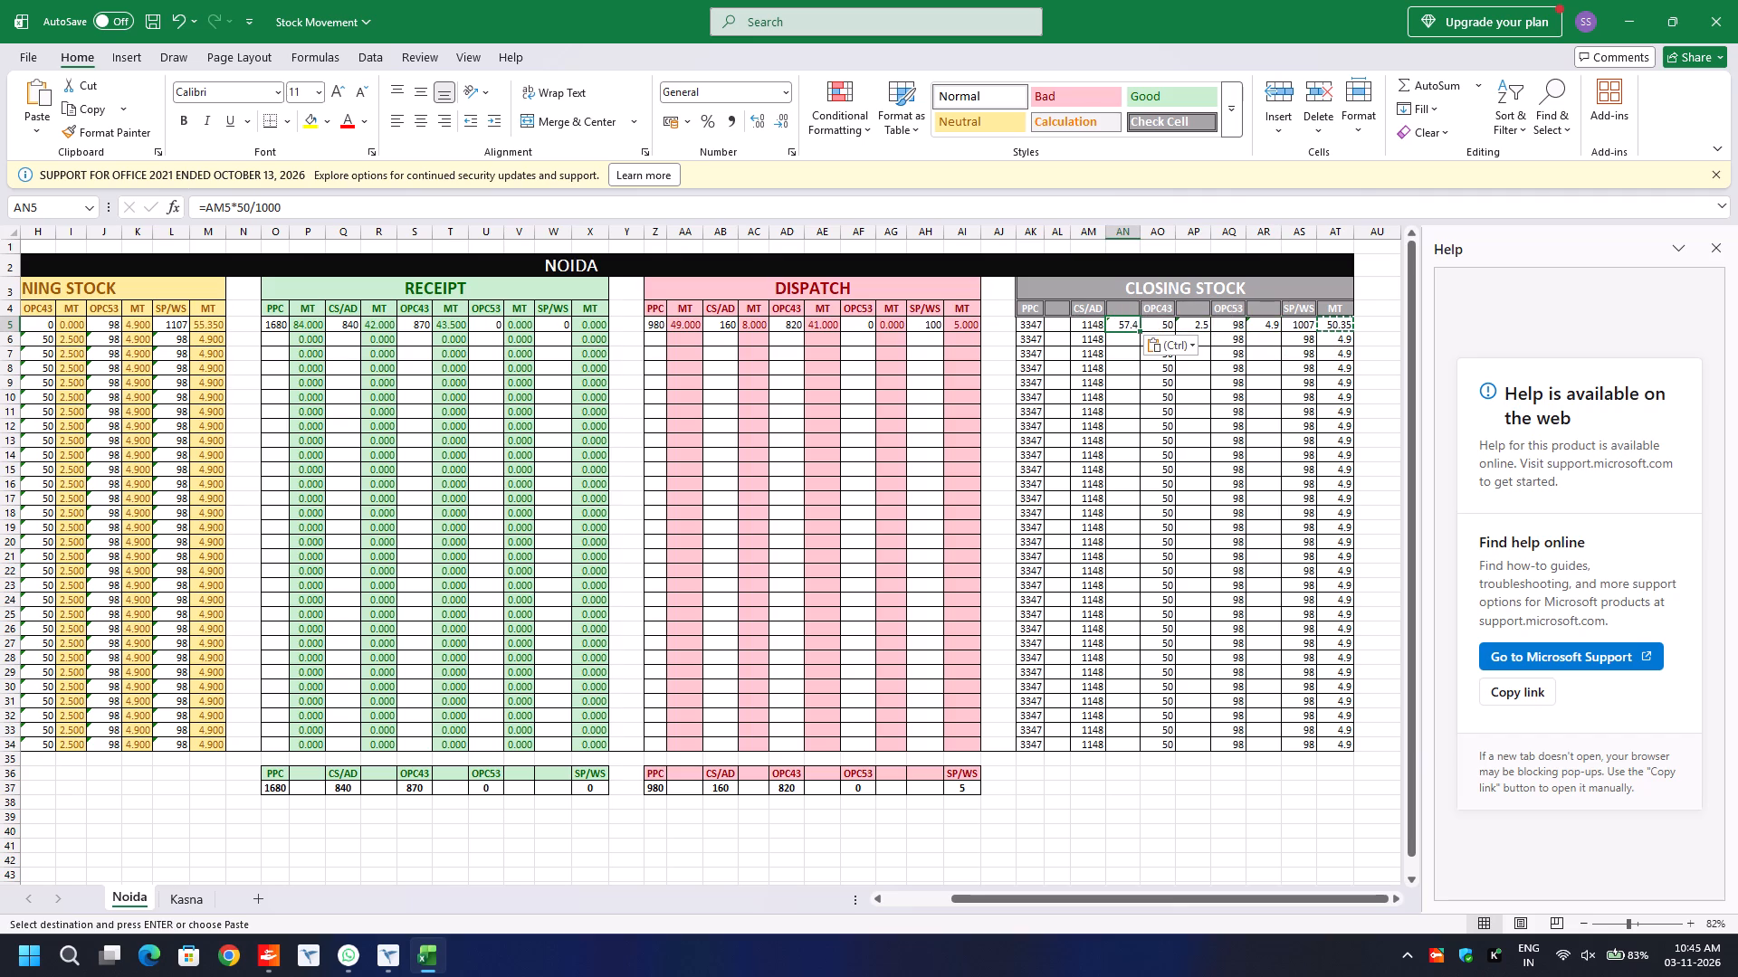
{"action": "key", "text": "ctrl+v"}
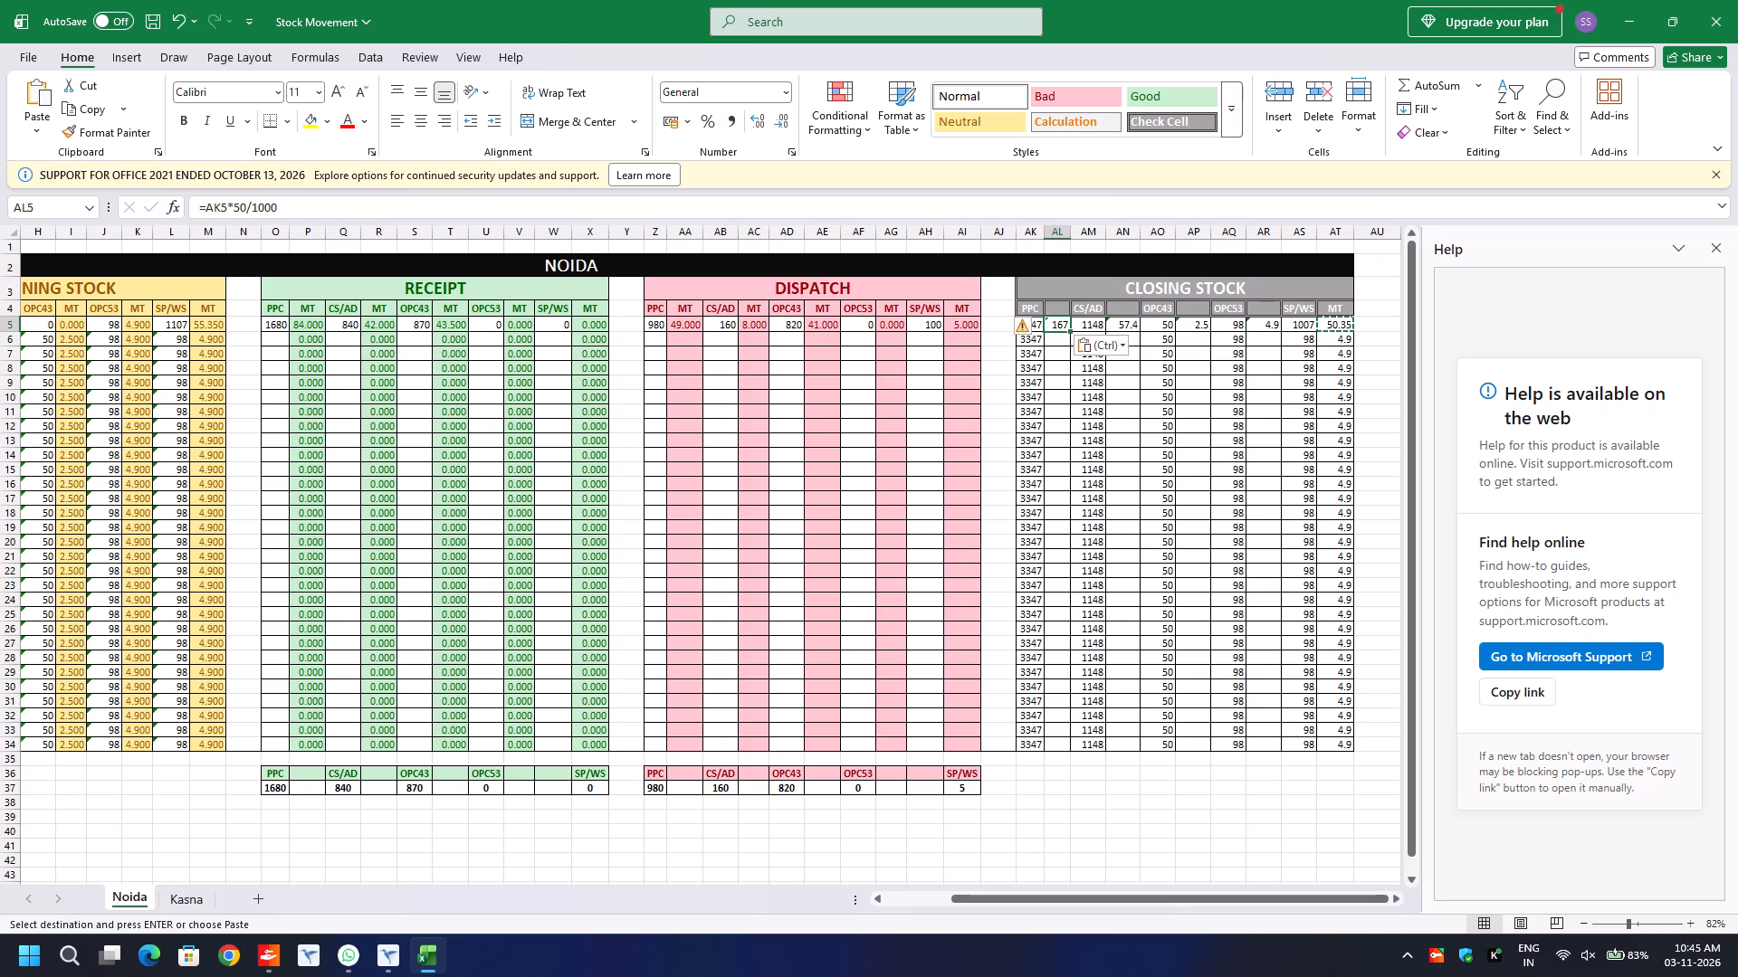
{"action": "left_click", "coordinate": [1065, 420]}
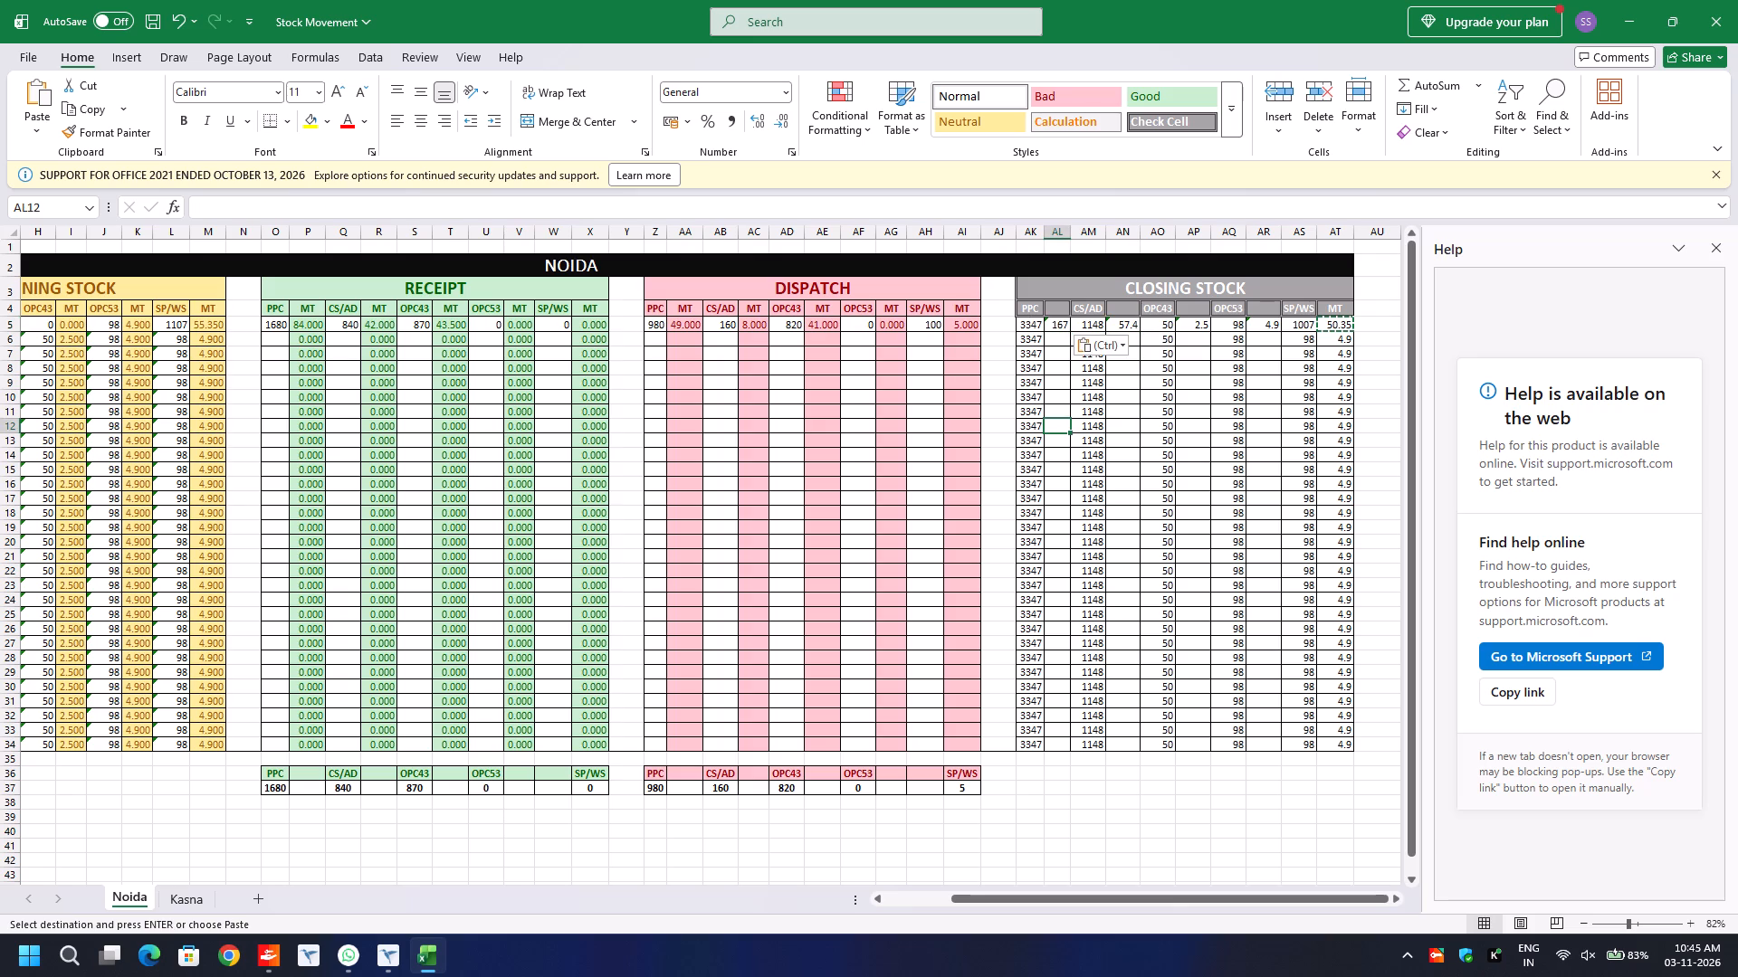
Enter the heading MT in AL4 of the Closing Stock table and copy it into AN4, AP4 and AR4.
{"action": "left_click", "coordinate": [697, 326]}
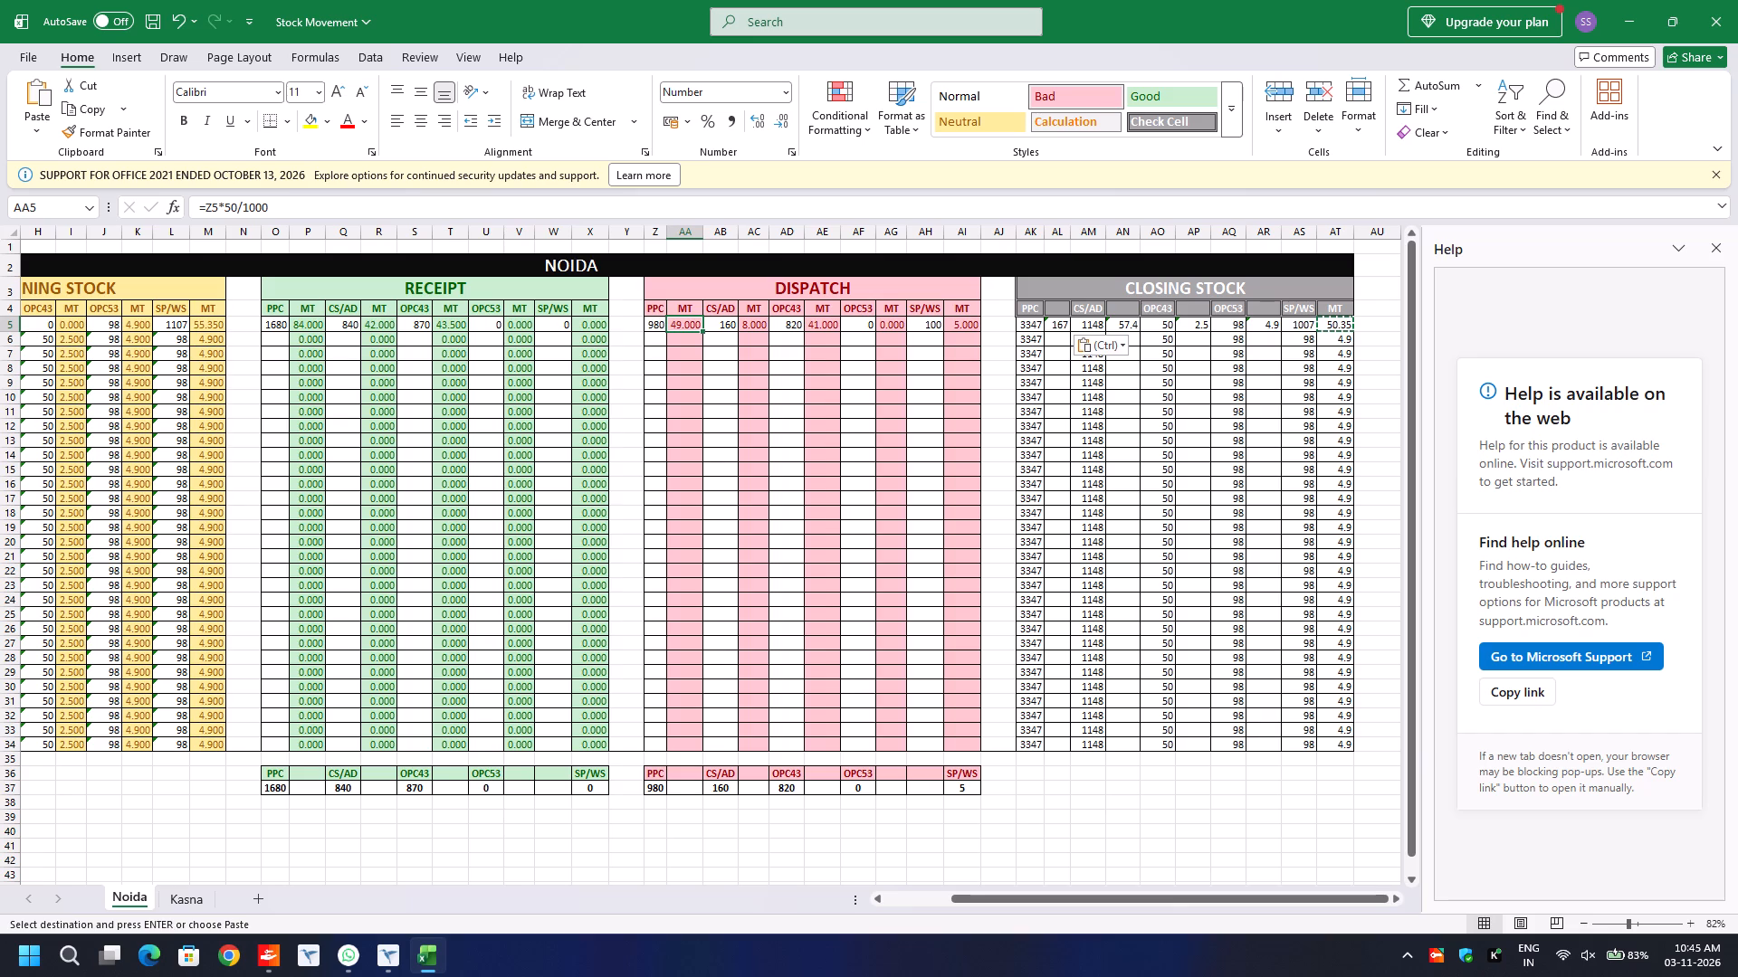
{"action": "scroll", "coordinate": [807, 460], "scroll_direction": "right", "scroll_amount": 3}
{"action": "scroll", "coordinate": [807, 460], "scroll_direction": "left", "scroll_amount": 4}
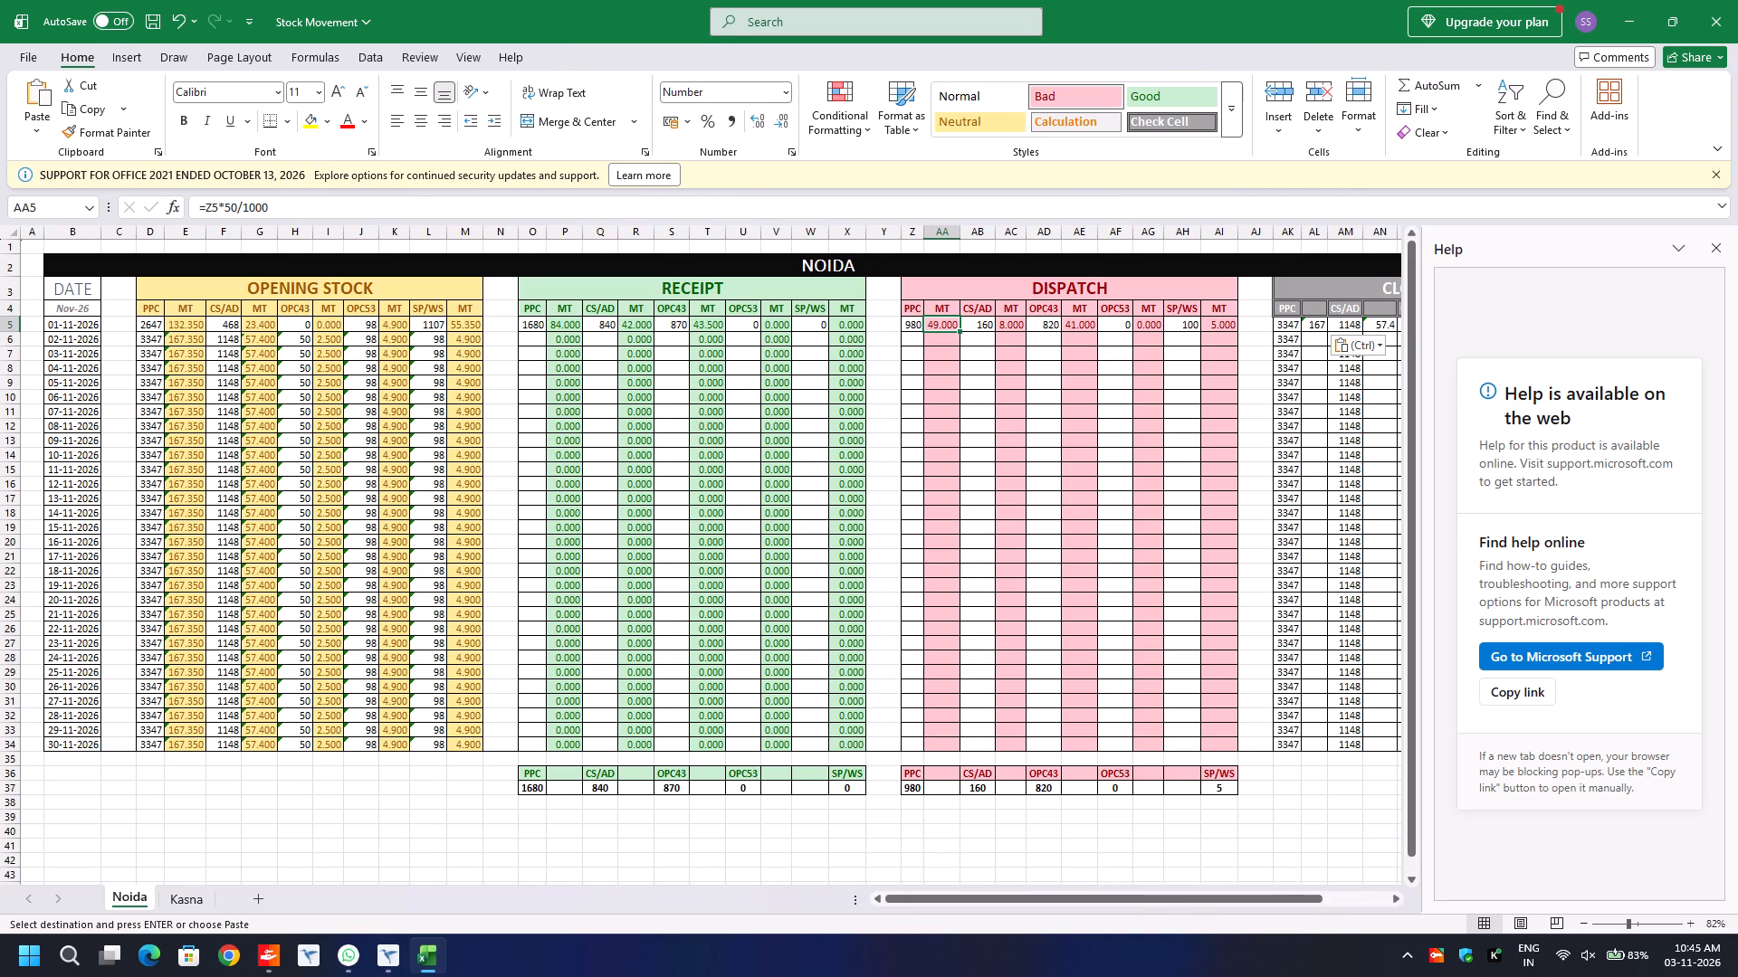
{"action": "scroll", "coordinate": [779, 422], "scroll_direction": "left", "scroll_amount": 4}
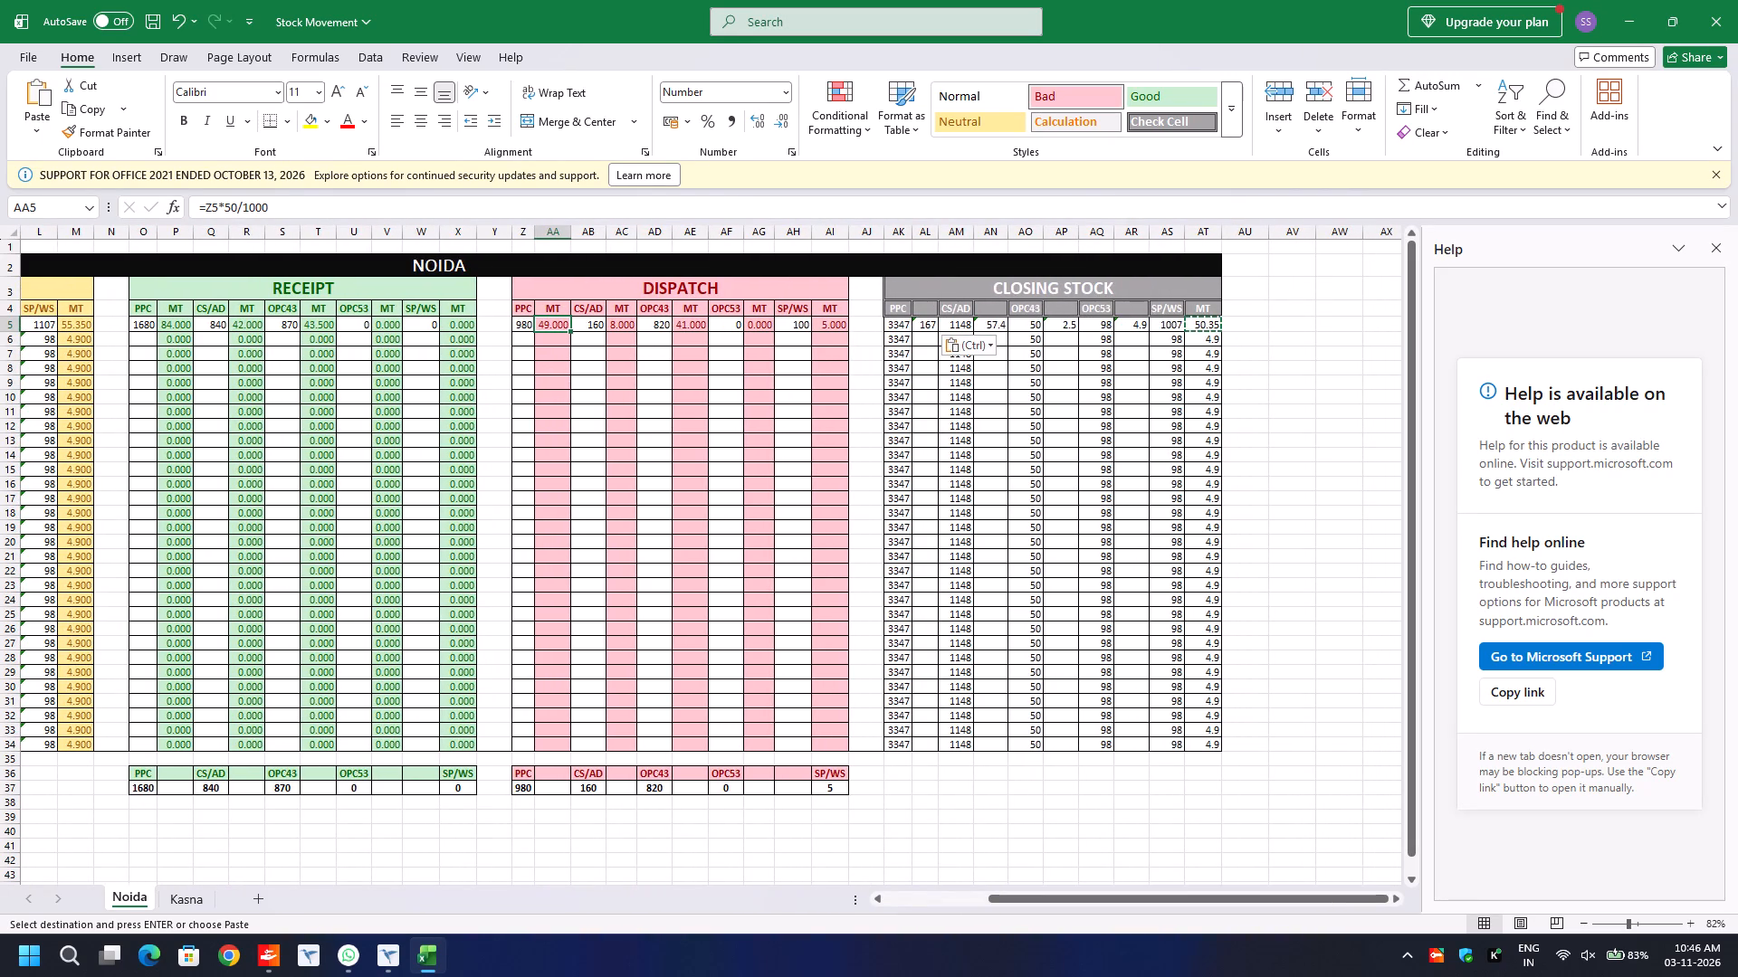
{"action": "left_click", "coordinate": [924, 309]}
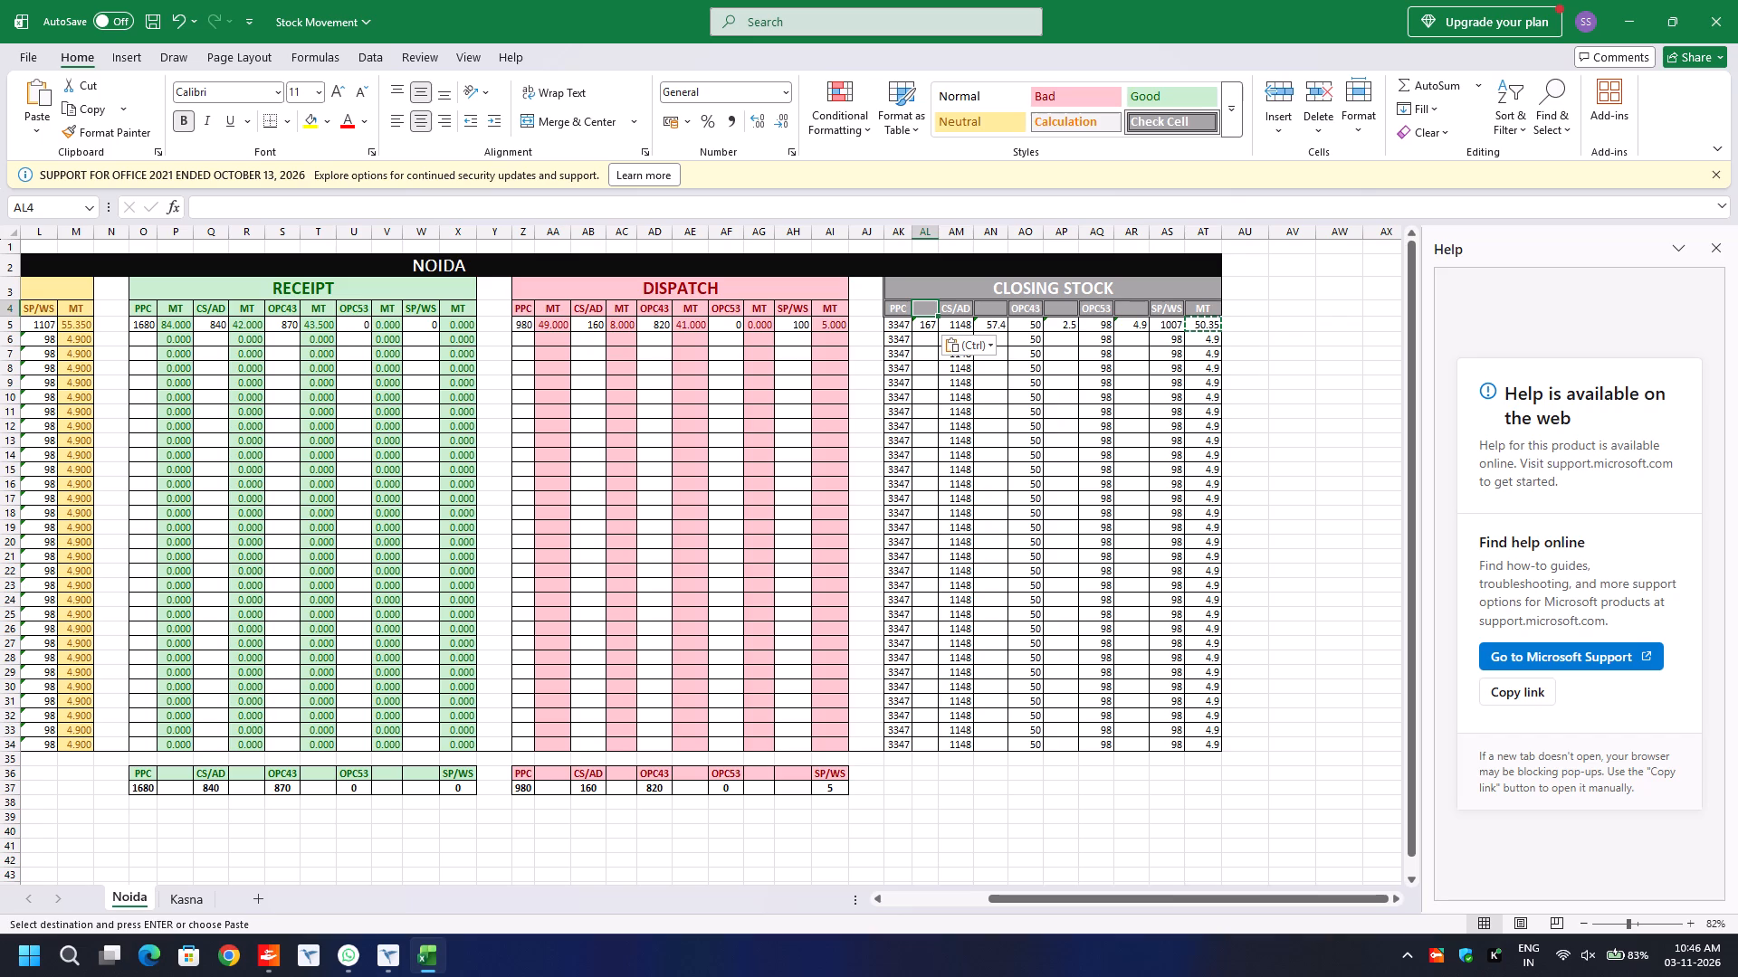
{"action": "type", "text": "MT"}
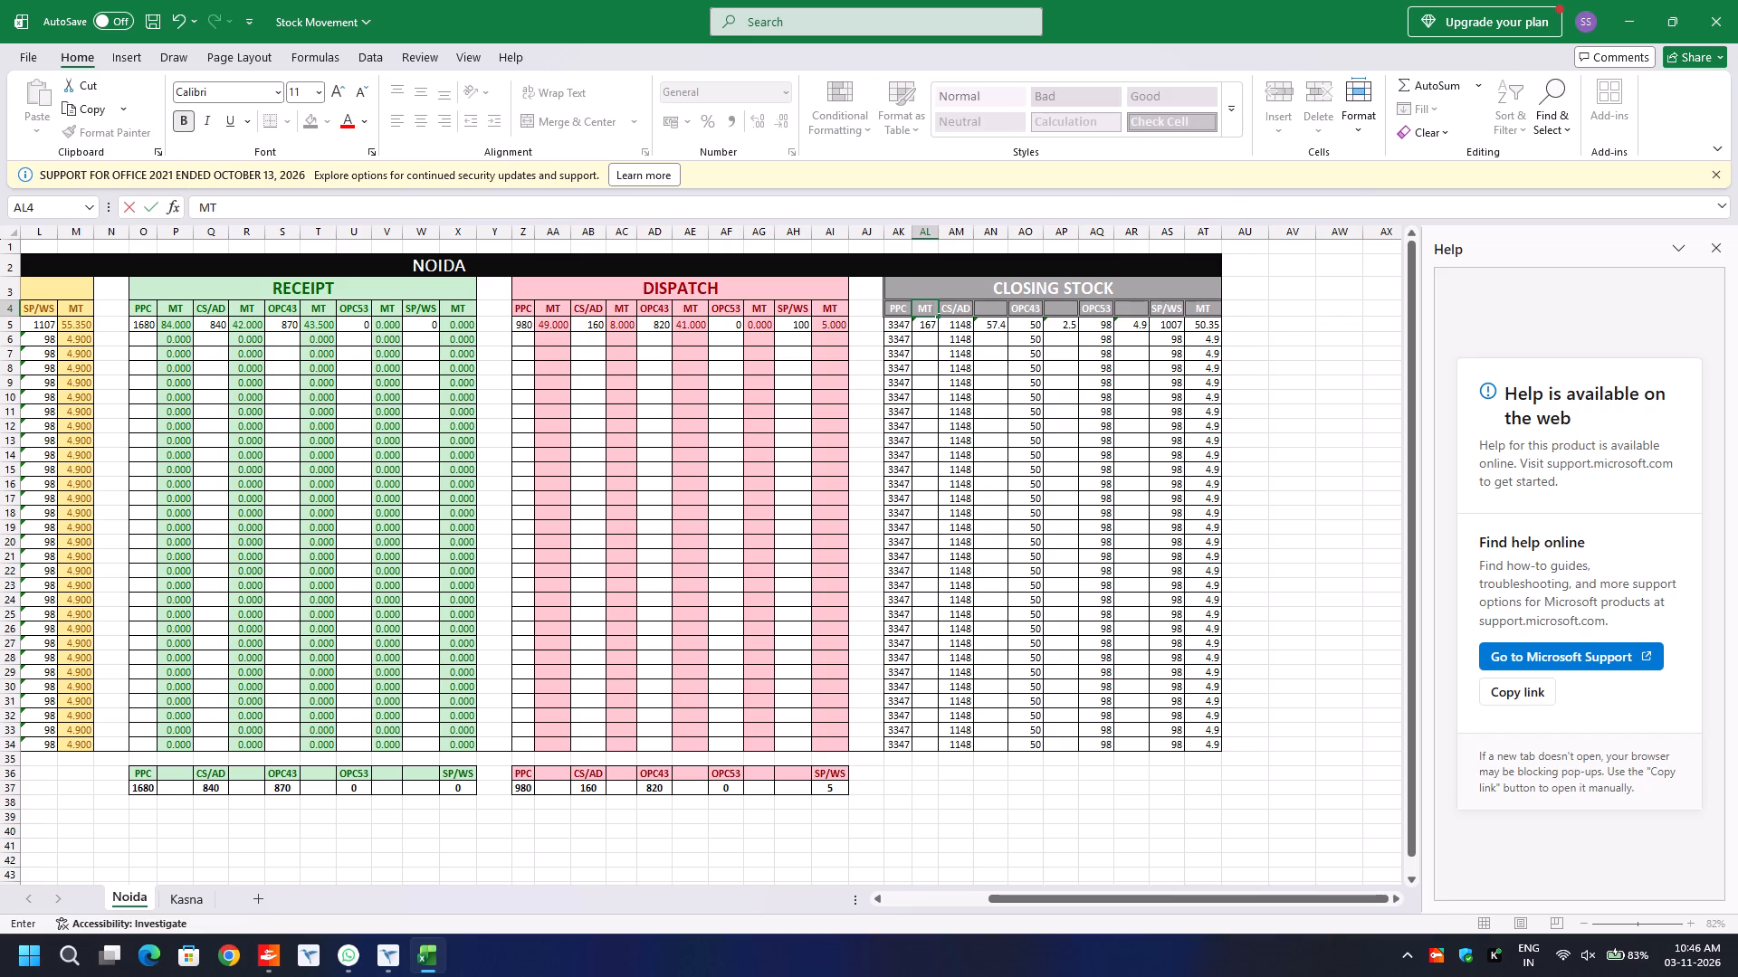
{"action": "key", "text": "Right"}
{"action": "key", "text": "Right"}
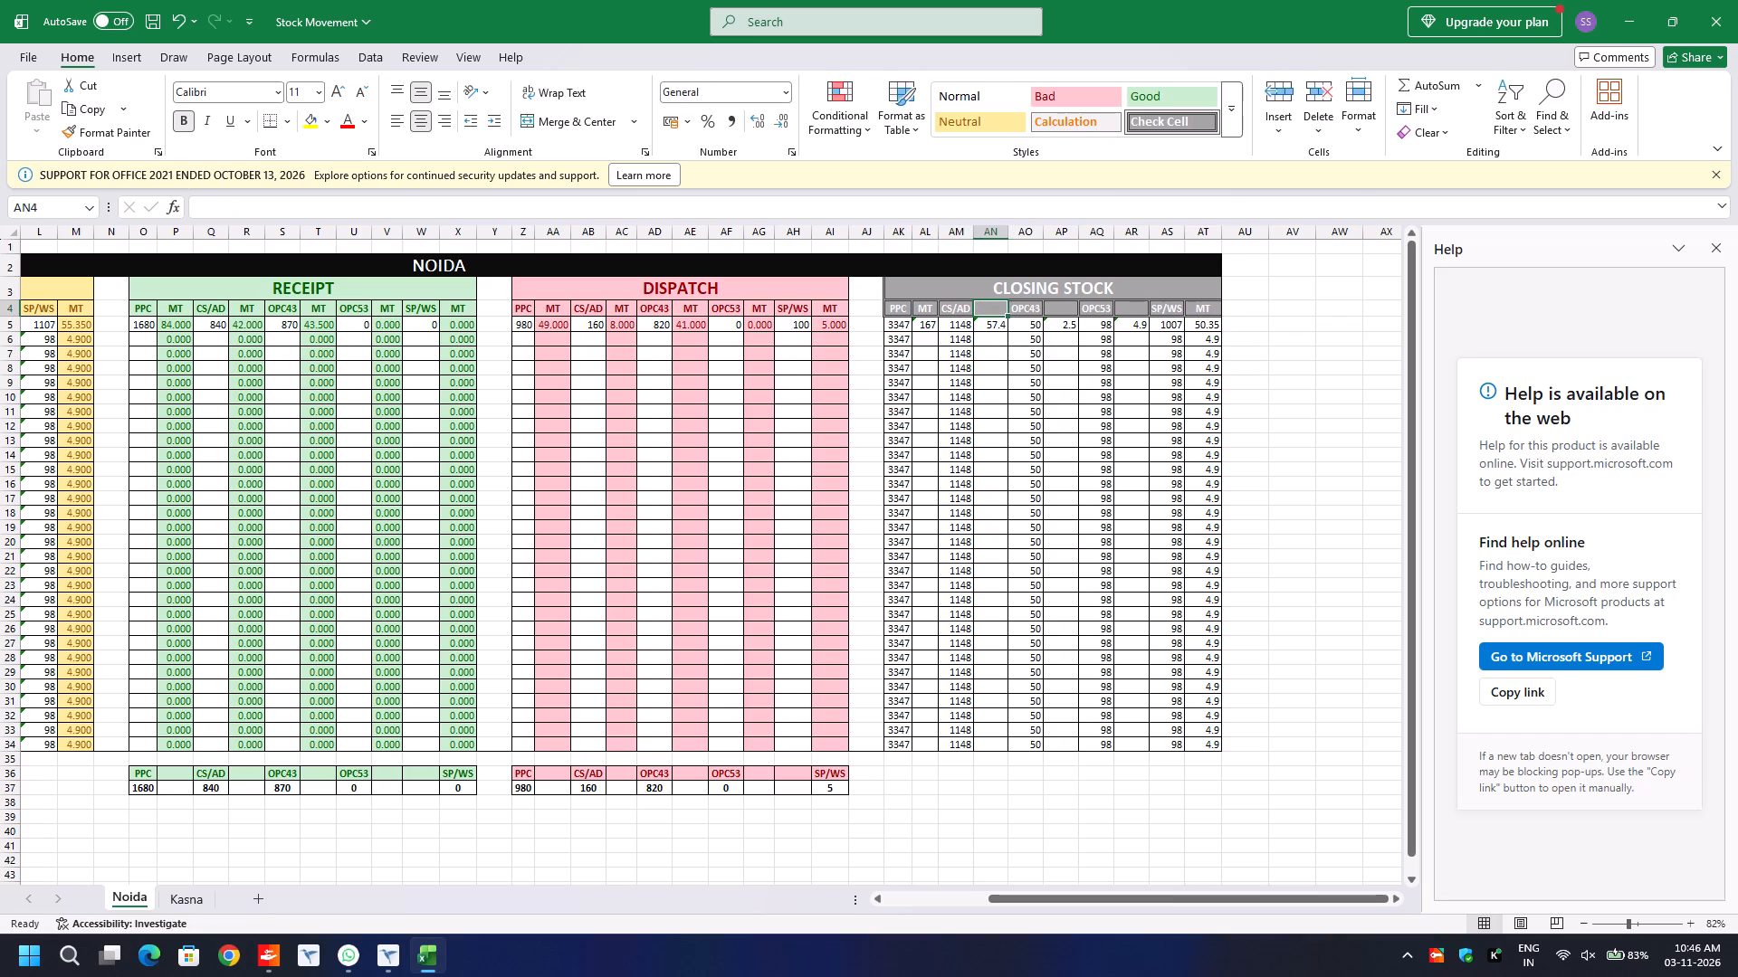
{"action": "key", "text": "Left"}
{"action": "key", "text": "Left"}
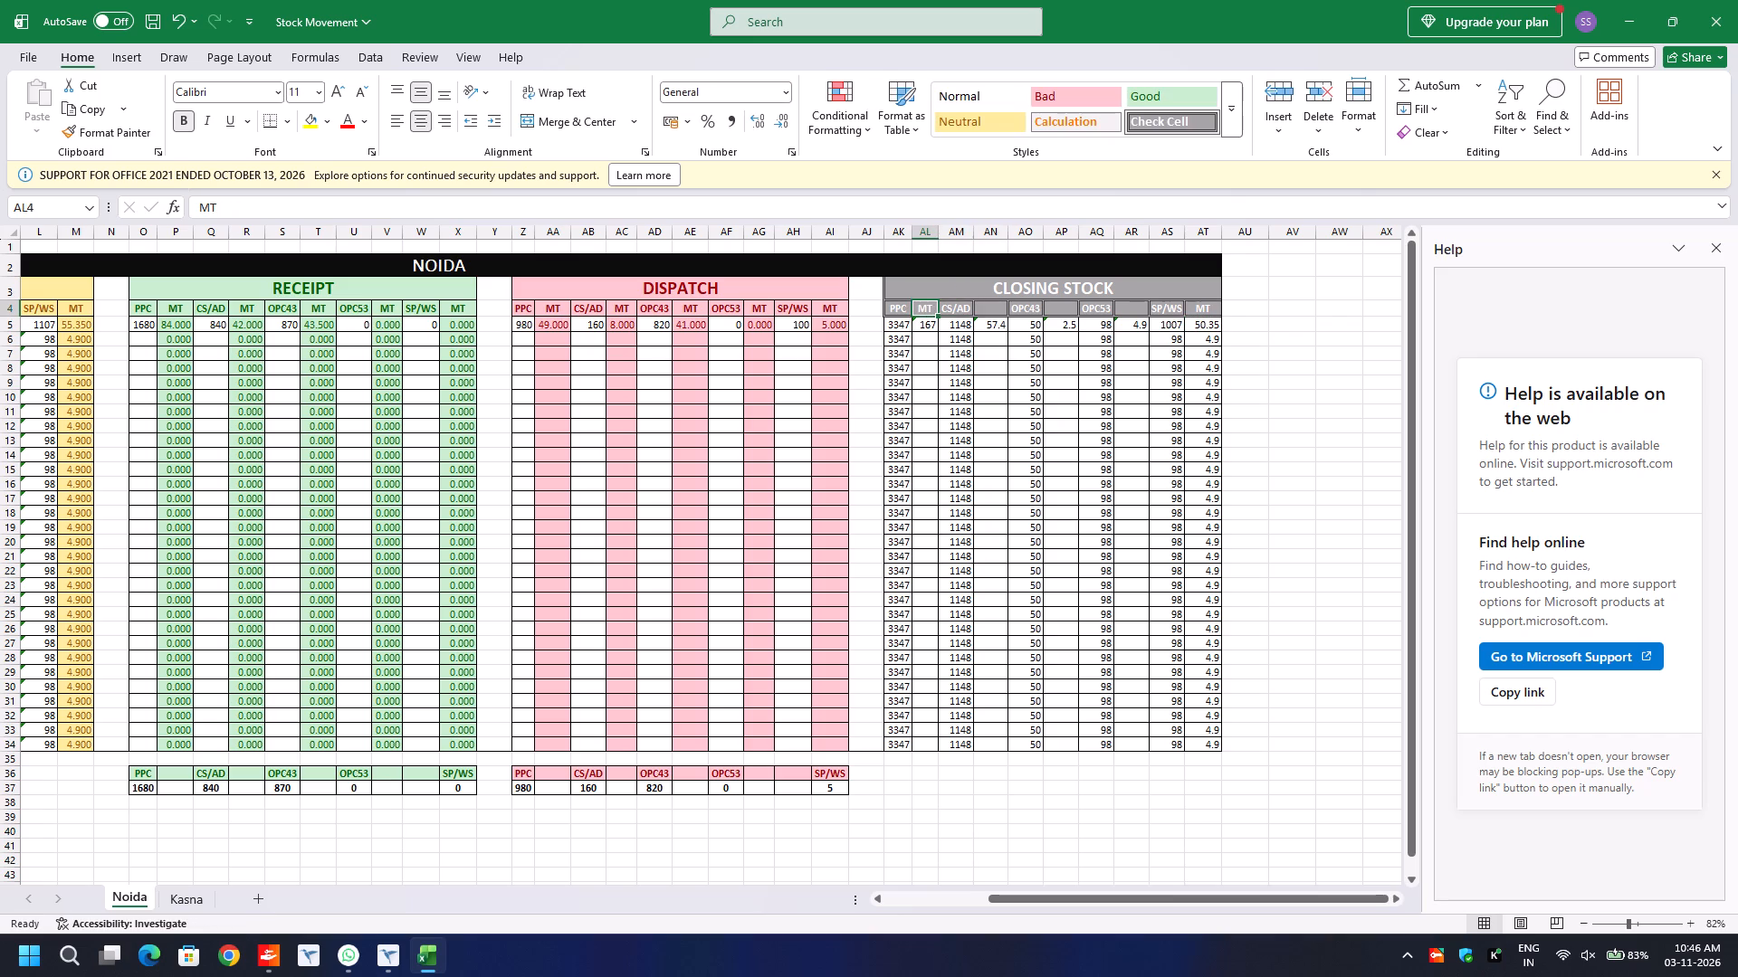
{"action": "key", "text": "ctrl+c"}
{"action": "key", "text": "Right"}
{"action": "key", "text": "Right"}
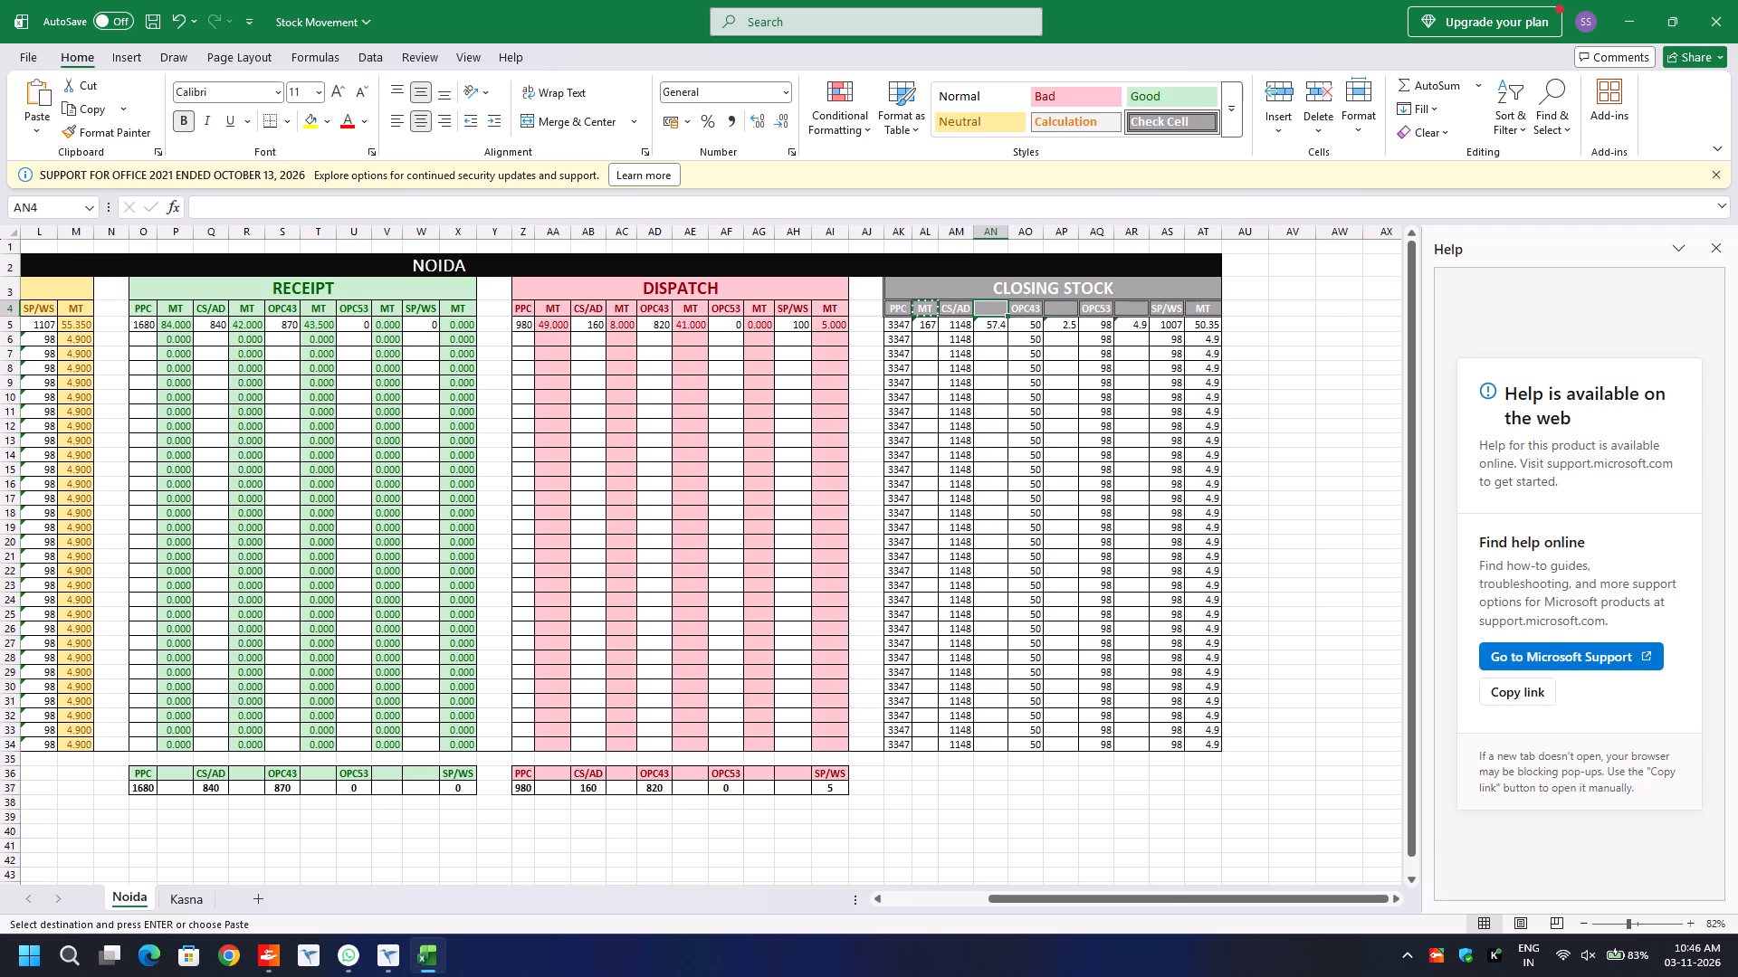
{"action": "key", "text": "ctrl+v"}
{"action": "key", "text": "Right"}
{"action": "key", "text": "Right"}
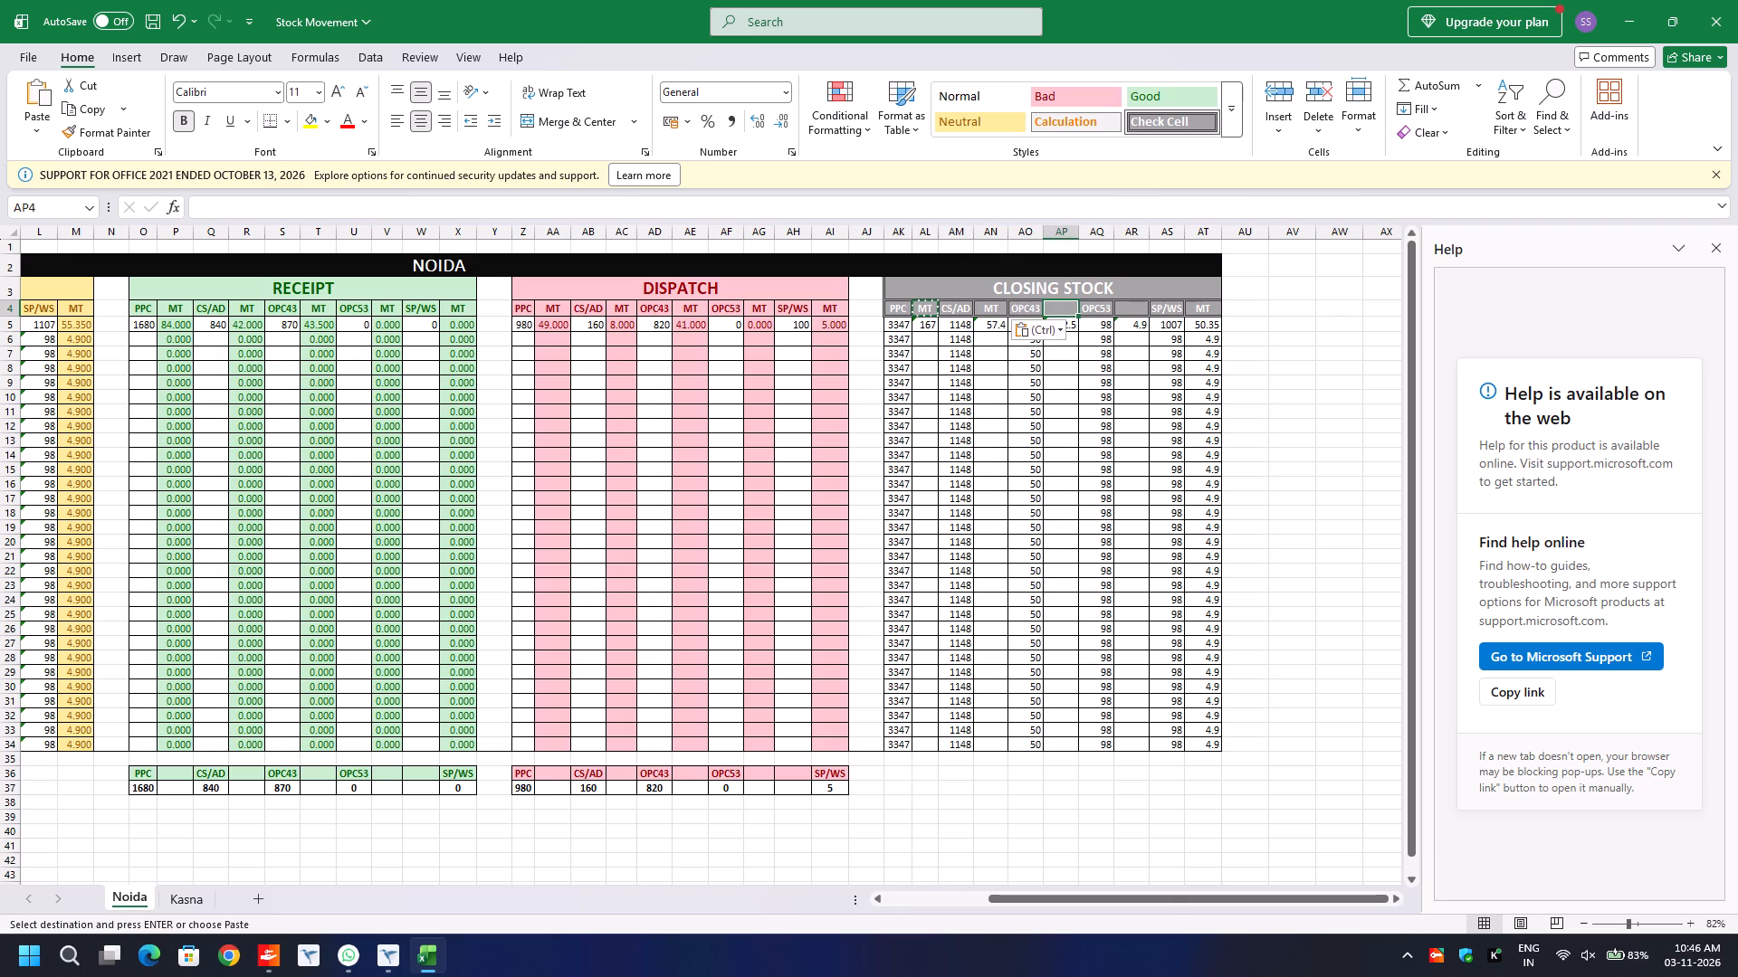
{"action": "key", "text": "ctrl+v"}
{"action": "key", "text": "Right"}
{"action": "key", "text": "Right"}
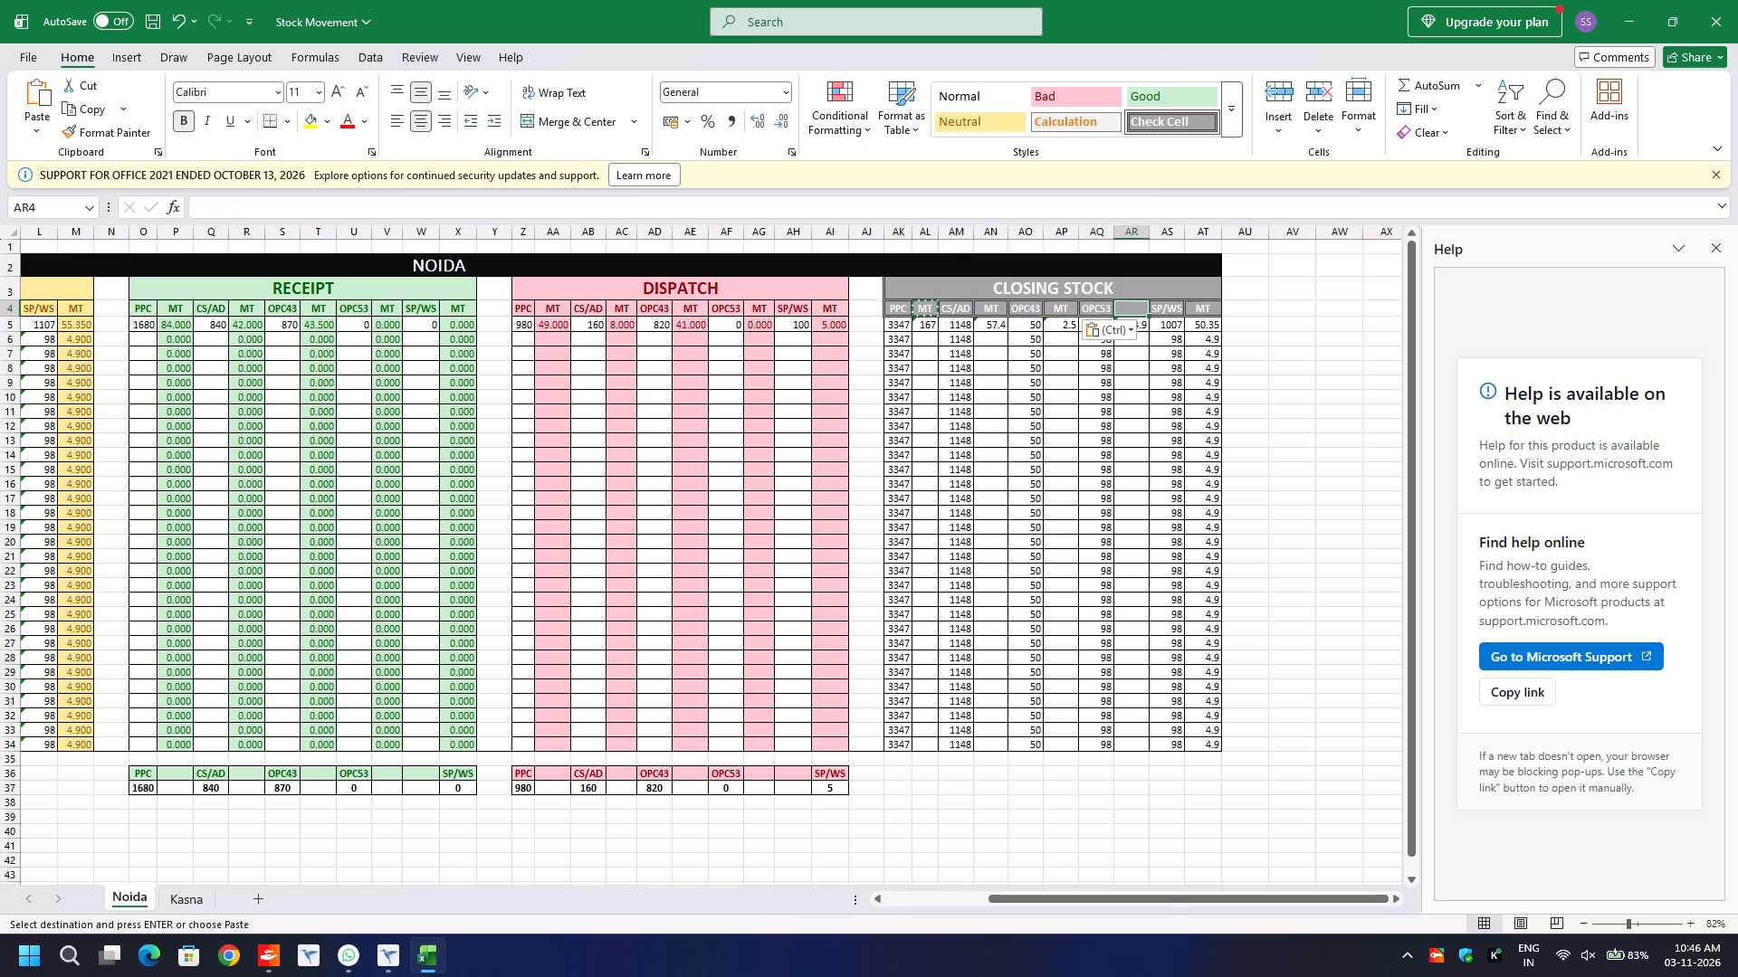
{"action": "key", "text": "ctrl+v"}
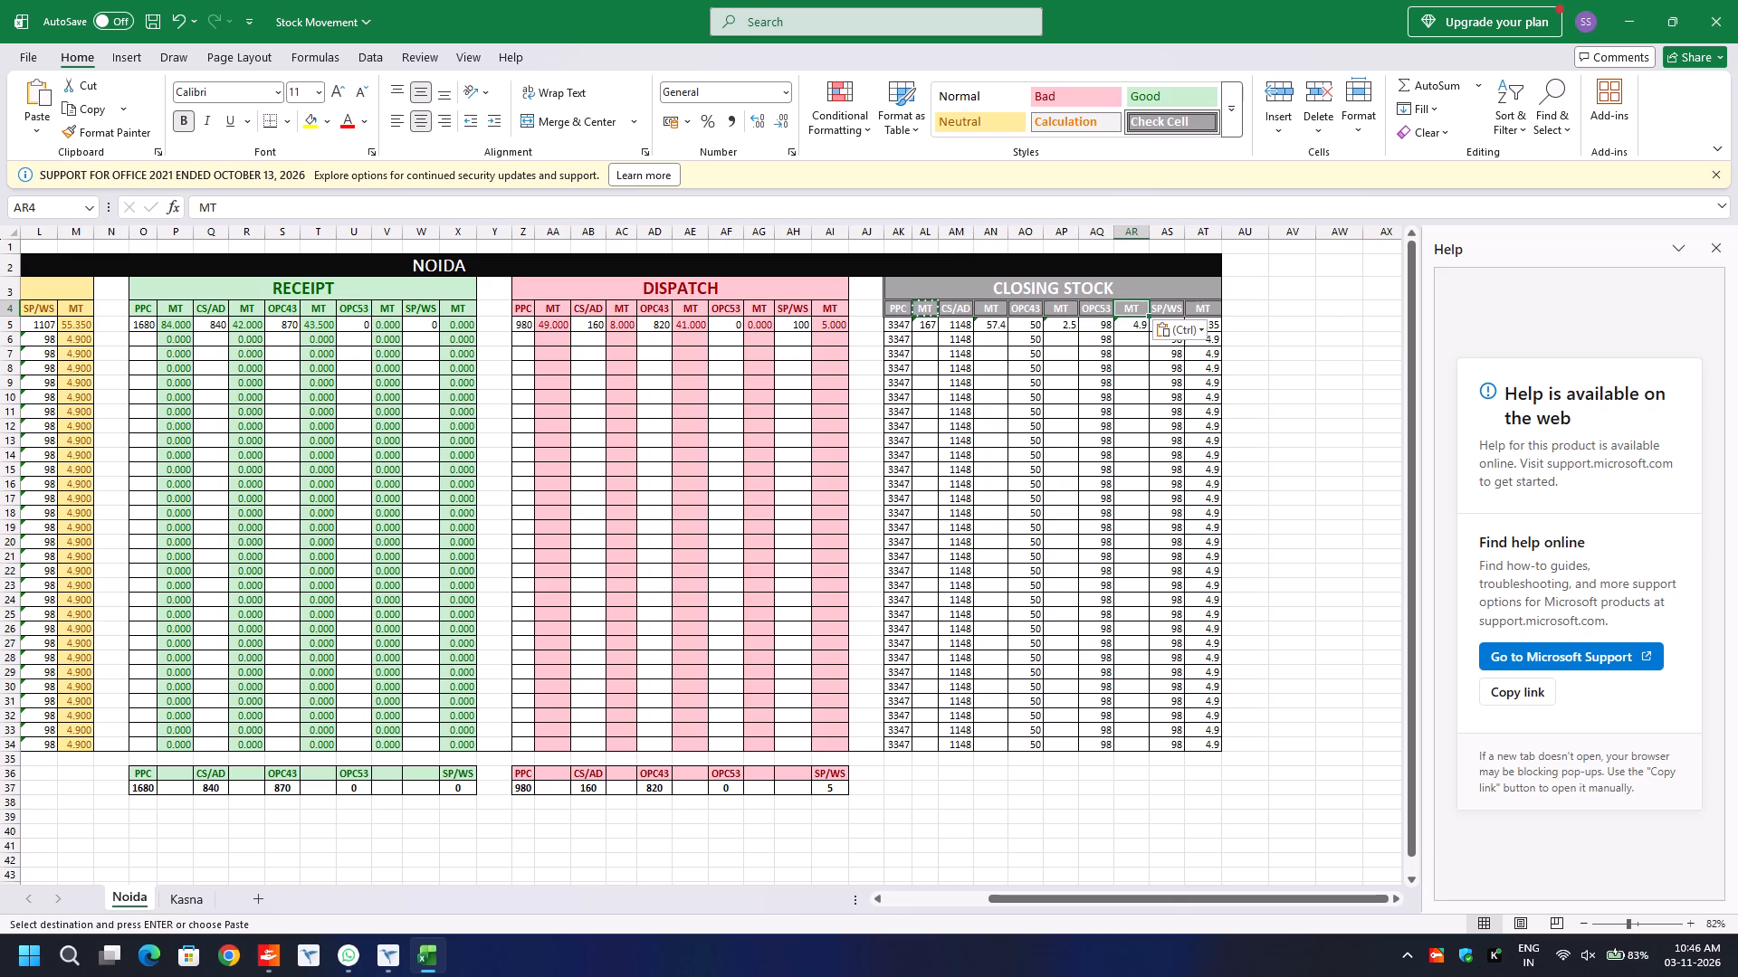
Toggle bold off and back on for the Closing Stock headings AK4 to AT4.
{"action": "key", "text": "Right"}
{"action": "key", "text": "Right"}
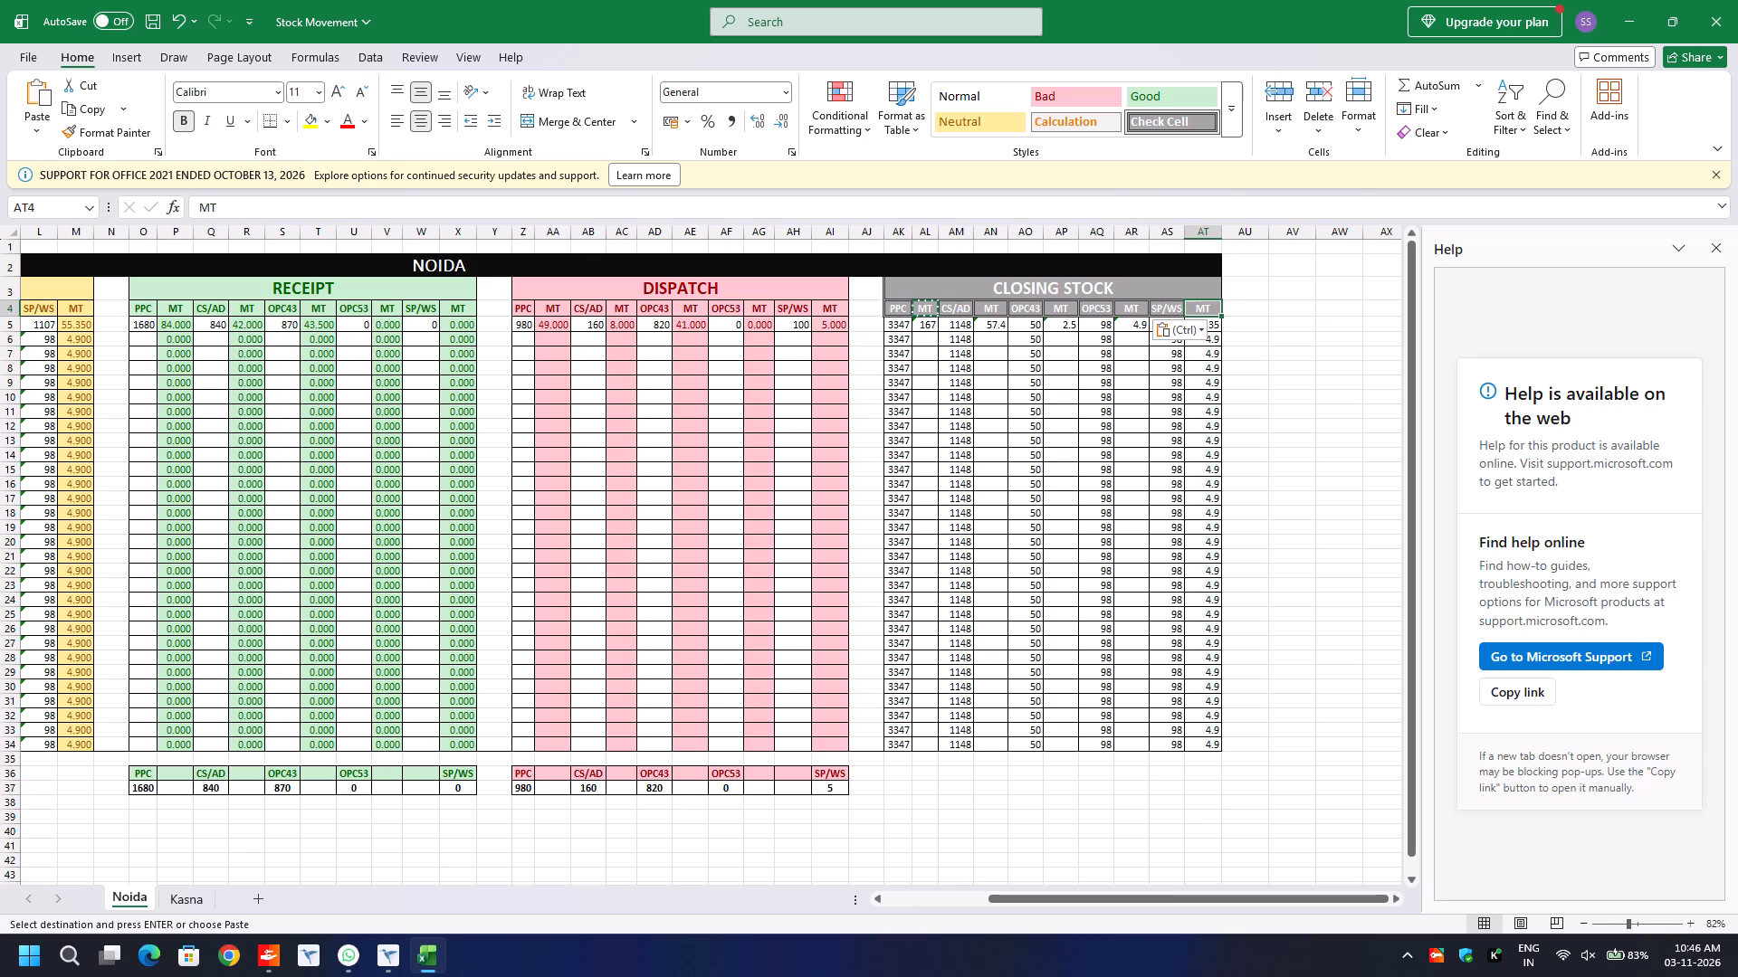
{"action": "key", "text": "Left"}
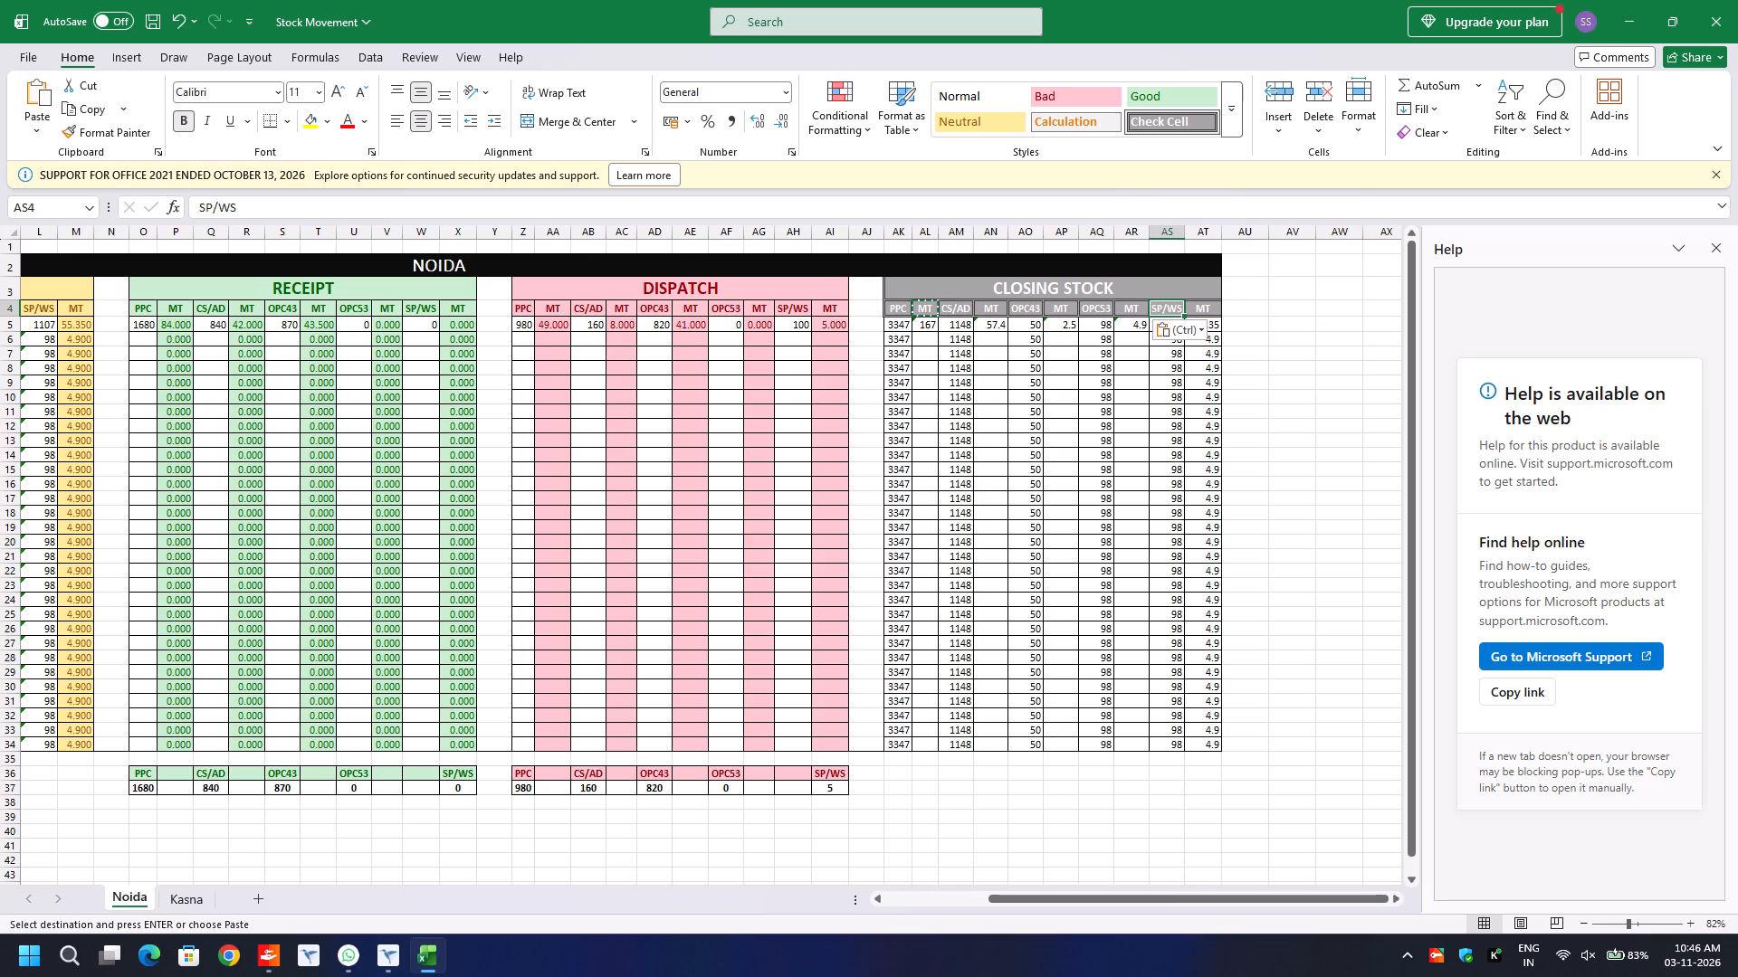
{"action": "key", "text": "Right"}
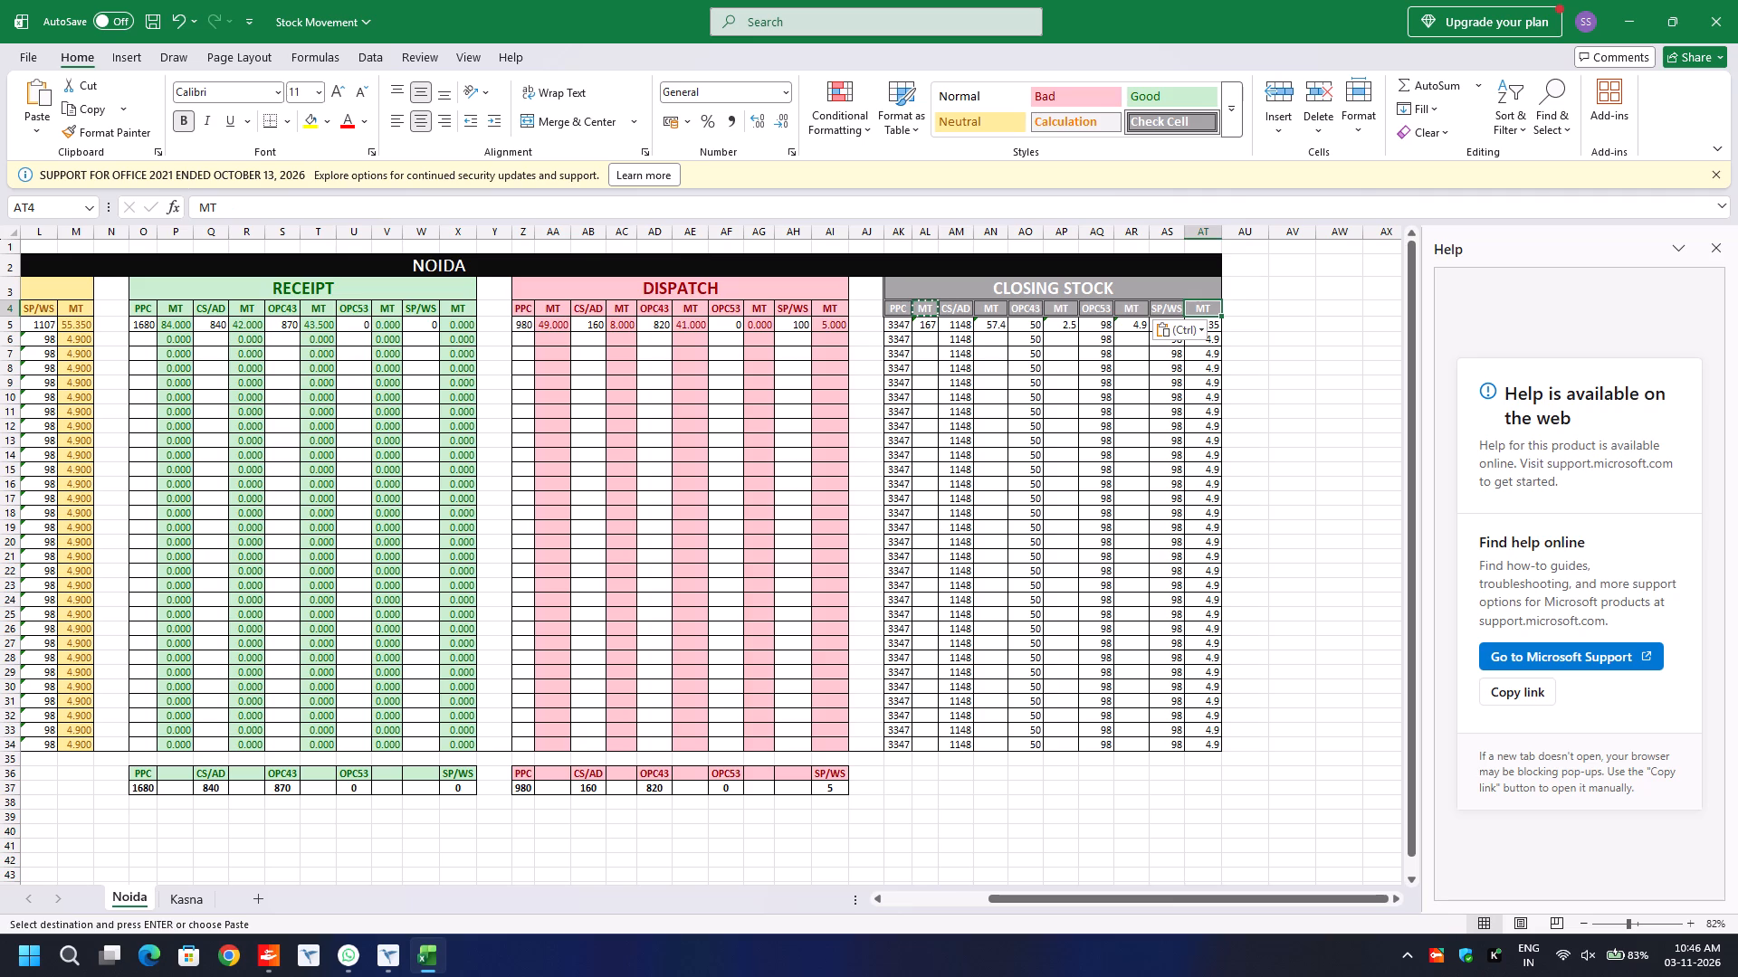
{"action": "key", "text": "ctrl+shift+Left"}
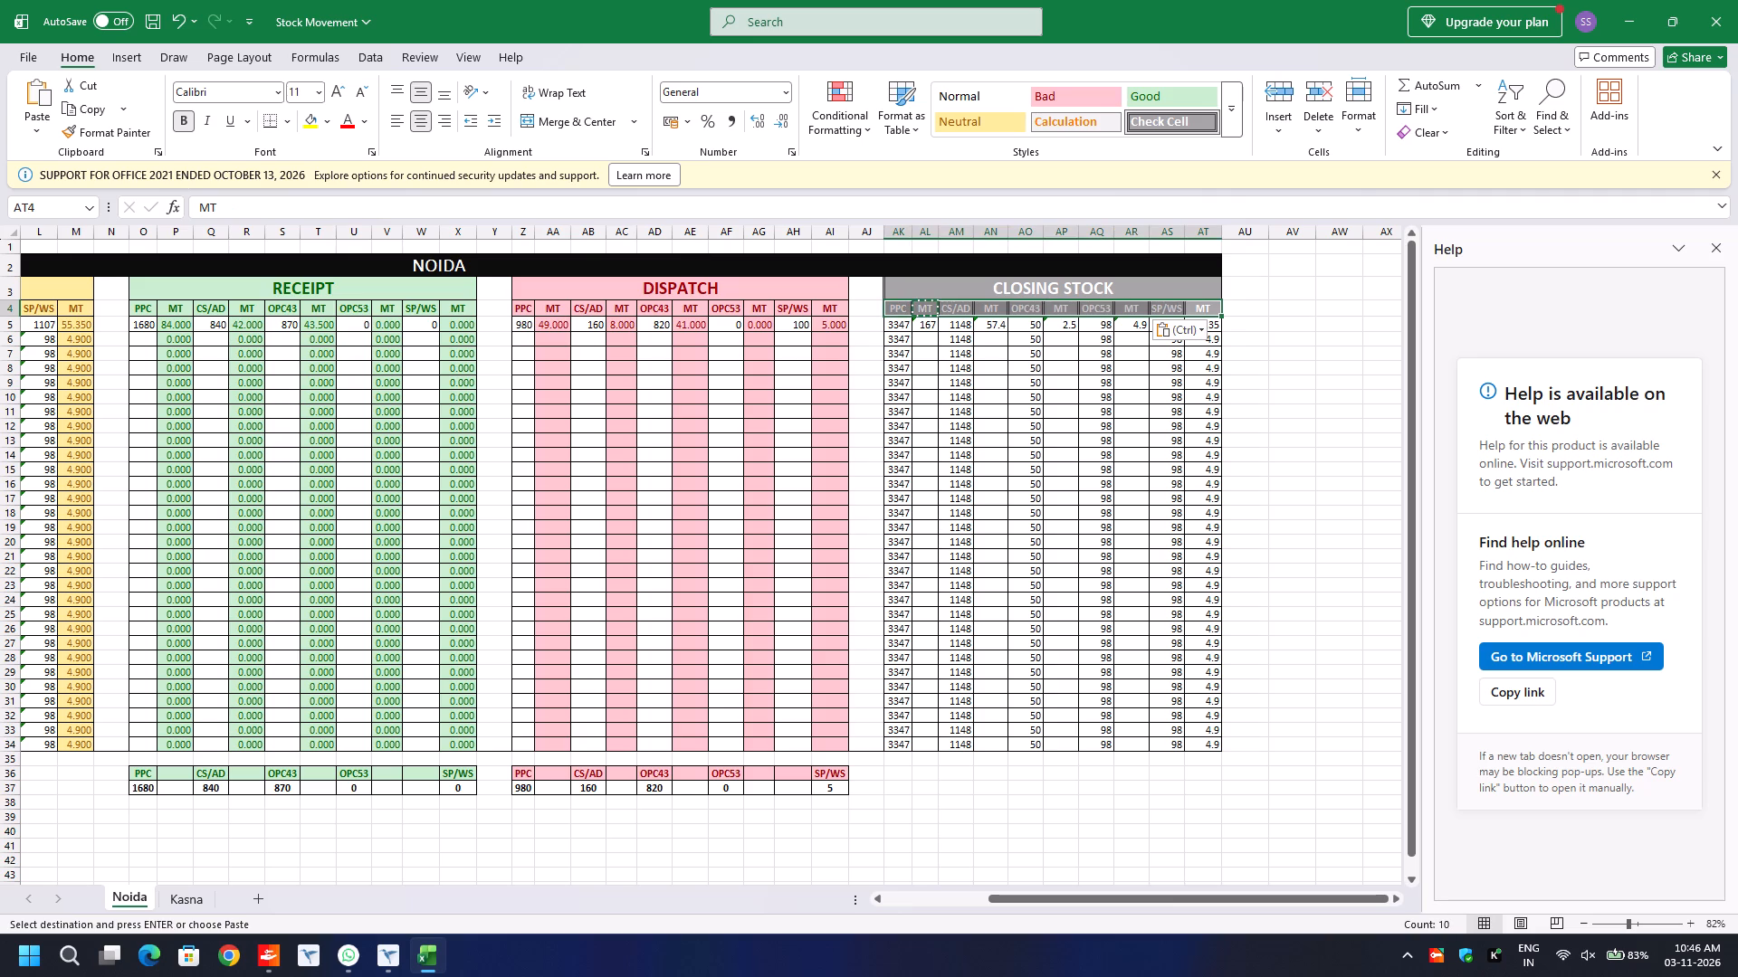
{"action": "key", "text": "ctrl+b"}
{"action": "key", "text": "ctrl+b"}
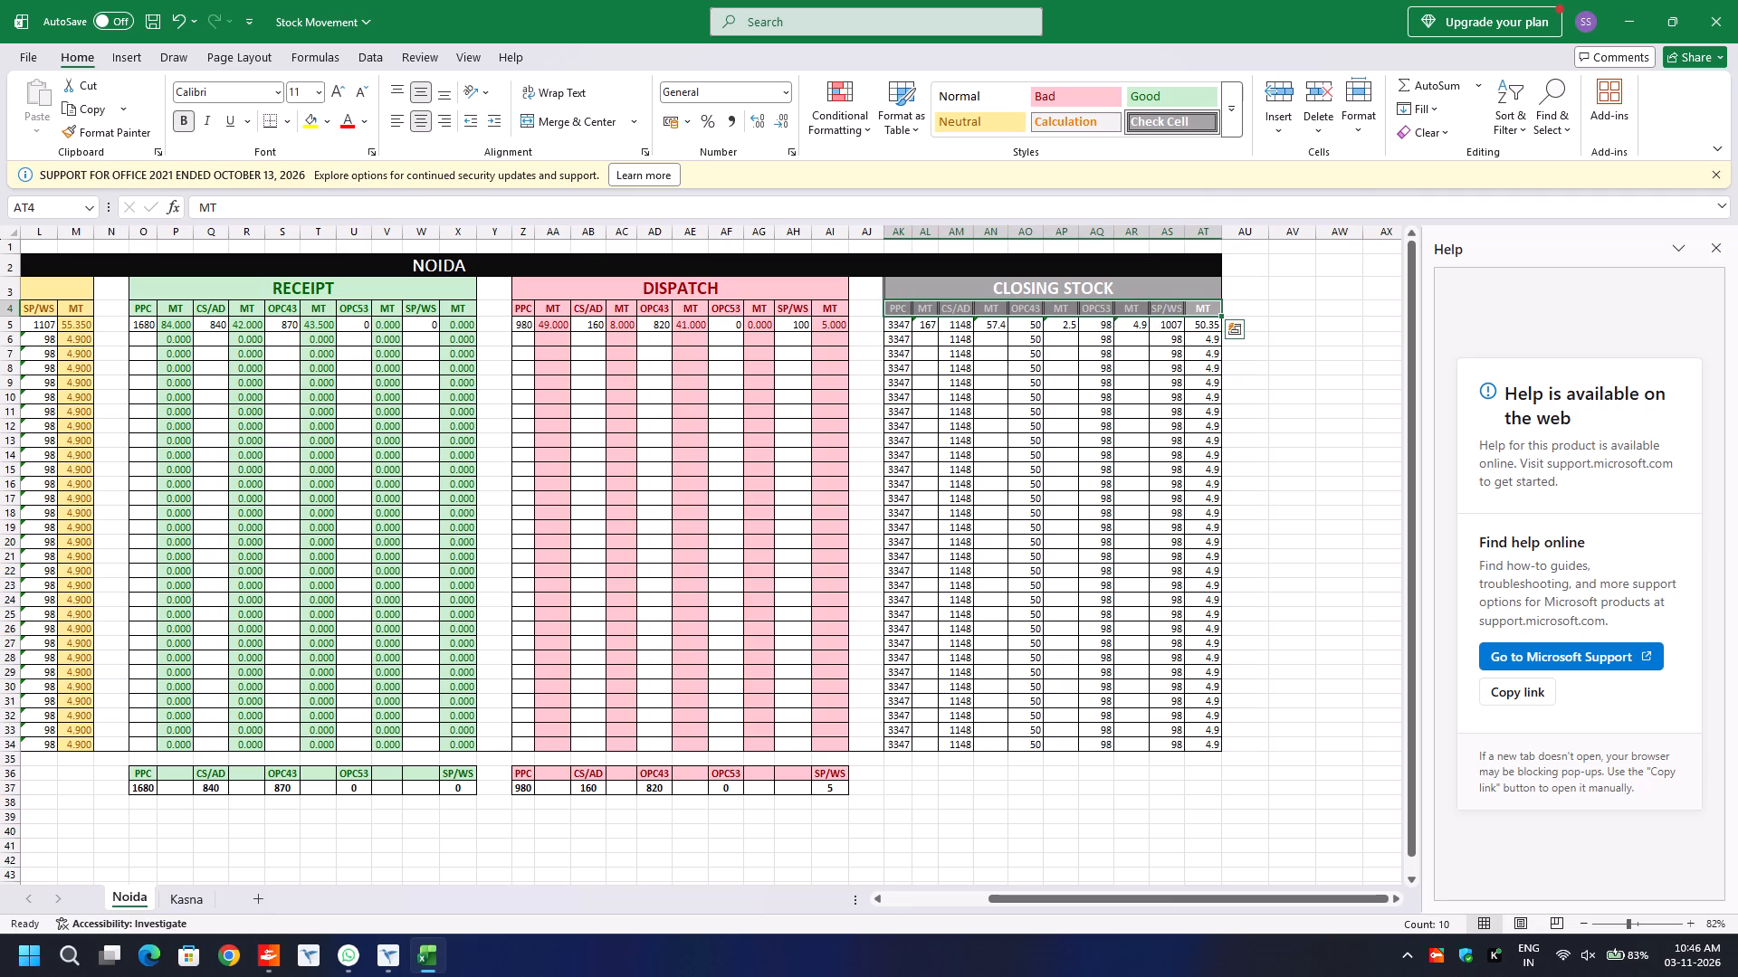
Apply the Check Cell style to the PPC MT column of Closing Stock, AL4 to AL34.
{"action": "left_click", "coordinate": [750, 385]}
{"action": "scroll", "coordinate": [750, 385], "scroll_direction": "right", "scroll_amount": 1}
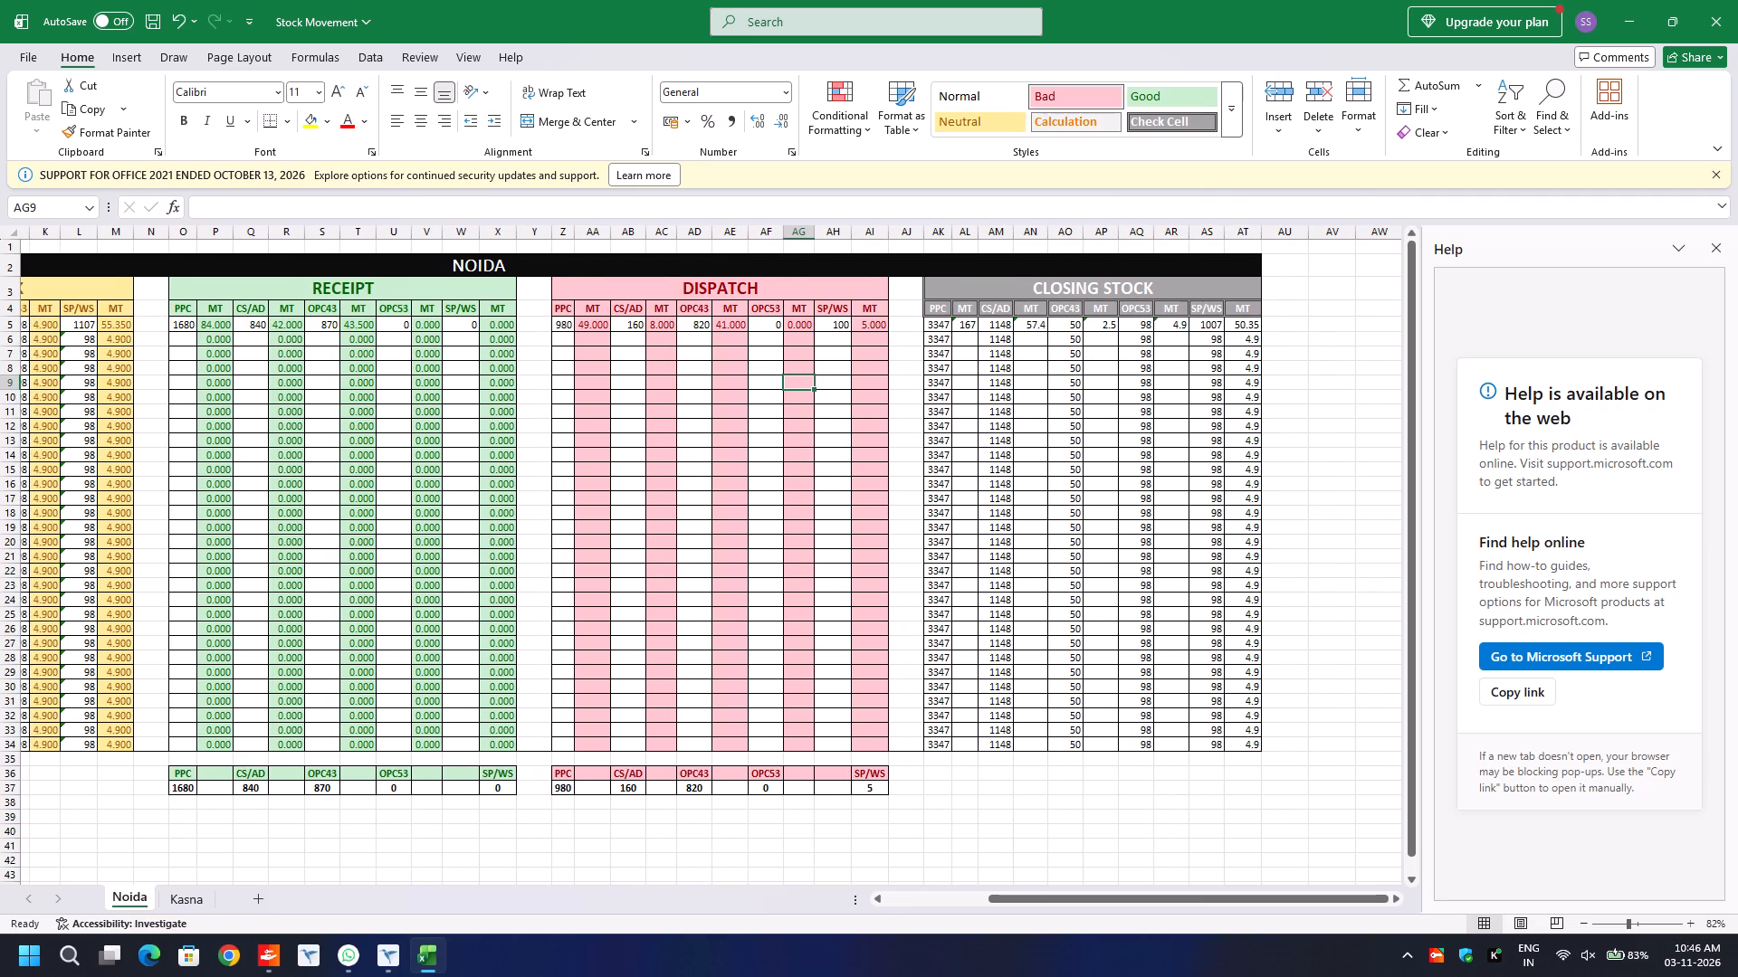
{"action": "left_click", "coordinate": [952, 308]}
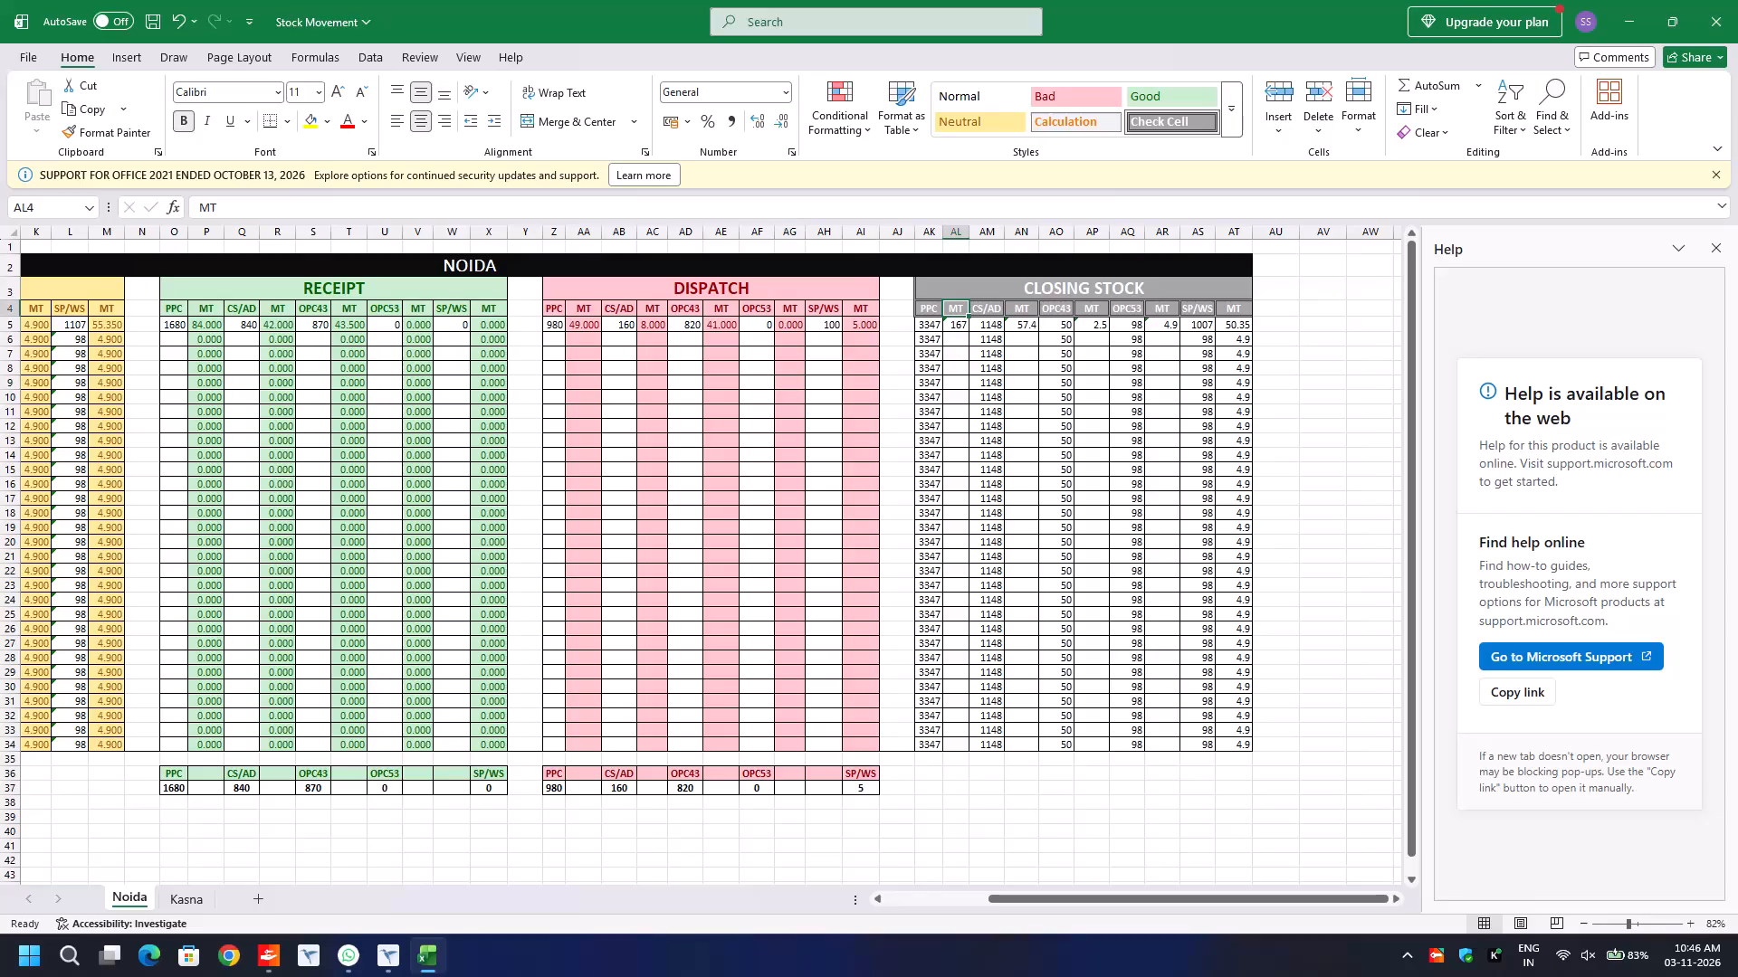
{"action": "left_click_drag", "start_coordinate": [952, 308], "coordinate": [956, 605]}
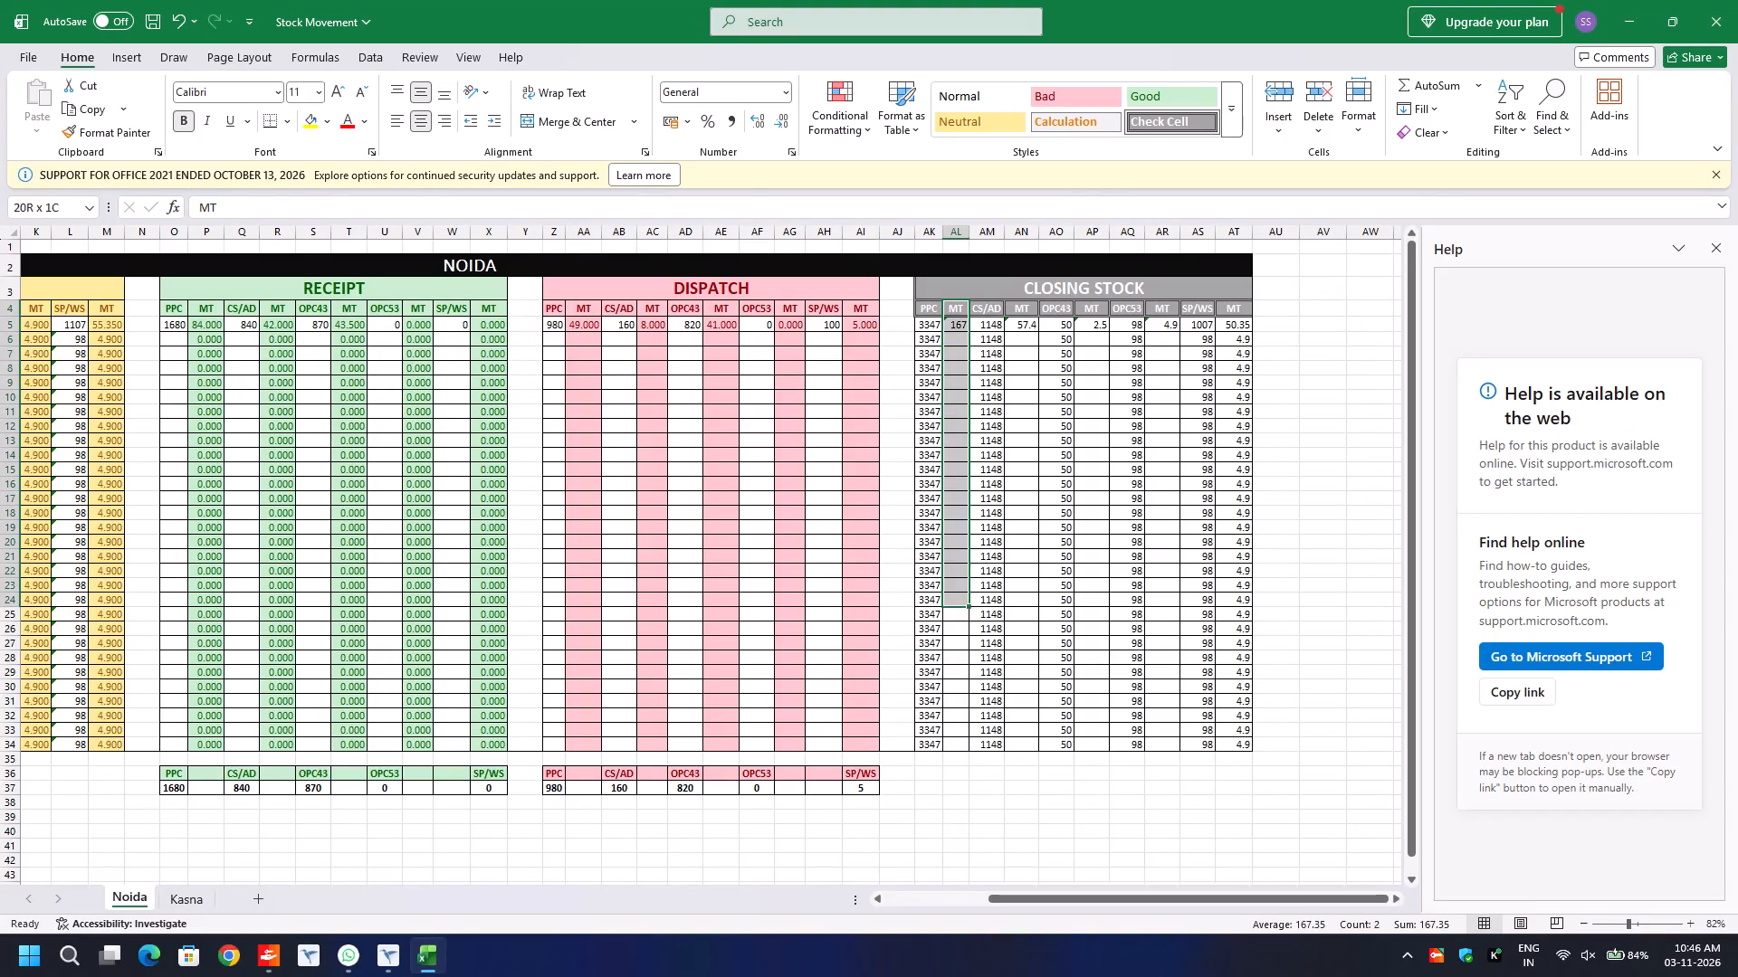
{"action": "left_click_drag", "start_coordinate": [956, 605], "coordinate": [955, 745]}
{"action": "left_click", "coordinate": [1177, 122]}
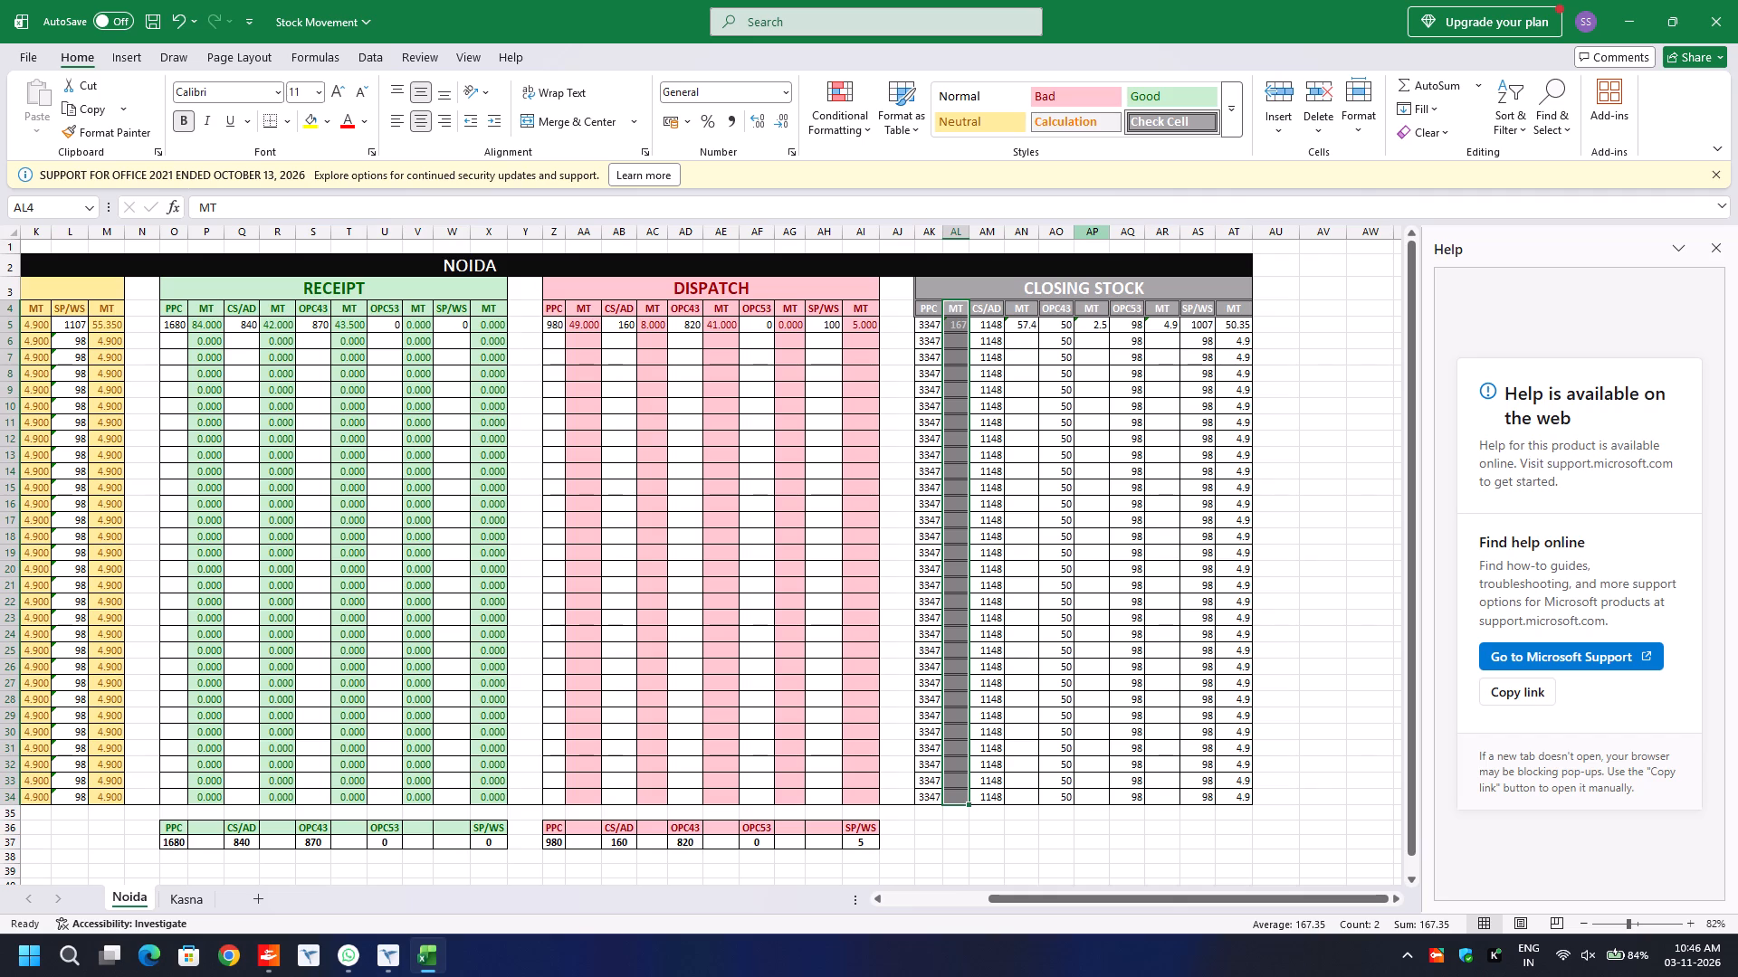
Apply the Check Cell style to the CS/AD MT column of Closing Stock, AN4 to AN34.
{"action": "left_click", "coordinate": [1027, 312]}
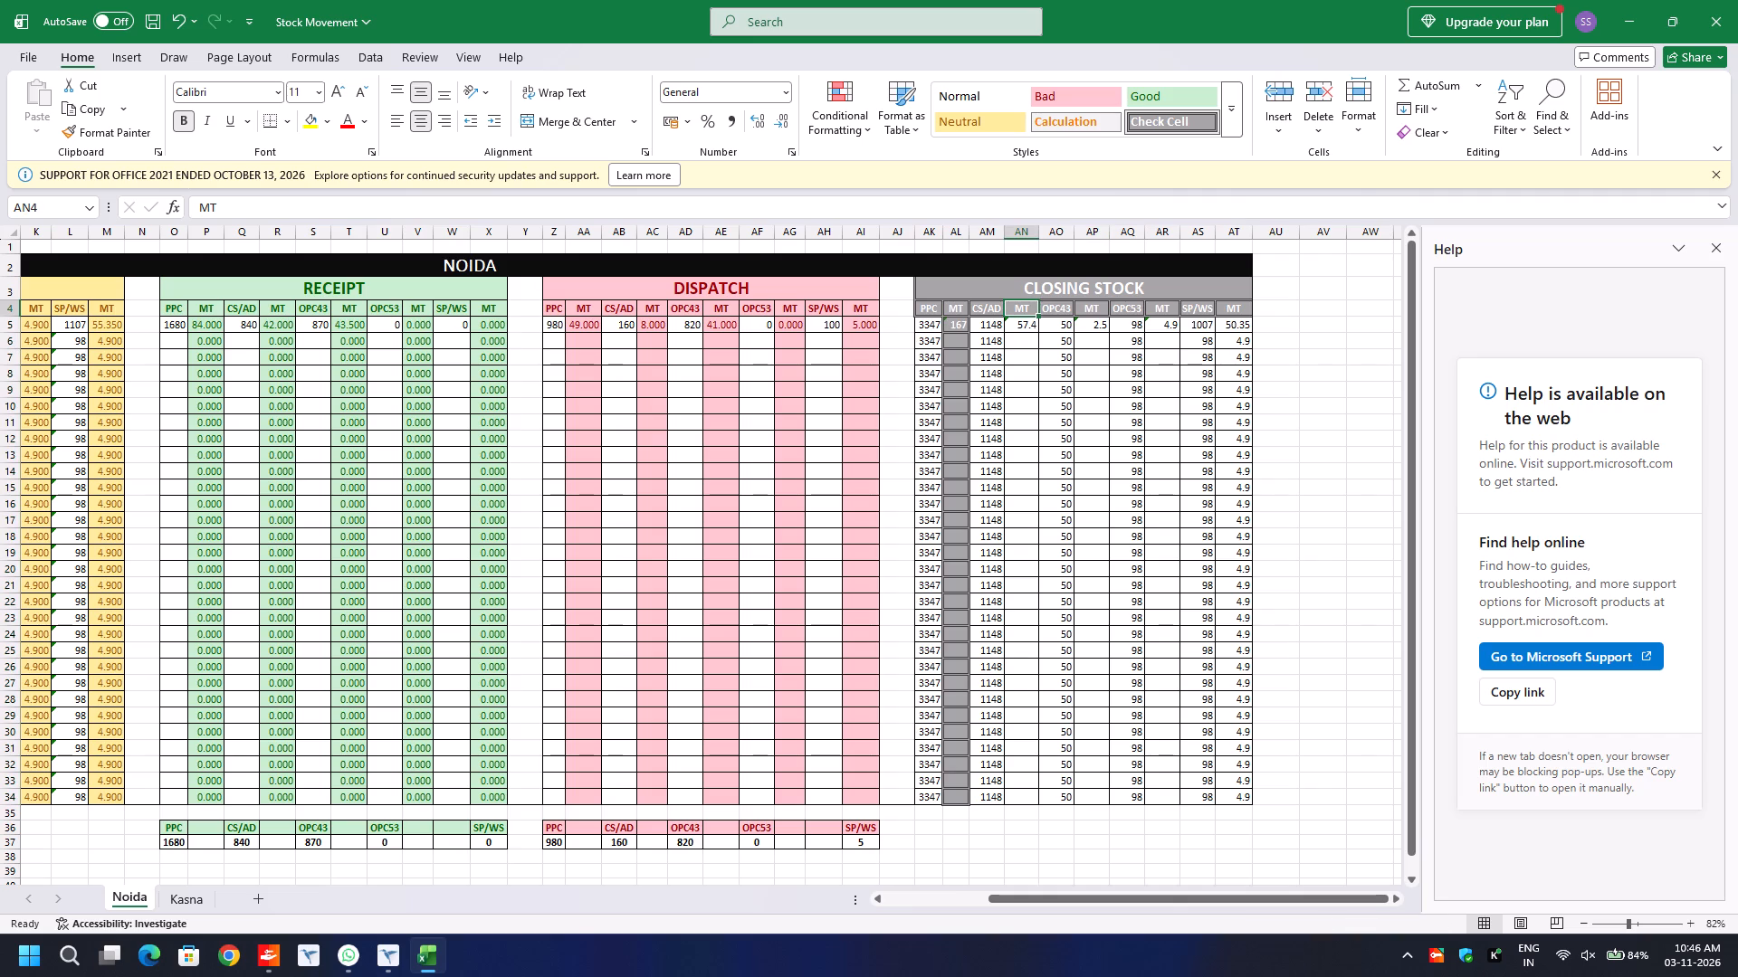
{"action": "key", "text": "shift+Down"}
{"action": "key", "text": "shift+Down"}
{"action": "key", "text": "shift+Down"}
{"action": "key", "text": "shift+Down"}
{"action": "key", "text": "shift+Down"}
{"action": "key", "text": "shift+Down"}
{"action": "key", "text": "shift+Down"}
{"action": "key", "text": "shift+Down"}
{"action": "key", "text": "shift+Down"}
{"action": "key", "text": "shift+Down"}
{"action": "key", "text": "shift+Down"}
{"action": "key", "text": "shift+Down"}
{"action": "key", "text": "shift+Down"}
{"action": "key", "text": "shift+Down"}
{"action": "key", "text": "shift+Down"}
{"action": "key", "text": "shift+Down"}
{"action": "key", "text": "shift+Down"}
{"action": "key", "text": "shift+Down"}
{"action": "key", "text": "shift+Down"}
{"action": "key", "text": "shift+Down"}
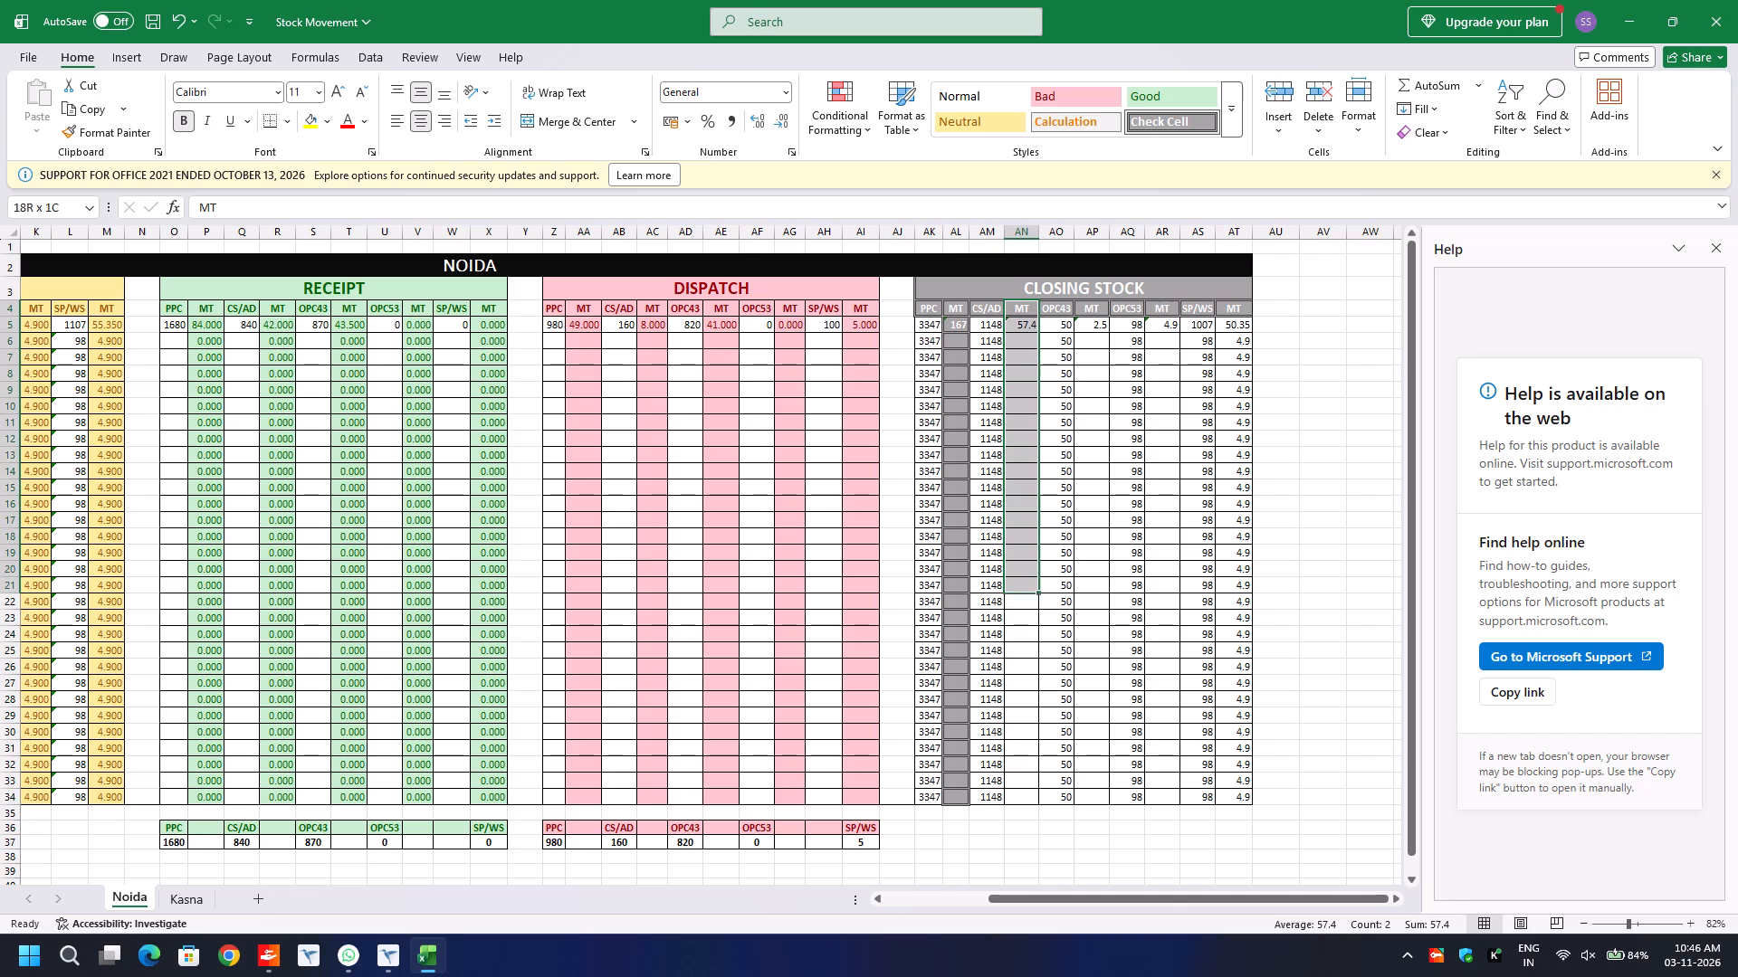
{"action": "key", "text": "shift+Down"}
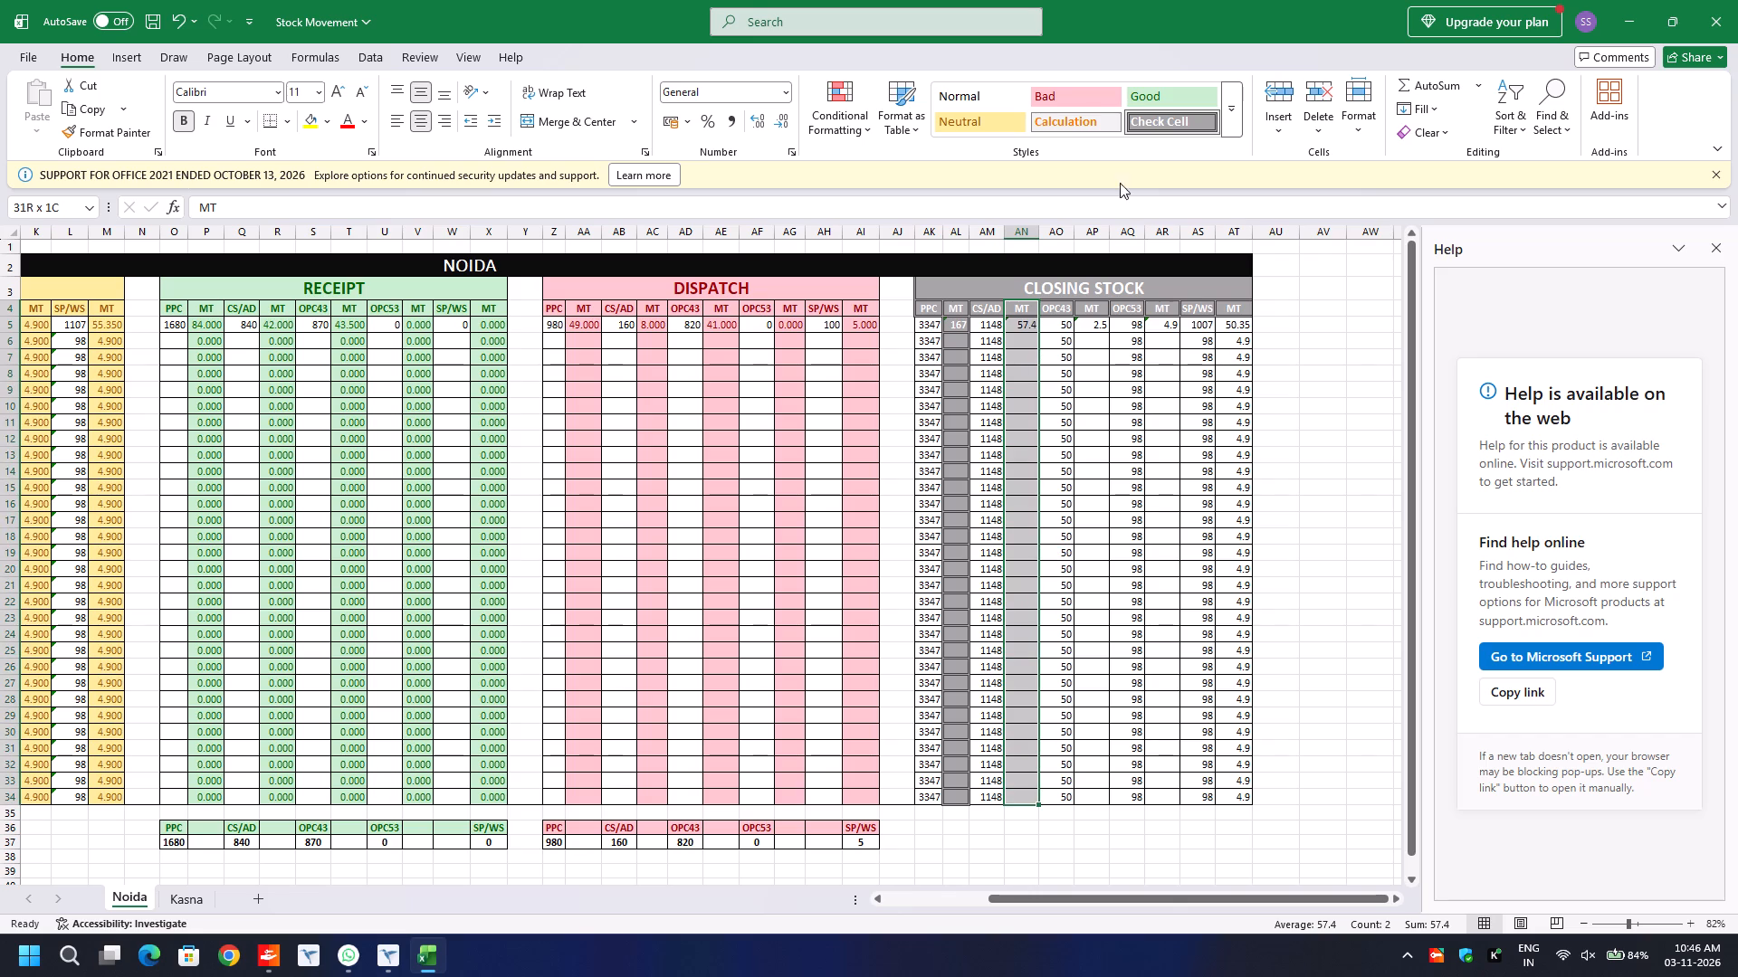
{"action": "left_click", "coordinate": [1163, 118]}
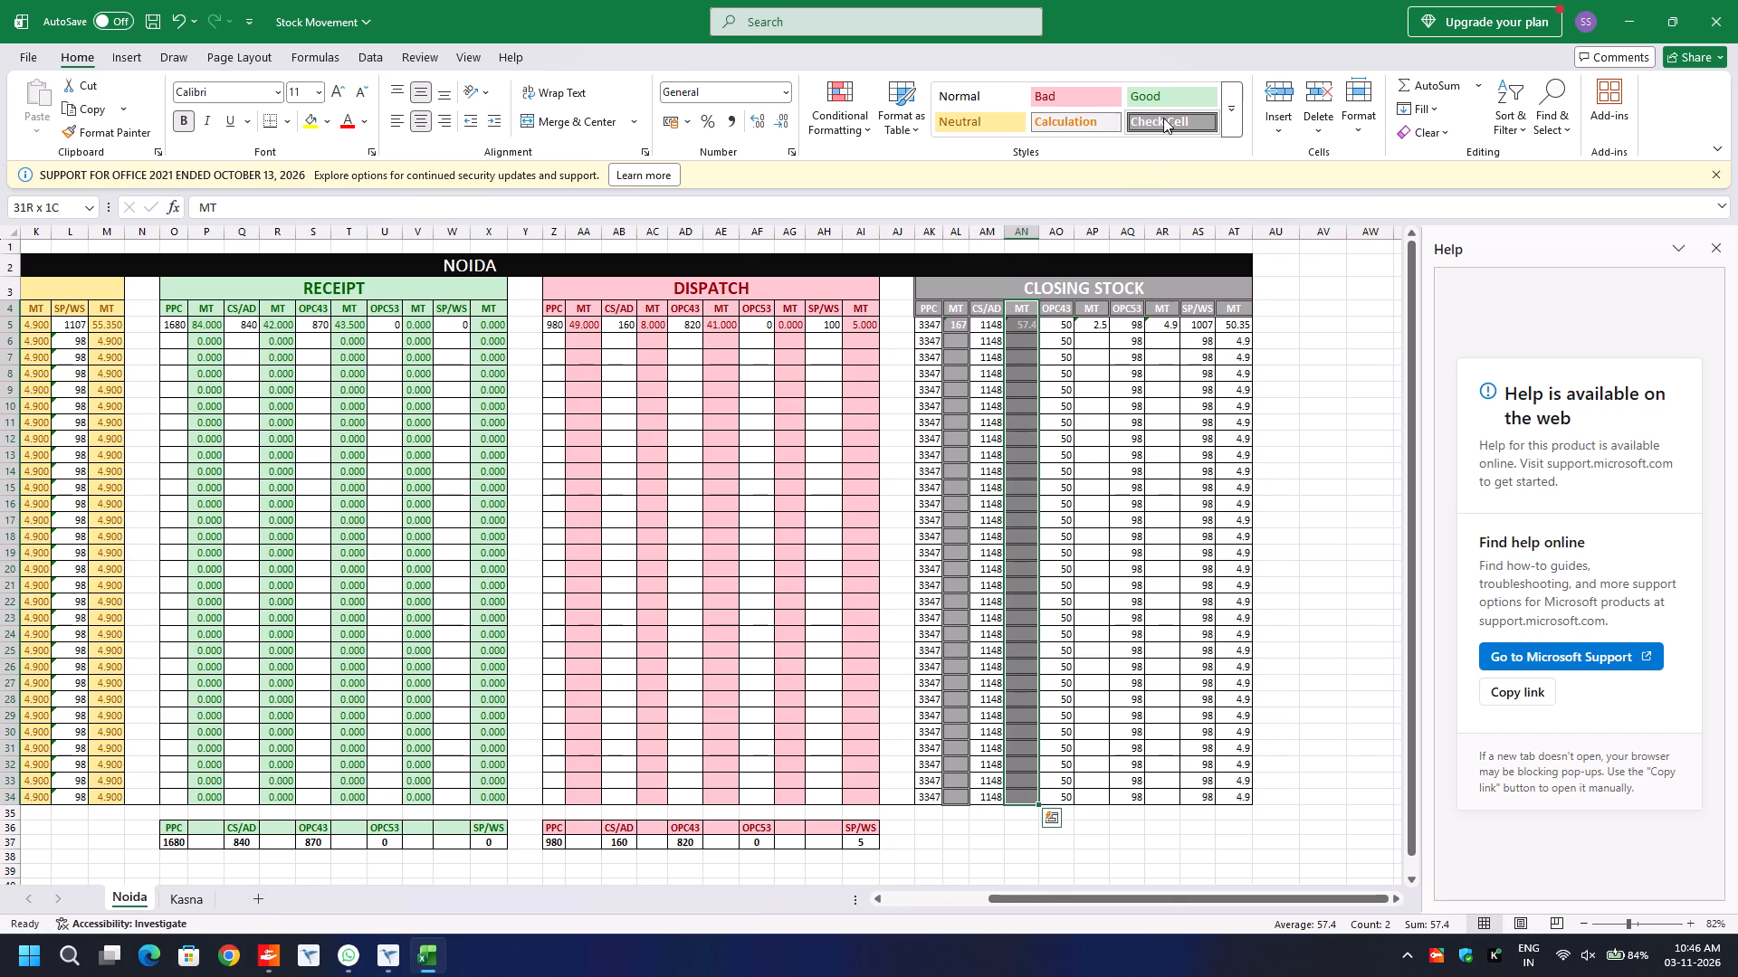
Apply the Check Cell style to the OPC43 MT column of Closing Stock, AP4 to AP34.
{"action": "key", "text": "Right"}
{"action": "key", "text": "Right"}
{"action": "key", "text": "shift+Down"}
{"action": "key", "text": "shift+Down"}
{"action": "key", "text": "shift+Down"}
{"action": "key", "text": "shift+Down"}
{"action": "key", "text": "shift+Down"}
{"action": "key", "text": "shift+Down"}
{"action": "key", "text": "shift+Down"}
{"action": "key", "text": "shift+Down"}
{"action": "key", "text": "shift+Down"}
{"action": "key", "text": "shift+Down"}
{"action": "key", "text": "shift+Down"}
{"action": "key", "text": "shift+Down"}
{"action": "key", "text": "shift+Down"}
{"action": "key", "text": "shift+Down"}
{"action": "key", "text": "shift+Down"}
{"action": "key", "text": "shift+Down"}
{"action": "key", "text": "shift+Down"}
{"action": "key", "text": "shift+Down"}
{"action": "key", "text": "shift+Down"}
{"action": "key", "text": "shift+Down"}
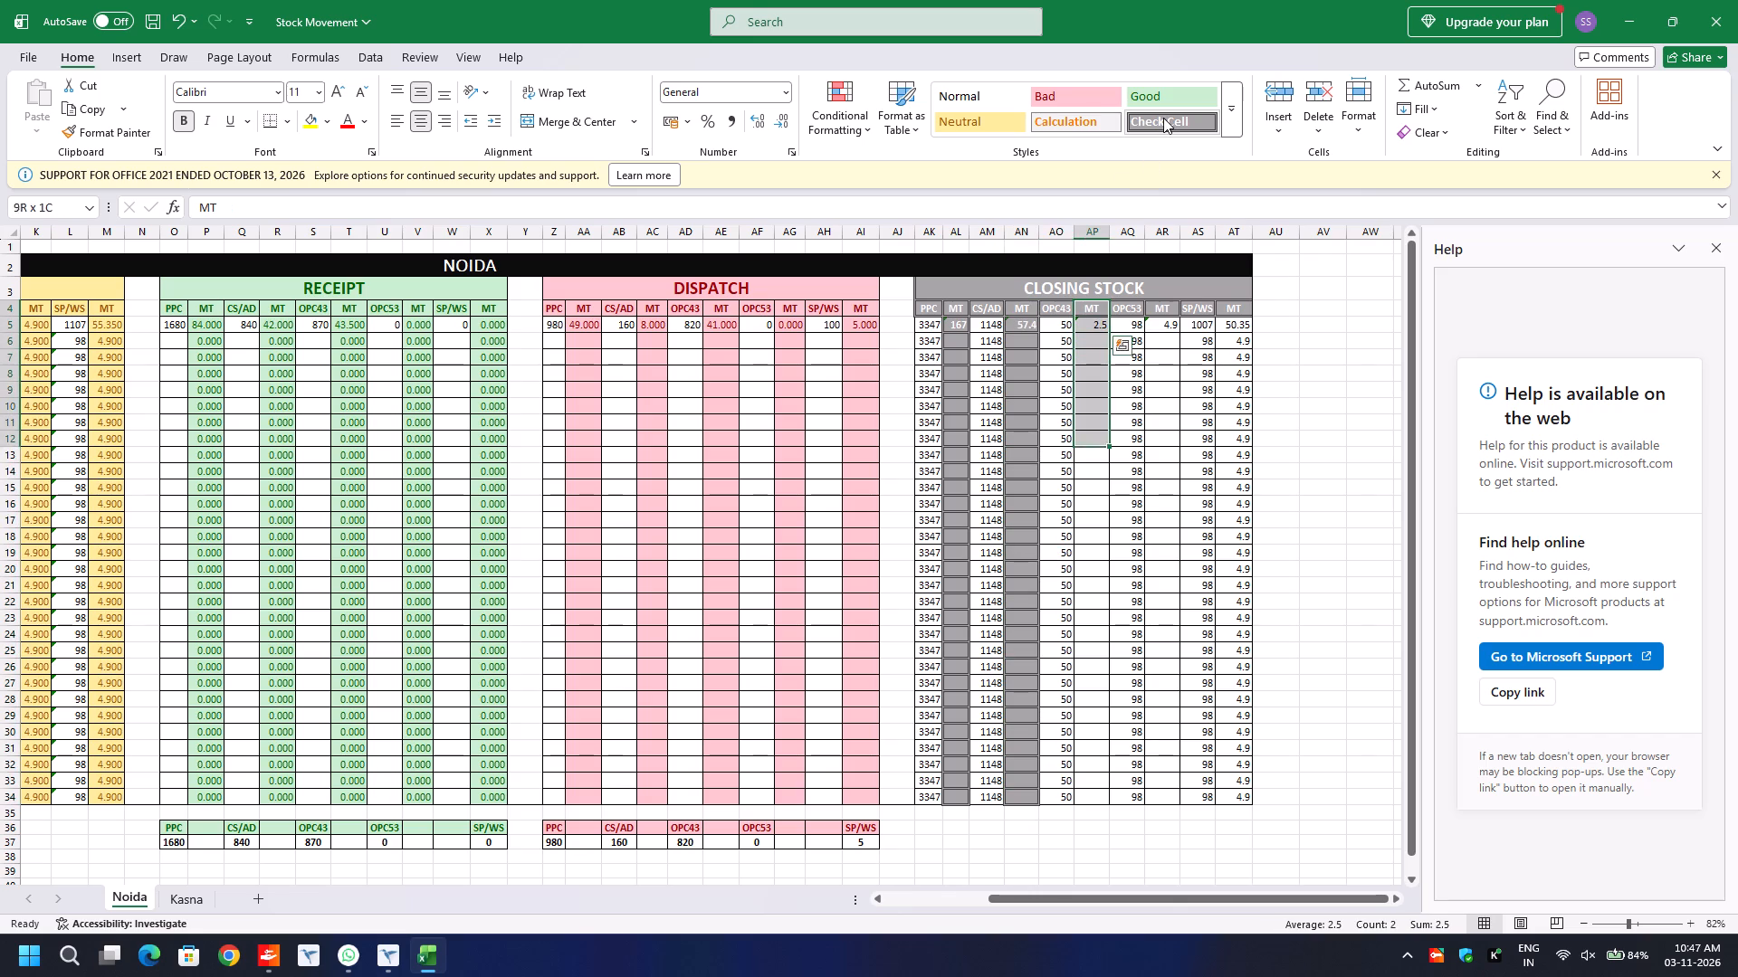
{"action": "key", "text": "shift+Down"}
{"action": "left_click", "coordinate": [1163, 118]}
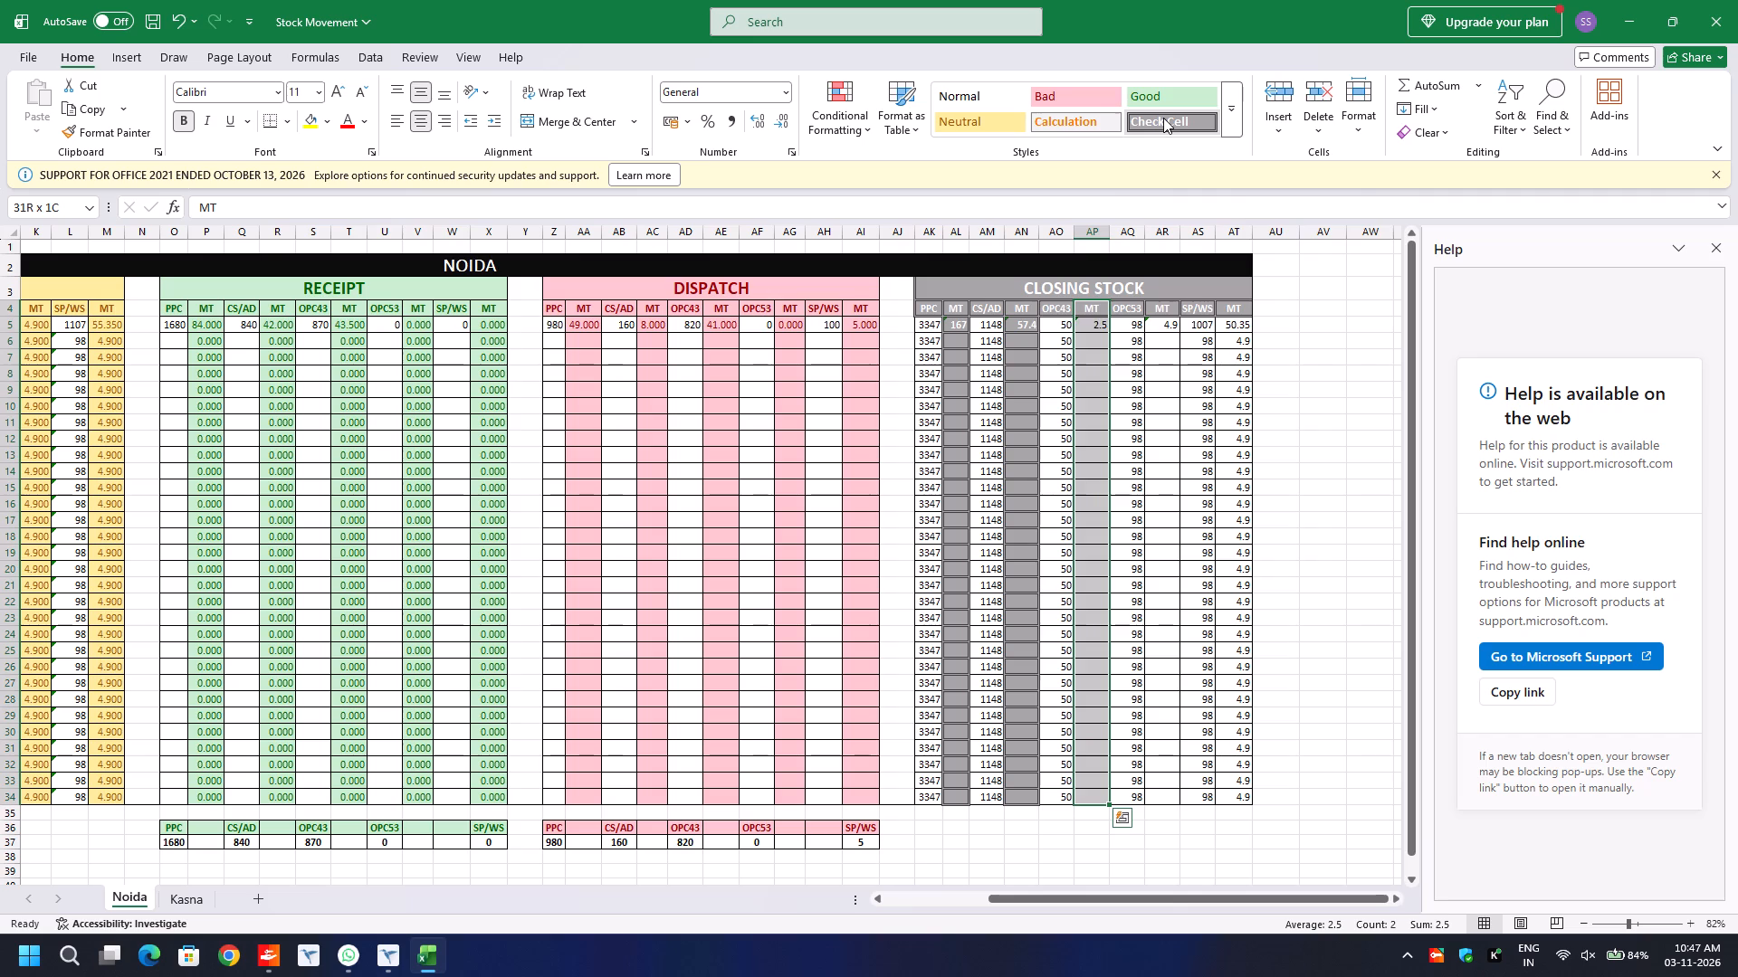
Apply the Check Cell style to the OPC53 MT column of Closing Stock, AR4 to AR34.
{"action": "key", "text": "Right"}
{"action": "key", "text": "Right"}
{"action": "key", "text": "shift+Down"}
{"action": "key", "text": "shift+Down"}
{"action": "key", "text": "shift+Down"}
{"action": "key", "text": "shift+Down"}
{"action": "key", "text": "shift+Down"}
{"action": "key", "text": "shift+Down"}
{"action": "key", "text": "shift+Down"}
{"action": "key", "text": "shift+Down"}
{"action": "key", "text": "shift+Down"}
{"action": "key", "text": "shift+Down"}
{"action": "key", "text": "shift+Down"}
{"action": "key", "text": "shift+Down"}
{"action": "key", "text": "shift+Down"}
{"action": "key", "text": "shift+Down"}
{"action": "key", "text": "shift+Down"}
{"action": "key", "text": "shift+Down"}
{"action": "key", "text": "shift+Down"}
{"action": "key", "text": "shift+Down"}
{"action": "key", "text": "shift+Down"}
{"action": "key", "text": "shift+Down"}
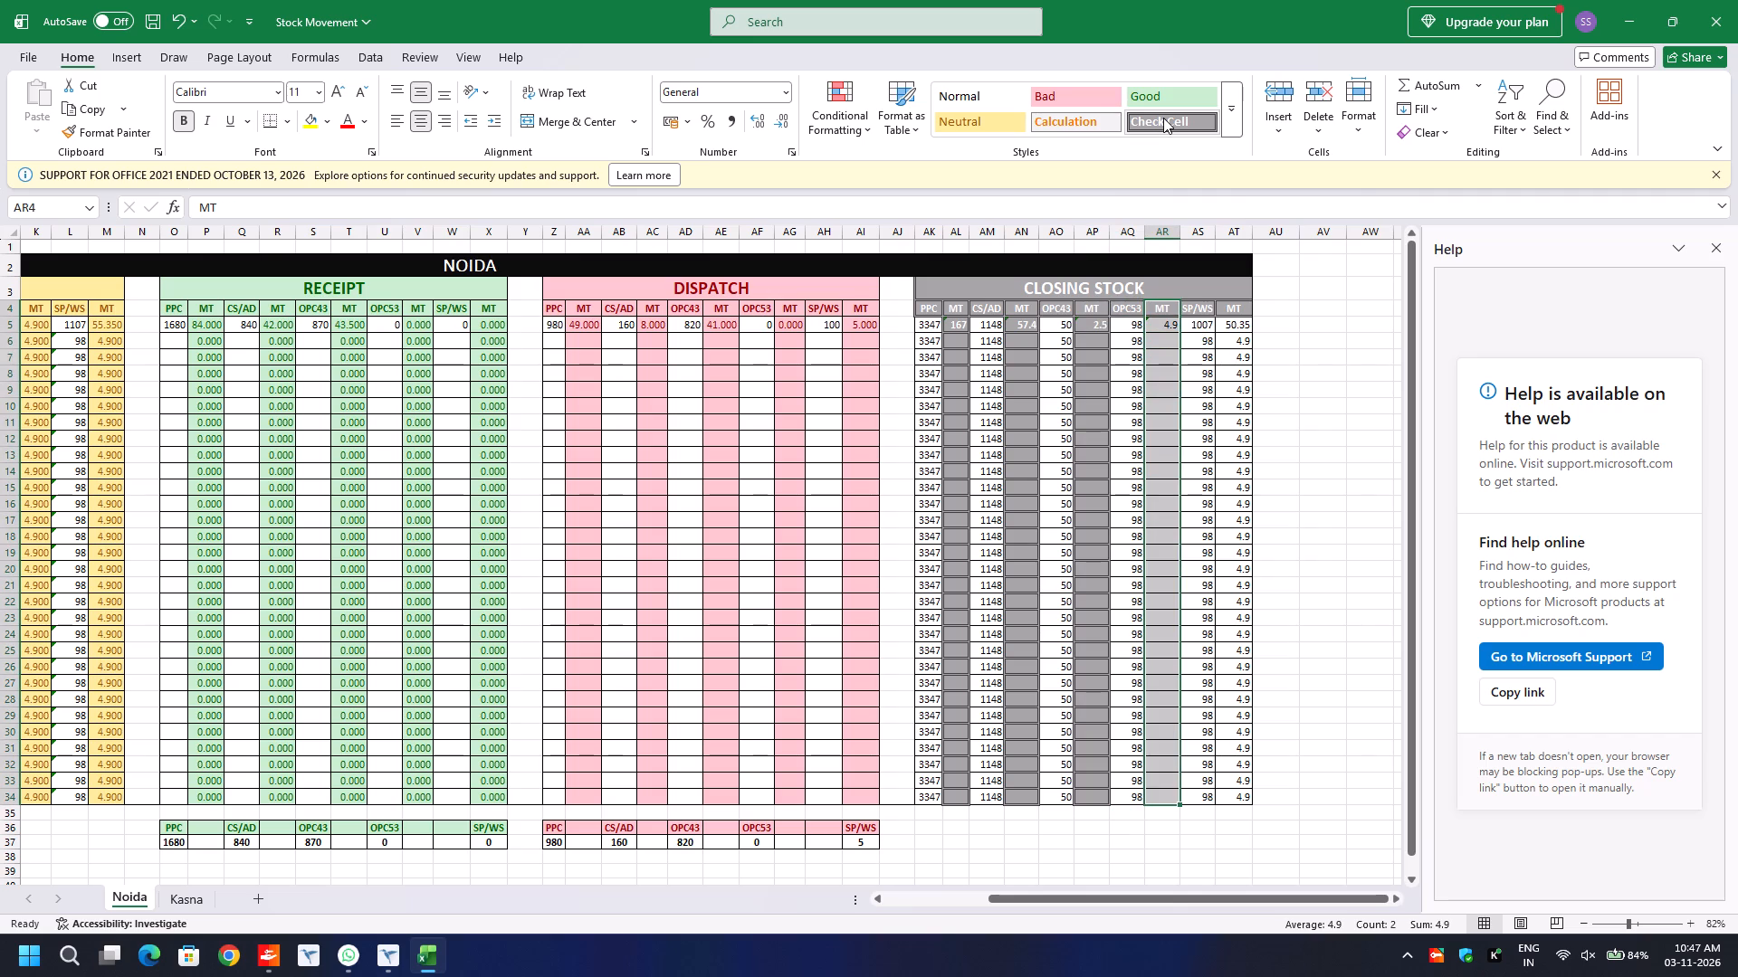
{"action": "left_click", "coordinate": [1163, 118]}
Apply the Check Cell style to the SP/WS MT column of Closing Stock, AT4 to AT34.
{"action": "key", "text": "Right"}
{"action": "key", "text": "Right"}
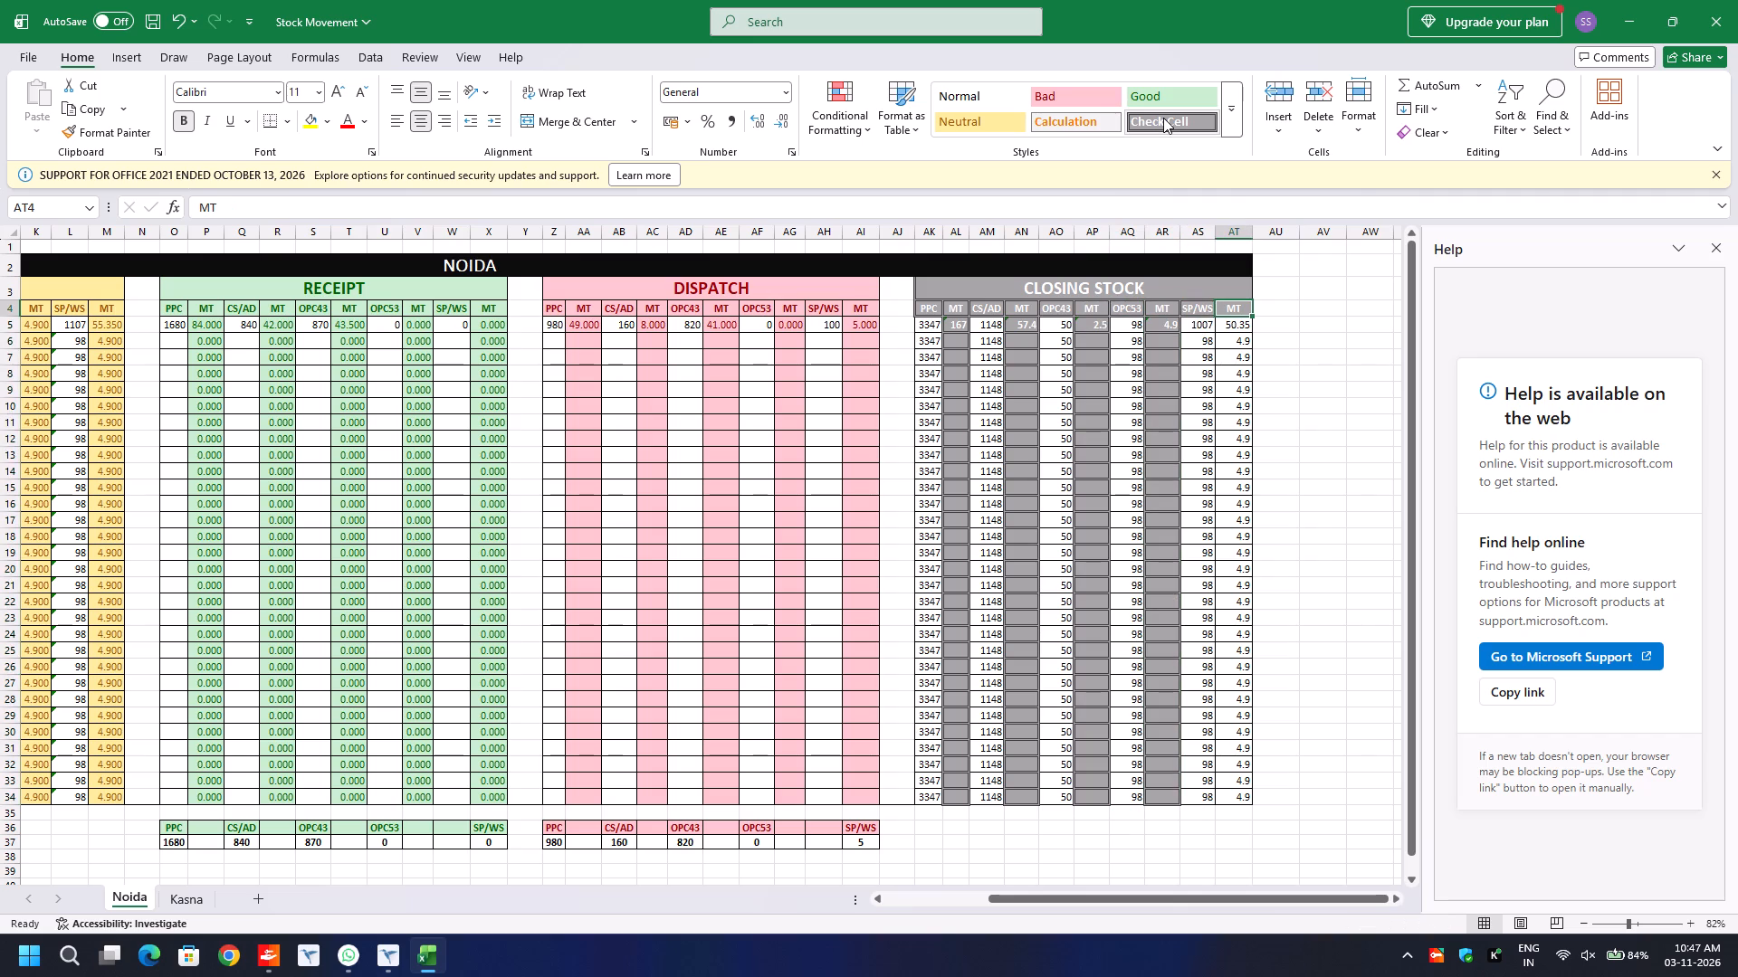
{"action": "key", "text": "shift+Down"}
{"action": "key", "text": "shift+Down"}
{"action": "key", "text": "shift+Down"}
{"action": "key", "text": "shift+Down"}
{"action": "key", "text": "shift+Down"}
{"action": "key", "text": "shift+Down"}
{"action": "key", "text": "shift+Down"}
{"action": "key", "text": "shift+Down"}
{"action": "key", "text": "shift+Down"}
{"action": "key", "text": "shift+Down"}
{"action": "key", "text": "shift+Down"}
{"action": "key", "text": "shift+Down"}
{"action": "key", "text": "shift+Down"}
{"action": "key", "text": "shift+Down"}
{"action": "key", "text": "shift+Down"}
{"action": "key", "text": "shift+Down"}
{"action": "key", "text": "shift+Down"}
{"action": "key", "text": "shift+Down"}
{"action": "key", "text": "shift+Down"}
{"action": "key", "text": "shift+Down"}
{"action": "key", "text": "shift+Down"}
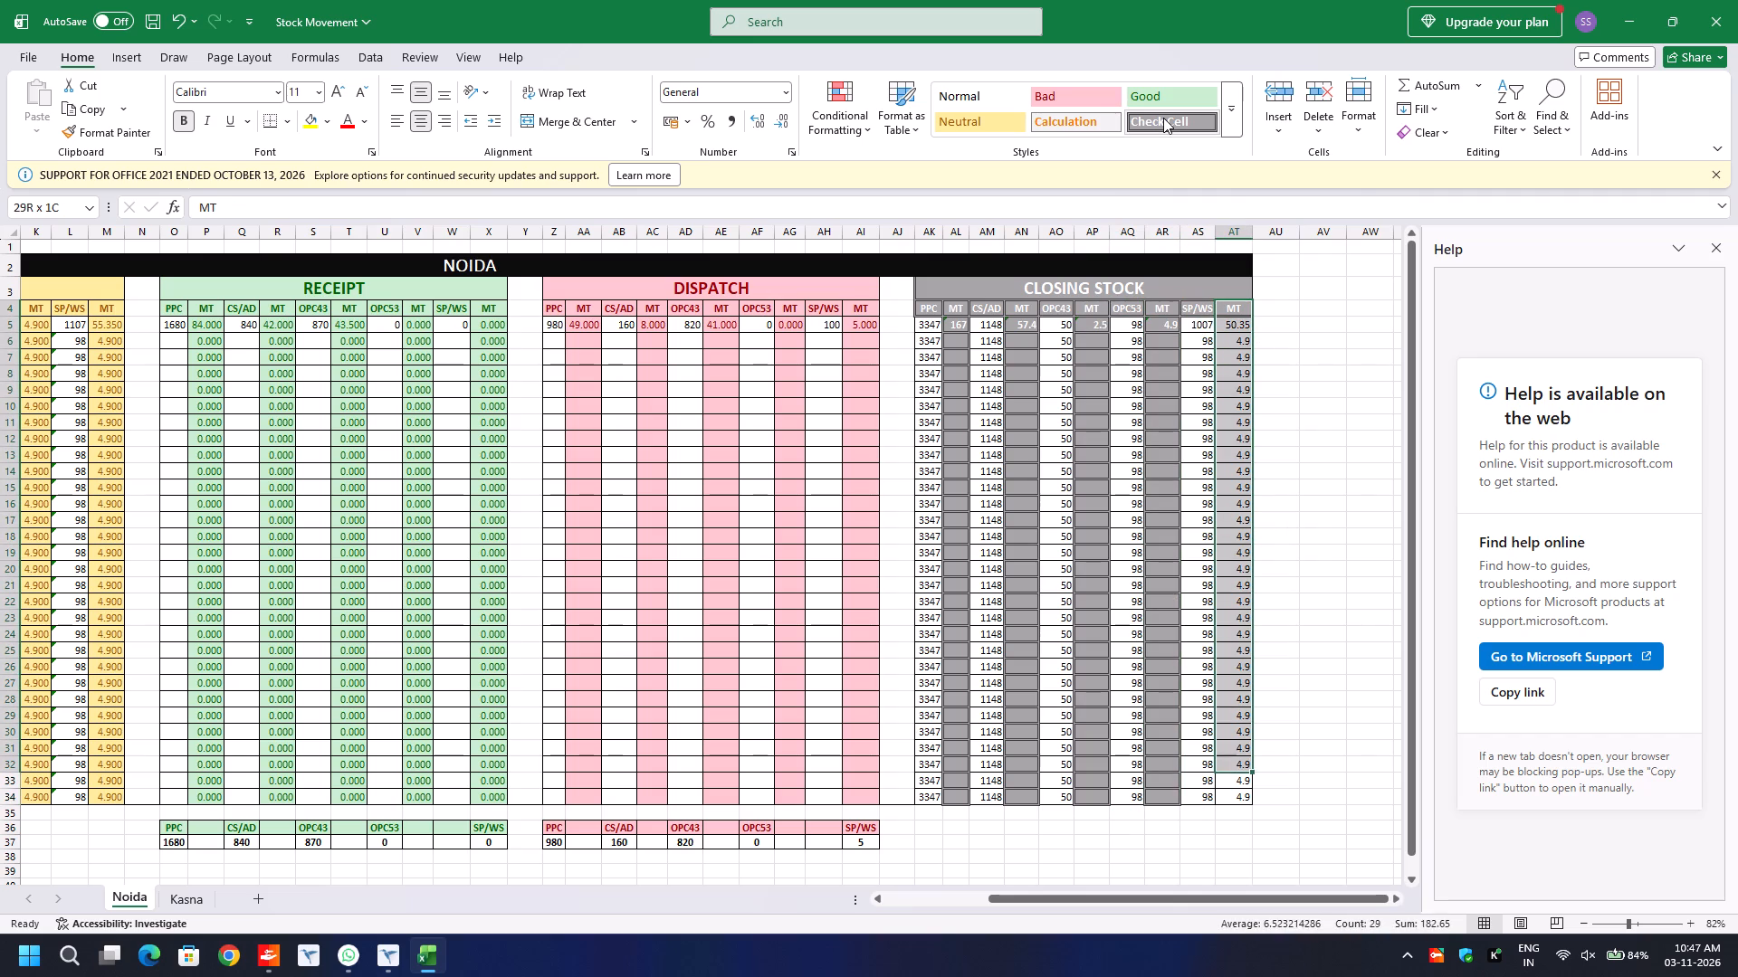
{"action": "key", "text": "shift+Down"}
{"action": "key", "text": "shift+Down"}
{"action": "left_click", "coordinate": [1163, 118]}
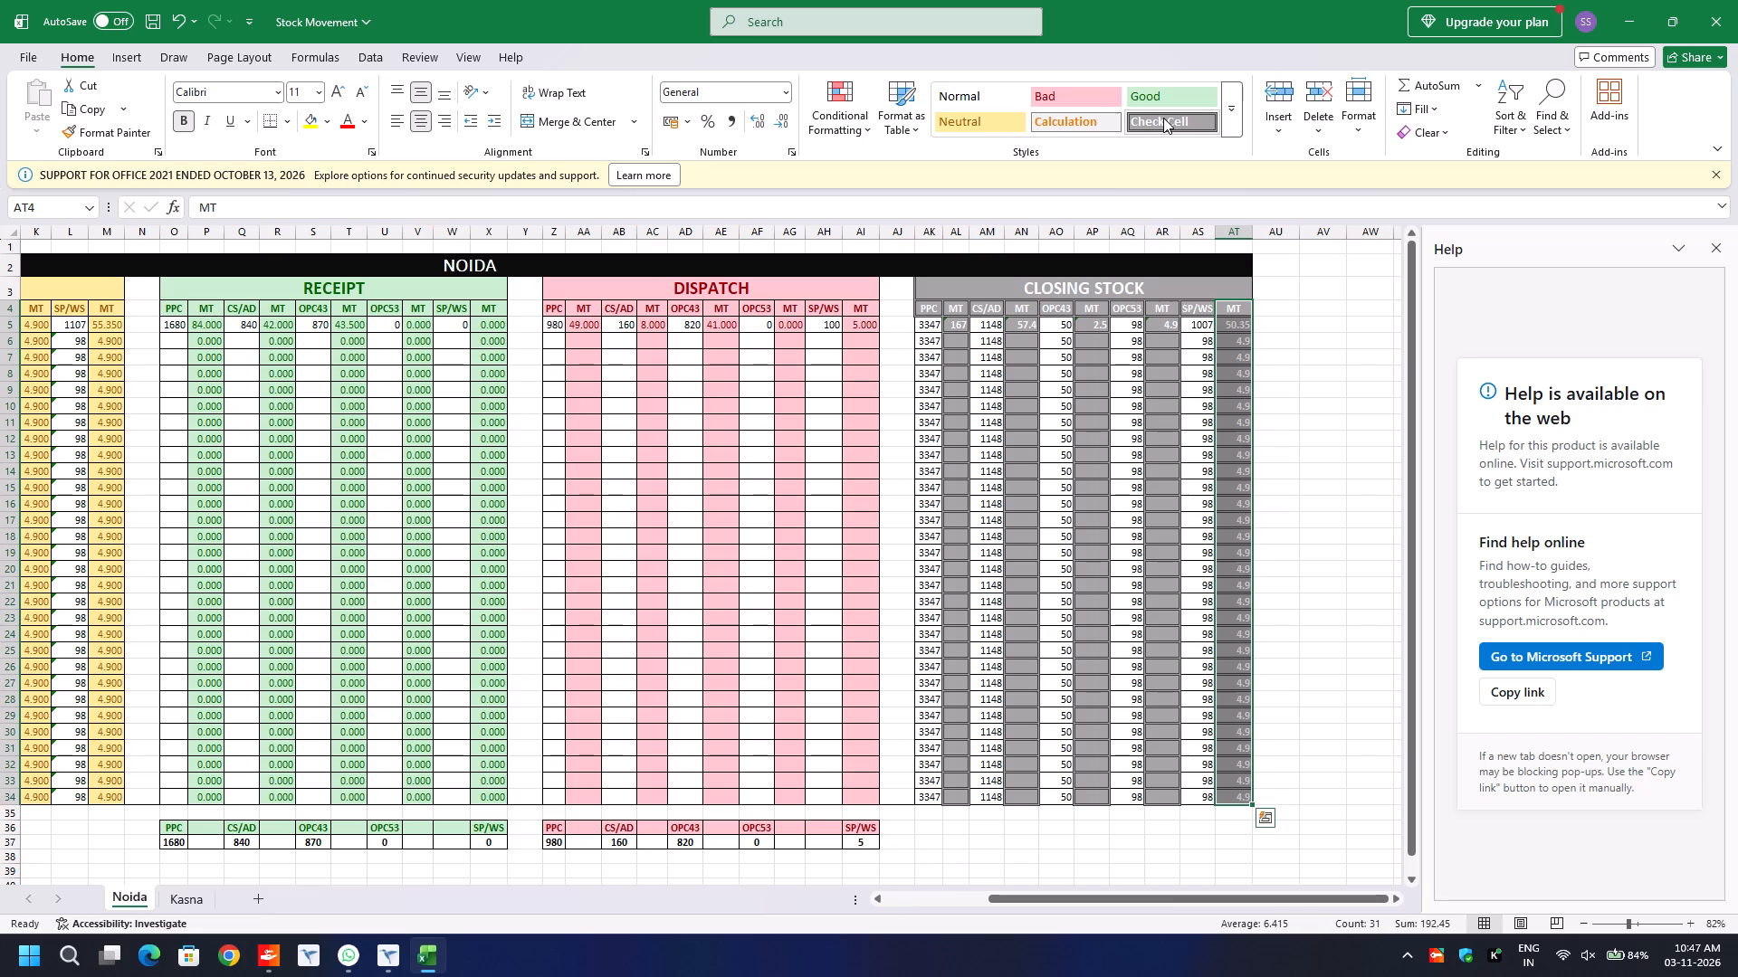
{"action": "left_click", "coordinate": [643, 498]}
{"action": "scroll", "coordinate": [643, 498], "scroll_direction": "right", "scroll_amount": 1}
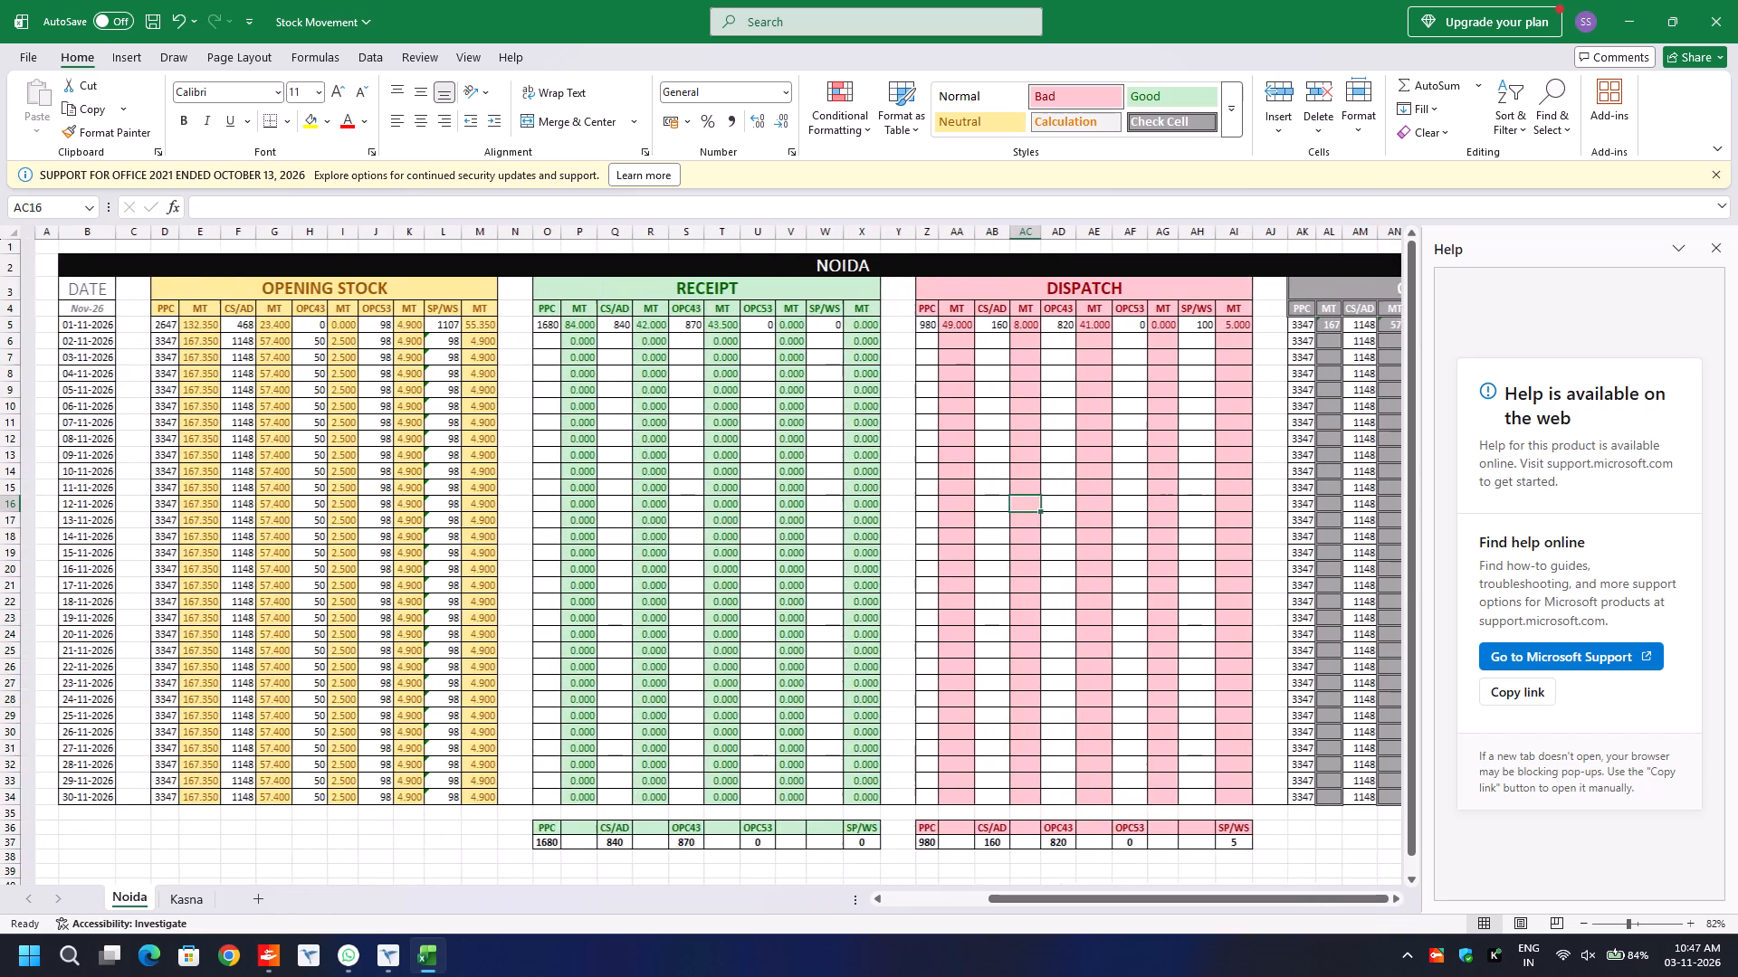
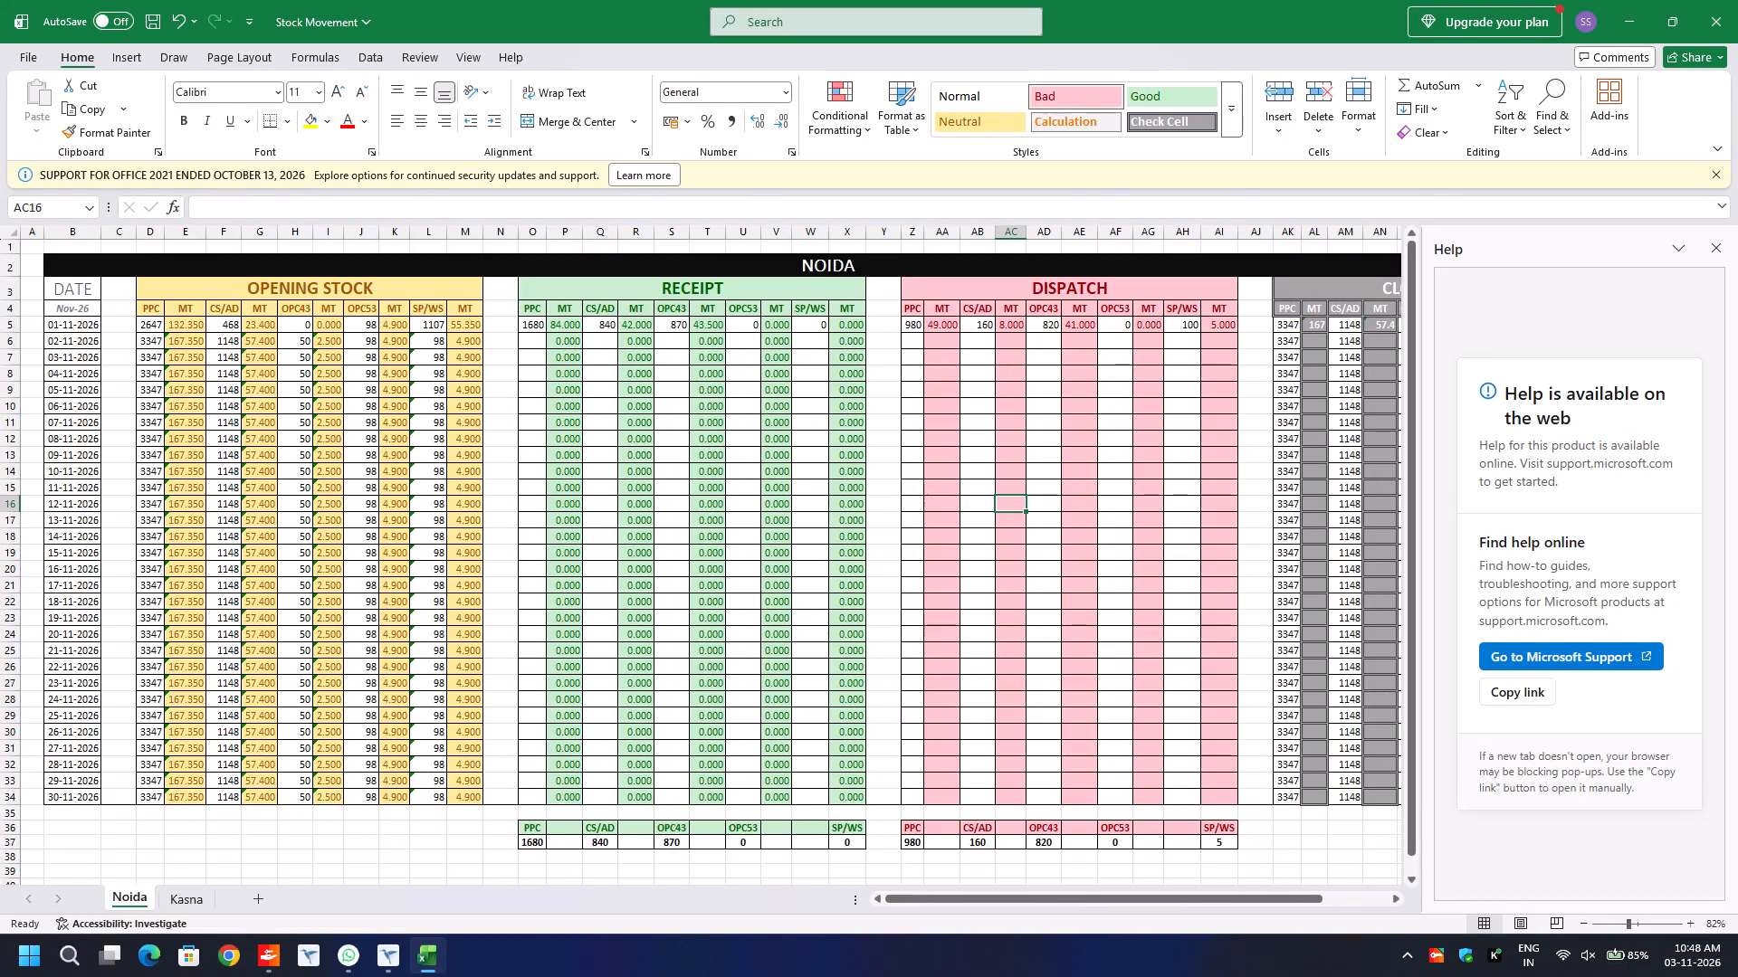
Select the first PPC MT value of Opening Stock, E5, and close the Help pane beside the Noida sheet.
{"action": "left_click", "coordinate": [186, 325]}
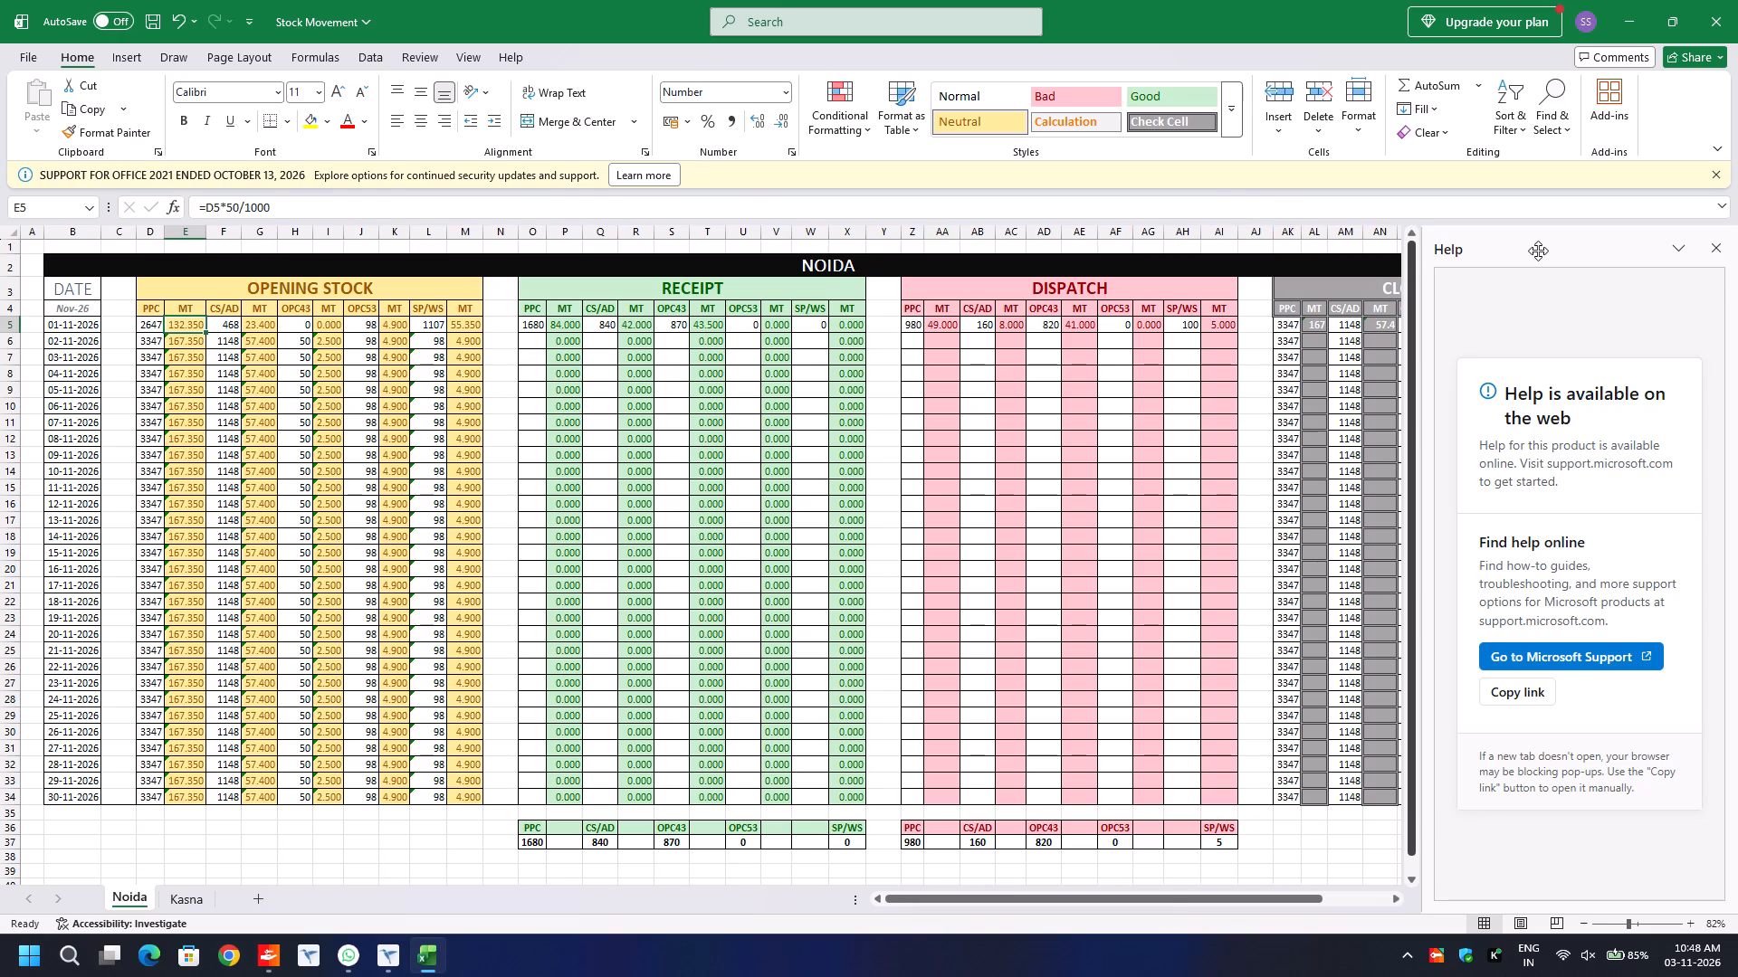
{"action": "left_click", "coordinate": [1724, 255]}
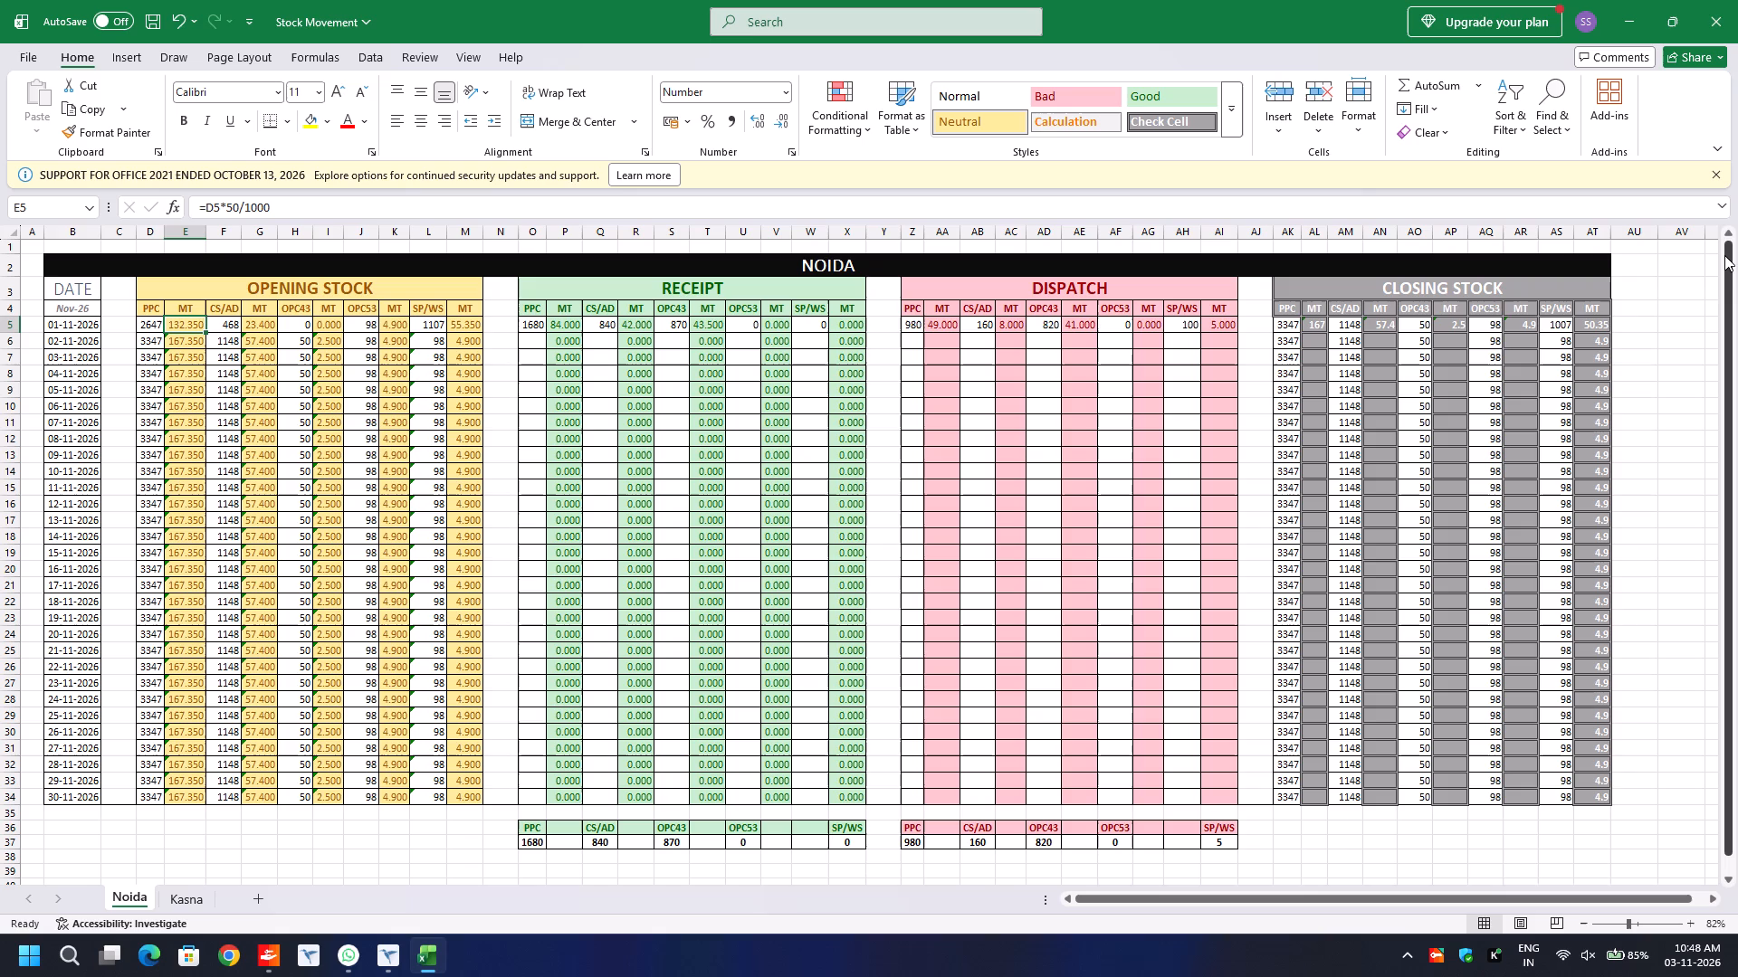
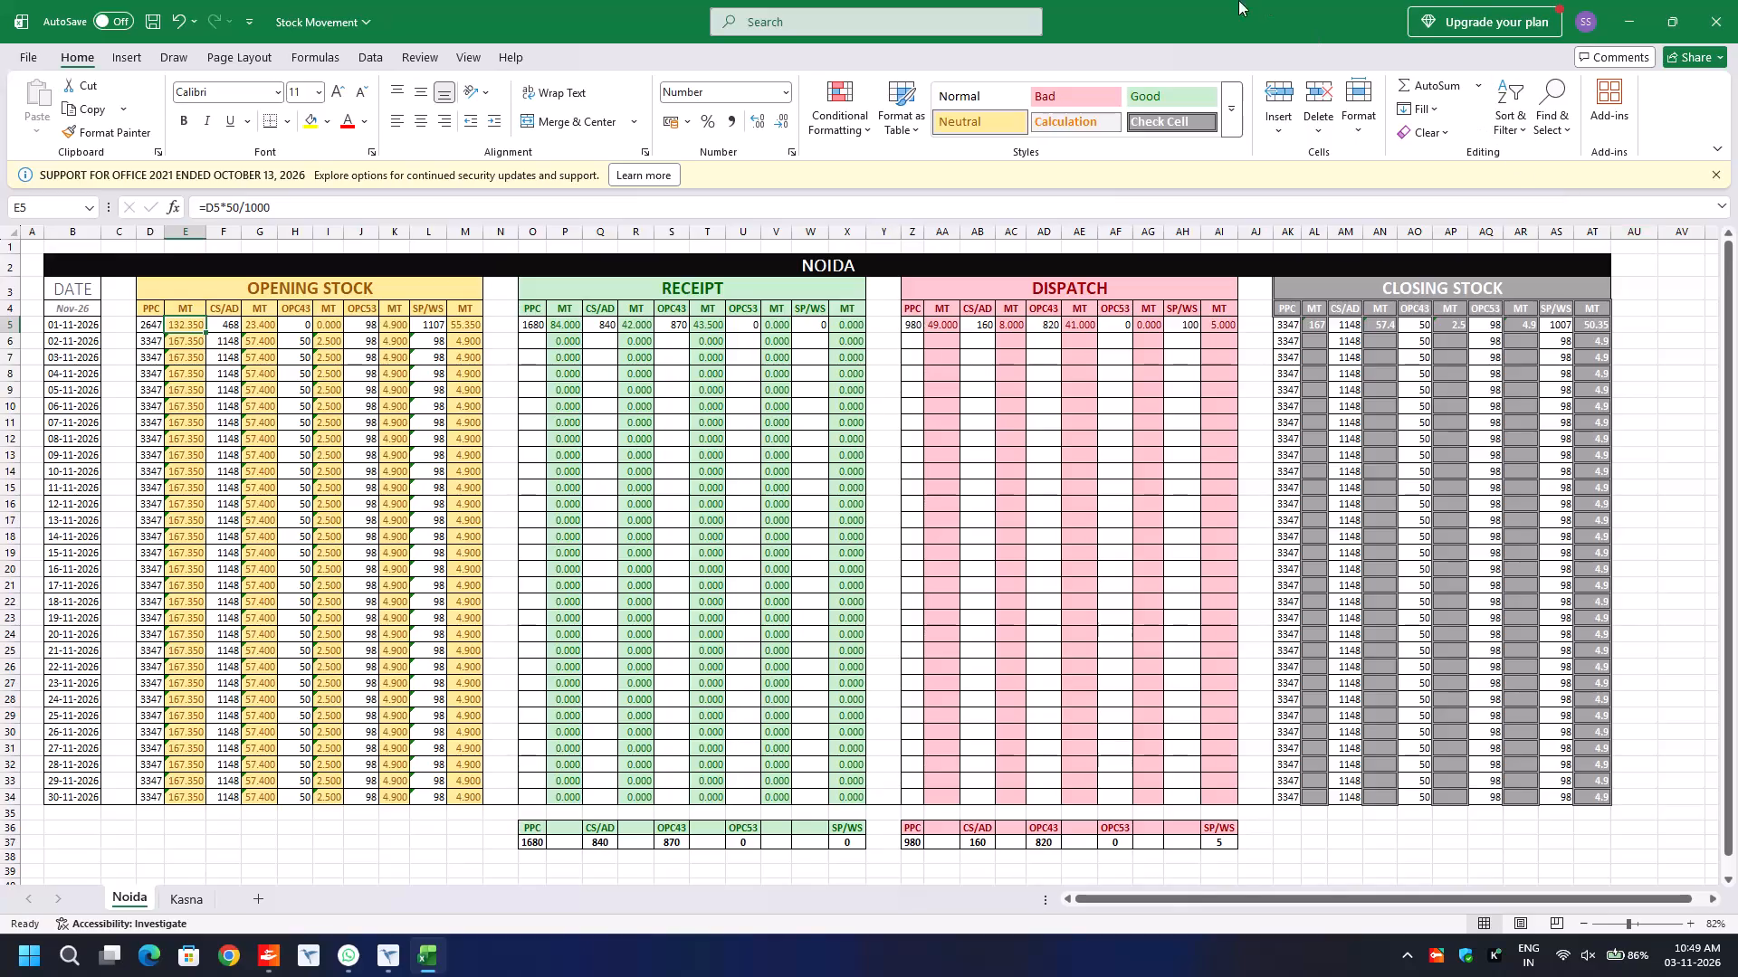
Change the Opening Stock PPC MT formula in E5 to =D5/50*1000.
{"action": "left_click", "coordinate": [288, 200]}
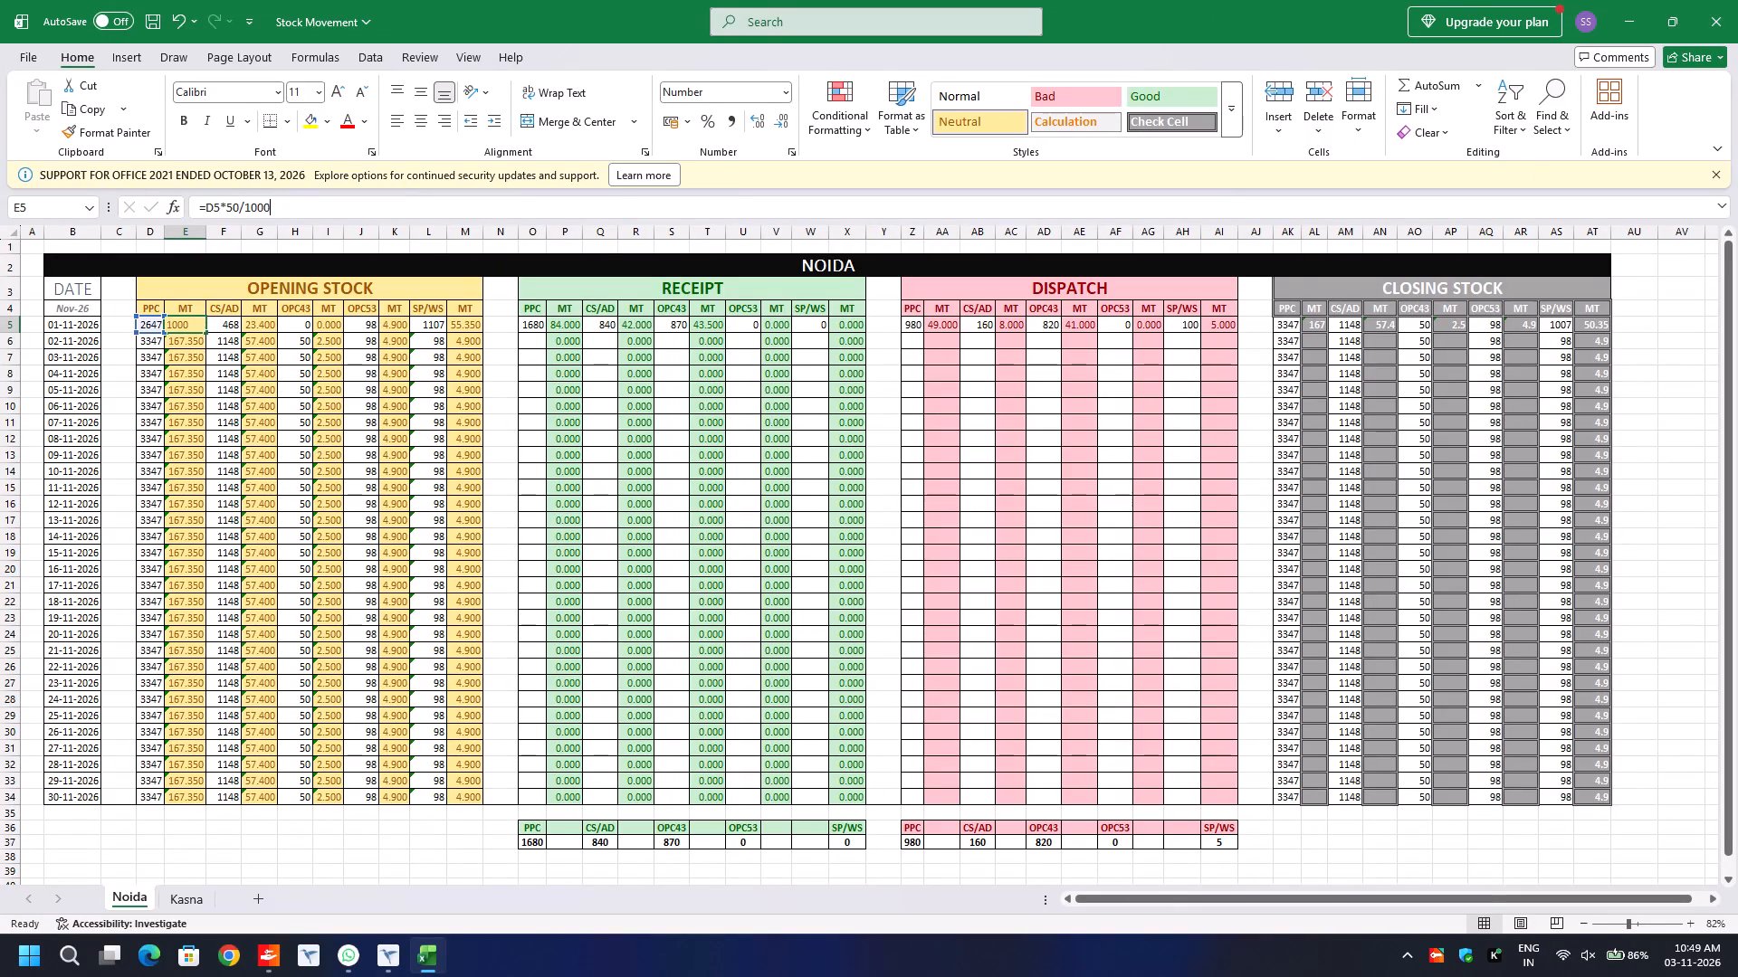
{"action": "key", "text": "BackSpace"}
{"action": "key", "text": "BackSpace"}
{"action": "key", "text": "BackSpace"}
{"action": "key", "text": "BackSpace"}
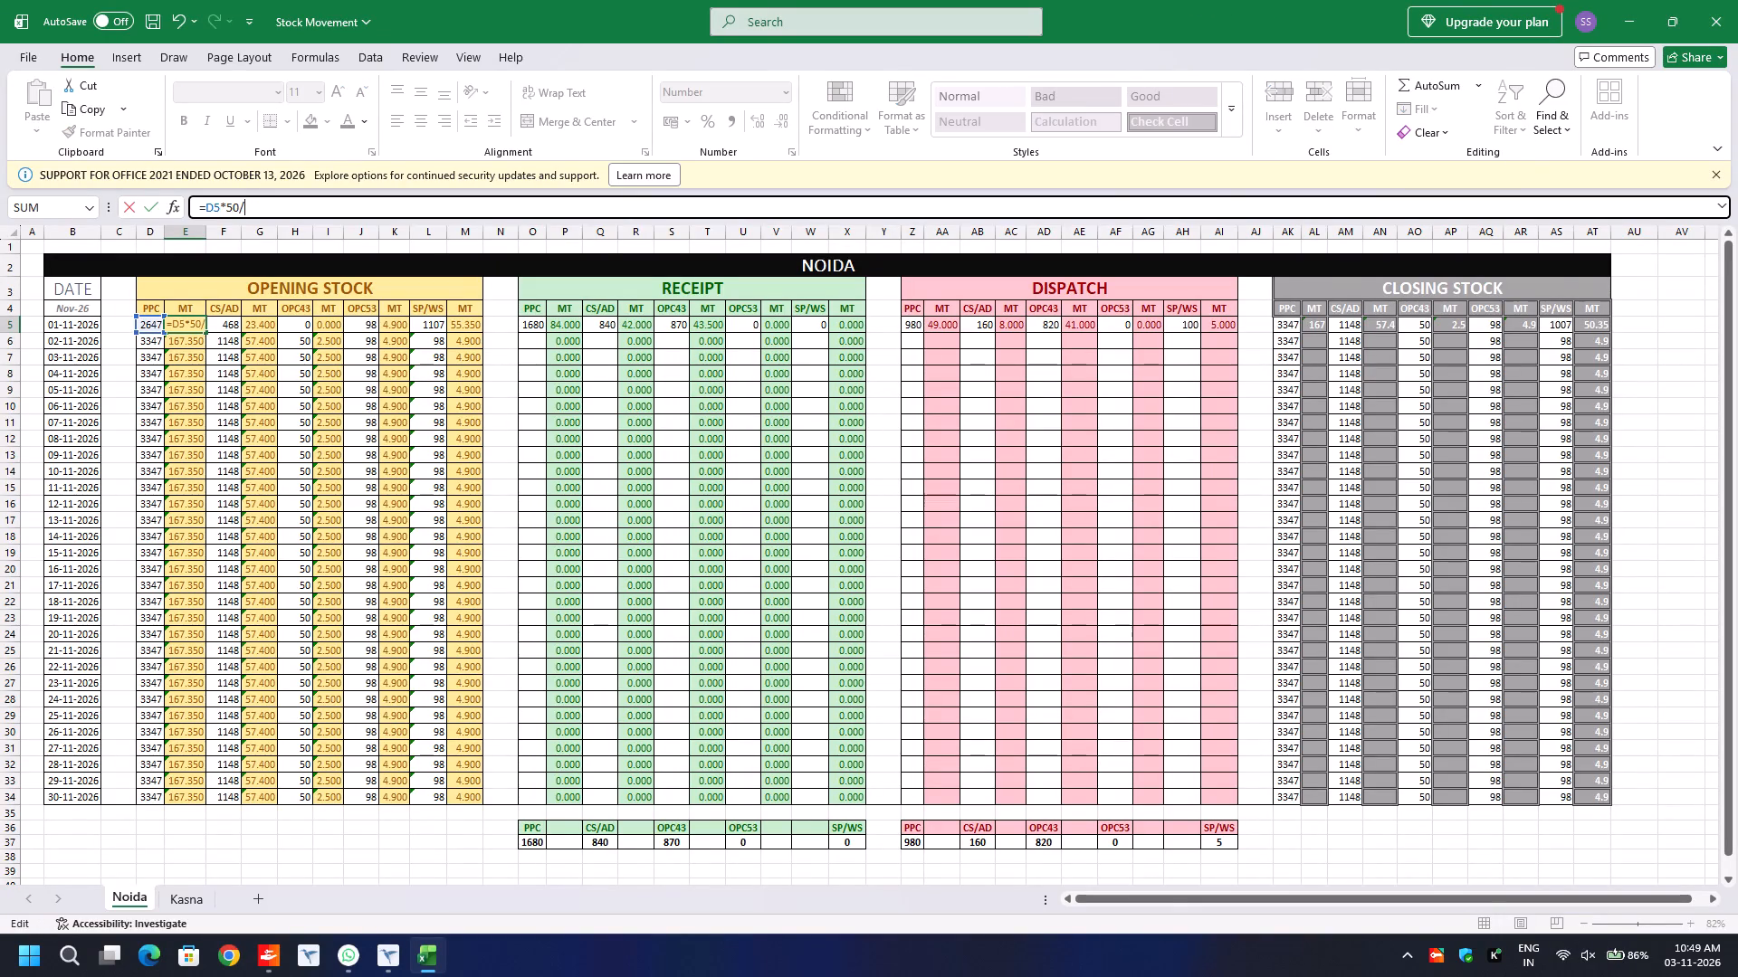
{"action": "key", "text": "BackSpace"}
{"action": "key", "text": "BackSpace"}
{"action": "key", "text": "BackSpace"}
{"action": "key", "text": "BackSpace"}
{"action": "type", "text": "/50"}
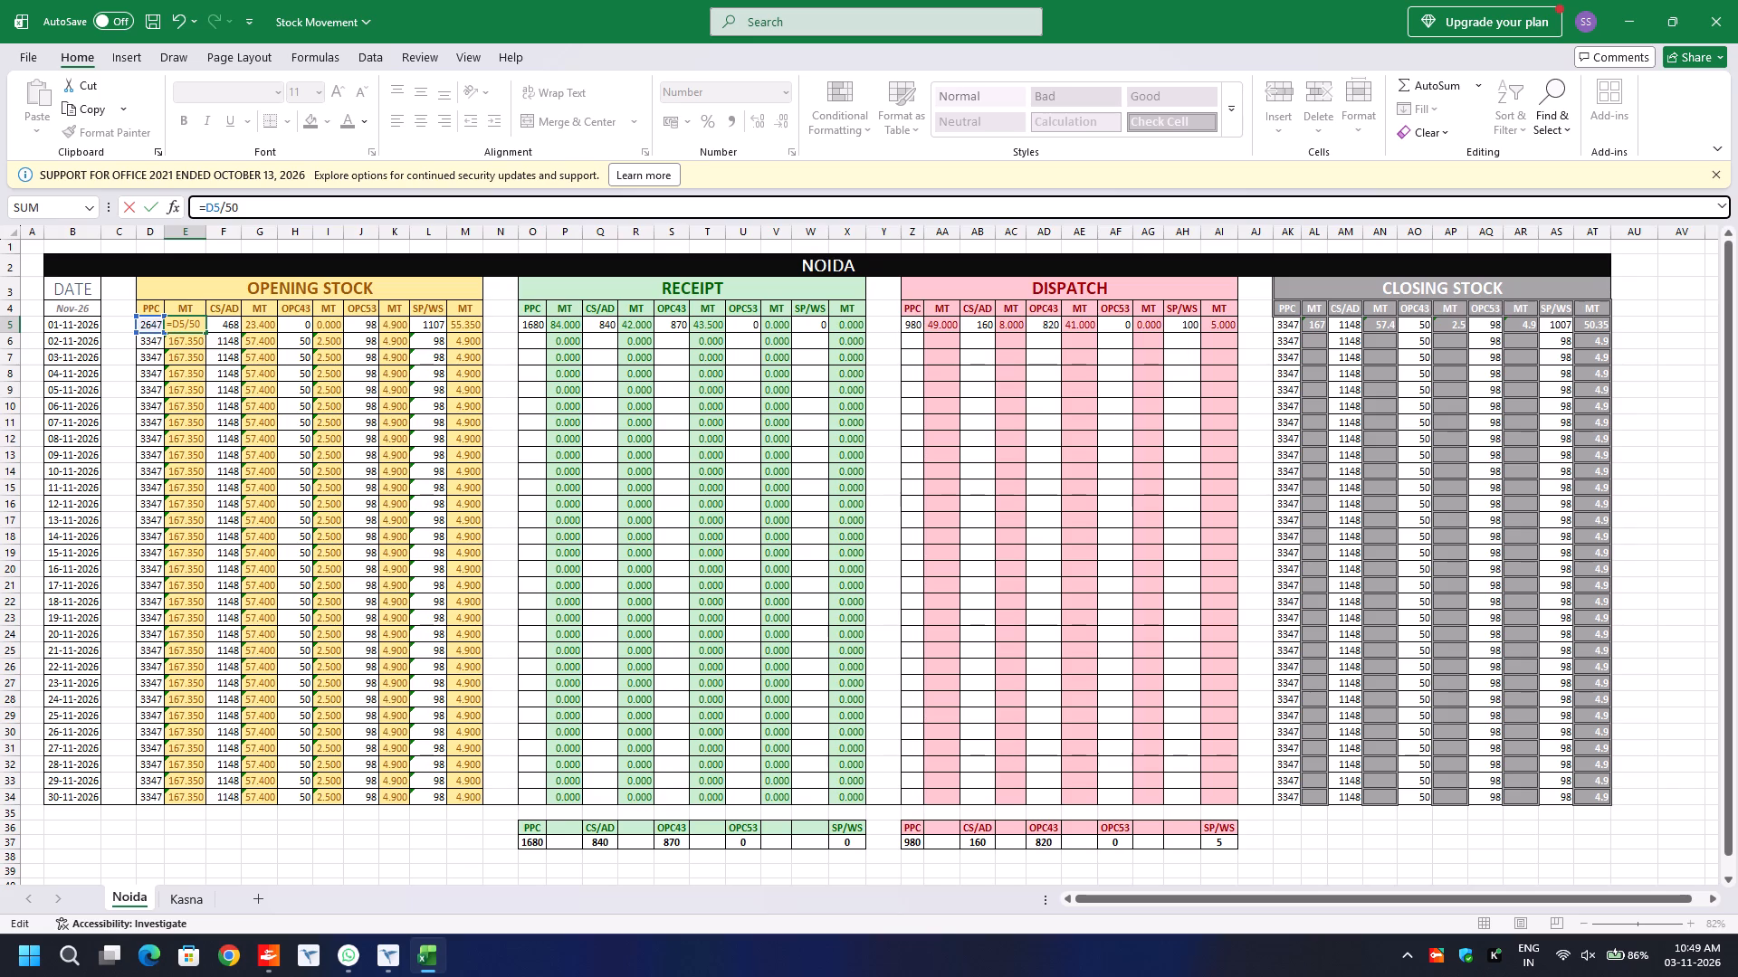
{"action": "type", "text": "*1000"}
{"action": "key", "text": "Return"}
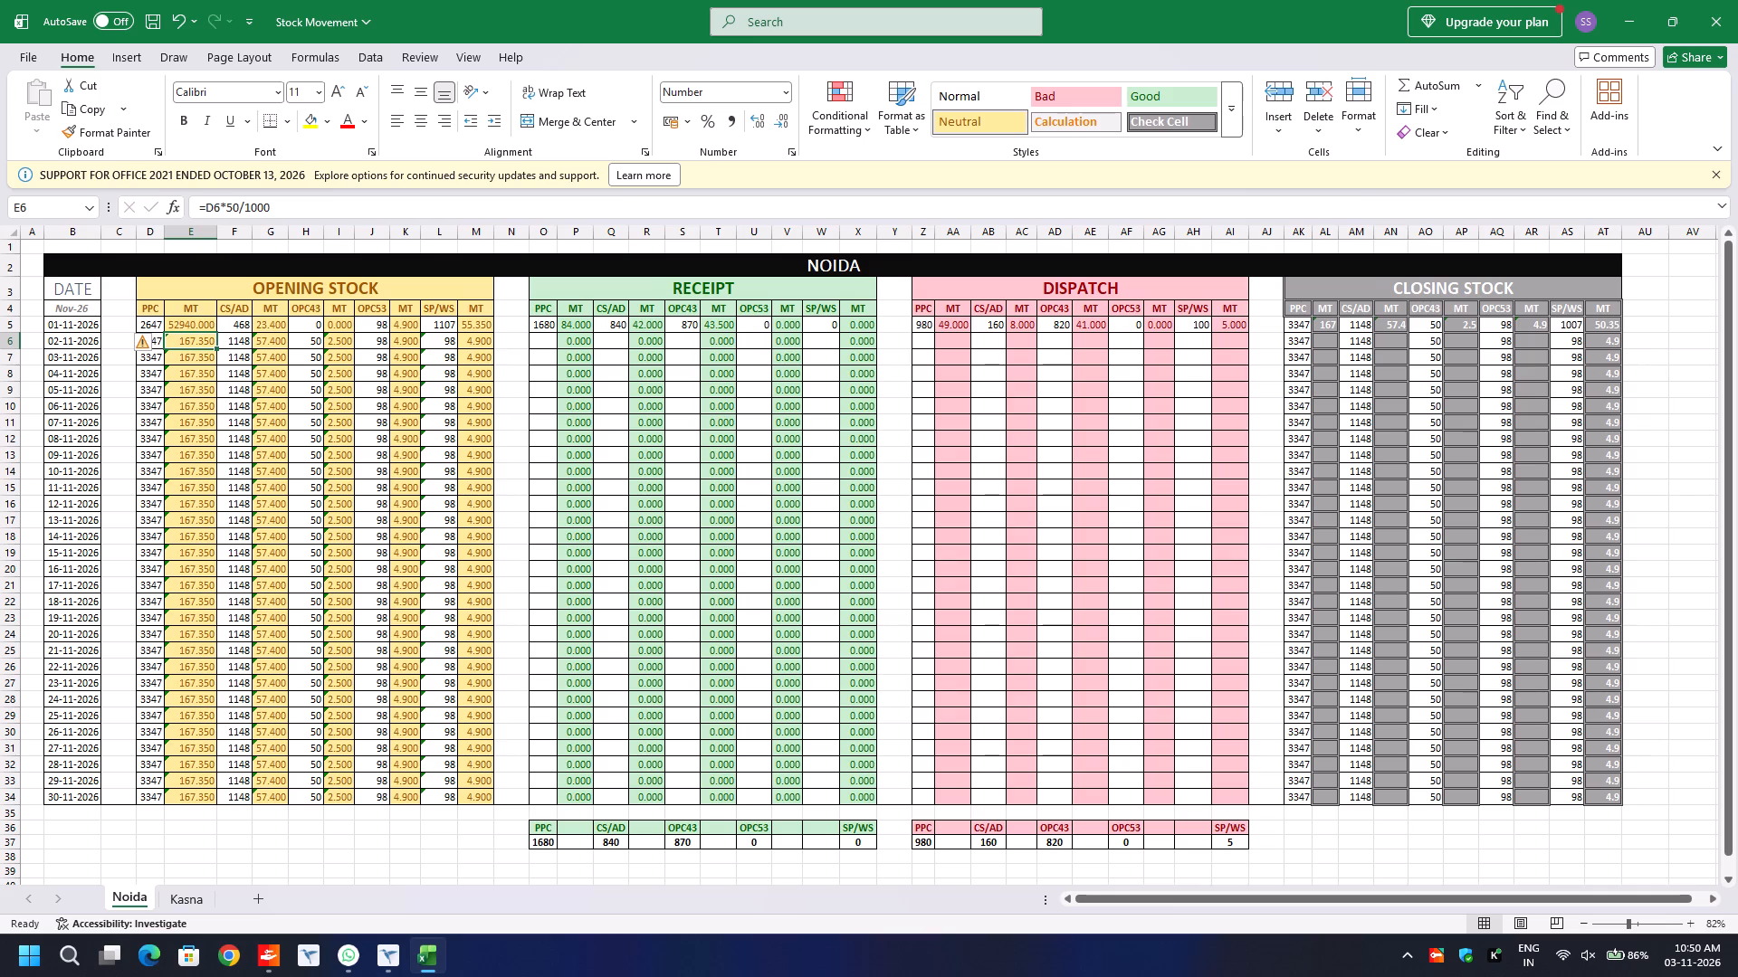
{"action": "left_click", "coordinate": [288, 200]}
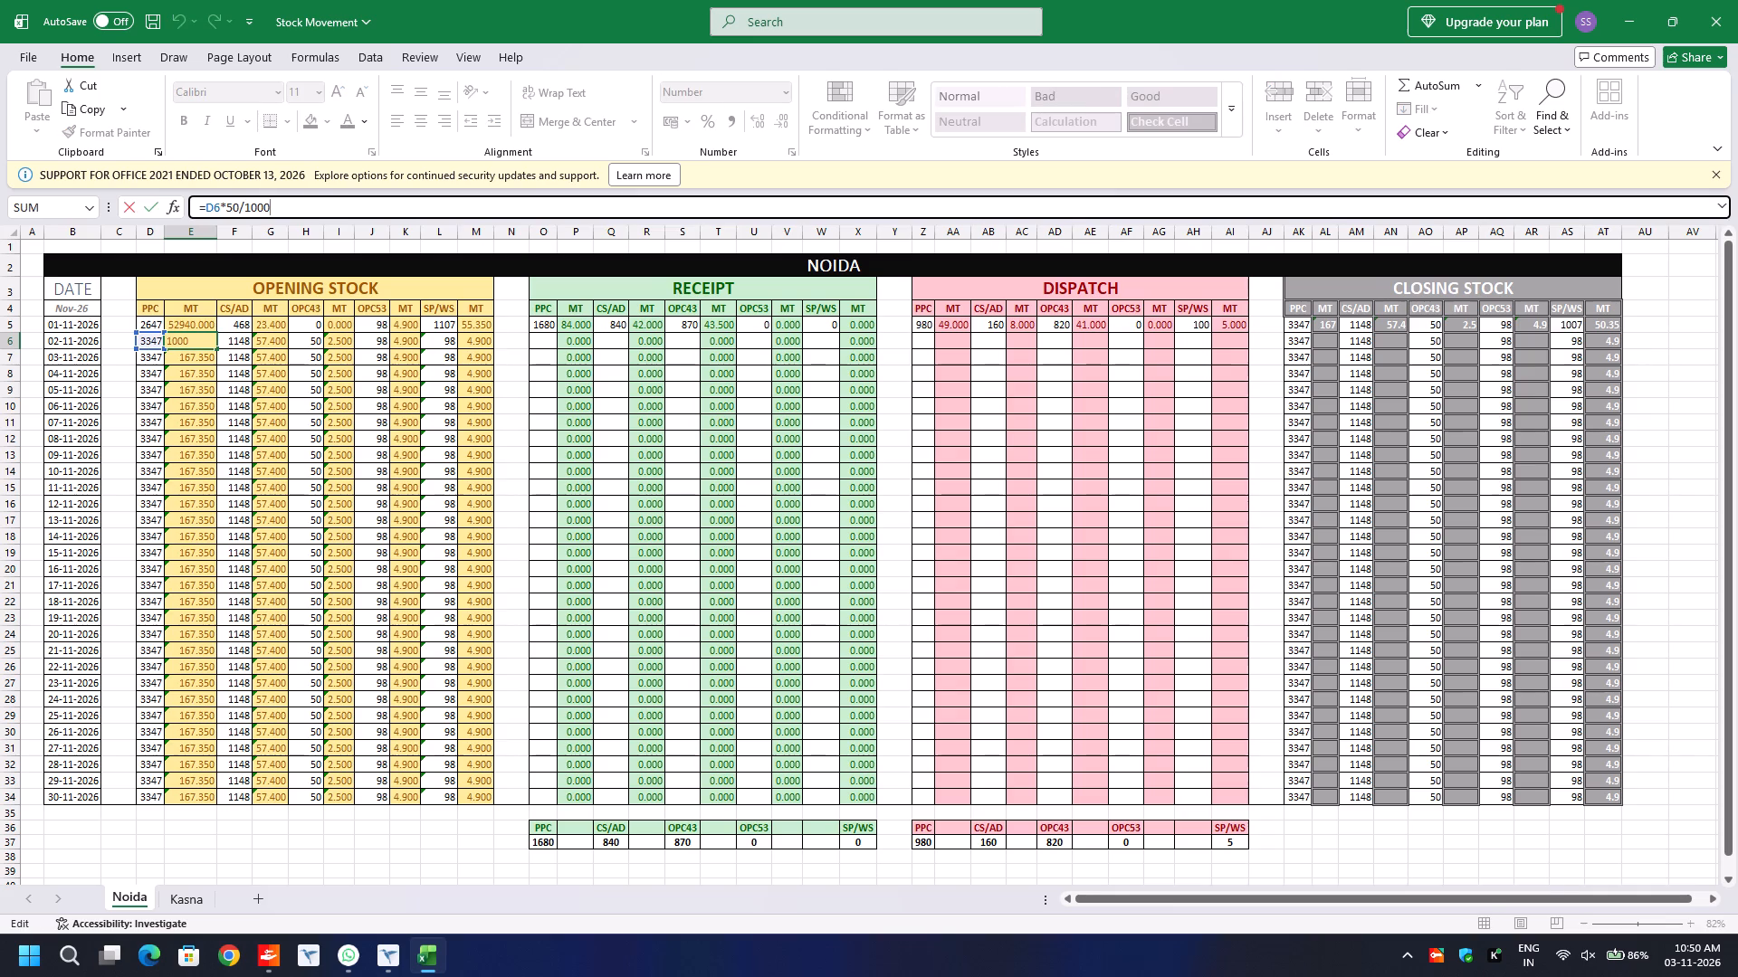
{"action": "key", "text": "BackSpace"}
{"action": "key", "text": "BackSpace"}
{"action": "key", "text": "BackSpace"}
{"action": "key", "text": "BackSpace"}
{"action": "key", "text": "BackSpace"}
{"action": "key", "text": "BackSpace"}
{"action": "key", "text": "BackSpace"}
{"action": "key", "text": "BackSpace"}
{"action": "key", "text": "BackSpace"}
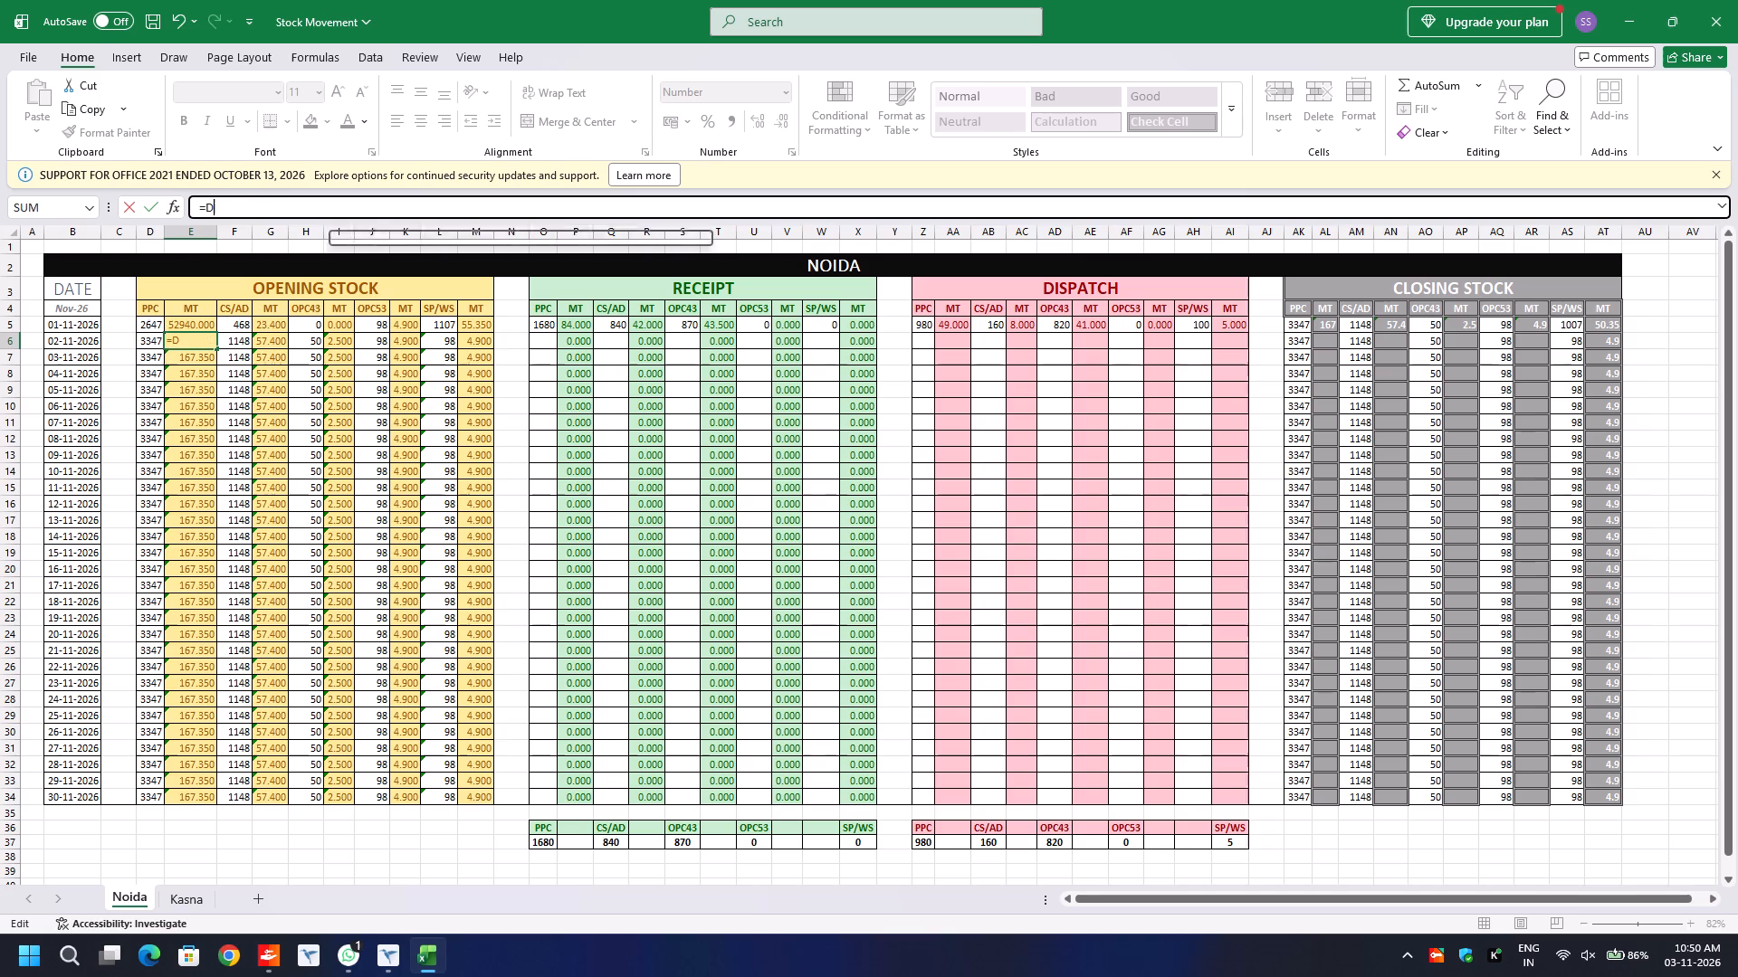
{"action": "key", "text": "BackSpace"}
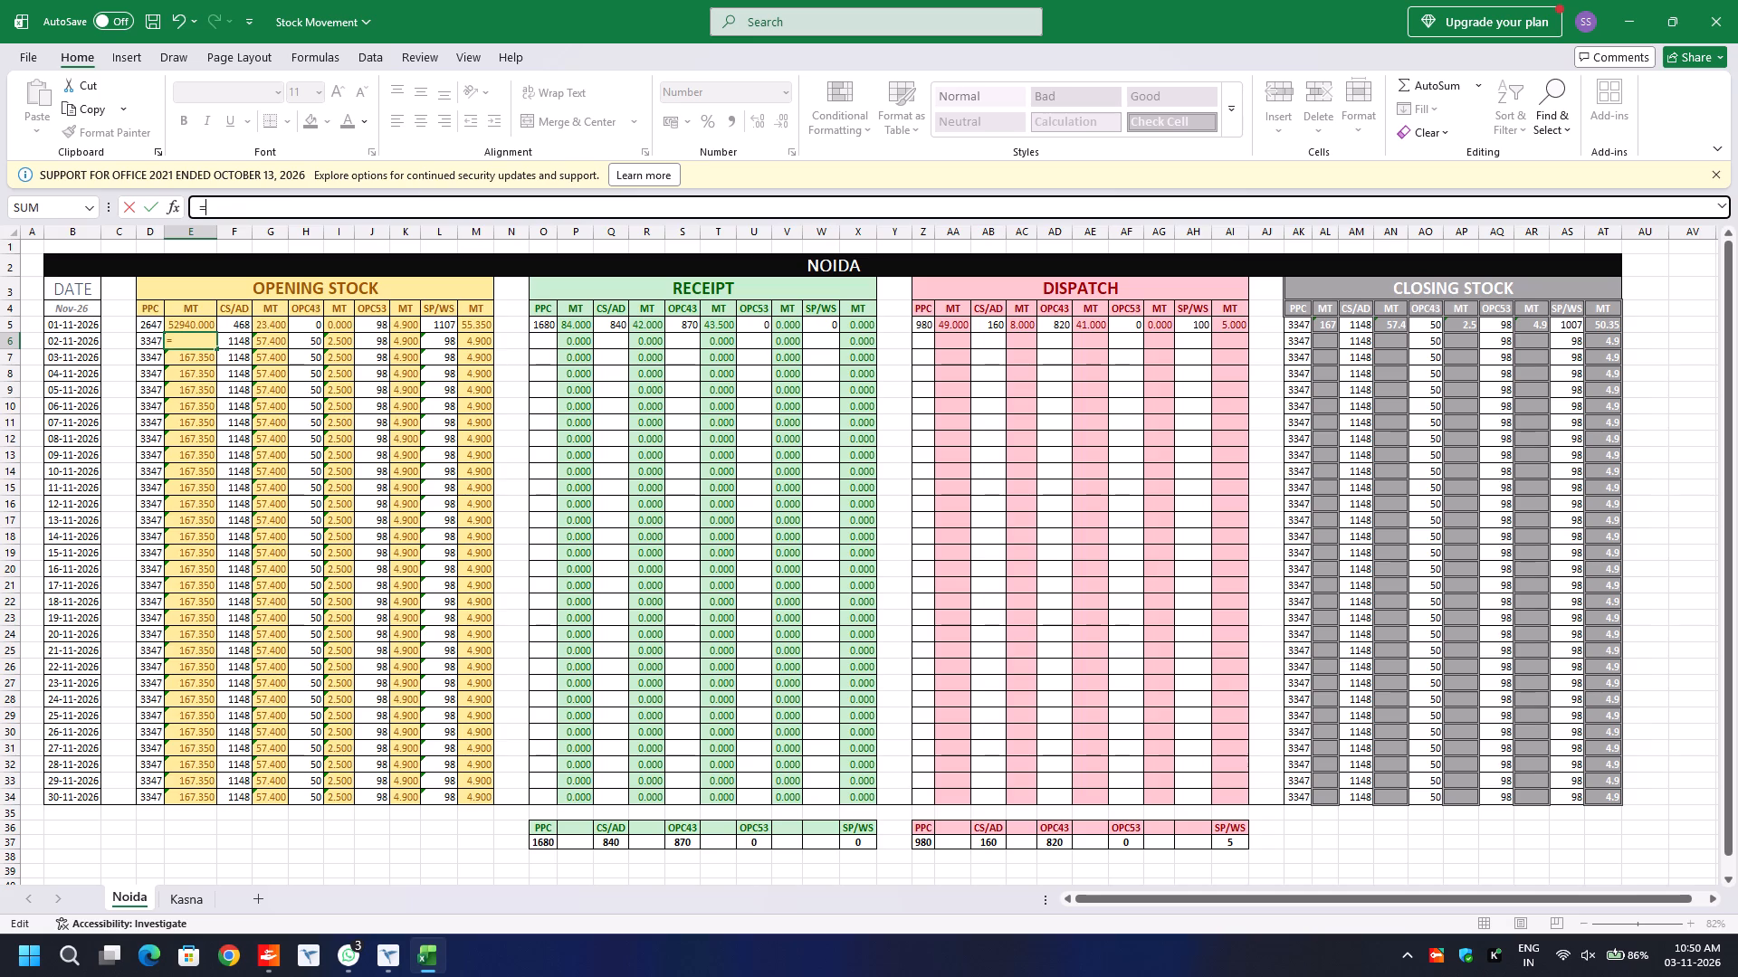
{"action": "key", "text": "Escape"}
Re-enter the Opening Stock PPC MT formula in E5 as =D5*50/1000.
{"action": "key", "text": "Up"}
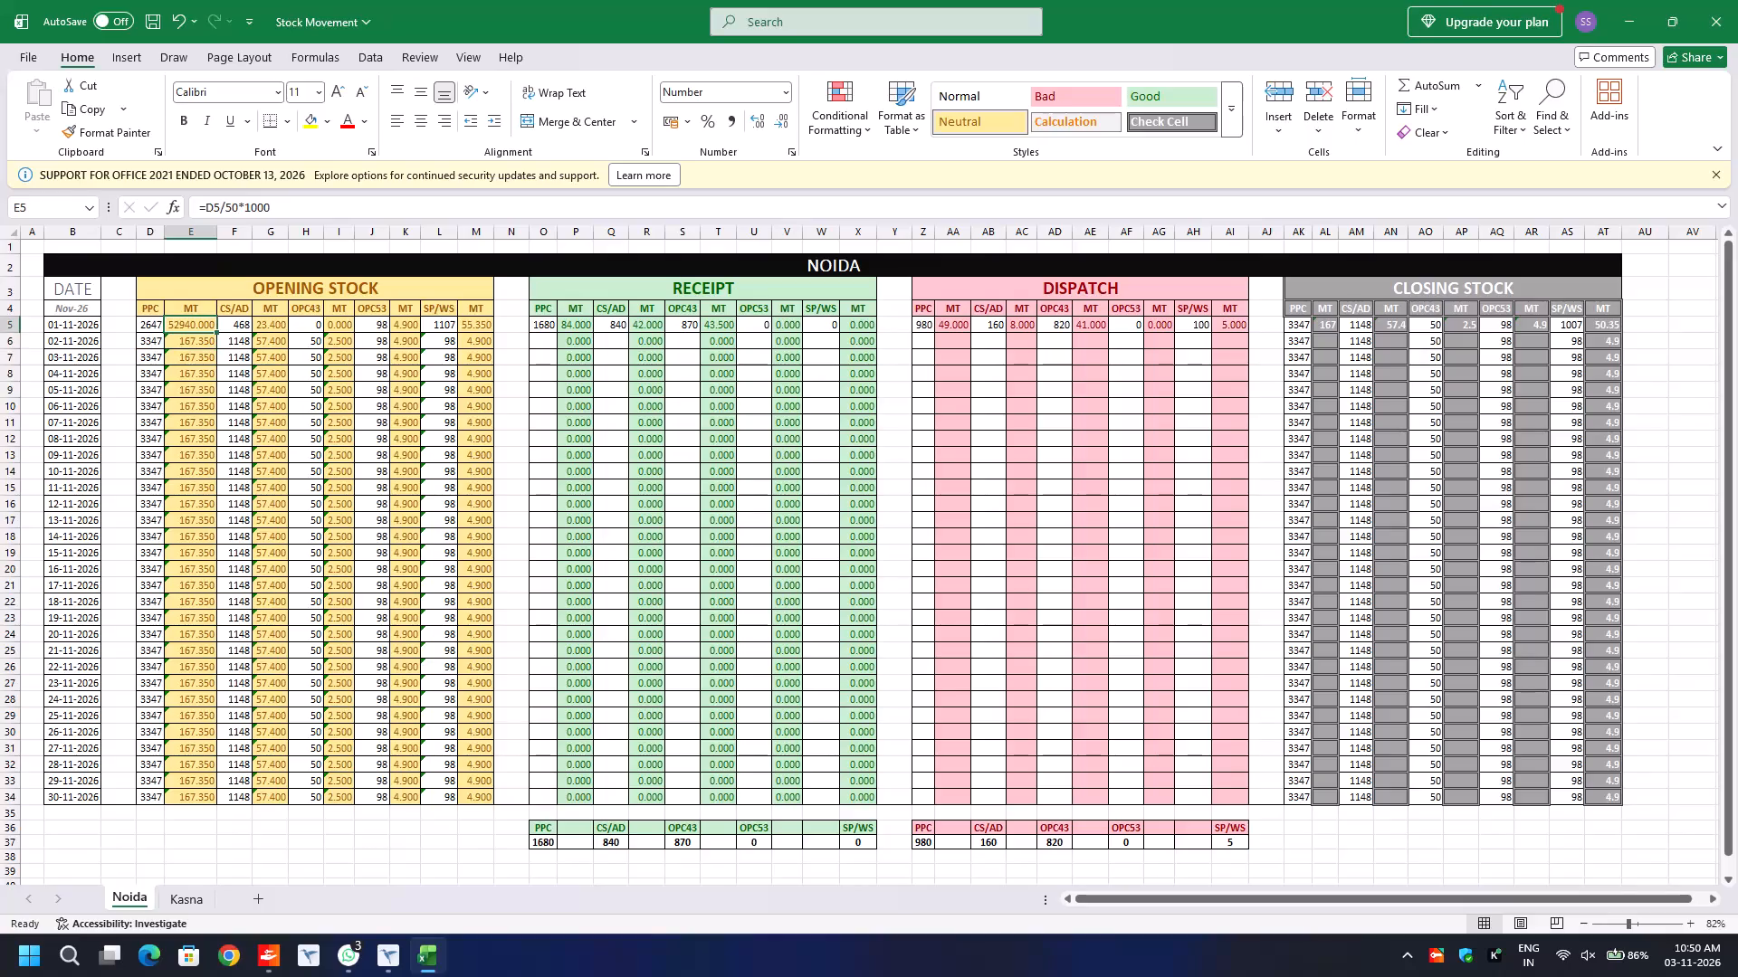
{"action": "key", "text": "equal"}
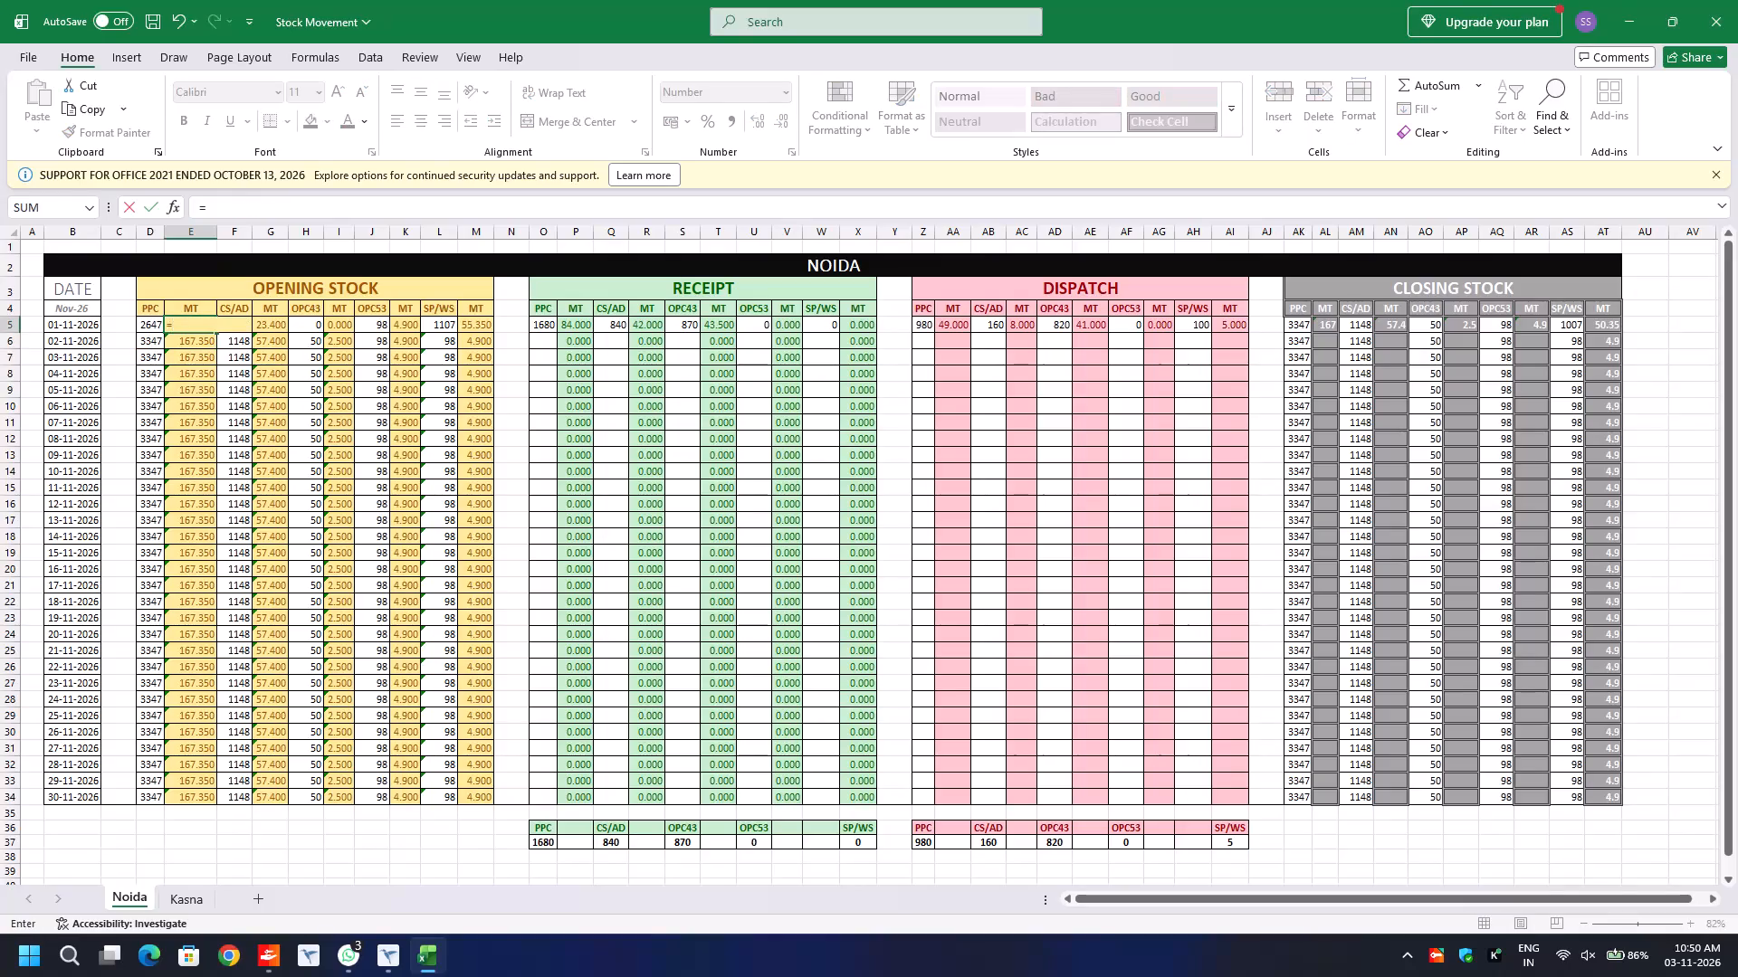
{"action": "key", "text": "Left"}
{"action": "type", "text": "*50"}
{"action": "type", "text": "/1000"}
{"action": "key", "text": "Return"}
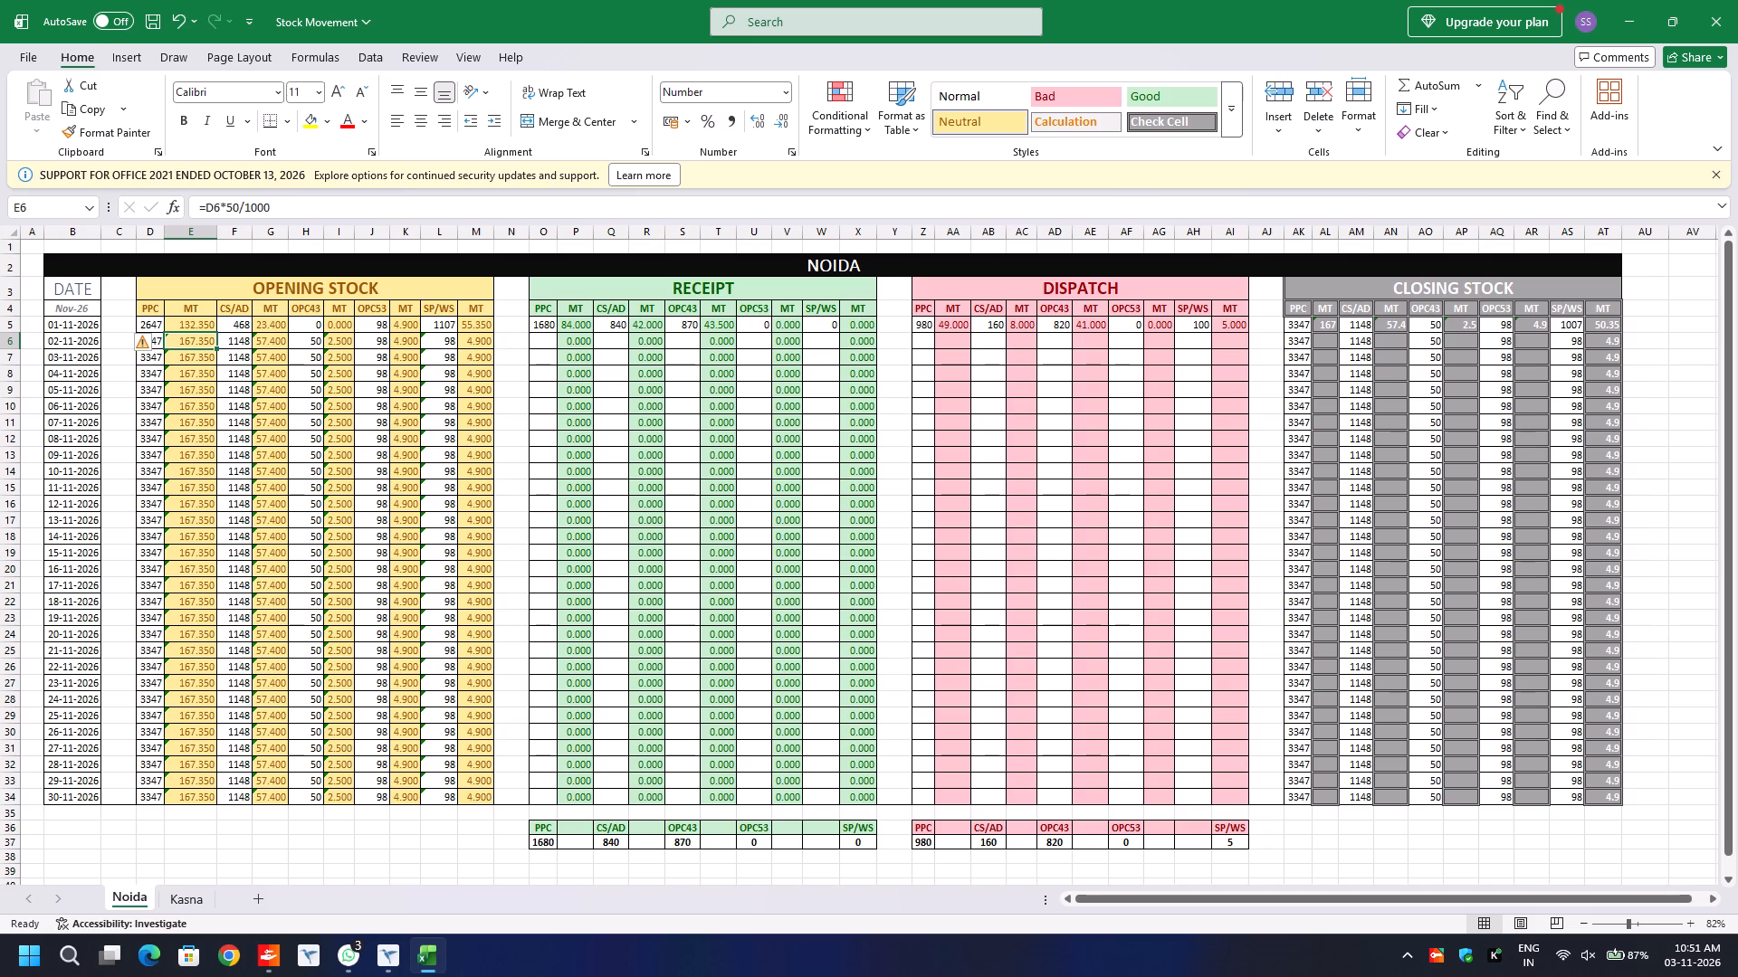
Format the Opening Stock PPC MT value in E5 as Number with two decimal places and the 1000 separator.
{"action": "left_click", "coordinate": [210, 327]}
{"action": "left_click", "coordinate": [691, 127]}
{"action": "left_click", "coordinate": [747, 301]}
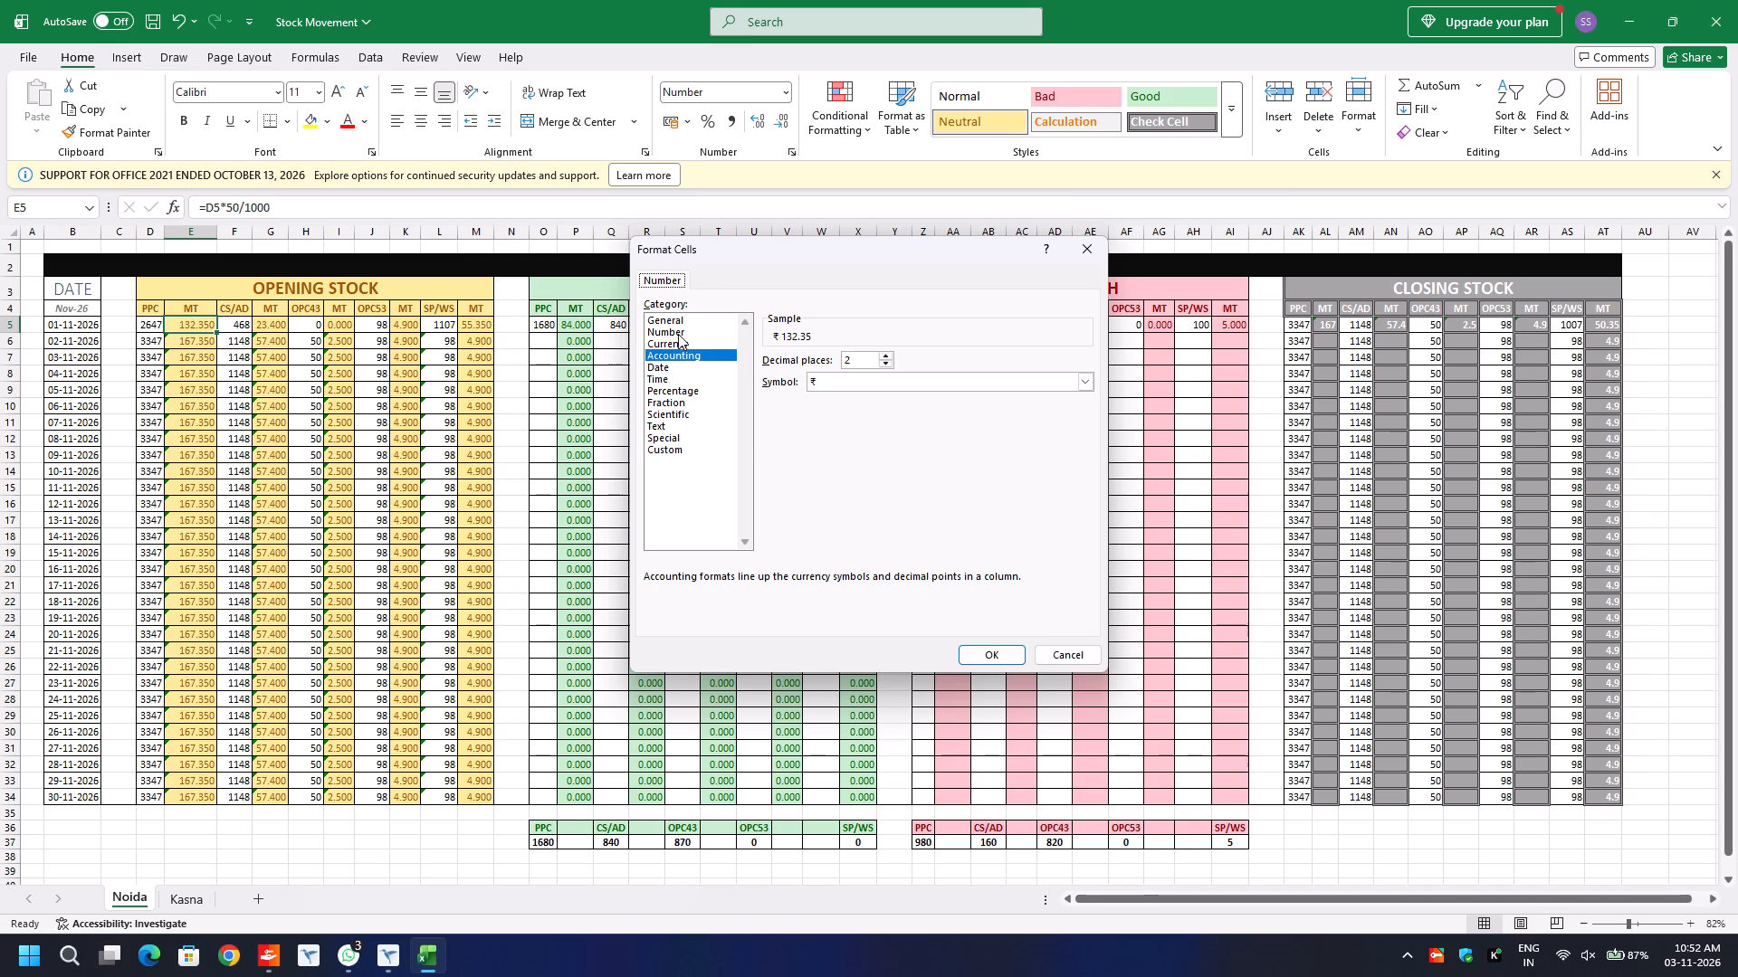
{"action": "left_click", "coordinate": [678, 334]}
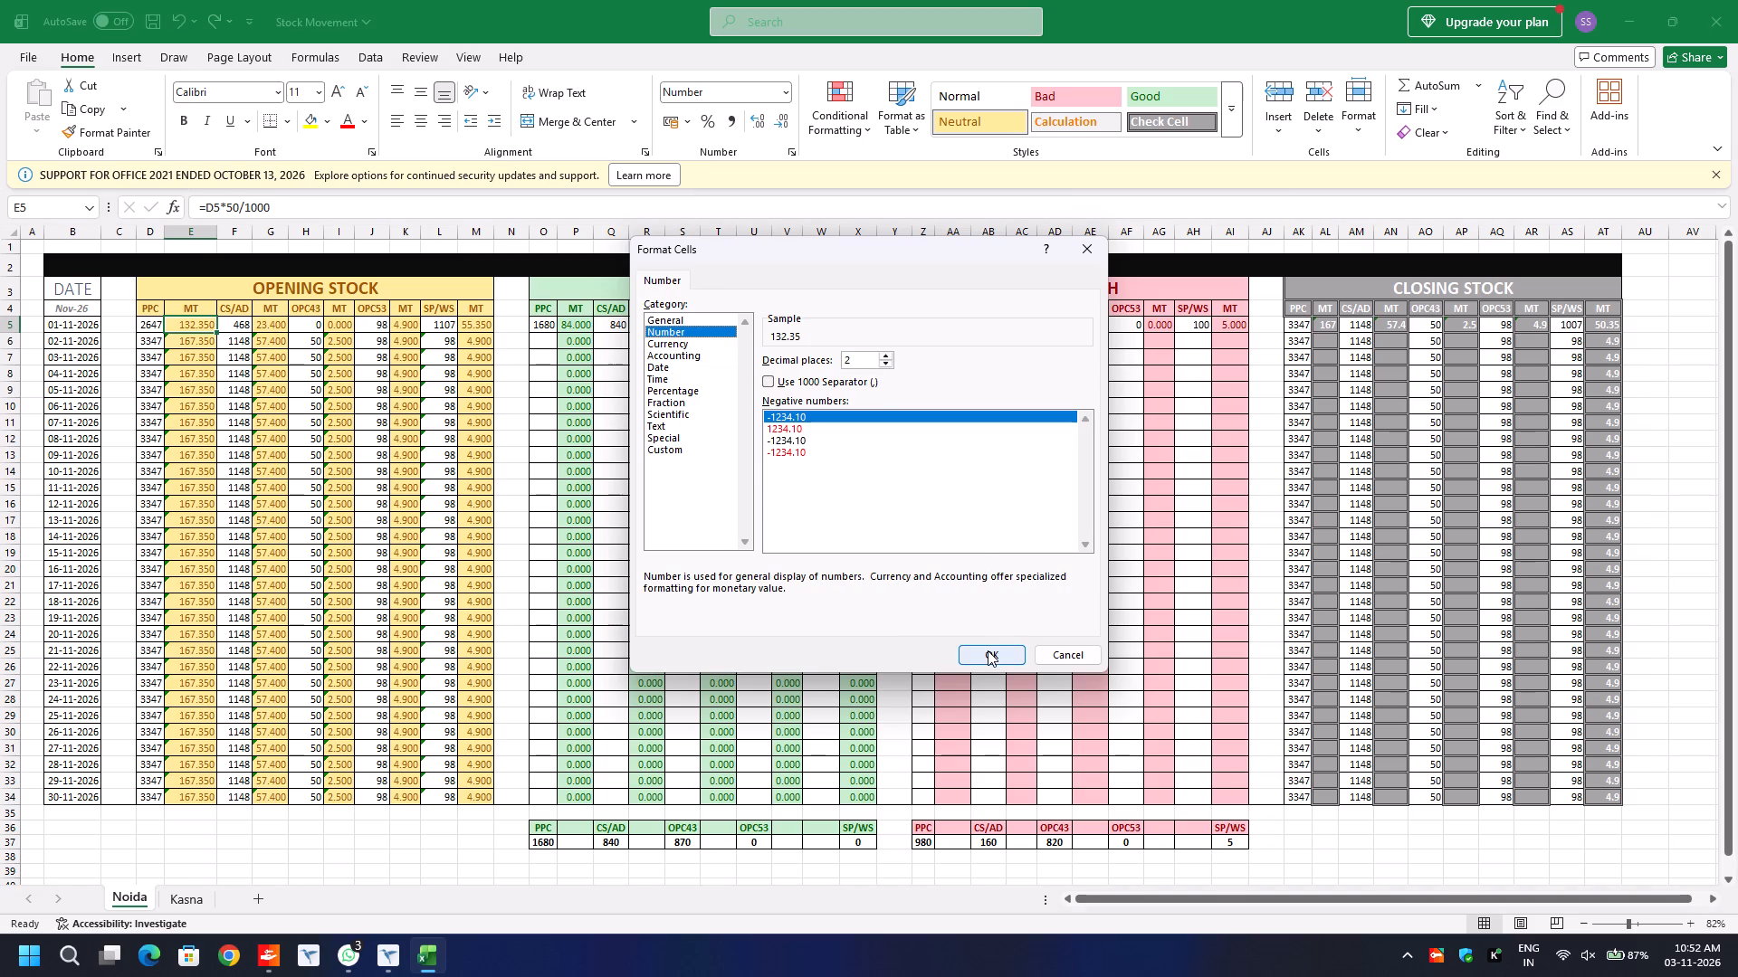
{"action": "left_click", "coordinate": [761, 378]}
{"action": "left_click", "coordinate": [768, 381]}
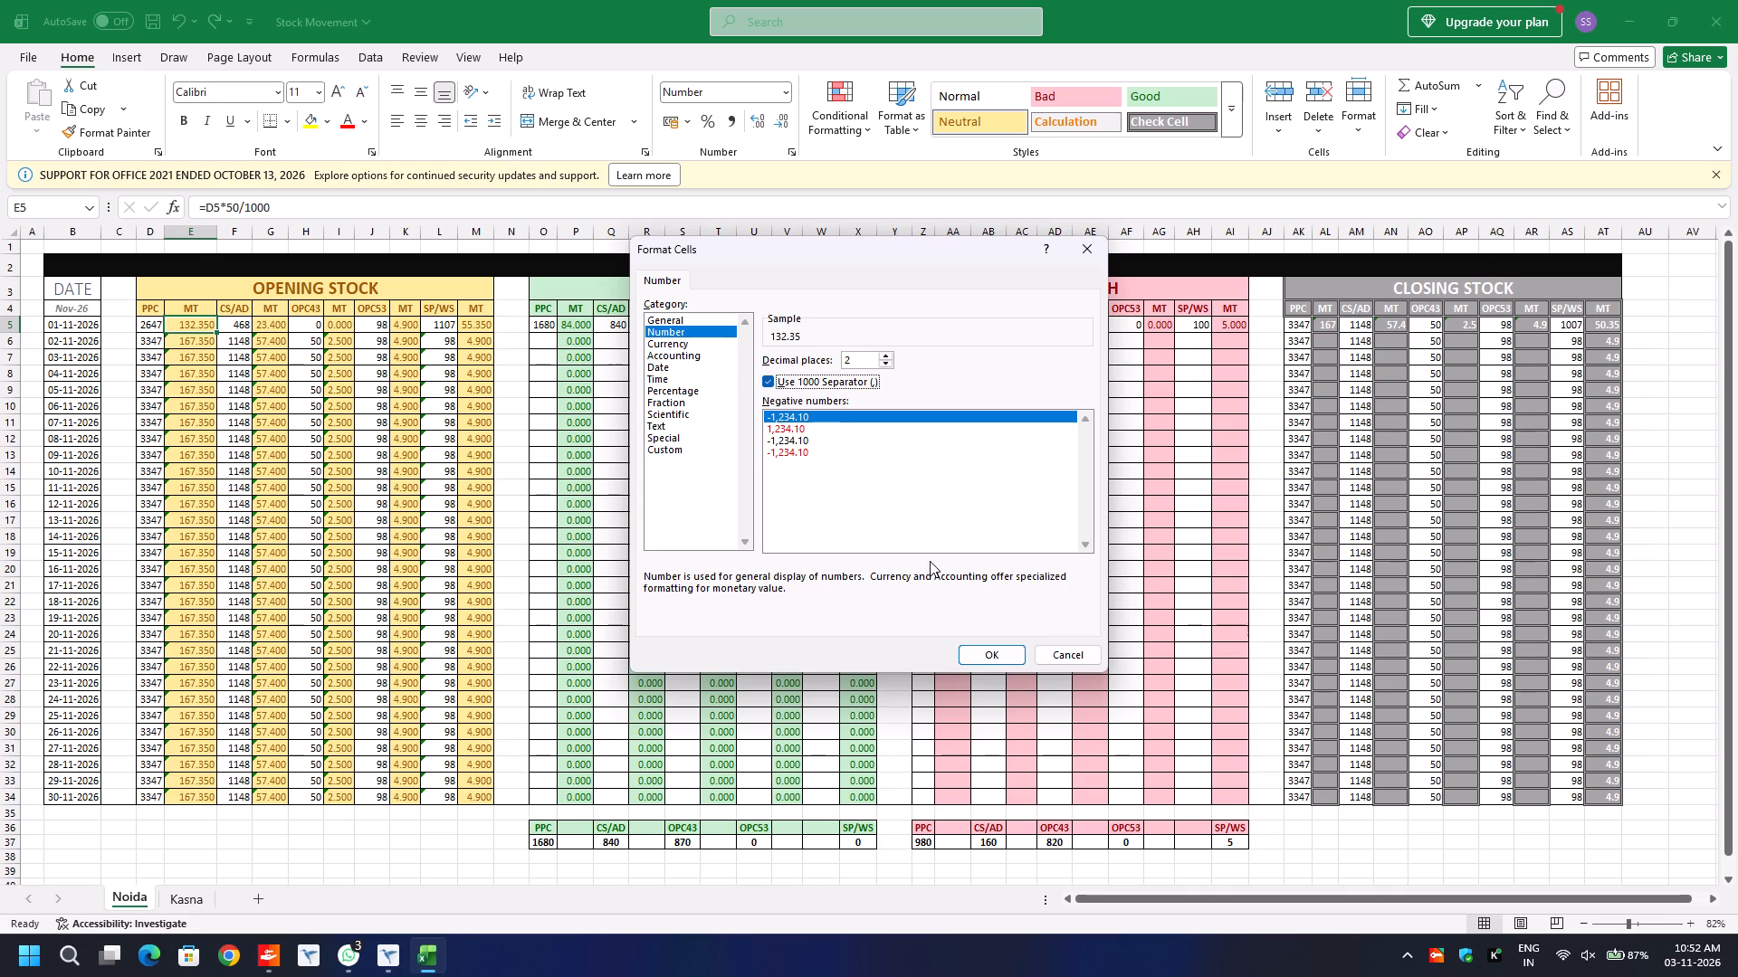
{"action": "left_click", "coordinate": [771, 383]}
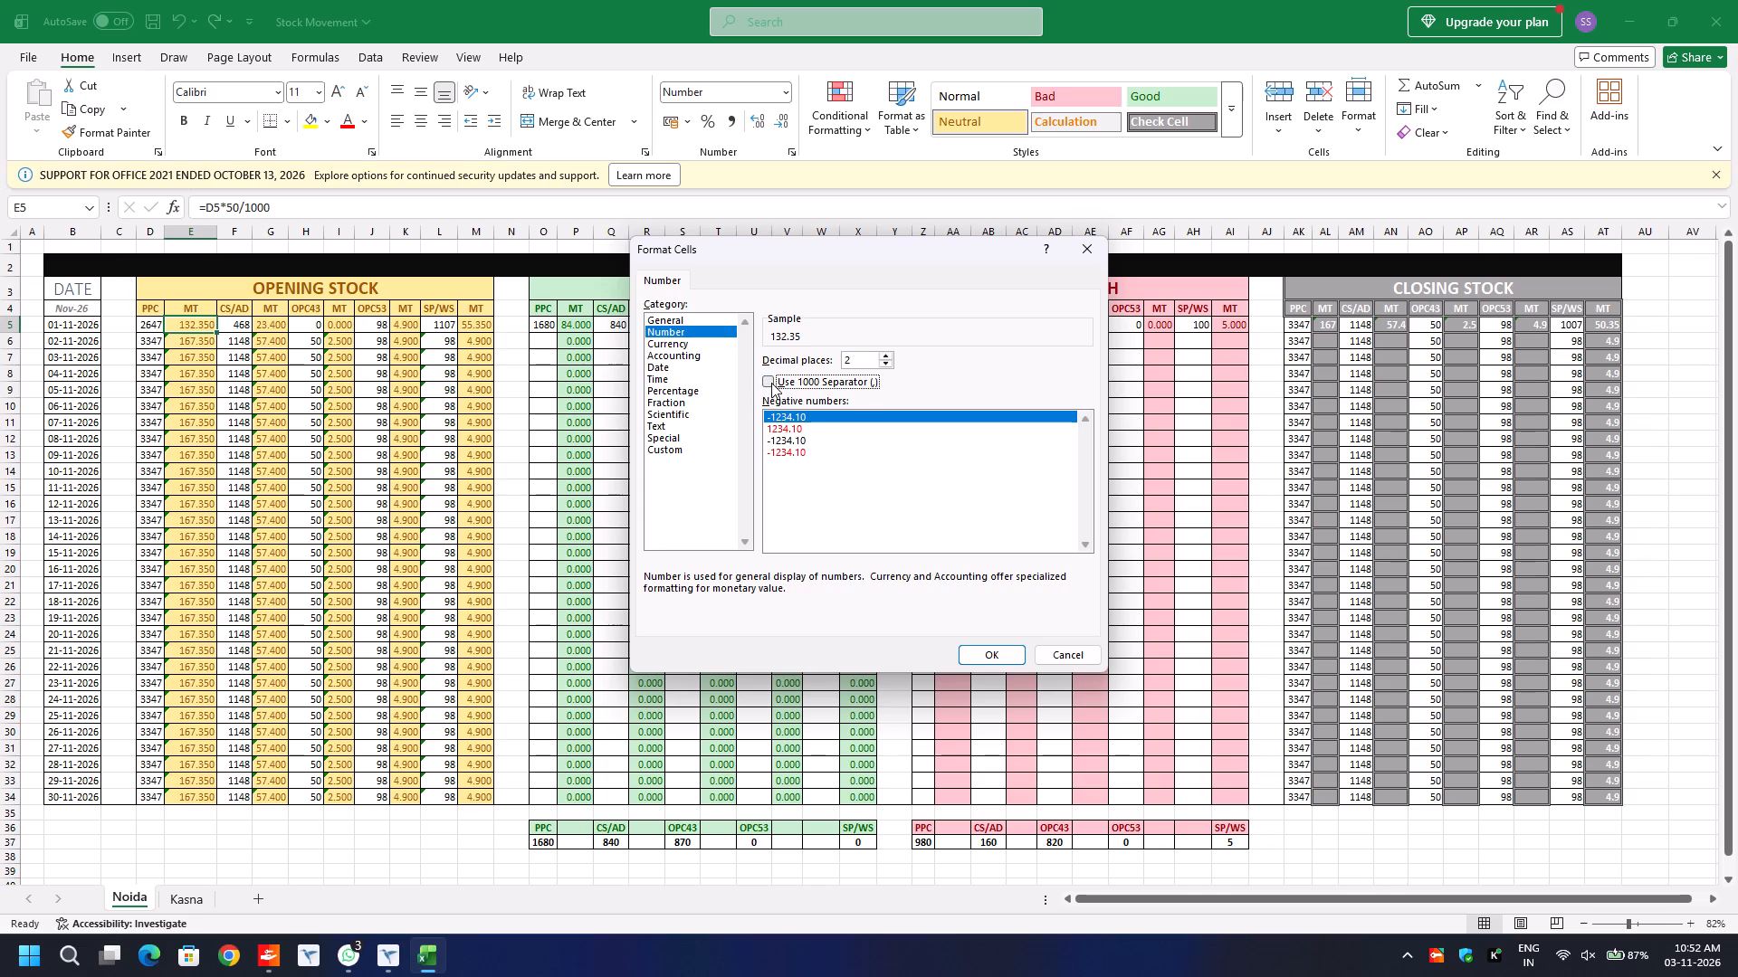
{"action": "left_click", "coordinate": [771, 383]}
{"action": "left_click", "coordinate": [980, 656]}
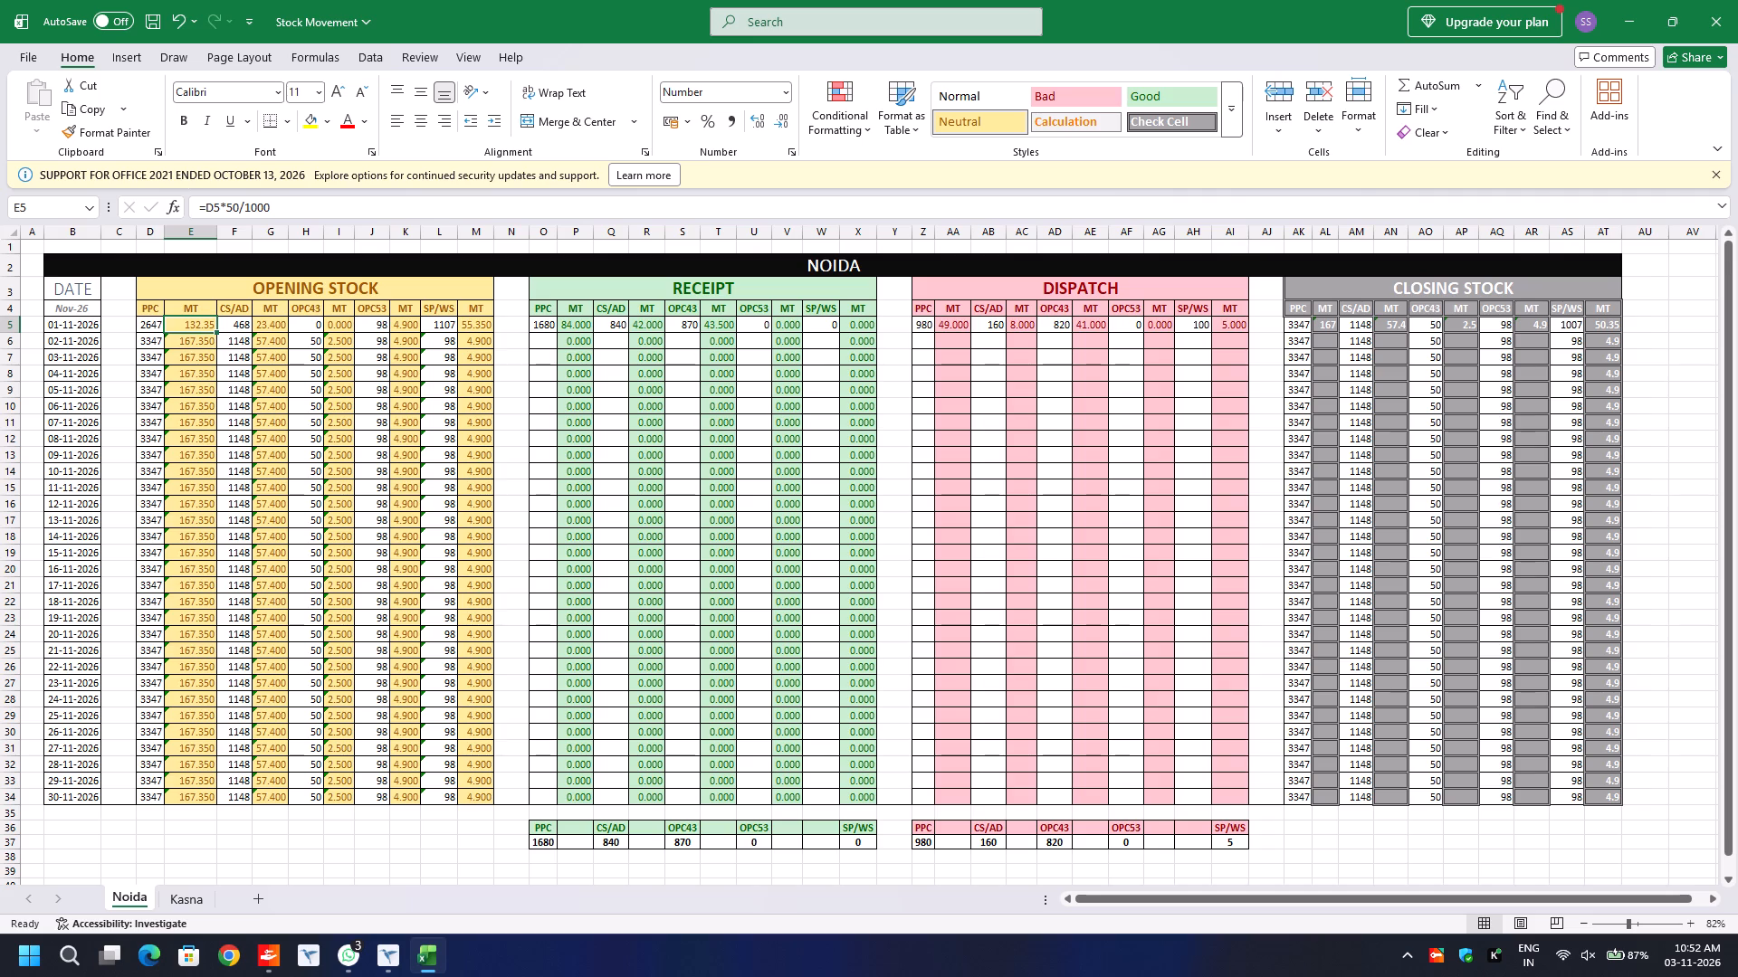
Copy E5 with its formula and format into the other Opening Stock MT cells of row 5: G5, I5, K5 and M5.
{"action": "key", "text": "ctrl+c"}
{"action": "key", "text": "Right"}
{"action": "key", "text": "Right"}
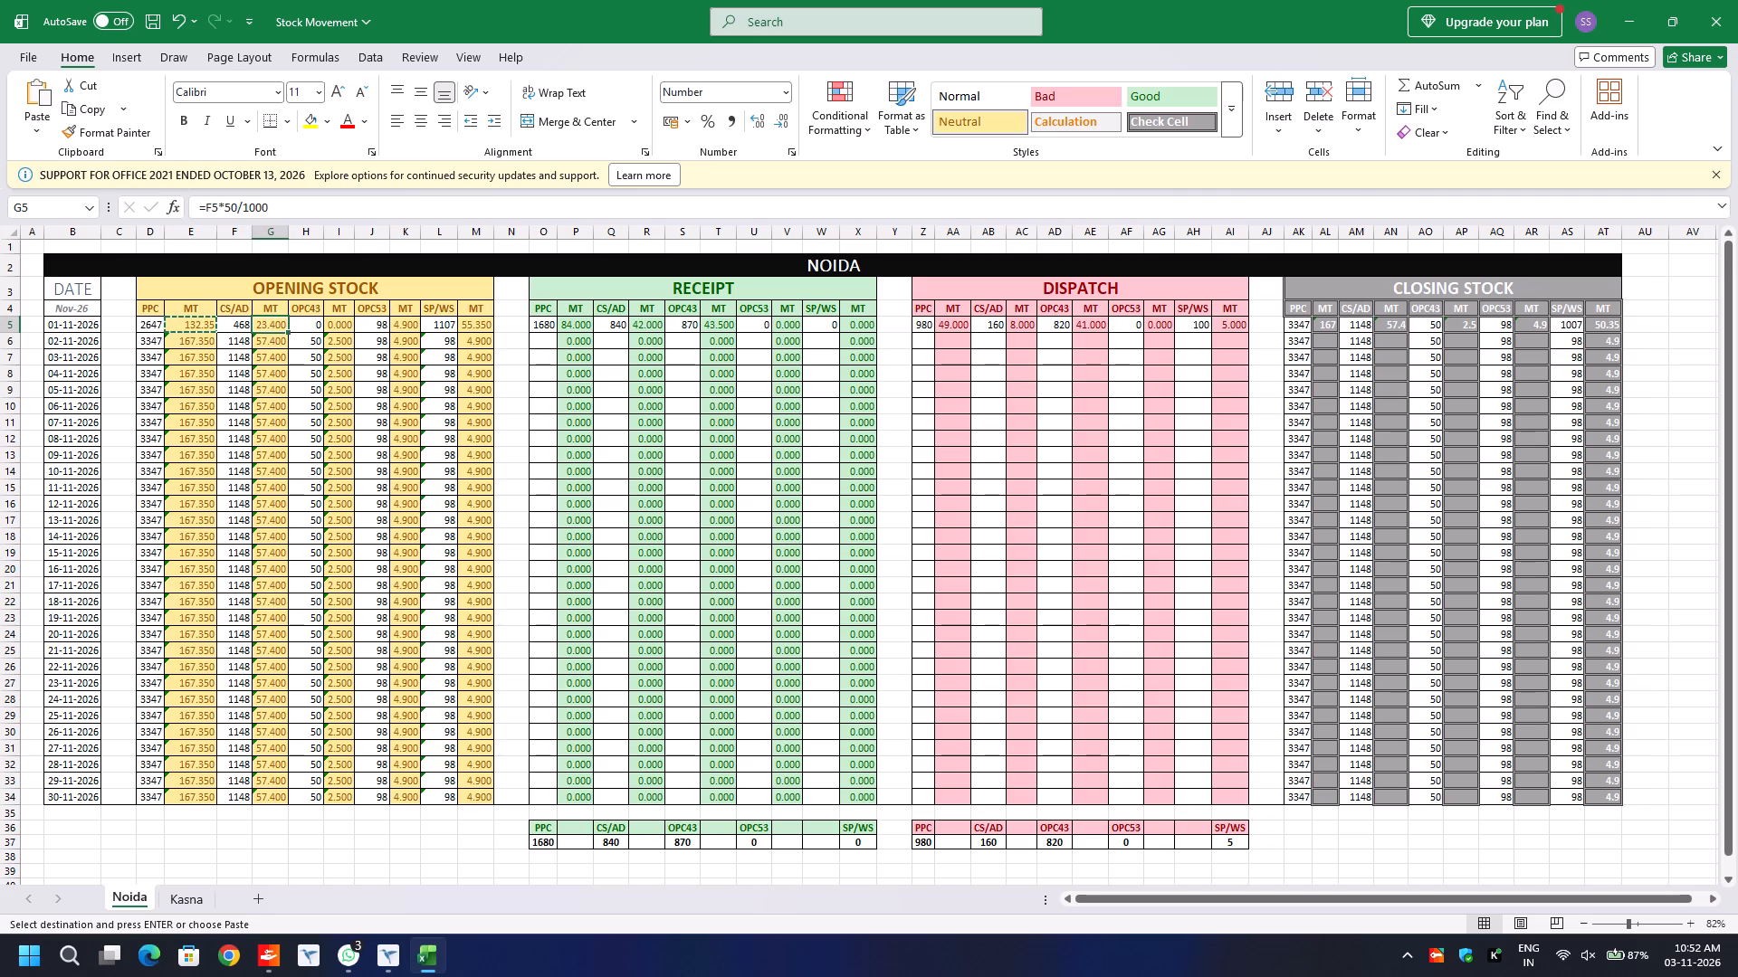
{"action": "key", "text": "ctrl+v"}
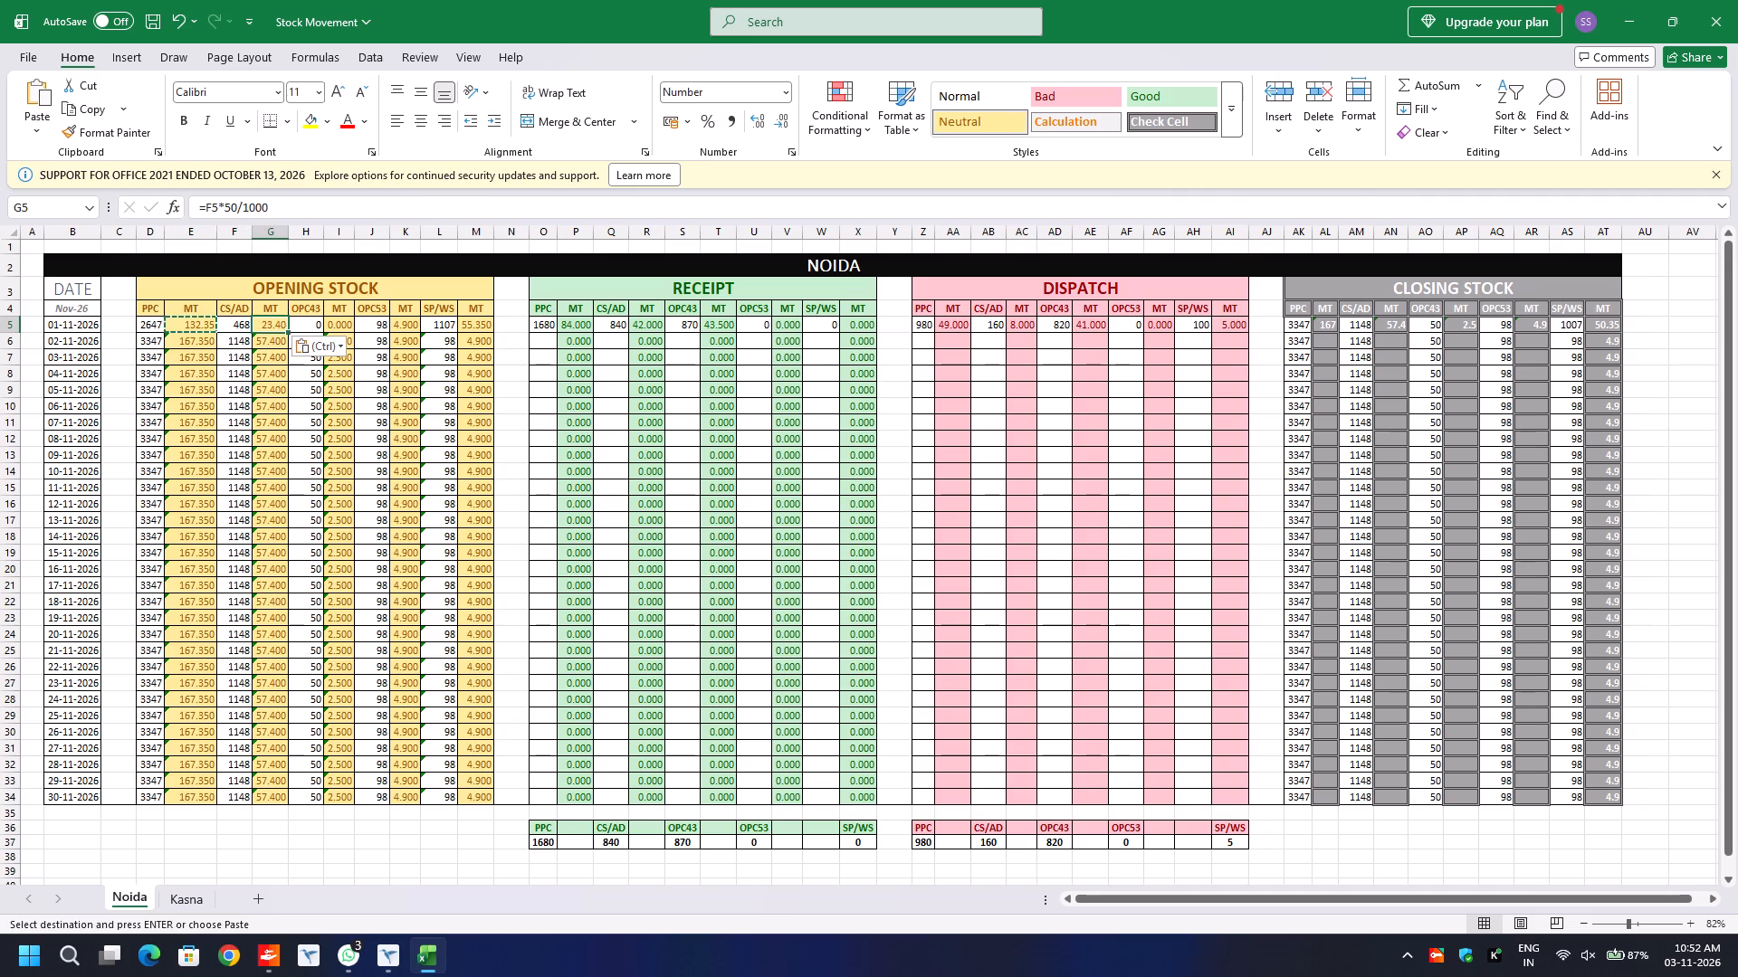
{"action": "key", "text": "Right"}
{"action": "key", "text": "Right"}
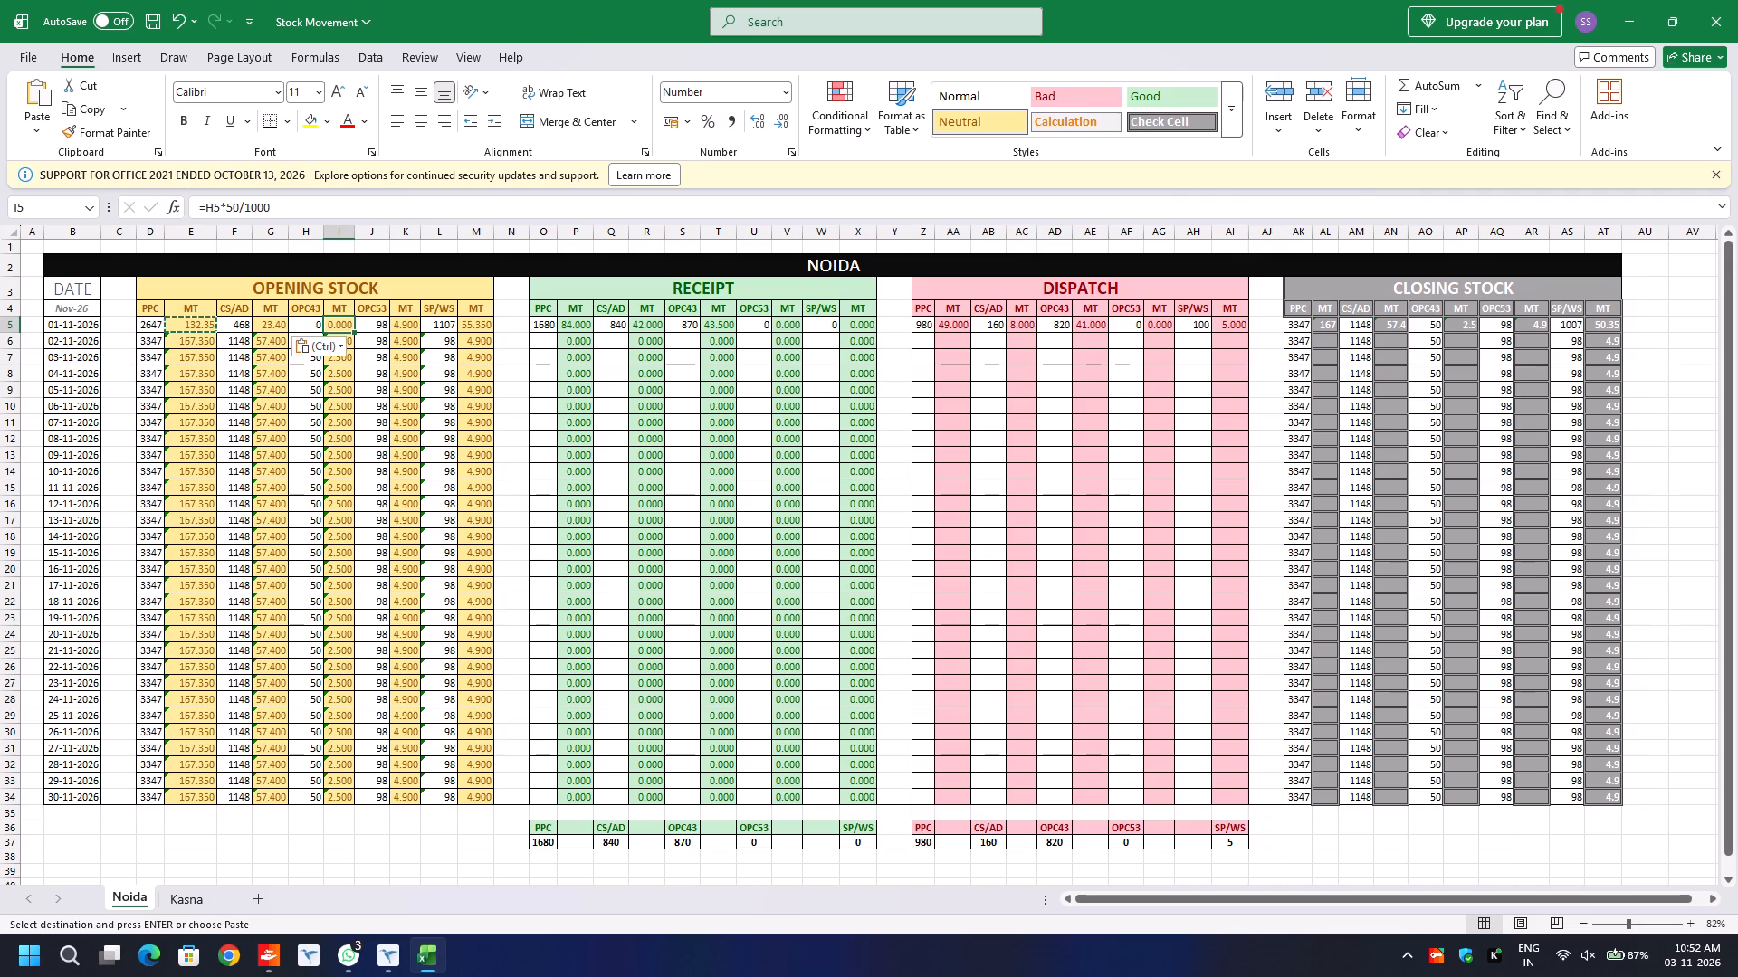
{"action": "key", "text": "ctrl+v"}
{"action": "key", "text": "Right"}
{"action": "key", "text": "Right"}
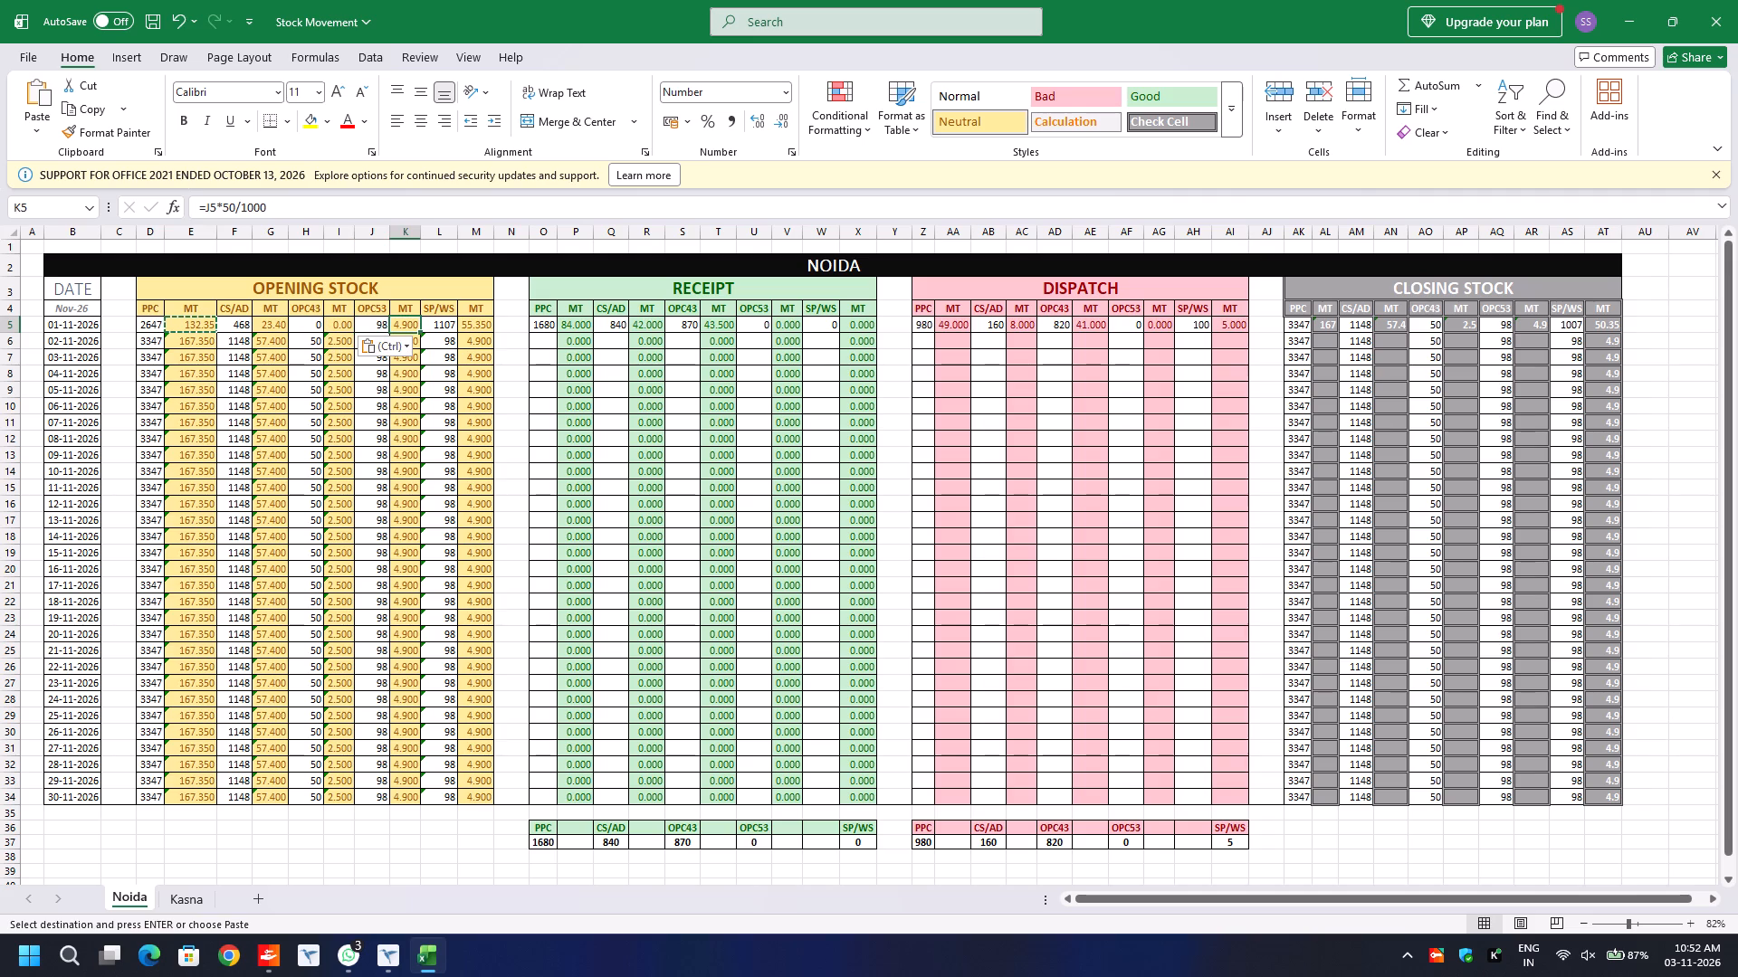
{"action": "key", "text": "ctrl+v"}
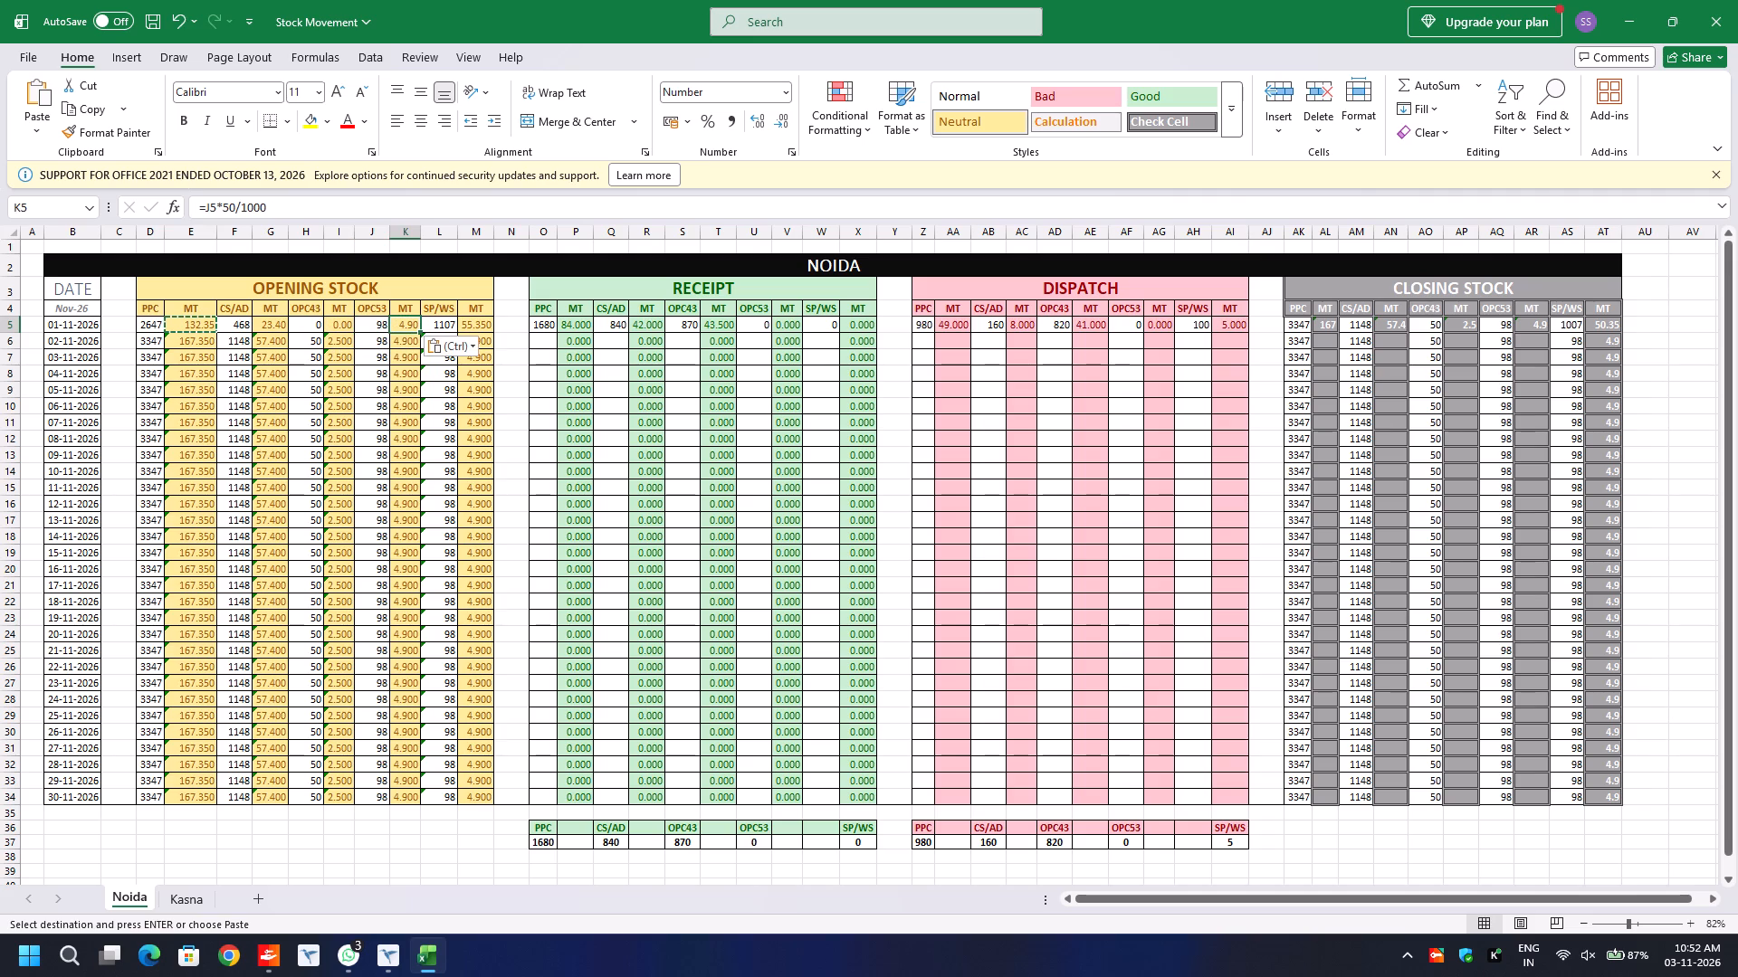
{"action": "key", "text": "Right"}
{"action": "key", "text": "Right"}
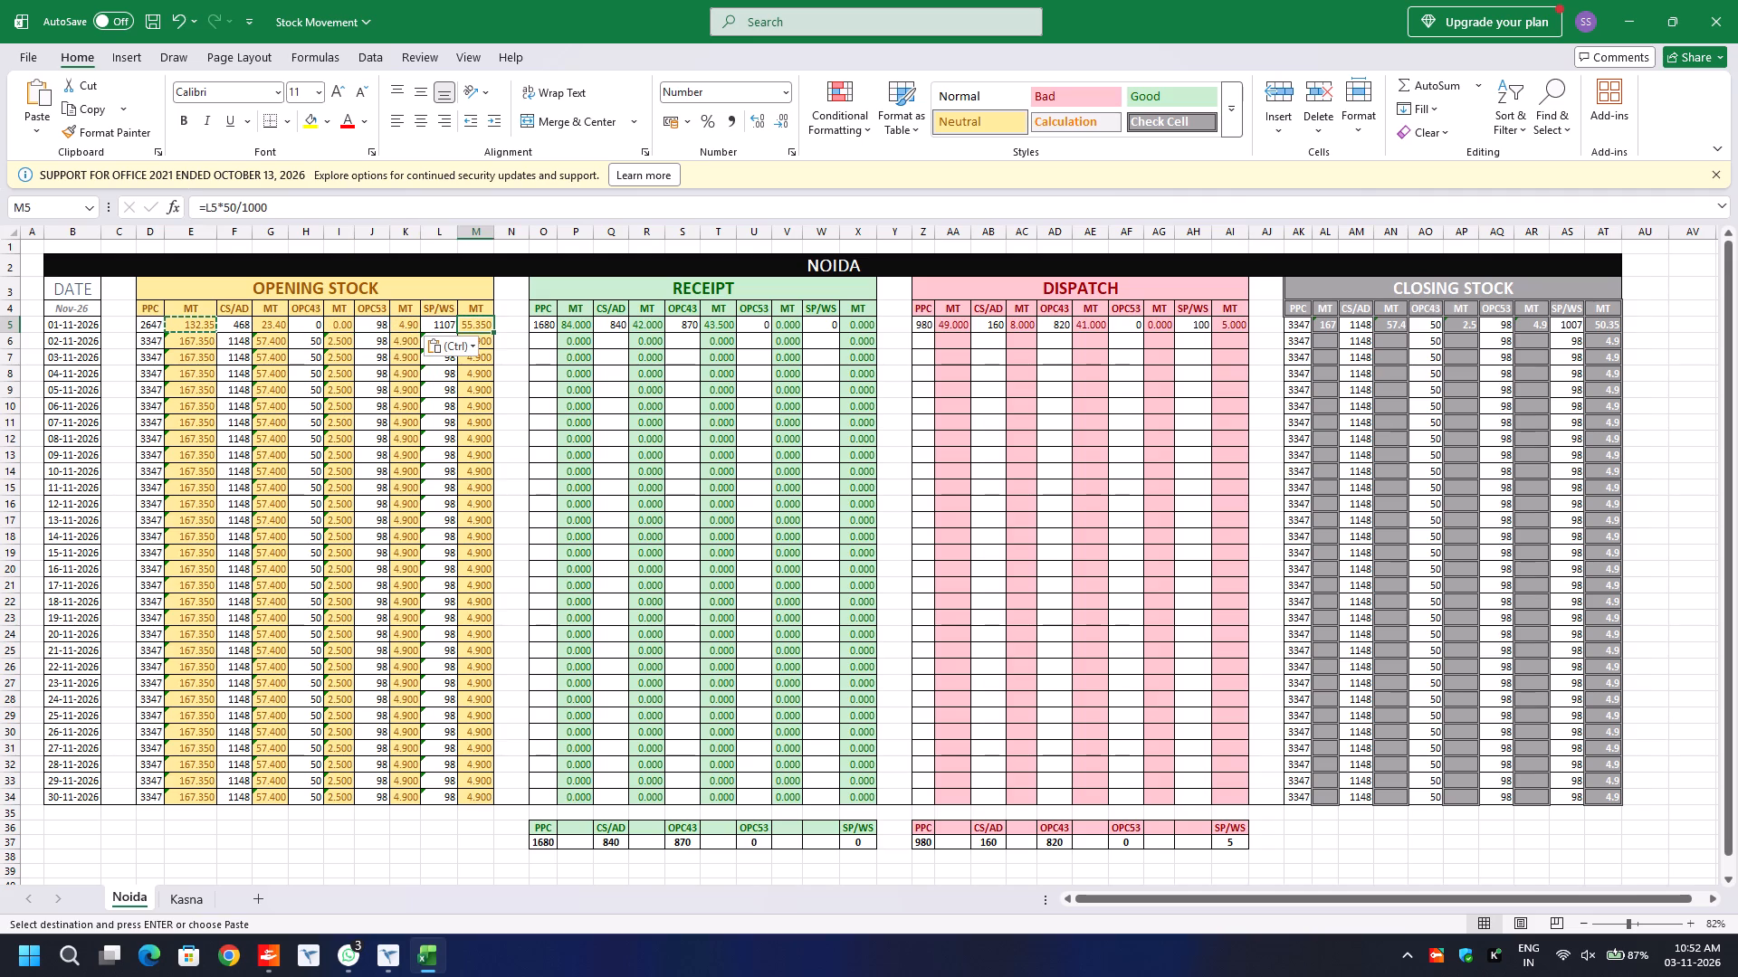
{"action": "key", "text": "ctrl+v"}
Format the Receipt PPC MT value in P5 as Number with two decimal places and the 1000 separator.
{"action": "key", "text": "Right"}
{"action": "key", "text": "Right"}
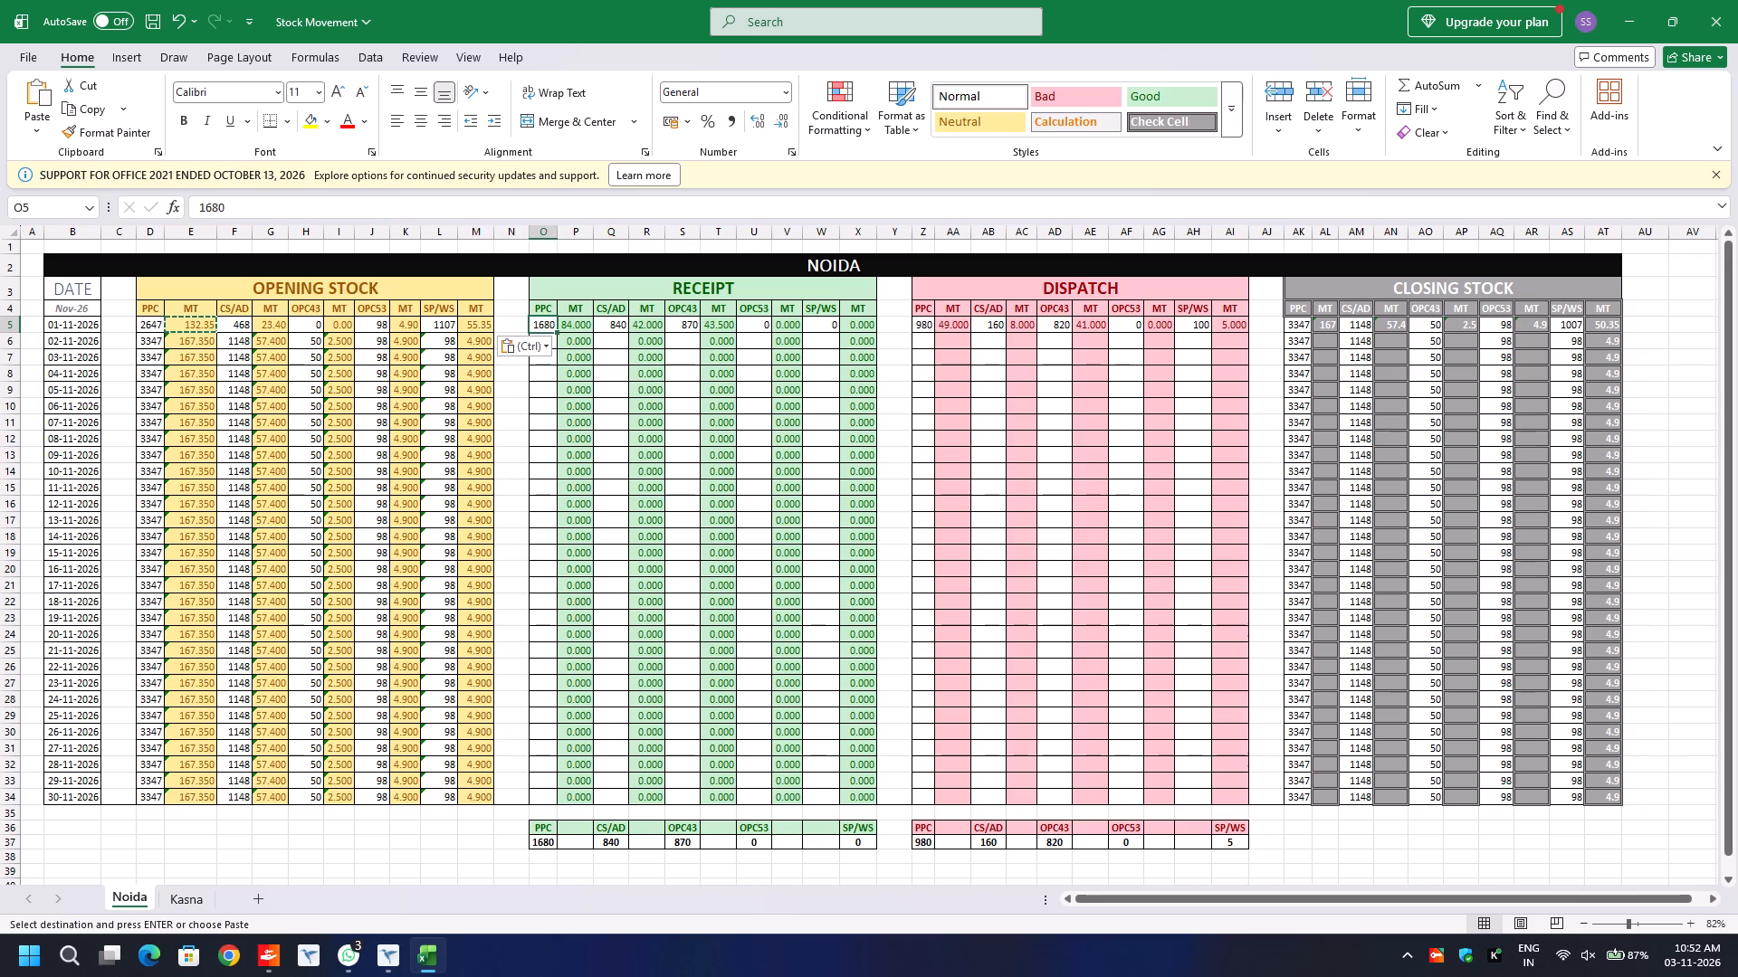
{"action": "key", "text": "Right"}
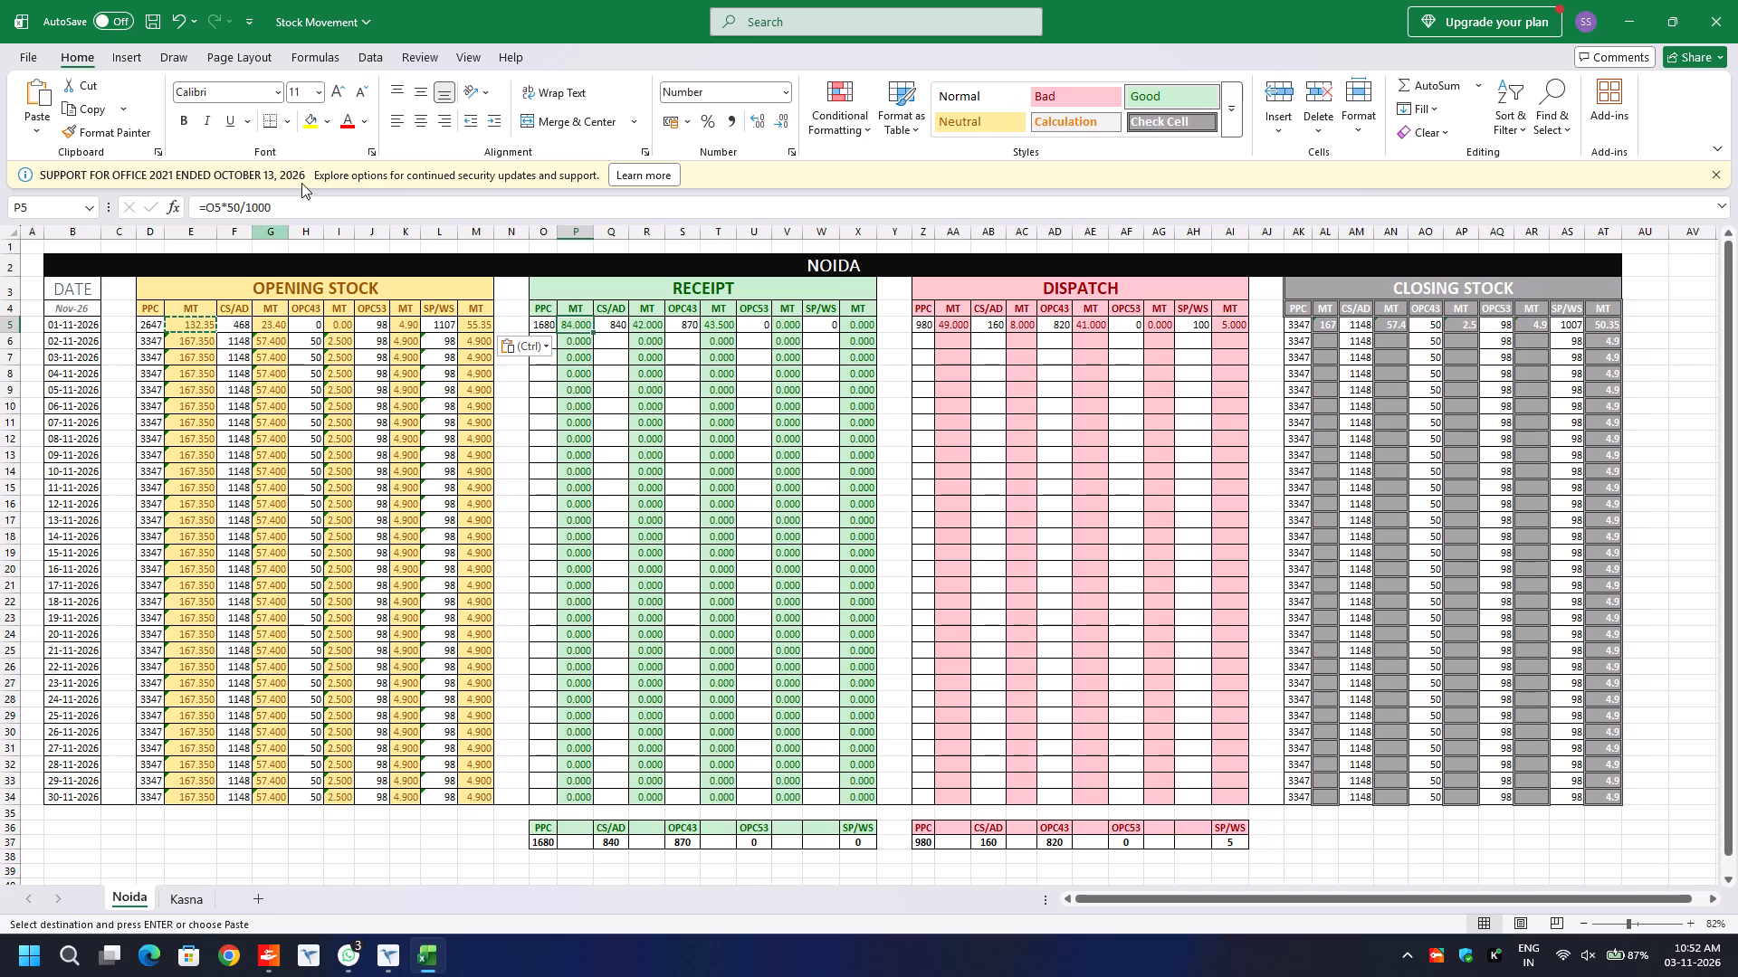
{"action": "left_click", "coordinate": [689, 118]}
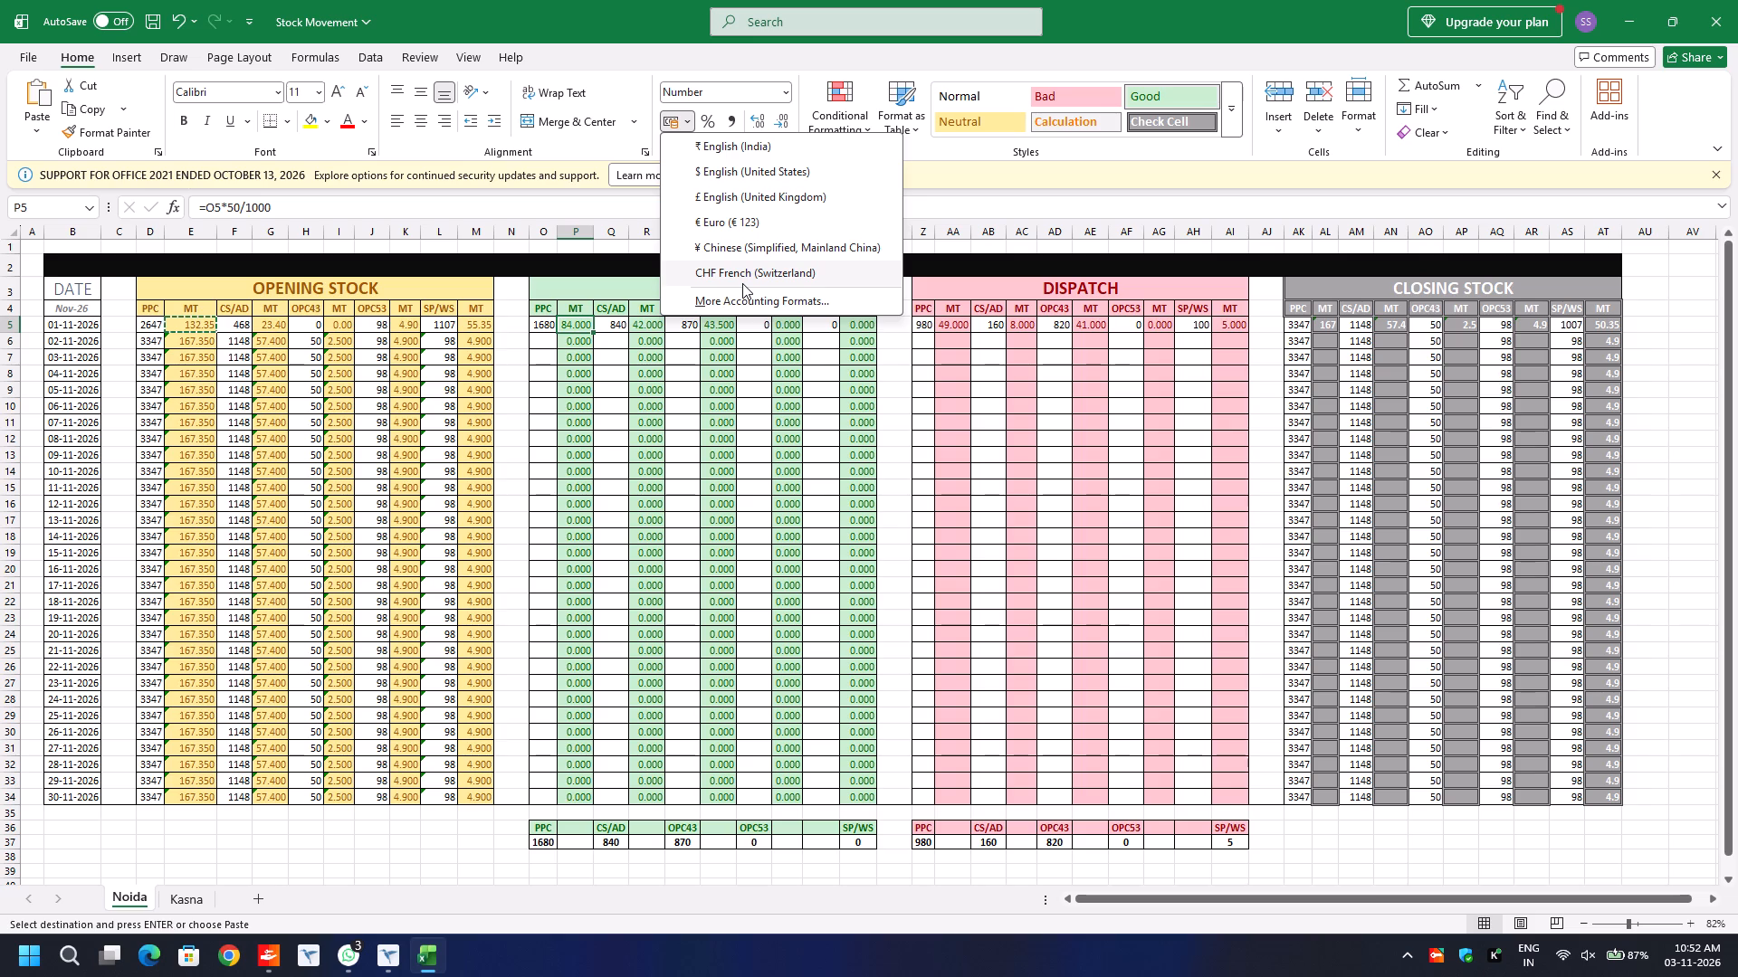
{"action": "left_click", "coordinate": [733, 302]}
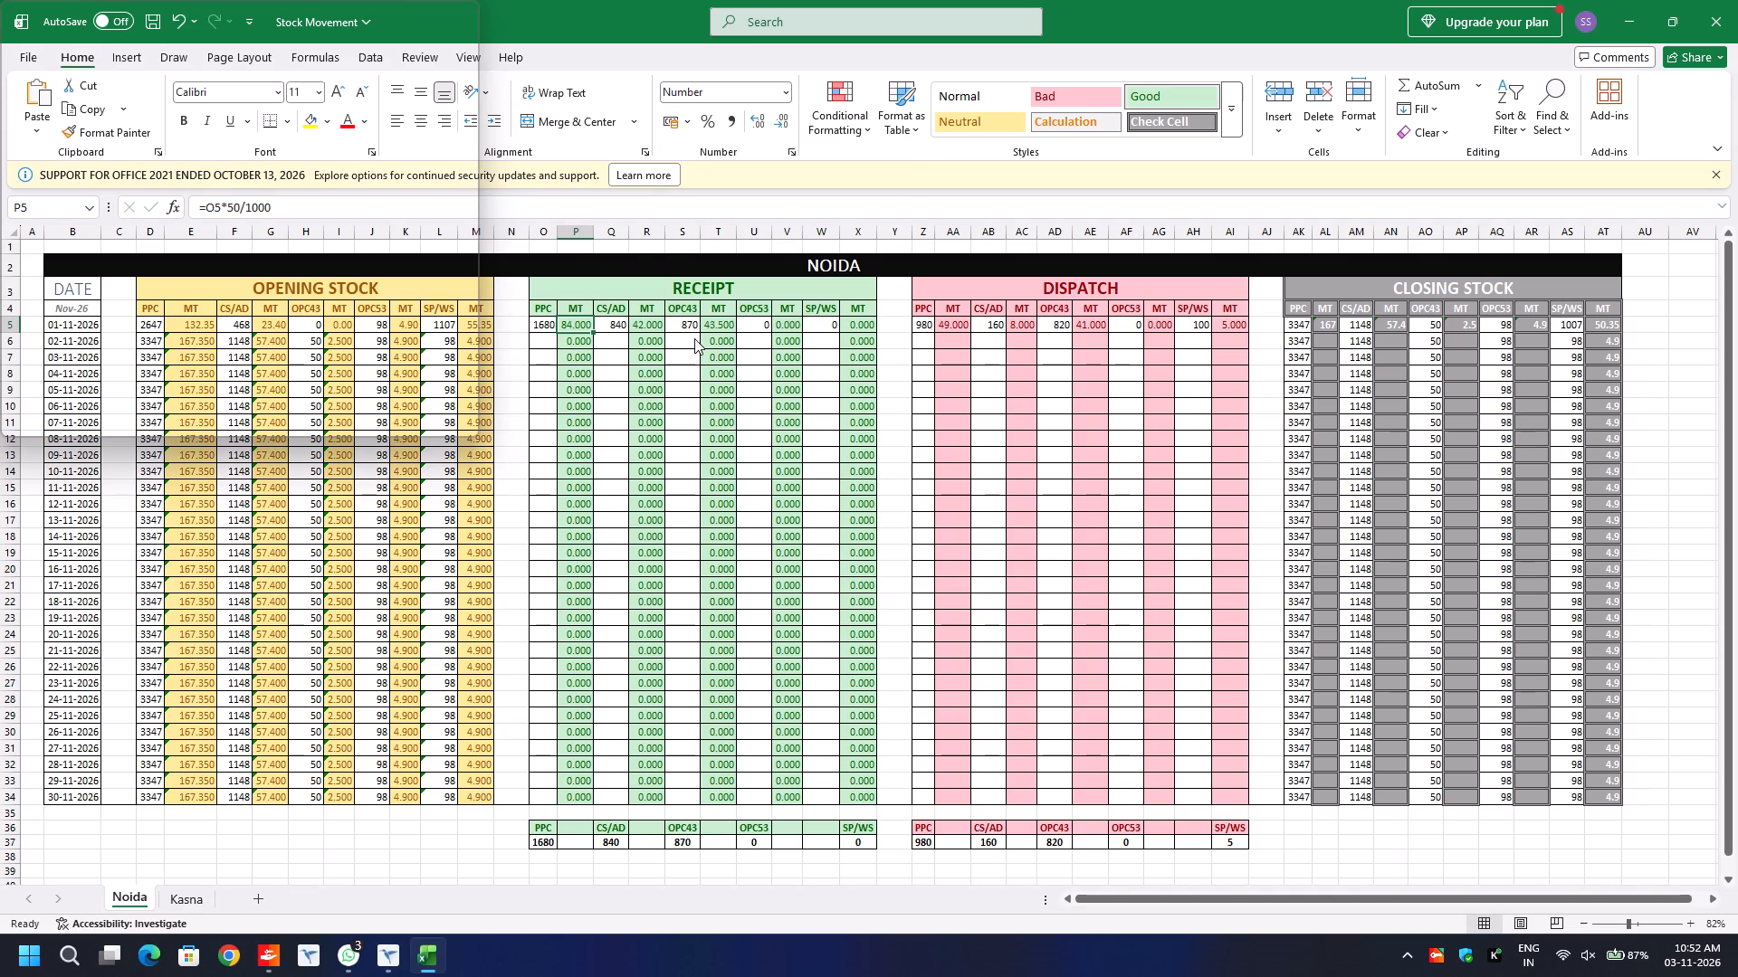
{"action": "left_click", "coordinate": [684, 334]}
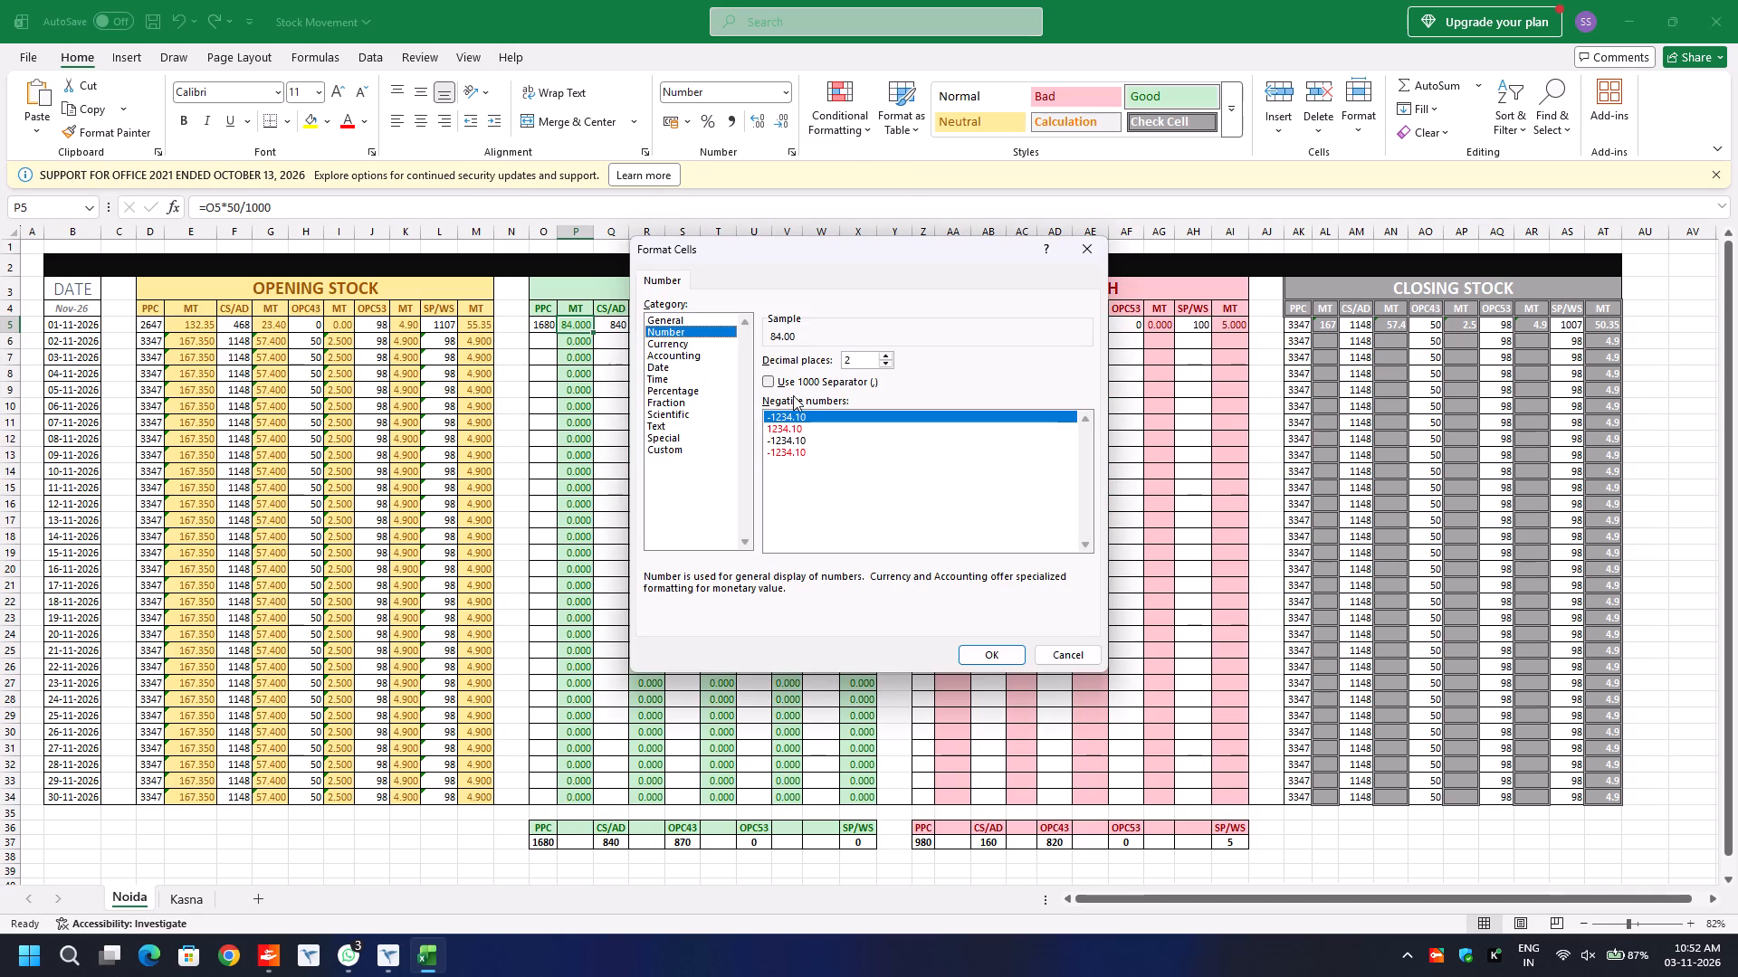
{"action": "left_click", "coordinate": [769, 379]}
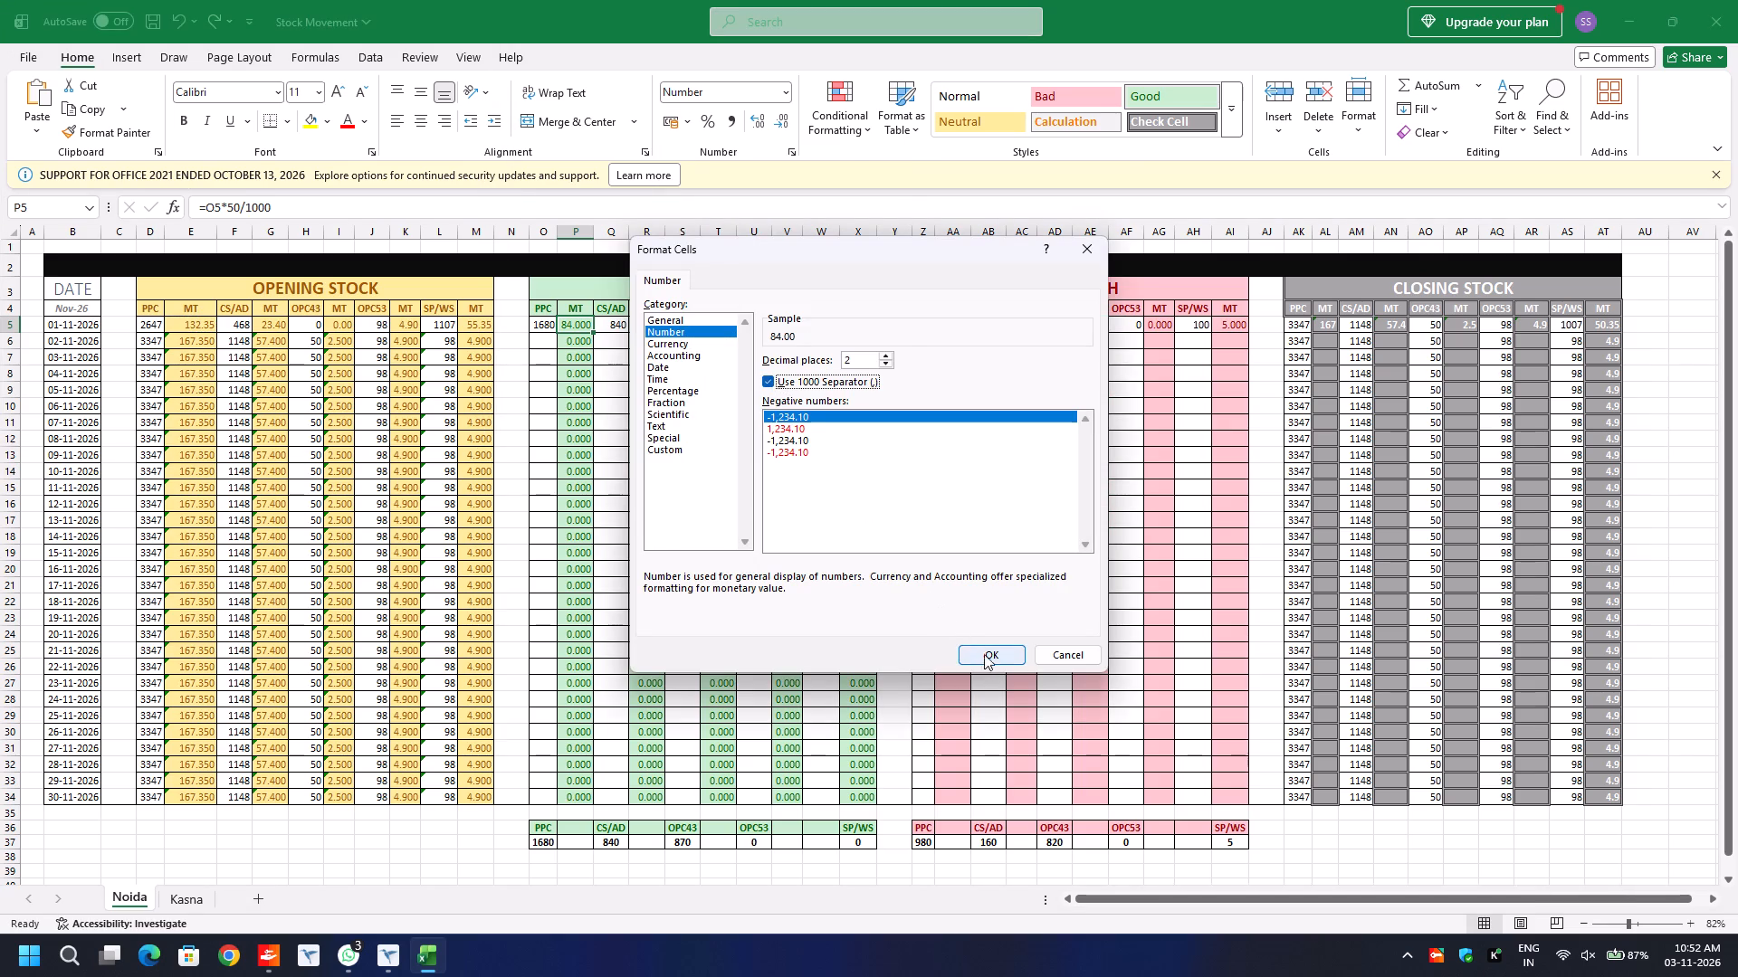
{"action": "left_click", "coordinate": [987, 659]}
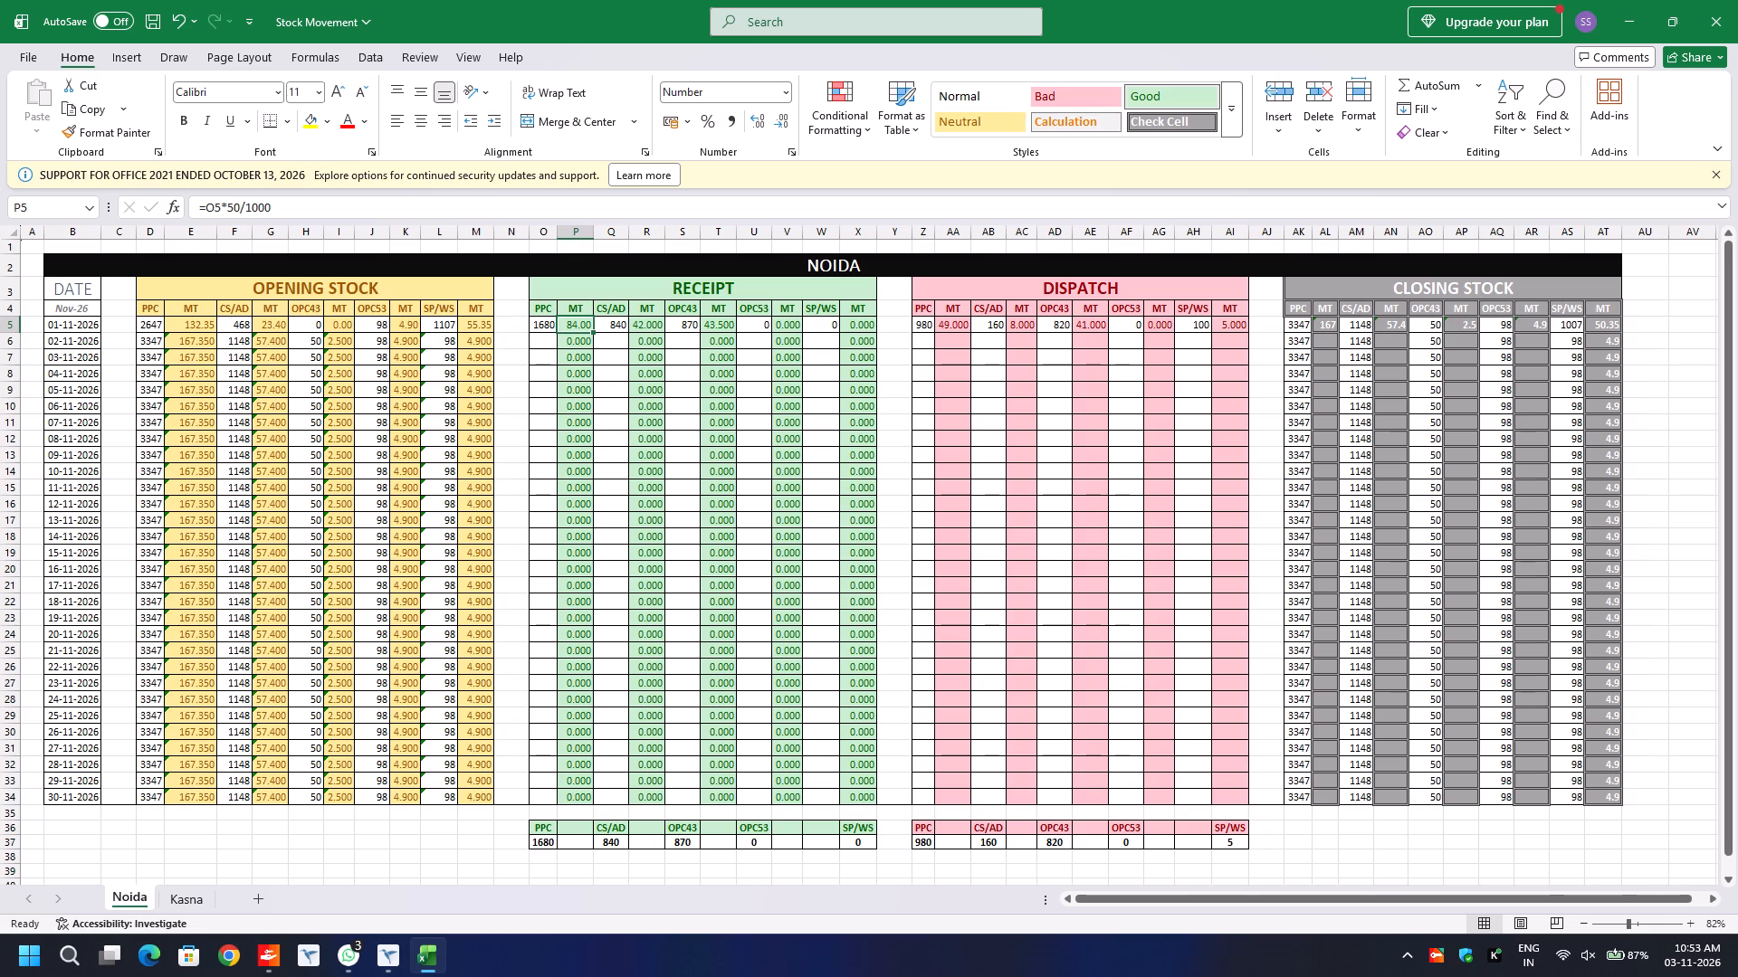
Copy P5 with its formula and format into the other Receipt MT cells of row 5: R5, T5, V5 and X5.
{"action": "key", "text": "ctrl+c"}
{"action": "key", "text": "Right"}
{"action": "key", "text": "Right"}
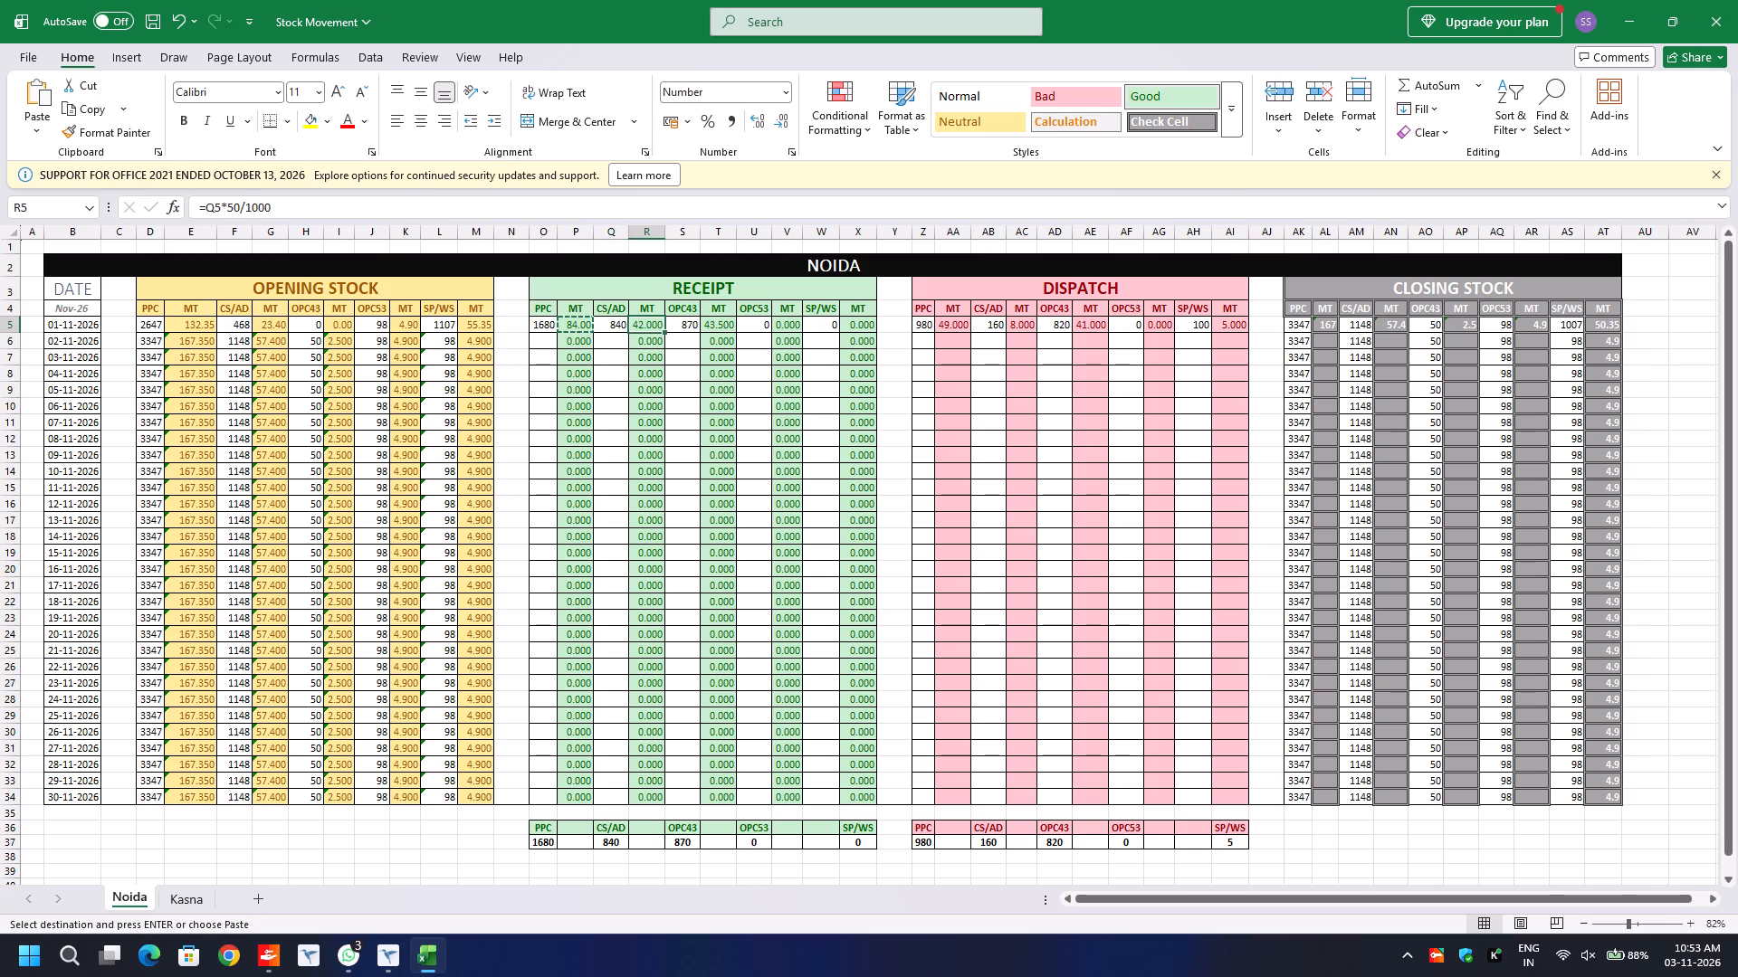
{"action": "key", "text": "ctrl+v"}
{"action": "key", "text": "Right"}
{"action": "key", "text": "Right"}
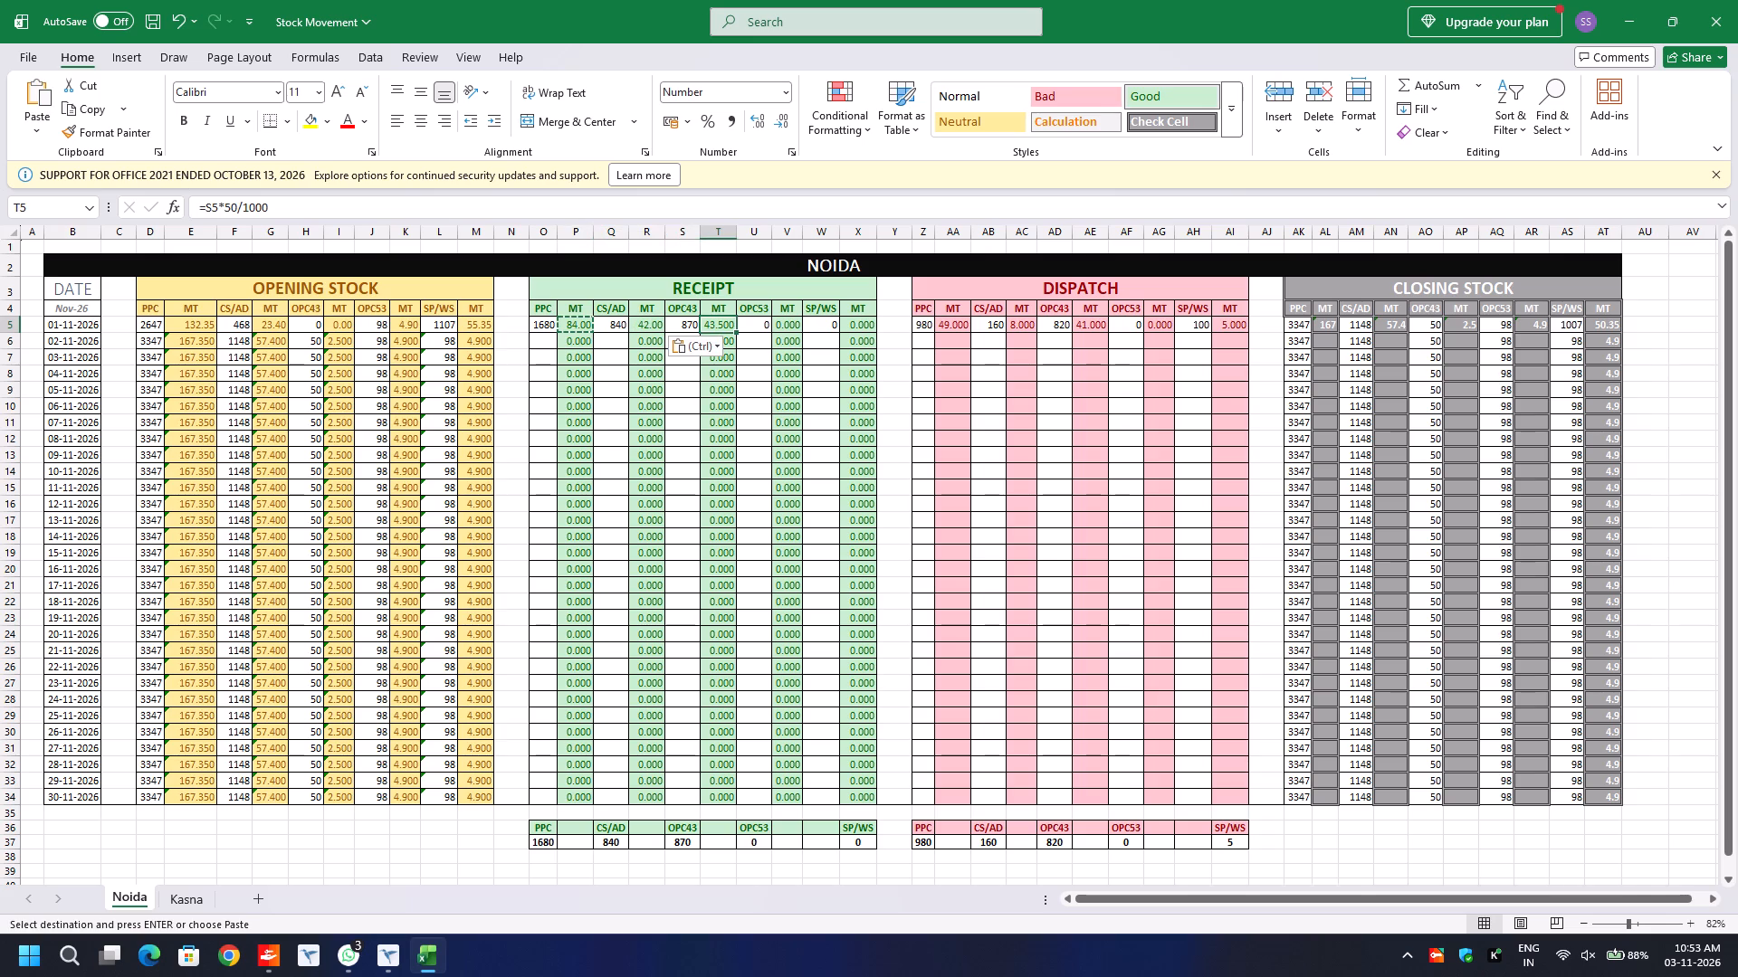
{"action": "key", "text": "ctrl+v"}
{"action": "key", "text": "Right"}
{"action": "key", "text": "Right"}
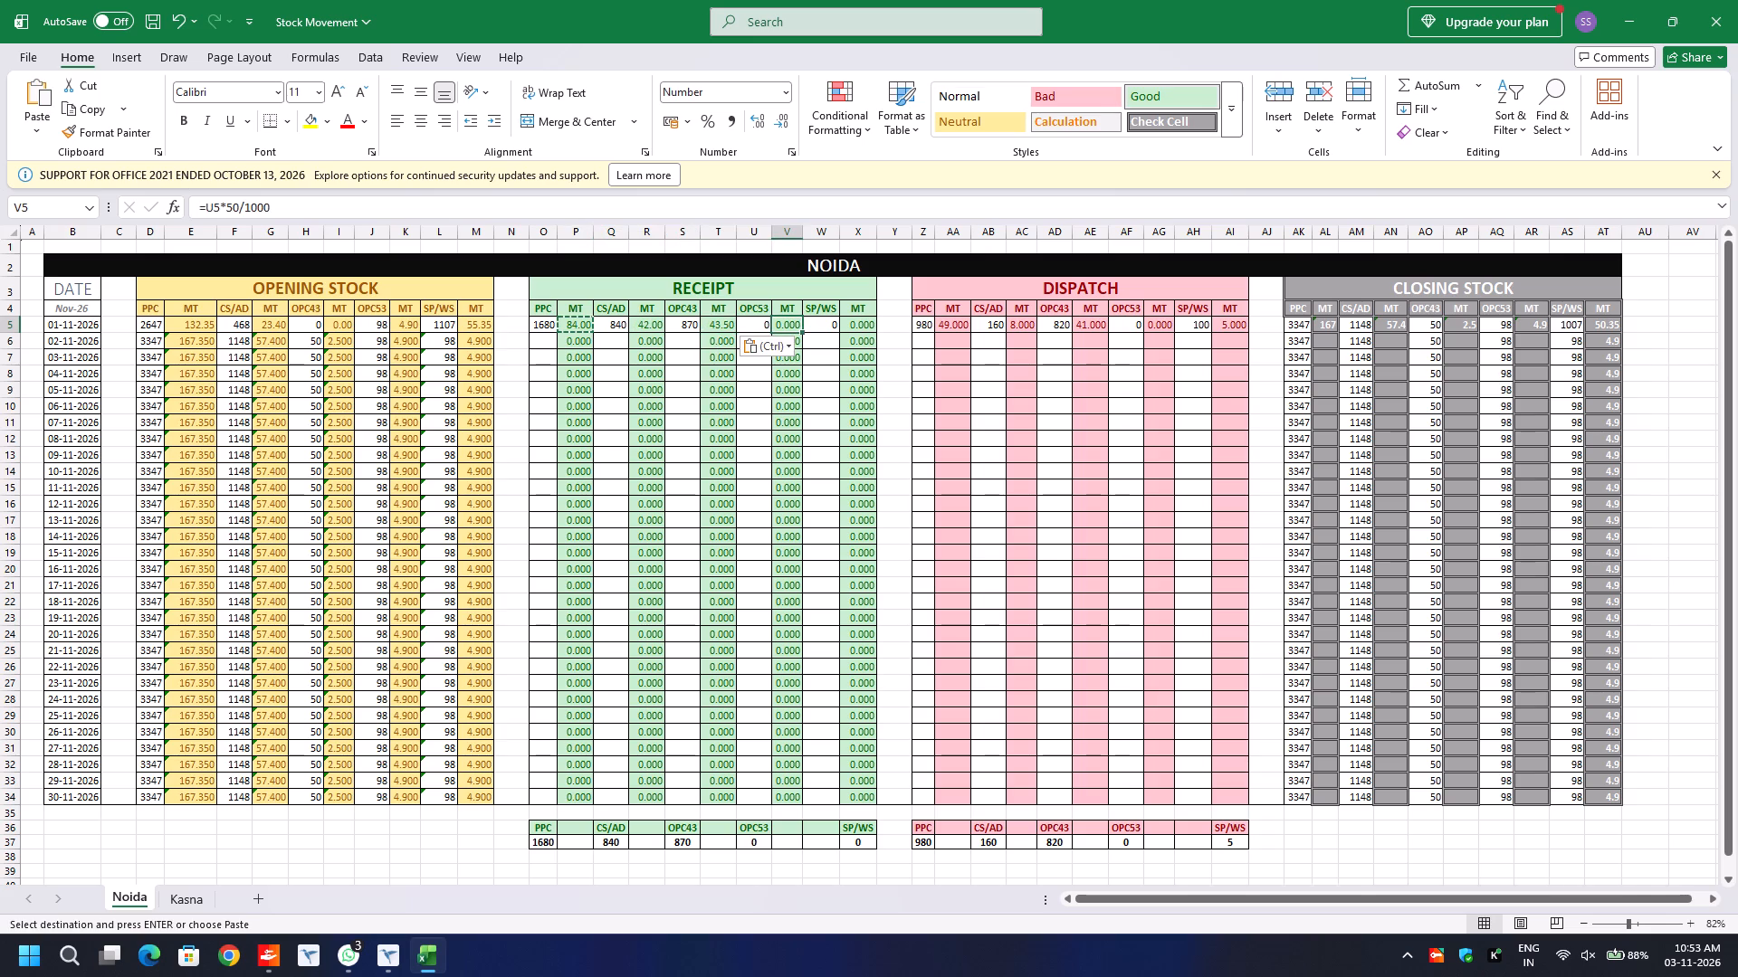
{"action": "key", "text": "ctrl+v"}
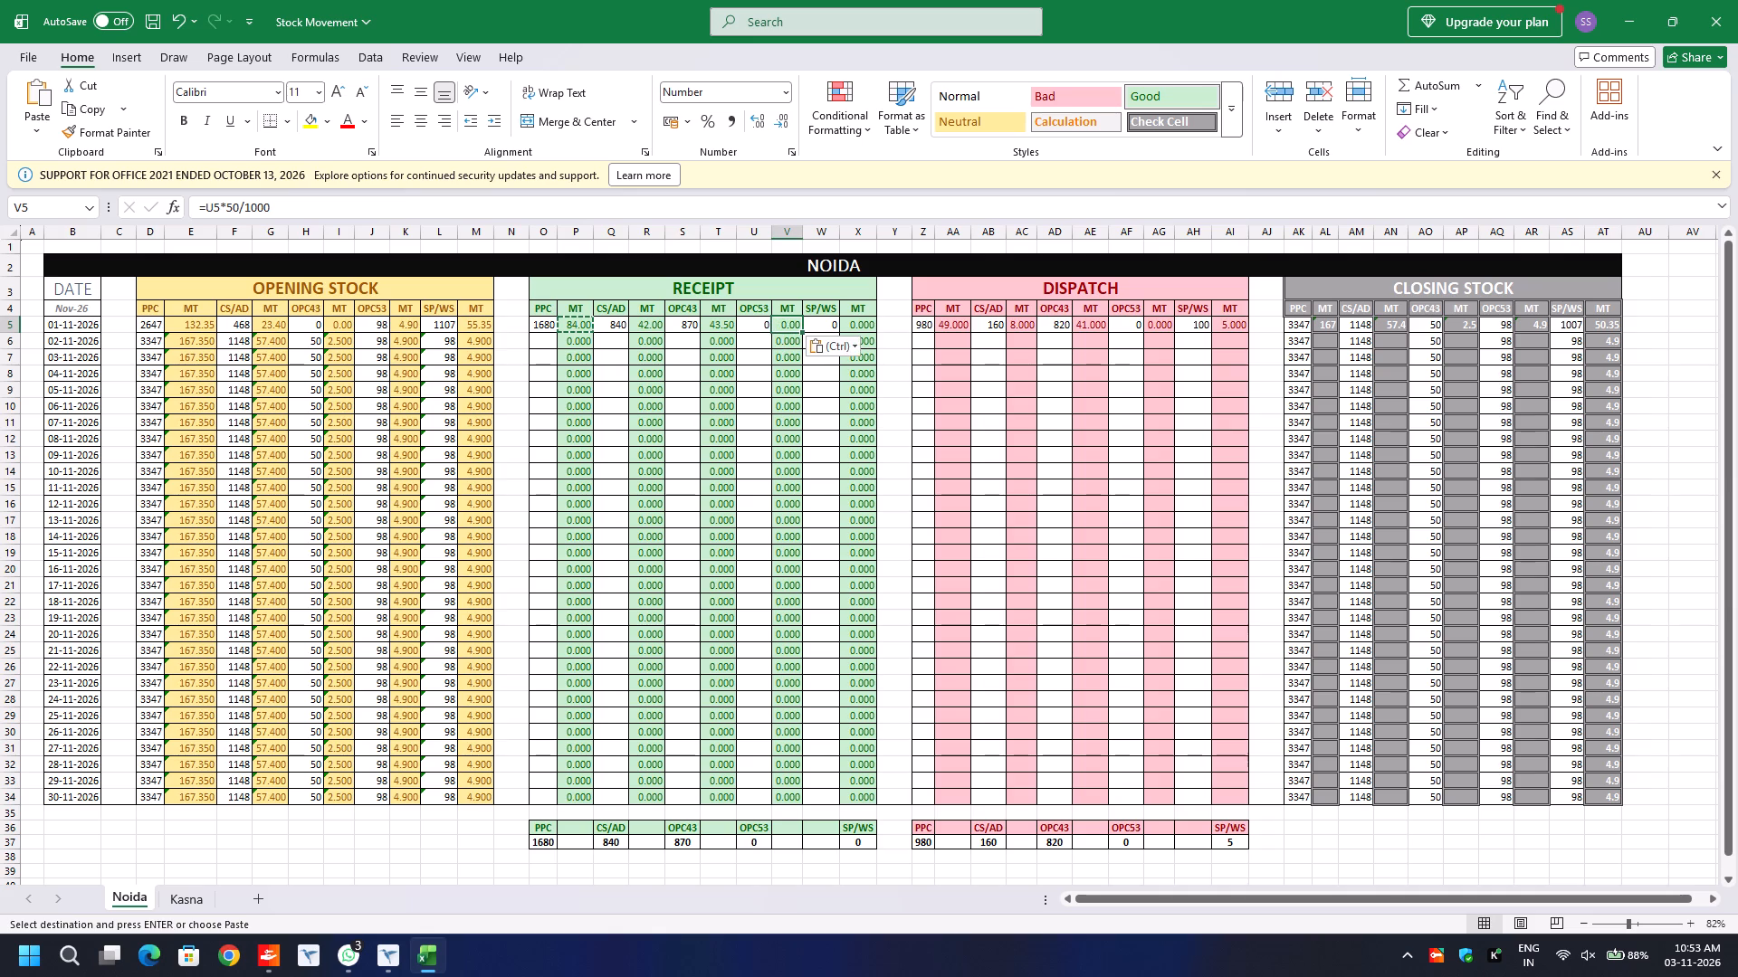
{"action": "key", "text": "Right"}
{"action": "key", "text": "Right"}
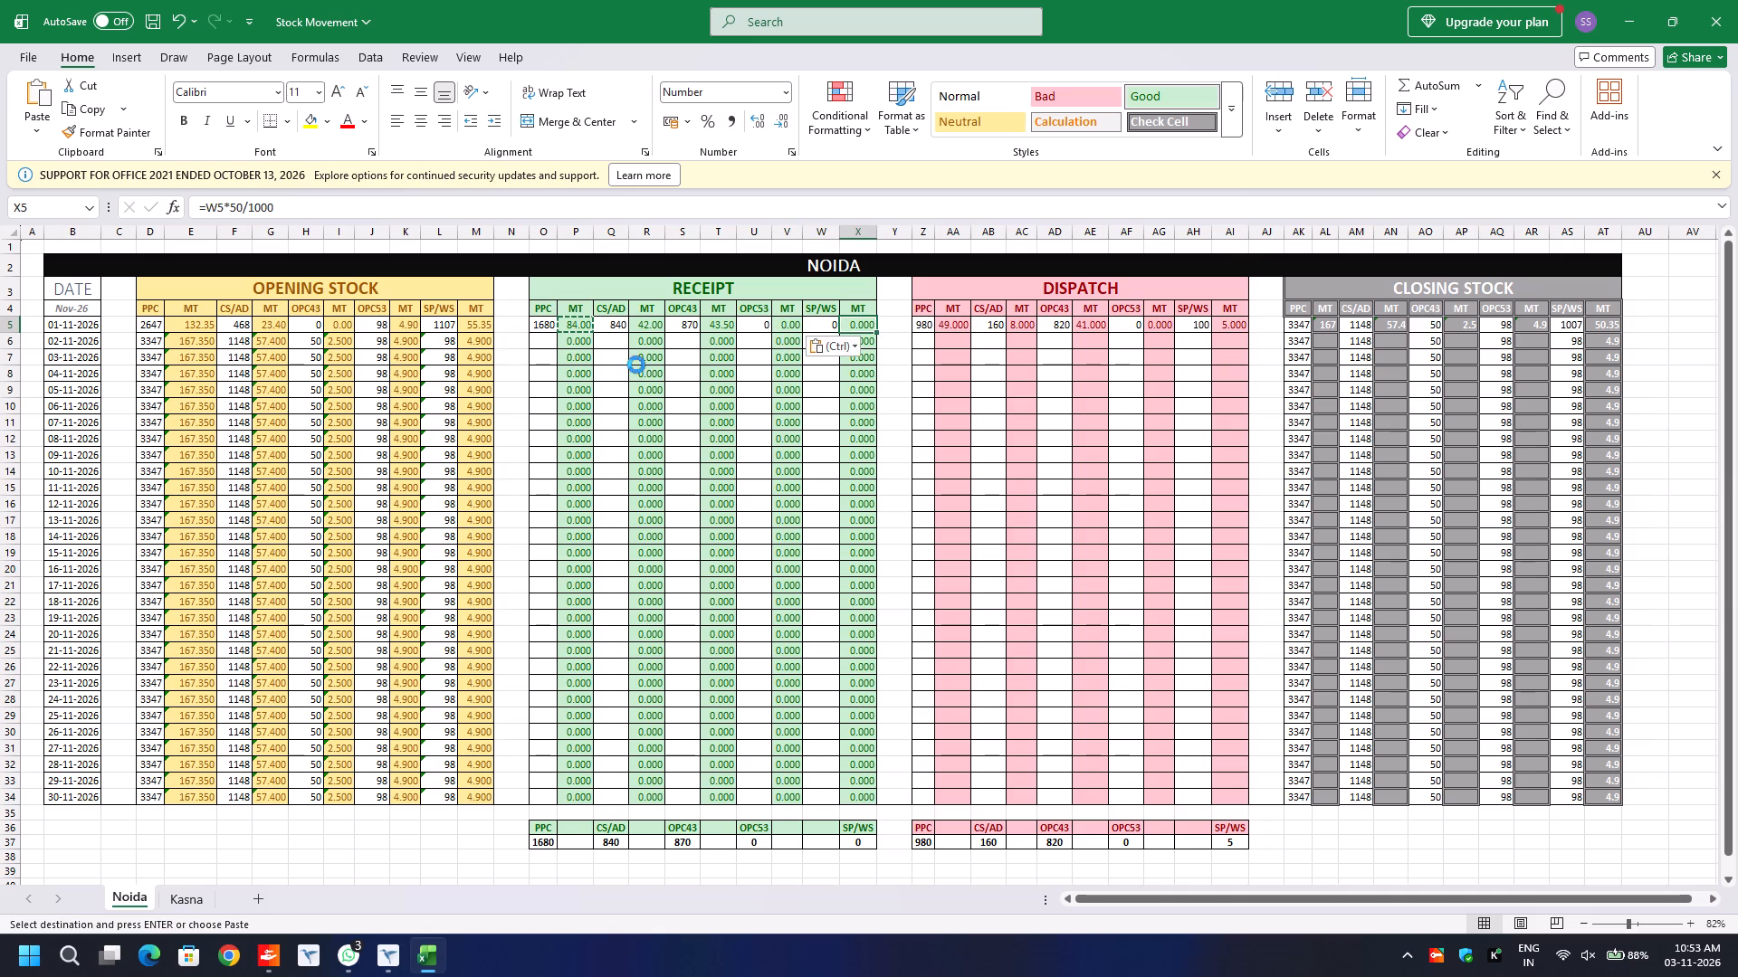
{"action": "key", "text": "ctrl+v"}
Format the Dispatch PPC MT value in AA5 as Number with two decimal places and the 1000 separator.
{"action": "key", "text": "Right"}
{"action": "key", "text": "Right"}
{"action": "key", "text": "Right"}
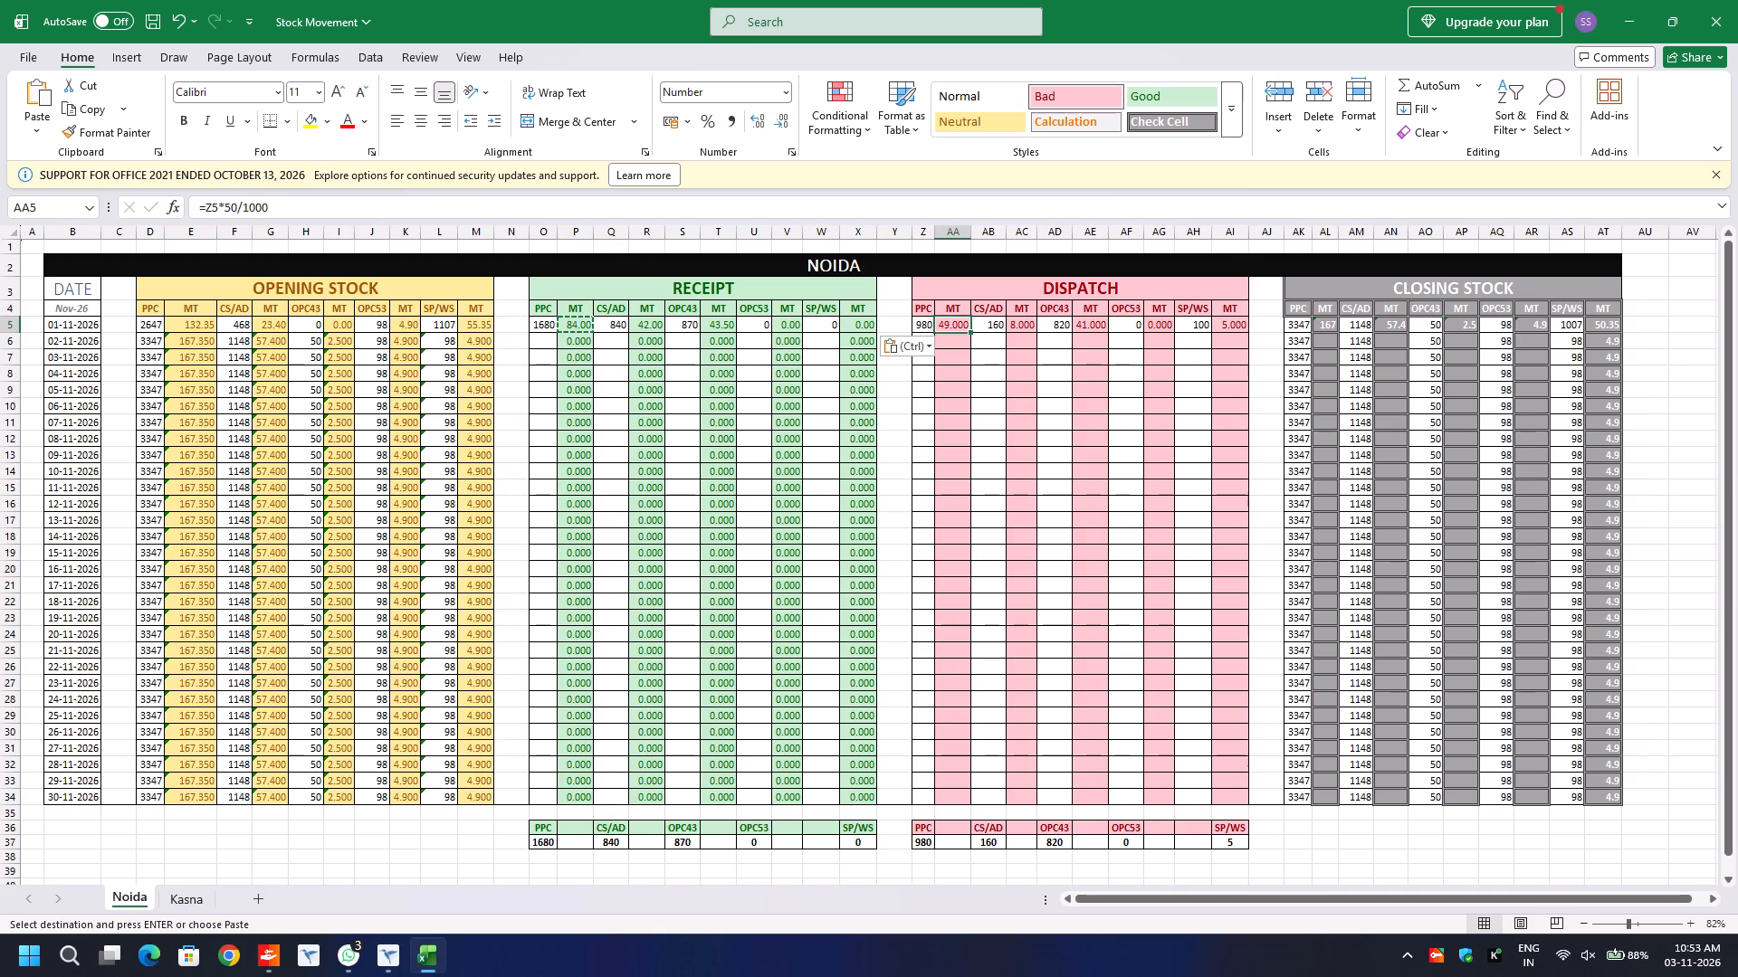
{"action": "left_click", "coordinate": [683, 115]}
{"action": "left_click", "coordinate": [742, 298]}
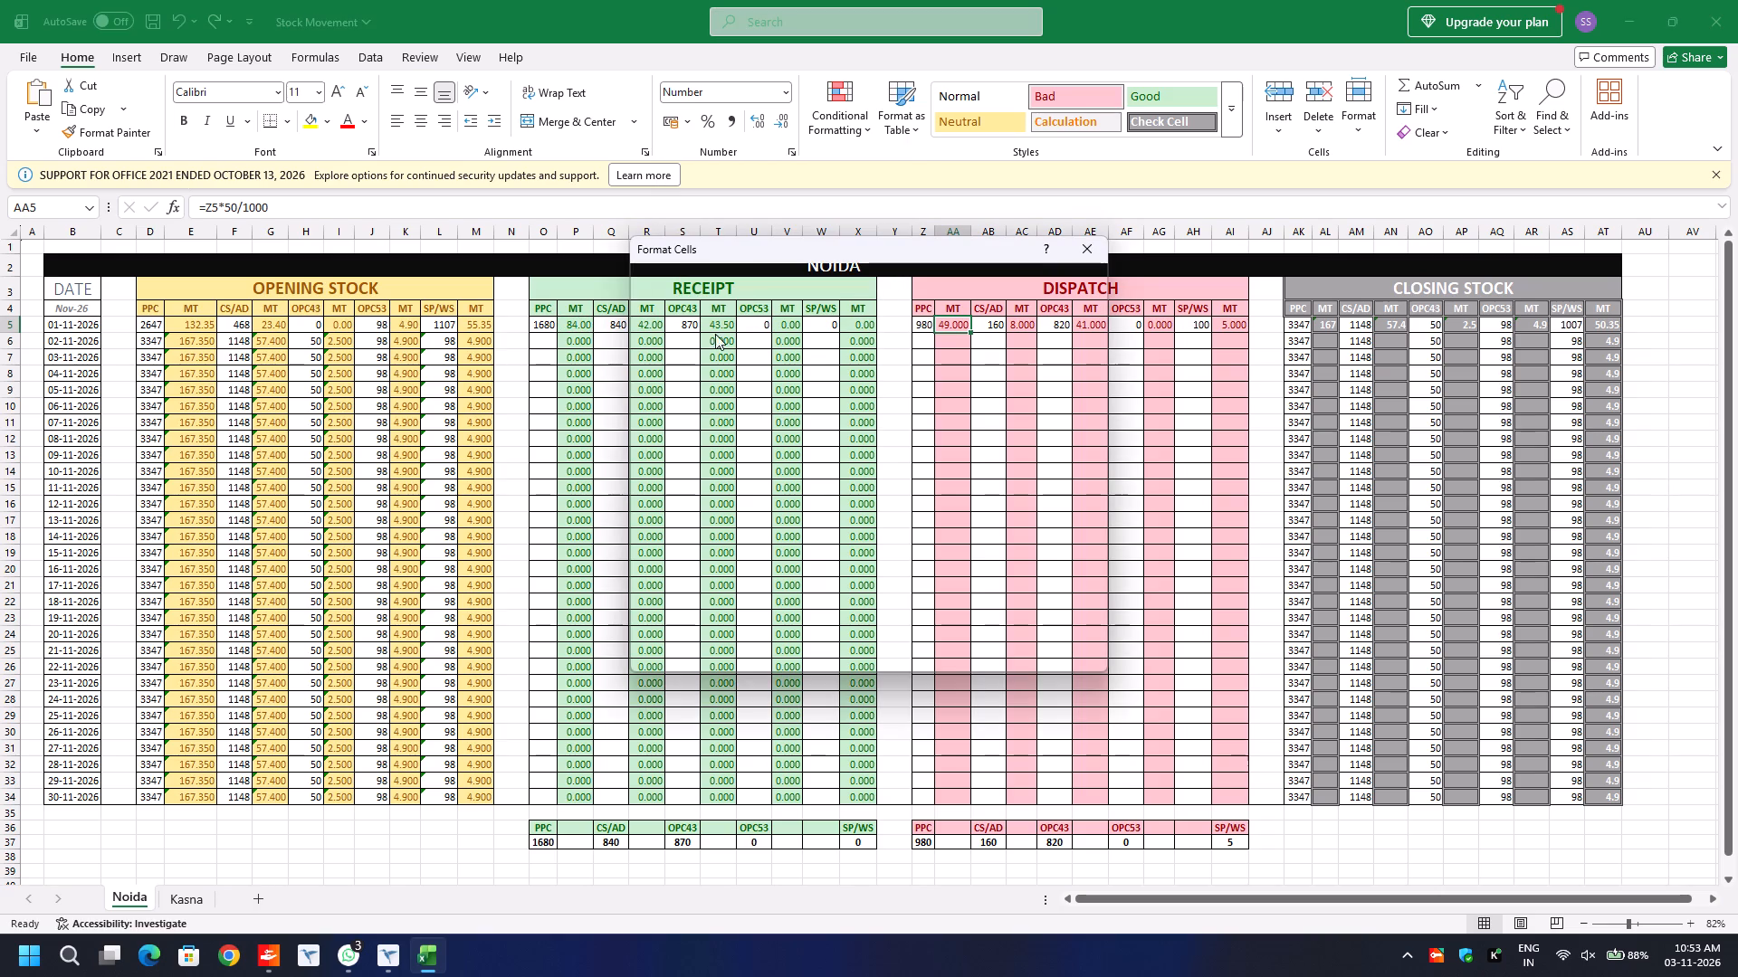
{"action": "left_click", "coordinate": [675, 331]}
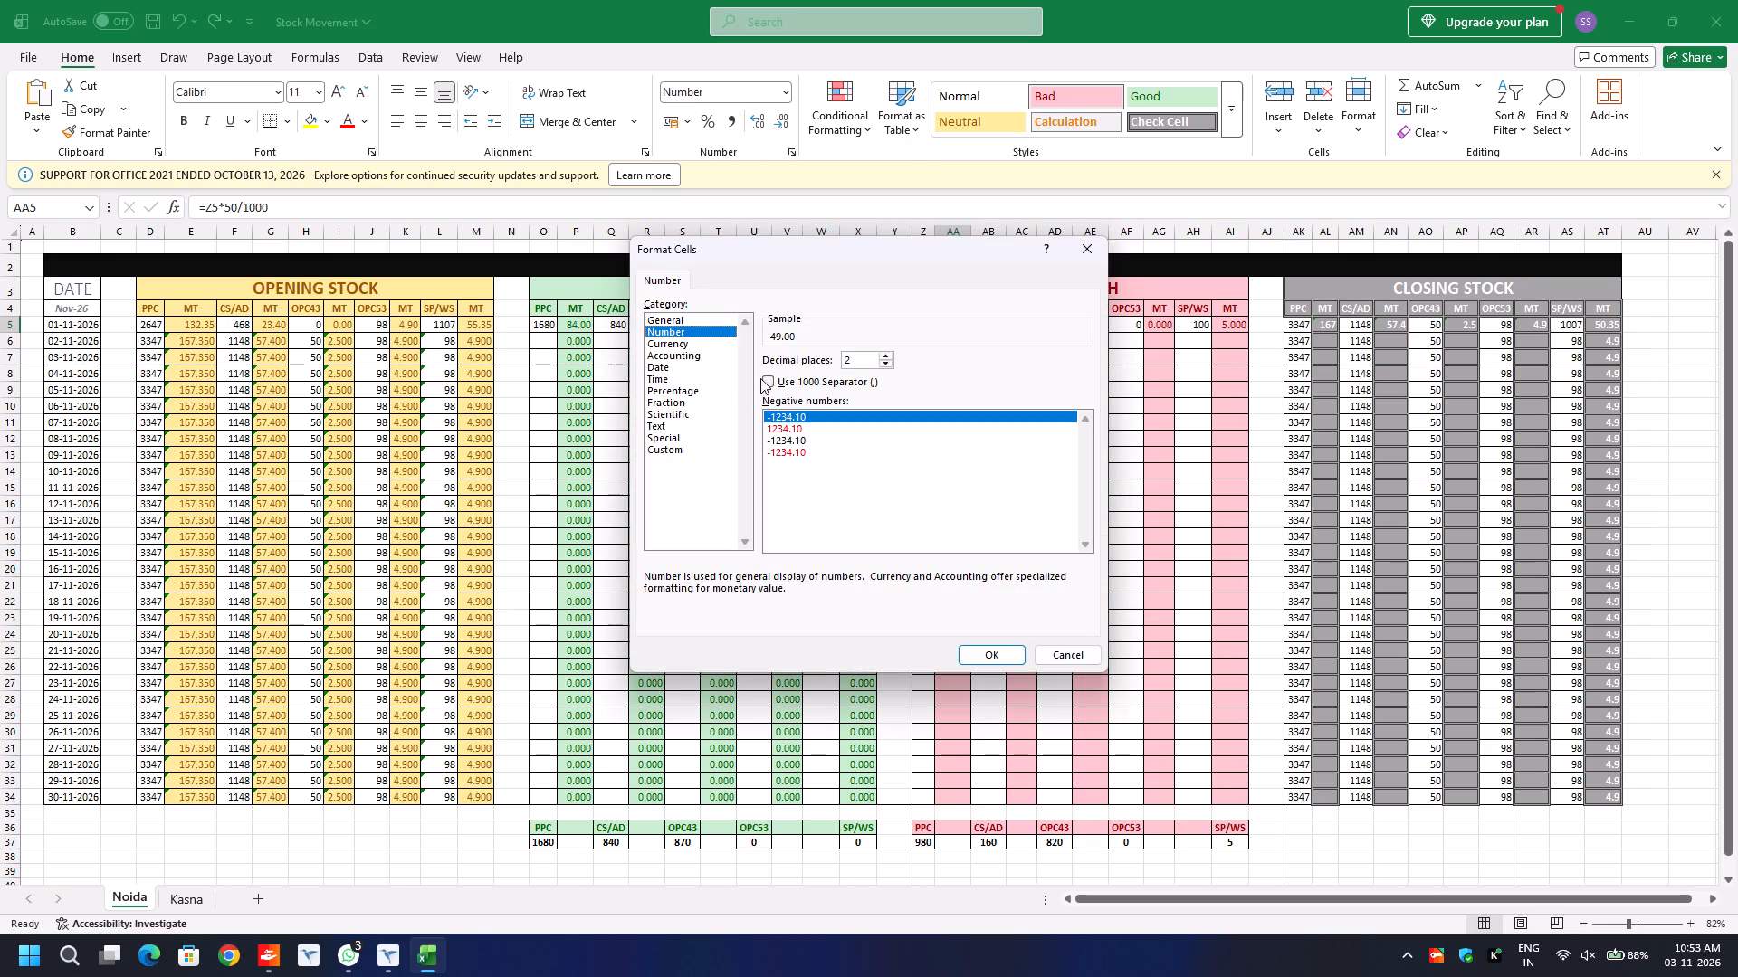
{"action": "left_click", "coordinate": [764, 378]}
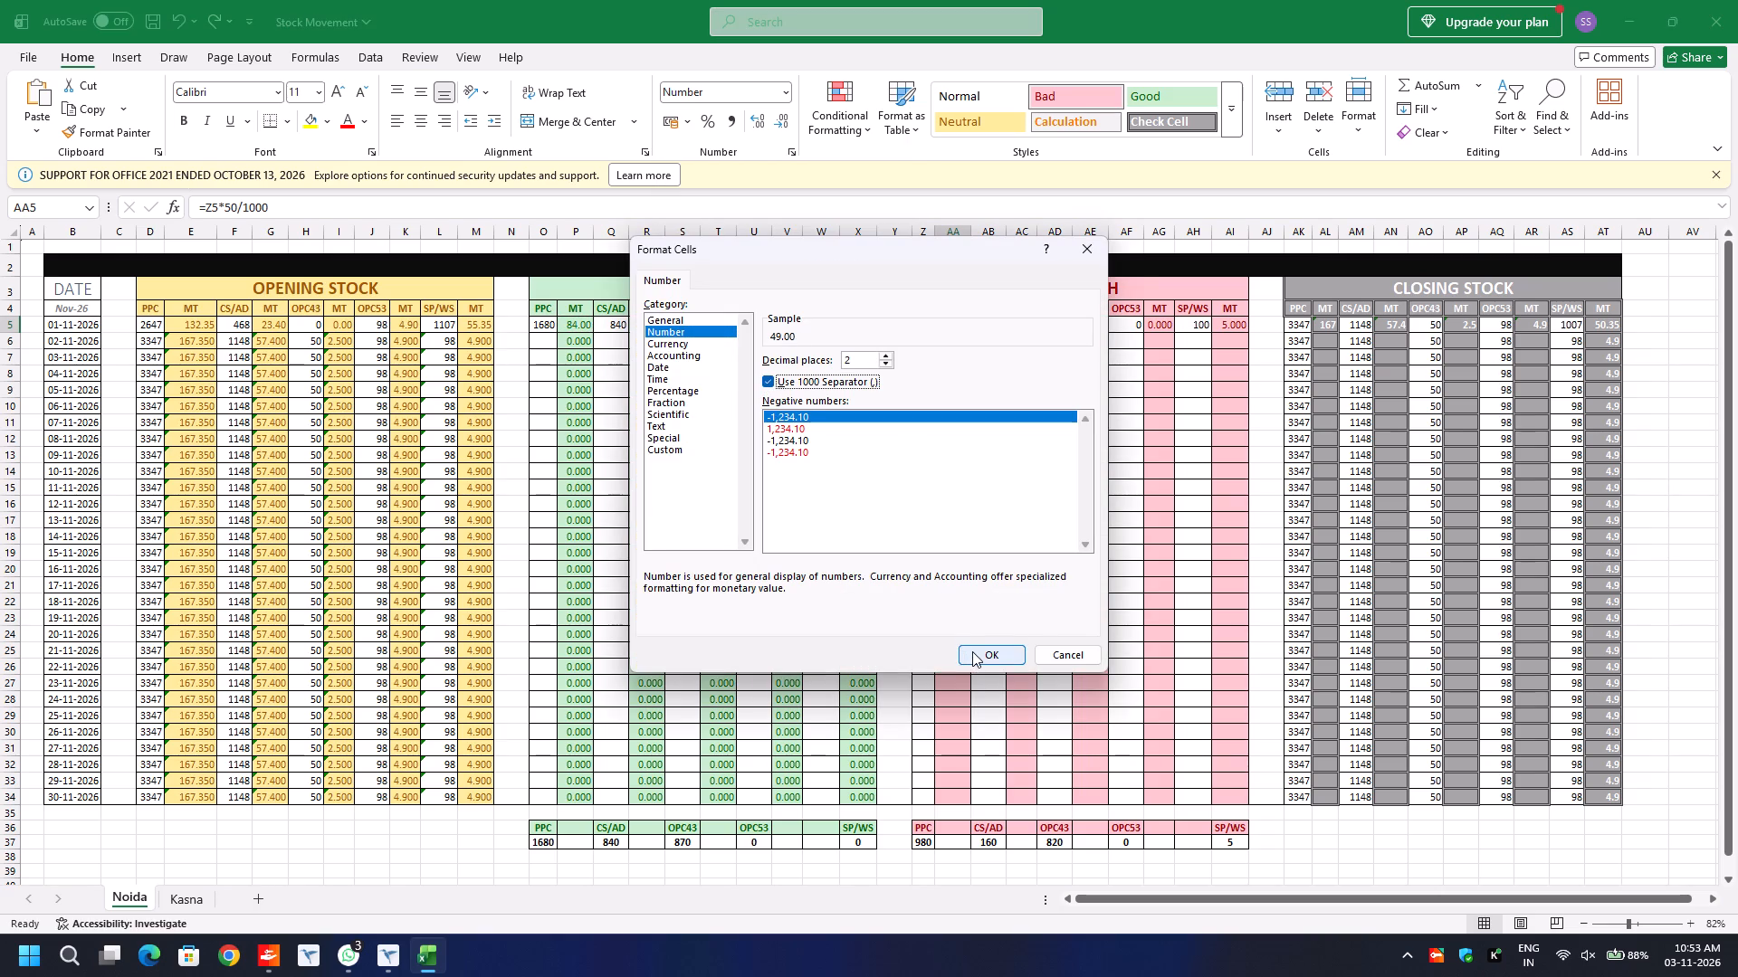
{"action": "left_click", "coordinate": [972, 650]}
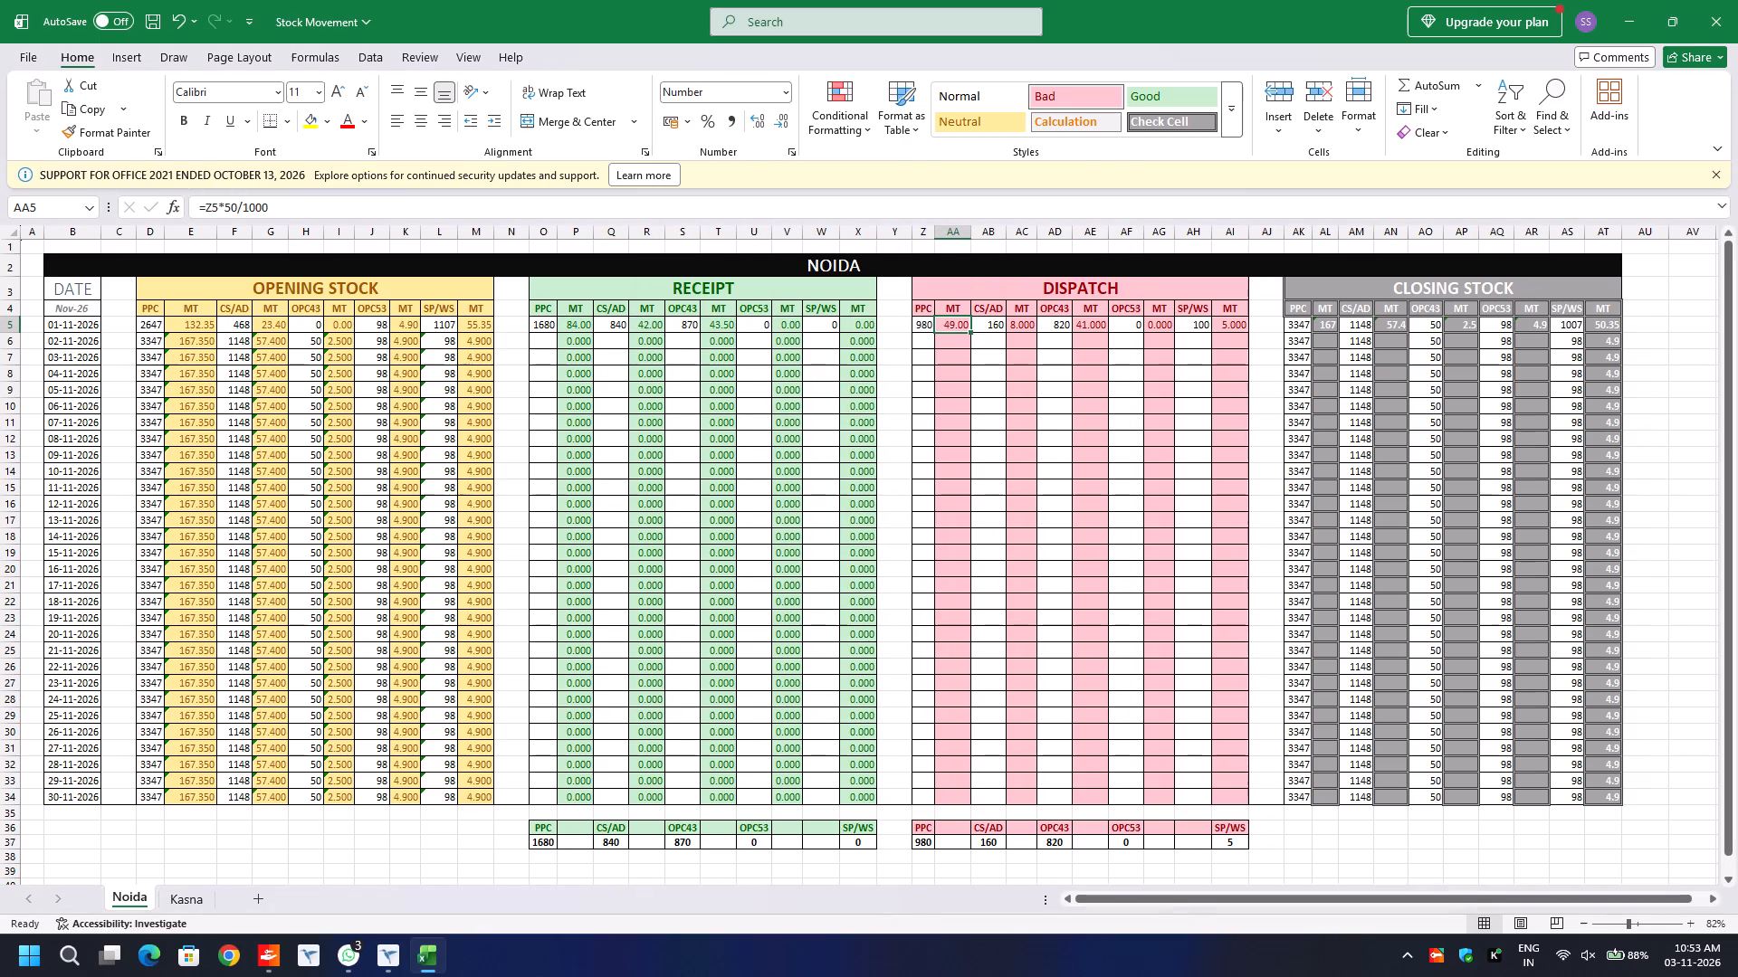
Copy AA5 with its formula and format into the other Dispatch MT cells of row 5: AC5, AE5, AG5 and AI5.
{"action": "key", "text": "ctrl+c"}
{"action": "key", "text": "Right"}
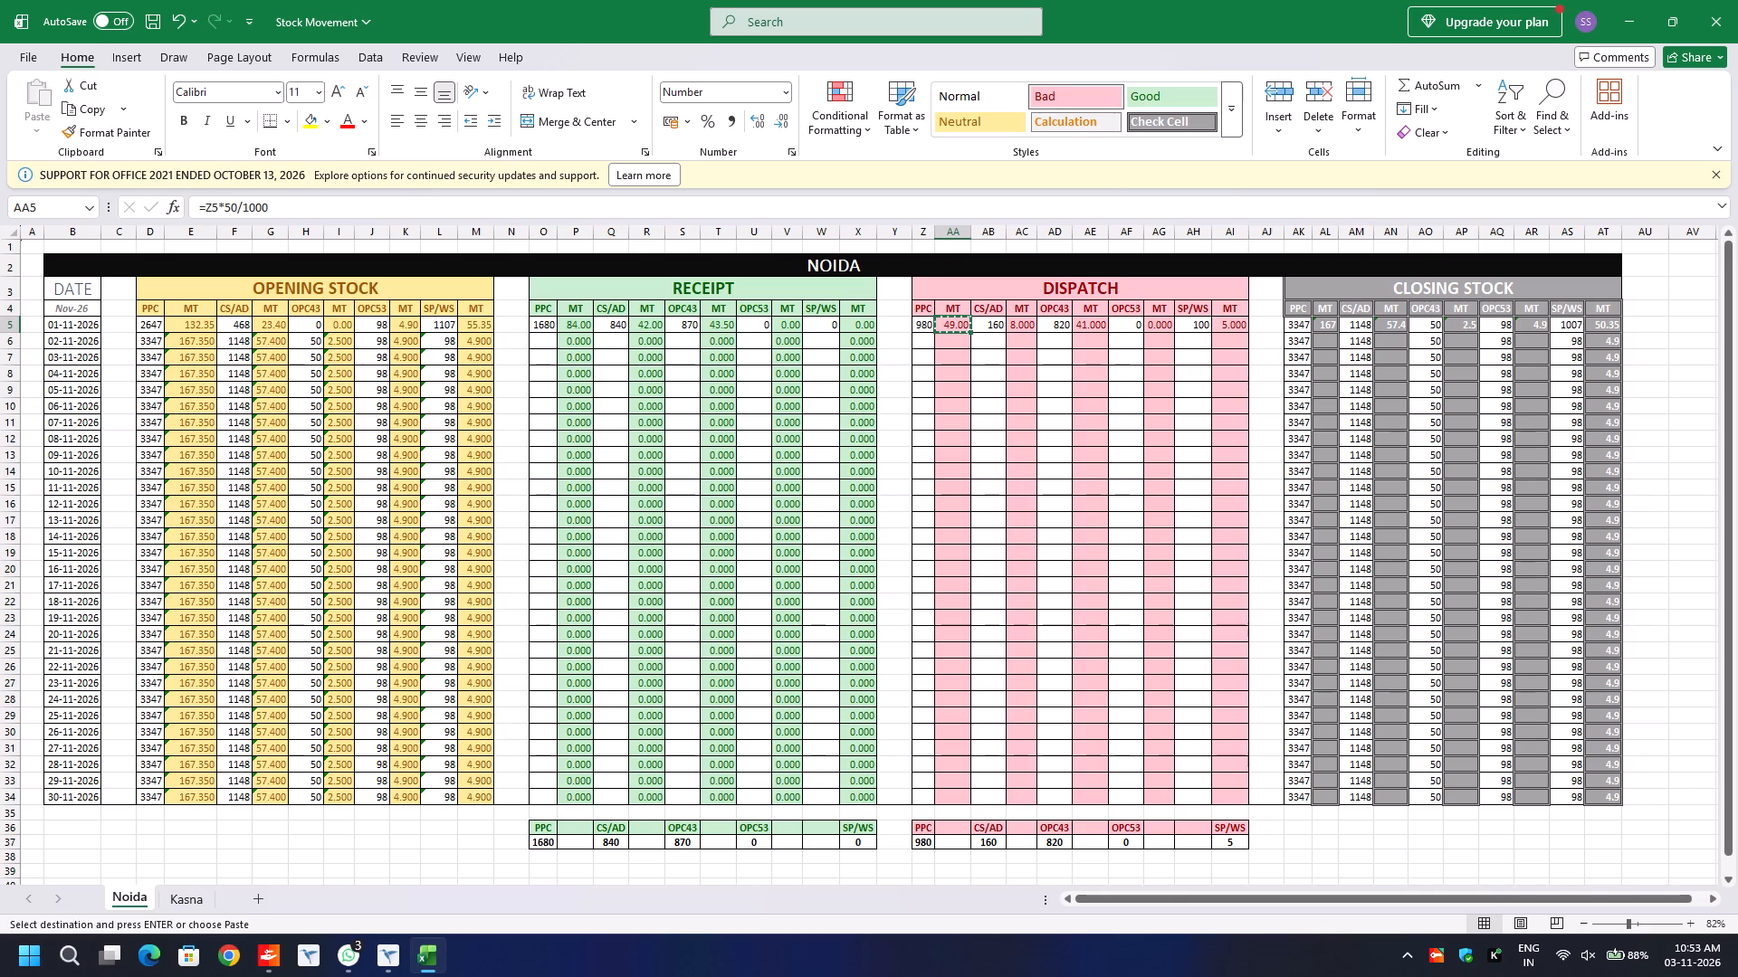
{"action": "key", "text": "Right"}
{"action": "key", "text": "ctrl+v"}
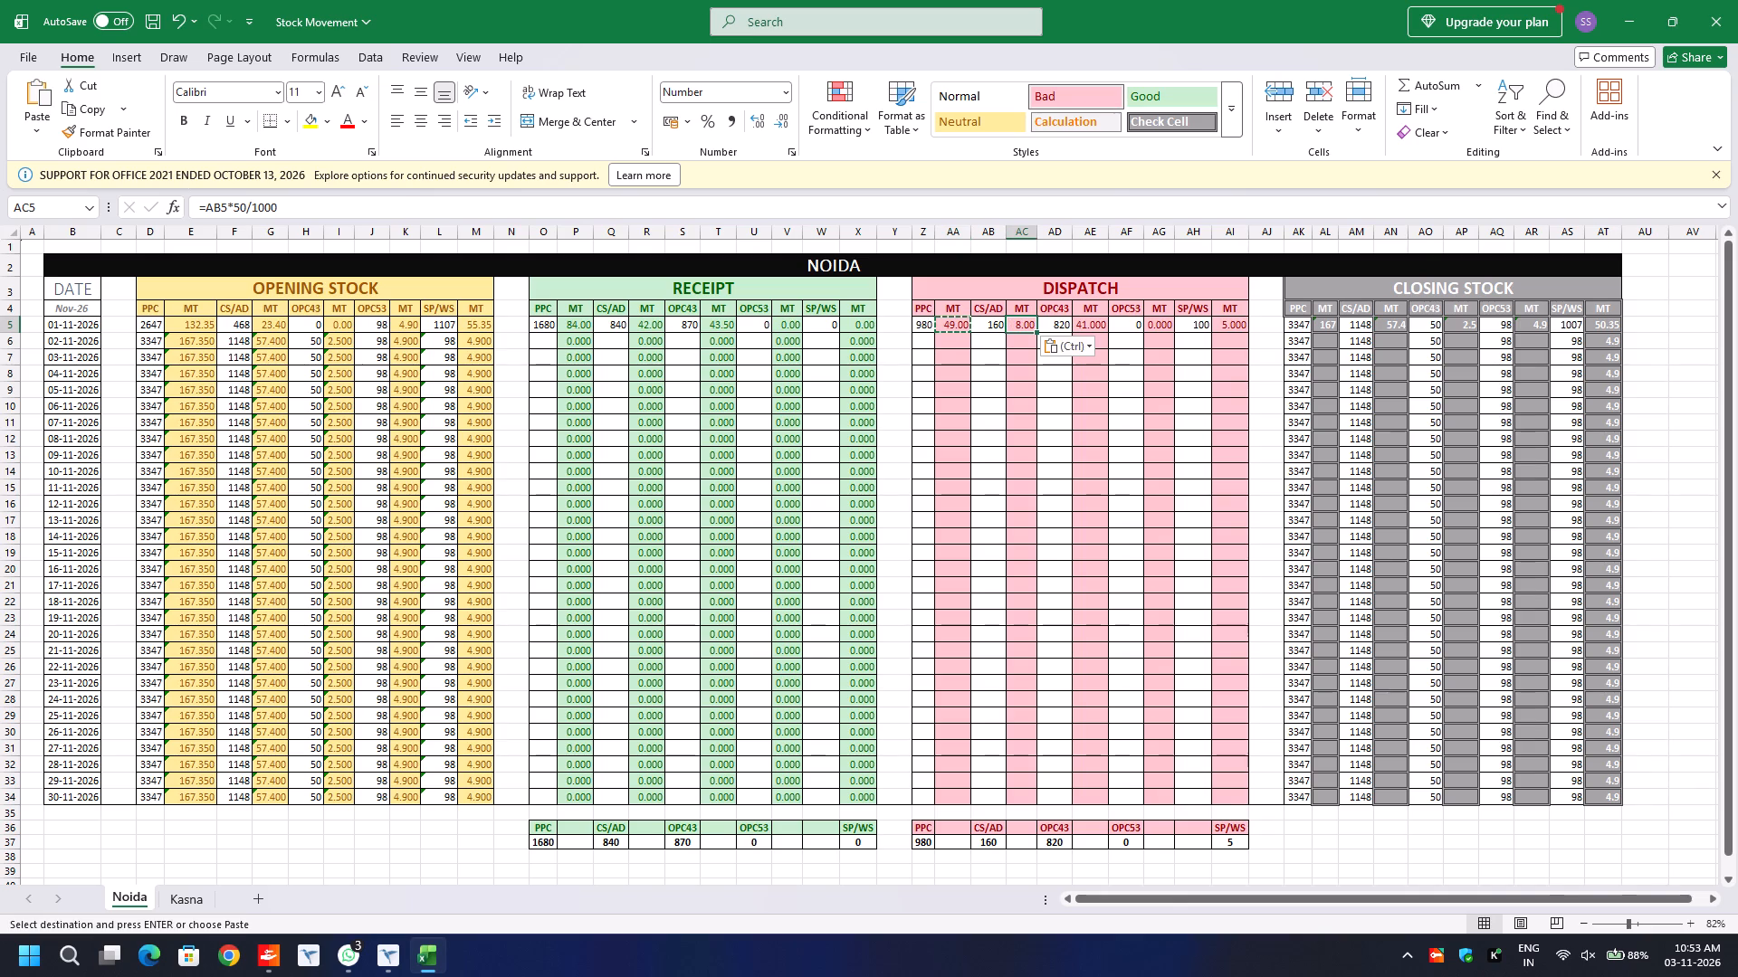
{"action": "key", "text": "Right"}
{"action": "key", "text": "Right"}
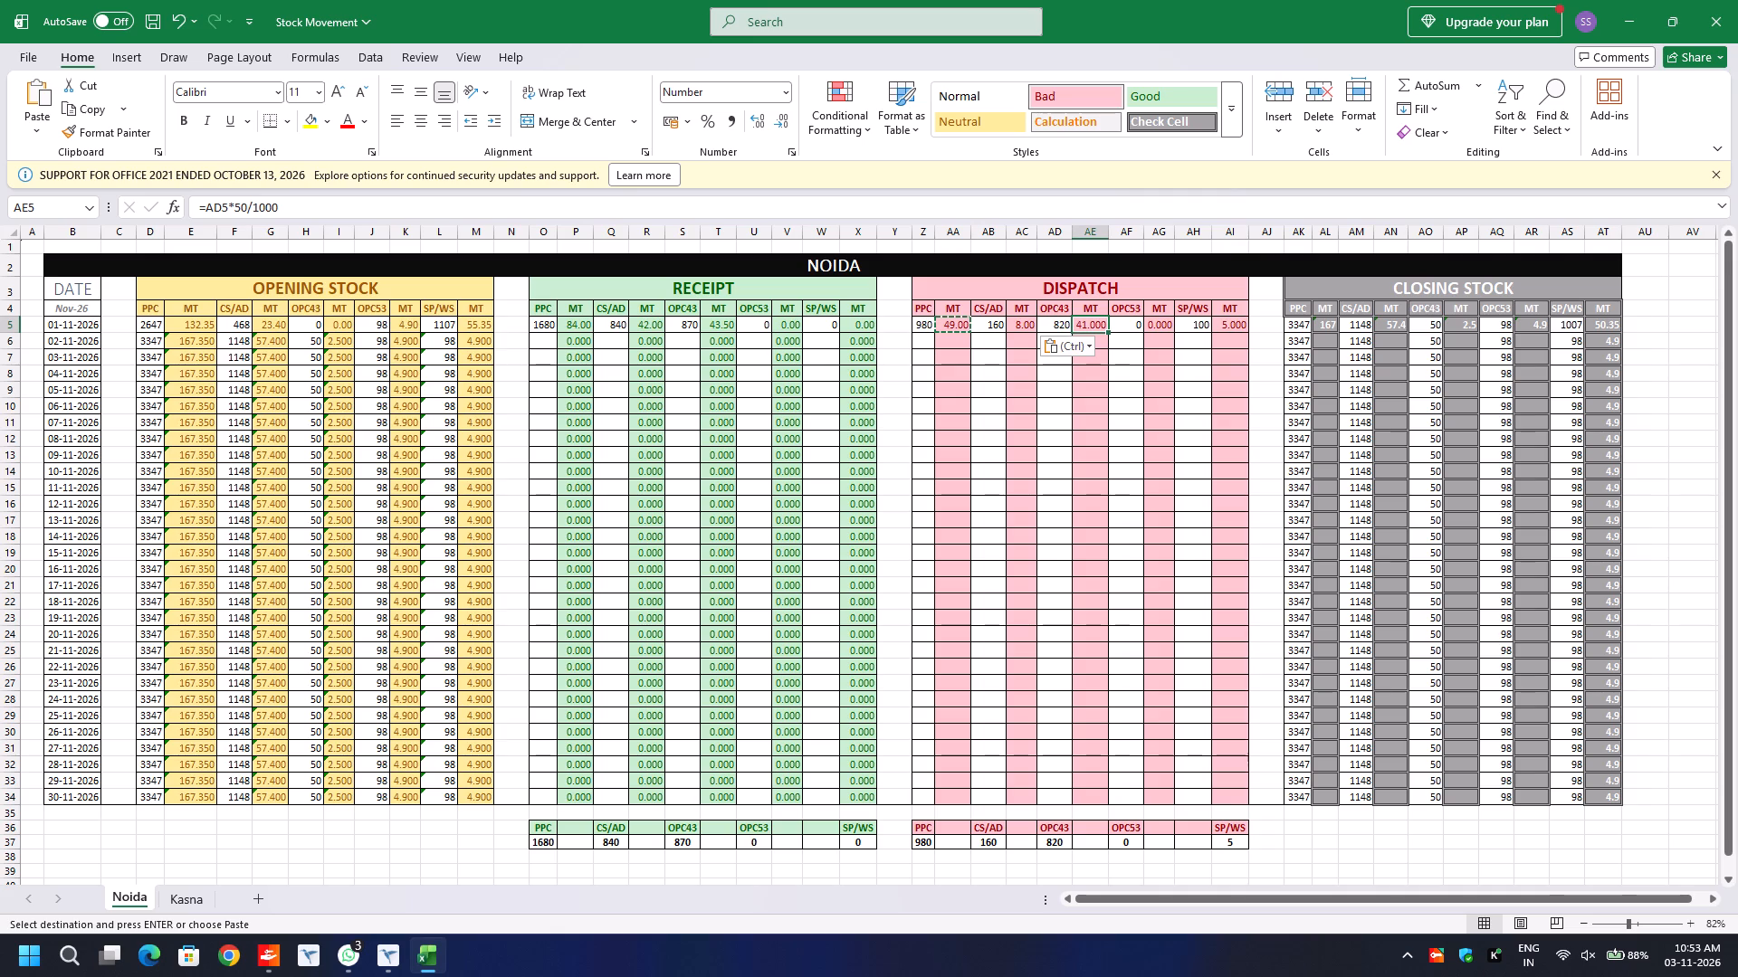
{"action": "key", "text": "ctrl+v"}
{"action": "key", "text": "Right"}
{"action": "key", "text": "Right"}
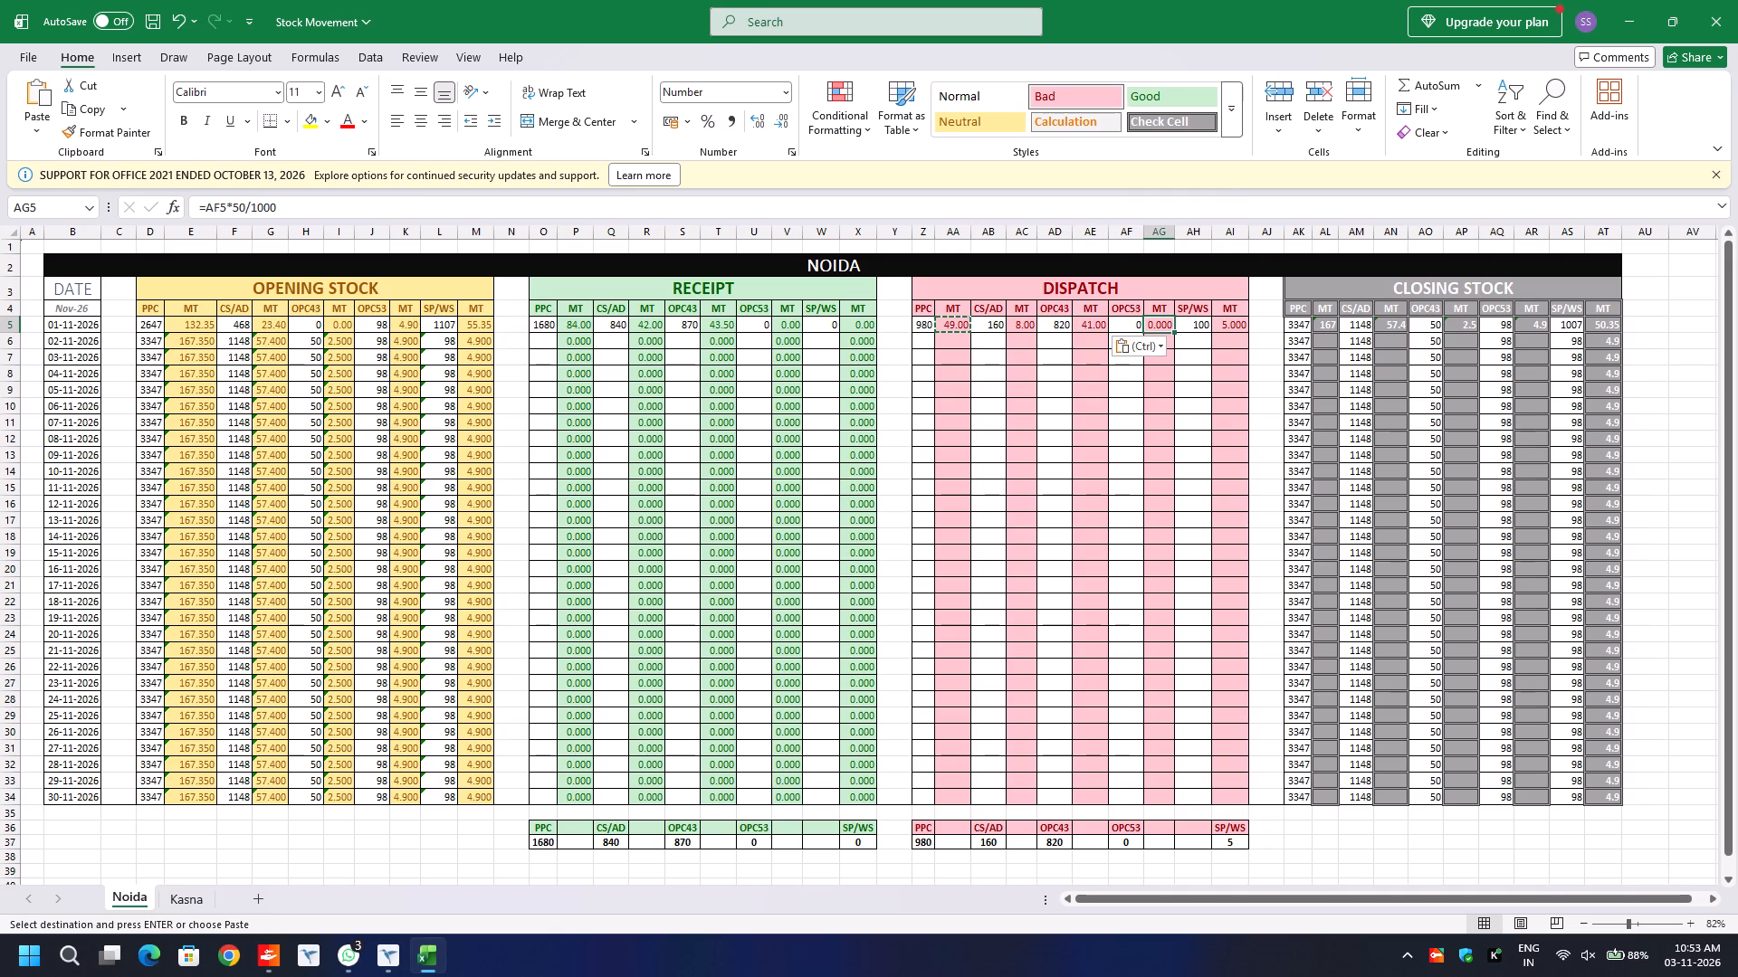
{"action": "key", "text": "ctrl+v"}
{"action": "key", "text": "Right"}
{"action": "key", "text": "Right"}
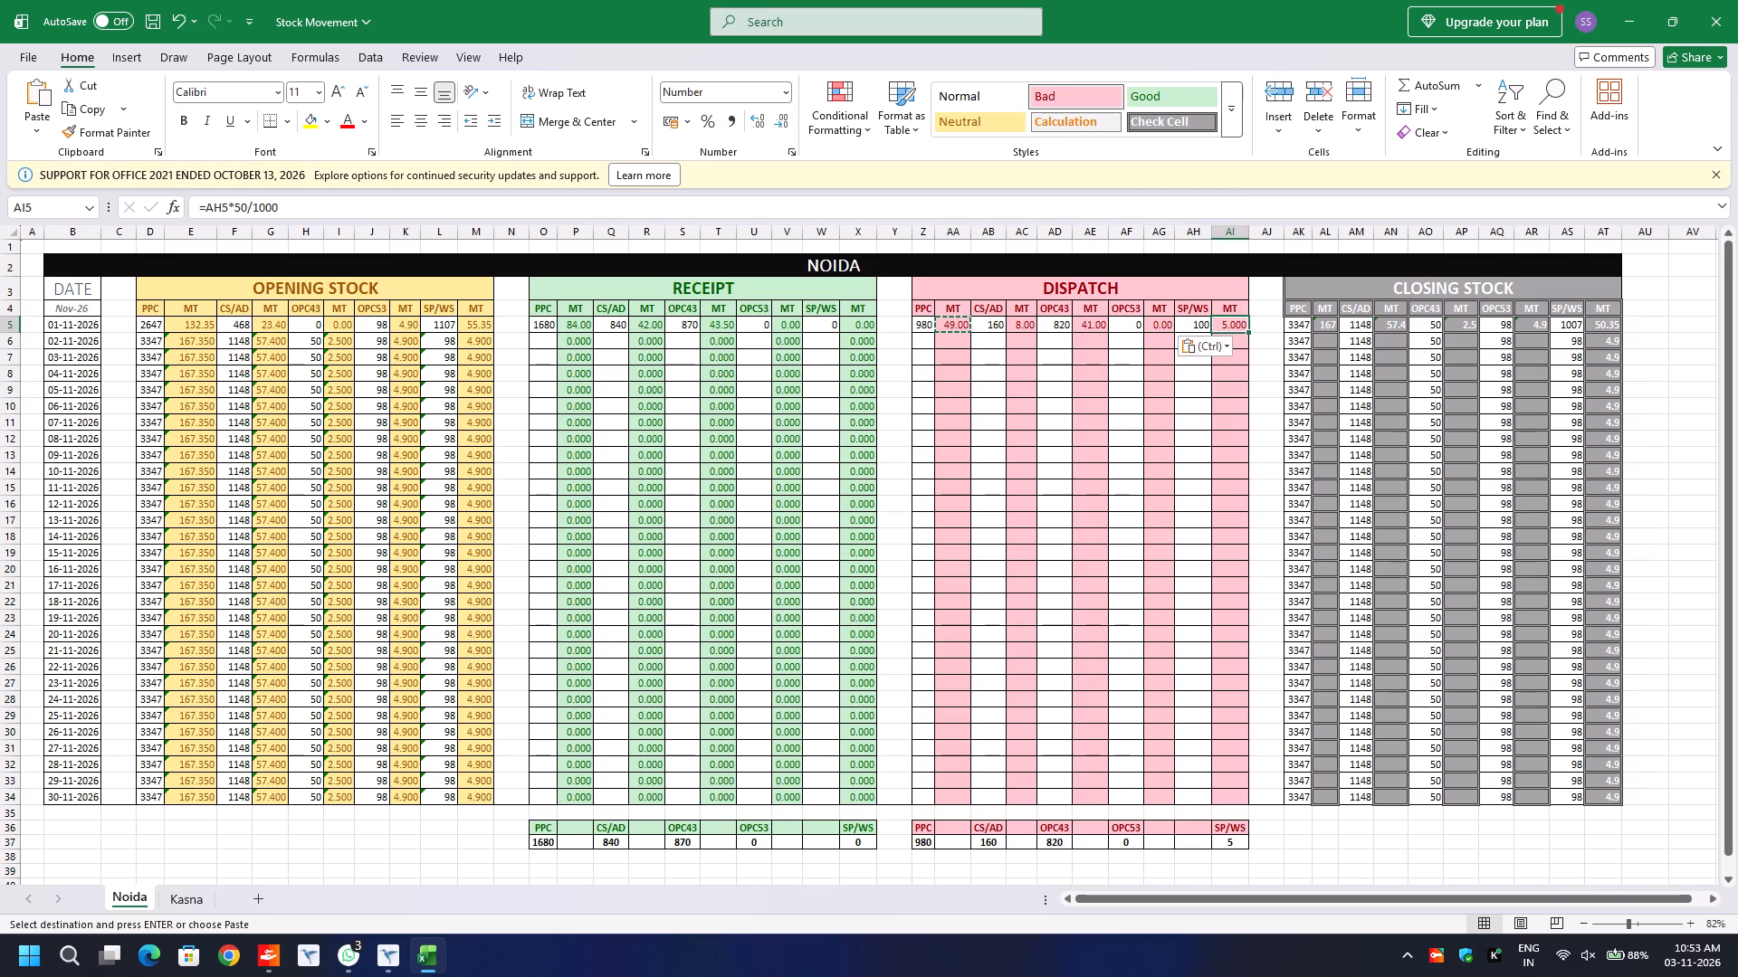
{"action": "key", "text": "ctrl+v"}
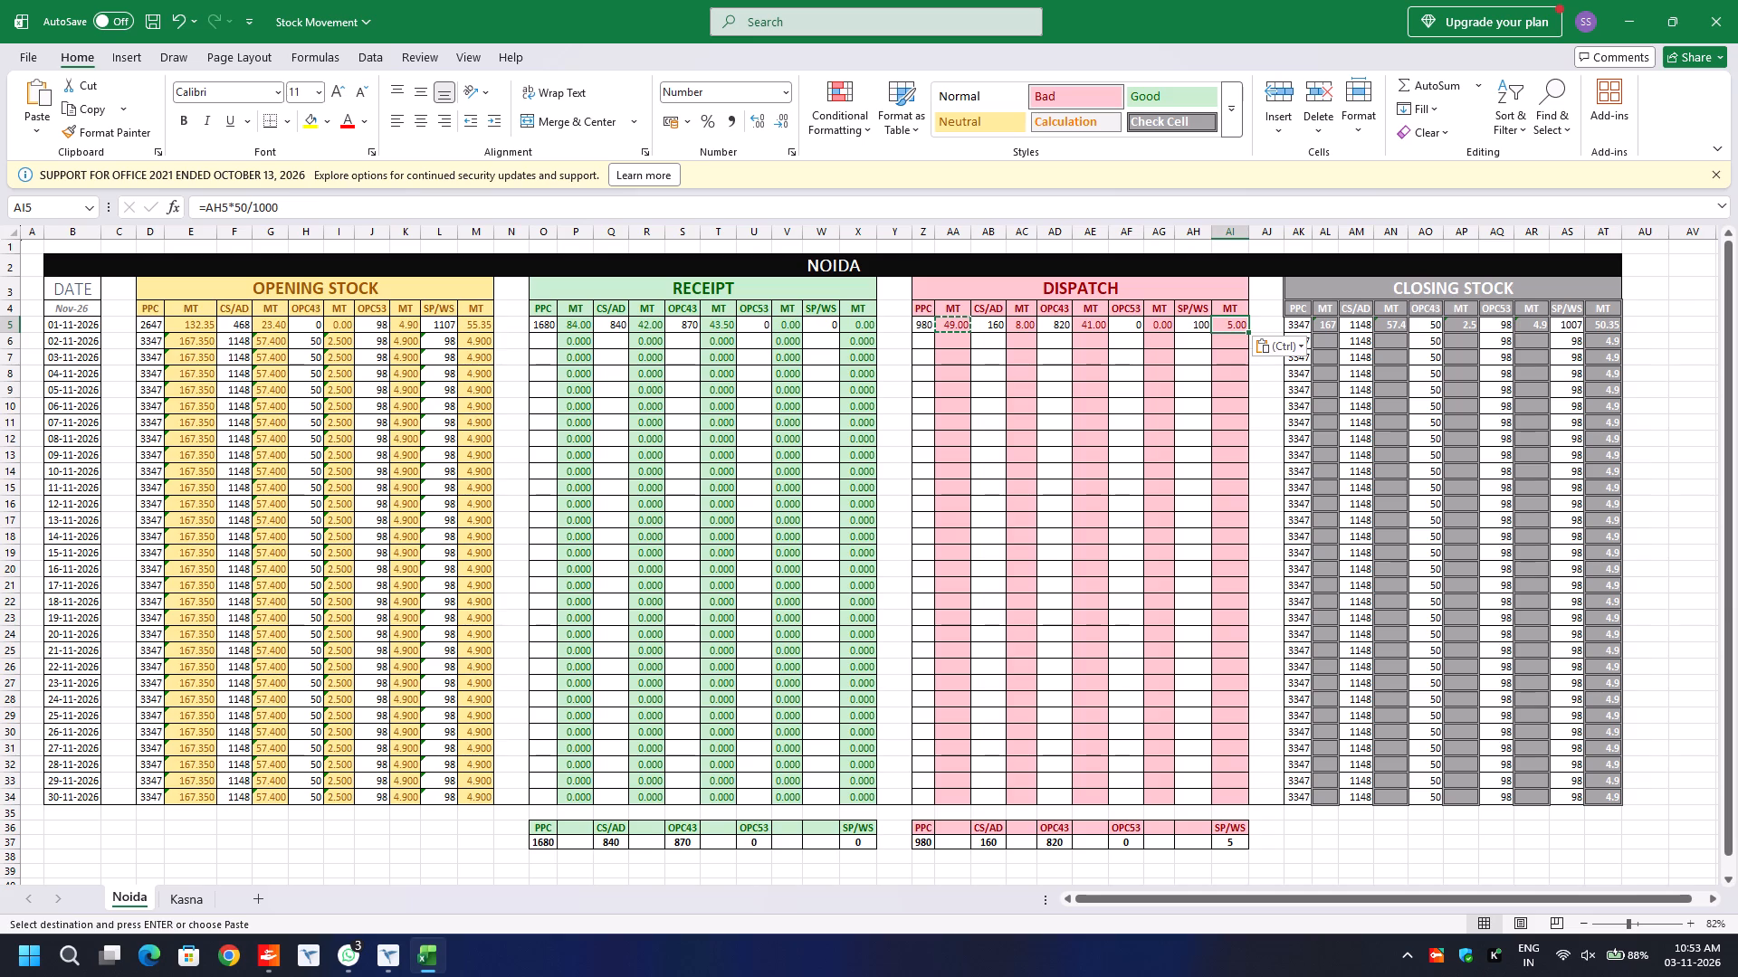
Format the Closing Stock PPC MT value in AL5 as Number with two decimal places and the 1000 separator, and autofit column AL.
{"action": "left_click", "coordinate": [1329, 327]}
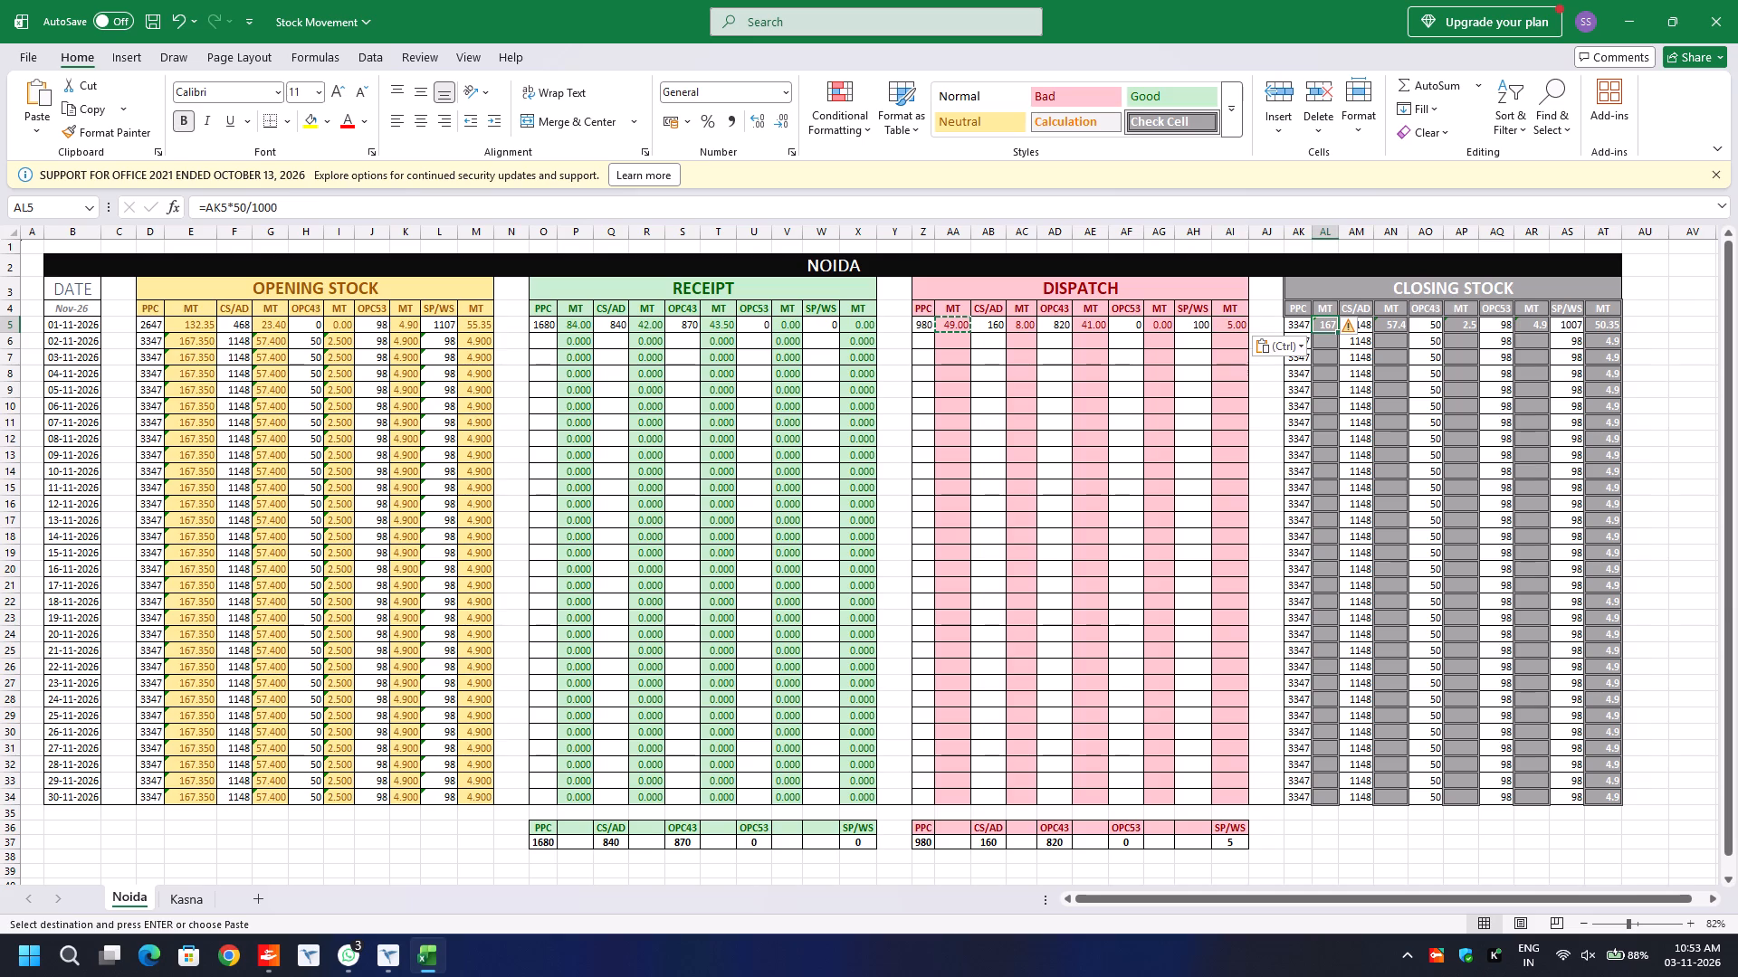
{"action": "left_click", "coordinate": [1386, 507]}
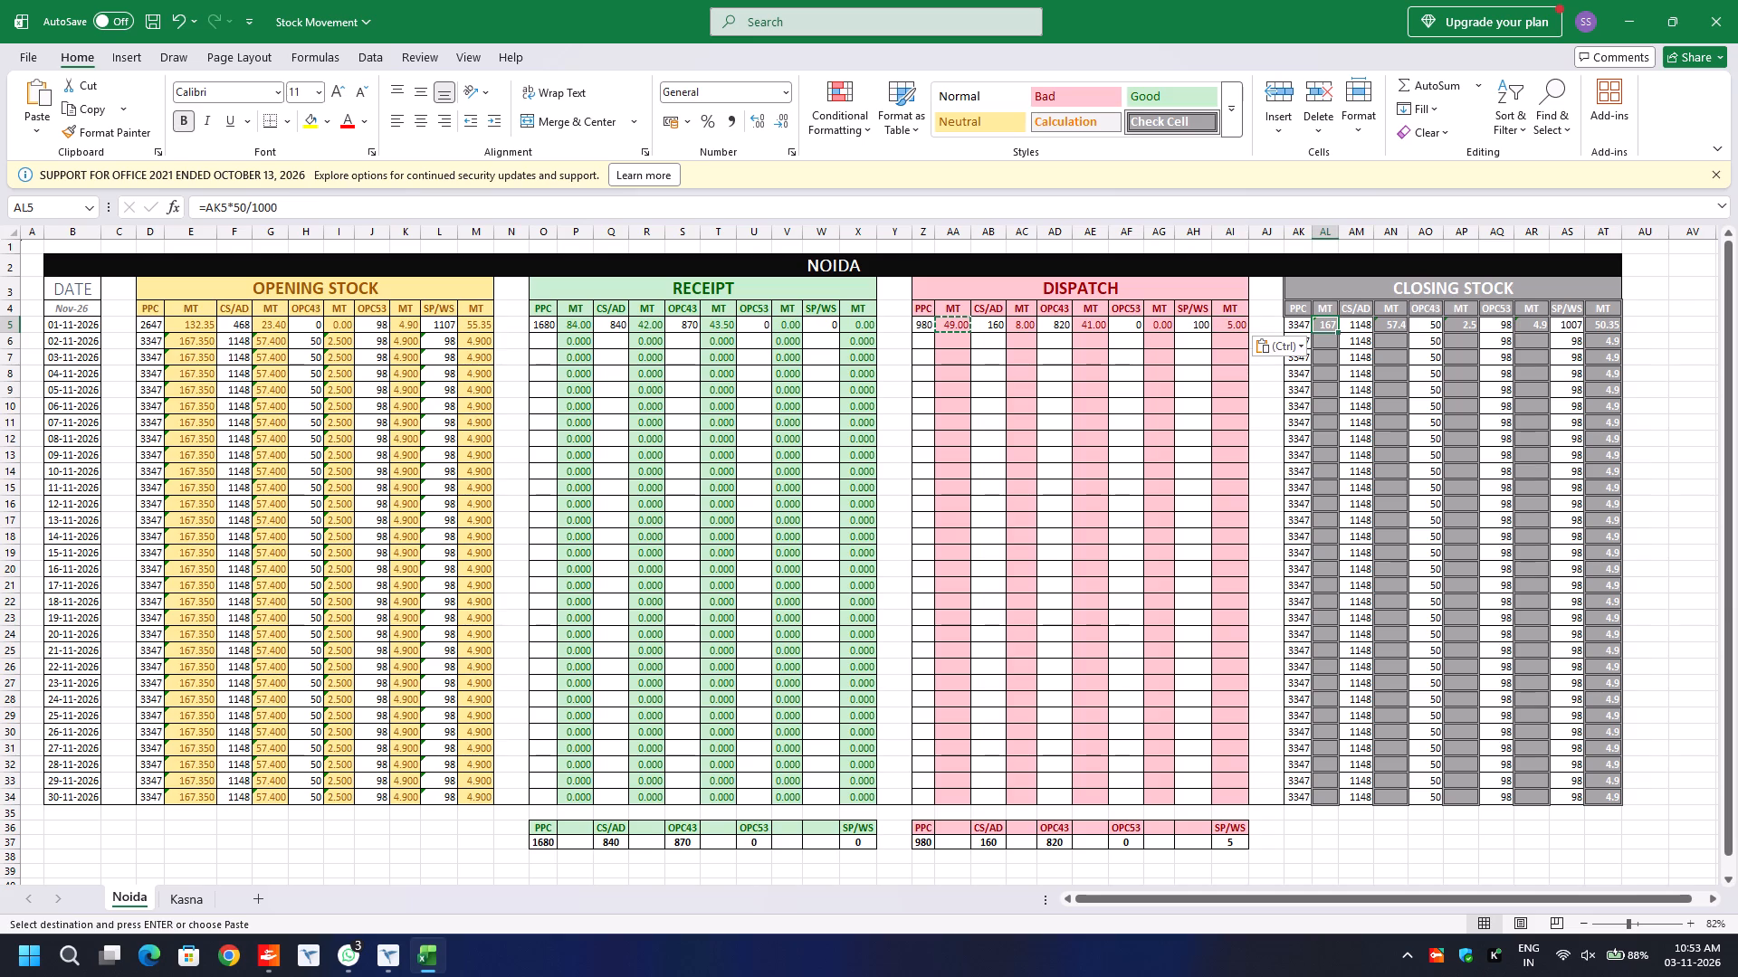
{"action": "left_click", "coordinate": [1323, 327]}
{"action": "left_click", "coordinate": [687, 119]}
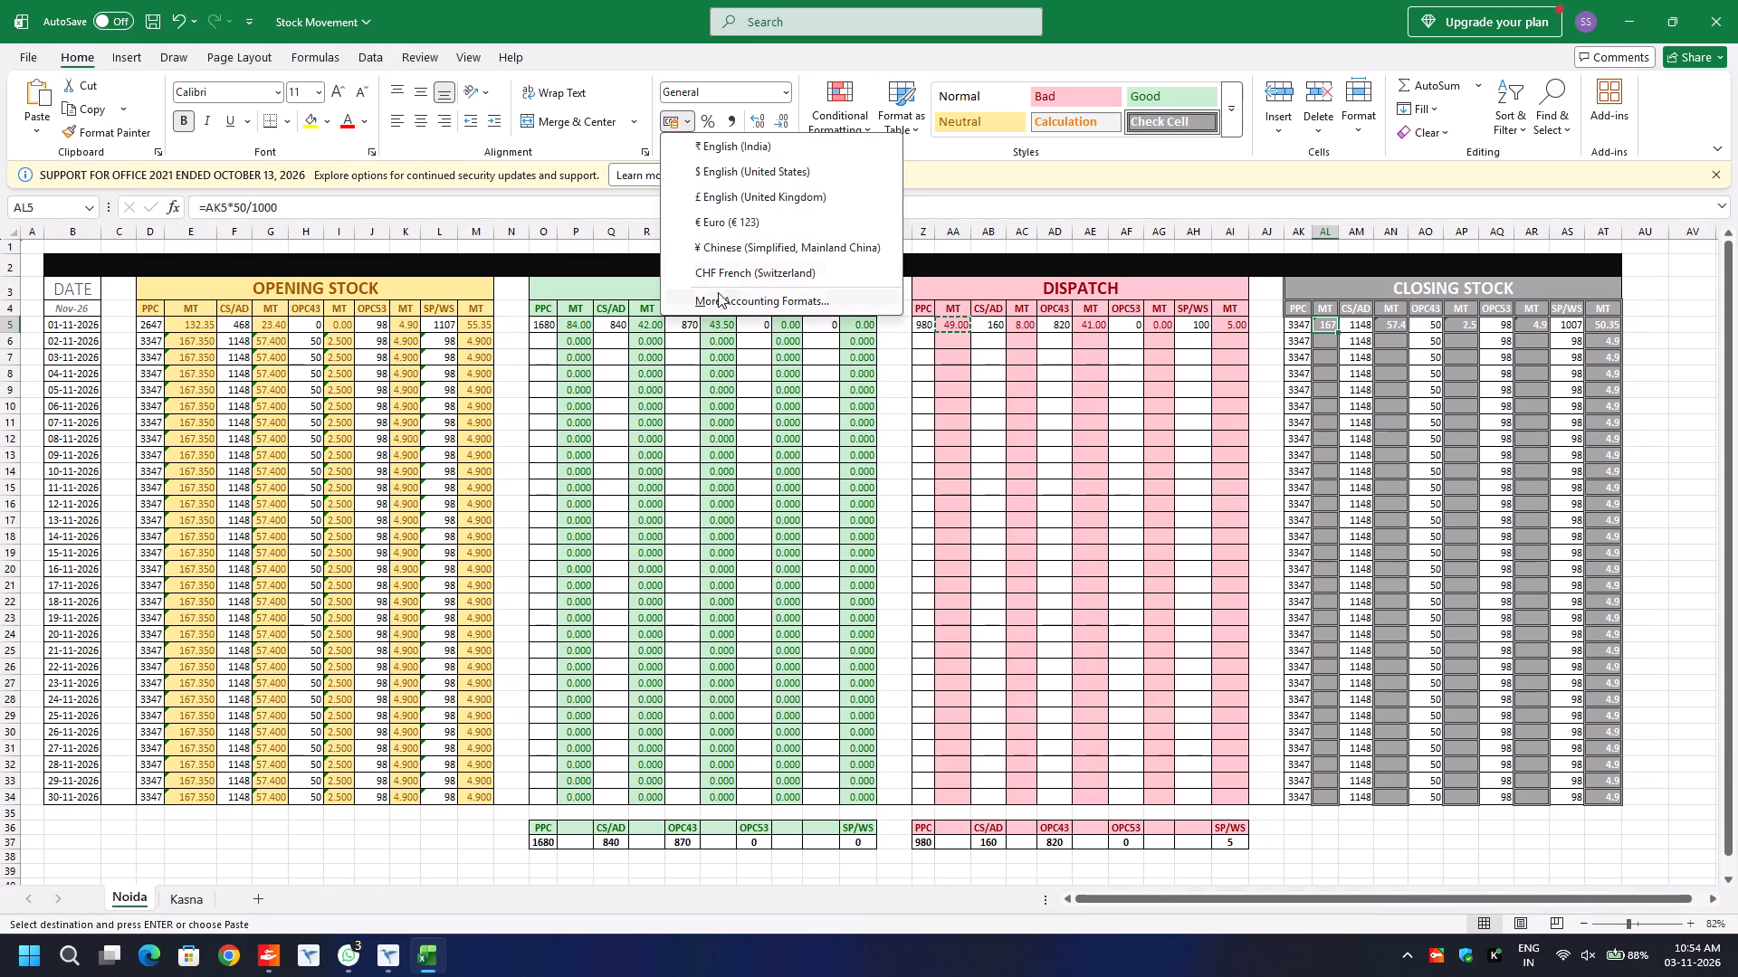
{"action": "left_click", "coordinate": [717, 307]}
{"action": "left_click", "coordinate": [664, 337]}
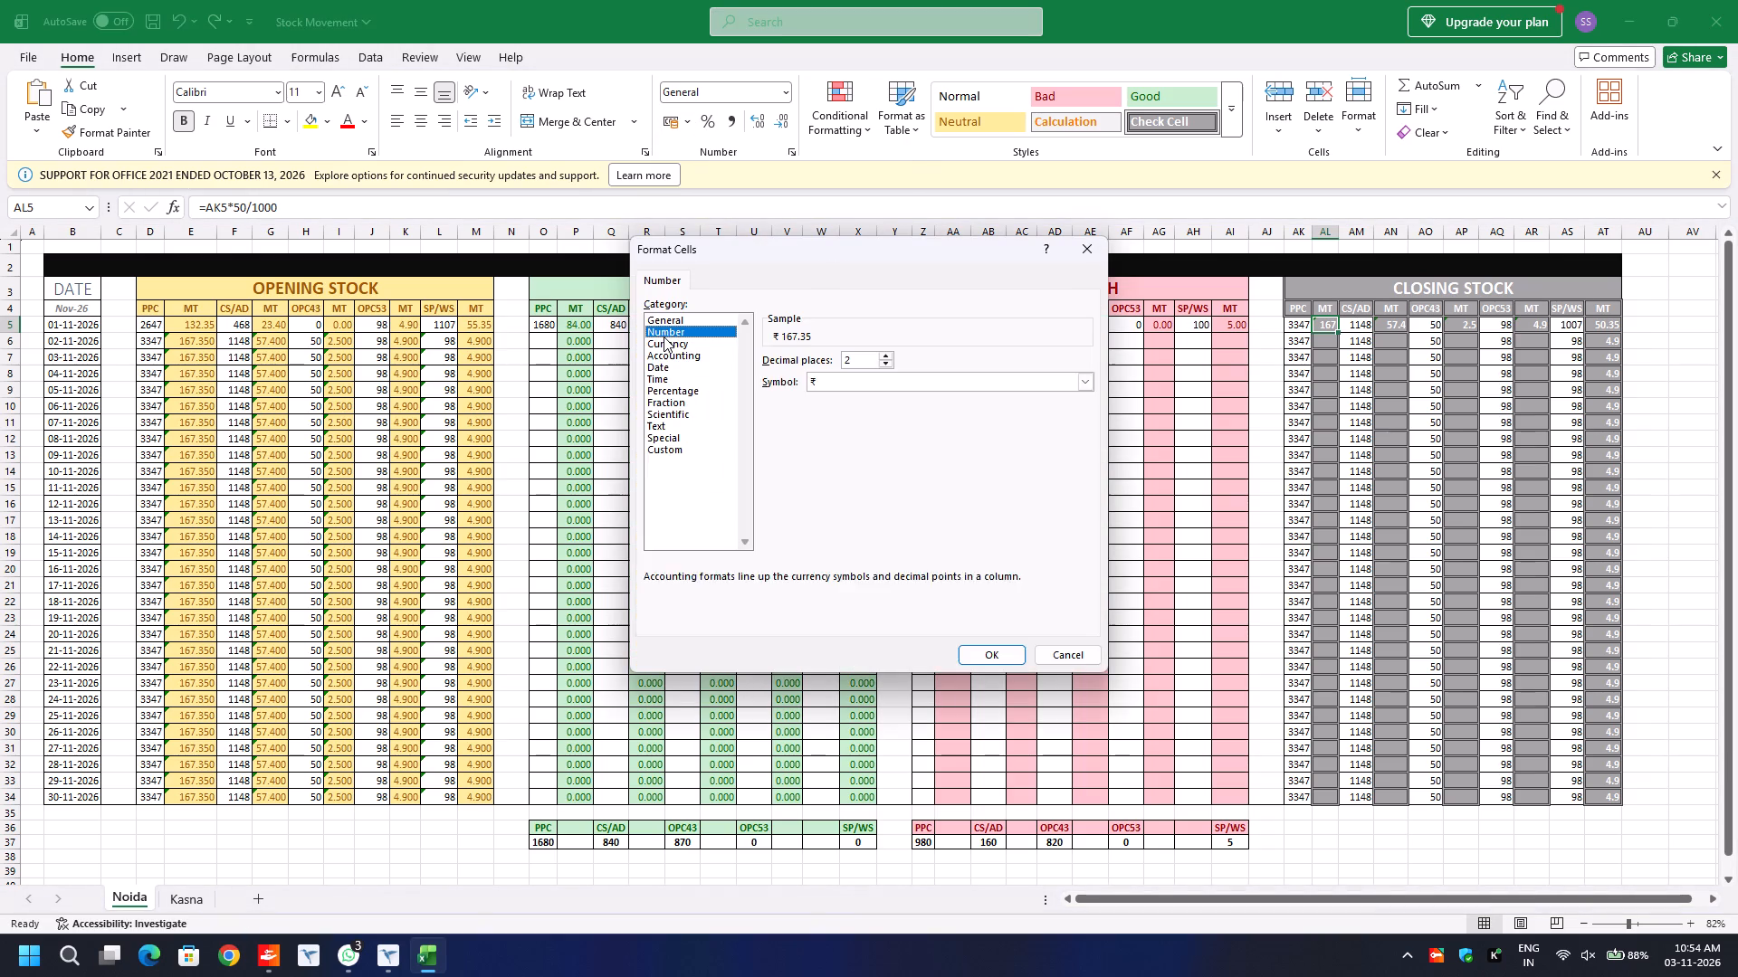
{"action": "left_click", "coordinate": [770, 384]}
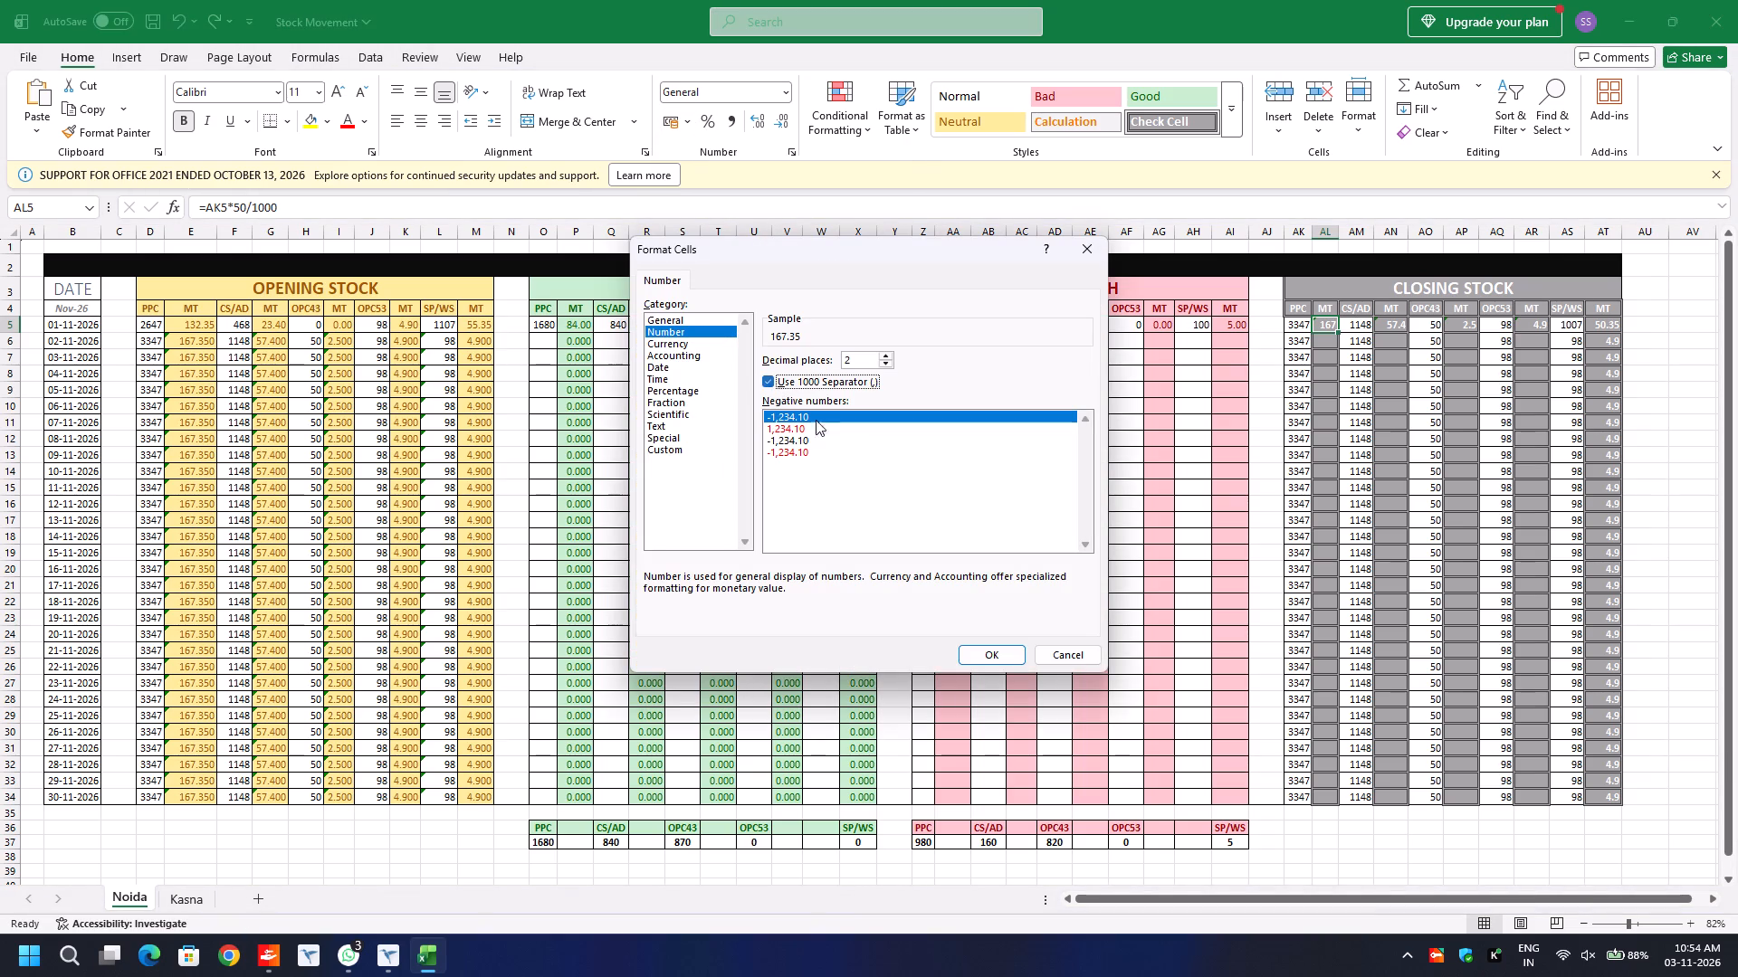
{"action": "left_click", "coordinate": [991, 650]}
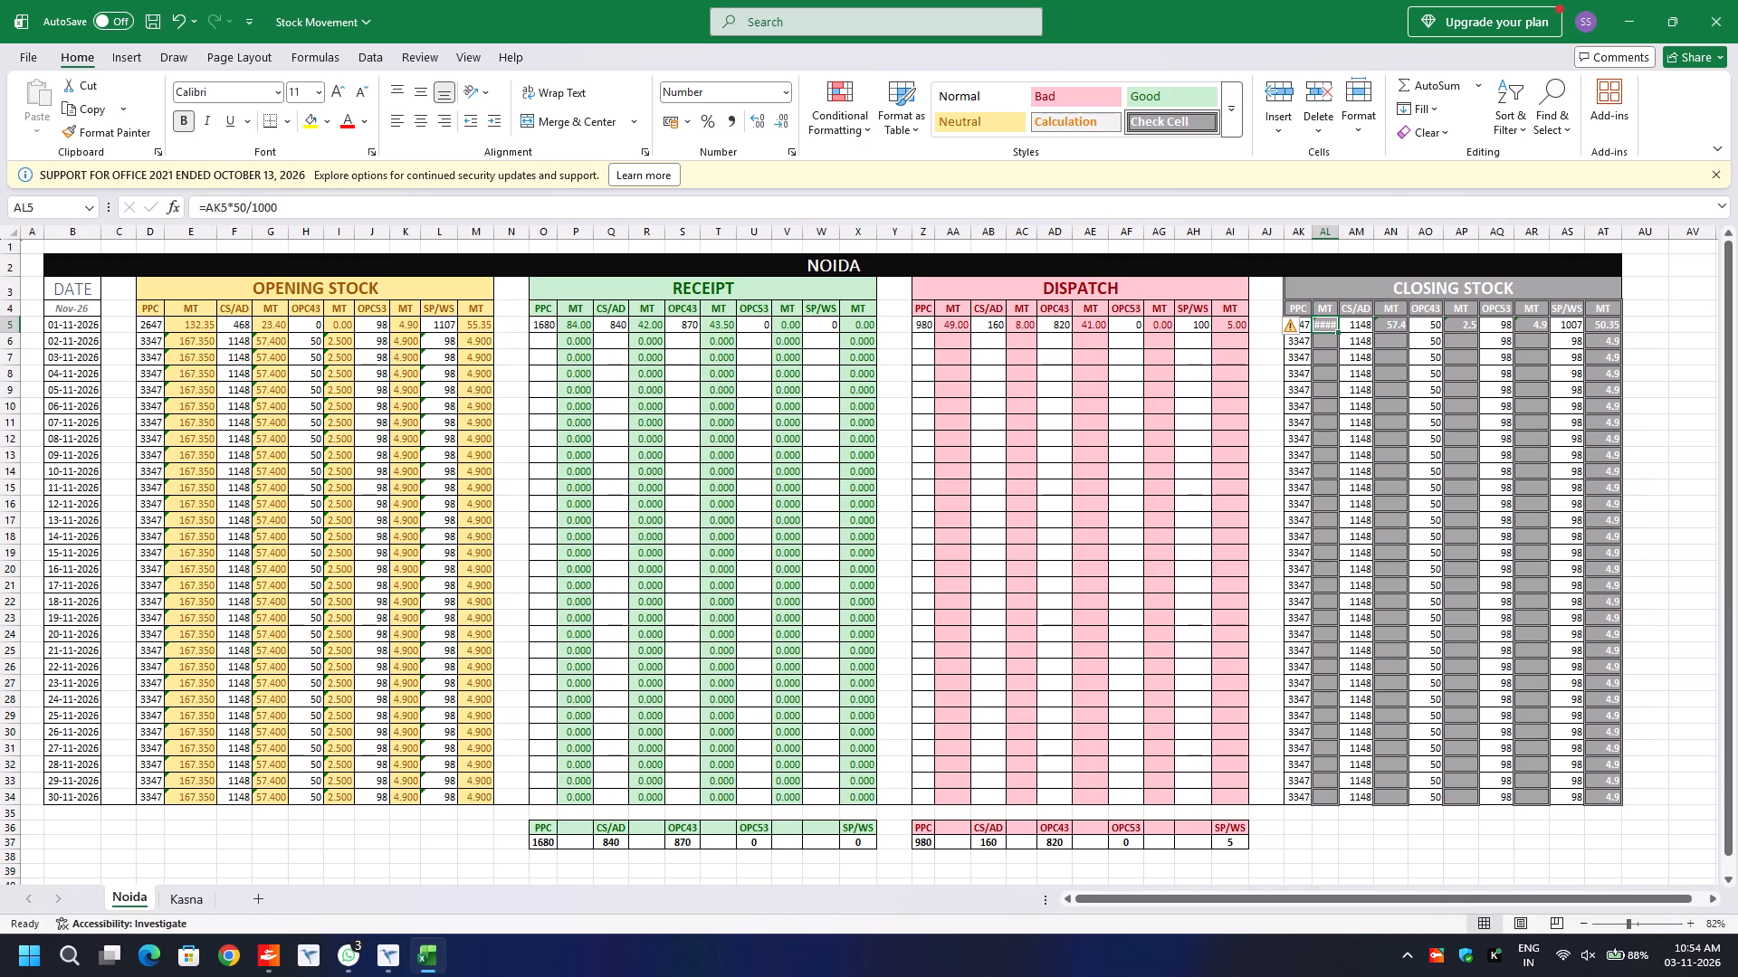
{"action": "double_click", "coordinate": [1339, 231]}
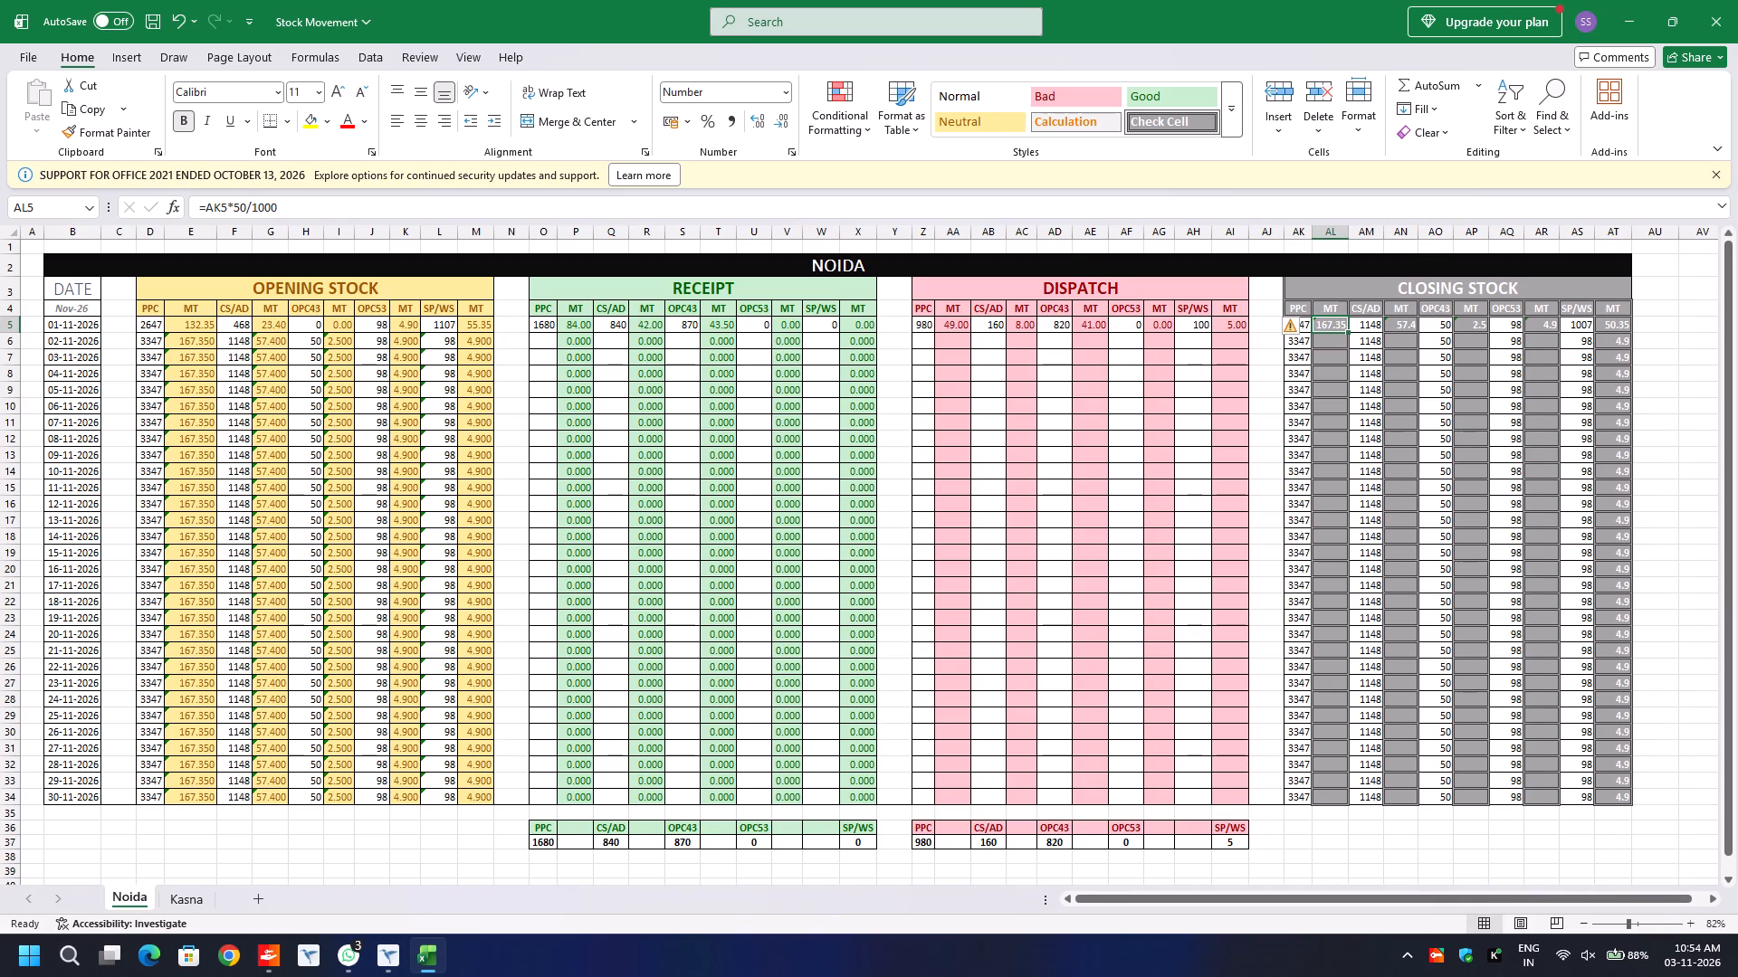
Copy AL5 with its formula and format into the other Closing Stock MT cells of row 5: AN5, AP5, AR5 and AT5.
{"action": "key", "text": "ctrl+c"}
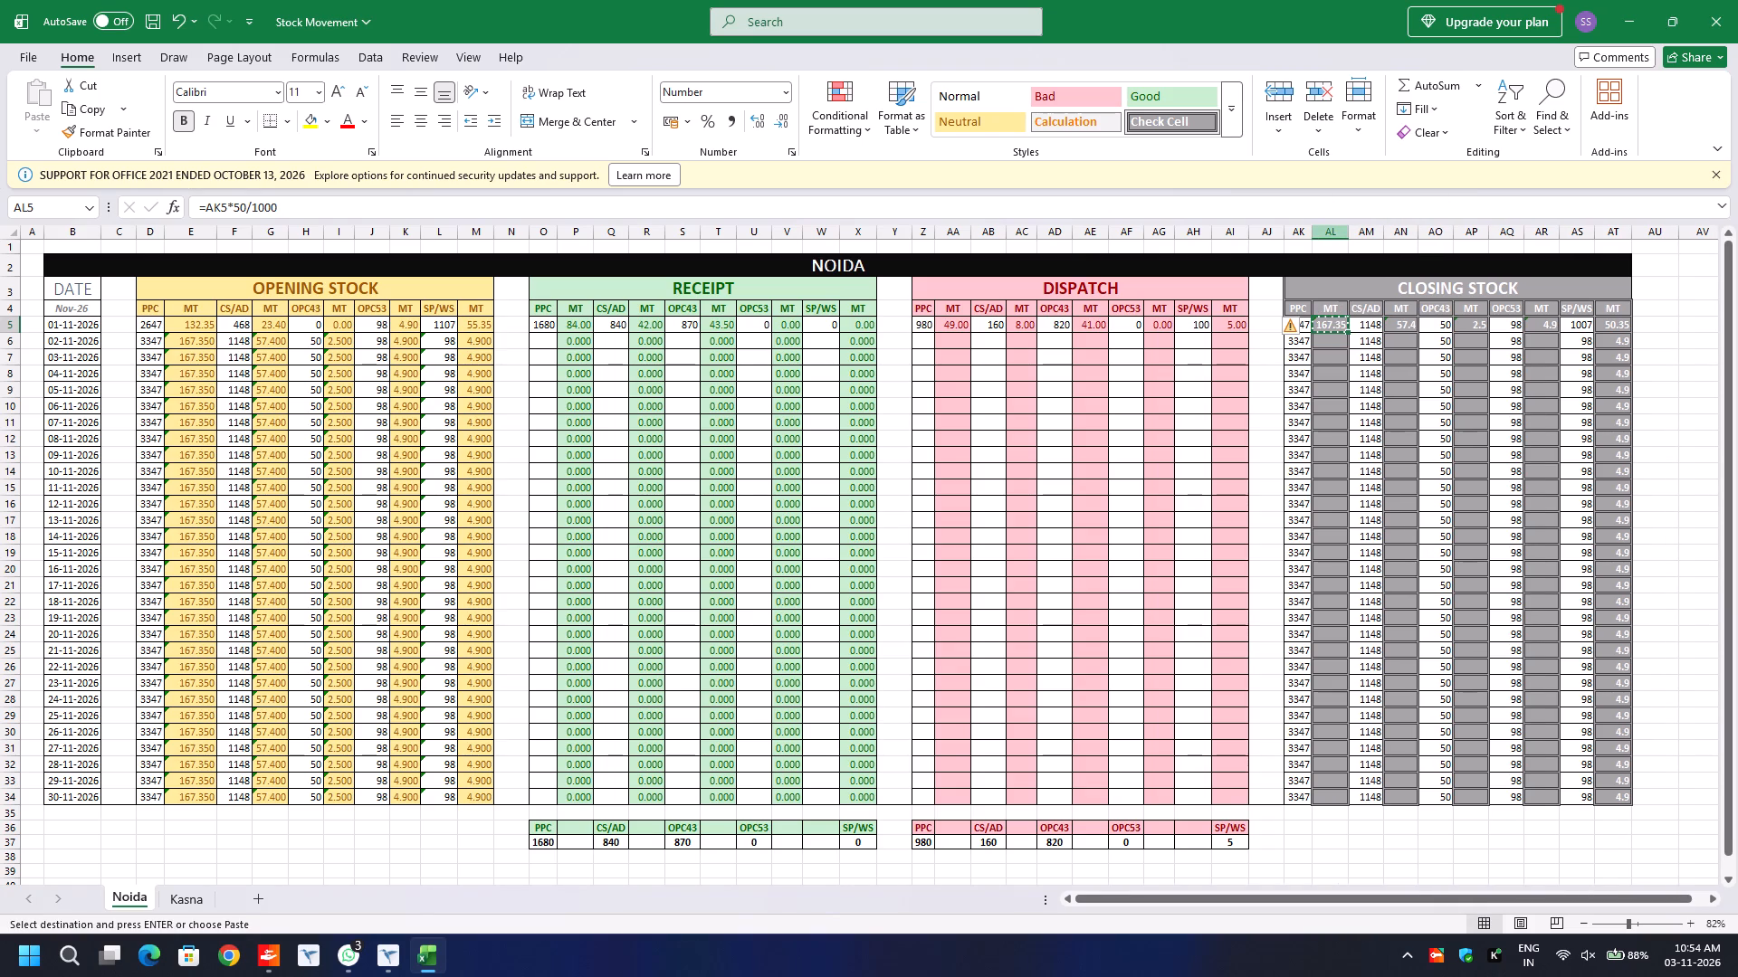
{"action": "key", "text": "Right"}
{"action": "key", "text": "Right"}
{"action": "key", "text": "ctrl+v"}
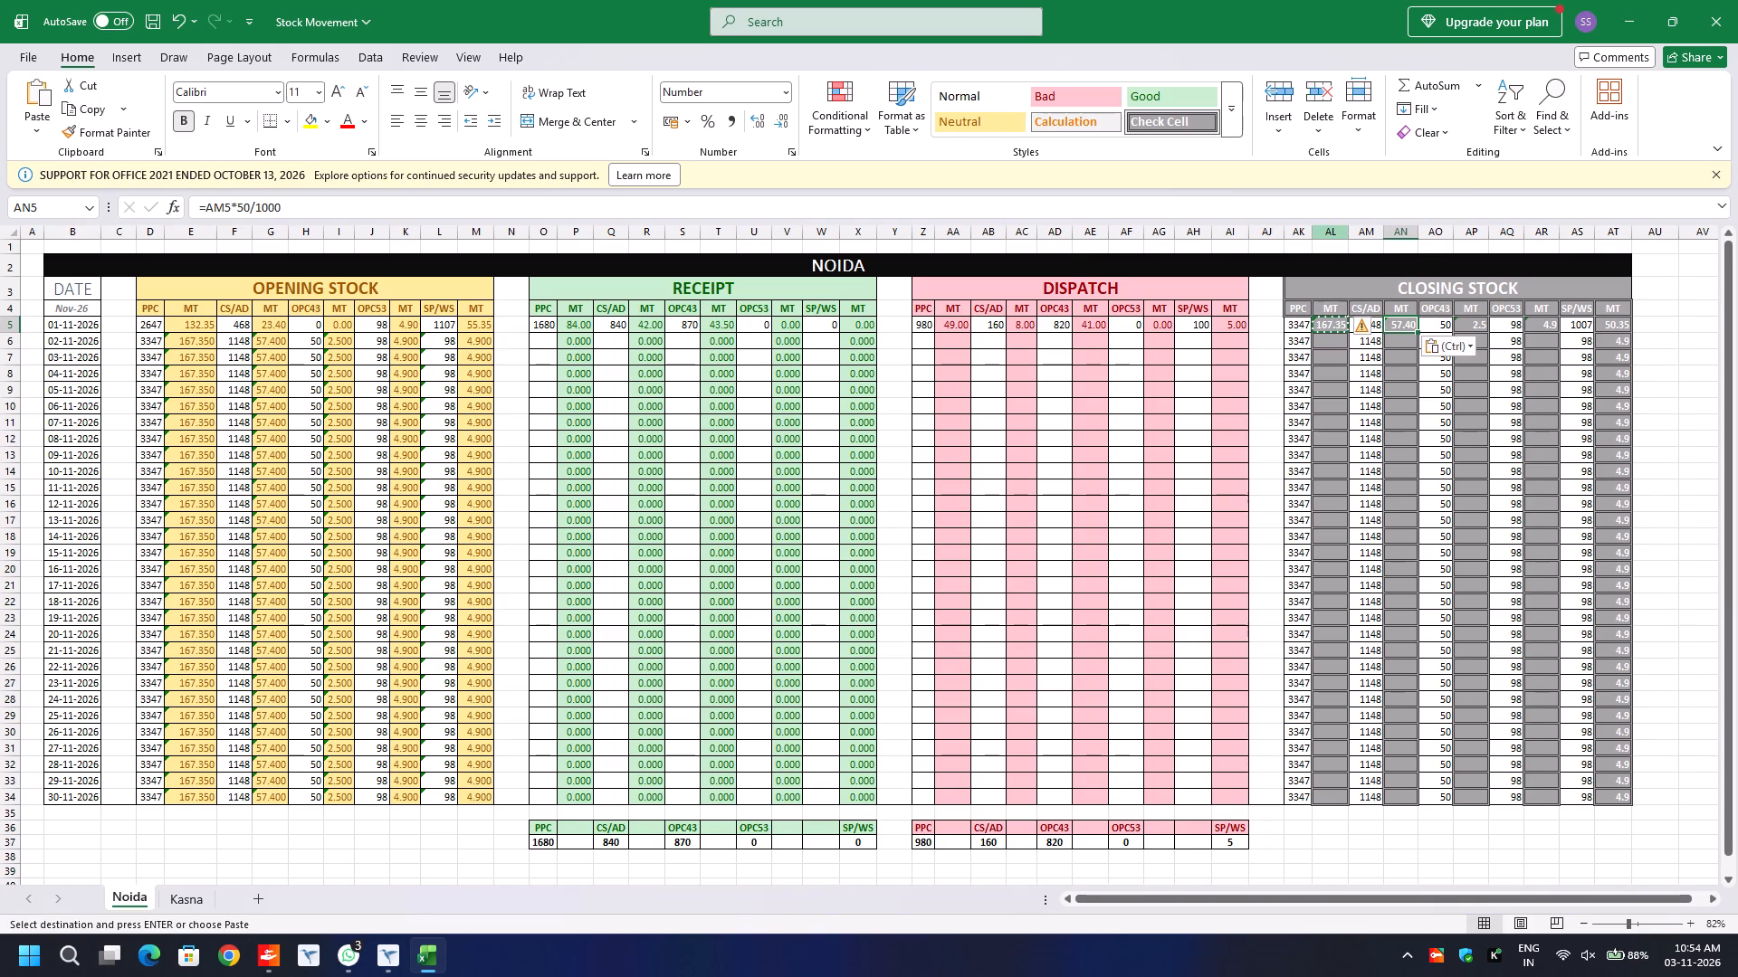
{"action": "key", "text": "Right"}
{"action": "key", "text": "Right"}
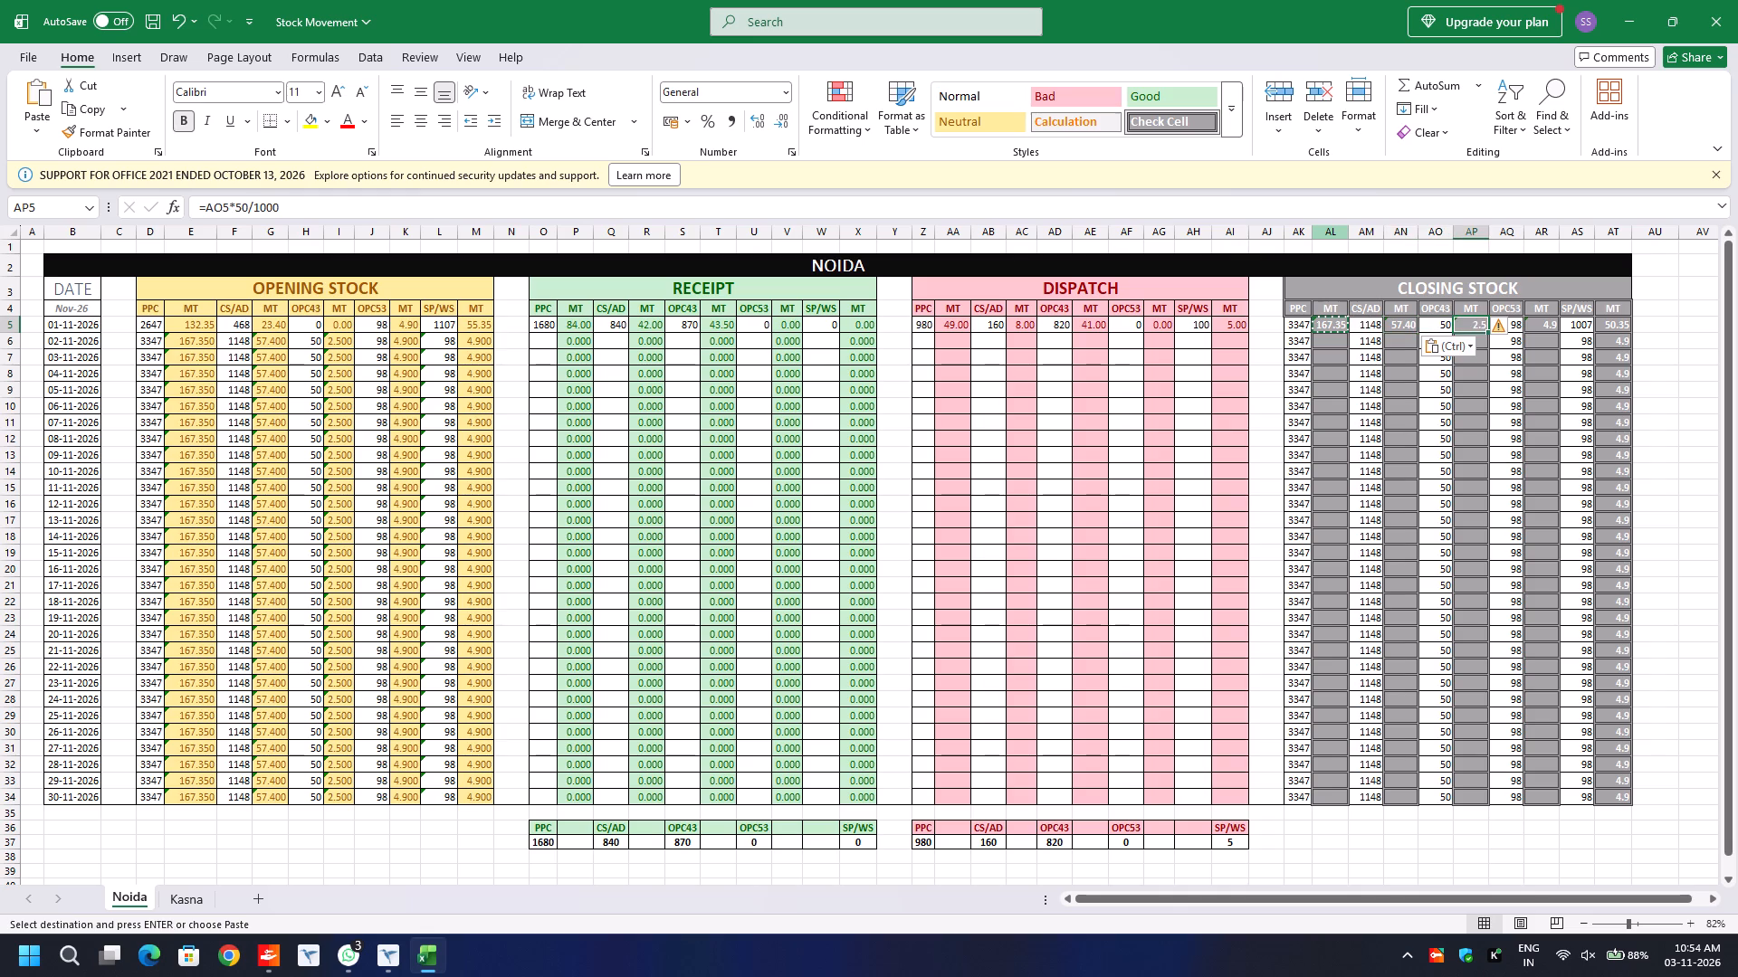
{"action": "key", "text": "ctrl+v"}
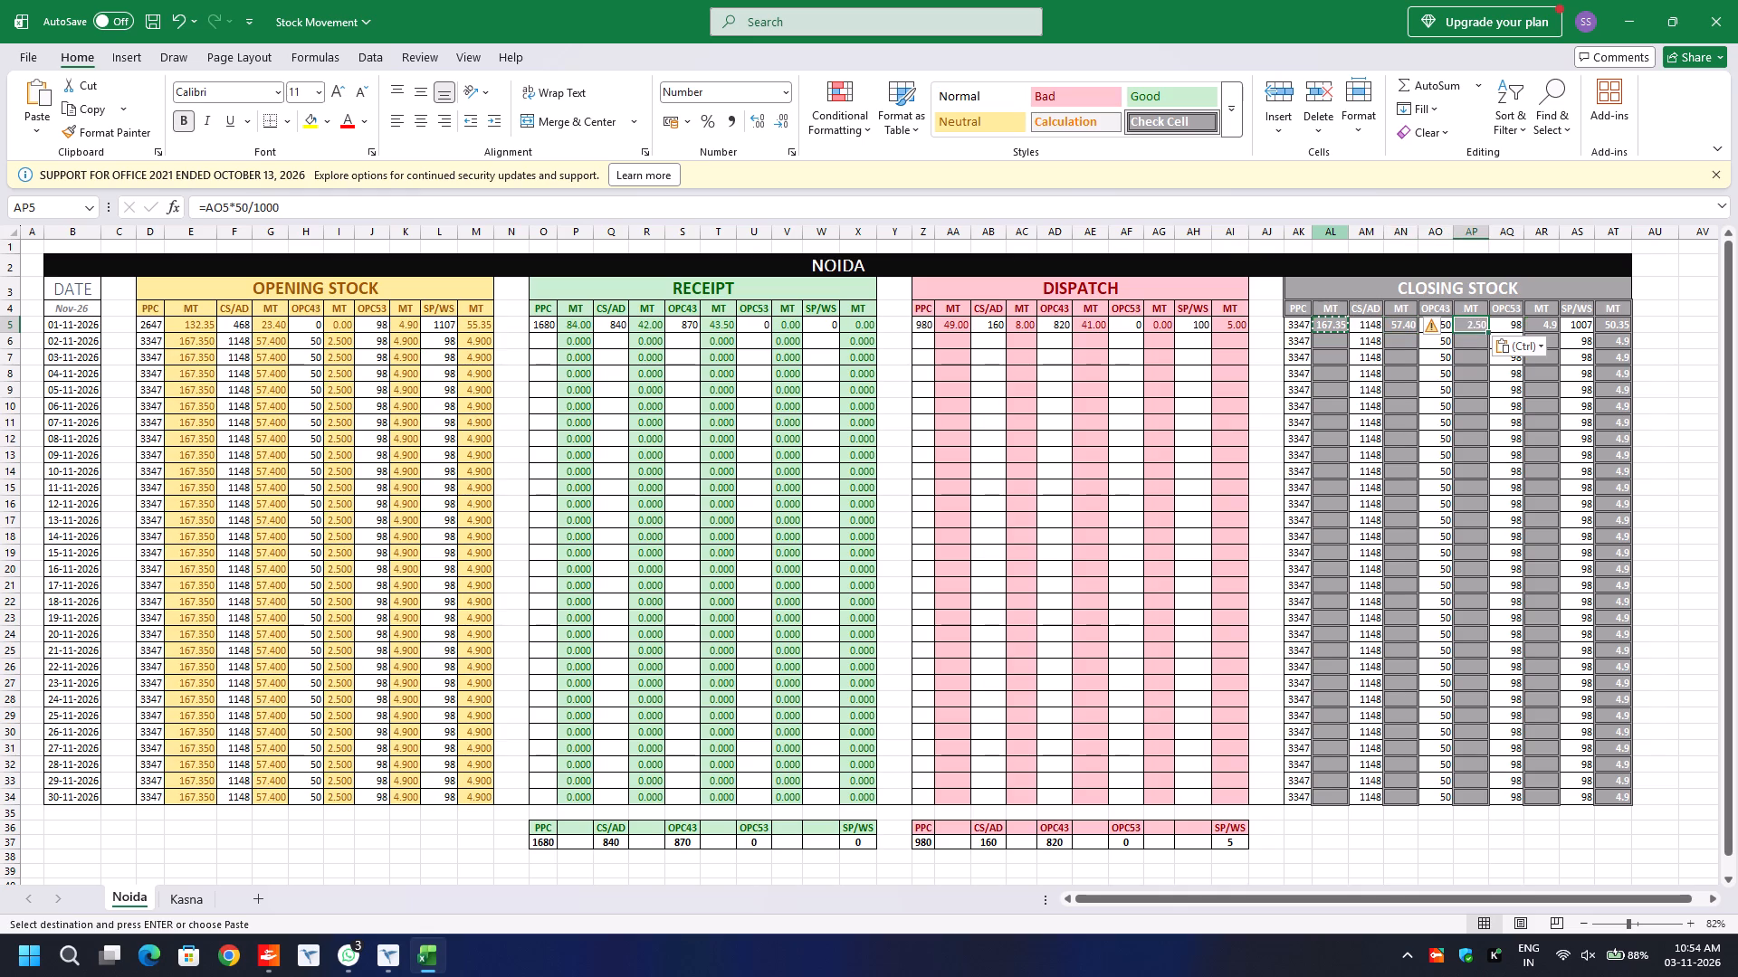
{"action": "key", "text": "Right"}
{"action": "key", "text": "Right"}
{"action": "key", "text": "ctrl+v"}
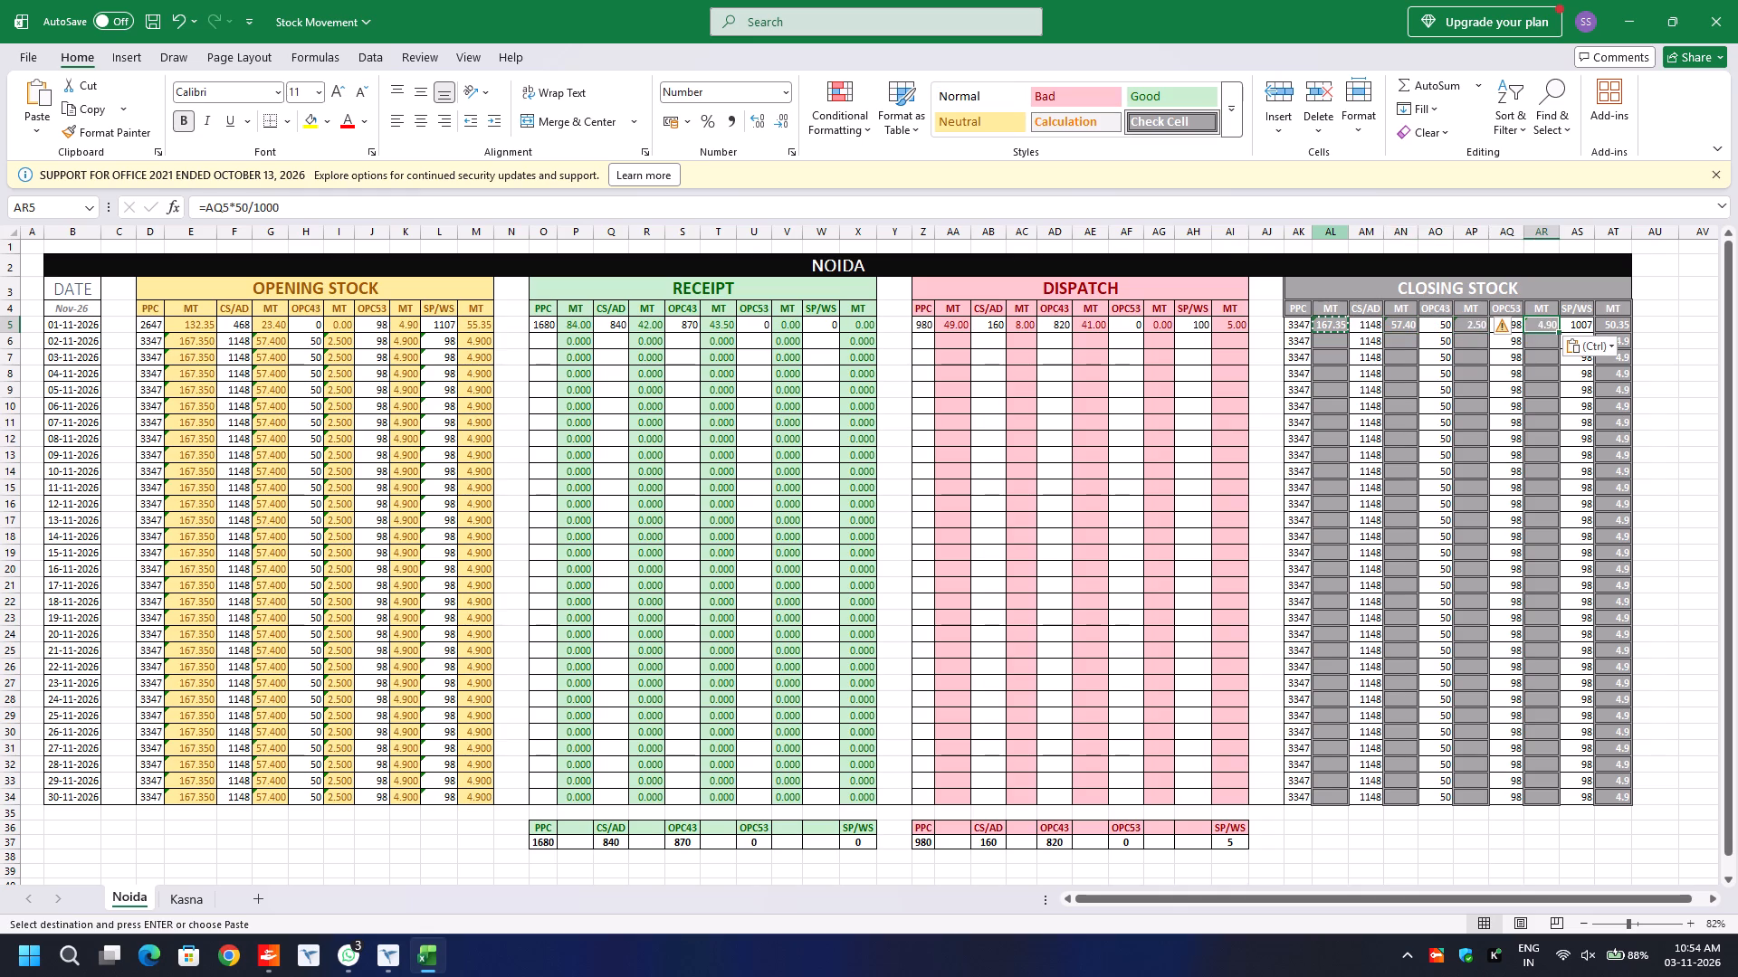
{"action": "key", "text": "Right"}
{"action": "key", "text": "Right"}
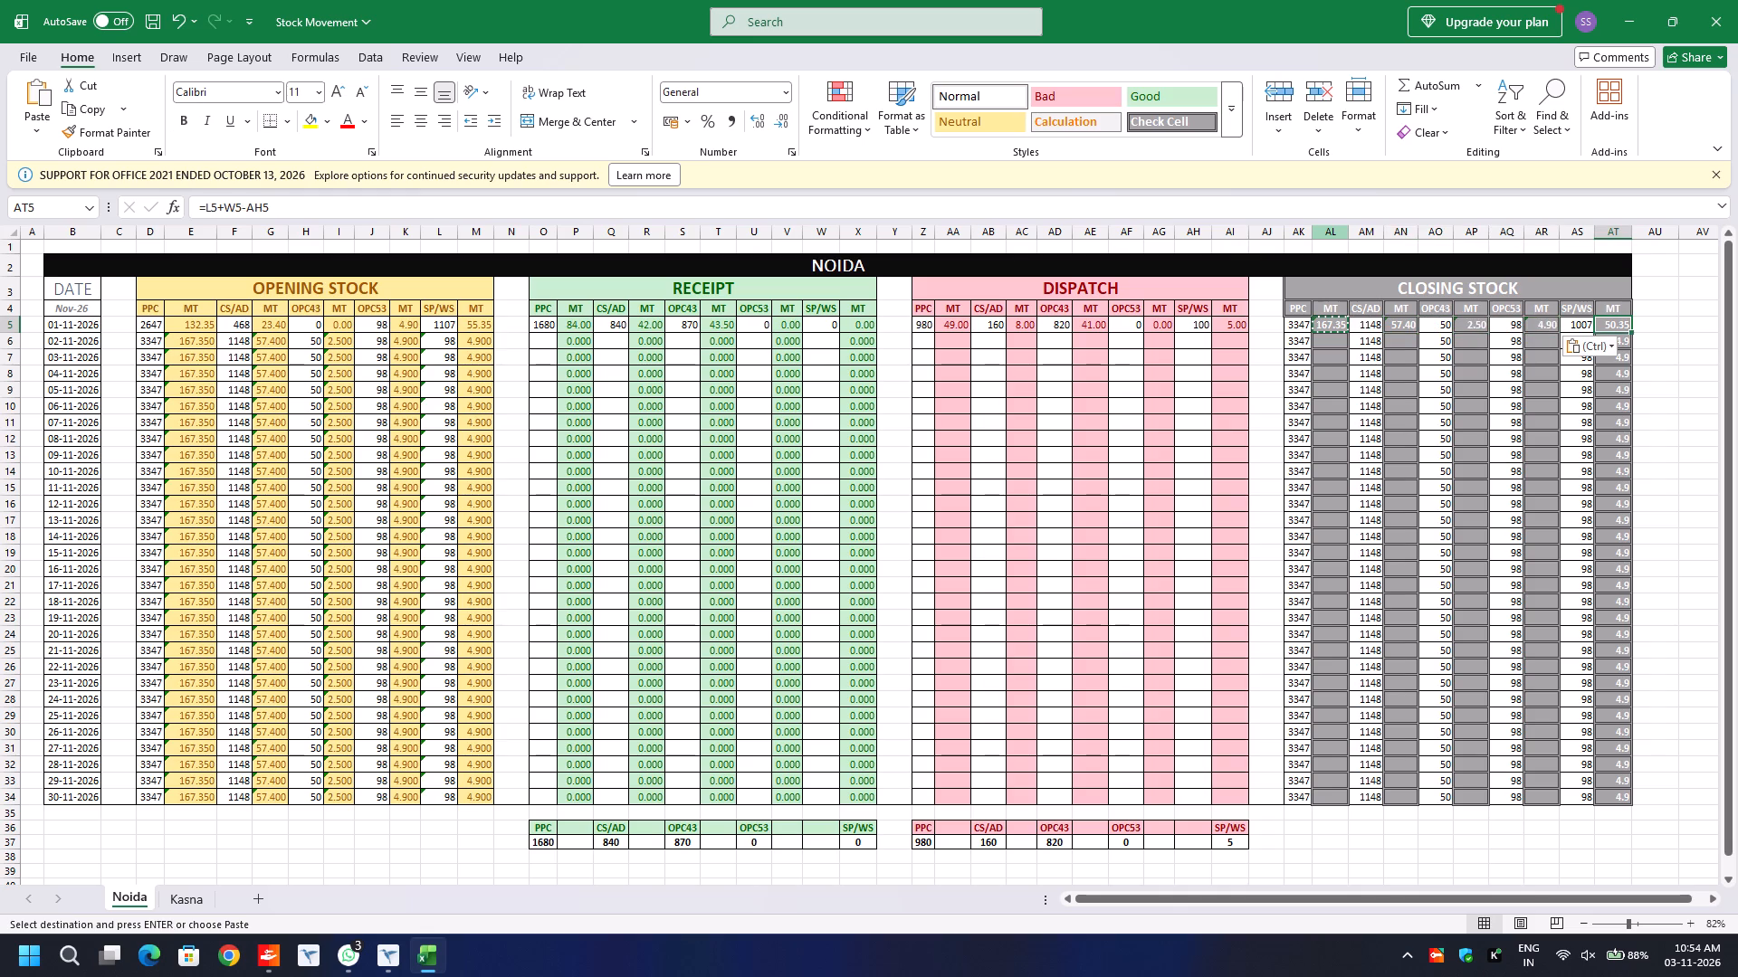
{"action": "key", "text": "ctrl+v"}
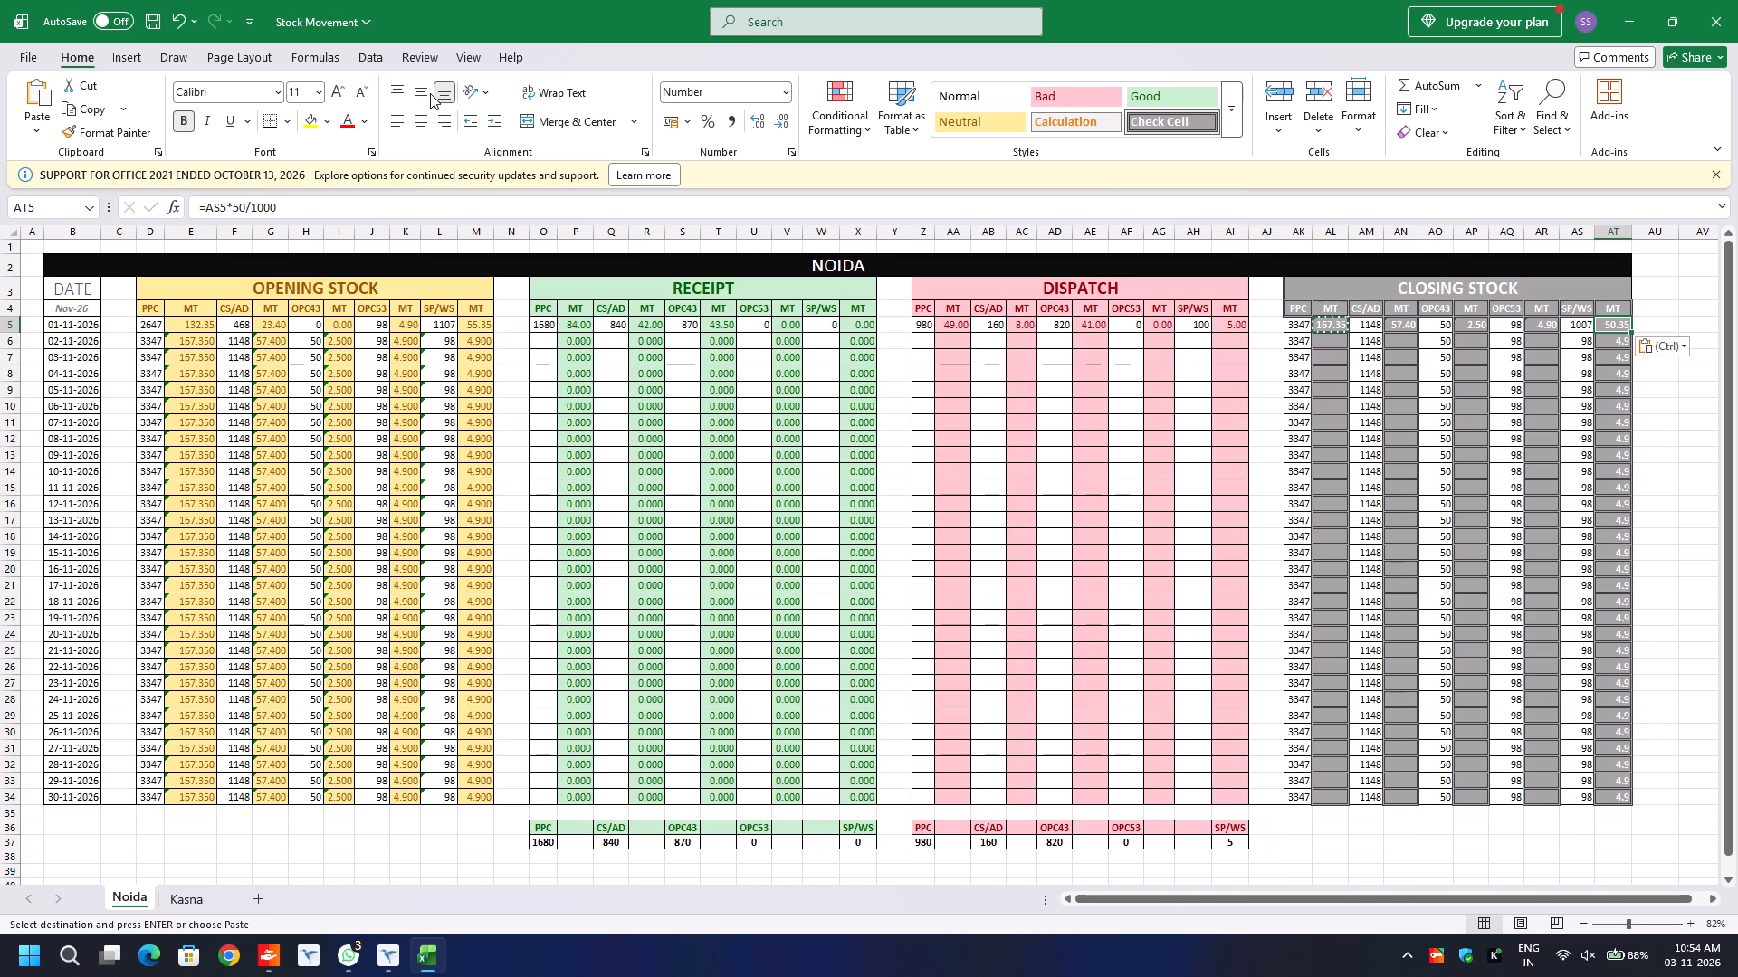
Autofit the width of all columns on the Noida sheet.
{"action": "left_click", "coordinate": [15, 234]}
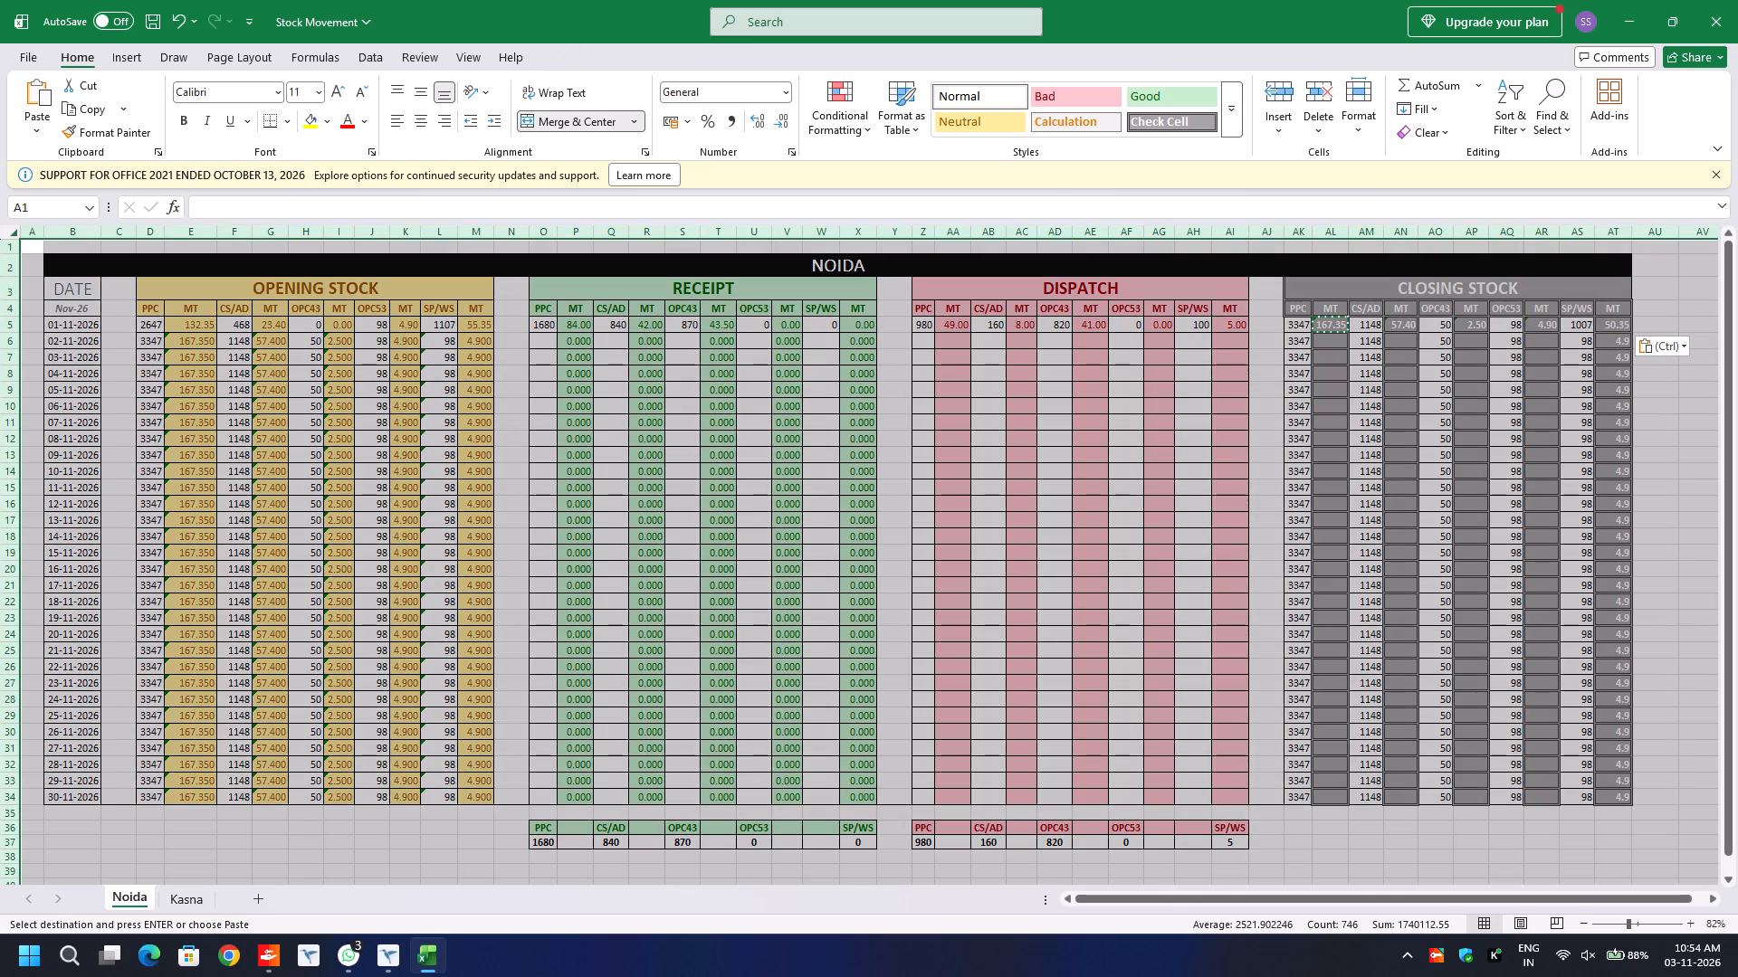
{"action": "double_click", "coordinate": [43, 235]}
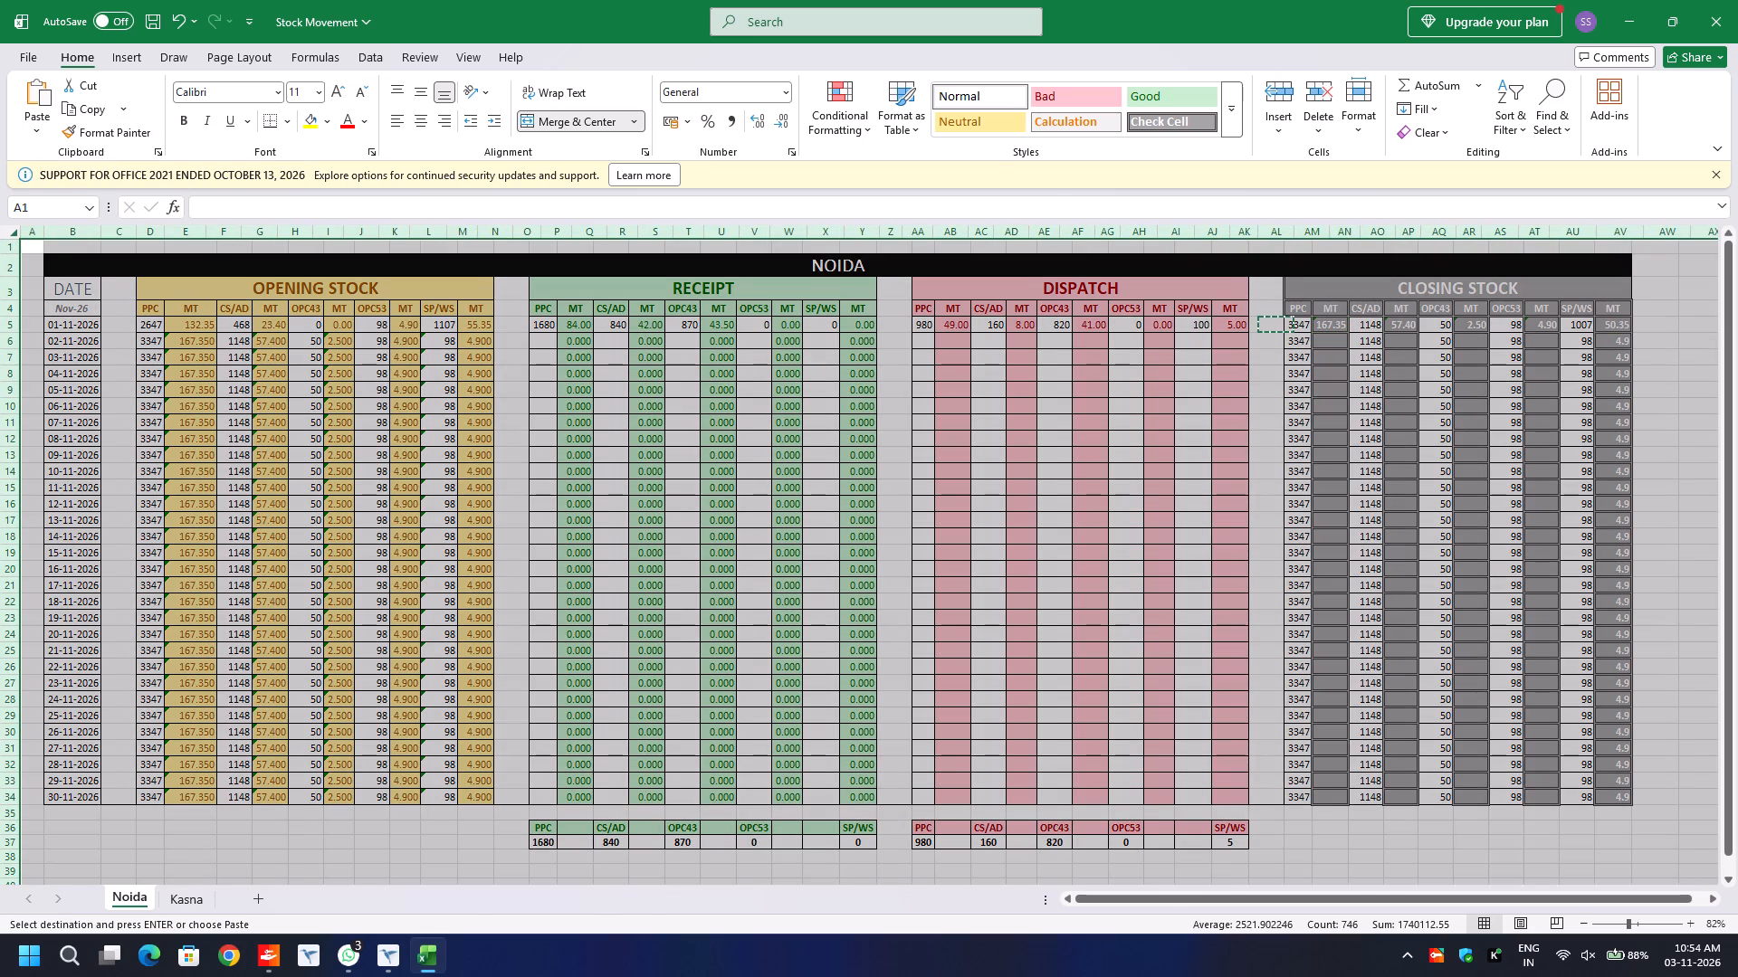
{"action": "left_click", "coordinate": [194, 311]}
{"action": "left_click", "coordinate": [195, 330]}
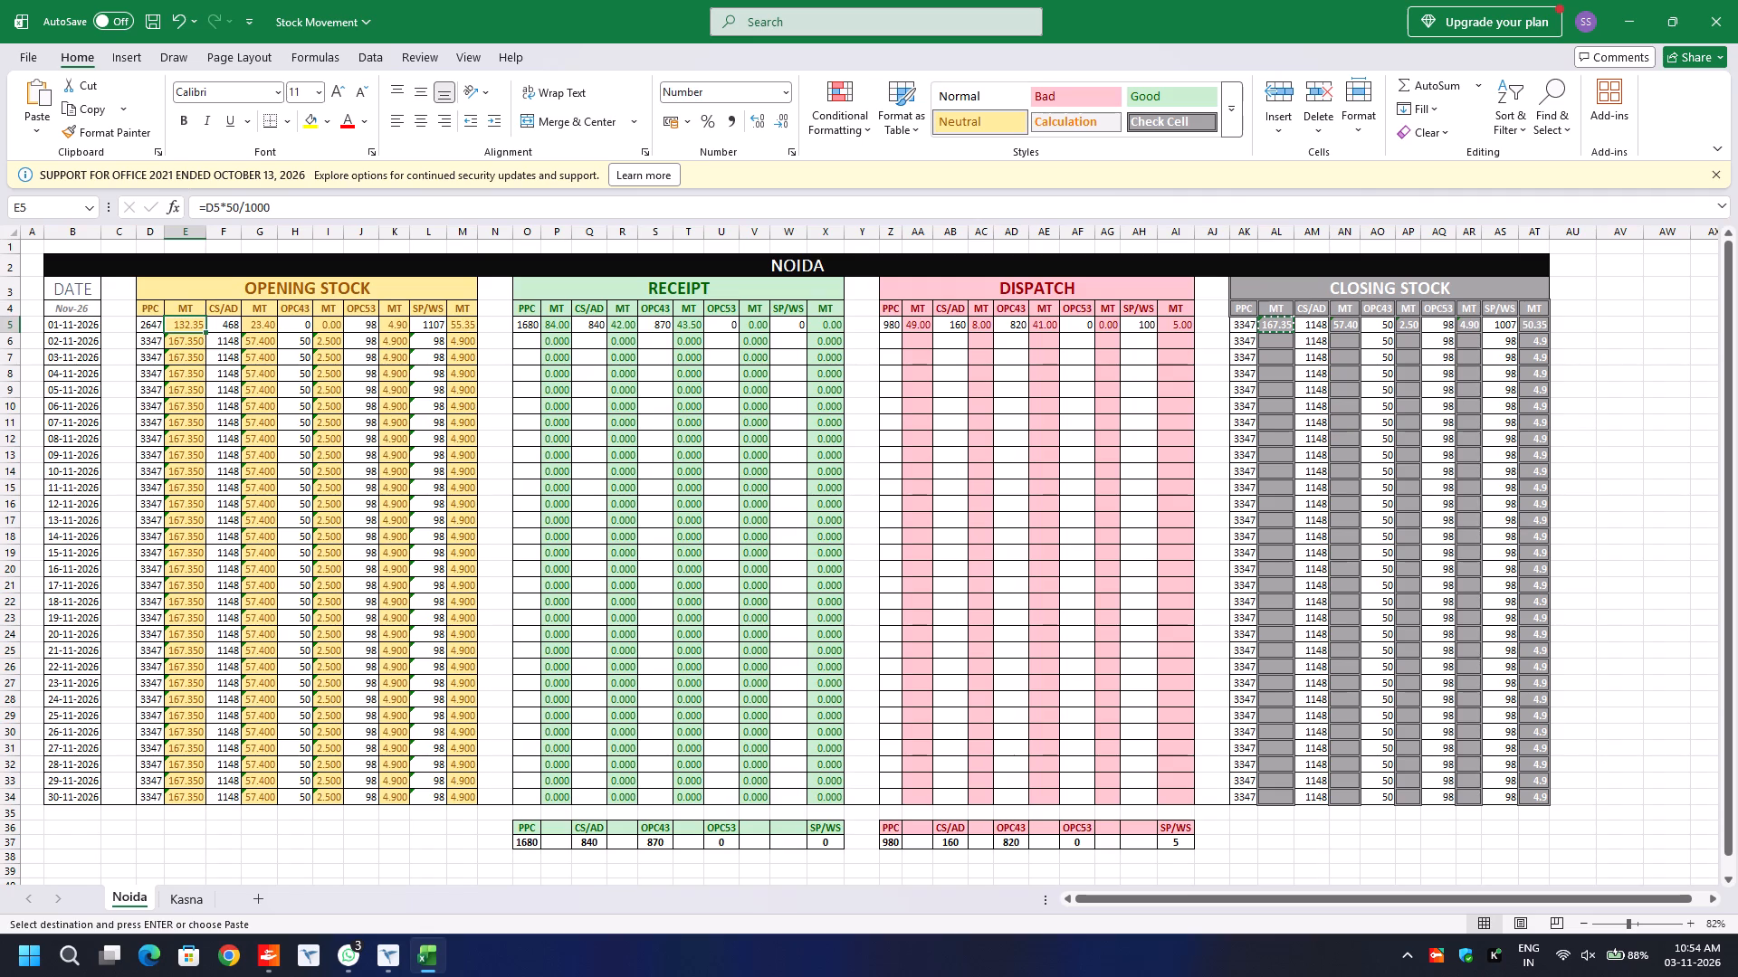
{"action": "double_click", "coordinate": [203, 330]}
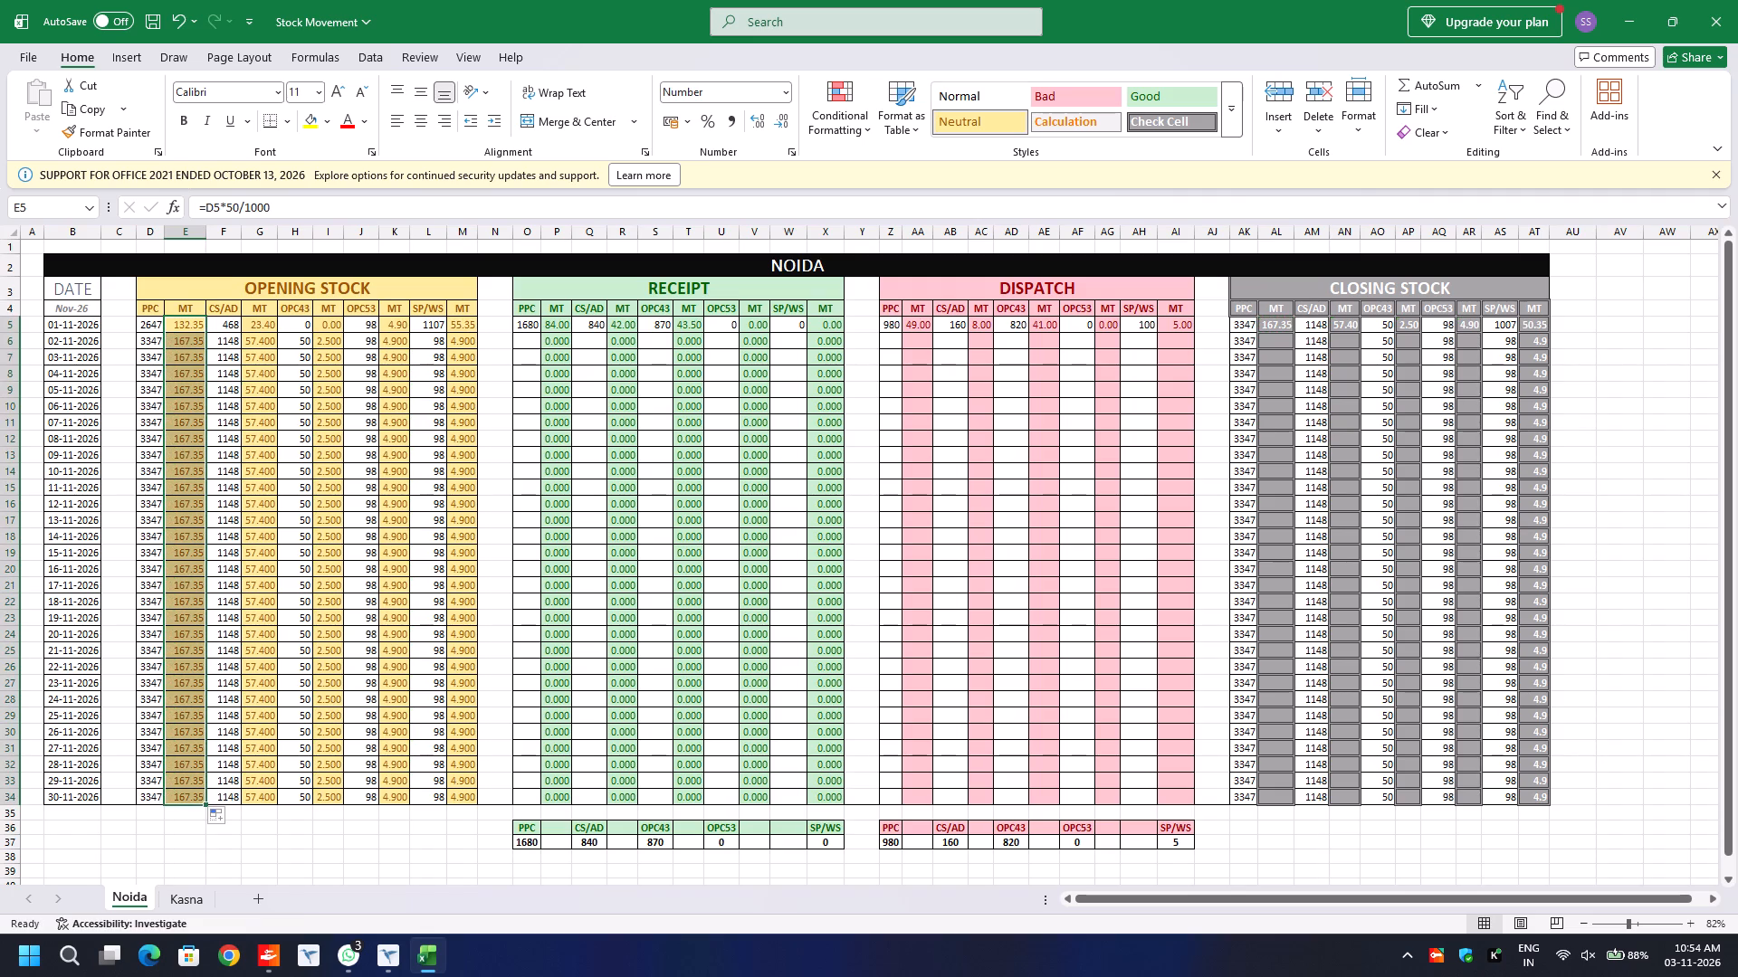
Fill the remaining Opening Stock MT formulas and formats in G5, I5, K5 and M5 down through row 34.
{"action": "left_click", "coordinate": [267, 321]}
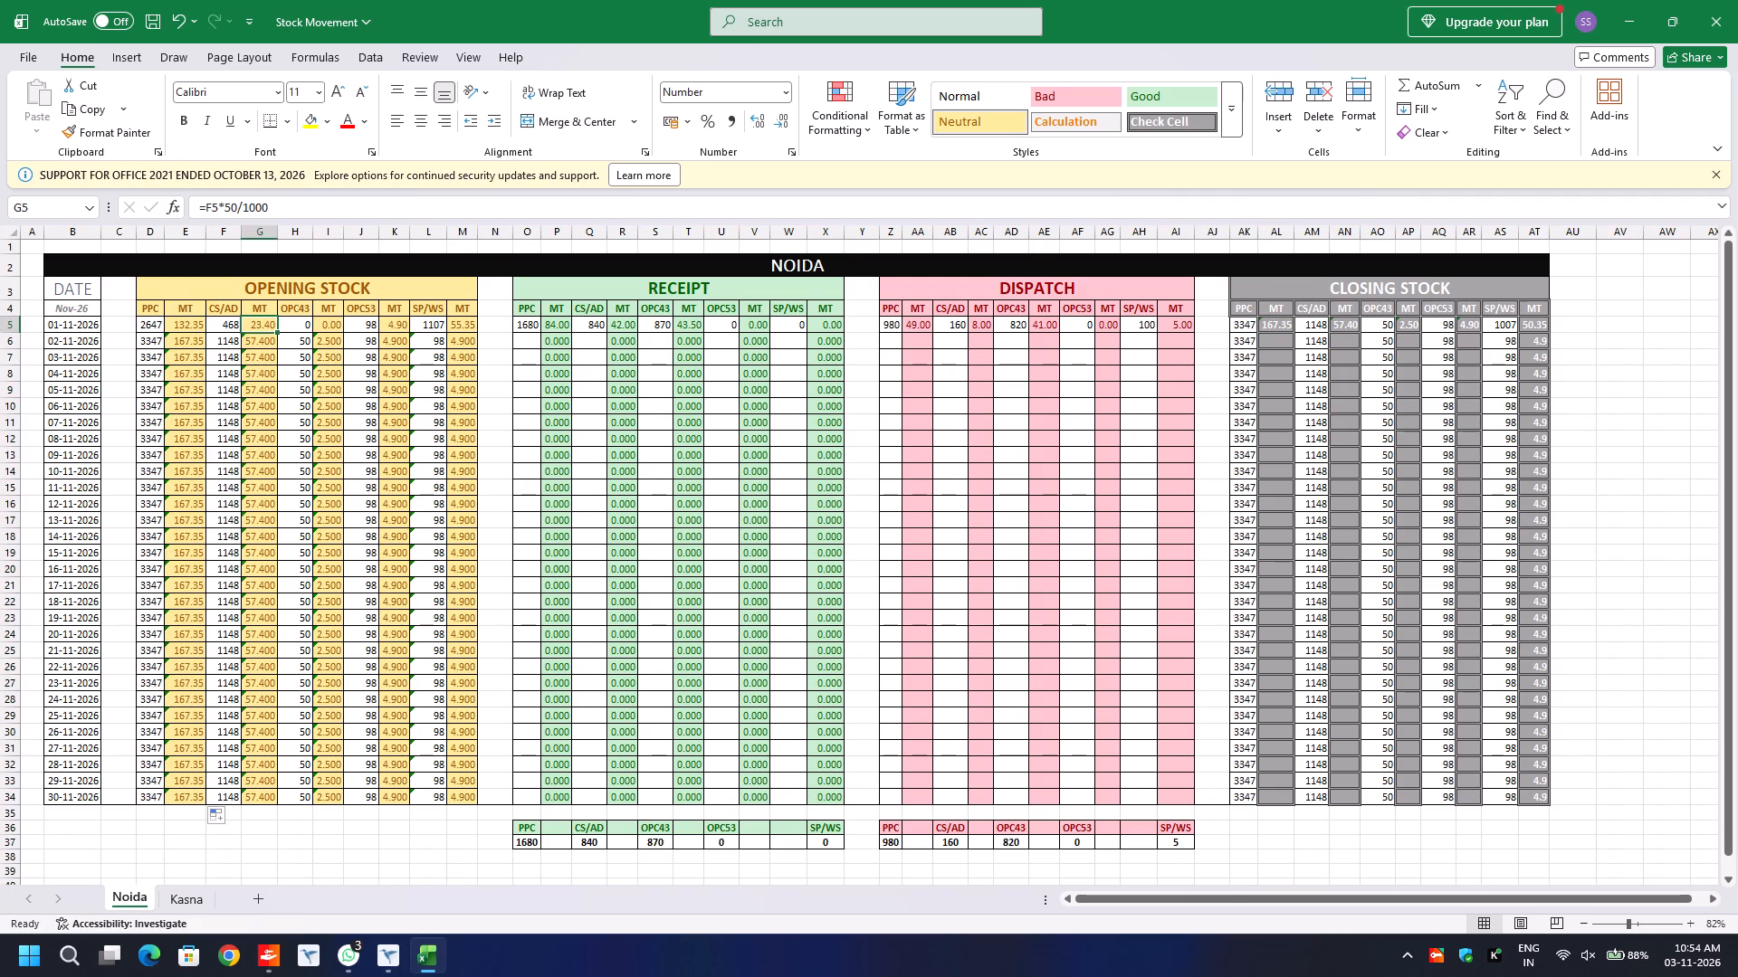
{"action": "double_click", "coordinate": [276, 331]}
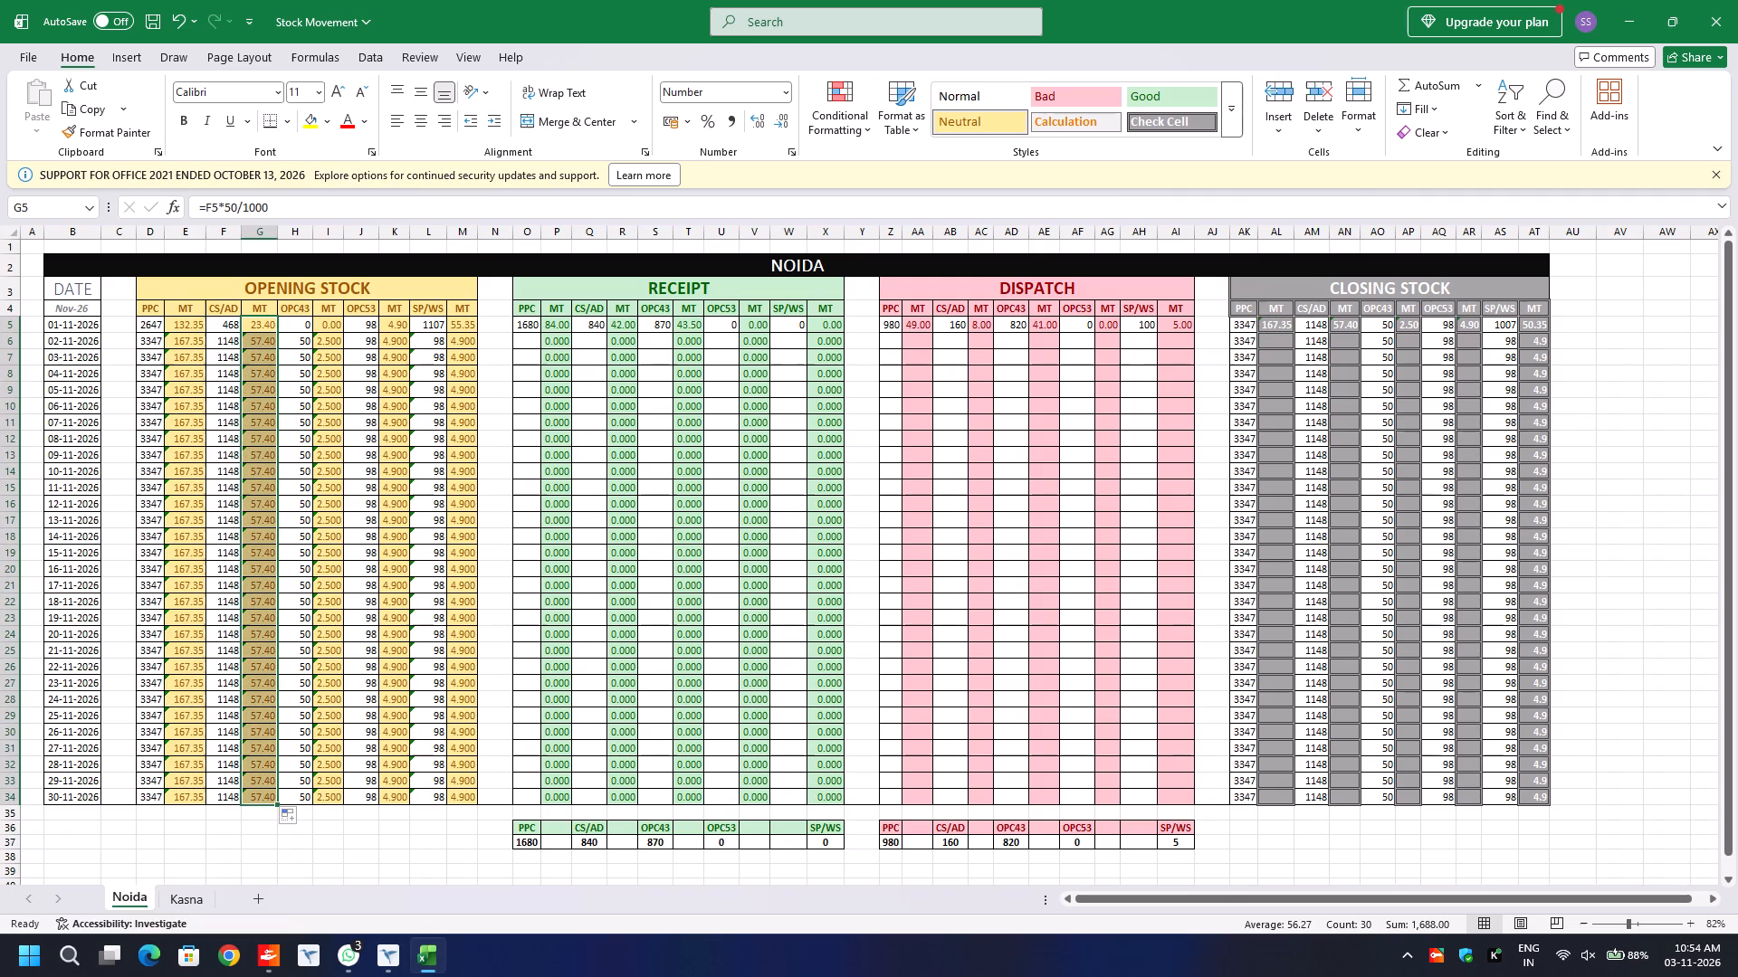
{"action": "left_click", "coordinate": [339, 325]}
{"action": "double_click", "coordinate": [345, 332]}
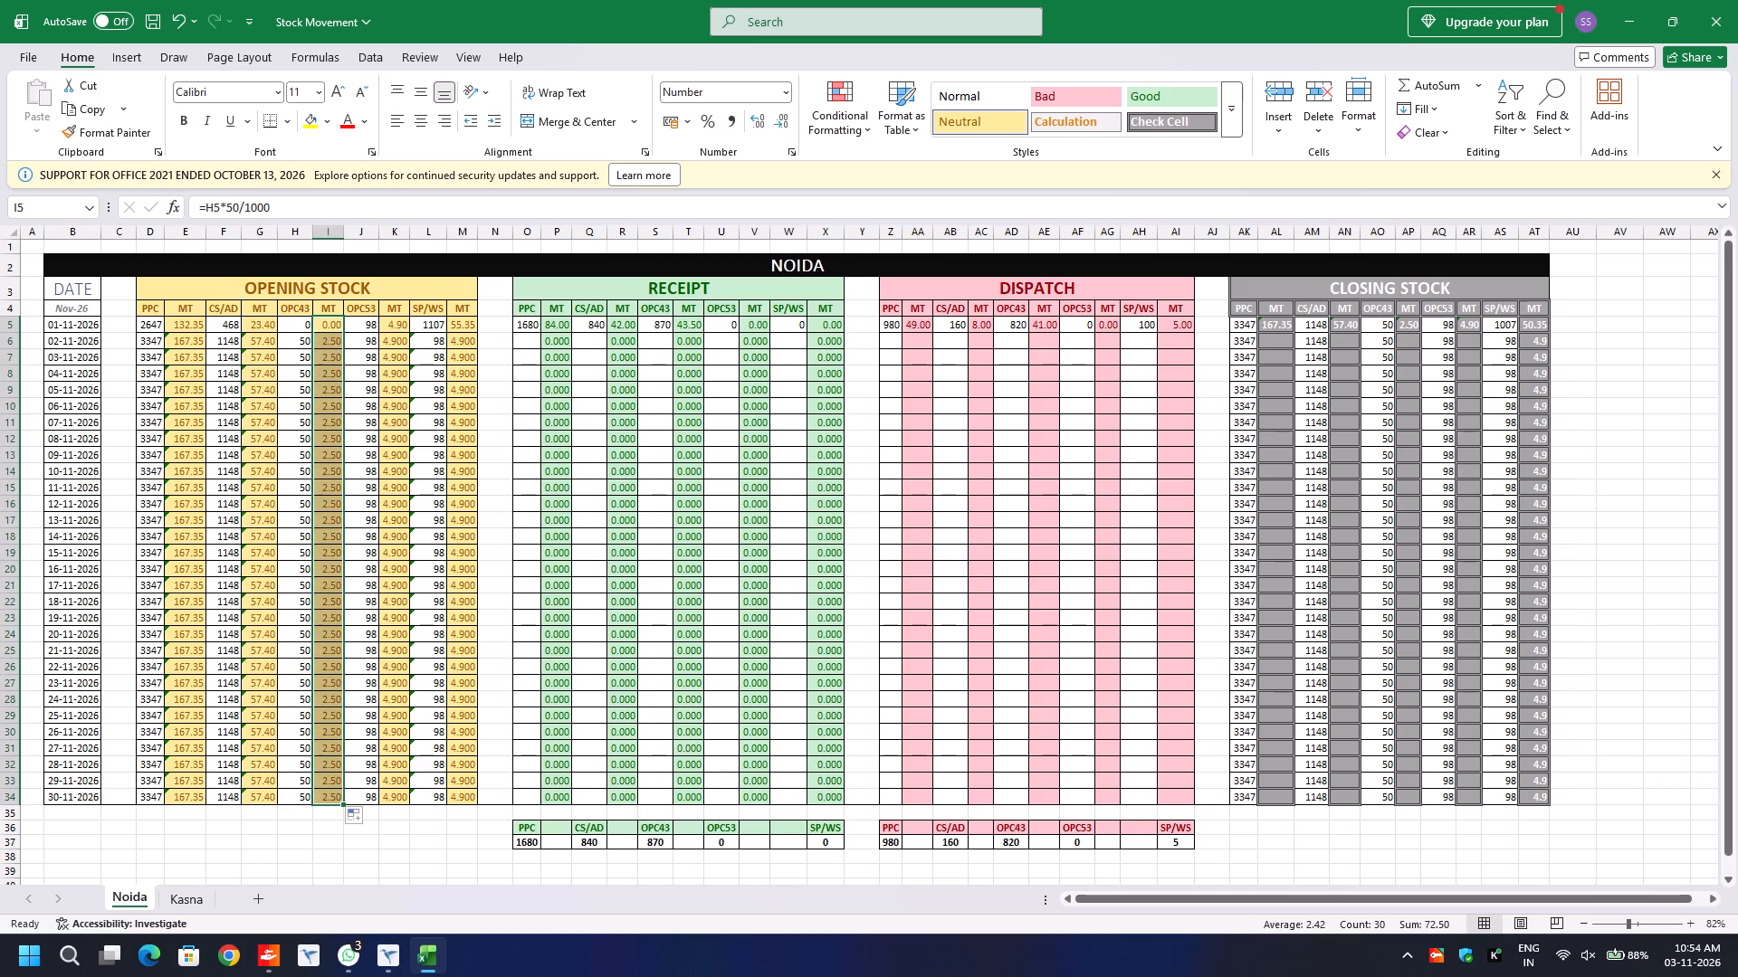
{"action": "left_click", "coordinate": [400, 327]}
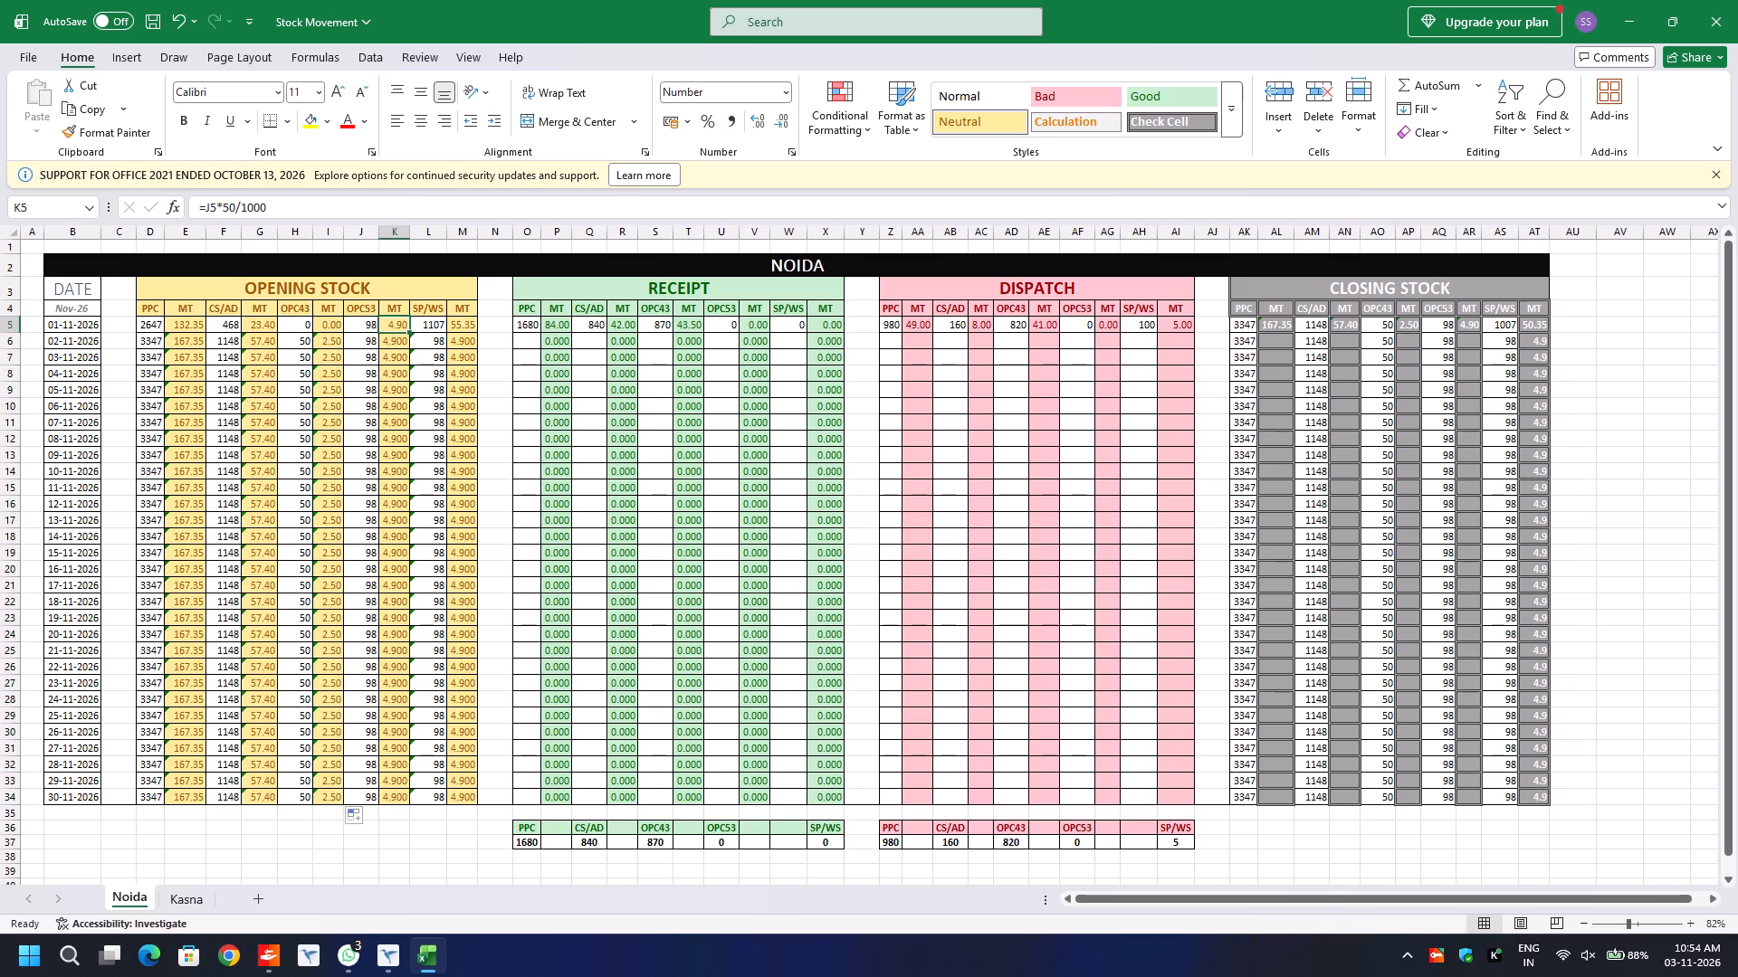
{"action": "double_click", "coordinate": [407, 331]}
{"action": "left_click", "coordinate": [461, 328]}
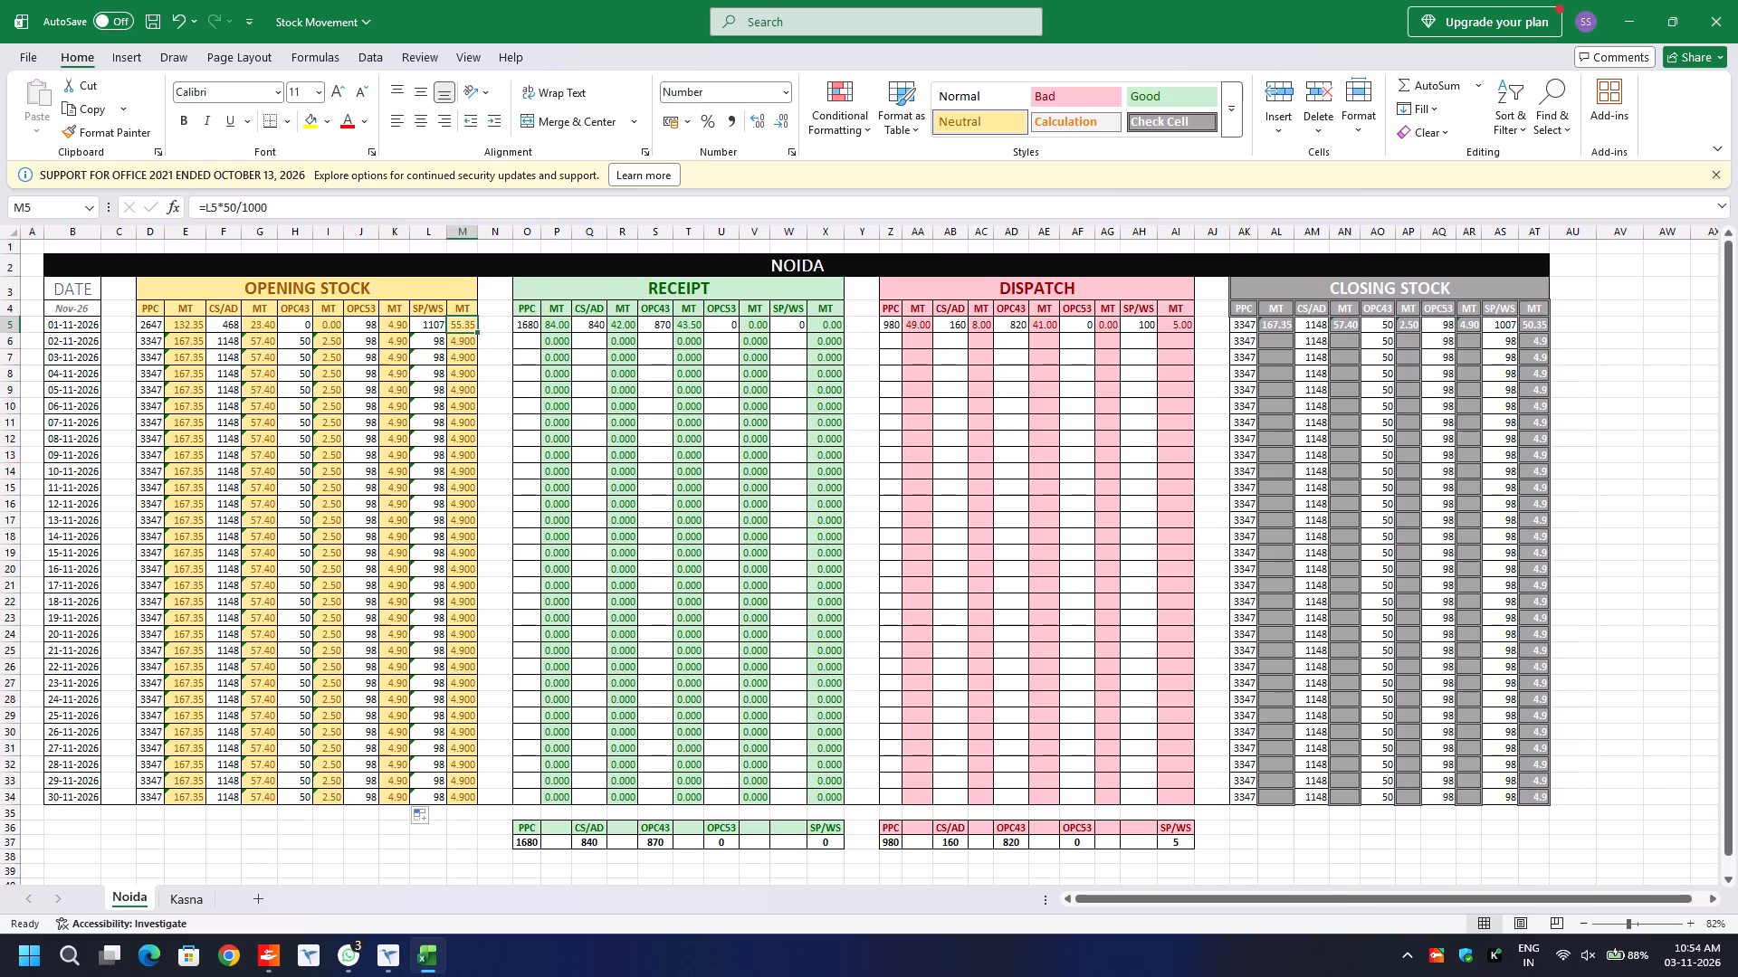
{"action": "double_click", "coordinate": [477, 333]}
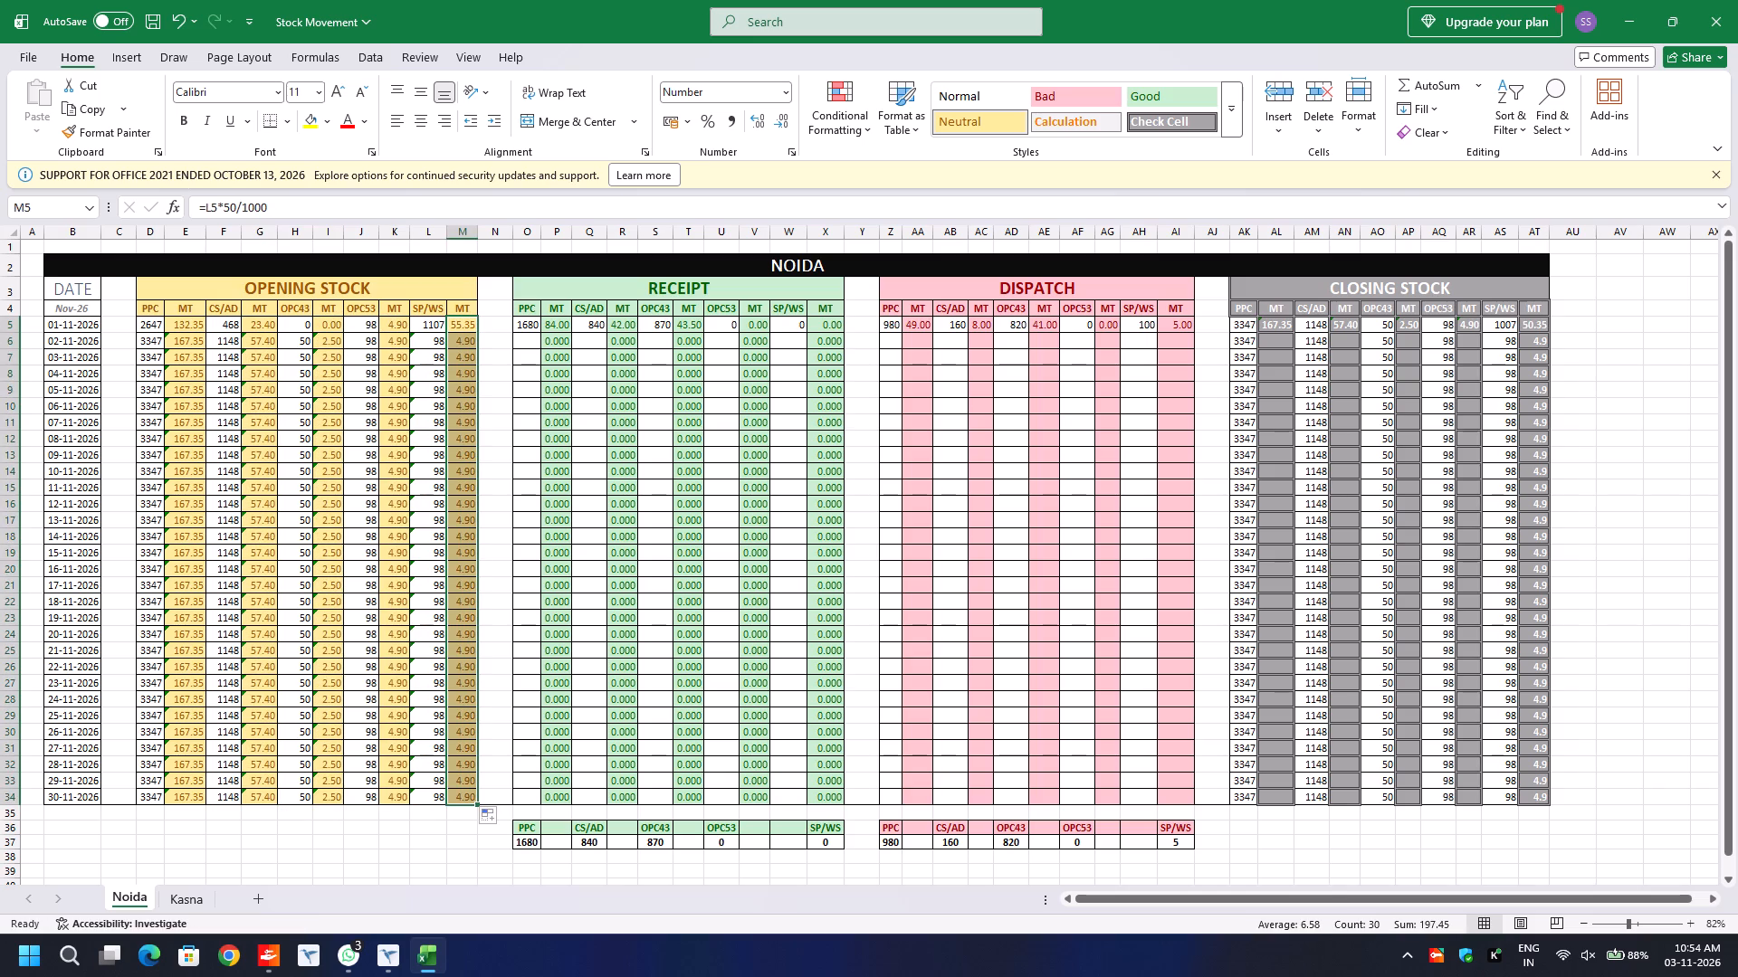
Fill the Receipt MT formulas and formats in P5, R5, T5, V5 and X5 down through row 34.
{"action": "left_click", "coordinate": [565, 331]}
{"action": "double_click", "coordinate": [574, 335]}
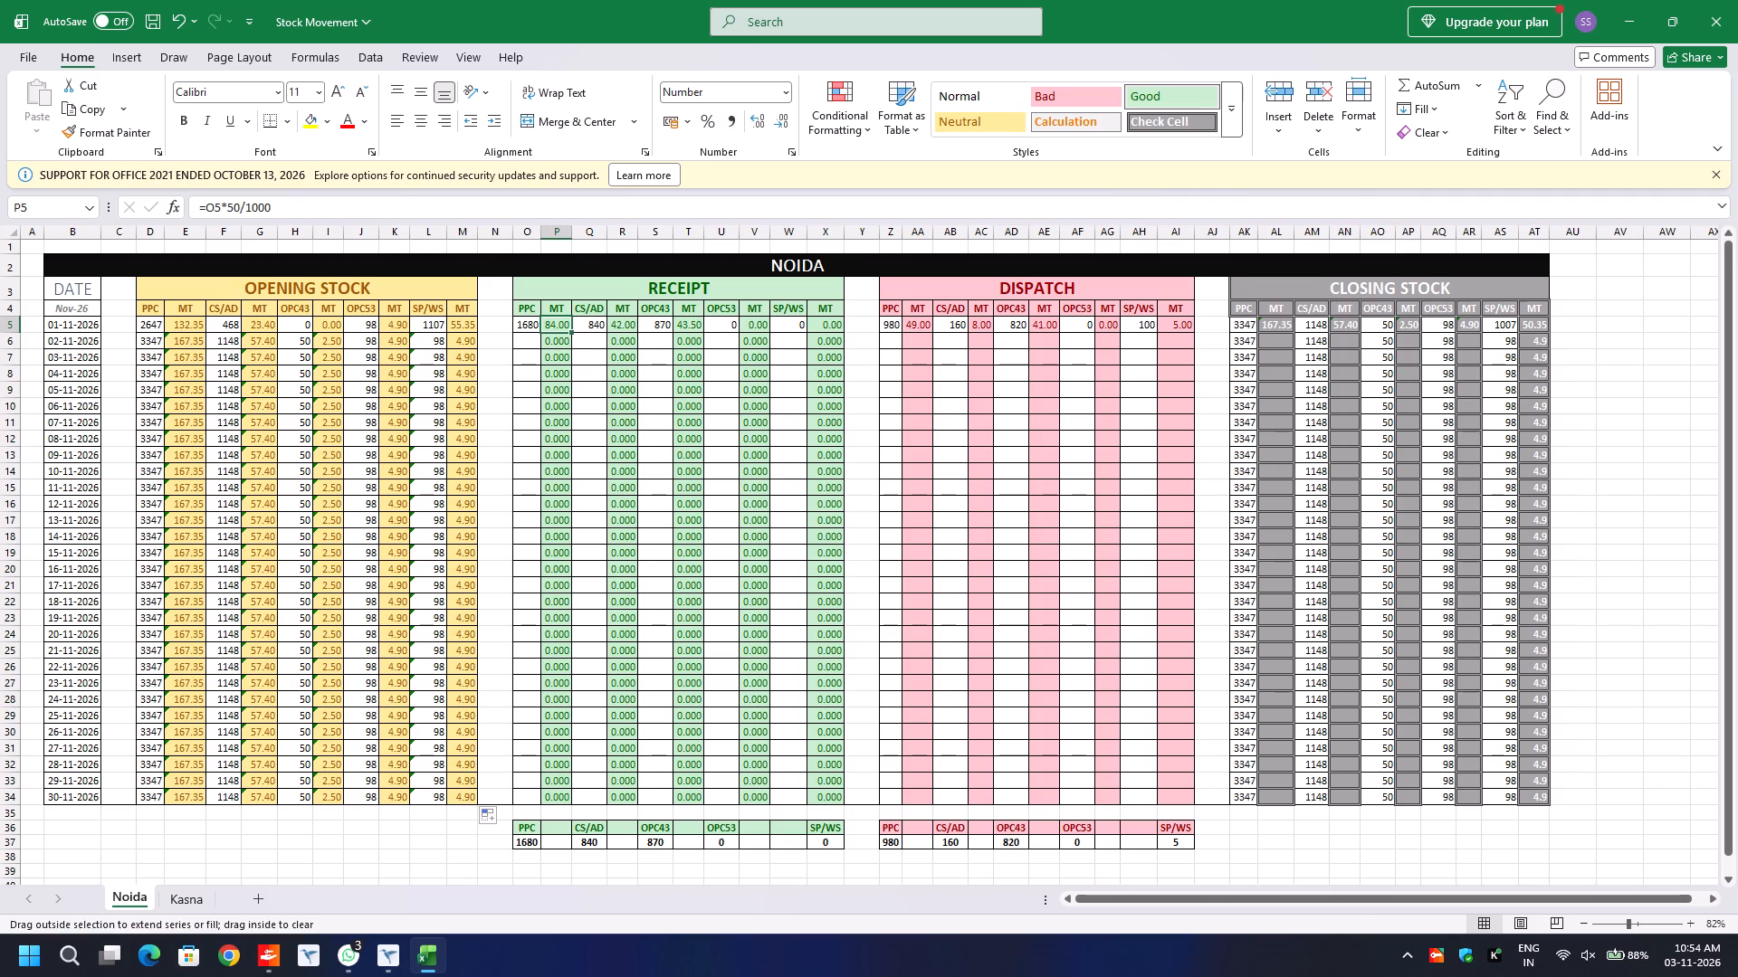
{"action": "left_click", "coordinate": [635, 328]}
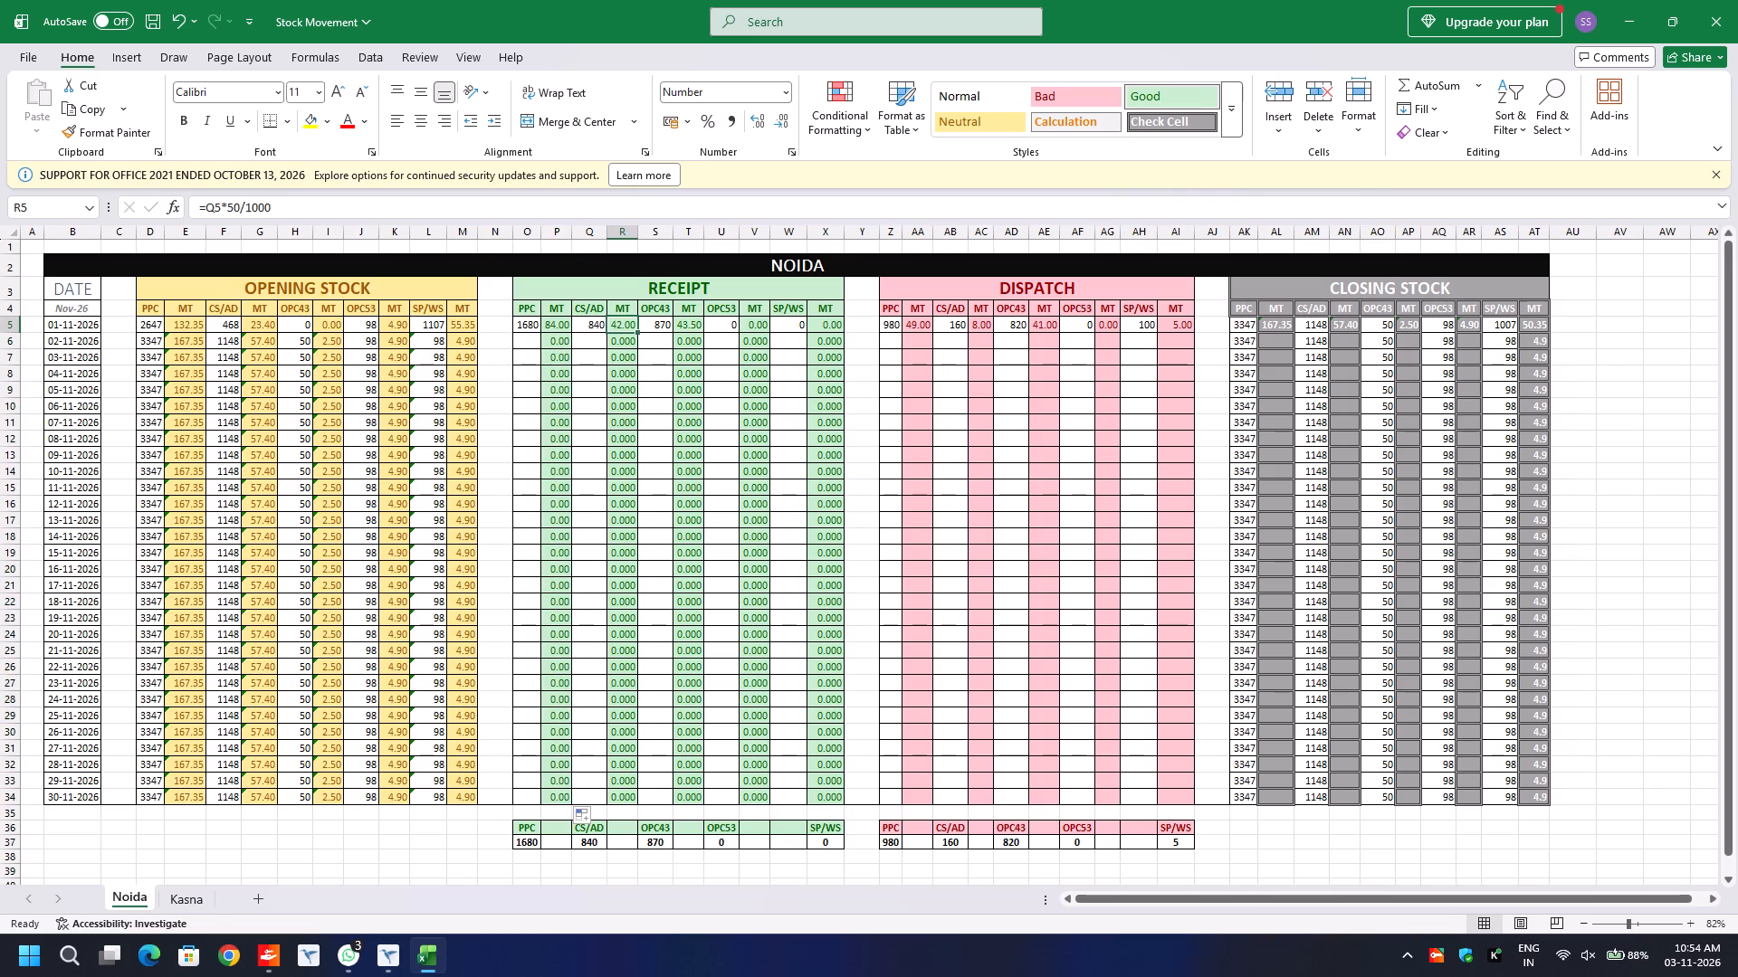
{"action": "double_click", "coordinate": [640, 331]}
{"action": "left_click", "coordinate": [686, 330]}
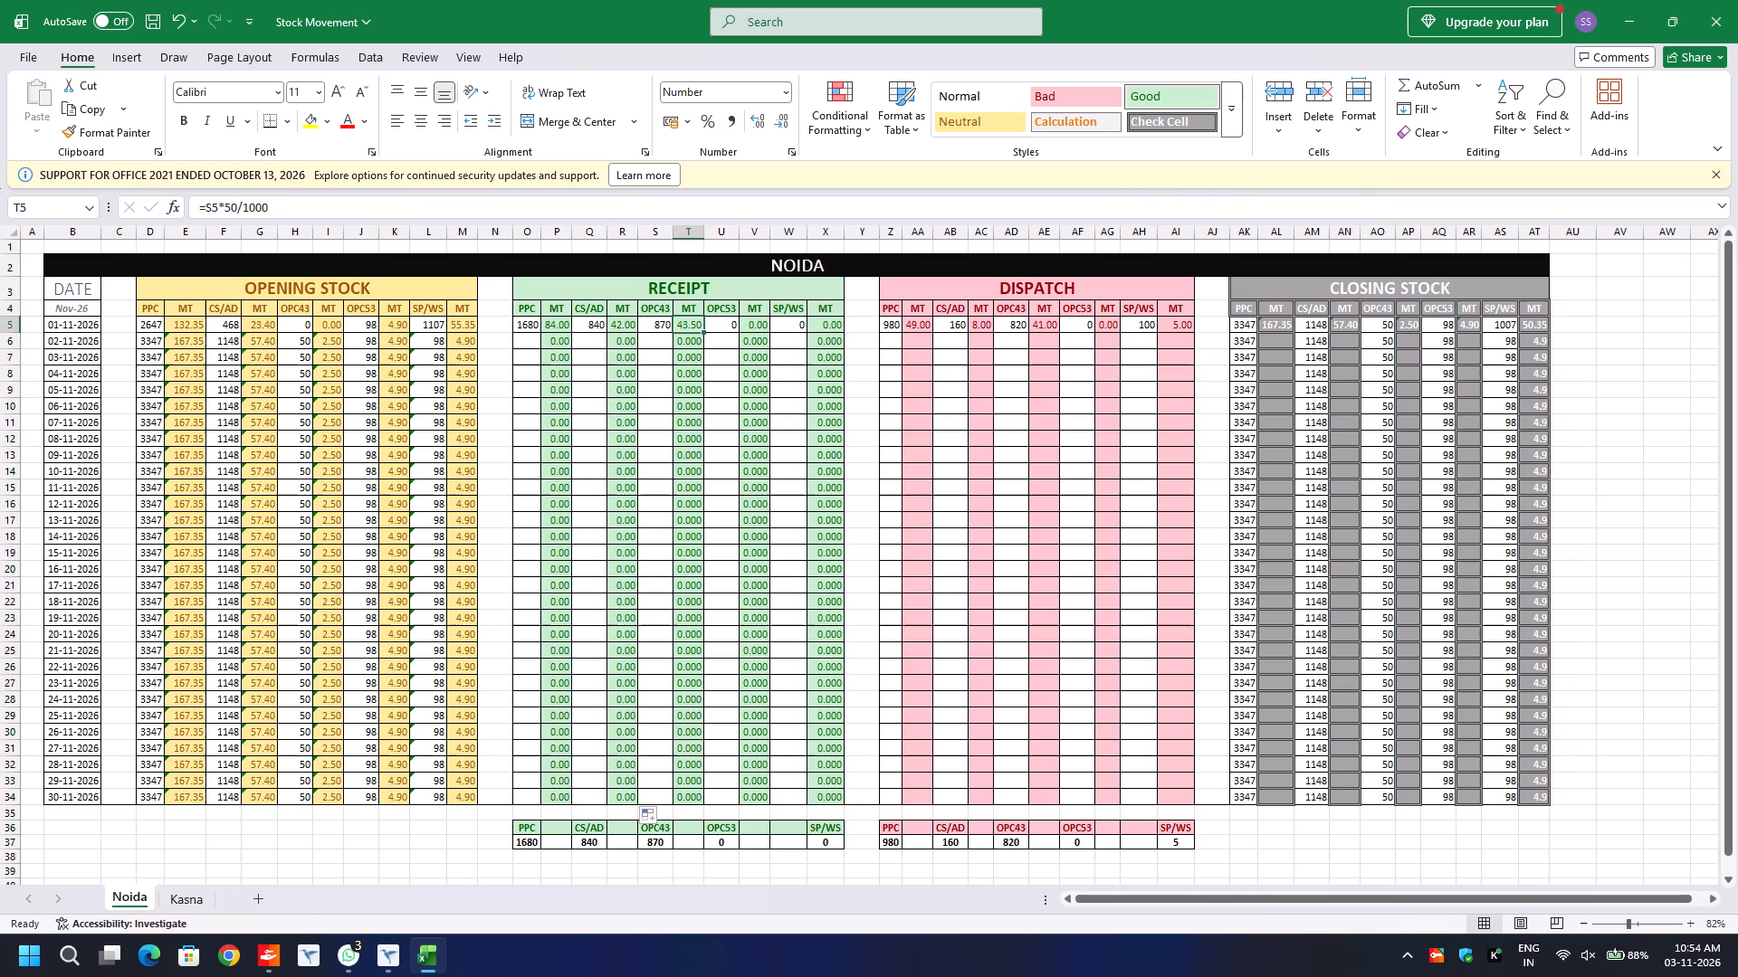
{"action": "double_click", "coordinate": [700, 333]}
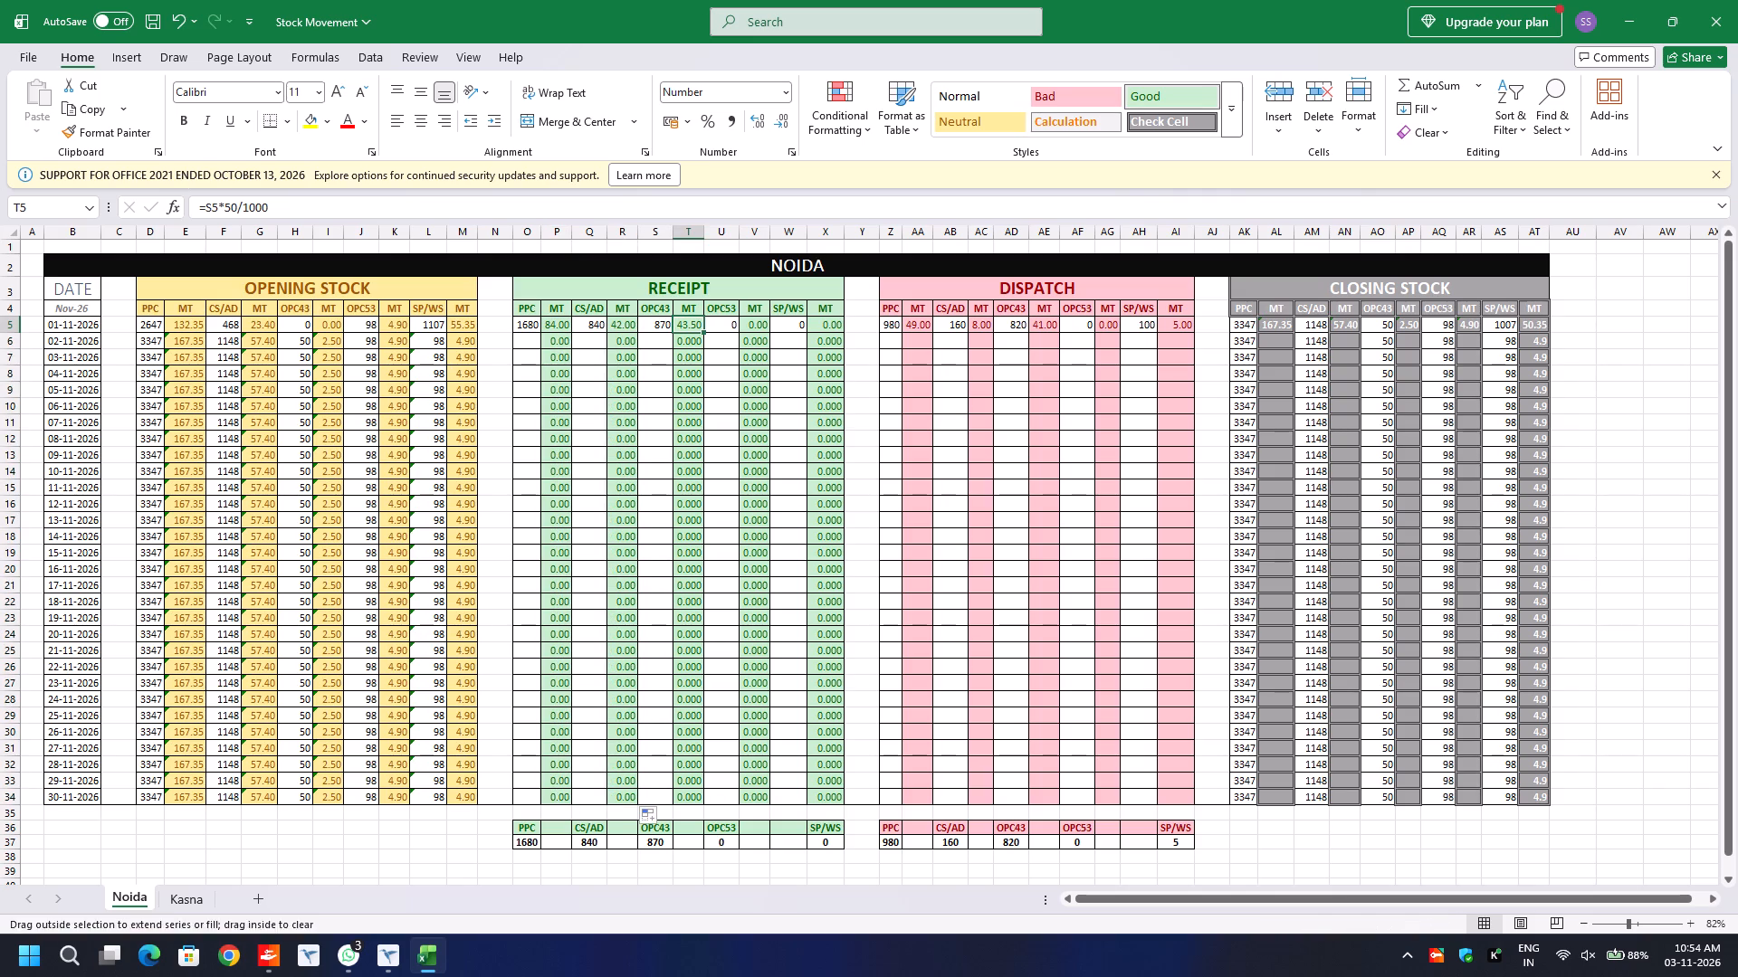
{"action": "left_click", "coordinate": [763, 327]}
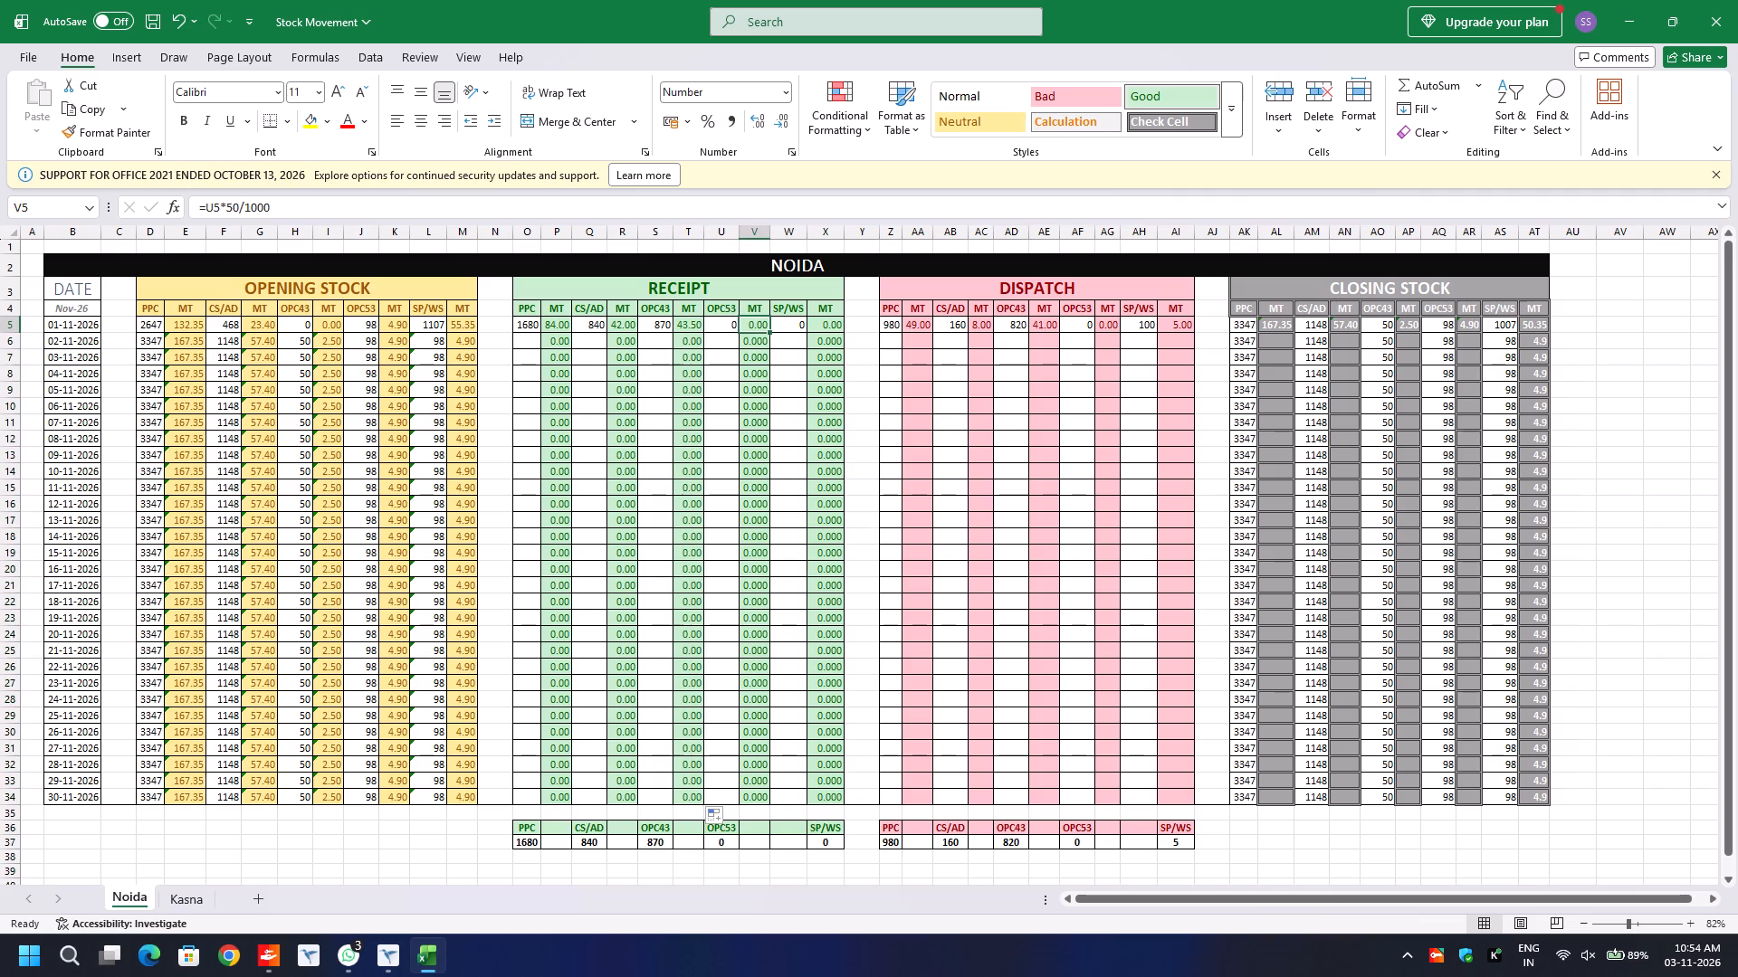
{"action": "double_click", "coordinate": [767, 331]}
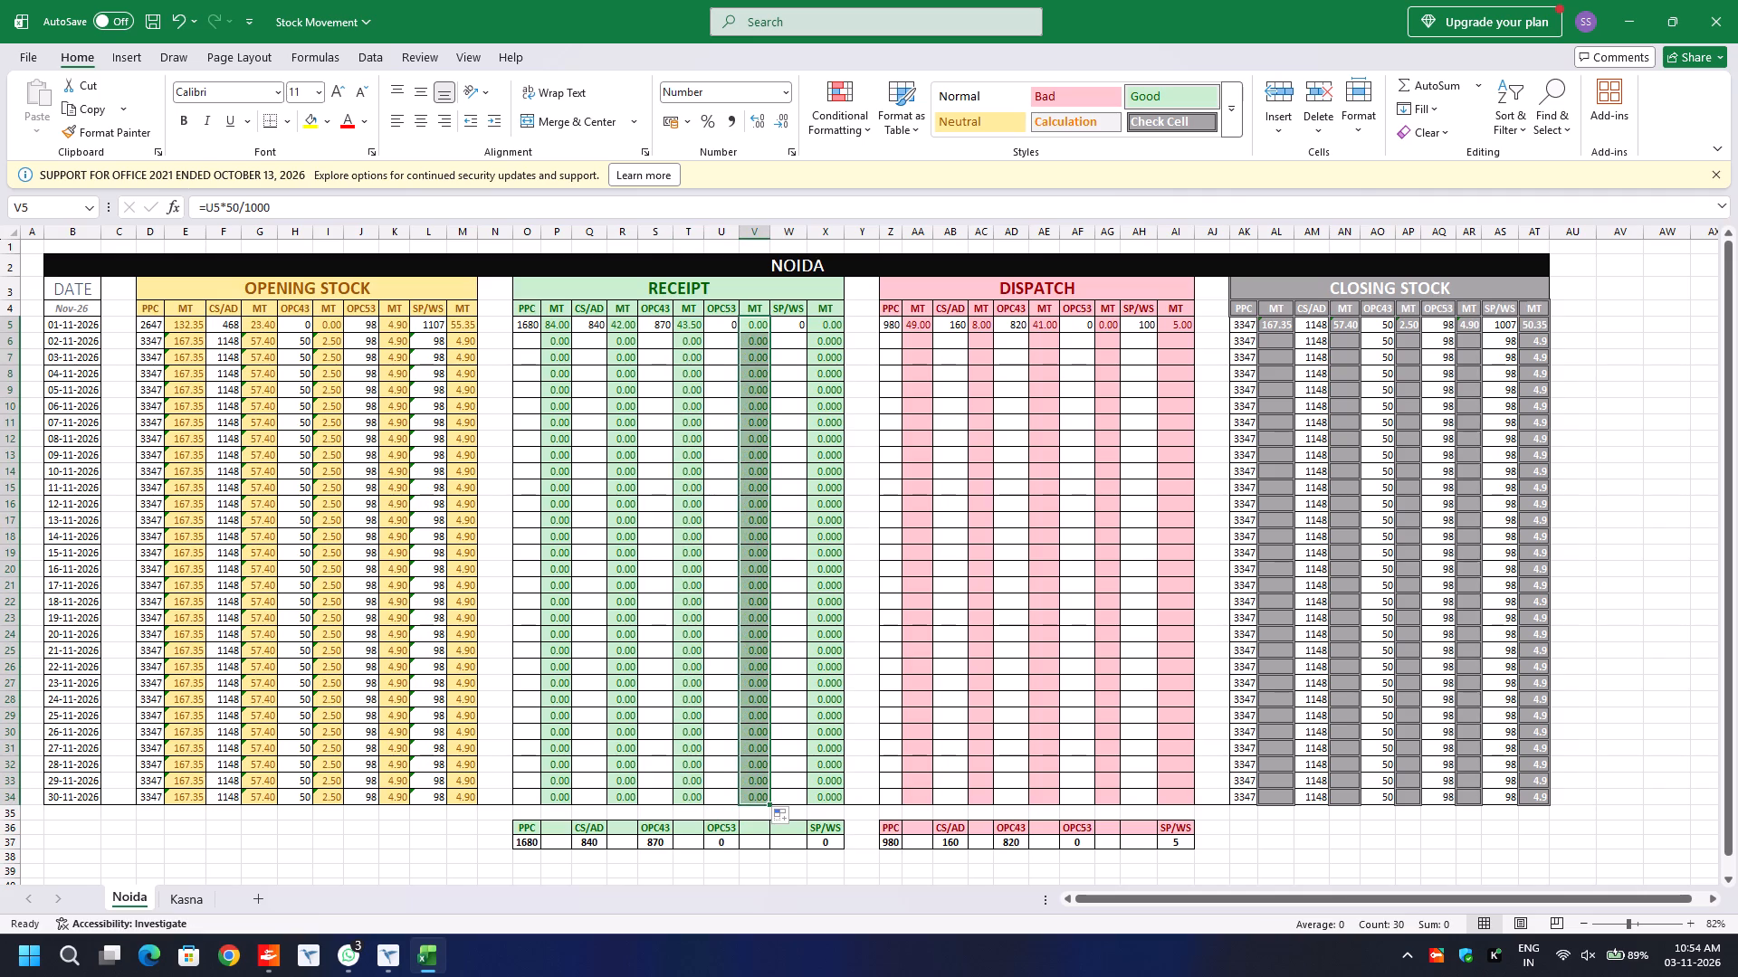
{"action": "left_click", "coordinate": [827, 328]}
{"action": "double_click", "coordinate": [844, 335]}
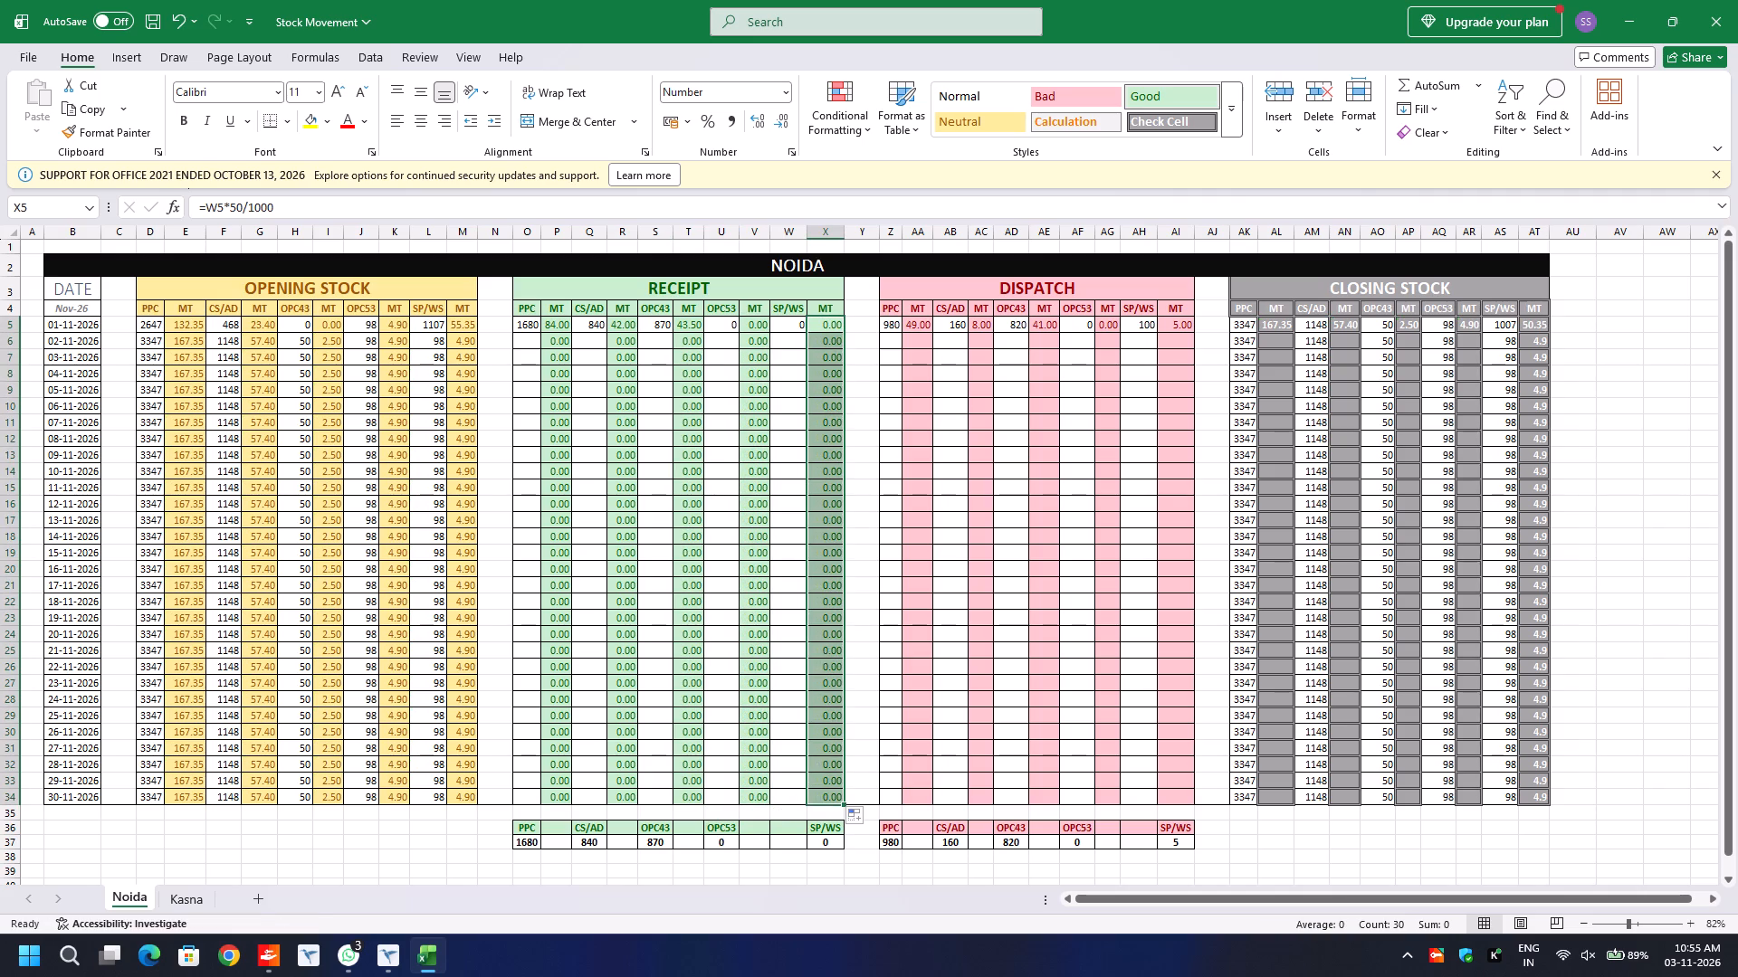
Fill the Dispatch MT formulas and formats in AA5, AC5, AE5, AG5 and AI5 down through row 34.
{"action": "left_click", "coordinate": [925, 327]}
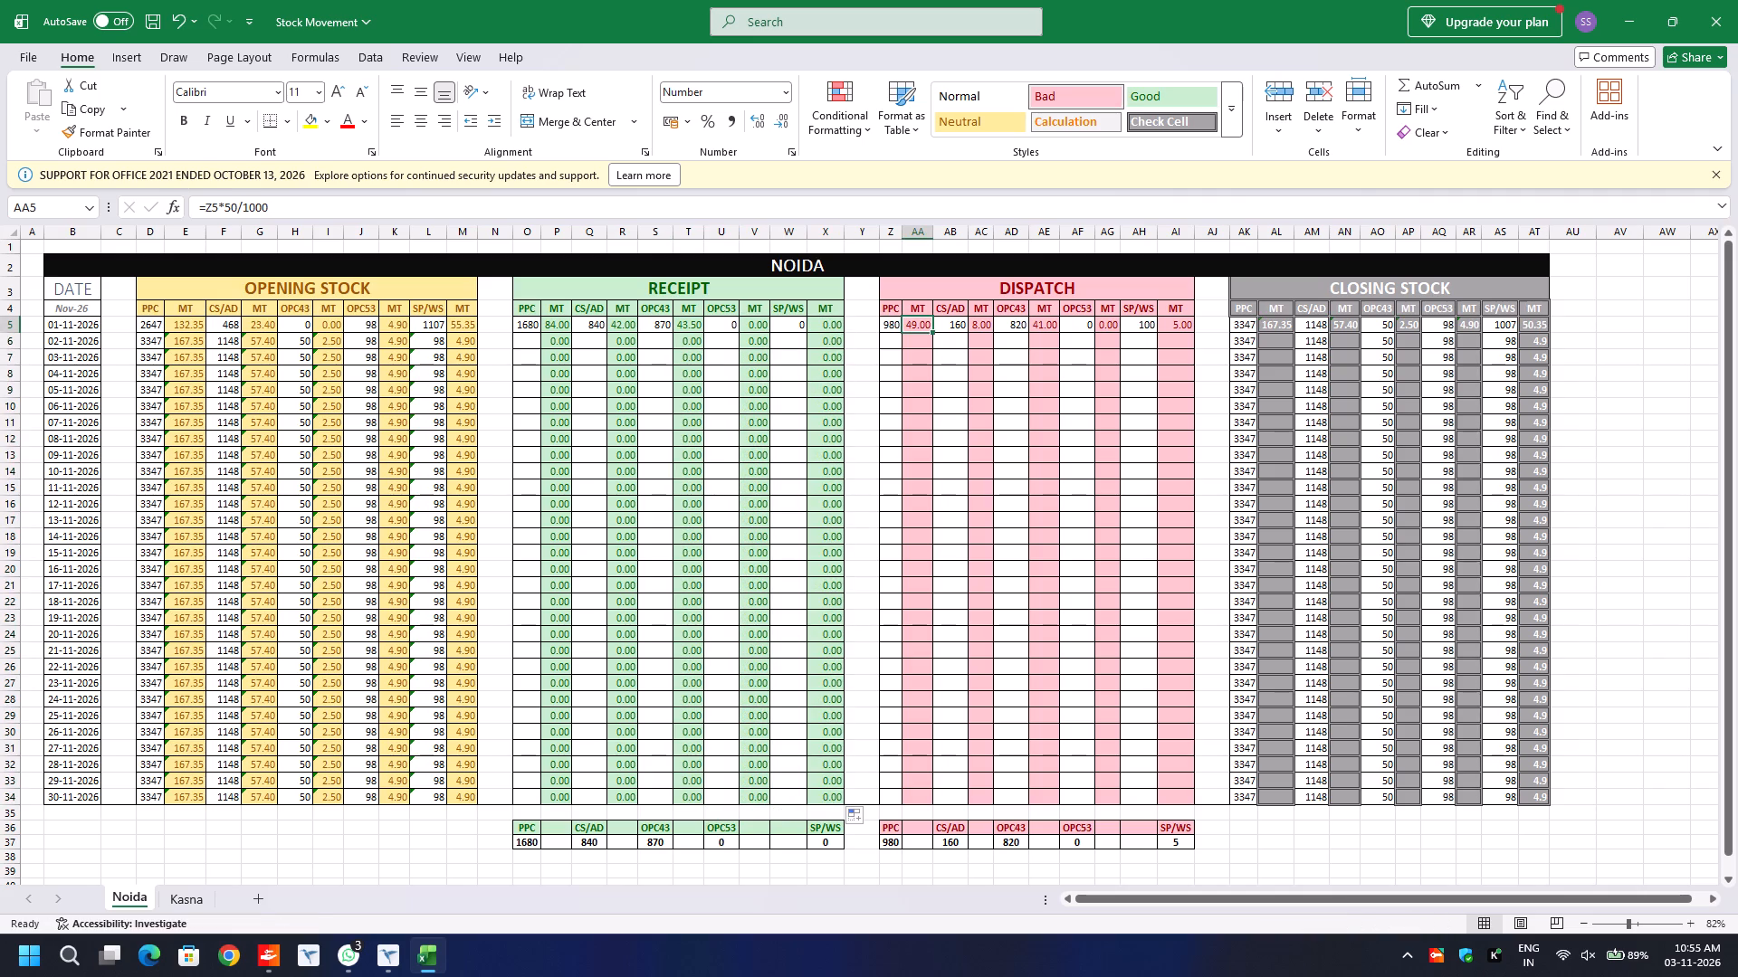
{"action": "double_click", "coordinate": [932, 332]}
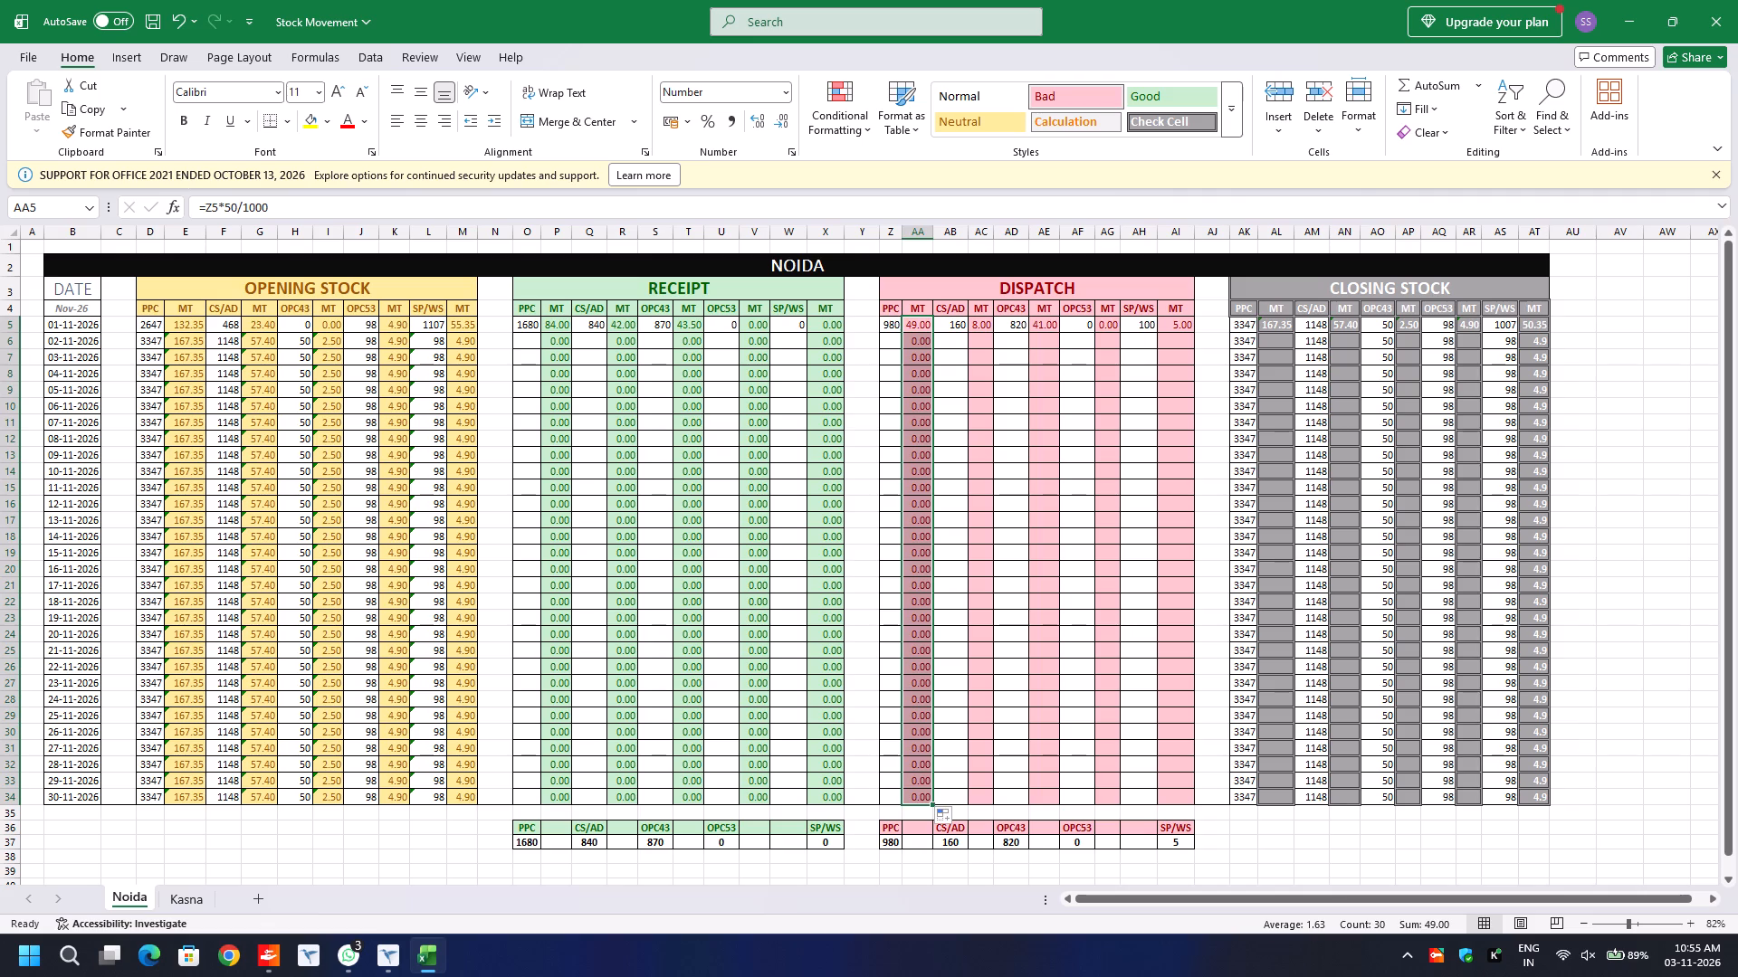
{"action": "left_click", "coordinate": [989, 330]}
{"action": "double_click", "coordinate": [991, 332]}
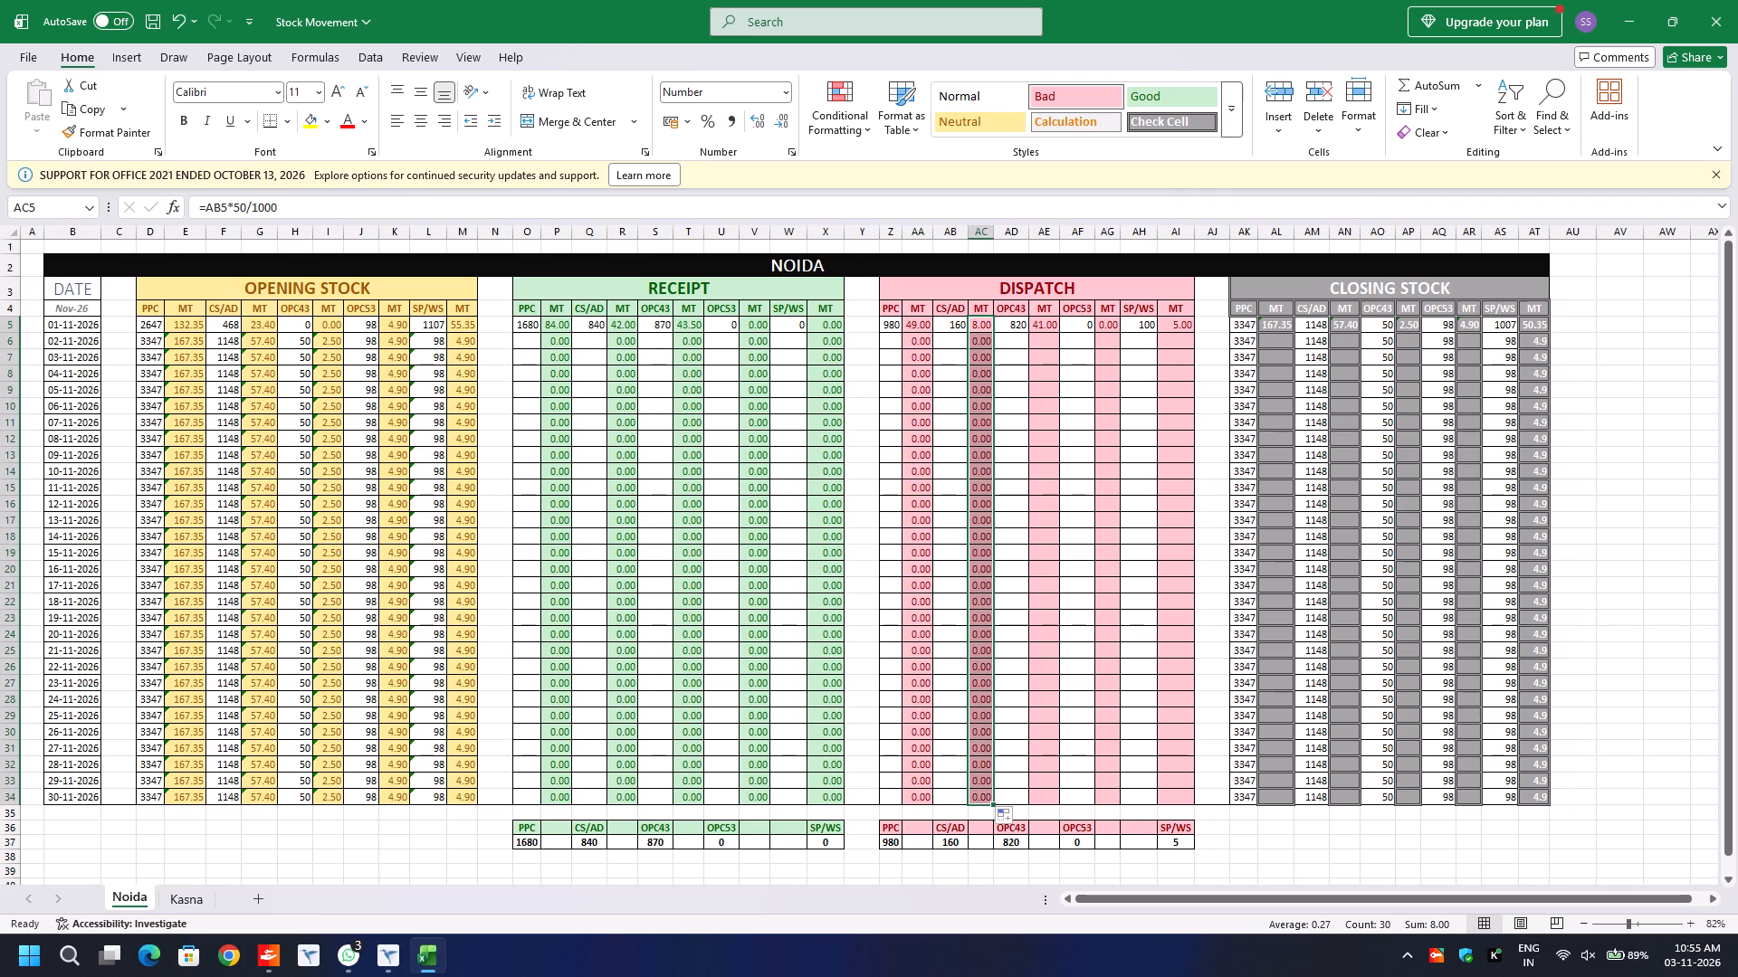
{"action": "left_click", "coordinate": [1041, 327]}
{"action": "double_click", "coordinate": [1062, 333]}
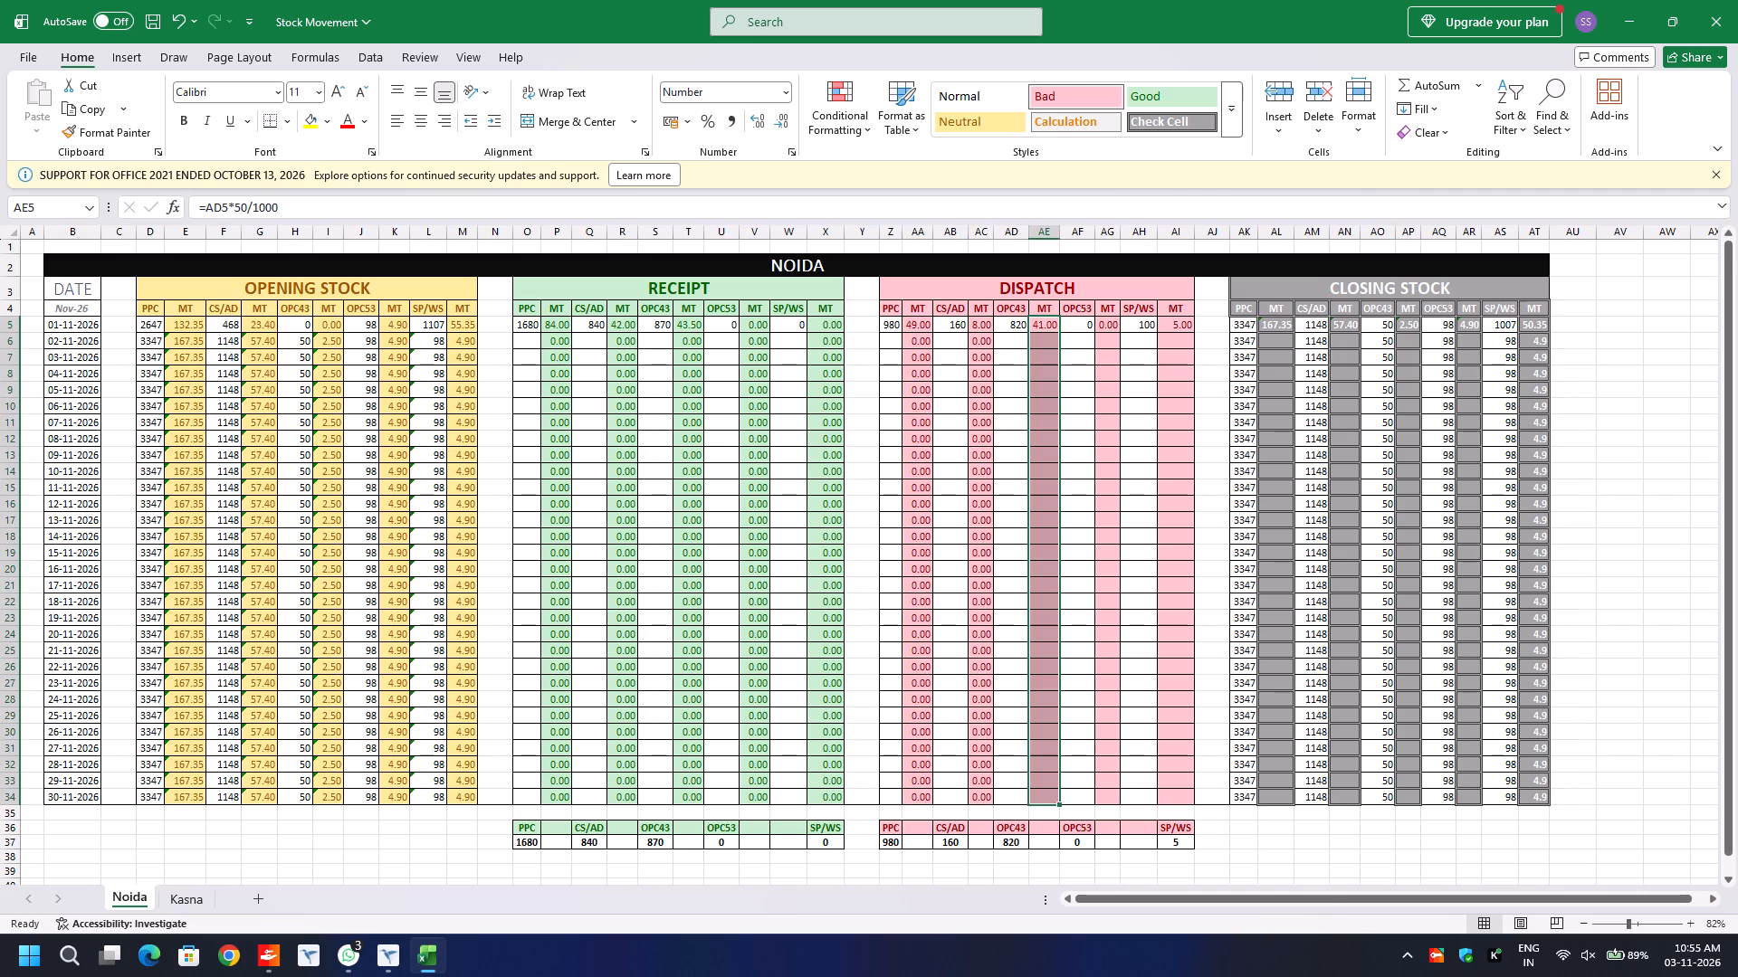
{"action": "left_click", "coordinate": [1109, 330]}
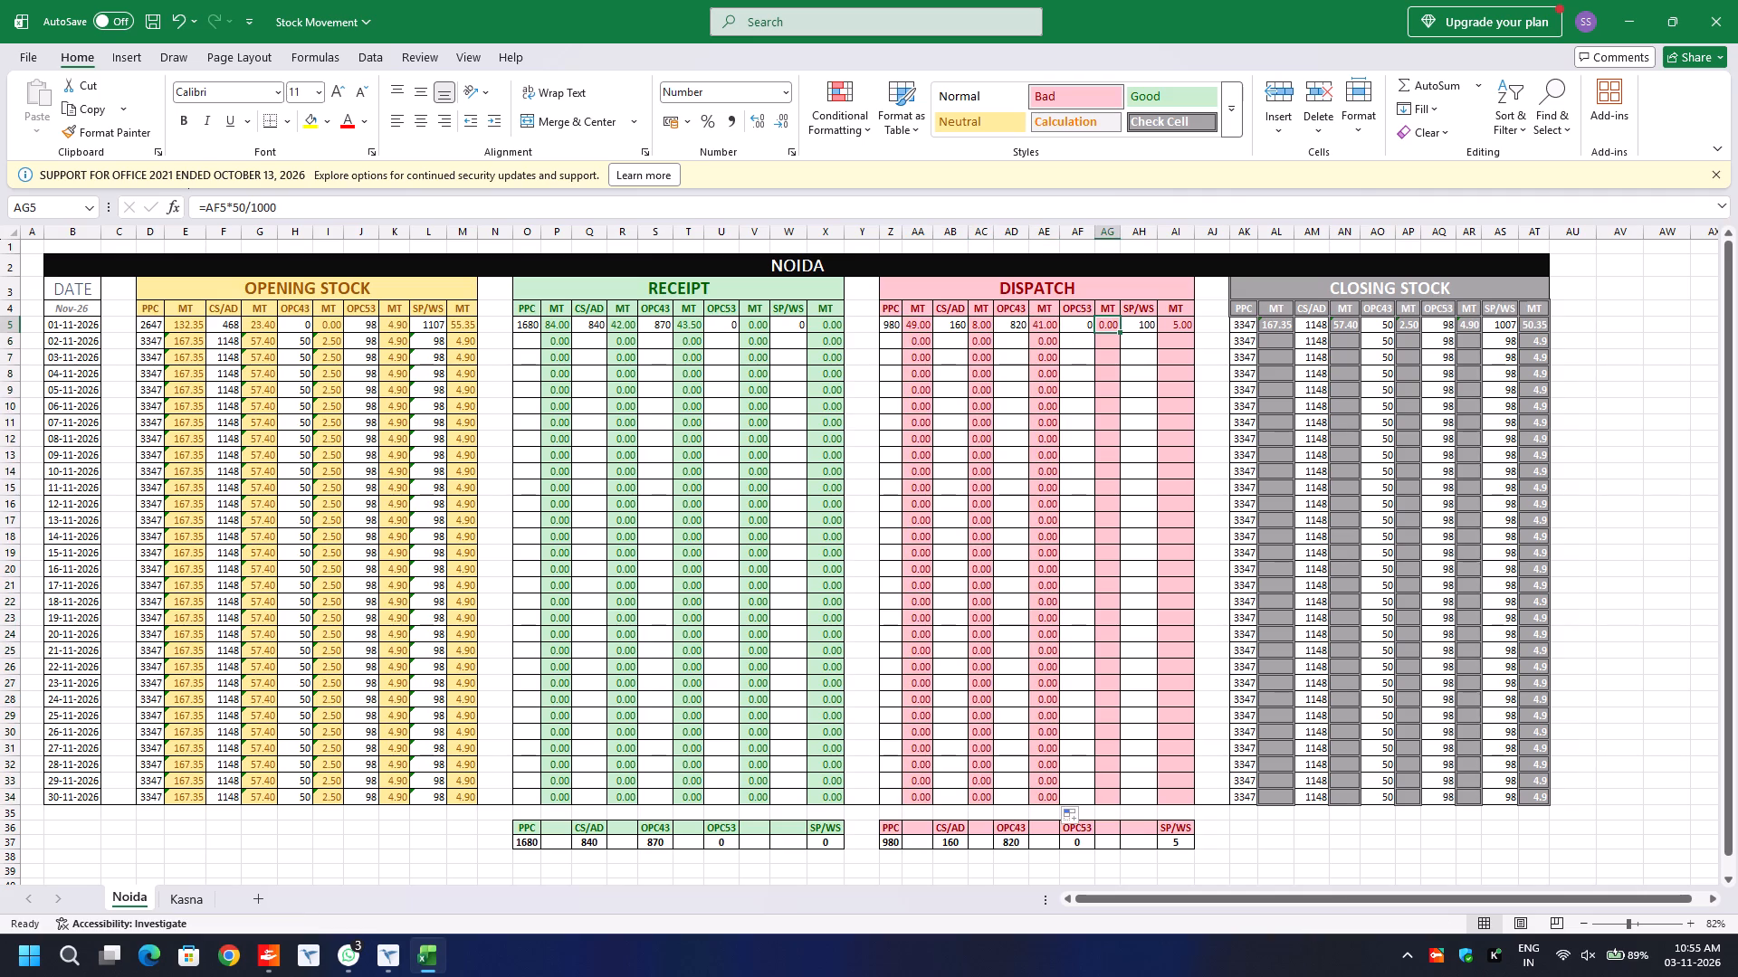
{"action": "double_click", "coordinate": [1122, 330]}
{"action": "left_click", "coordinate": [1181, 328]}
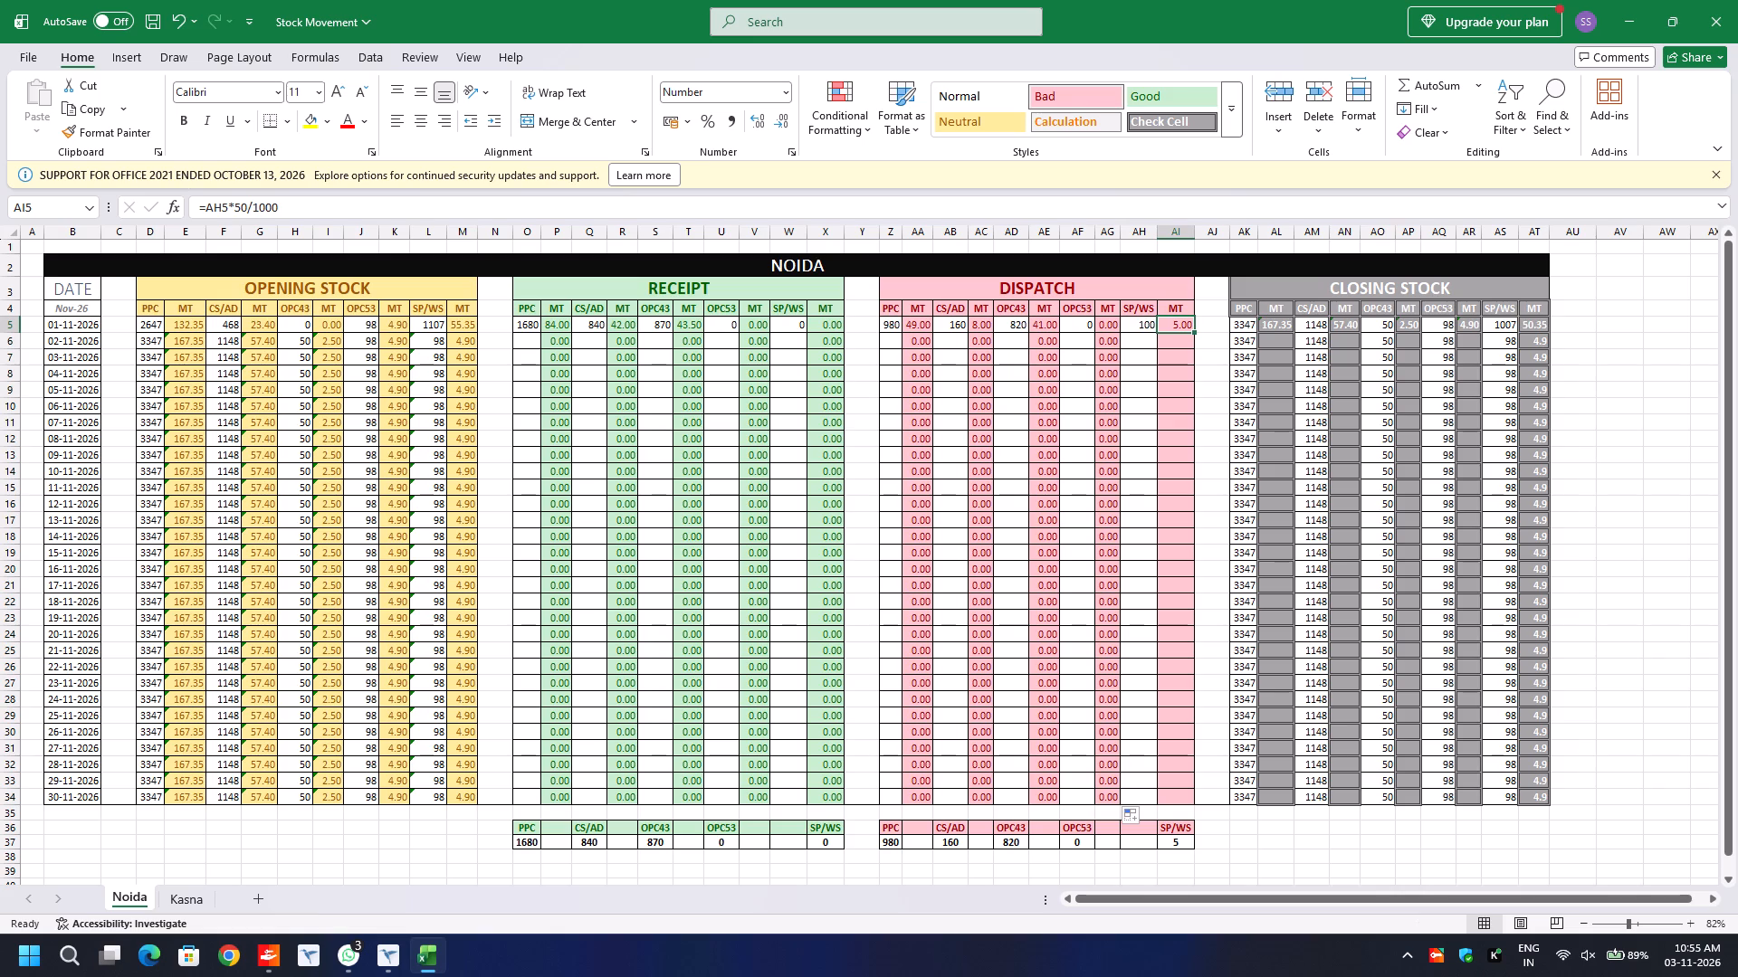
{"action": "double_click", "coordinate": [1193, 333]}
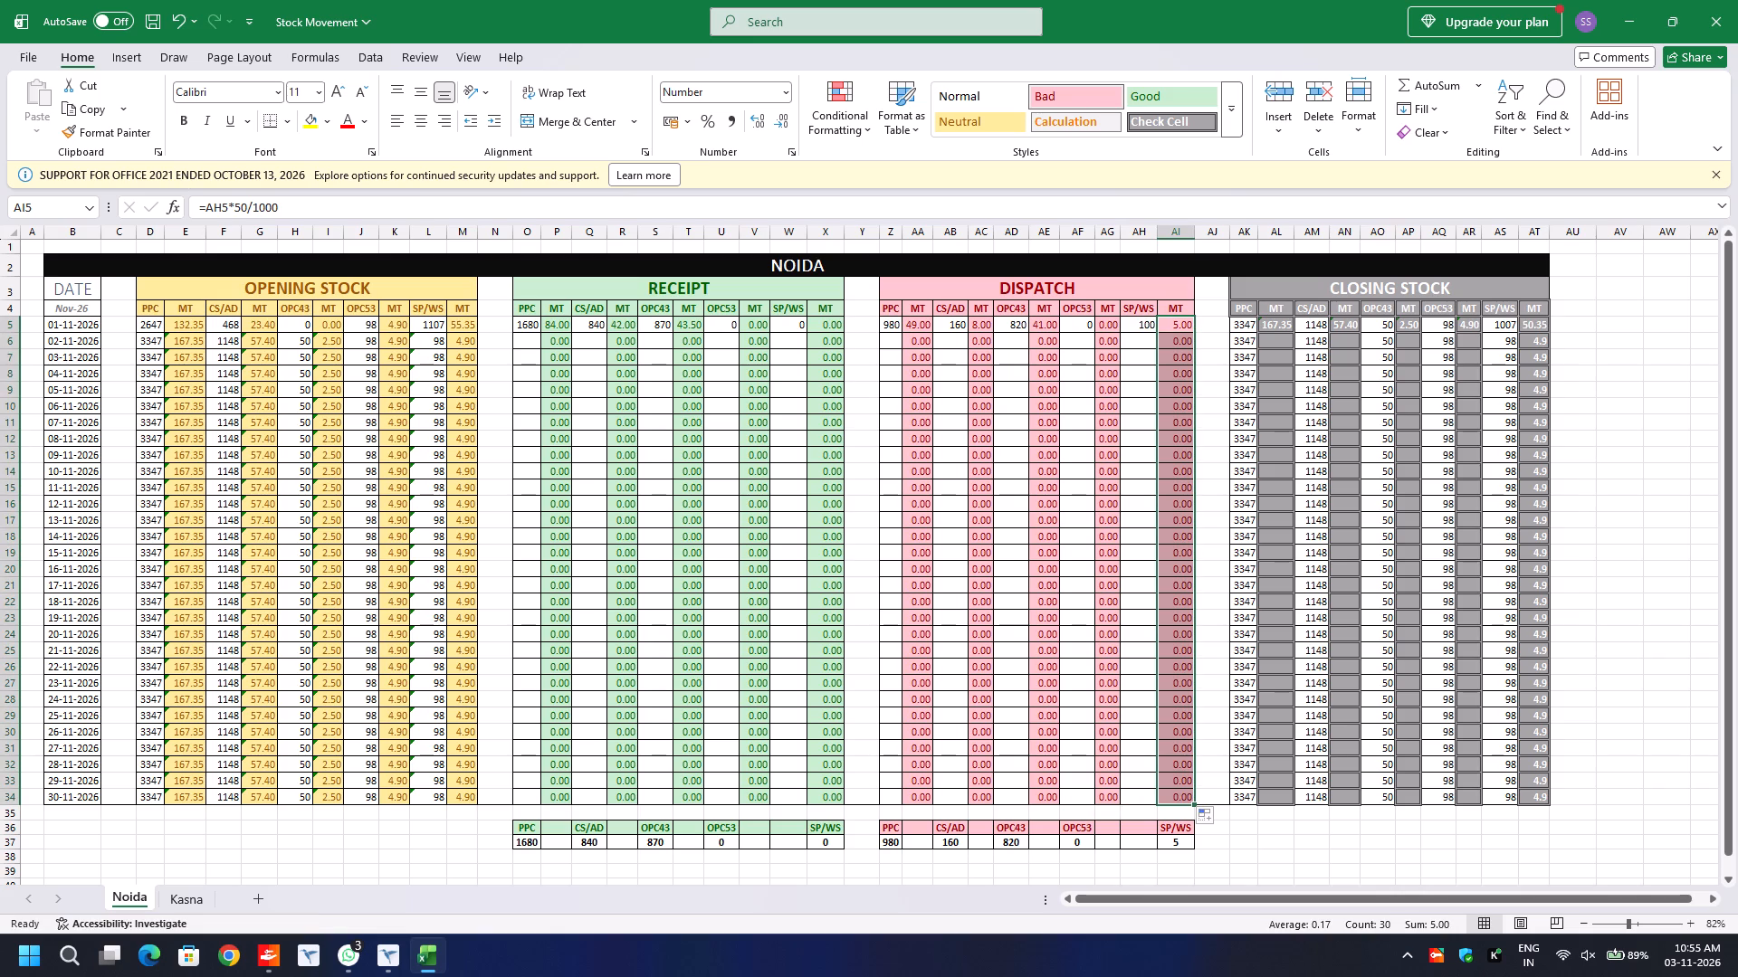
Fill the Closing Stock MT formulas and formats in AL5, AN5, AP5, AR5 and AT5 down through row 34.
{"action": "left_click", "coordinate": [1280, 327]}
{"action": "double_click", "coordinate": [1293, 328]}
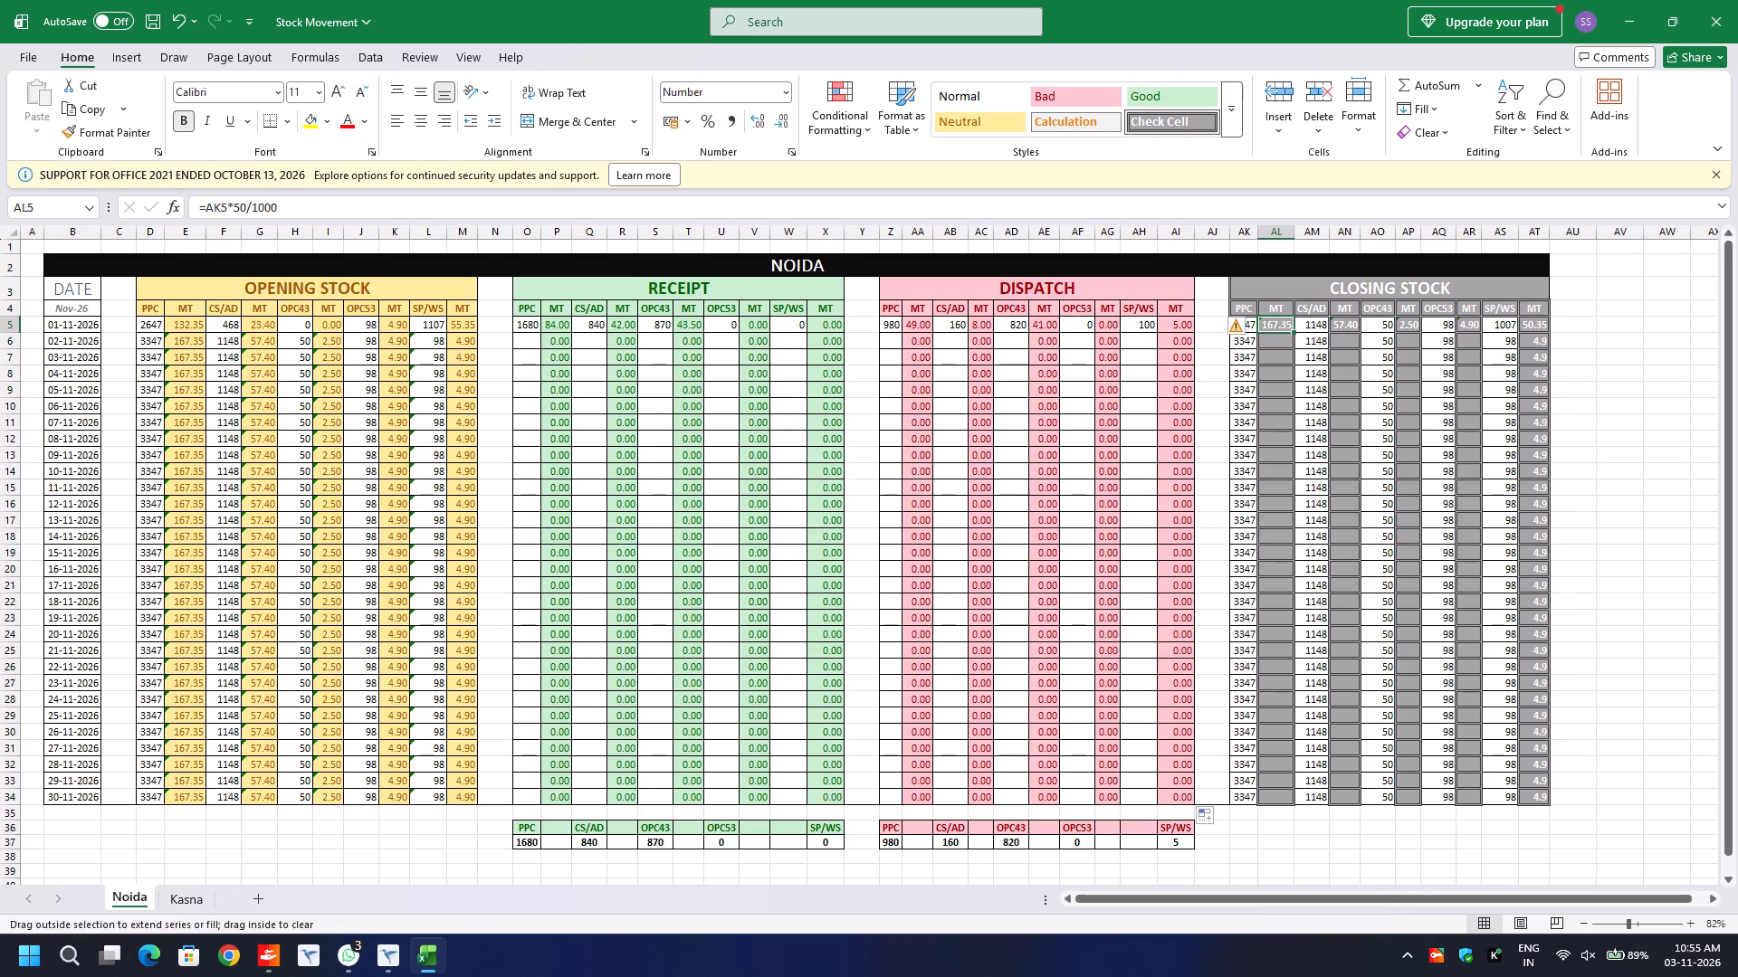
{"action": "left_click", "coordinate": [1343, 329]}
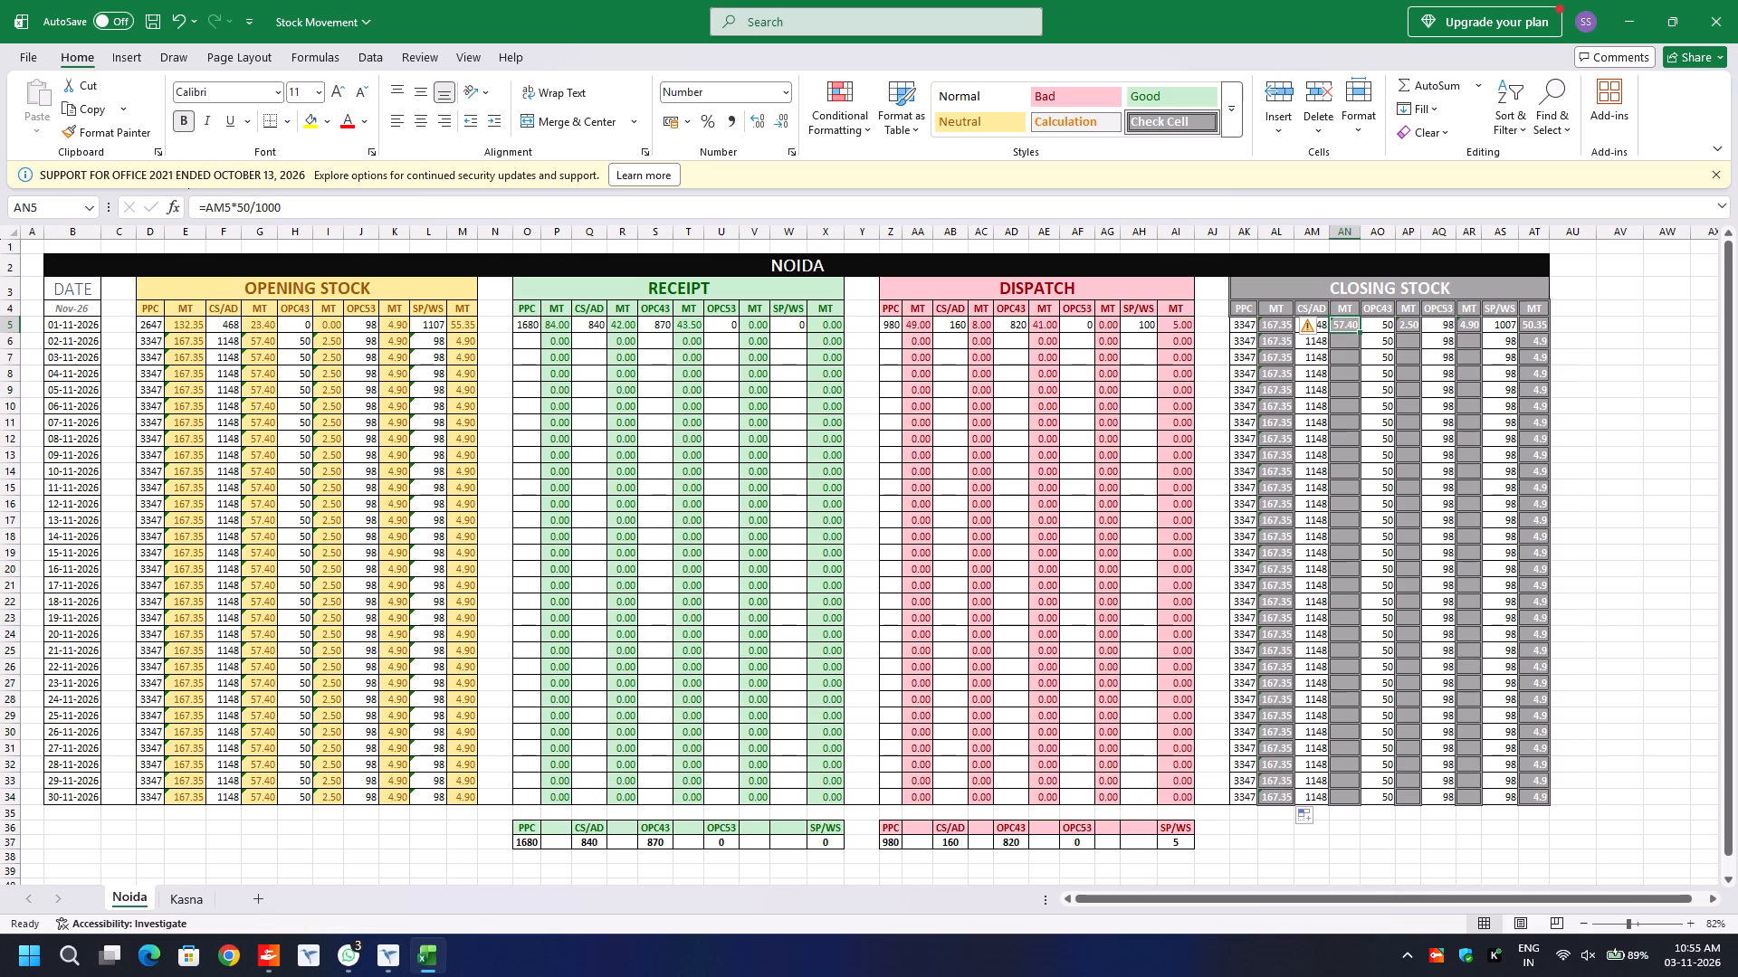
{"action": "double_click", "coordinate": [1362, 334]}
{"action": "left_click", "coordinate": [1409, 332]}
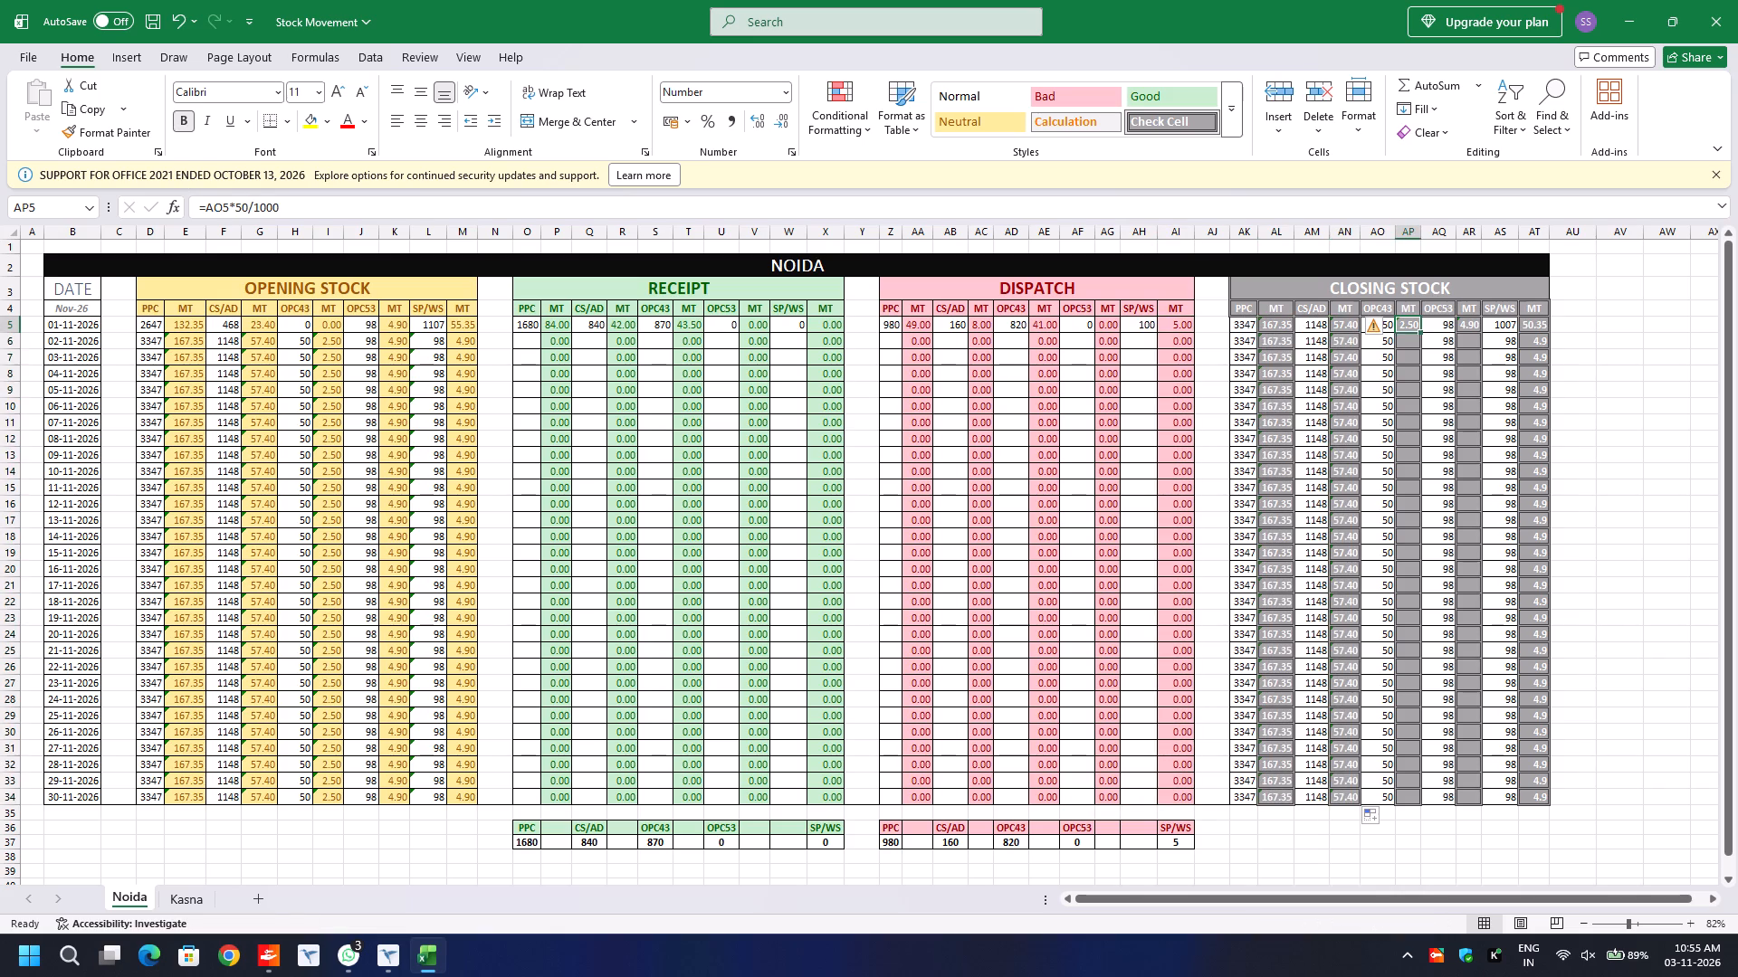
{"action": "double_click", "coordinate": [1421, 333]}
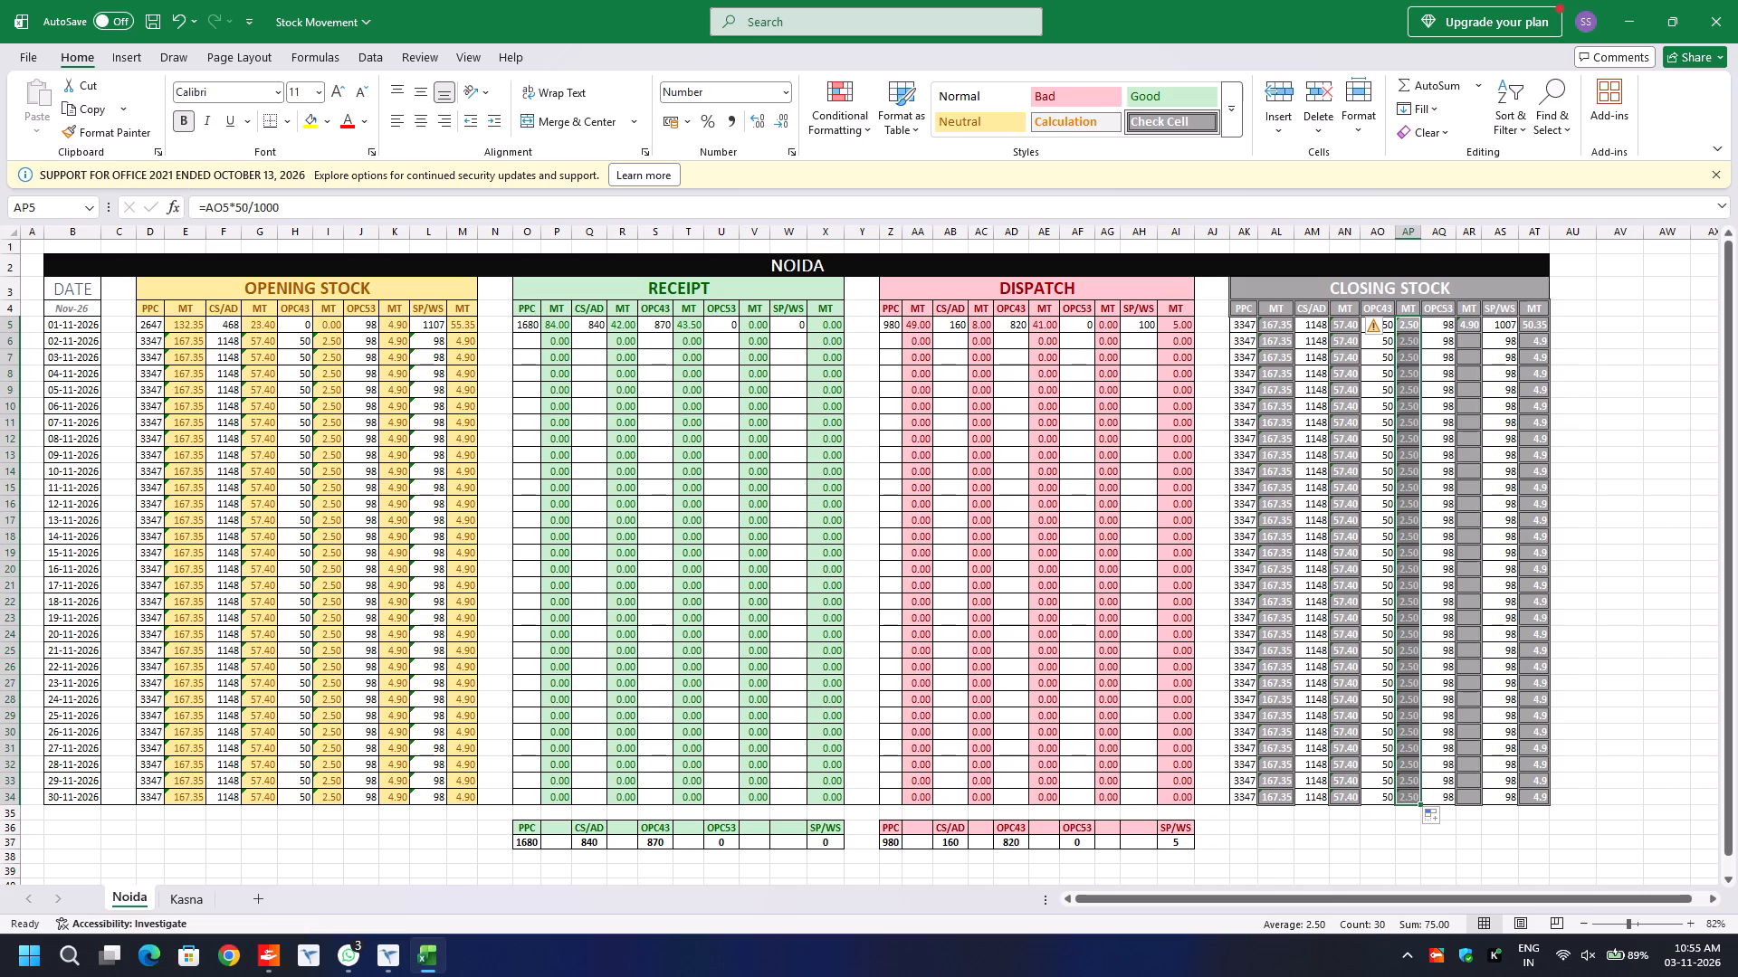
{"action": "left_click", "coordinate": [1466, 330]}
{"action": "double_click", "coordinate": [1477, 331]}
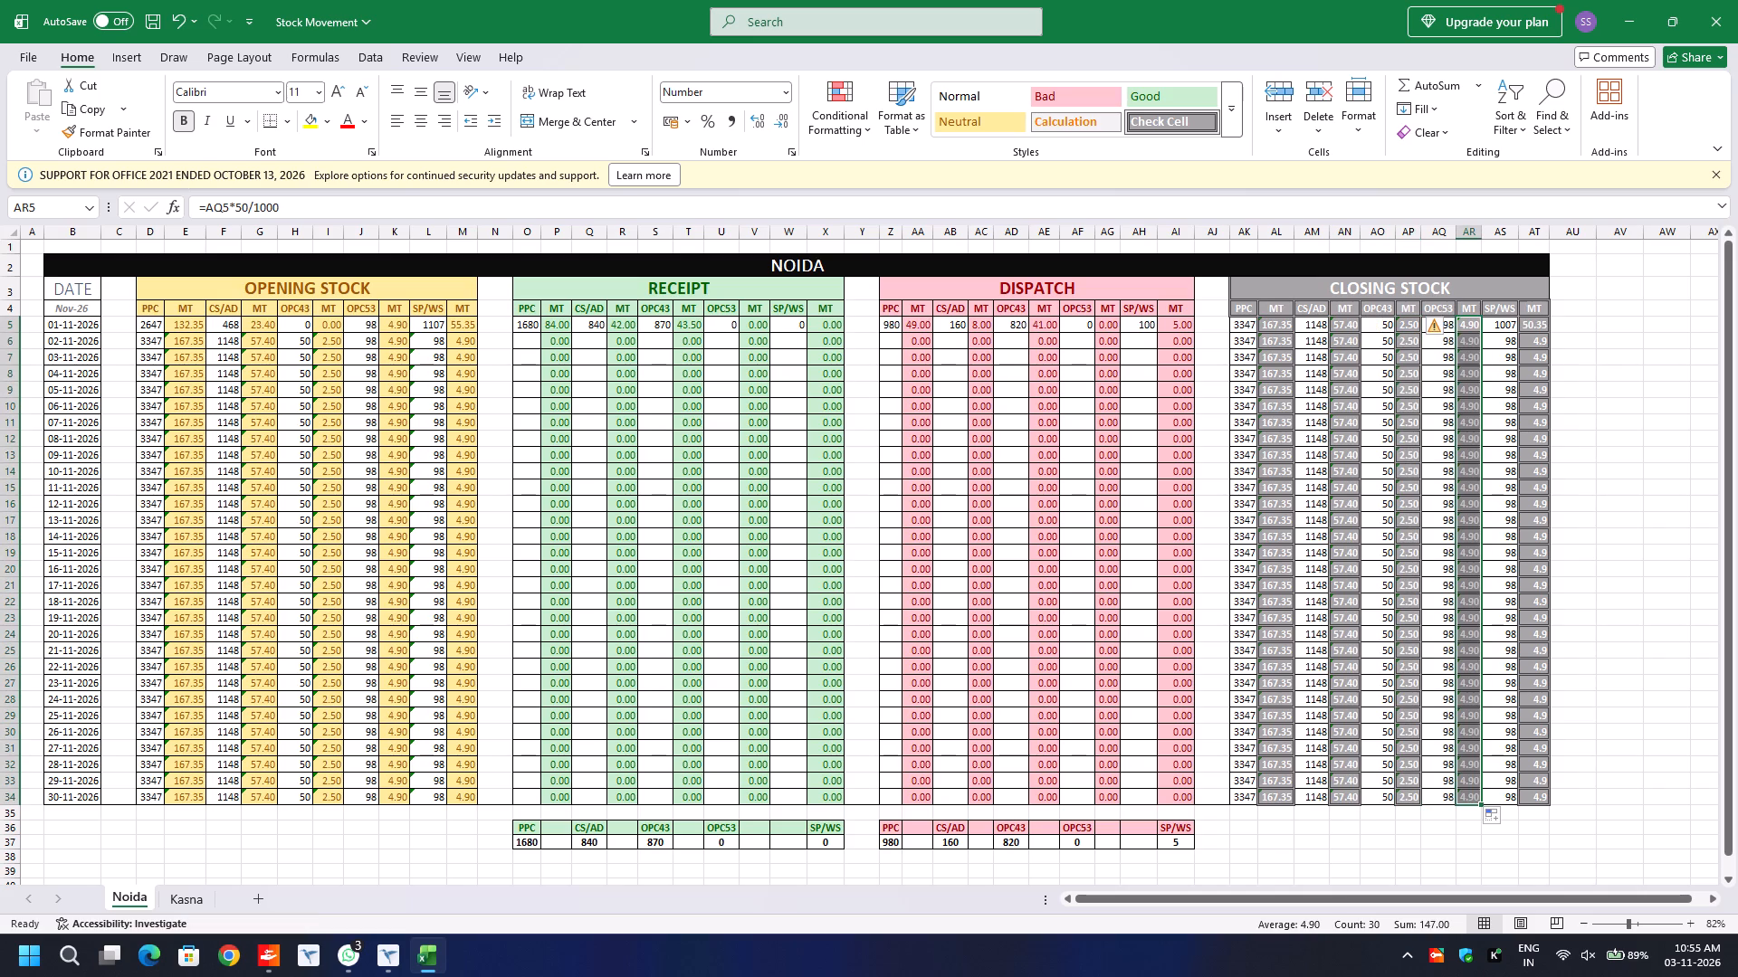
{"action": "left_click", "coordinate": [1537, 329]}
{"action": "double_click", "coordinate": [1543, 331]}
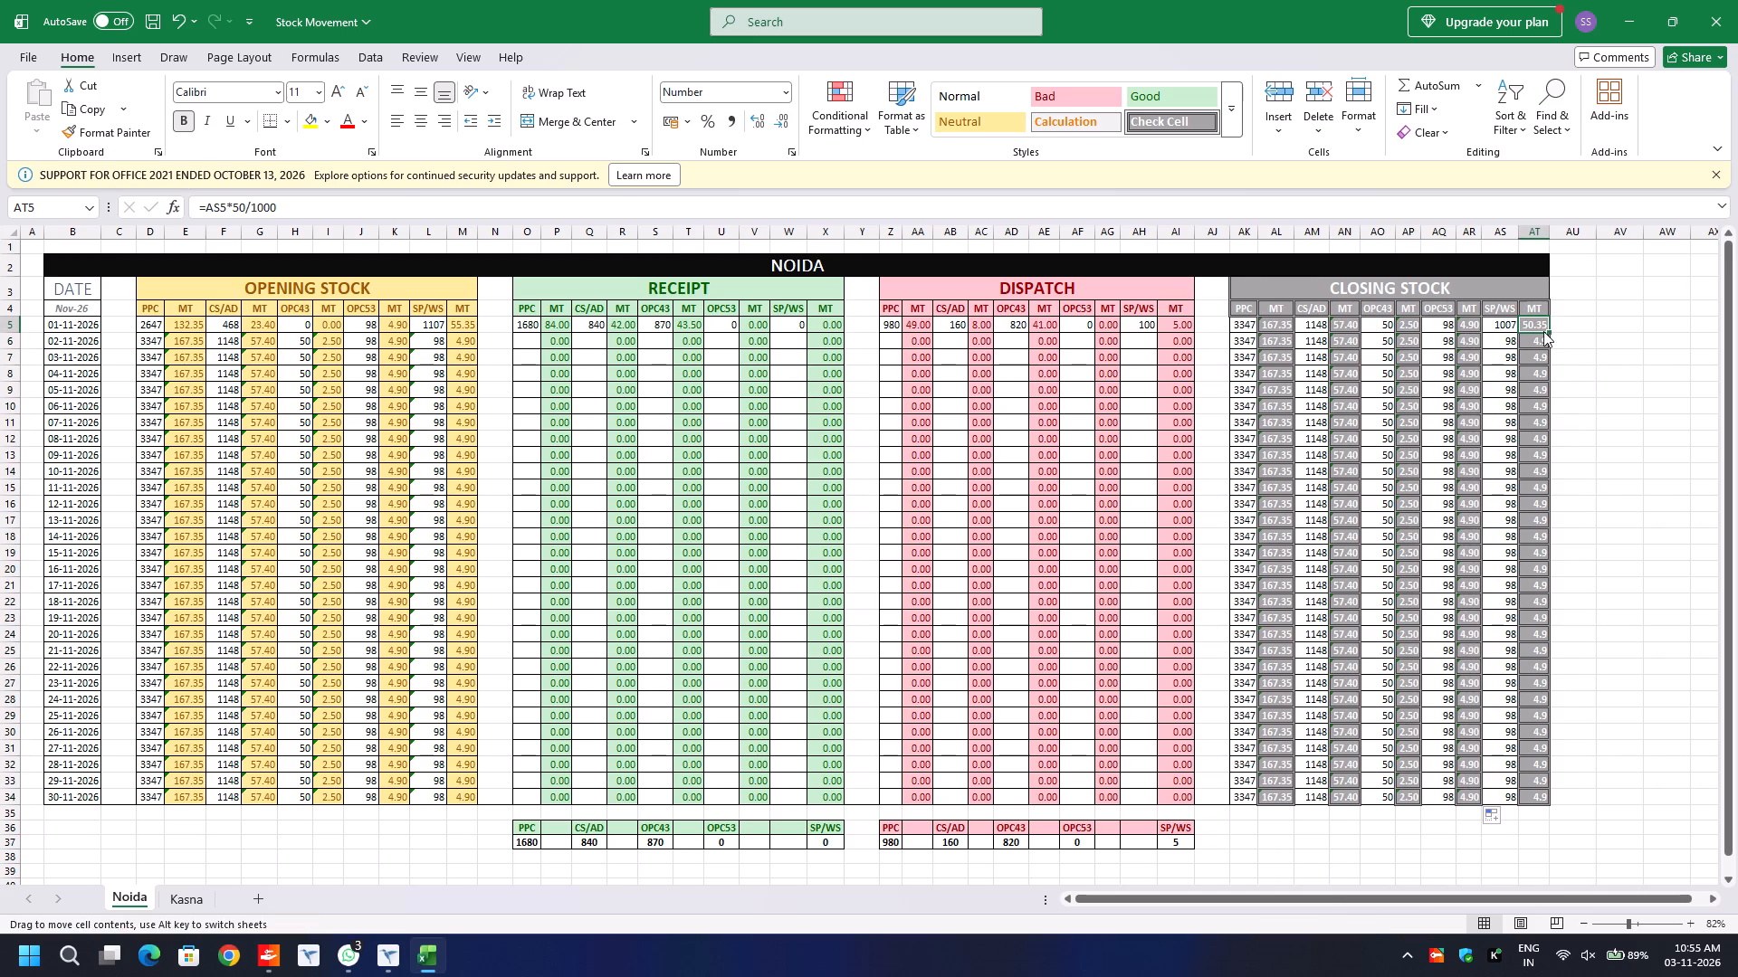
{"action": "double_click", "coordinate": [1547, 330]}
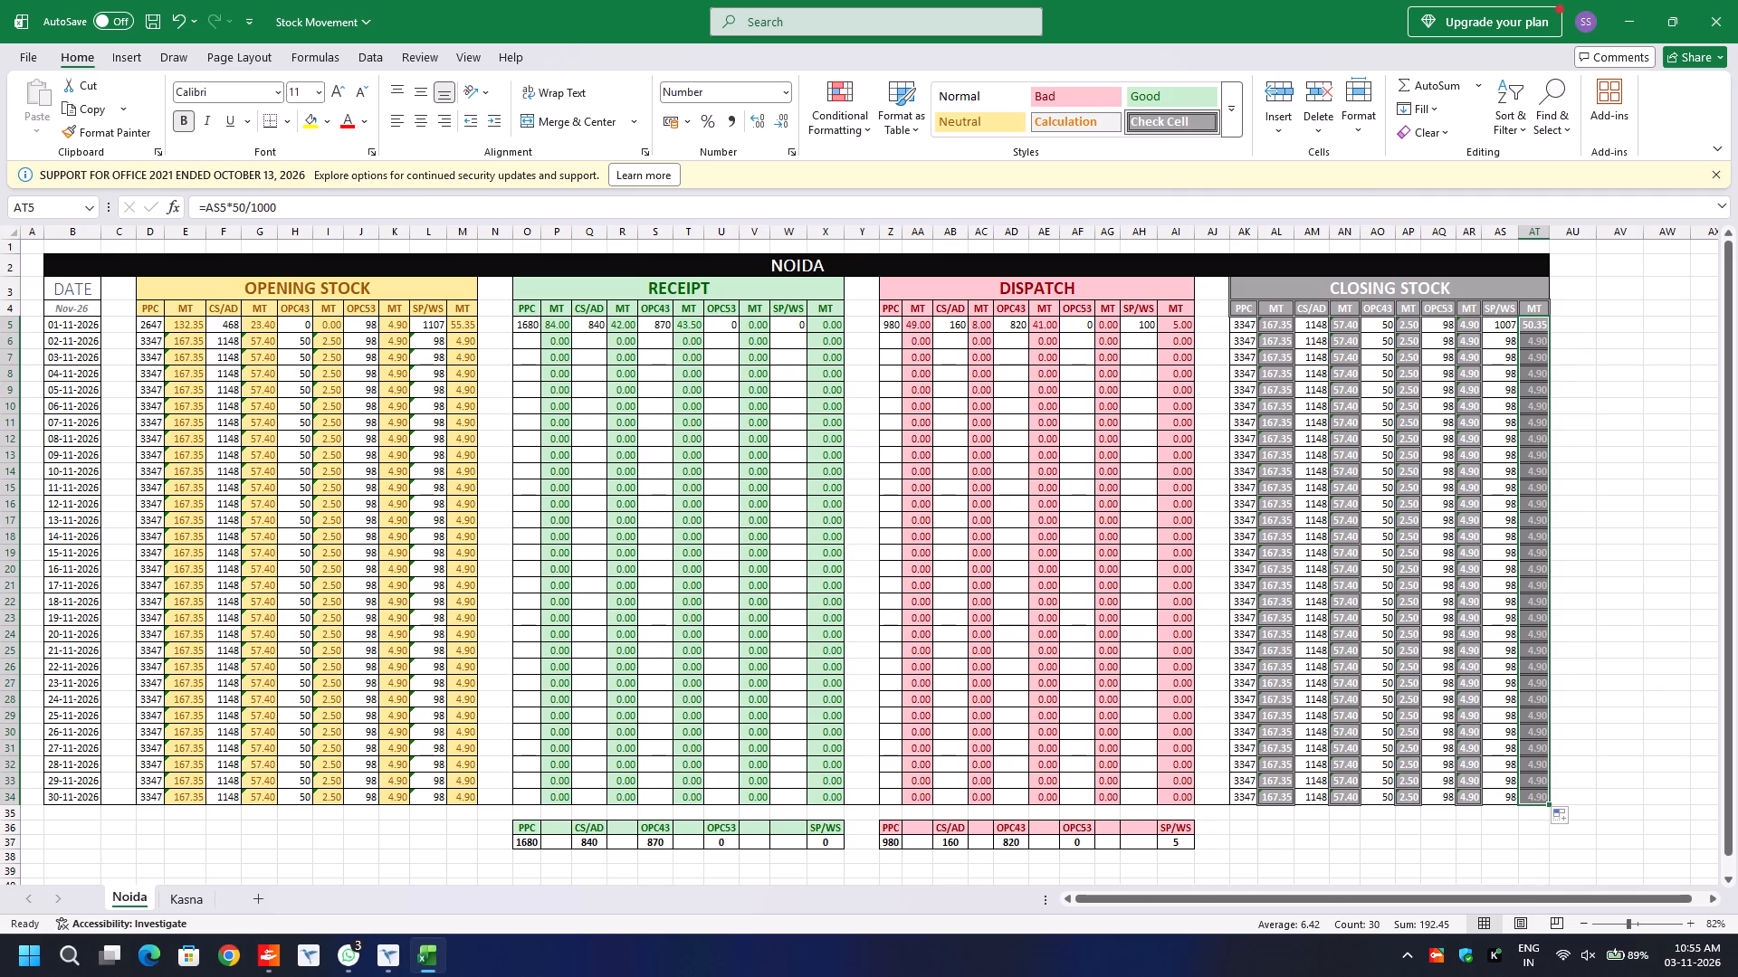
Examine the stock formulas in Closing Stock cells AK5, AM5, AO5 and AQ5 and in Opening Stock PPC cell D6.
{"action": "left_click", "coordinate": [1247, 326]}
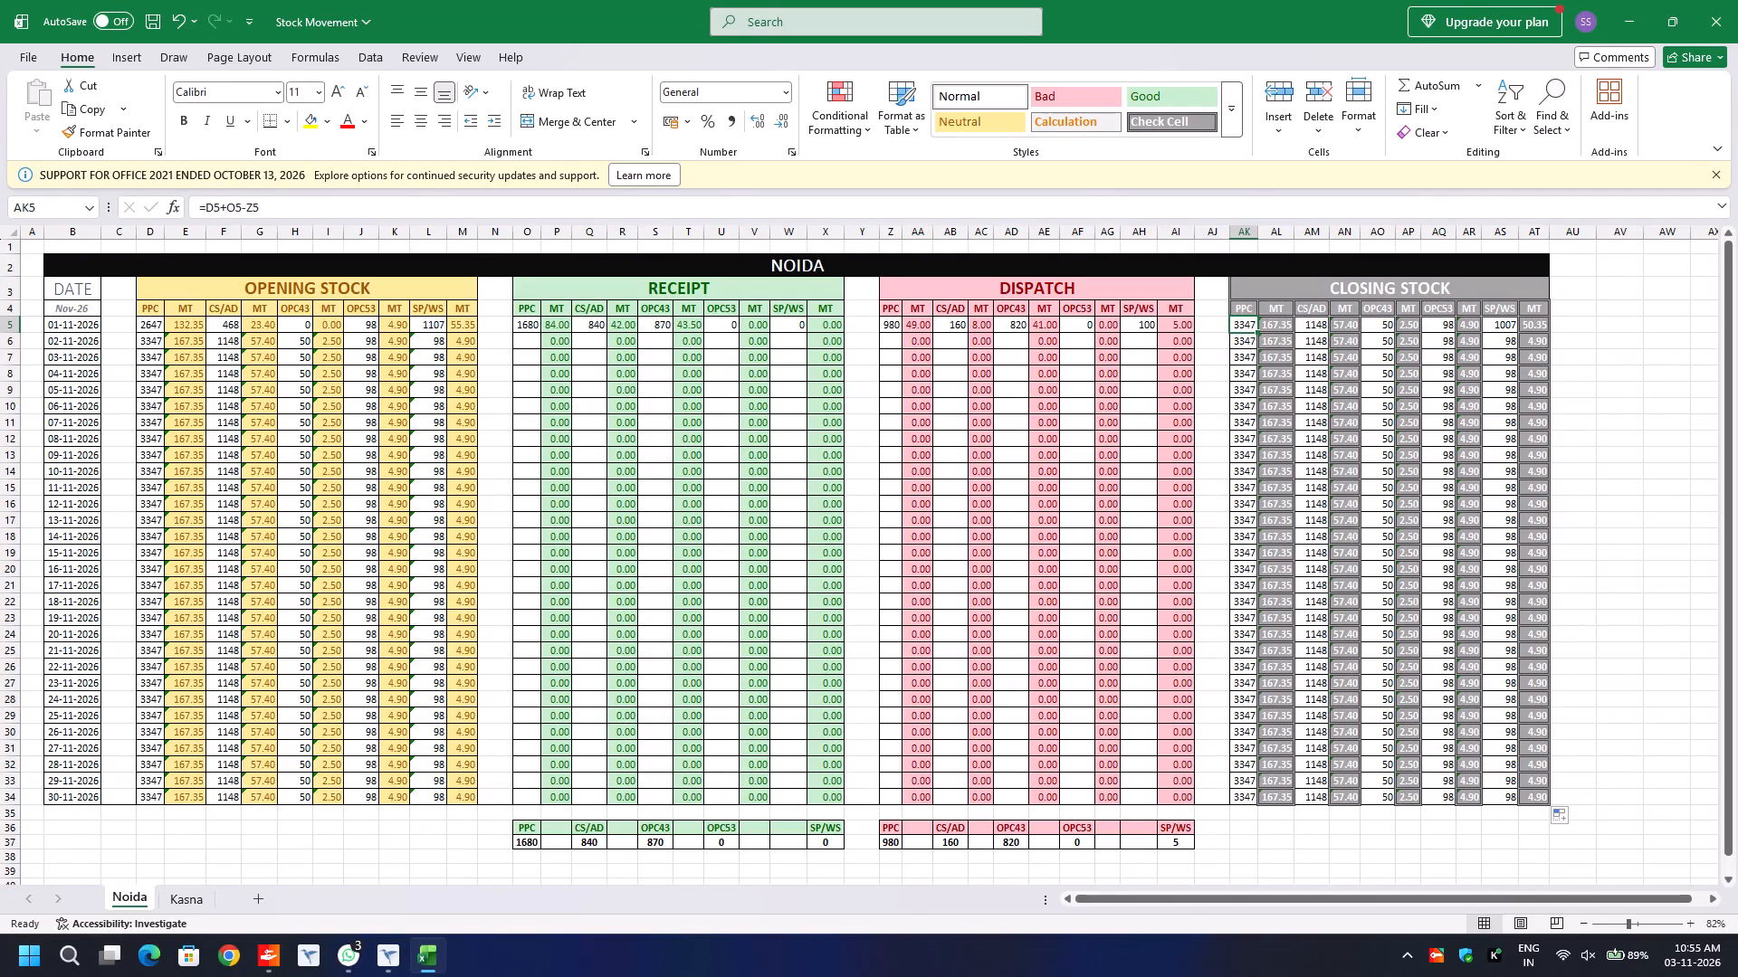
{"action": "left_click", "coordinate": [152, 342]}
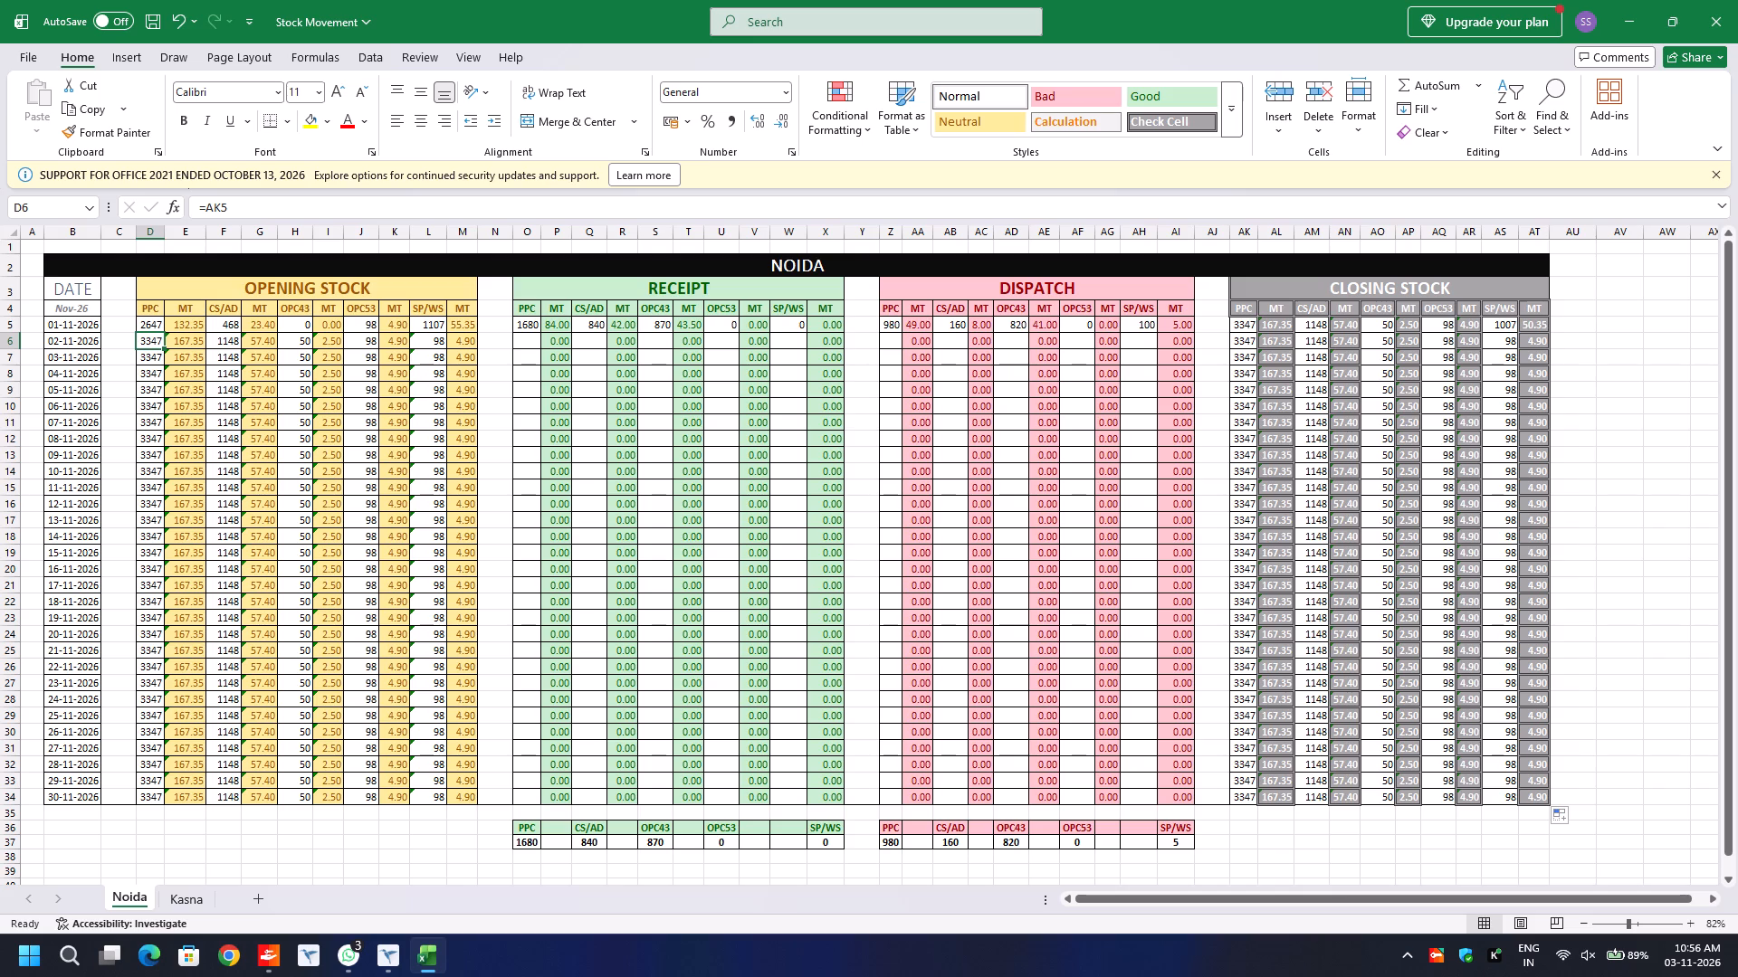
{"action": "left_click", "coordinate": [1315, 330]}
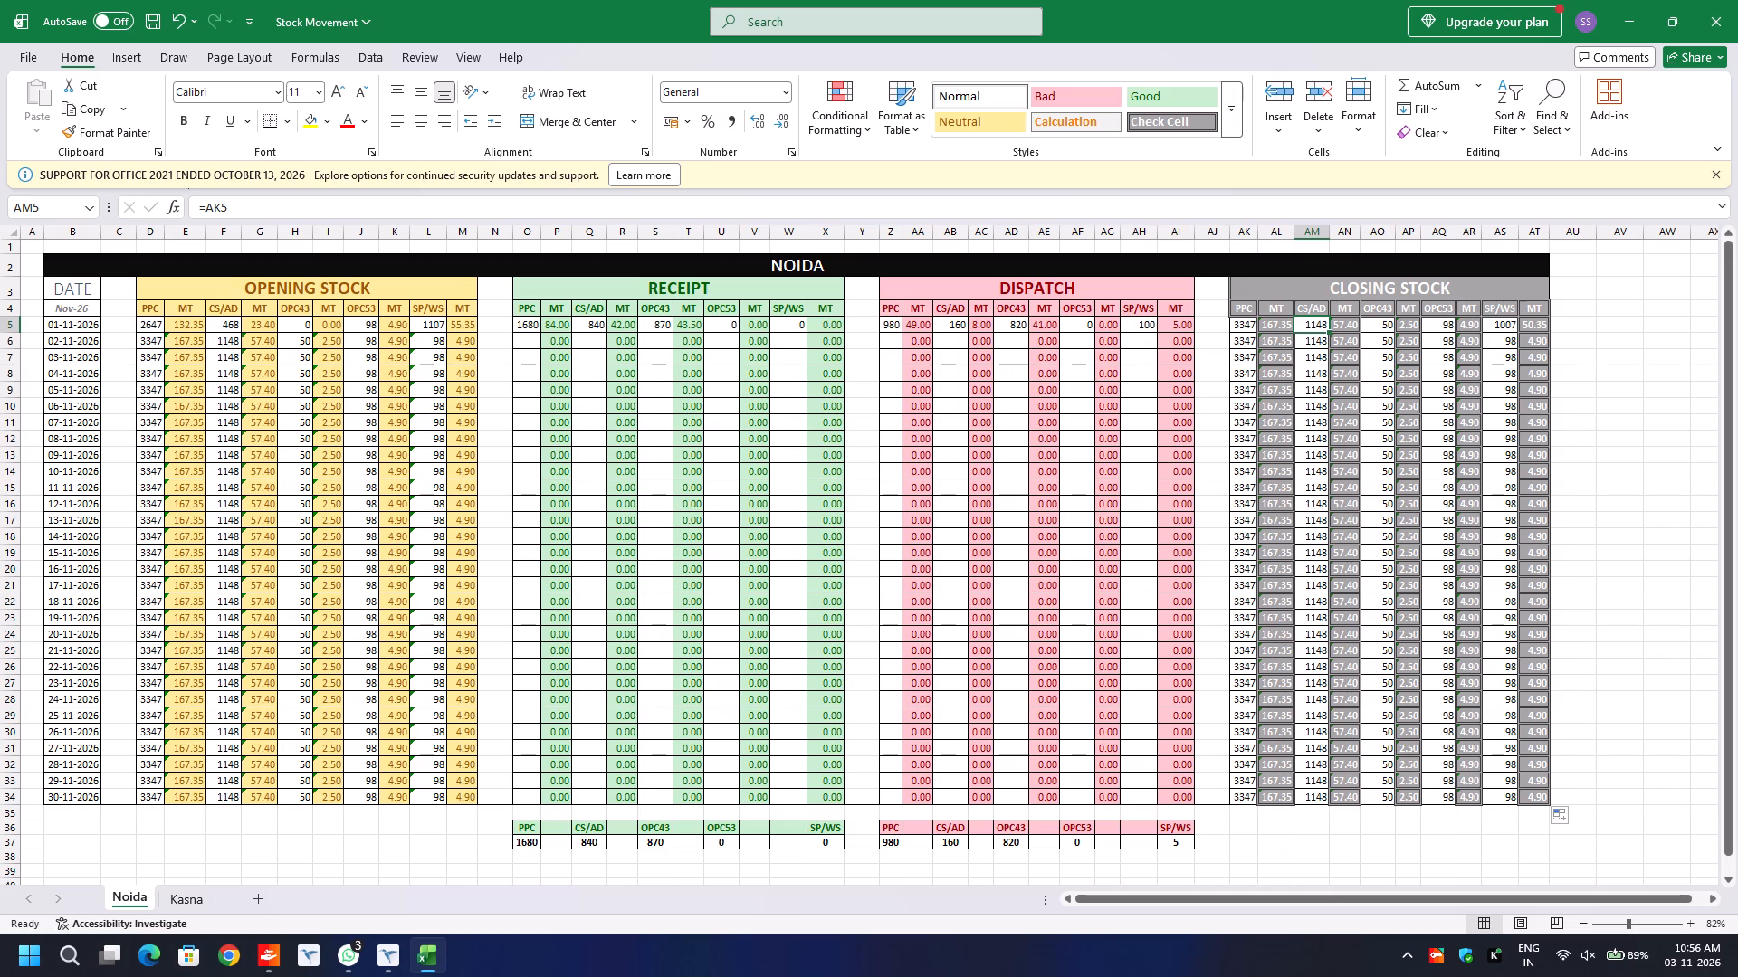
{"action": "left_click", "coordinate": [1379, 330]}
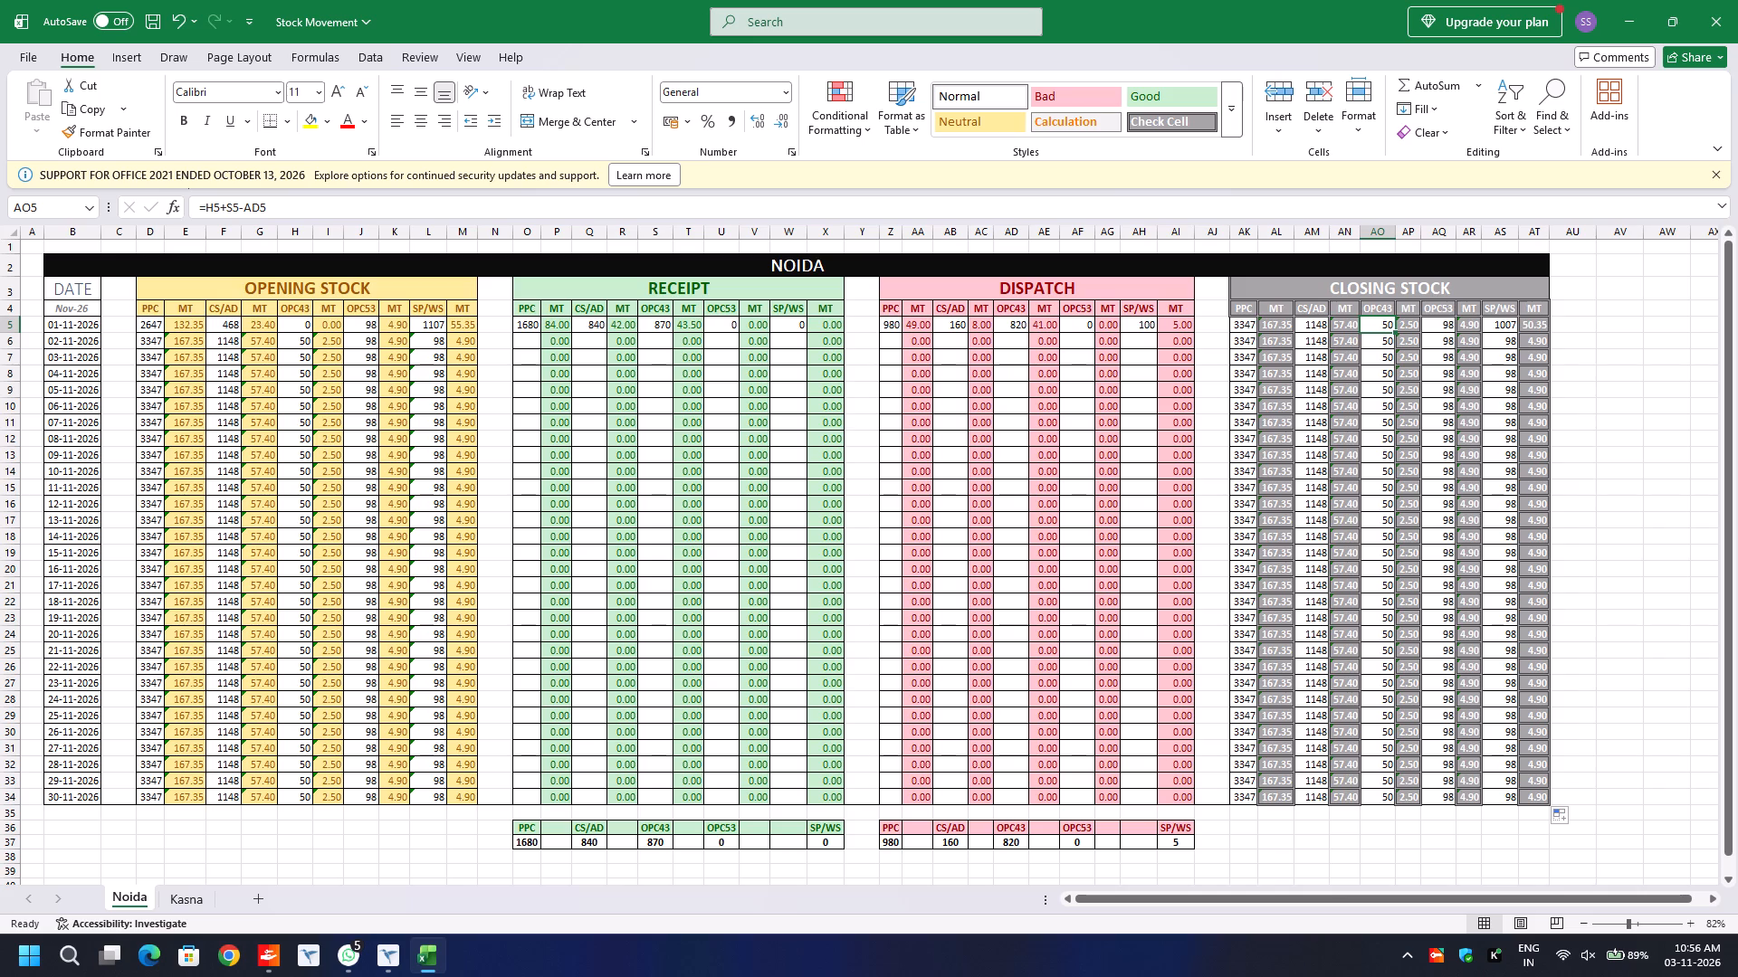
{"action": "left_click", "coordinate": [1443, 325]}
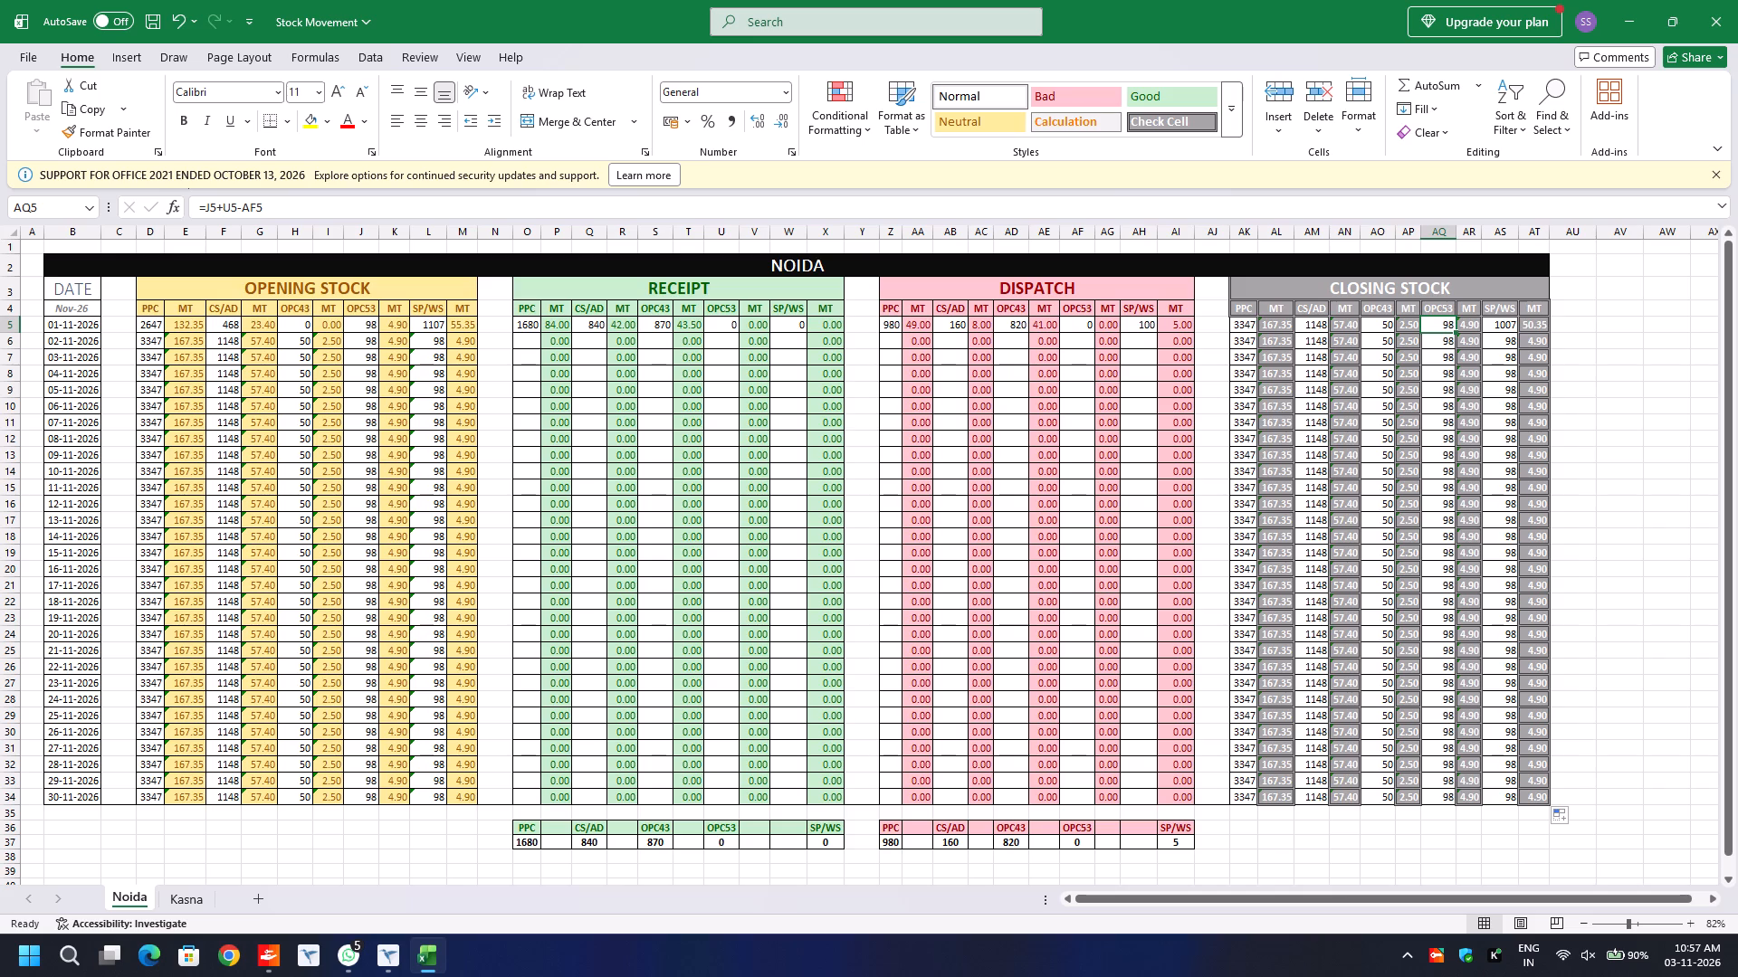
Fill the Receipt PPC total formula from O37 across the Receipt totals row through X37.
{"action": "left_click", "coordinate": [534, 843]}
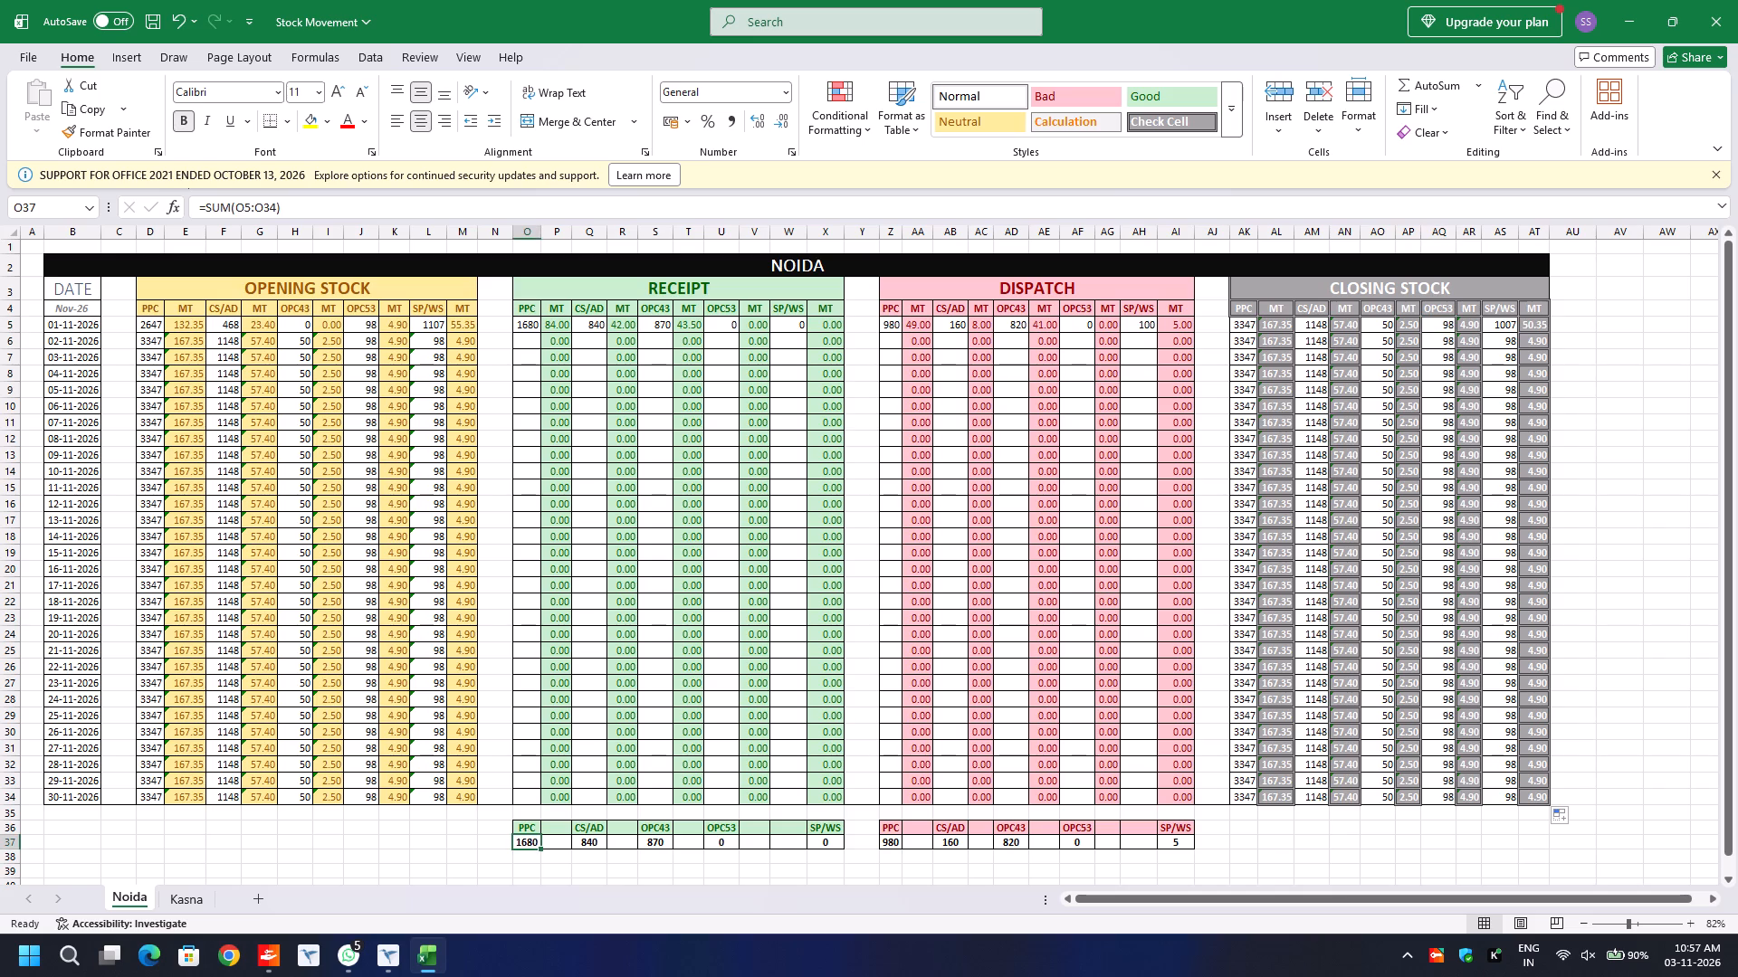
{"action": "left_click_drag", "start_coordinate": [540, 849], "coordinate": [851, 832]}
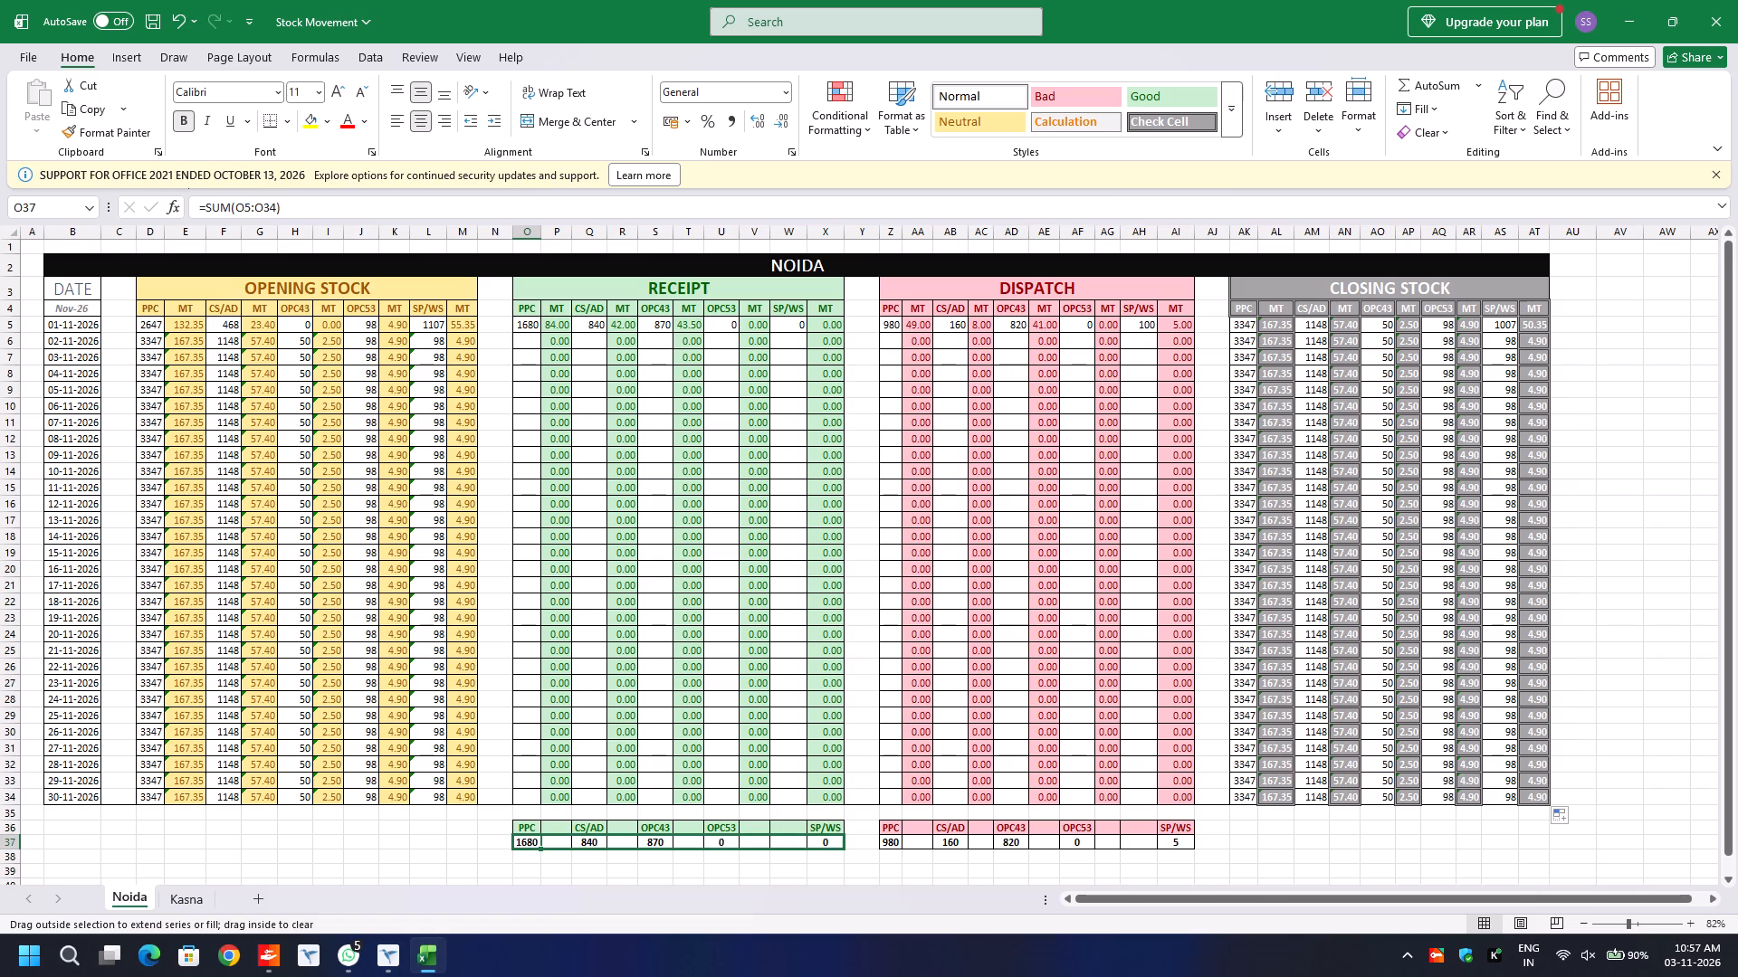
{"action": "left_click_drag", "start_coordinate": [851, 832], "coordinate": [826, 840]}
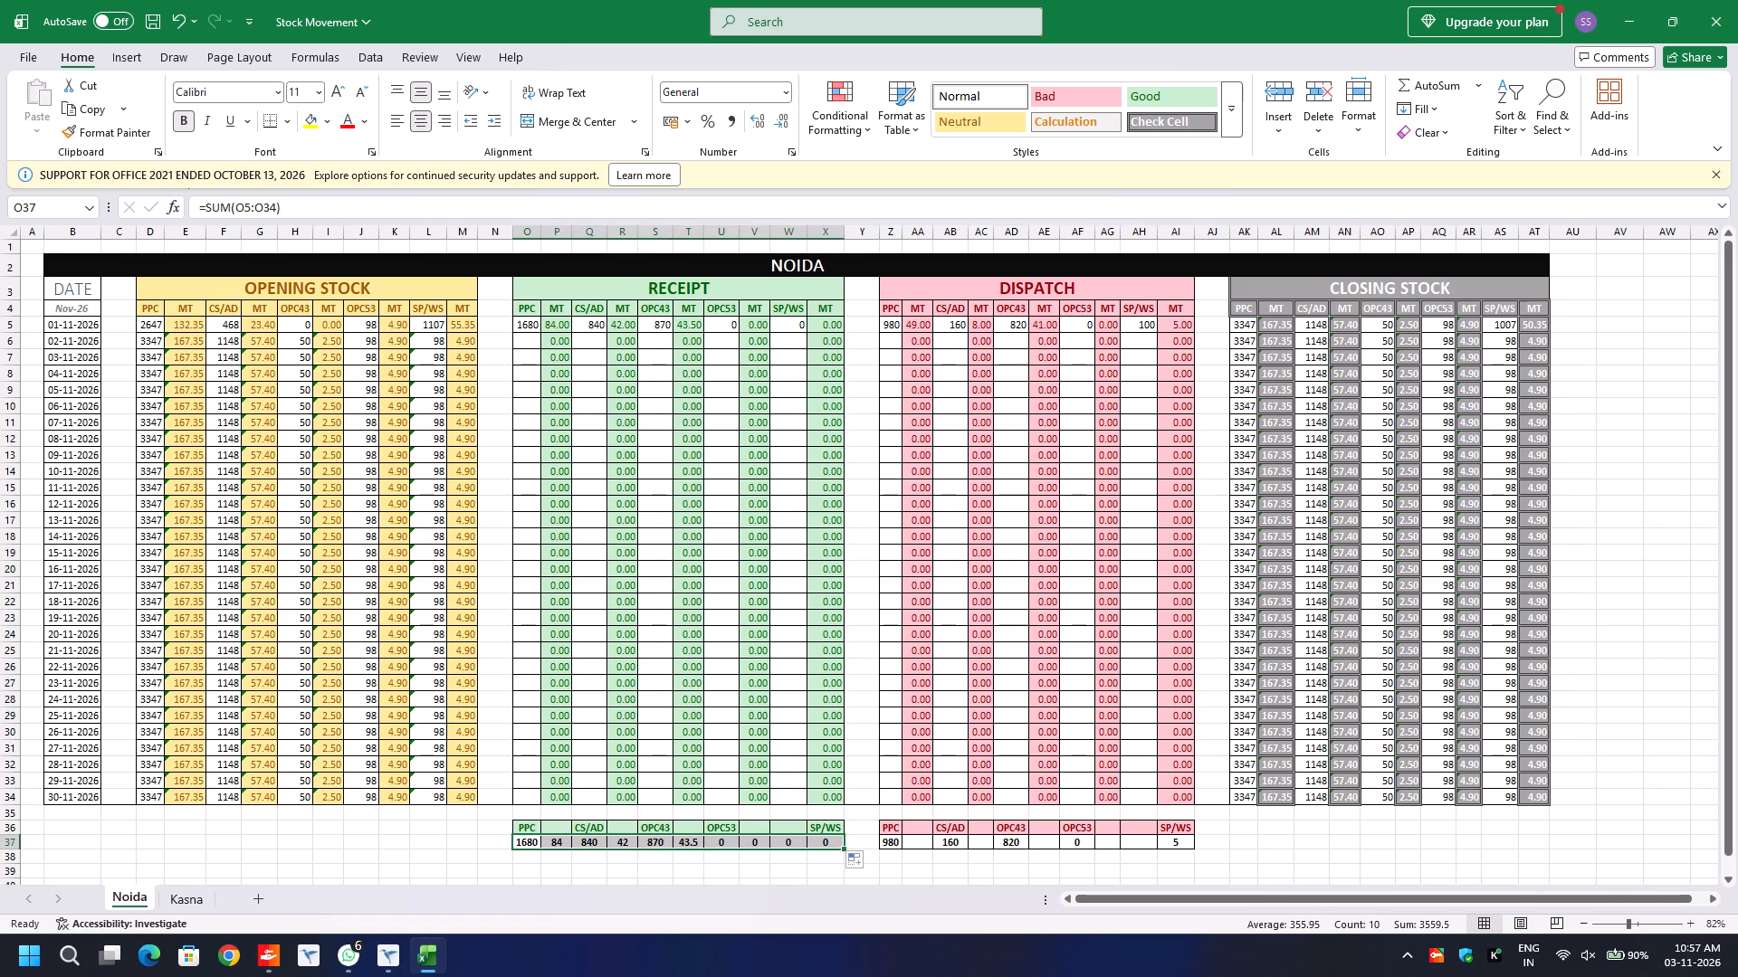
Format the Receipt MT total in P37 as Number with 2 decimal places and the 1000 separator.
{"action": "left_click", "coordinate": [670, 866]}
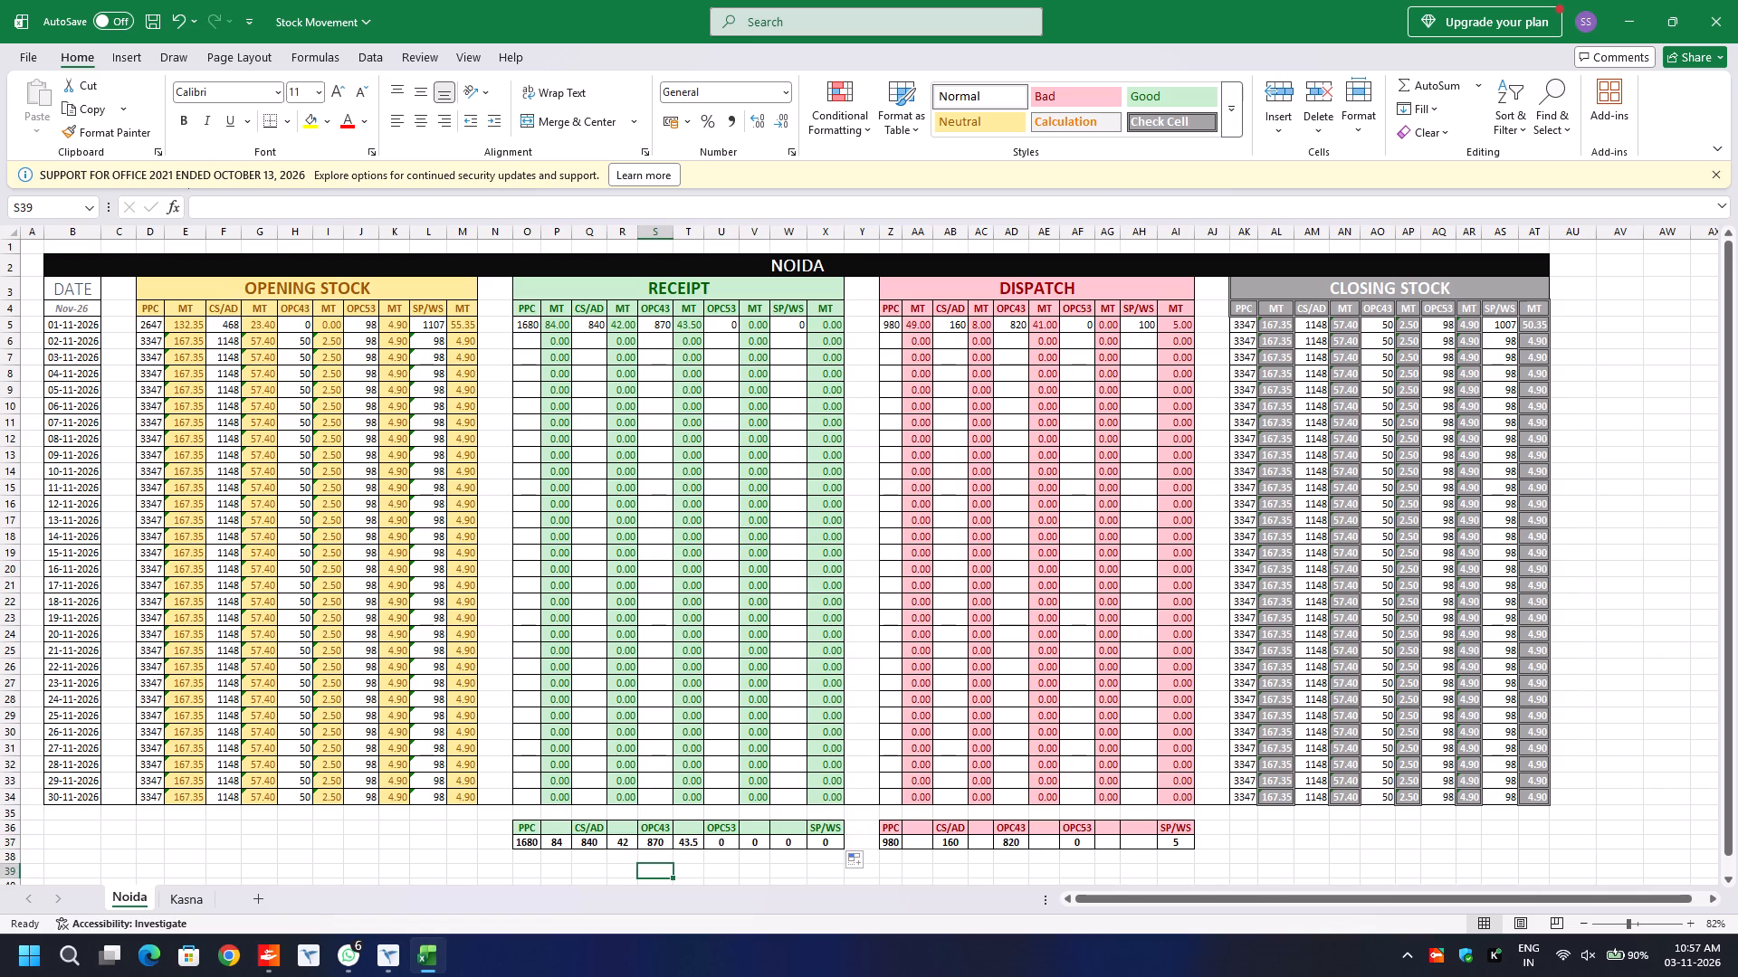
{"action": "left_click", "coordinate": [561, 846]}
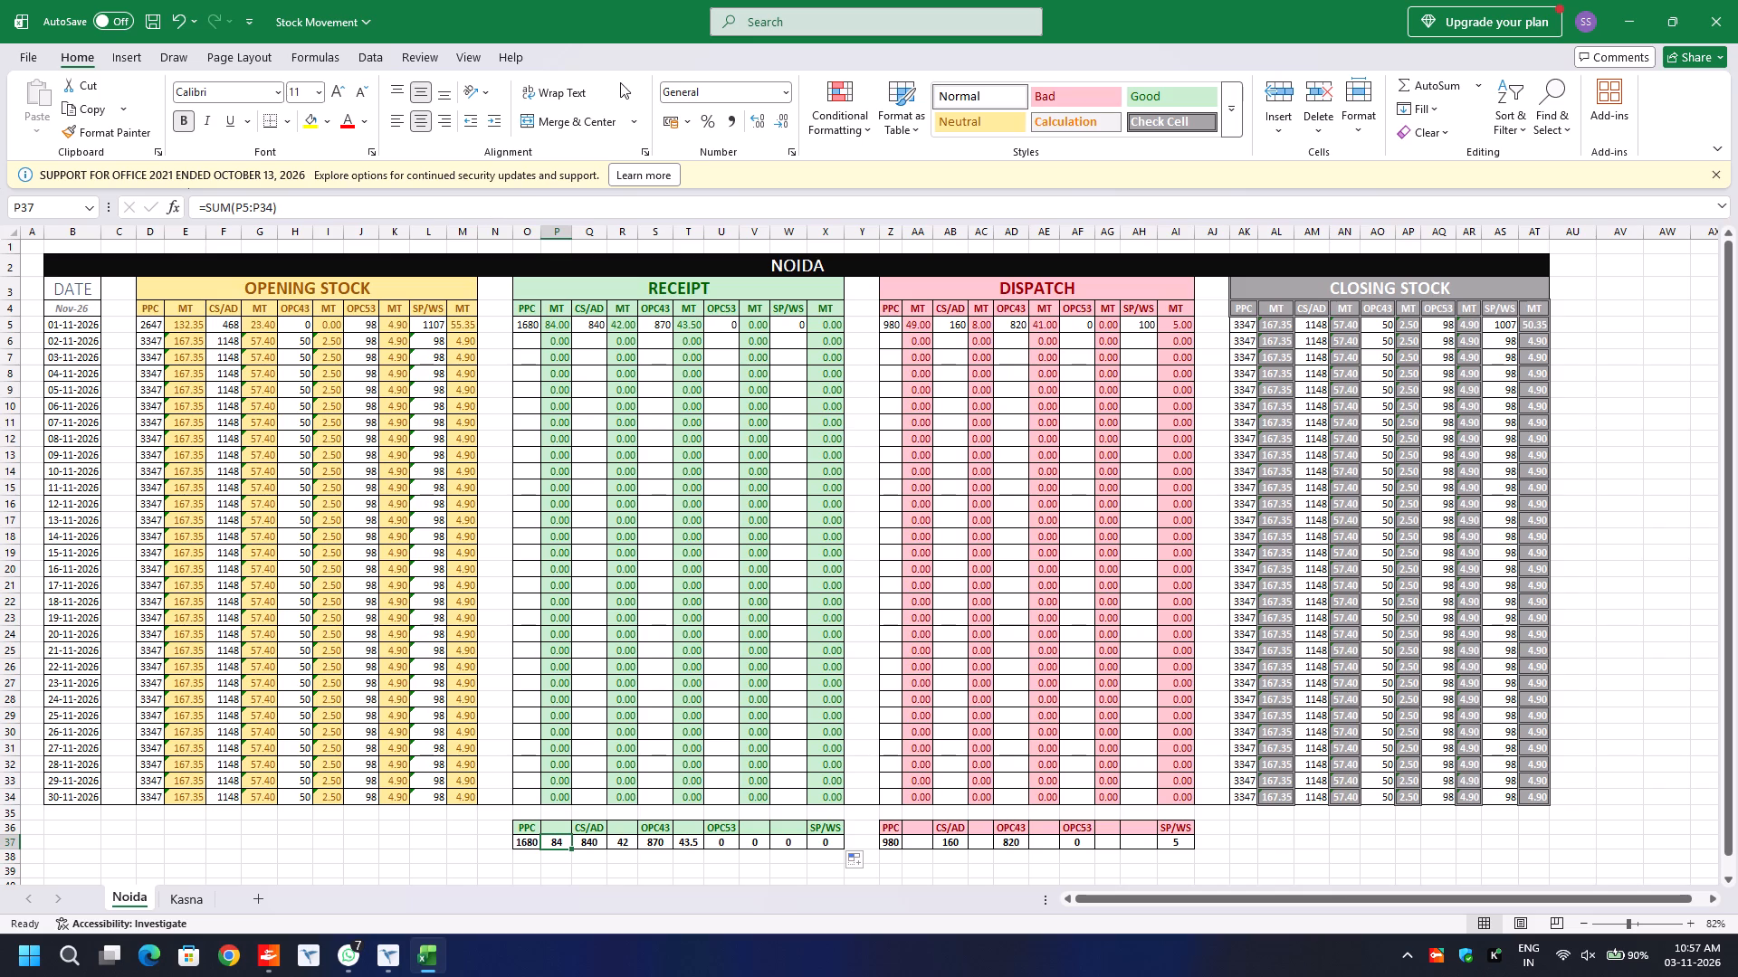
{"action": "left_click", "coordinate": [687, 122]}
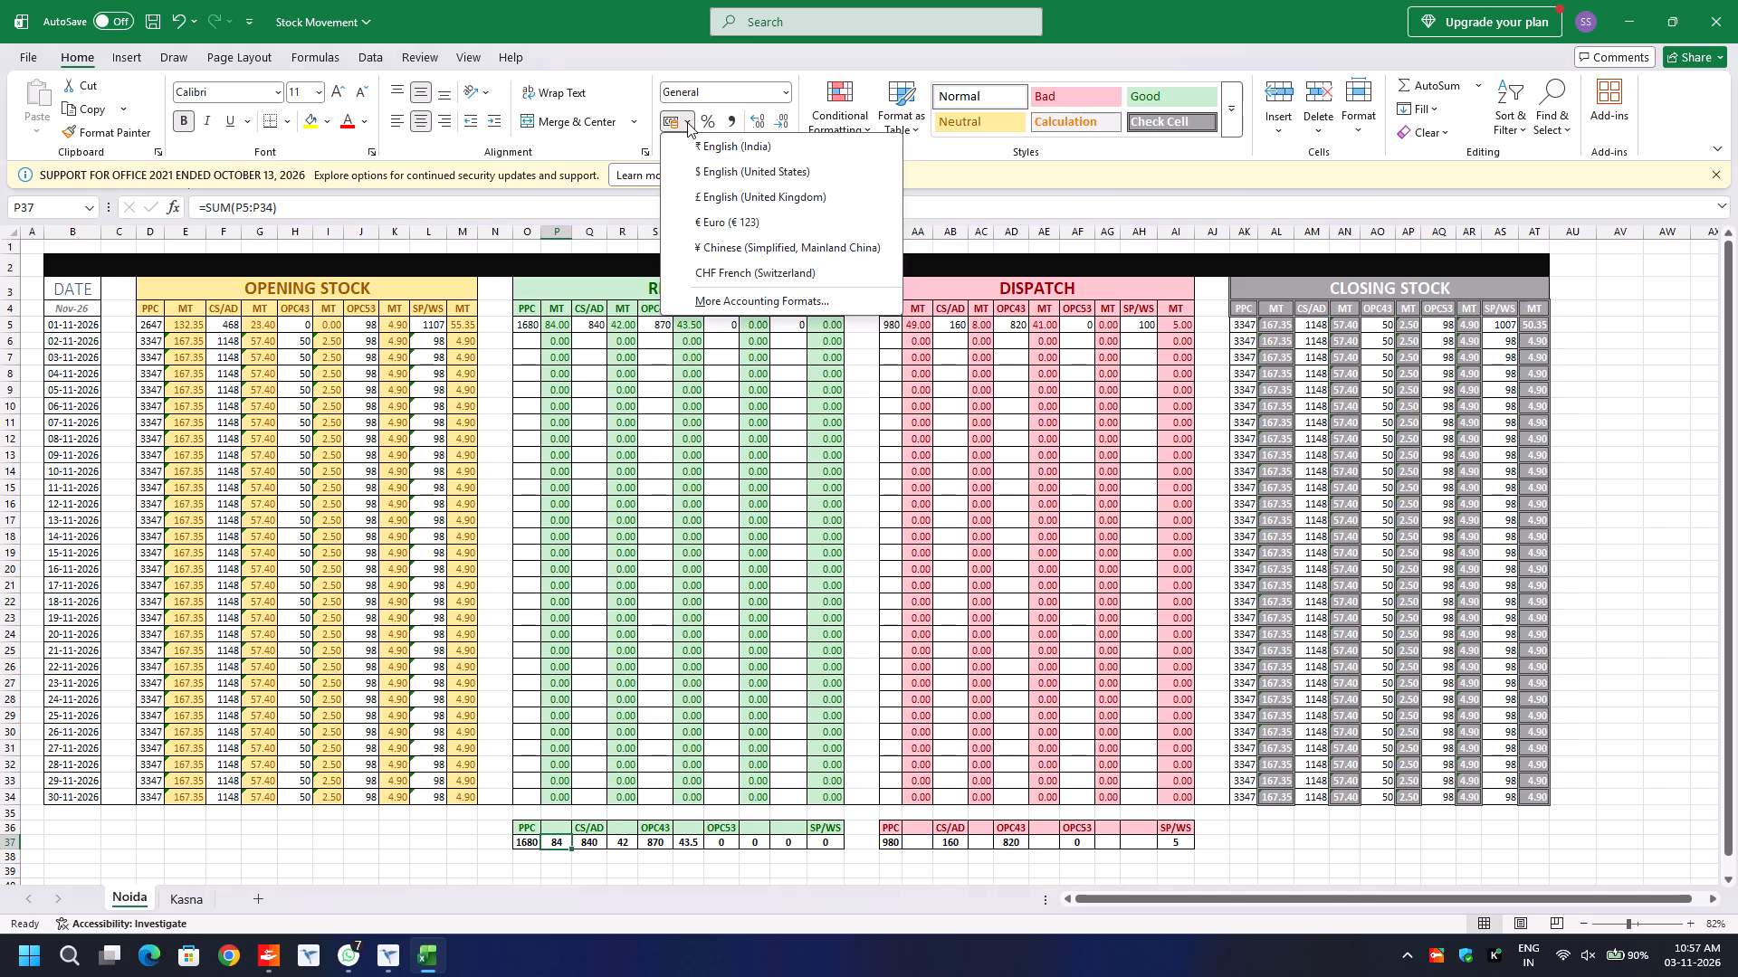
{"action": "left_click", "coordinate": [743, 297]}
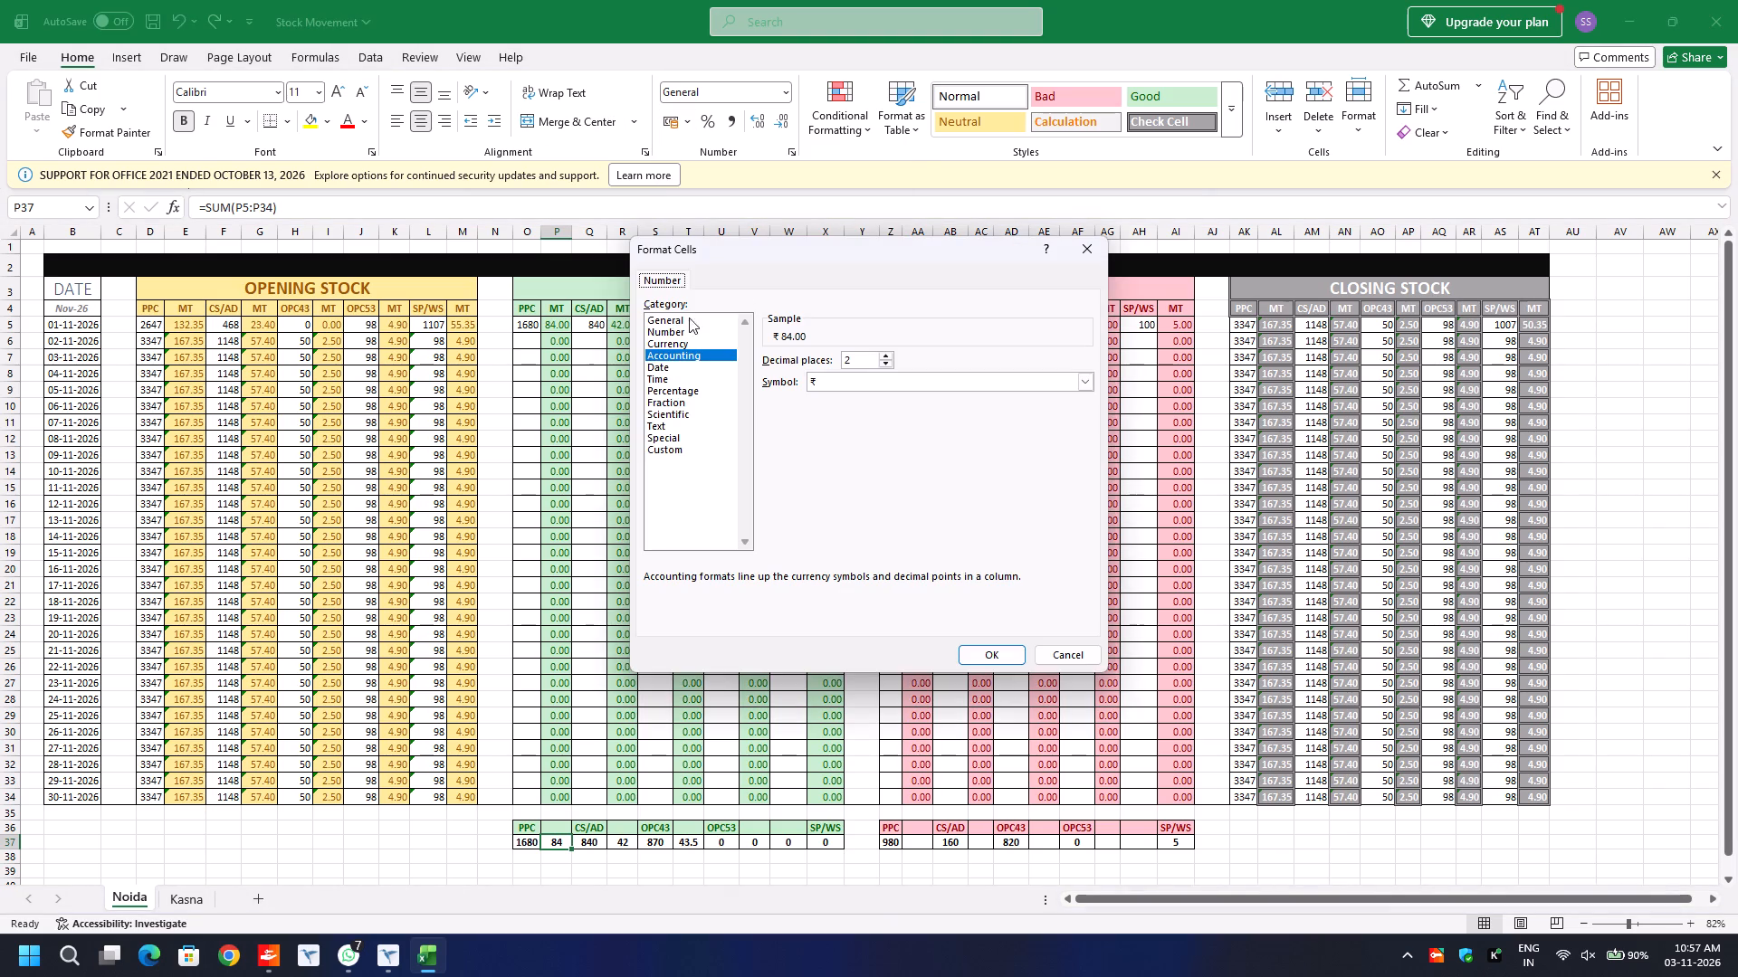
{"action": "left_click", "coordinate": [670, 334]}
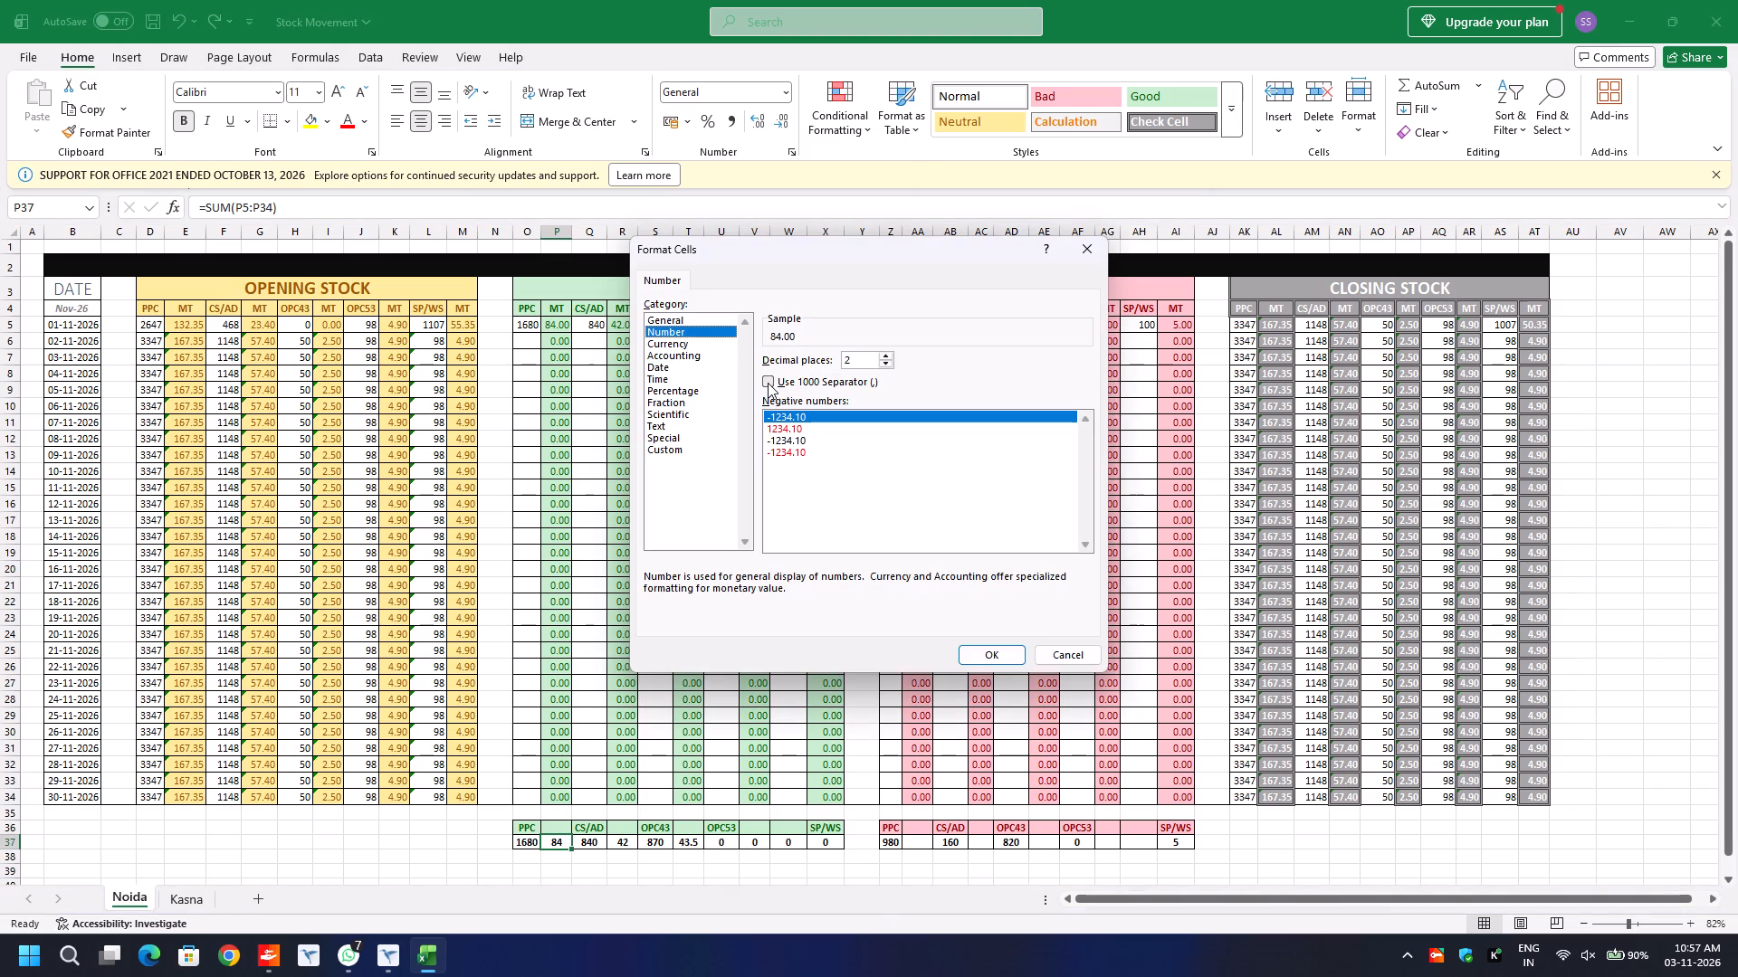
{"action": "left_click", "coordinate": [768, 383]}
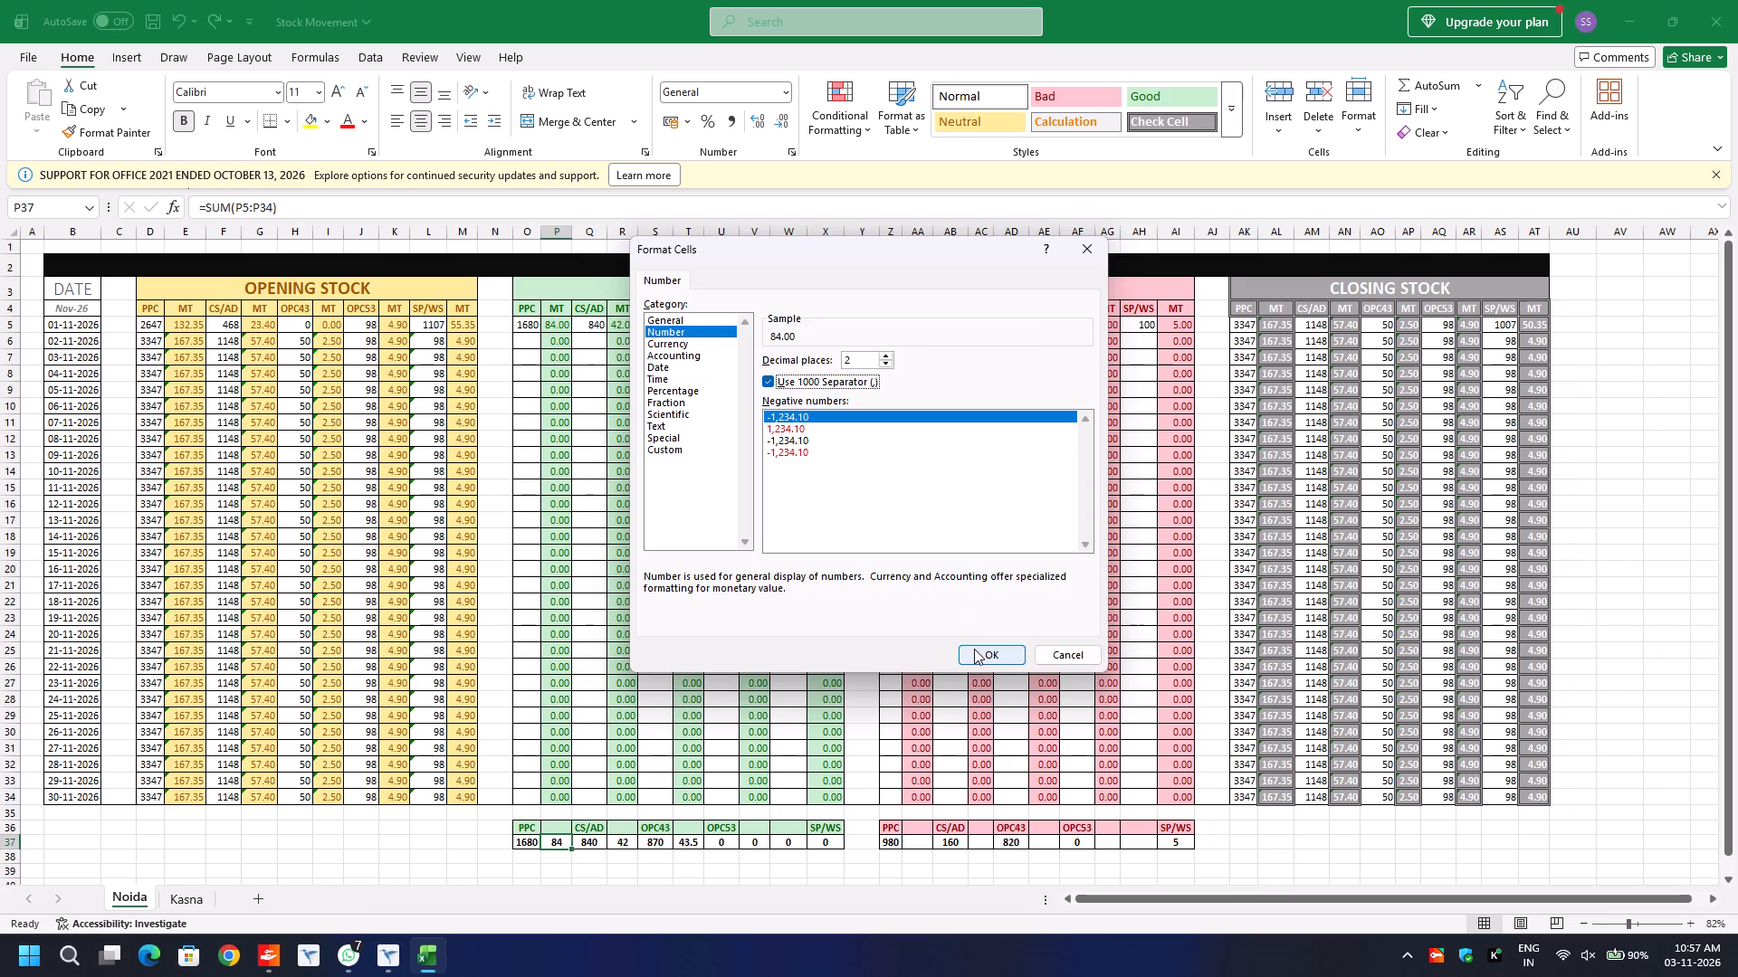
{"action": "left_click", "coordinate": [974, 649]}
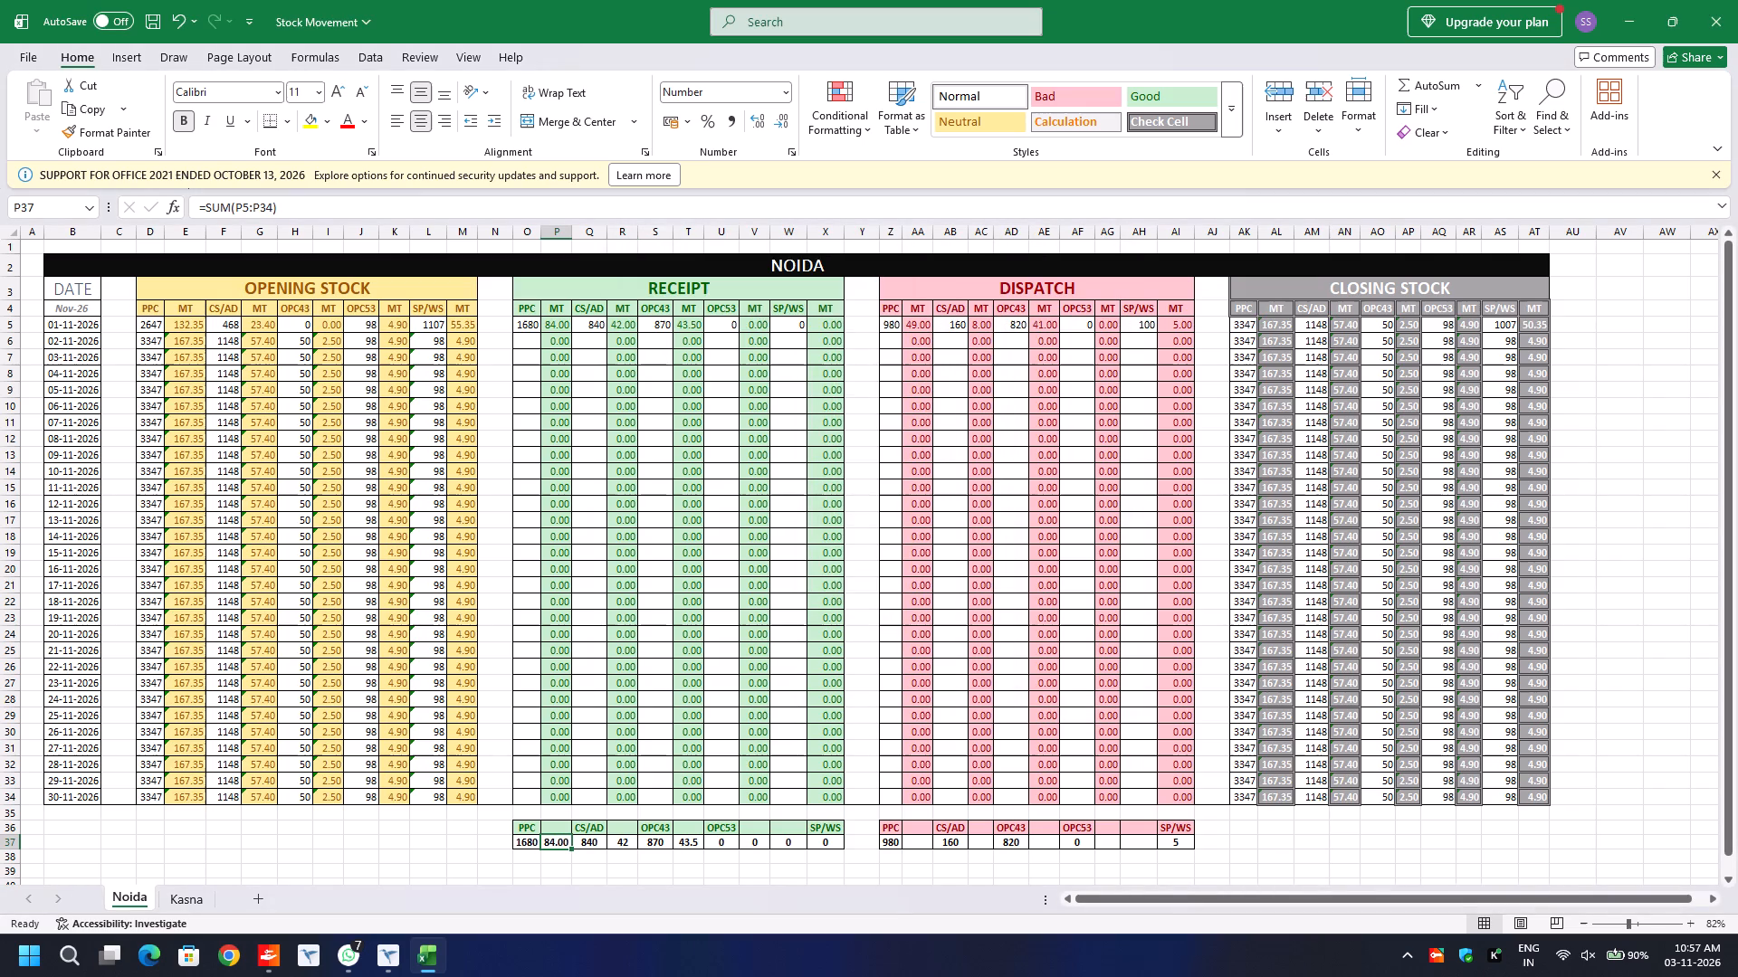
Copy the formatted MT total from P37 into the other Receipt MT total cells R37, T37, V37 and X37.
{"action": "key", "text": "ctrl+c"}
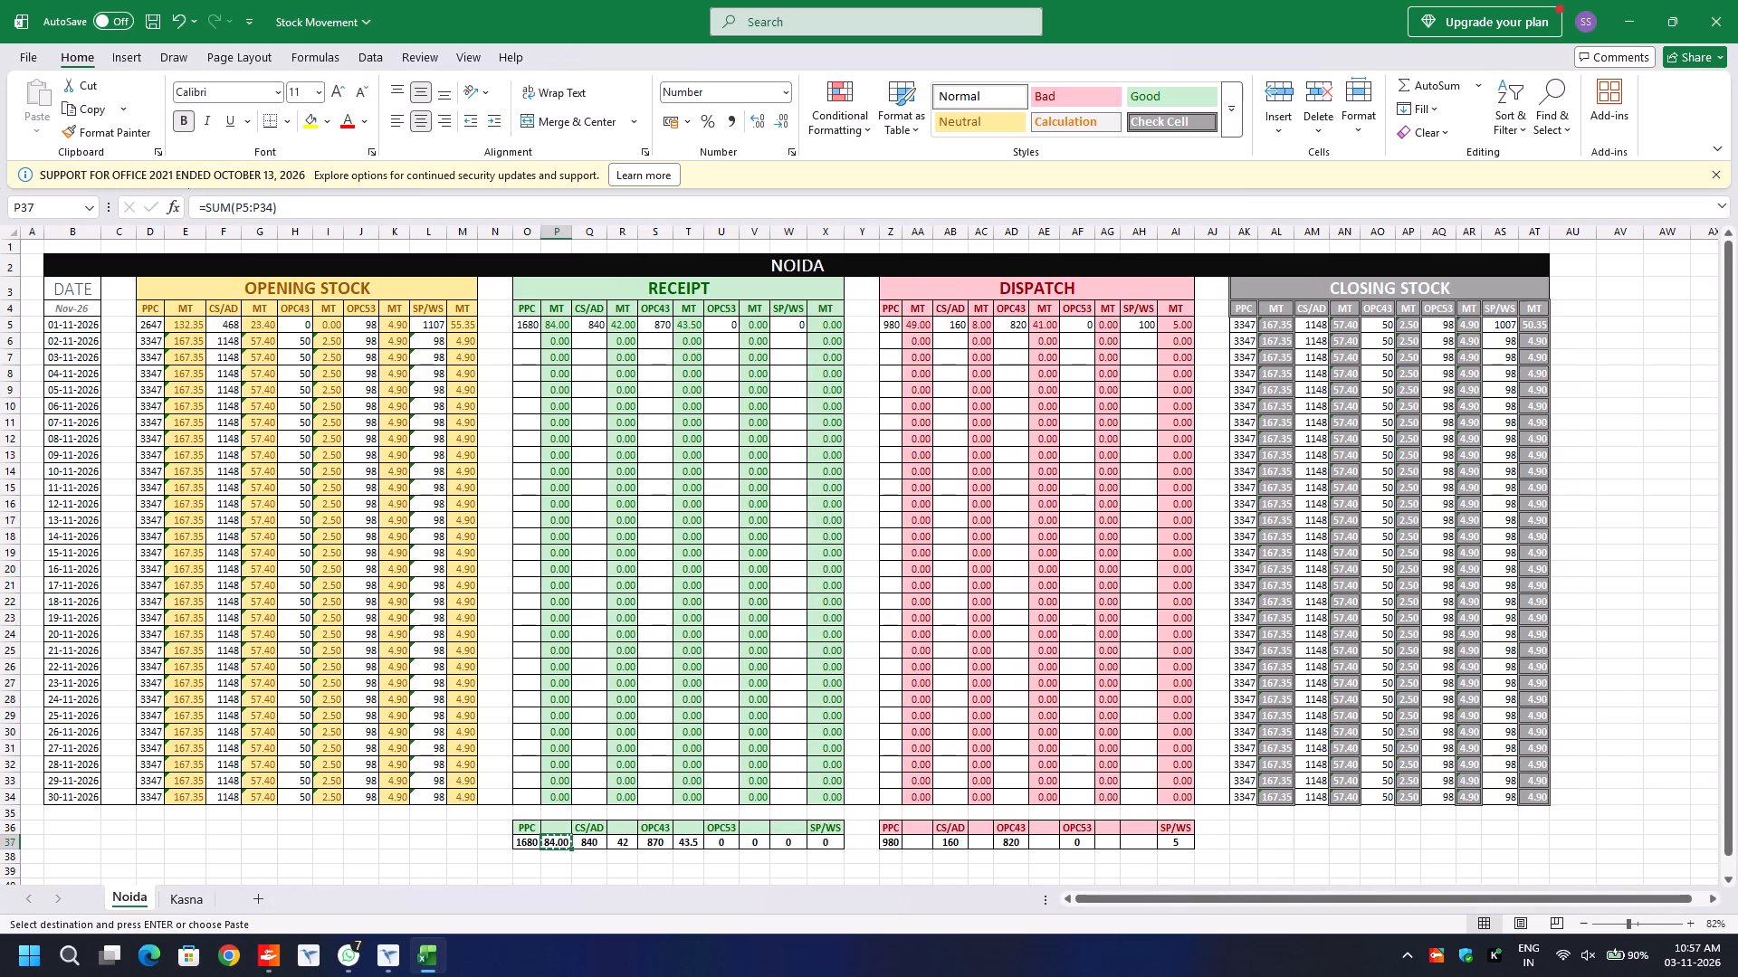
{"action": "key", "text": "Right"}
{"action": "key", "text": "Right"}
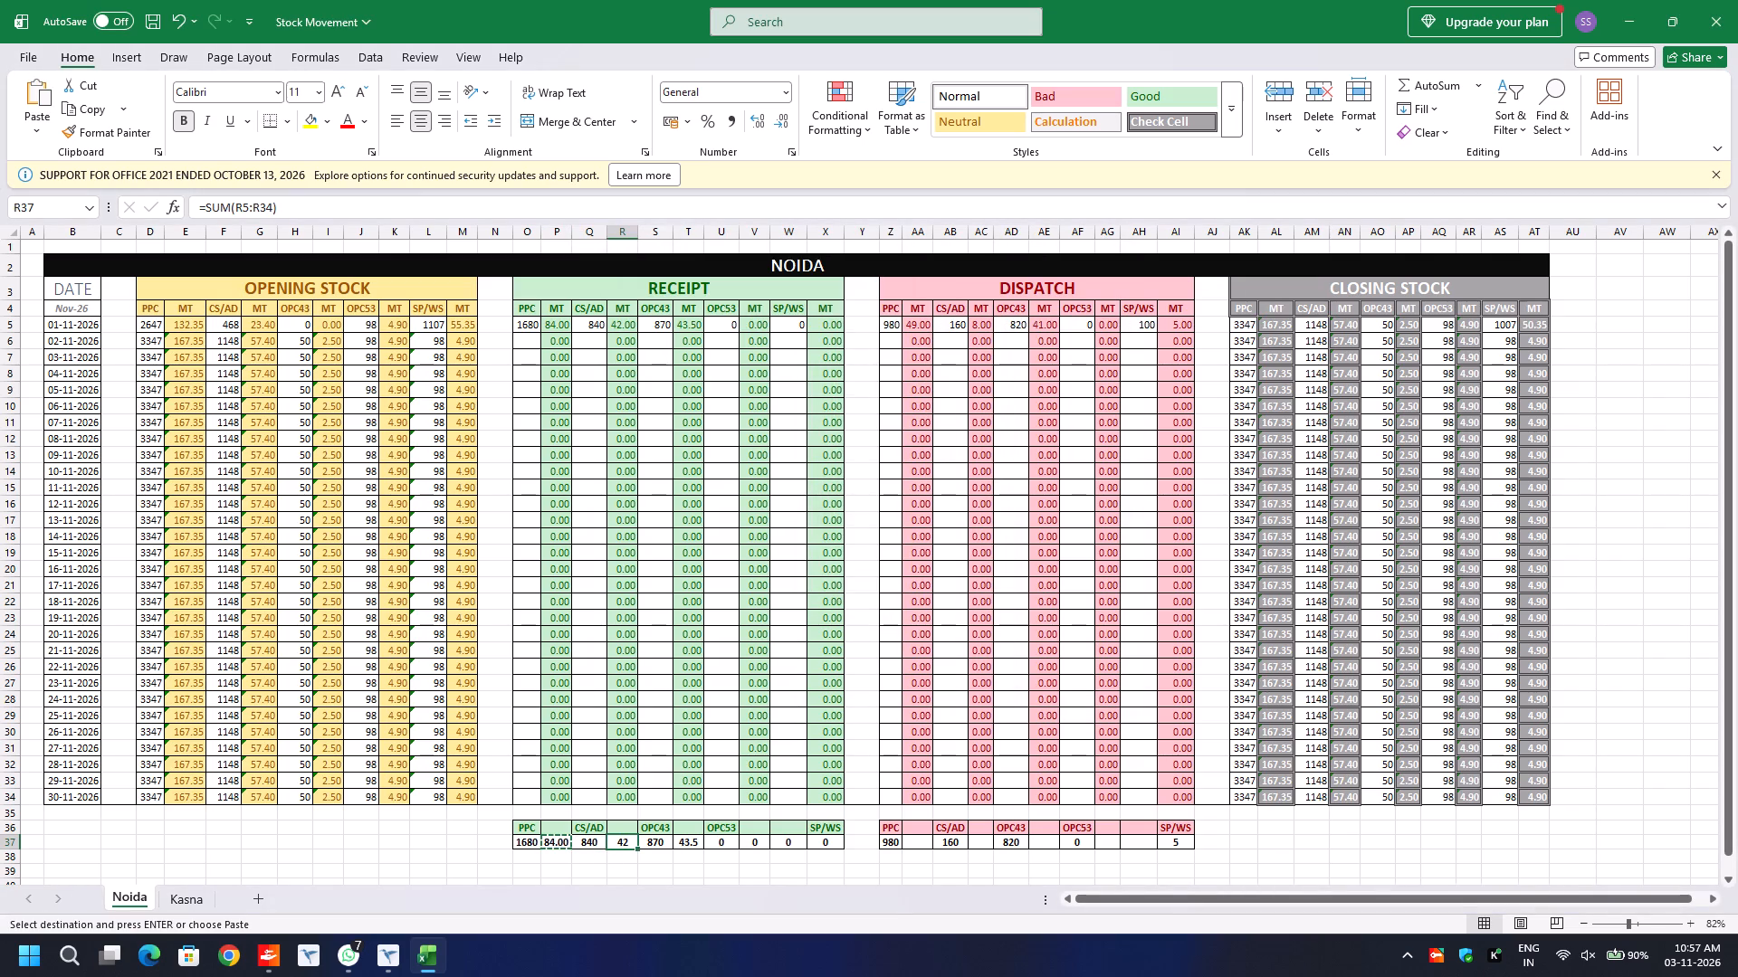
{"action": "key", "text": "ctrl+v"}
{"action": "key", "text": "Right"}
{"action": "key", "text": "Right"}
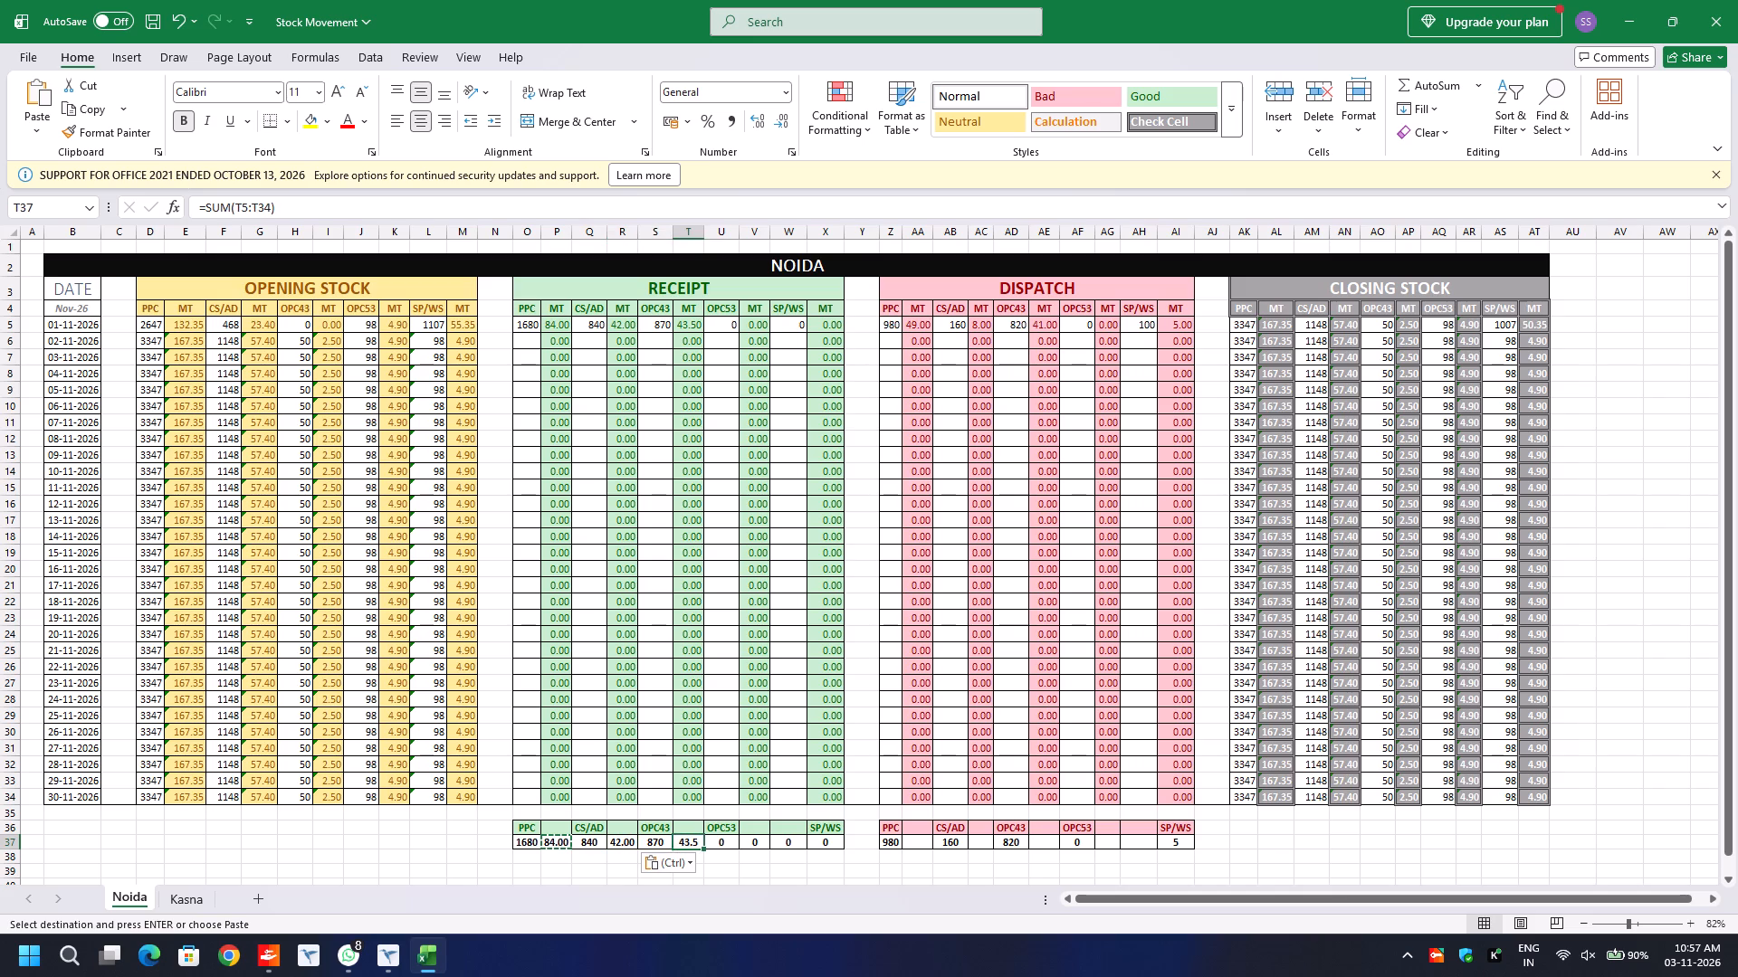
{"action": "key", "text": "ctrl+v"}
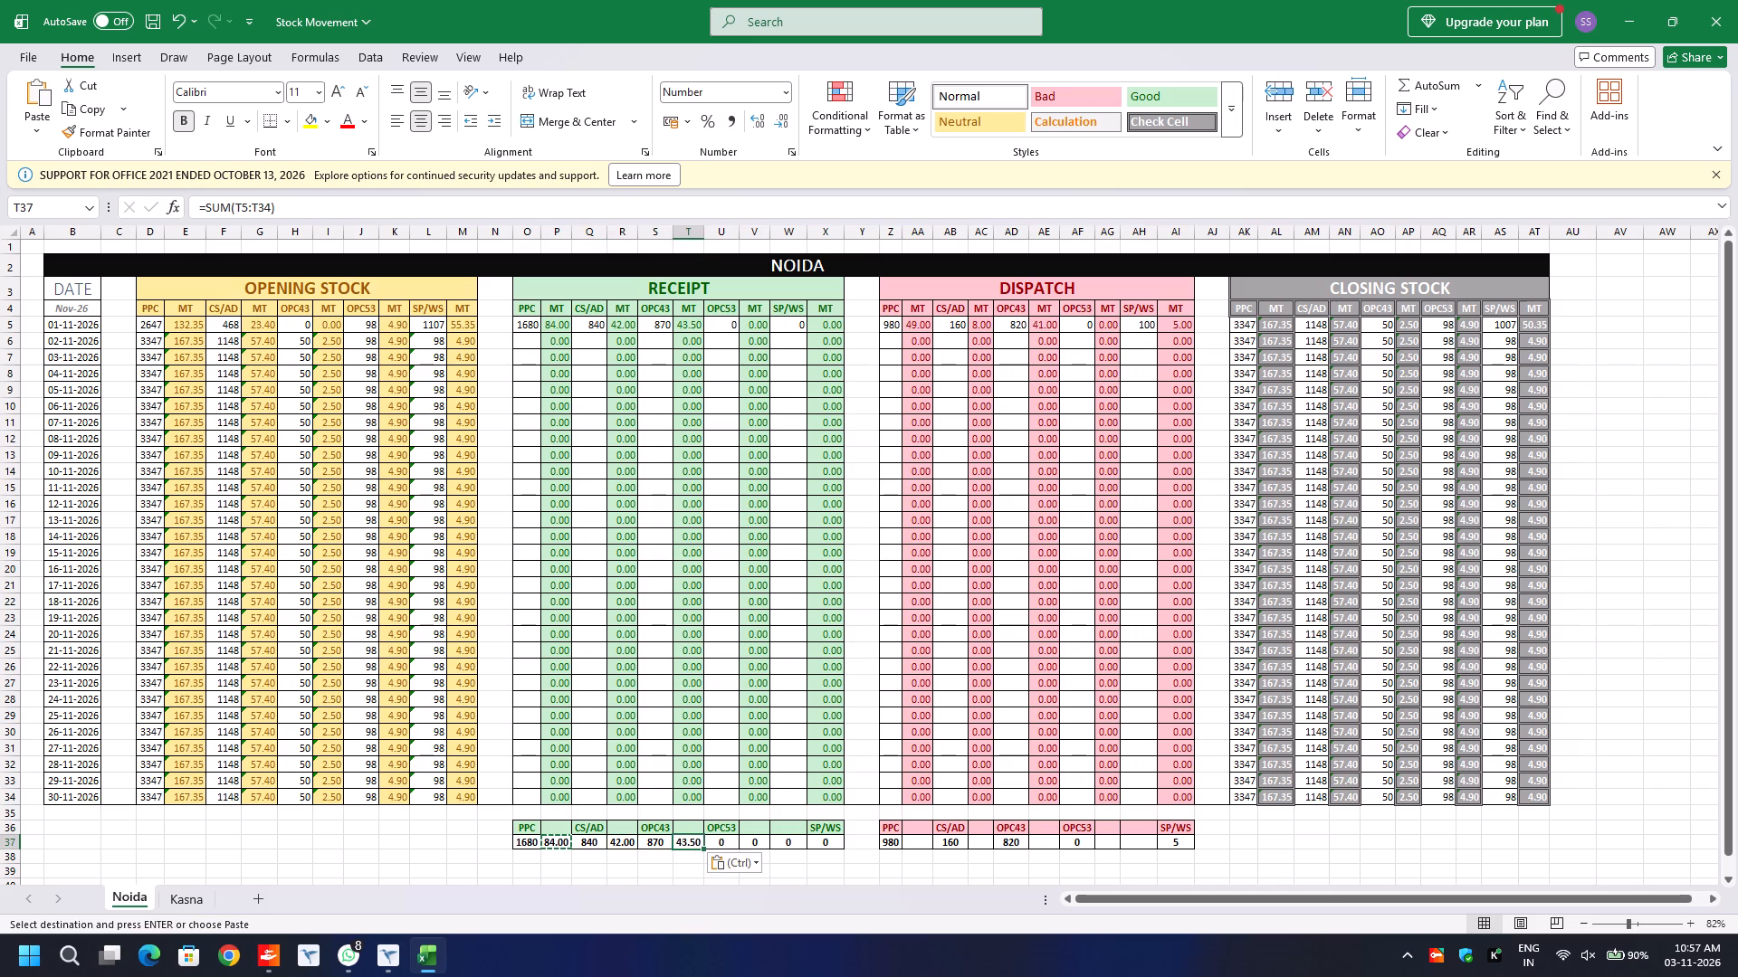
{"action": "key", "text": "Right"}
{"action": "key", "text": "Right"}
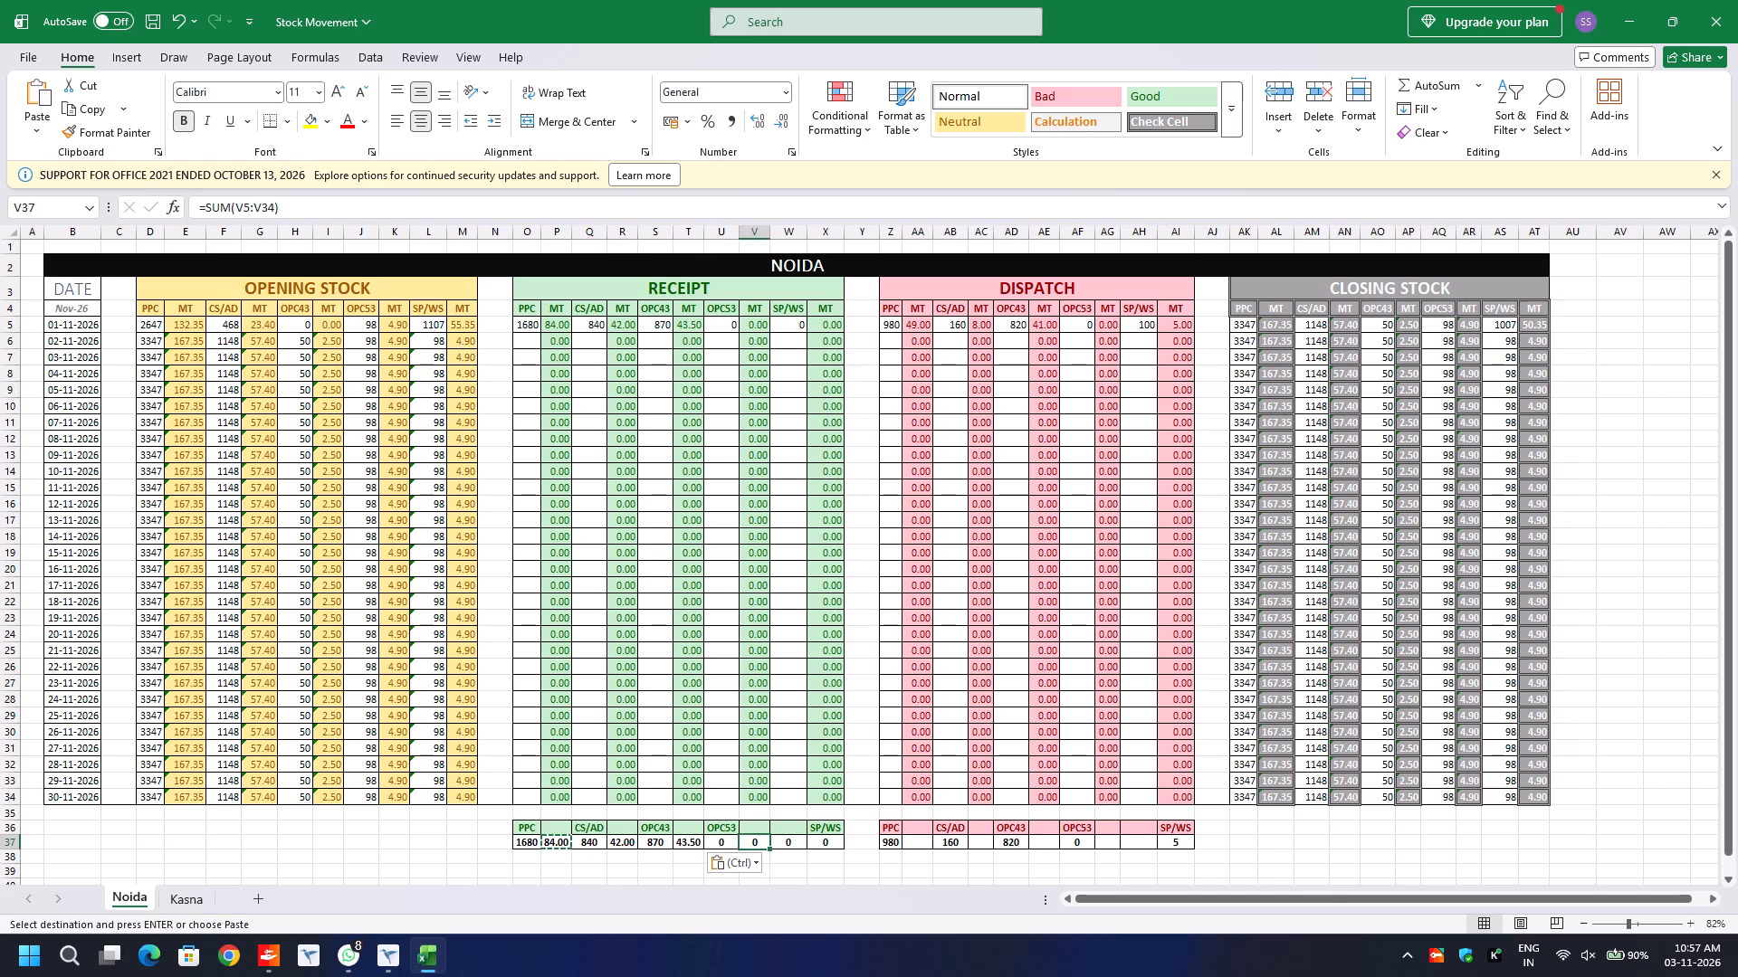
{"action": "key", "text": "ctrl+v"}
{"action": "key", "text": "Right"}
{"action": "key", "text": "Right"}
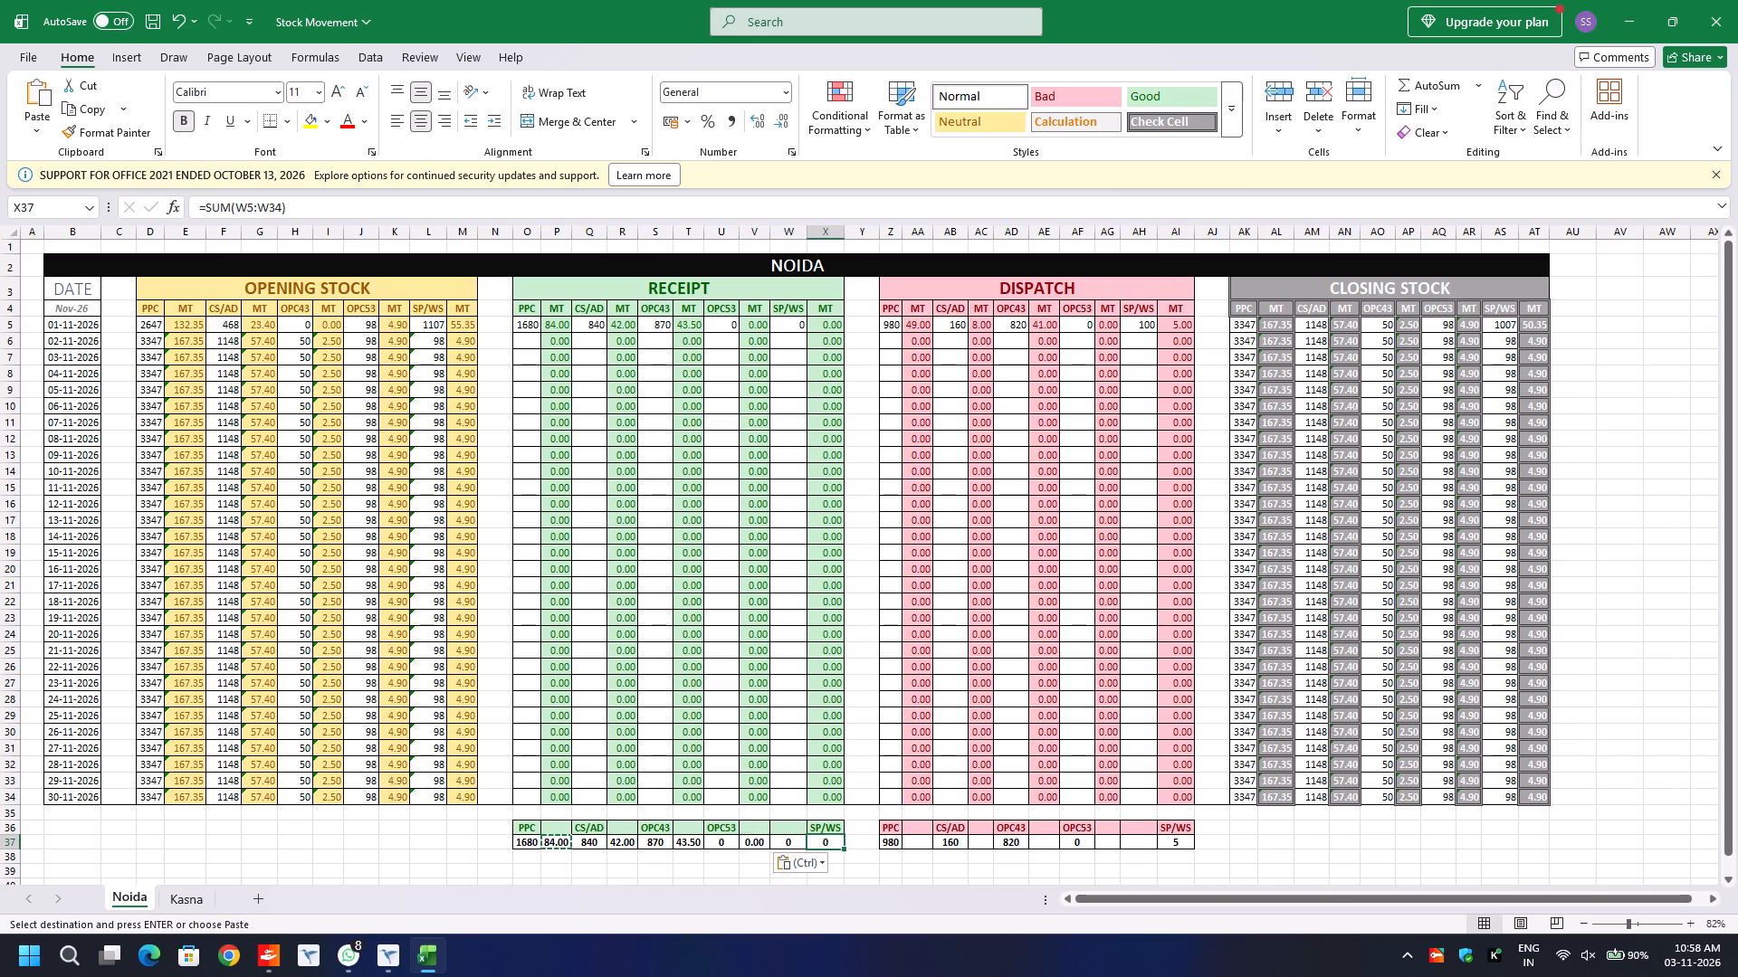
{"action": "key", "text": "ctrl+v"}
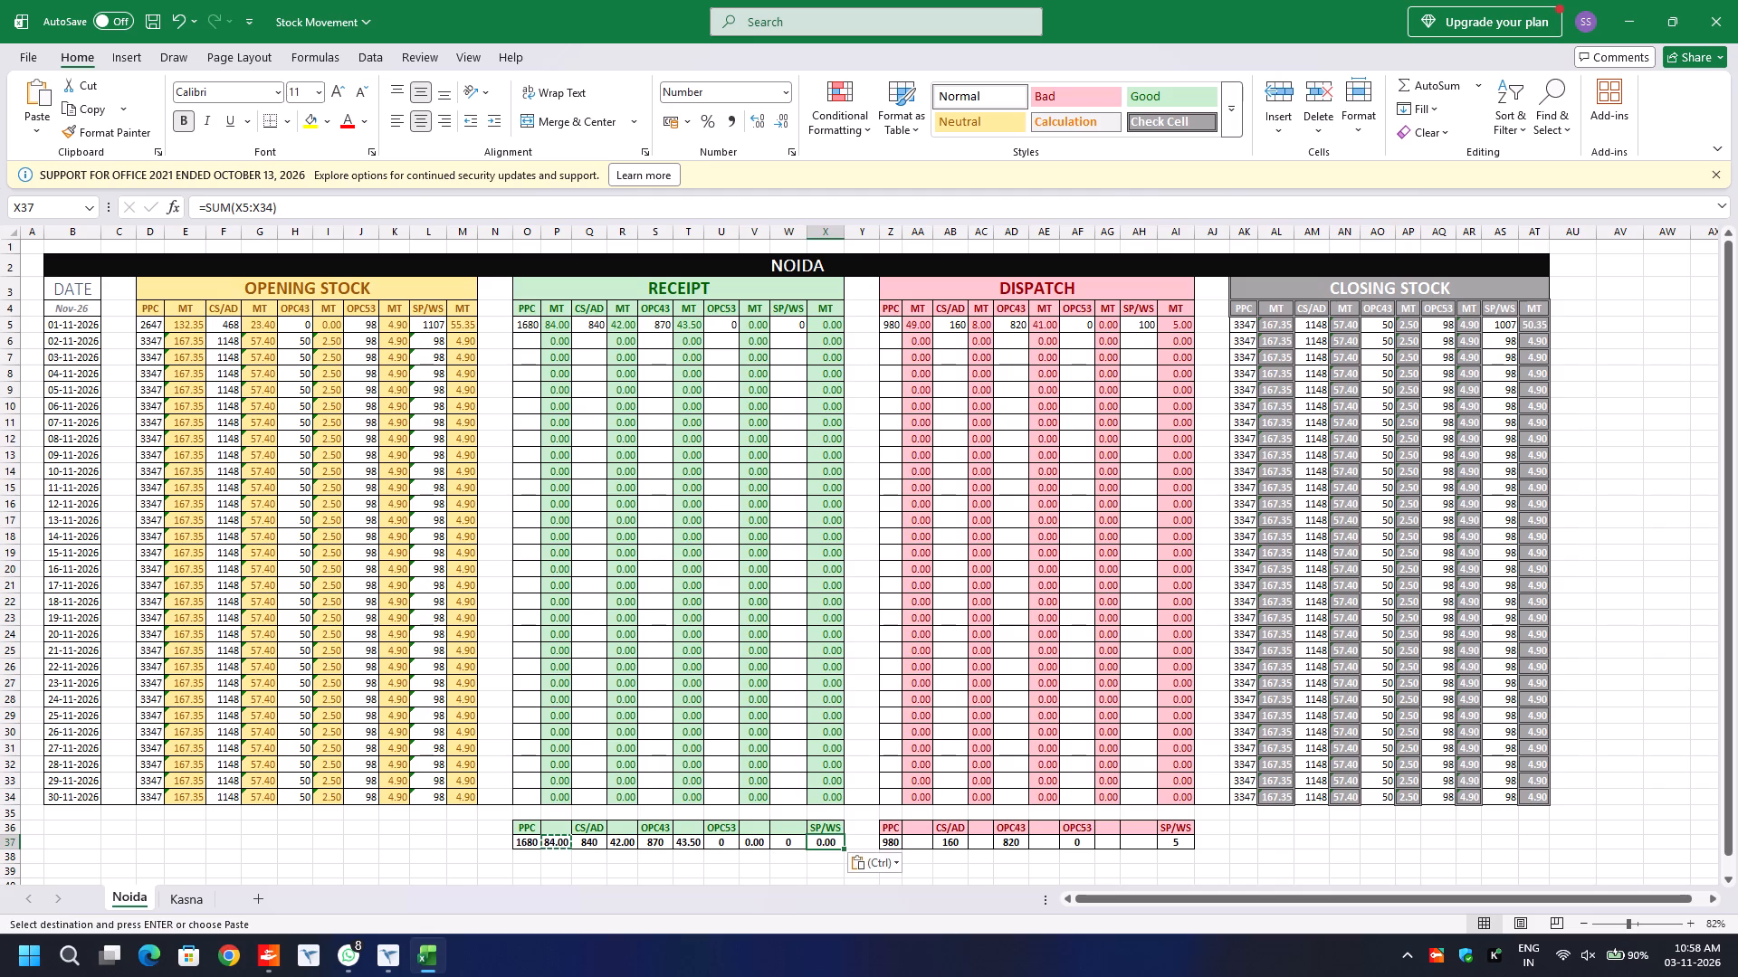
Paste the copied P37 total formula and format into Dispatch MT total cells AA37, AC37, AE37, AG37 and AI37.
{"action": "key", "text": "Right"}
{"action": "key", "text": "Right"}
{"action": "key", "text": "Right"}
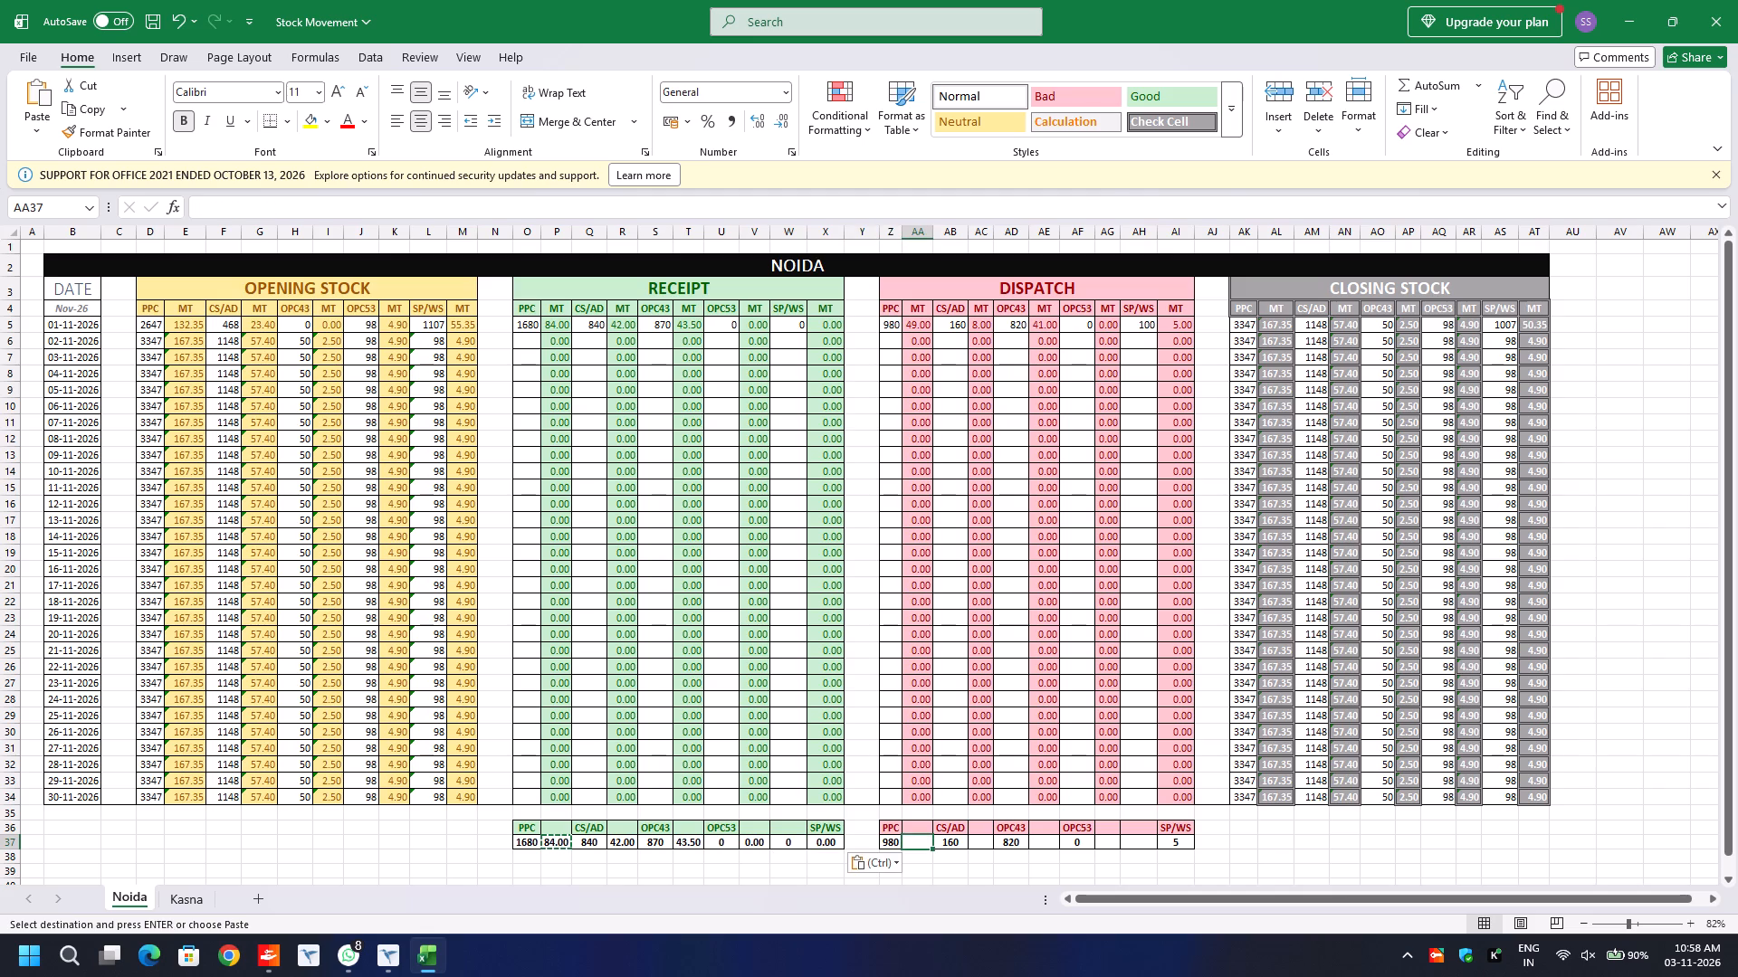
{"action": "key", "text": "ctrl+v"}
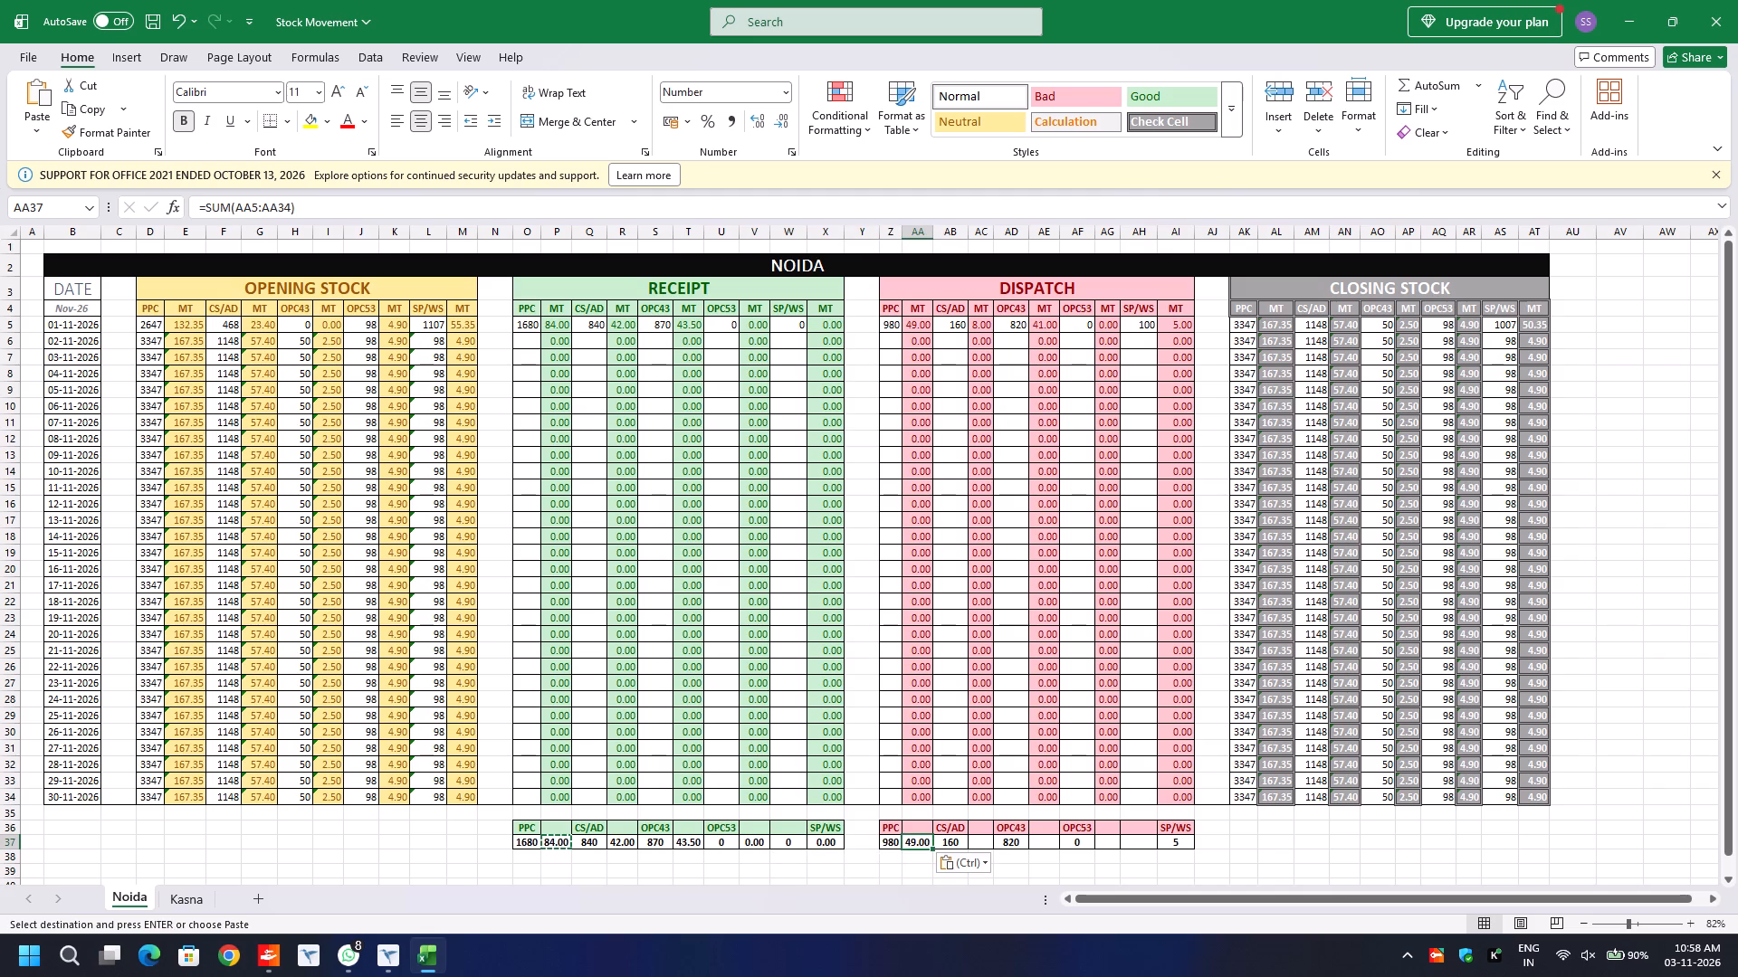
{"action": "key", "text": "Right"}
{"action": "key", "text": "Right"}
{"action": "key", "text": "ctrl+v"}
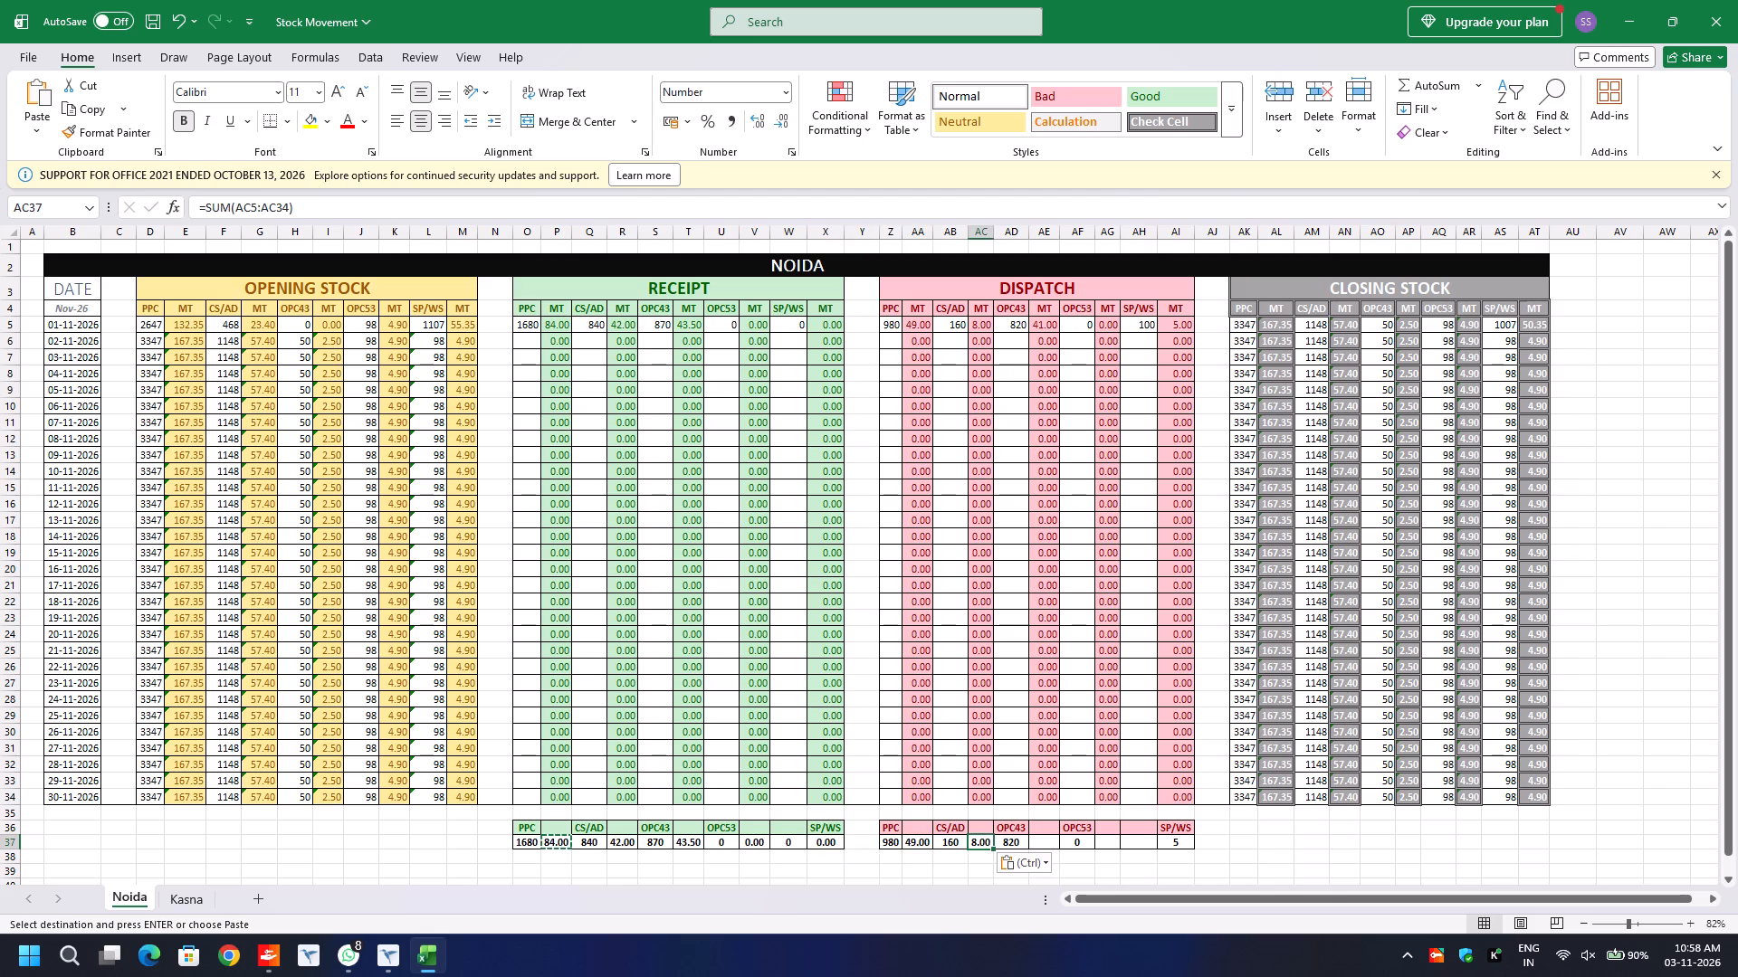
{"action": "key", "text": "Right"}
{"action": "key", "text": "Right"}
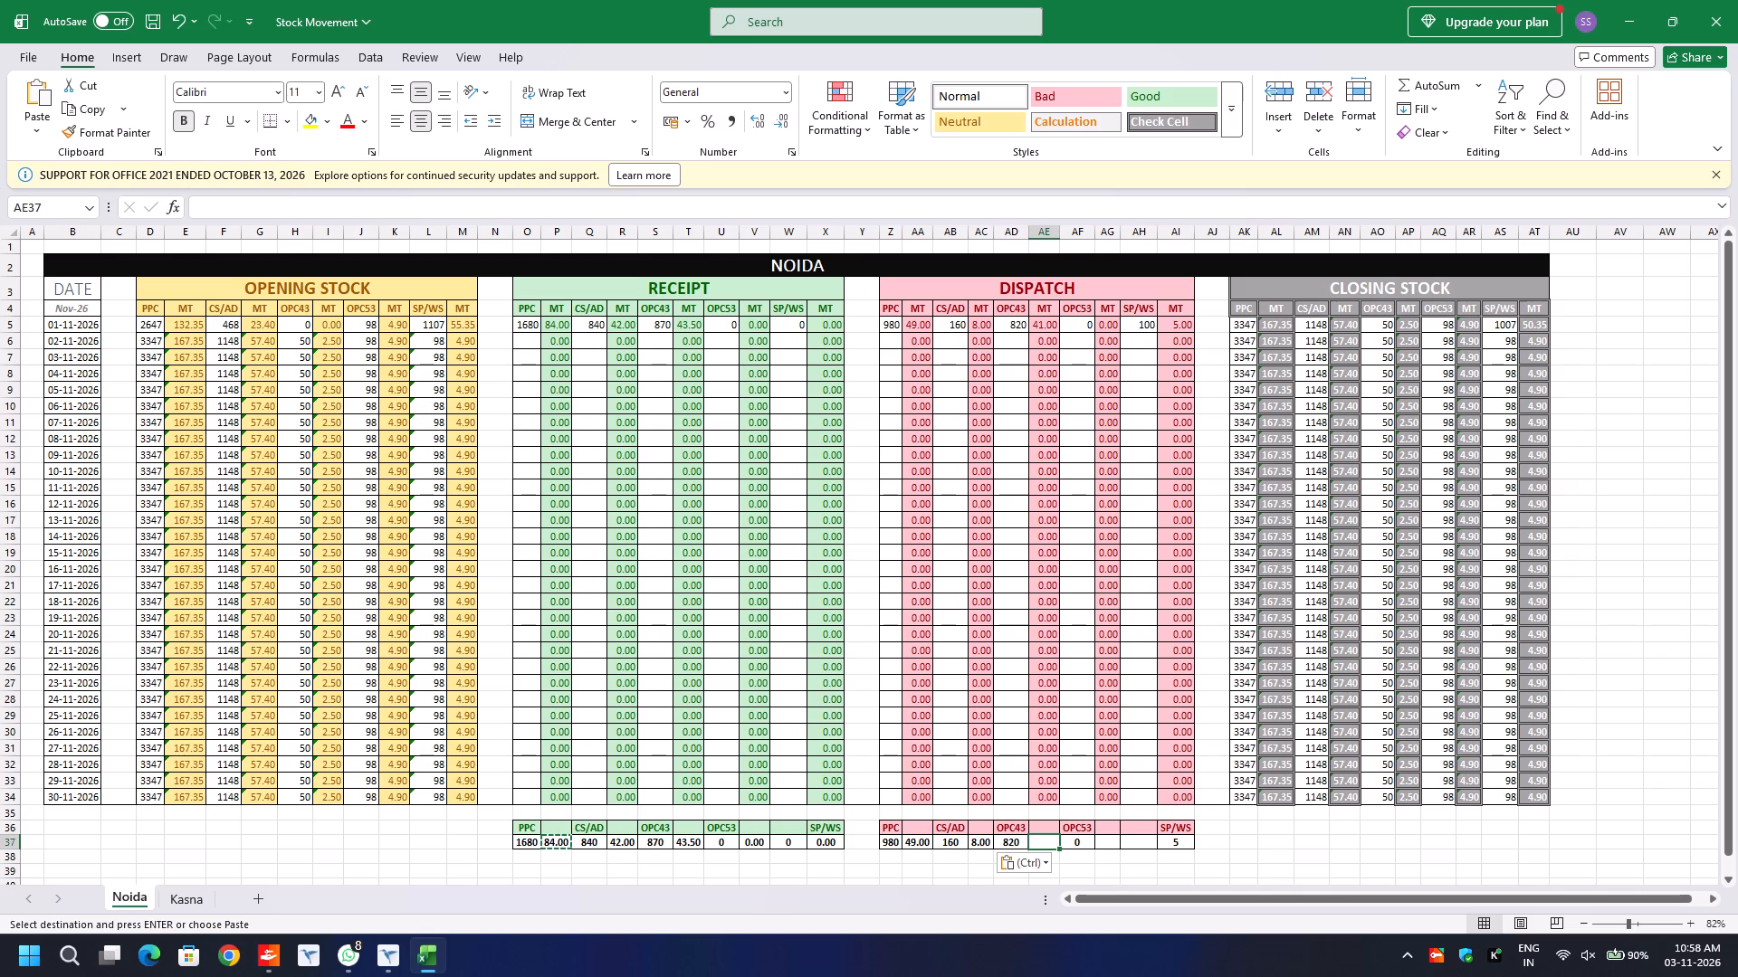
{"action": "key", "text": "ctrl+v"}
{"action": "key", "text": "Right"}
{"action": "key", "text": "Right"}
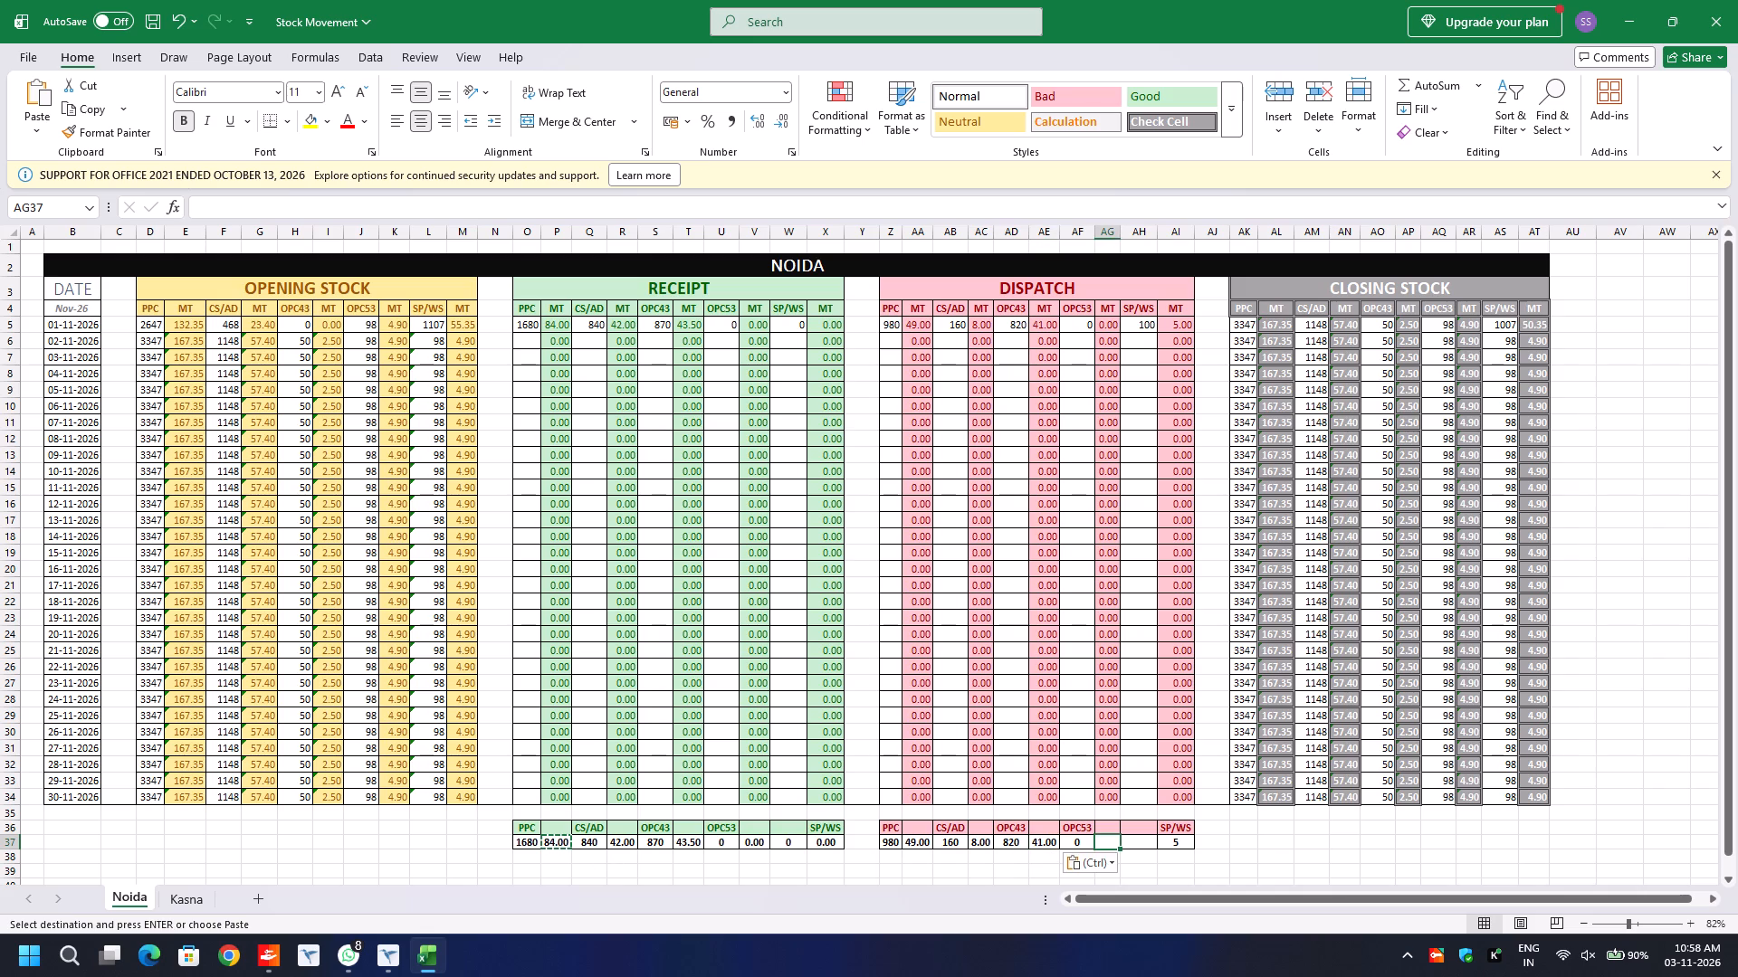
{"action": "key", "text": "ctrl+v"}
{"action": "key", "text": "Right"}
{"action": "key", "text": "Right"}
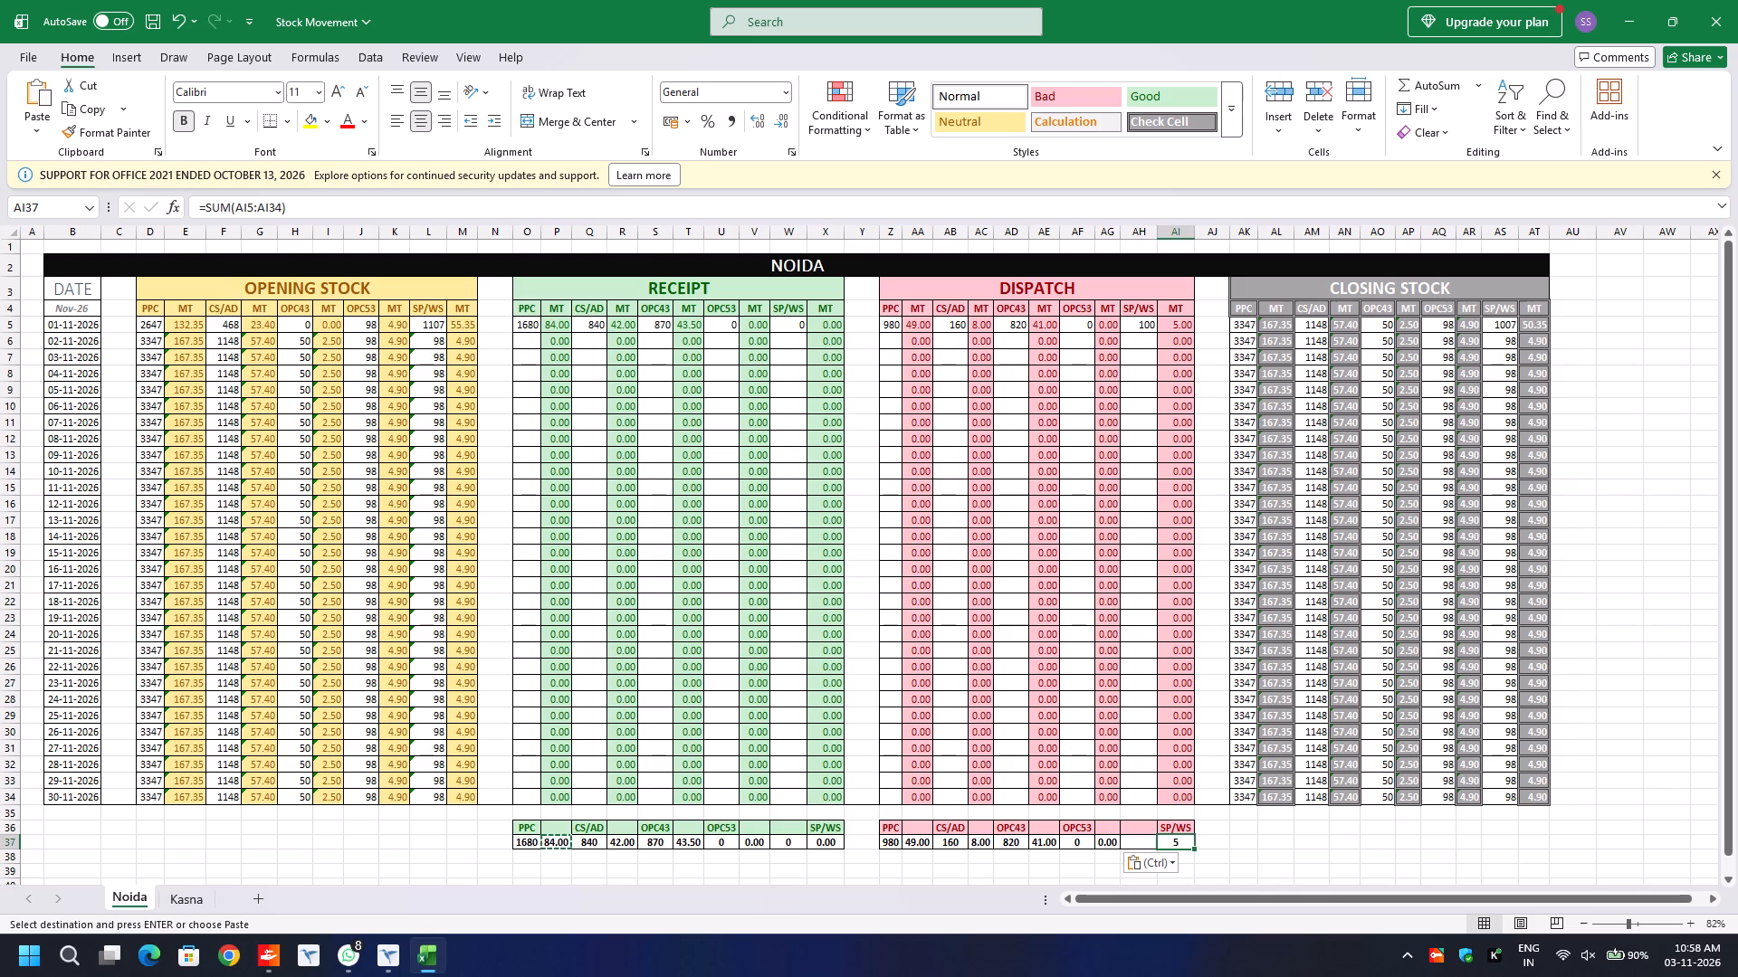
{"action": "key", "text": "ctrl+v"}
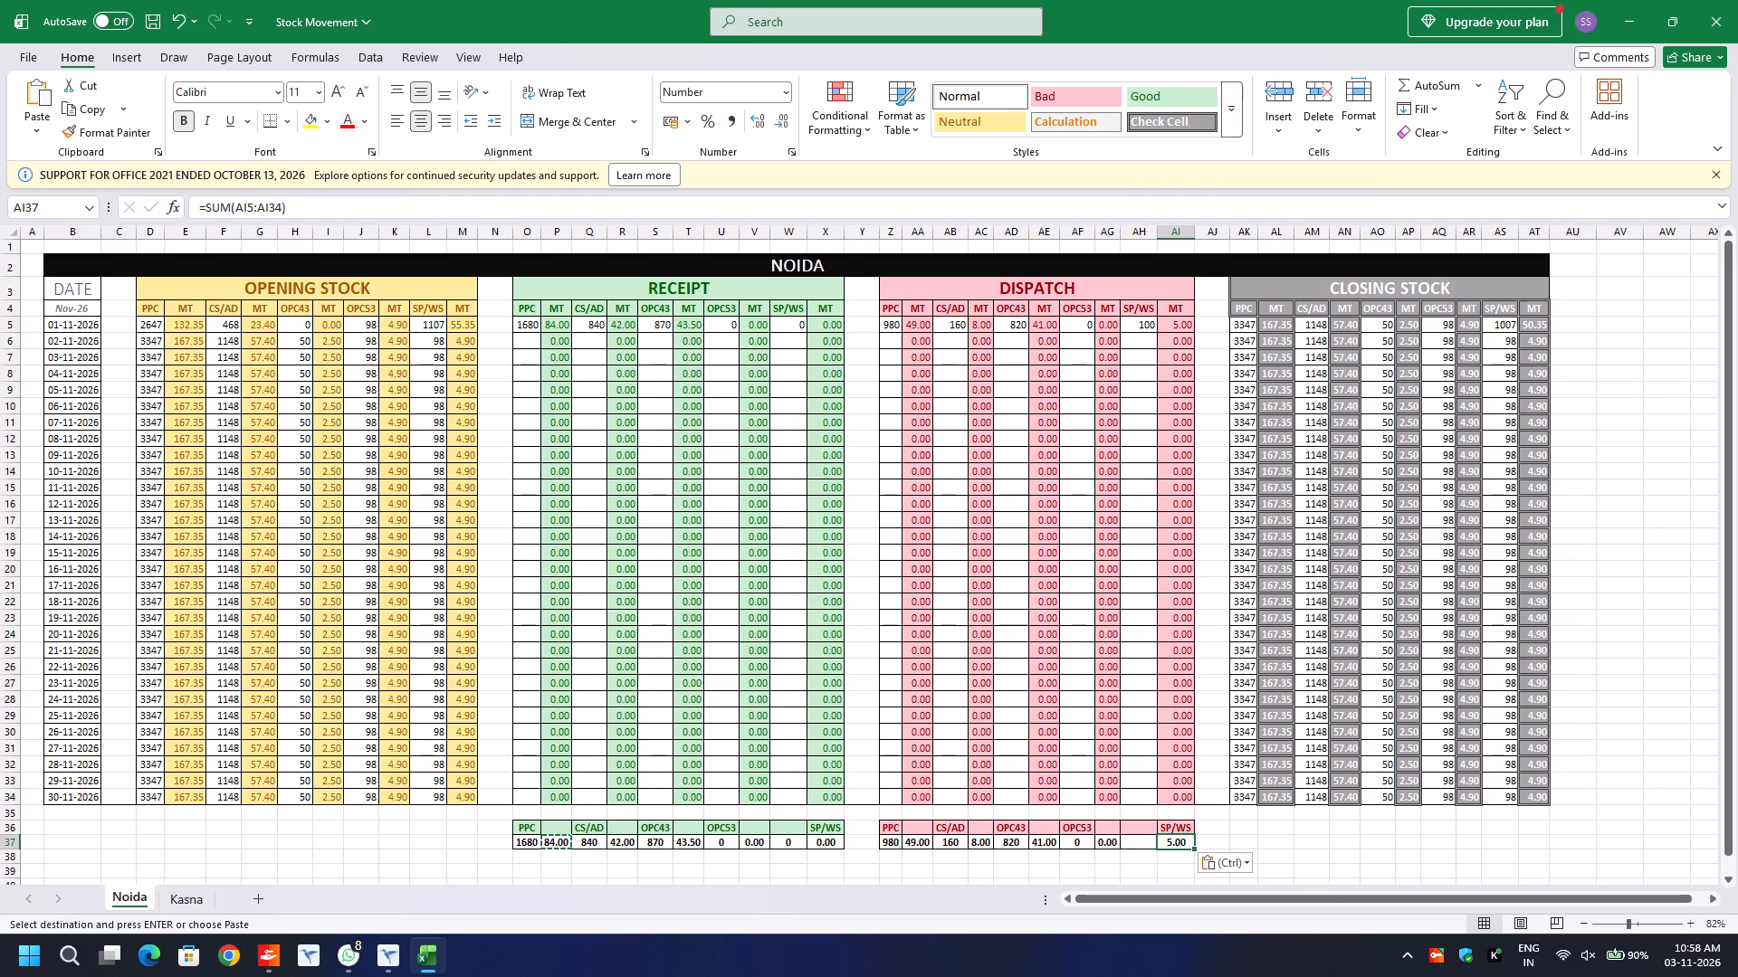
Fill the Dispatch PPC total formula from Z37 across the Dispatch totals row through AI37.
{"action": "left_click", "coordinate": [892, 842]}
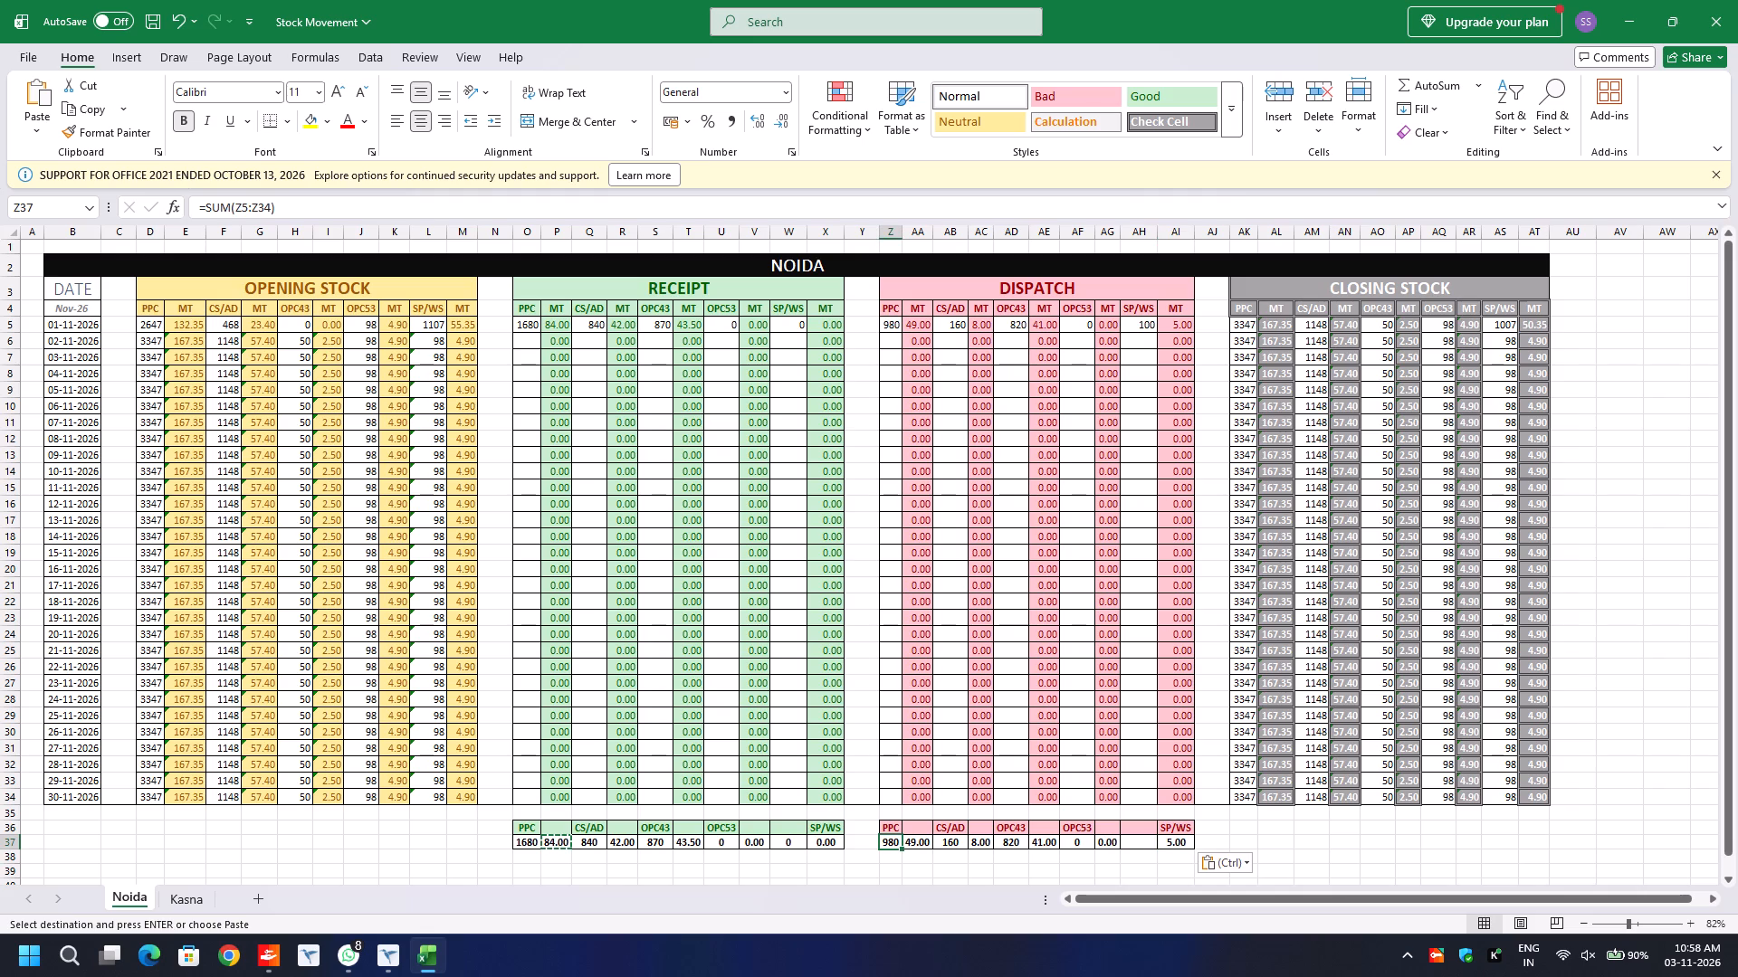
{"action": "left_click_drag", "start_coordinate": [902, 850], "coordinate": [1183, 843]}
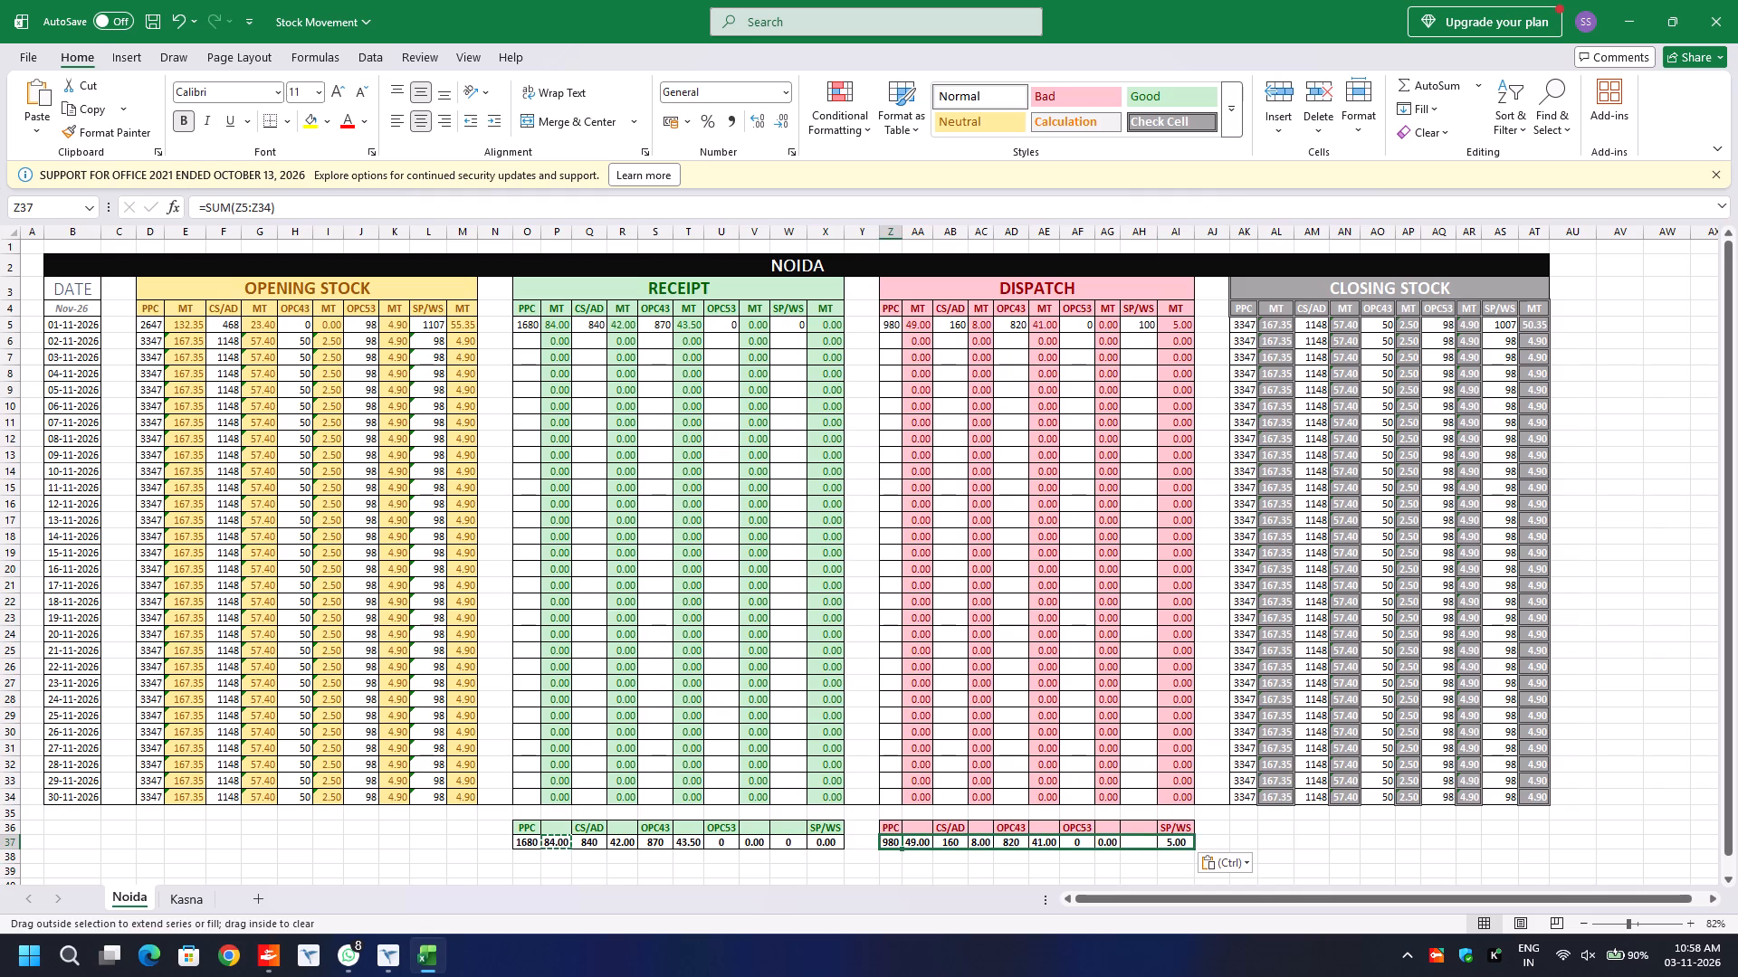
{"action": "left_click_drag", "start_coordinate": [1183, 843], "coordinate": [1188, 843]}
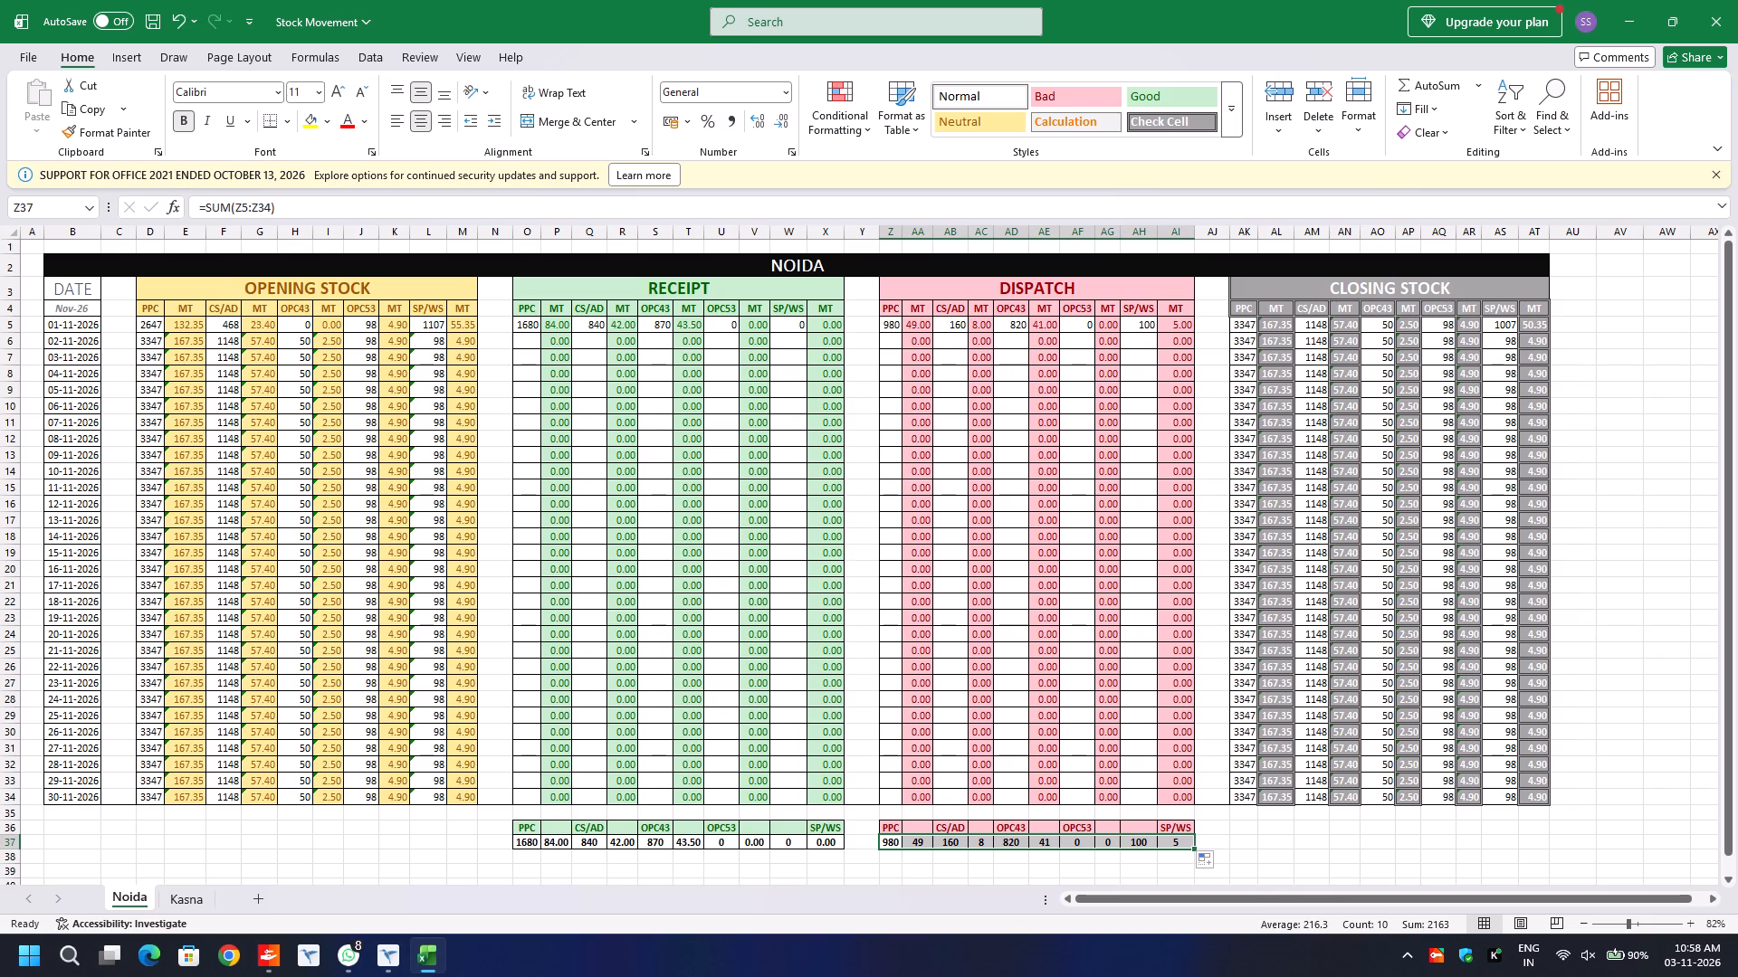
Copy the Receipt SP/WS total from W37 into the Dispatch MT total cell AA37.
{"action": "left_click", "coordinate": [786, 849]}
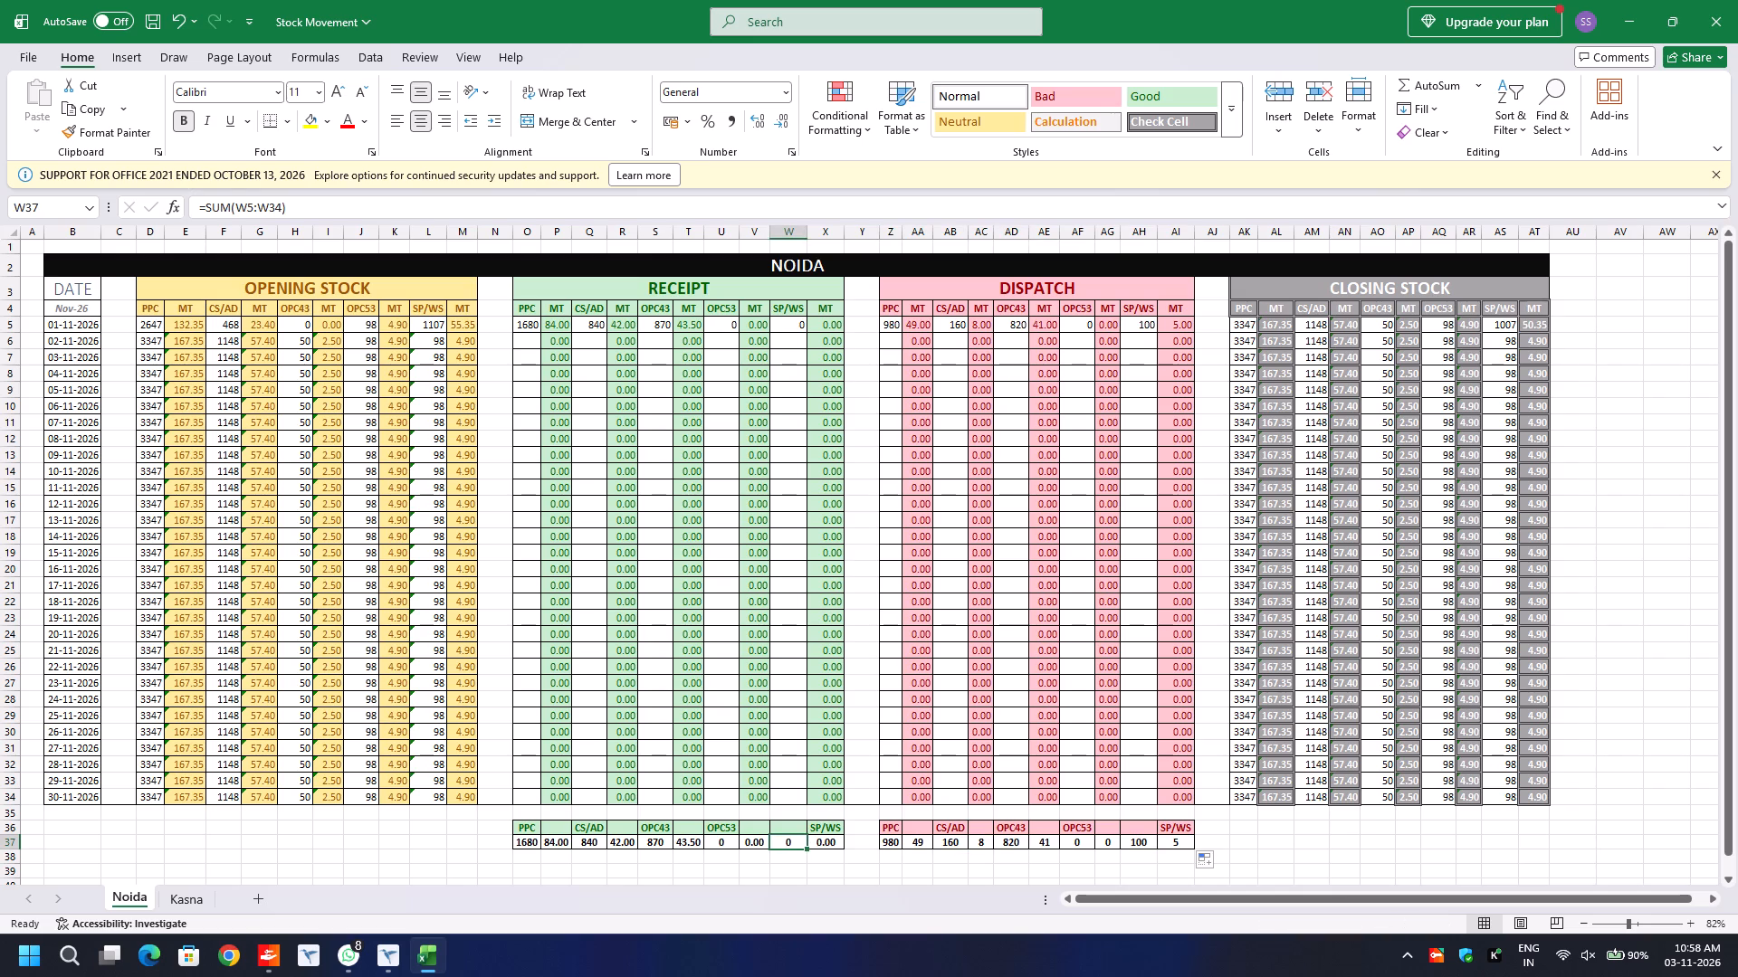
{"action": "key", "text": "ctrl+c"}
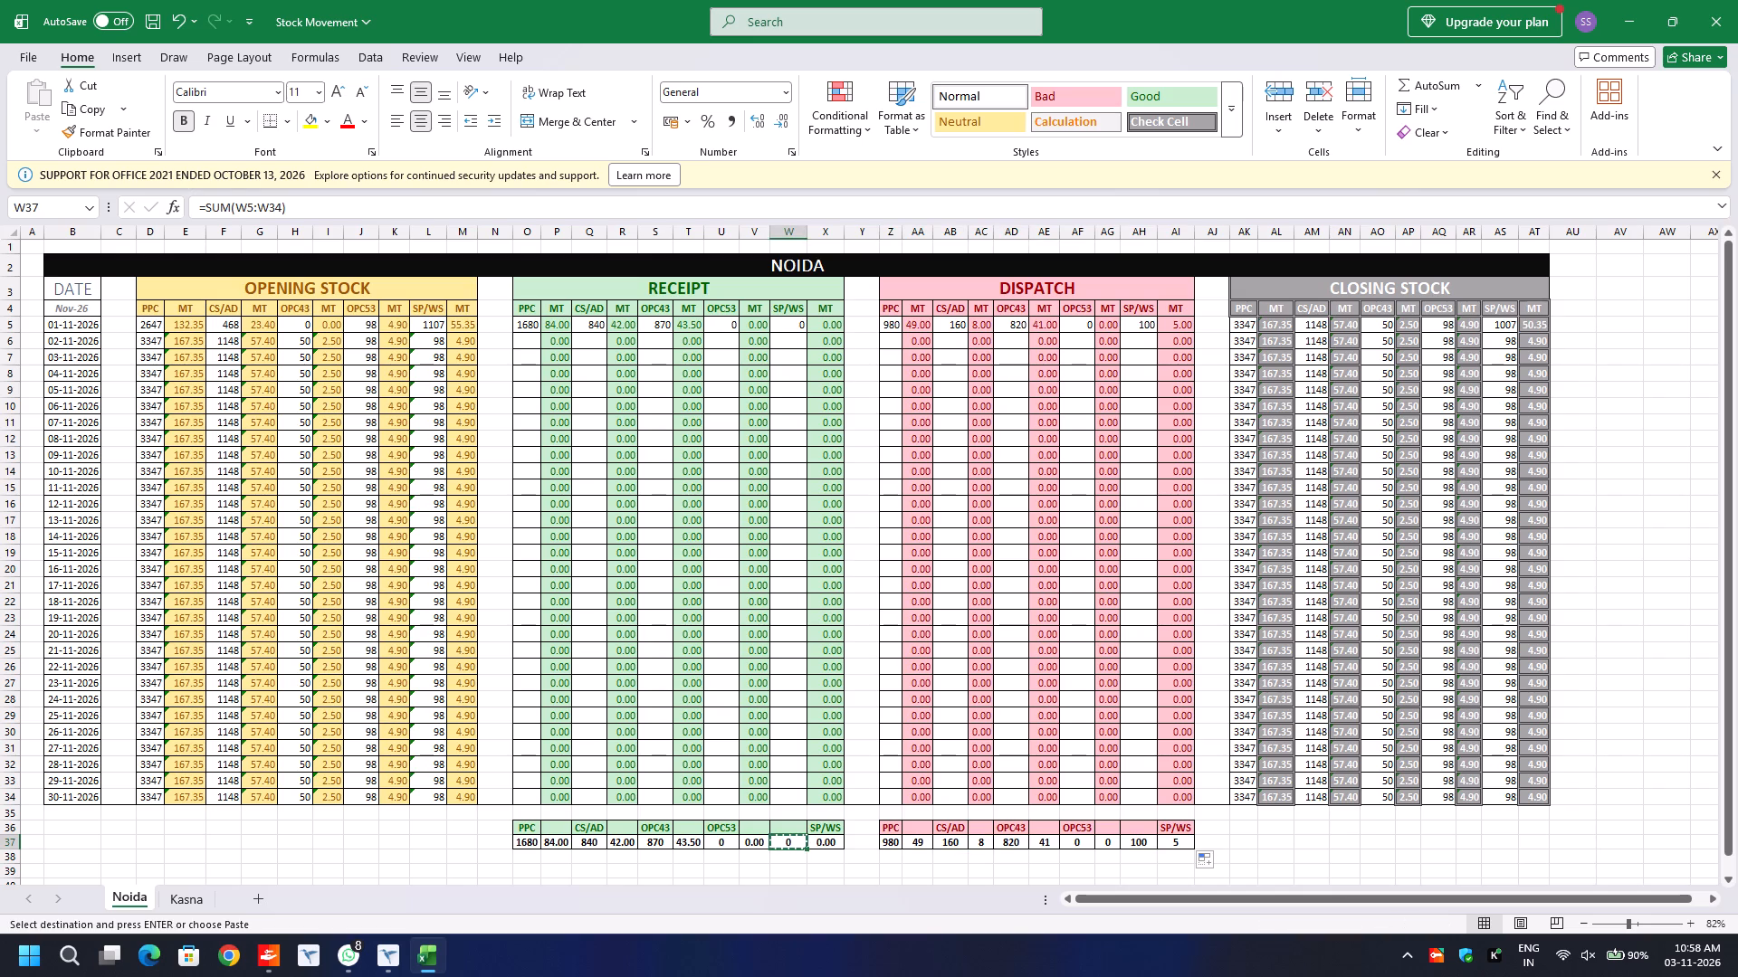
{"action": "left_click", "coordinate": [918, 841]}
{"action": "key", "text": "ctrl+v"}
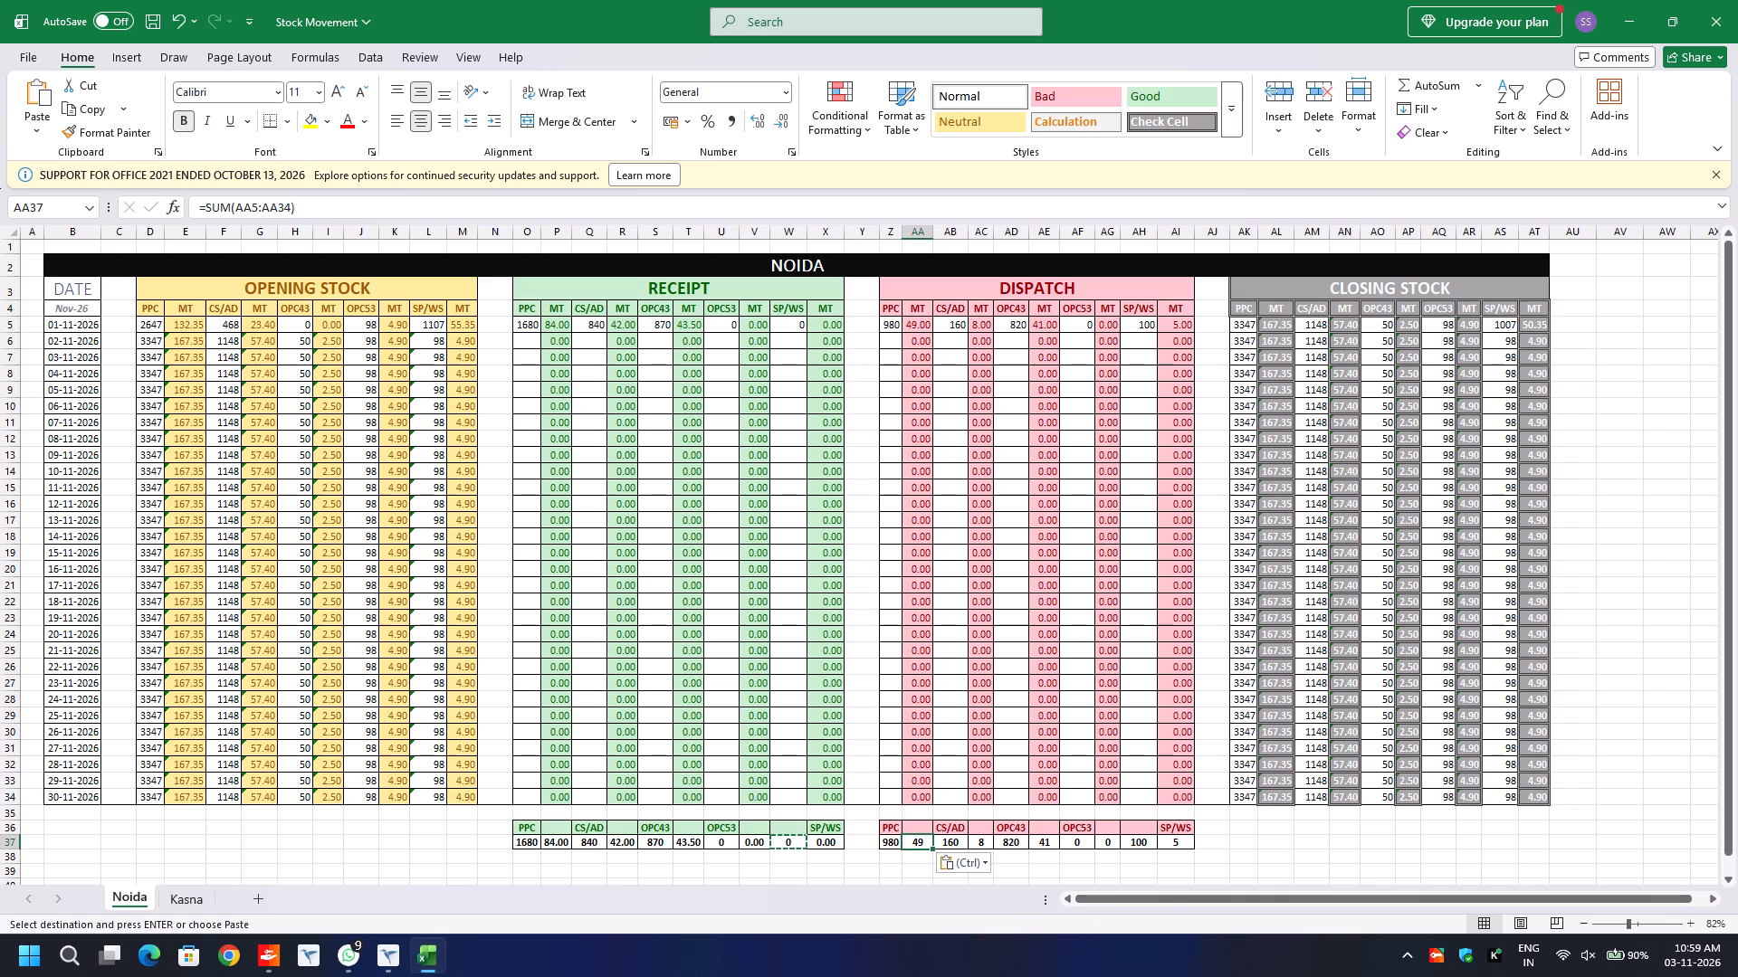
Copy the two-decimal Receipt SP/WS MT total from X37 into the Dispatch PPC MT total cell AA37.
{"action": "left_click", "coordinate": [822, 848]}
{"action": "key", "text": "ctrl+c"}
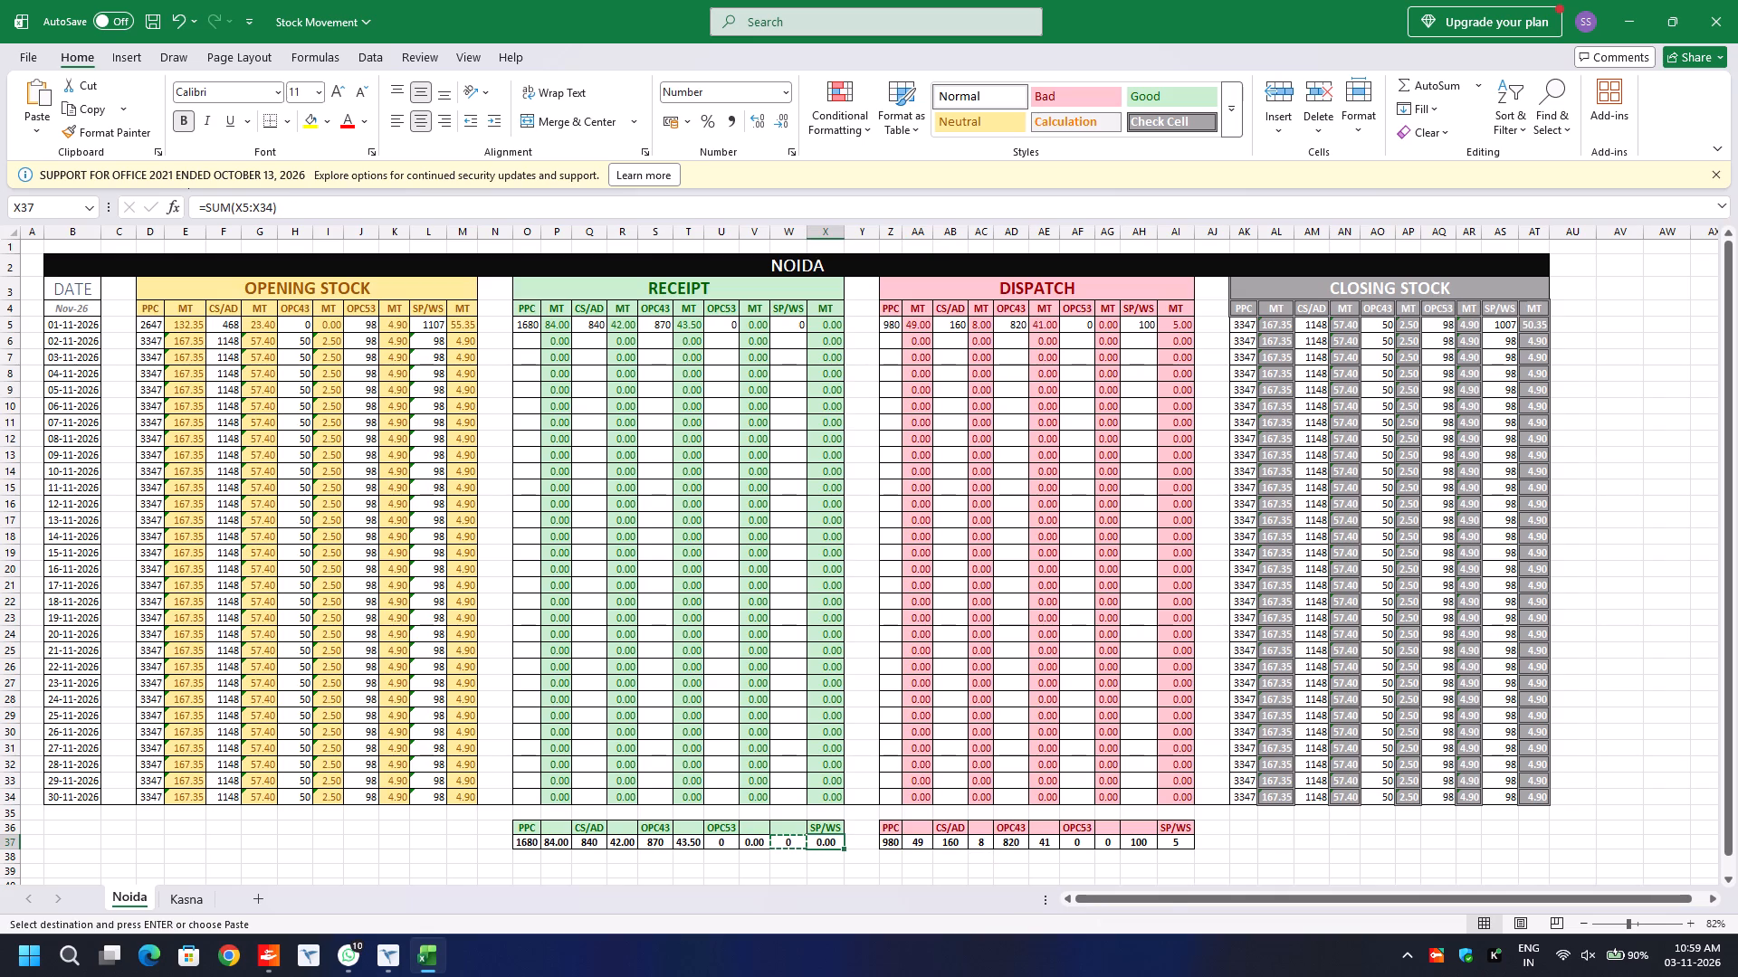
{"action": "key", "text": "Right"}
{"action": "key", "text": "Right"}
{"action": "key", "text": "Right"}
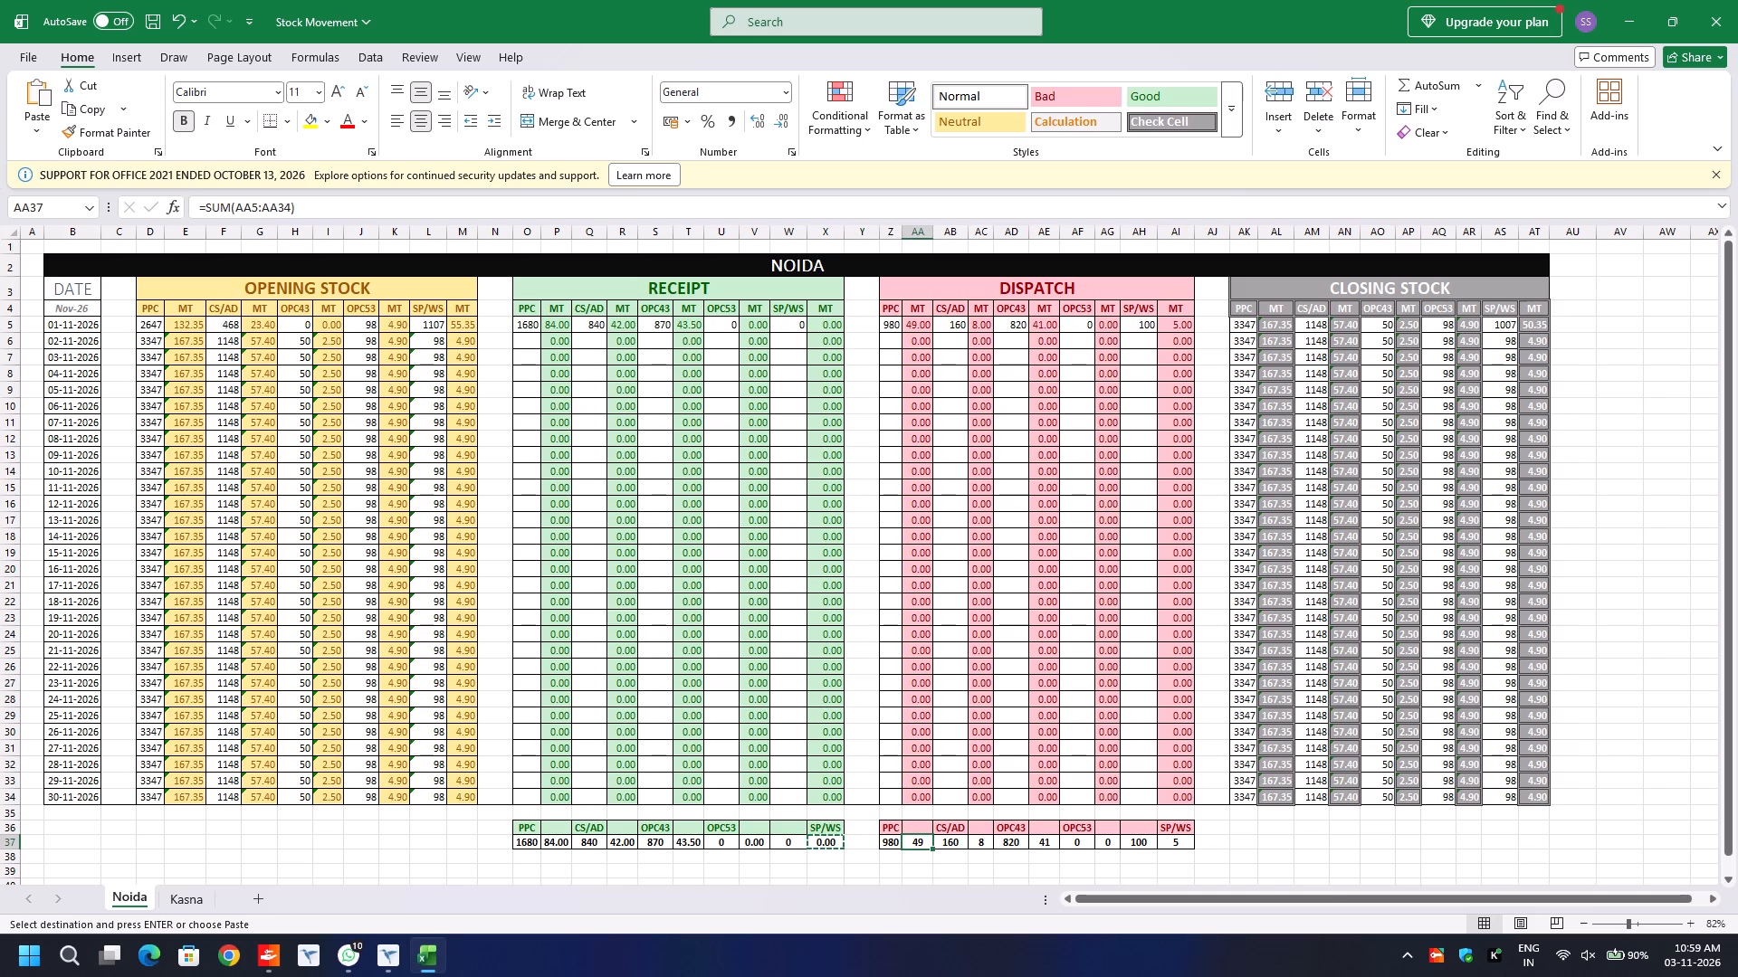
{"action": "key", "text": "ctrl+v"}
Paste the copied X37 total formula and format into the remaining Dispatch MT total cells AC37, AE37, AG37 and AI37.
{"action": "key", "text": "Right"}
{"action": "key", "text": "Right"}
{"action": "key", "text": "Left"}
{"action": "key", "text": "Left"}
{"action": "key", "text": "Left"}
{"action": "key", "text": "Left"}
{"action": "key", "text": "Left"}
{"action": "key", "text": "Left"}
{"action": "key", "text": "Left"}
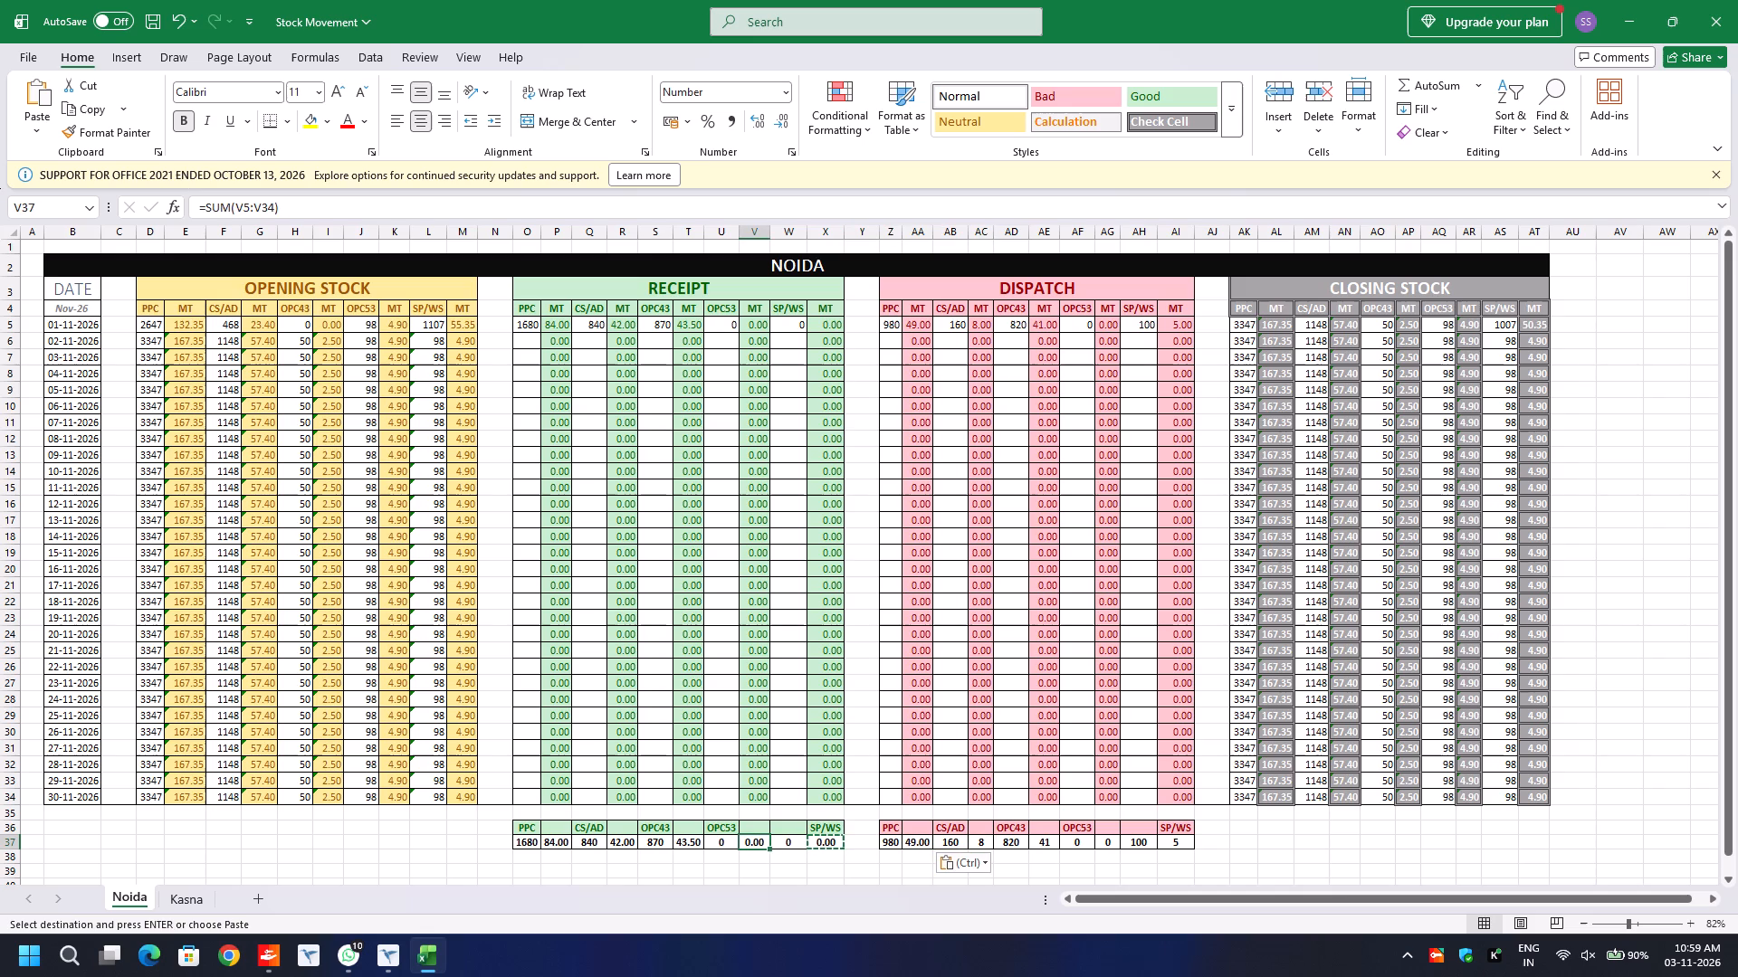
{"action": "key", "text": "Right"}
{"action": "key", "text": "Right"}
{"action": "key", "text": "Right"}
{"action": "key", "text": "Right"}
{"action": "key", "text": "Right"}
{"action": "key", "text": "Right"}
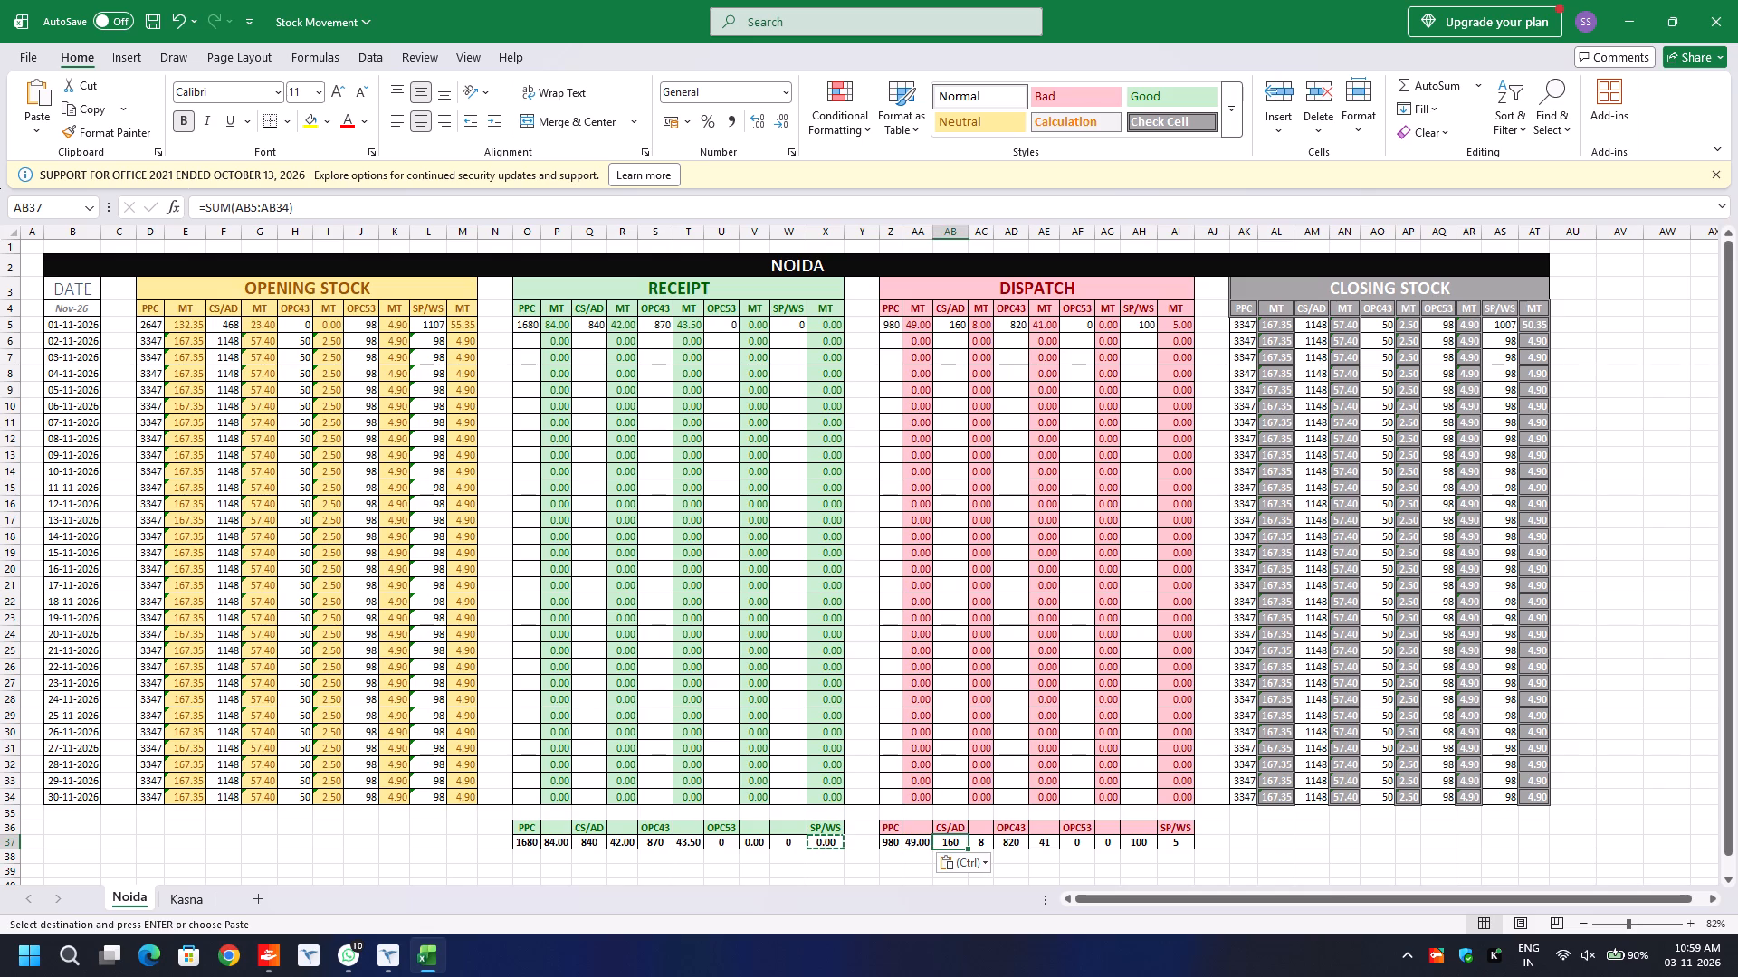
{"action": "key", "text": "Right"}
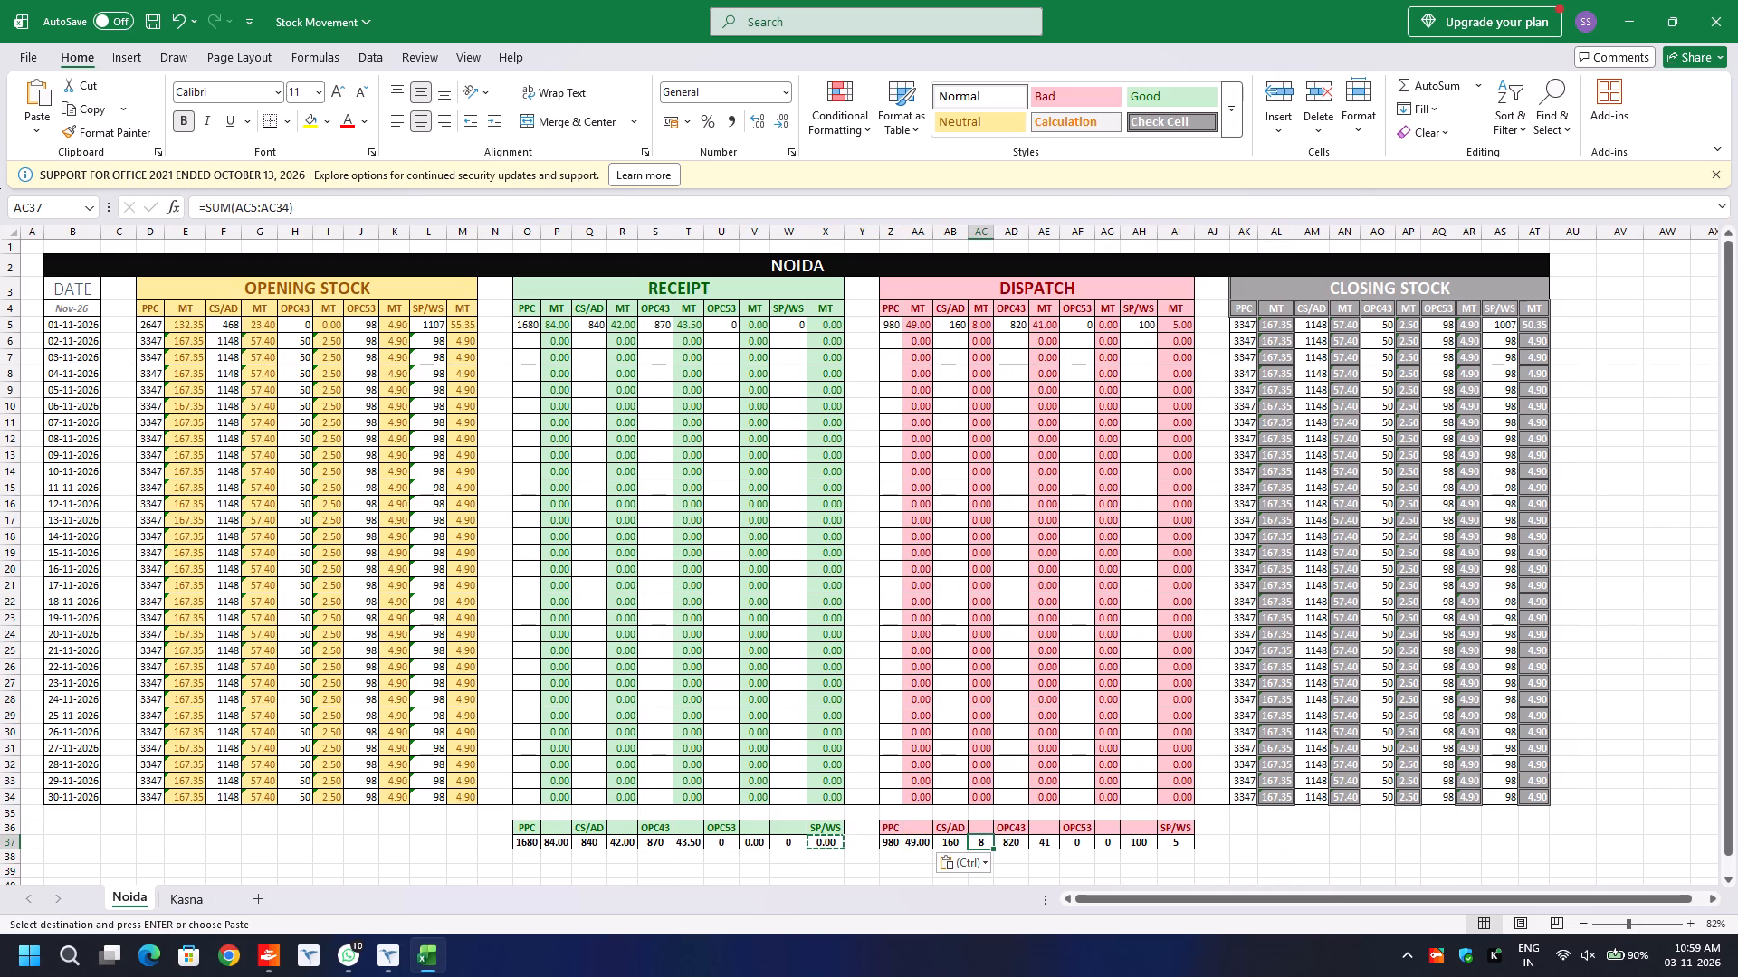
{"action": "key", "text": "ctrl+v"}
{"action": "key", "text": "Right"}
{"action": "key", "text": "Right"}
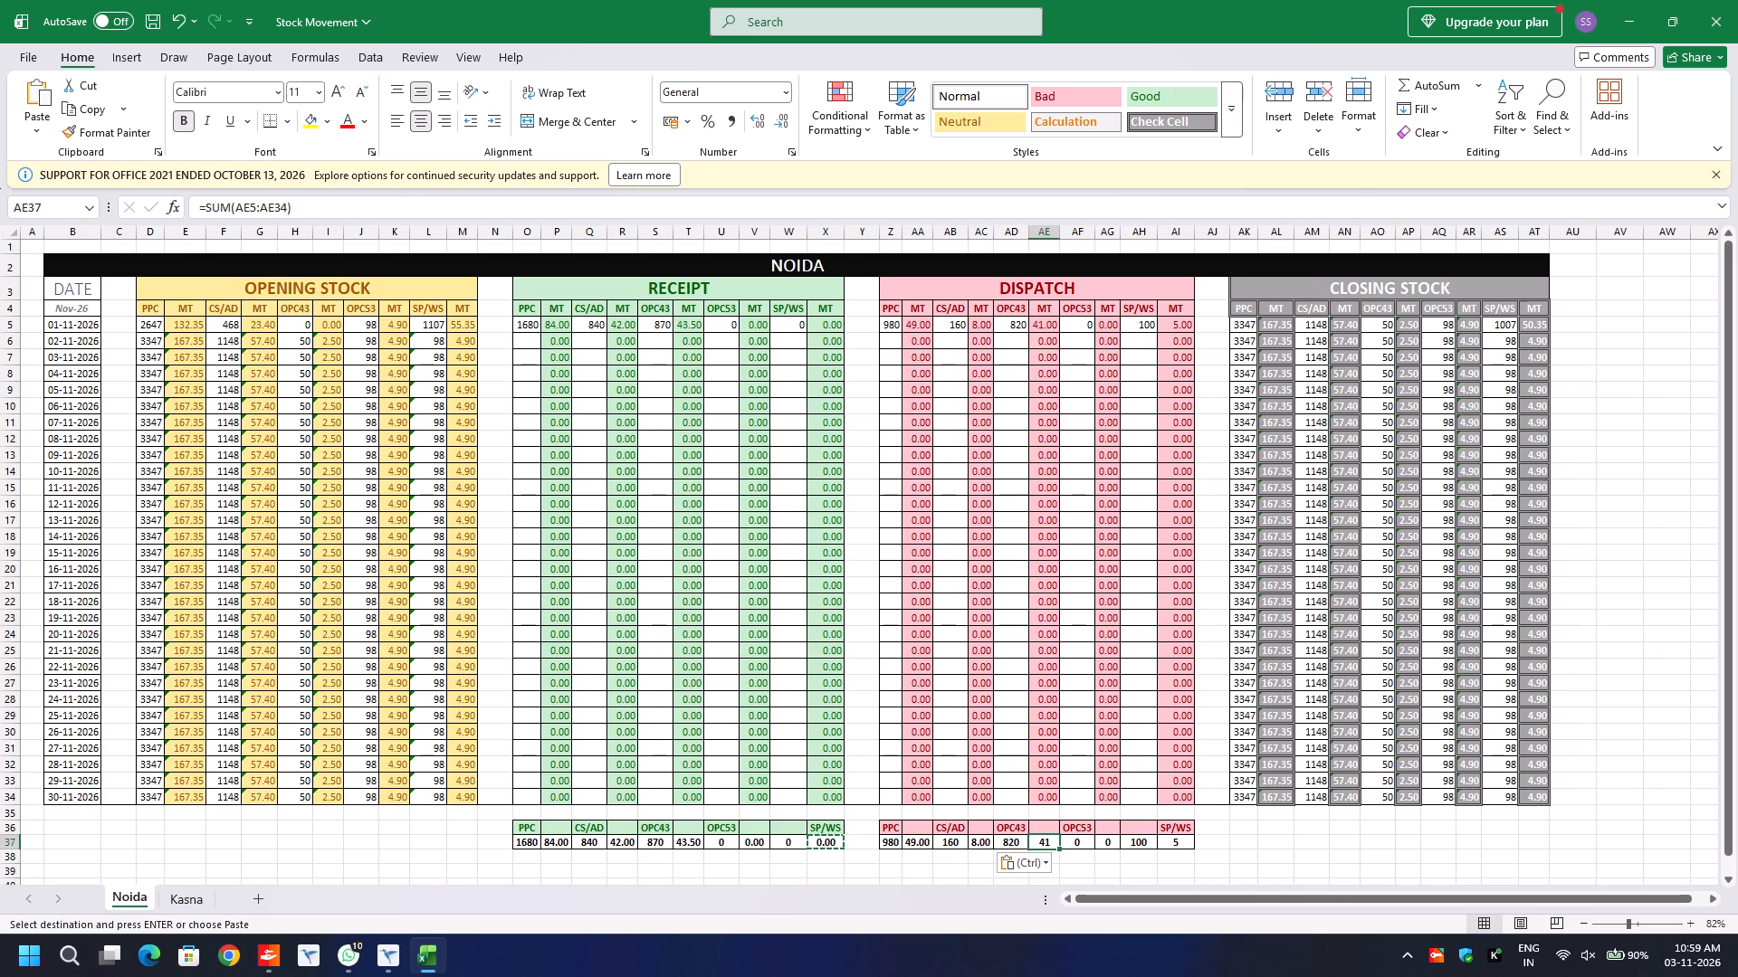
{"action": "key", "text": "ctrl+v"}
{"action": "key", "text": "Right"}
{"action": "key", "text": "Right"}
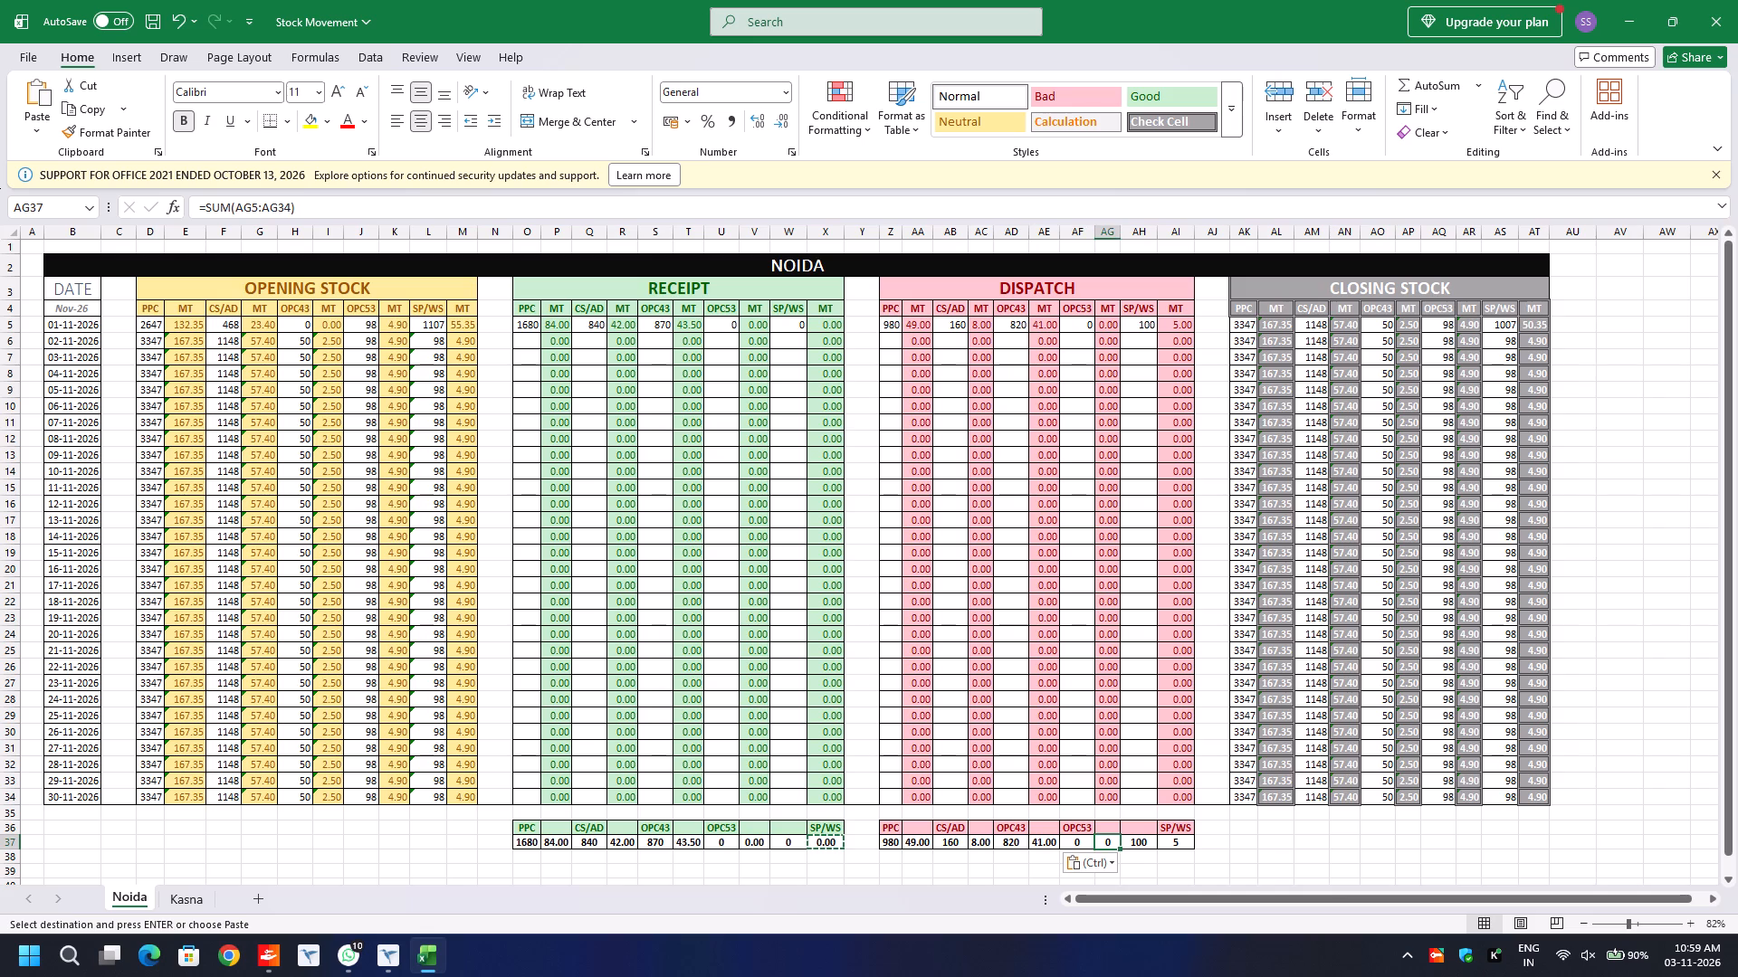
{"action": "key", "text": "ctrl+v"}
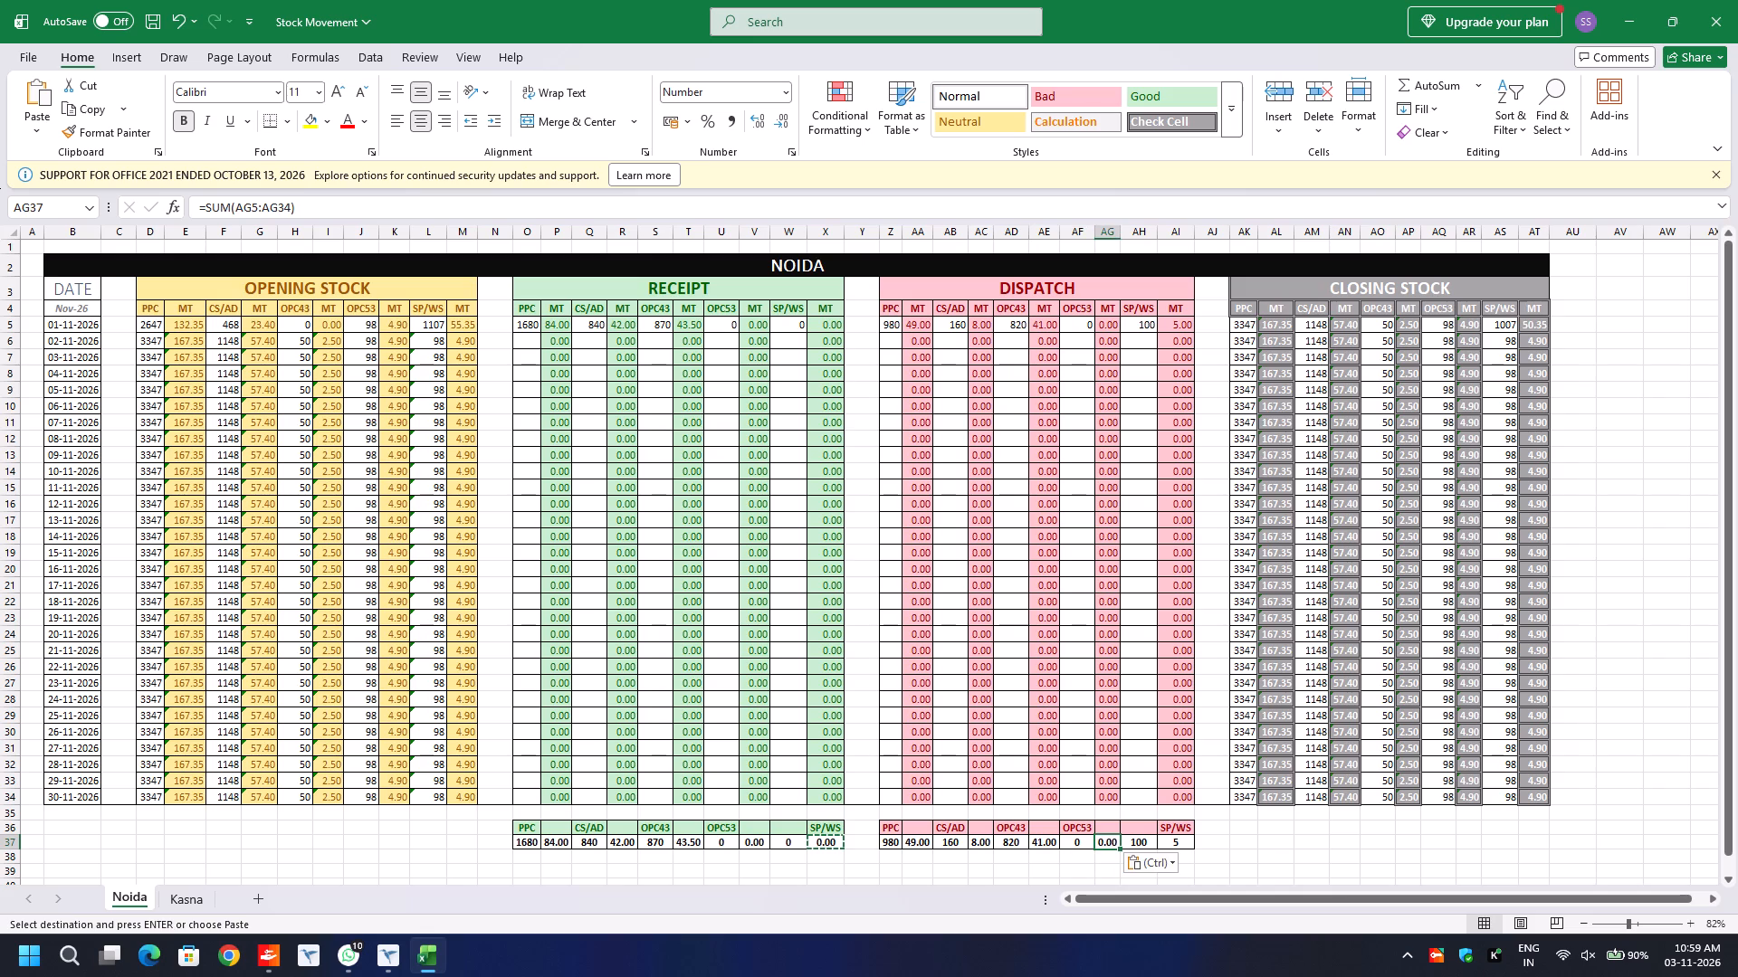
{"action": "key", "text": "Right"}
{"action": "key", "text": "Right"}
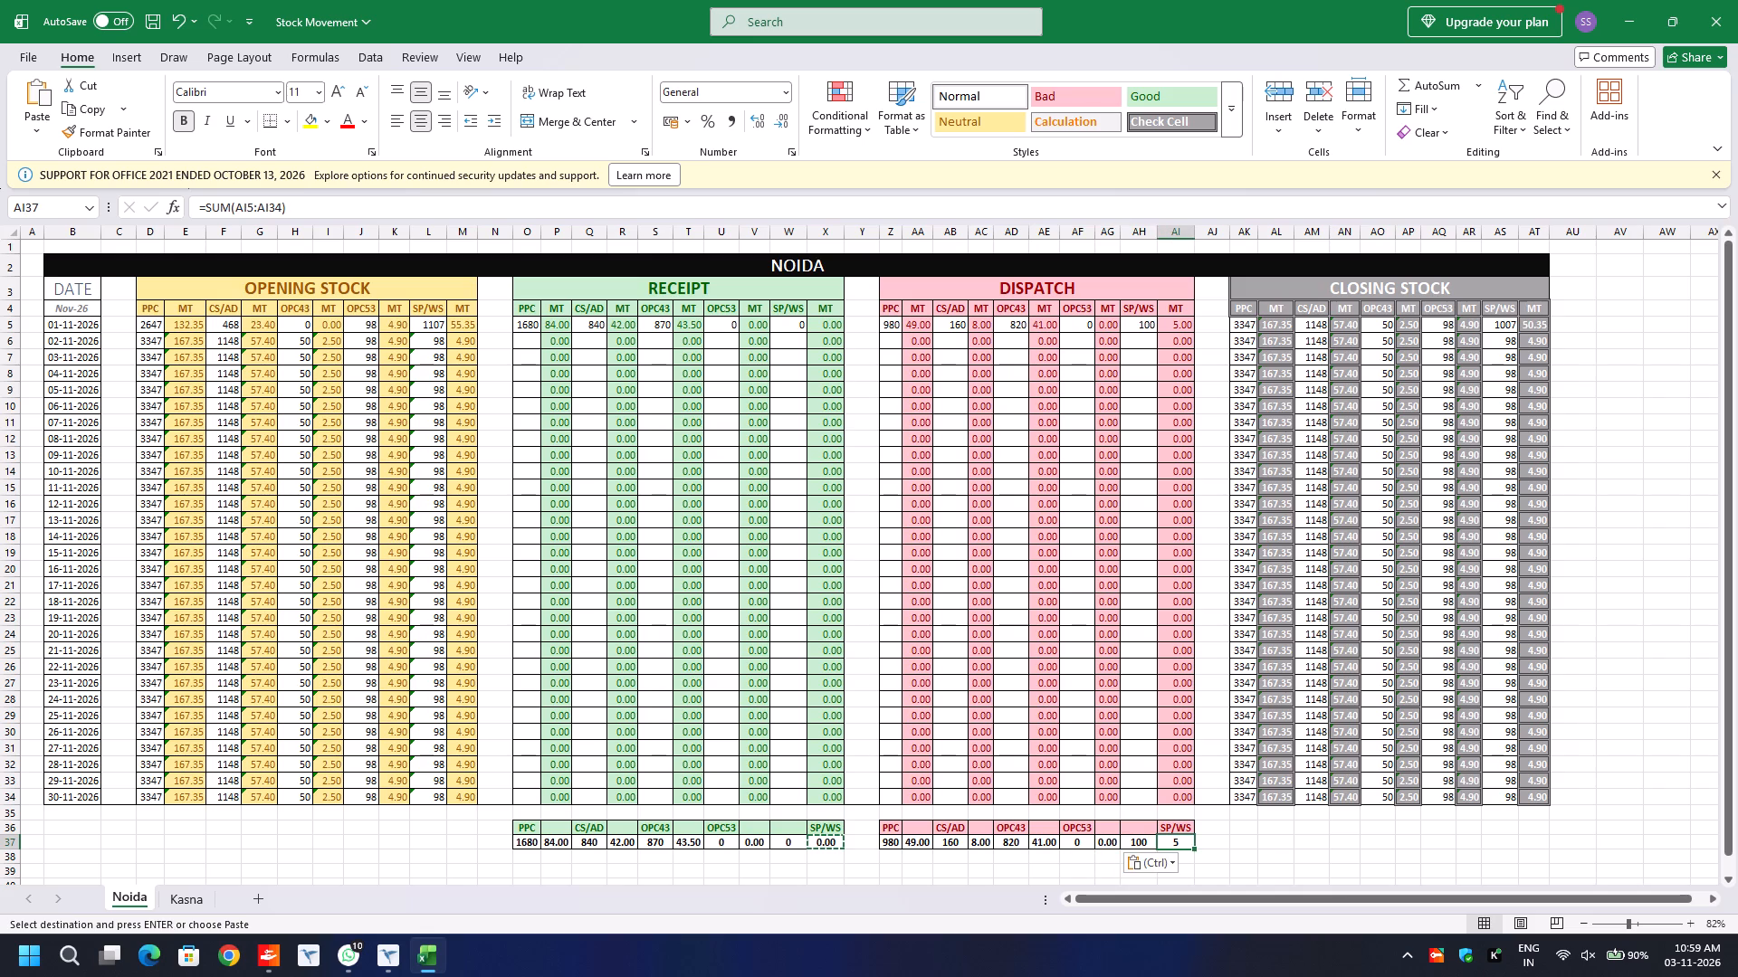
{"action": "key", "text": "ctrl+v"}
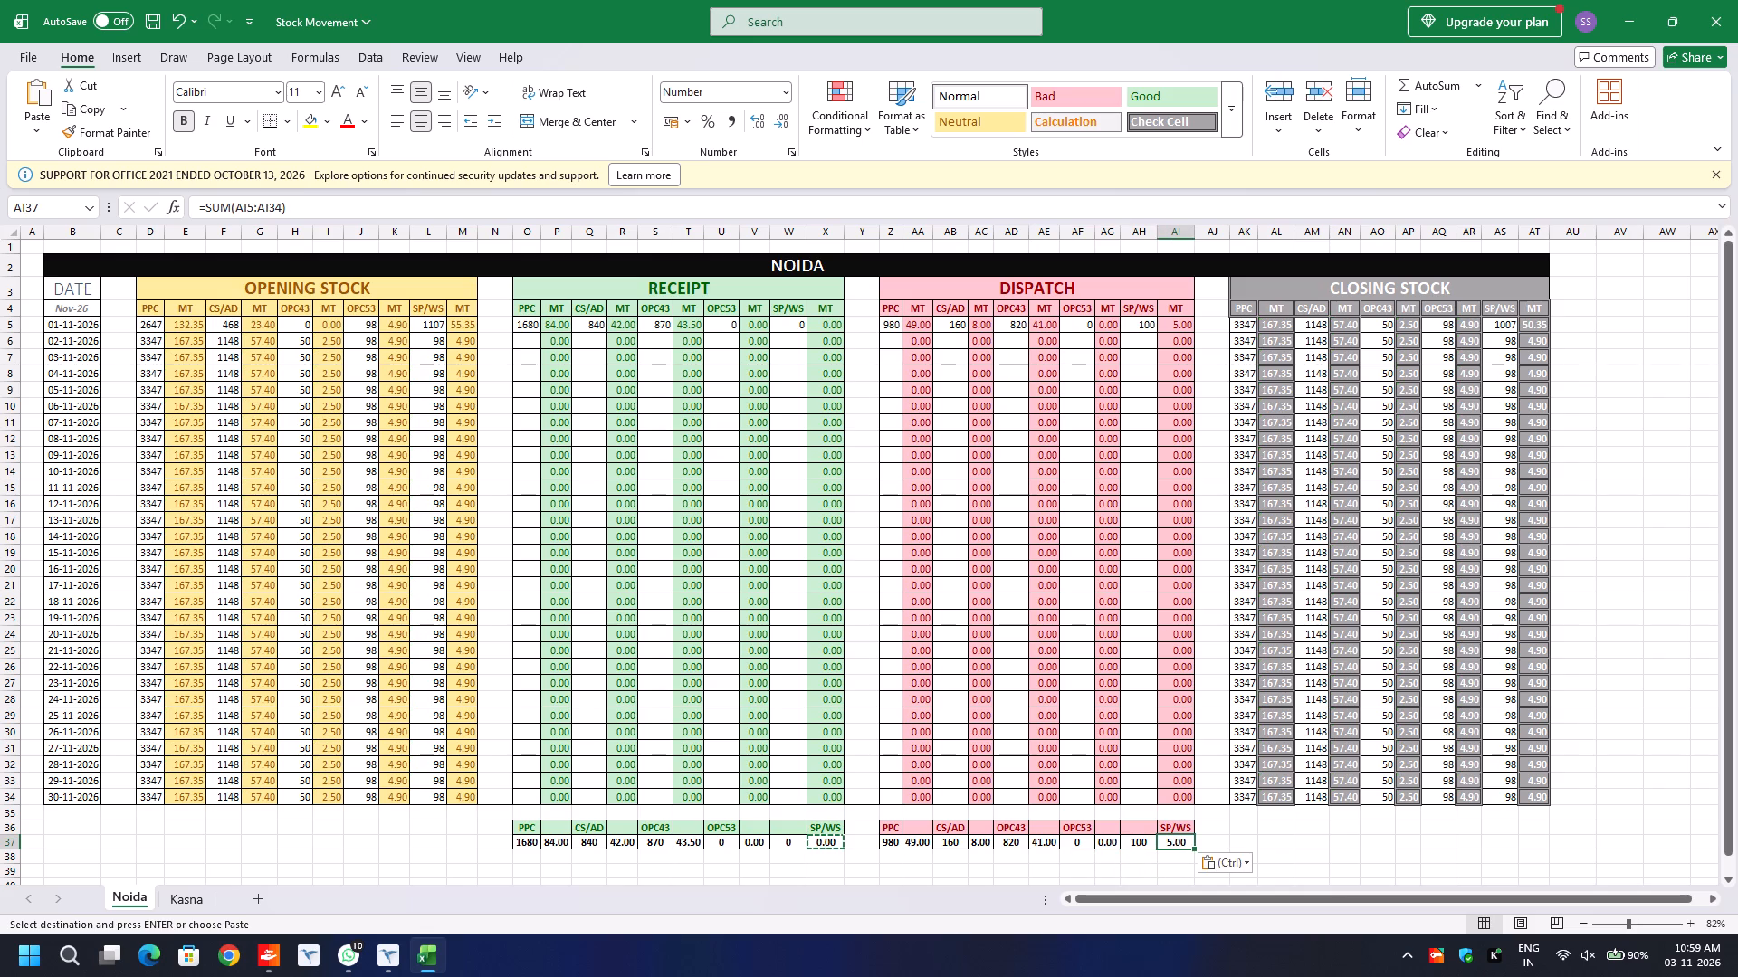
Autofit the width of all columns on the Noida sheet to their contents.
{"action": "left_click", "coordinate": [9, 232]}
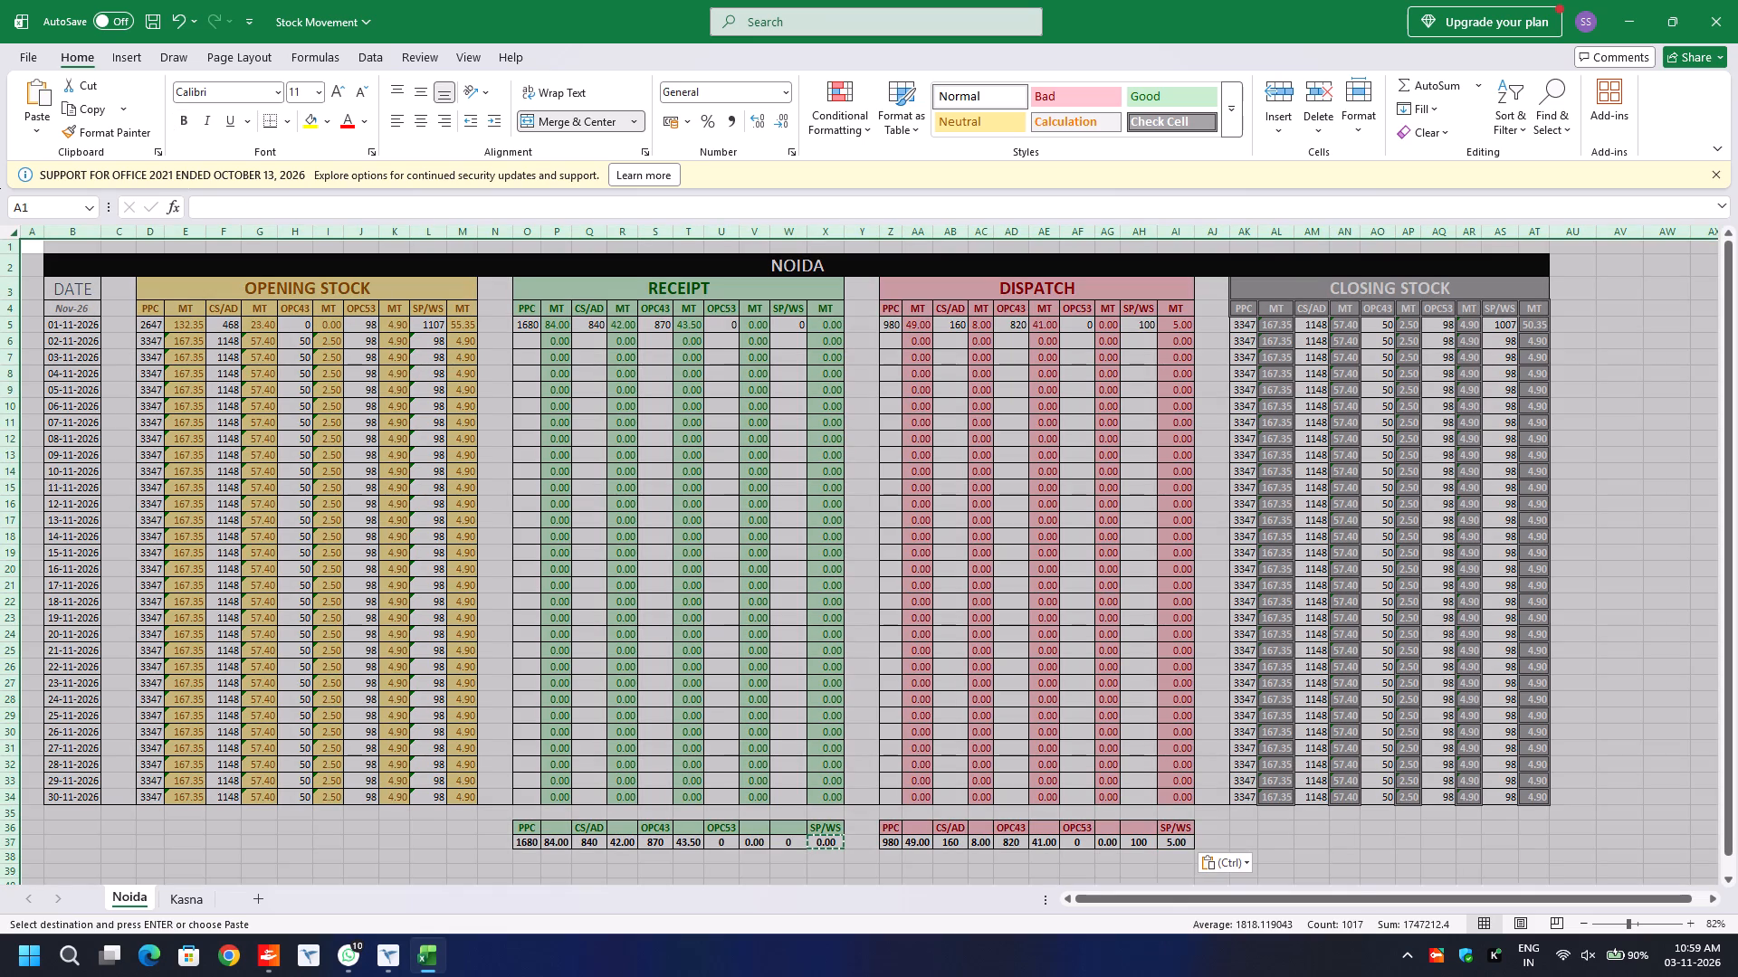
{"action": "double_click", "coordinate": [46, 231]}
{"action": "left_click", "coordinate": [198, 397]}
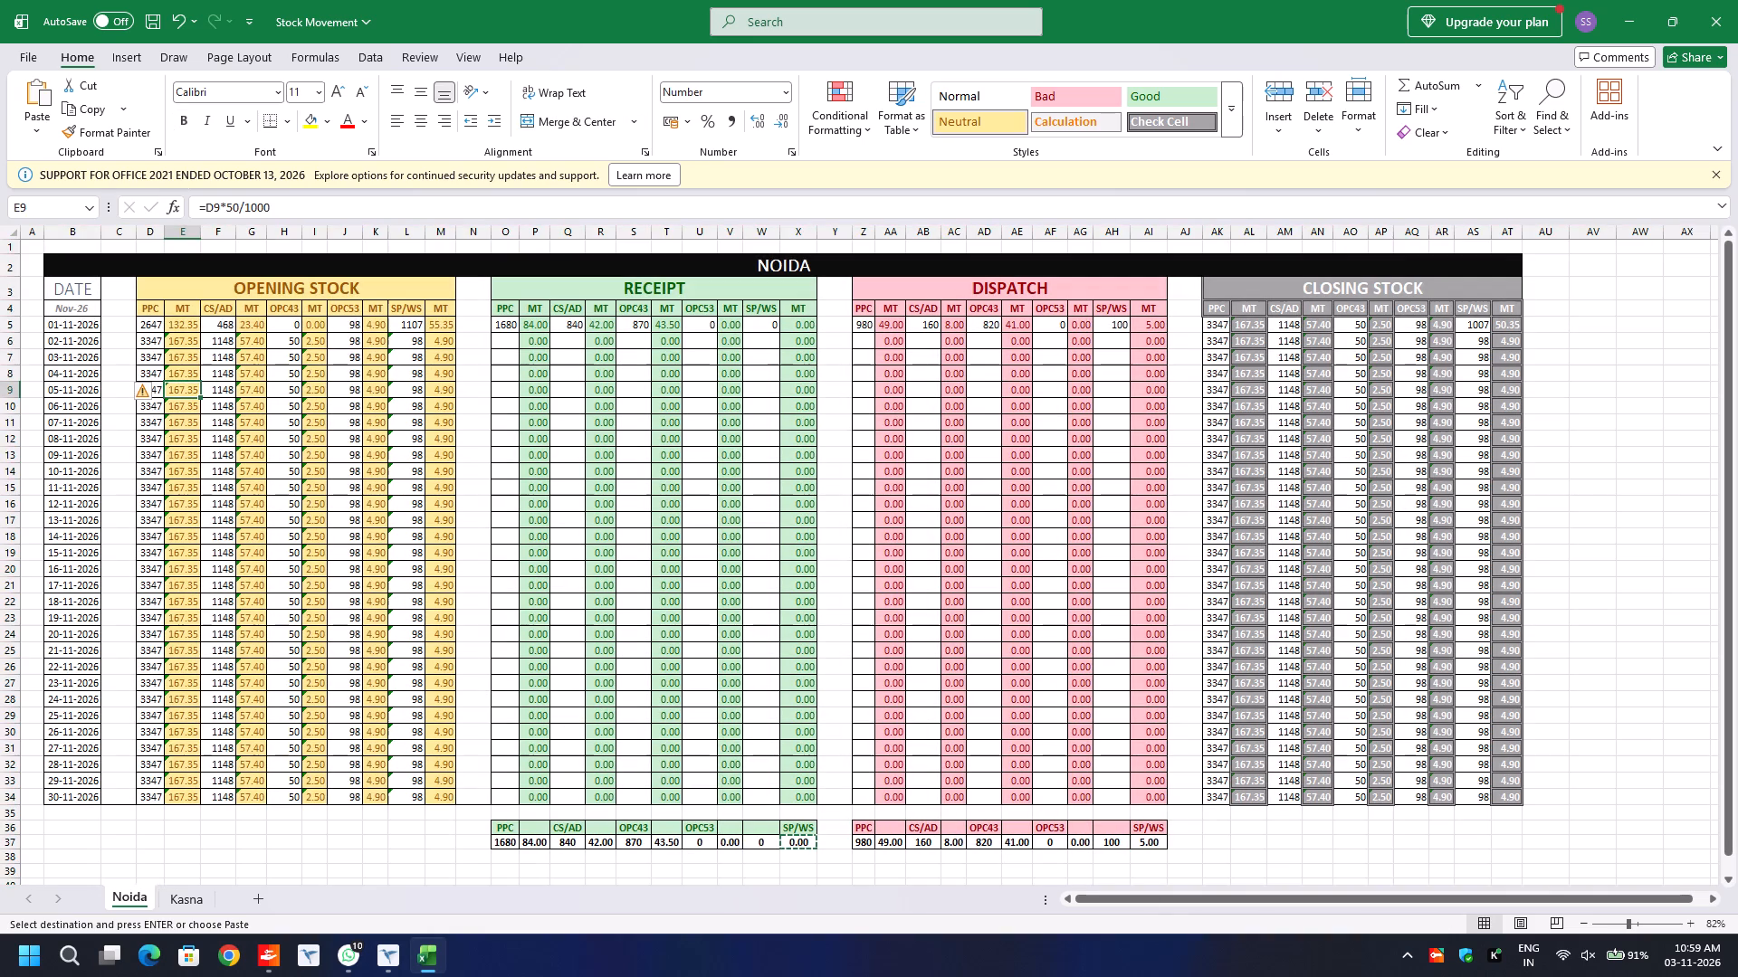
Autofit the Date column B so the dates fit, and refit the width of every column on the Noida sheet.
{"action": "scroll", "coordinate": [198, 397], "scroll_direction": "up", "scroll_amount": 1}
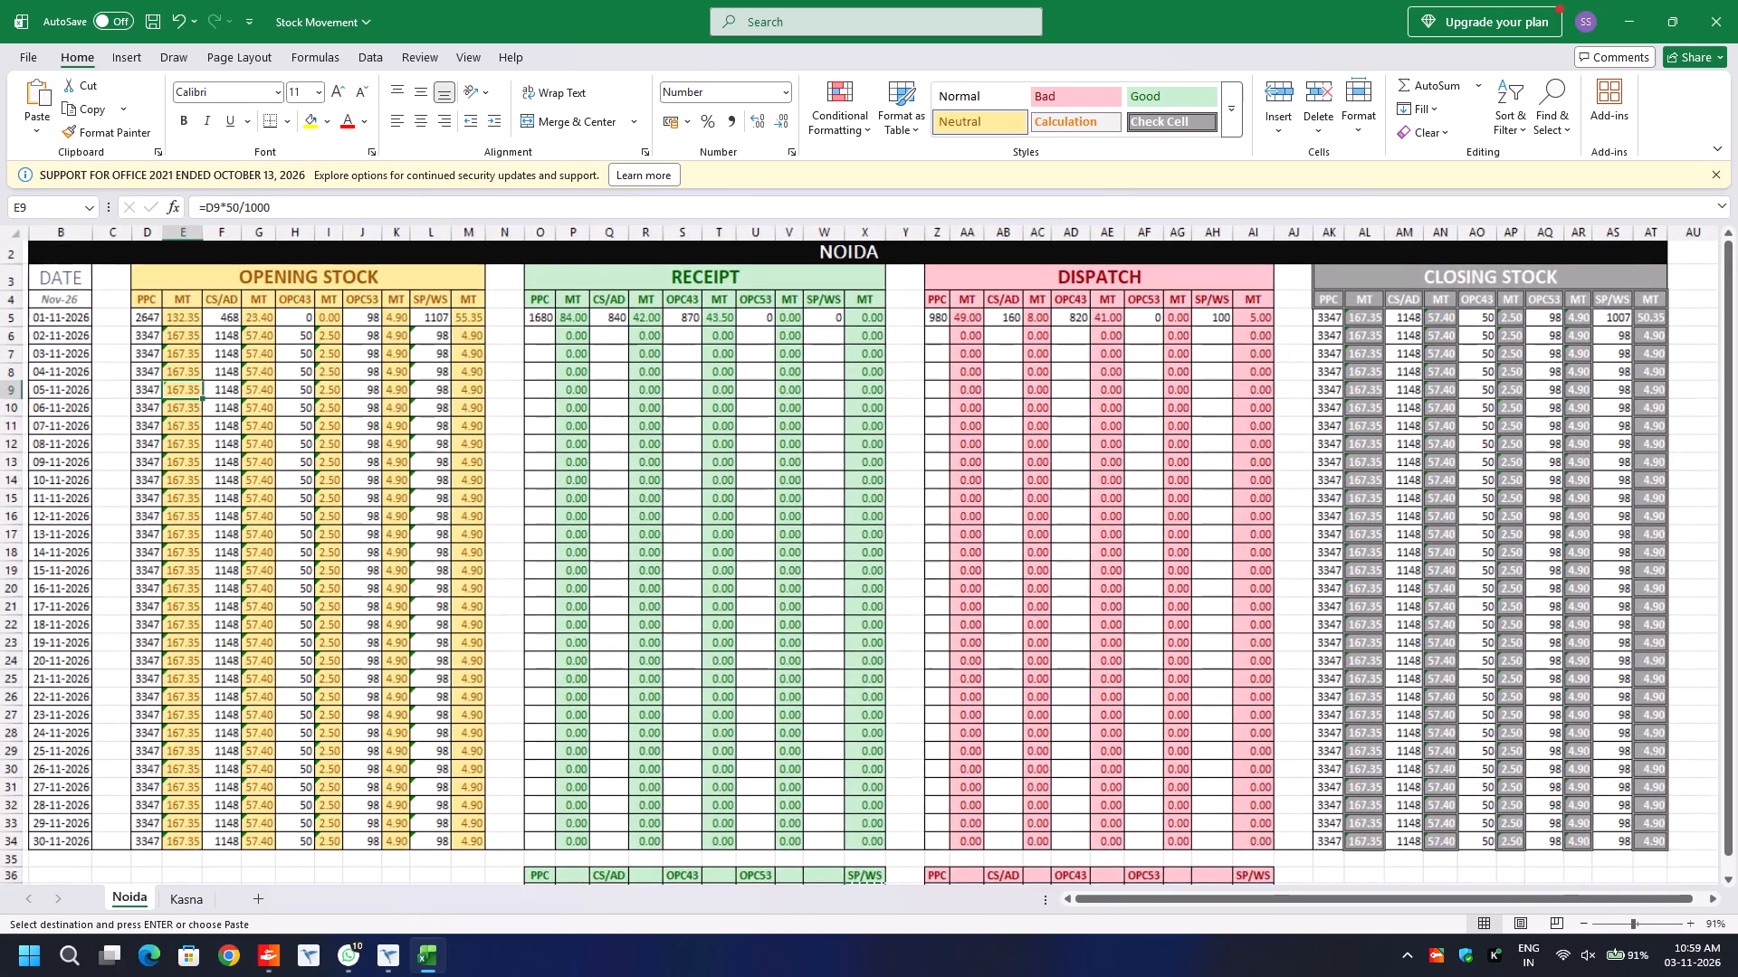
{"action": "scroll", "coordinate": [198, 397], "scroll_direction": "right", "scroll_amount": 1}
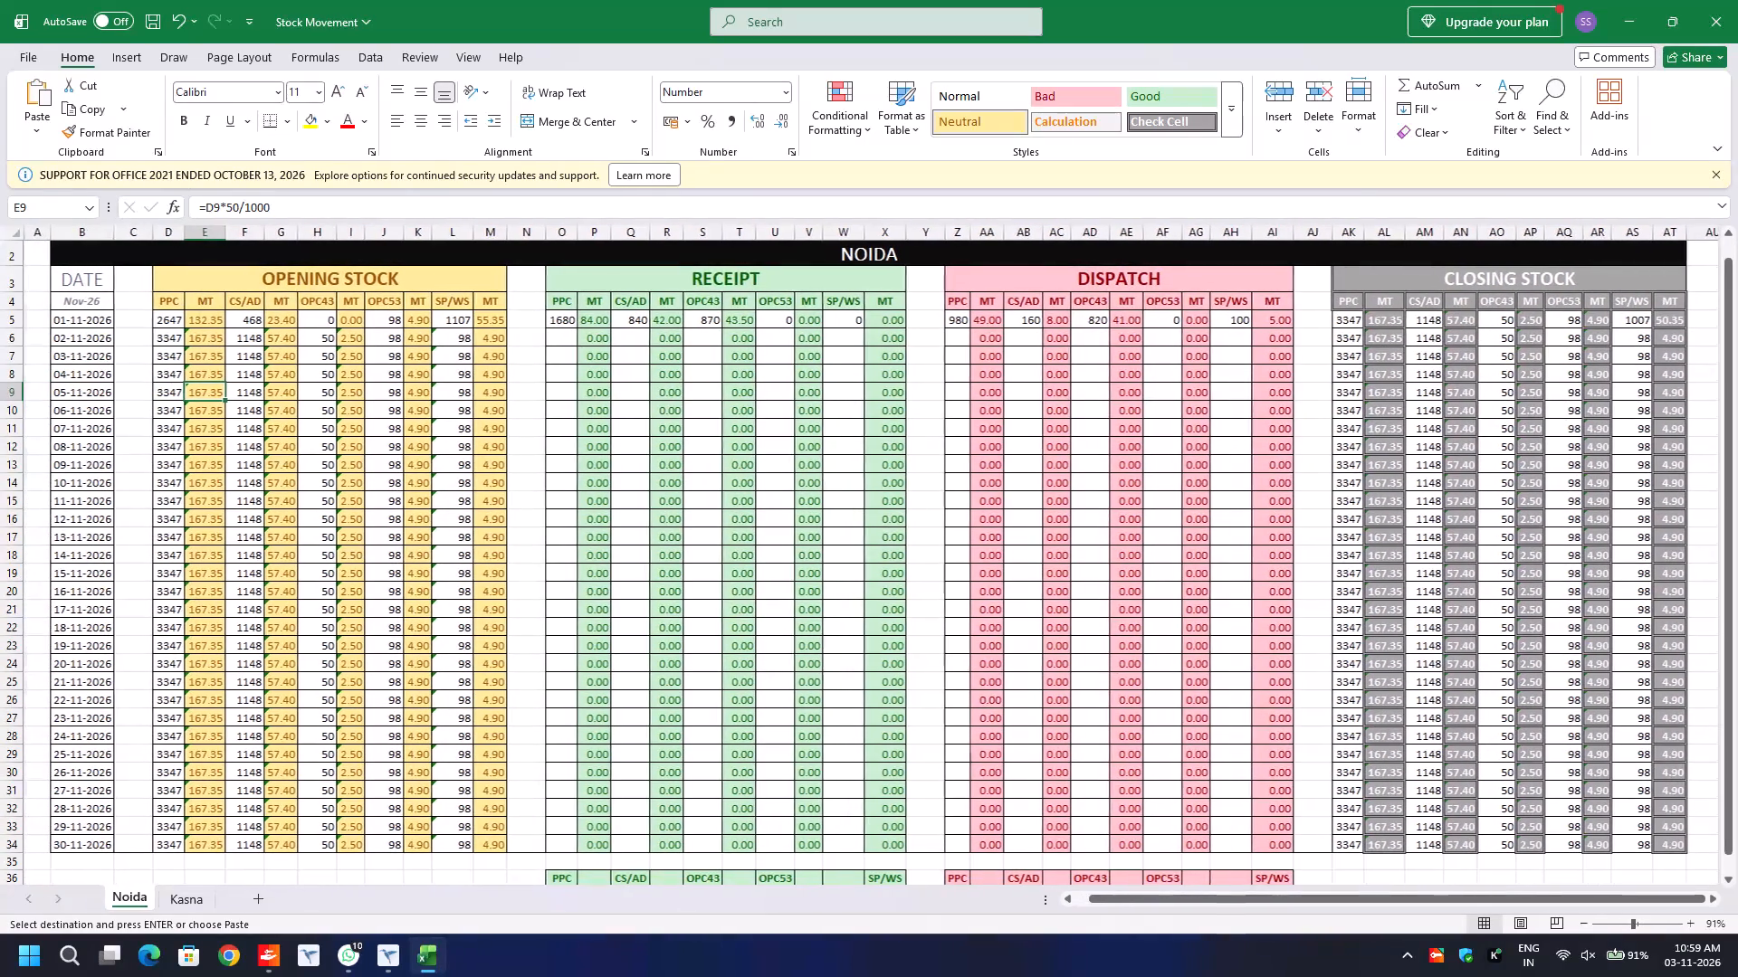
{"action": "scroll", "coordinate": [198, 397], "scroll_direction": "up", "scroll_amount": 1}
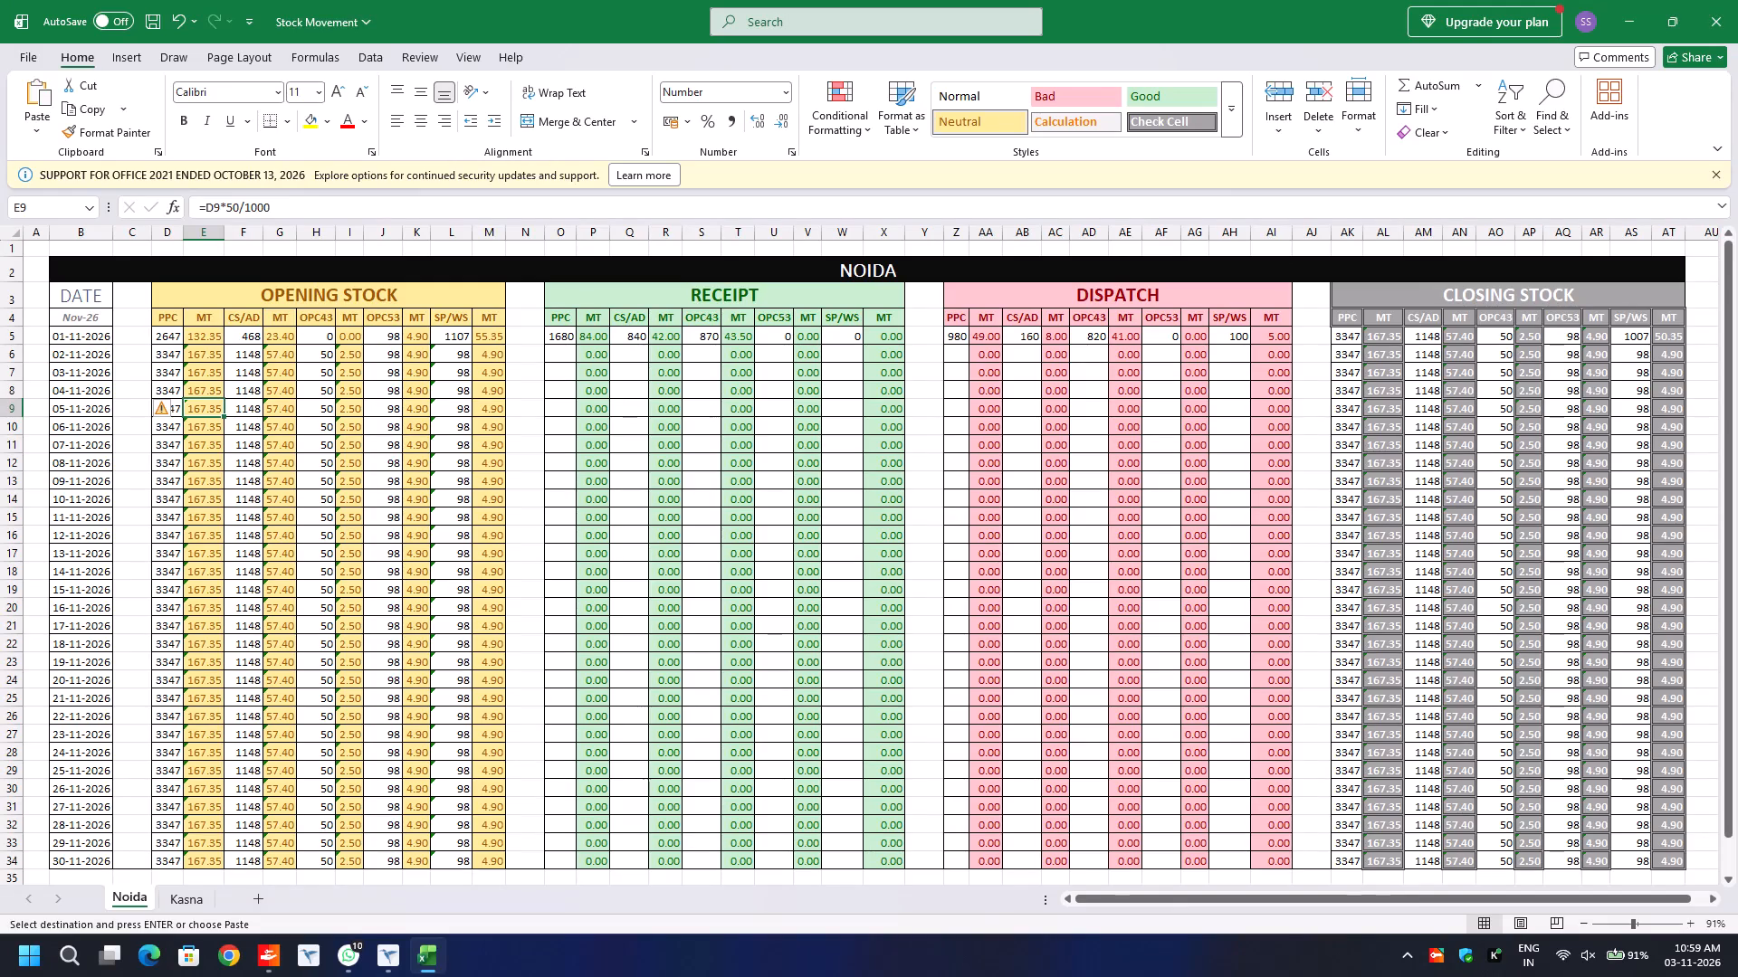
{"action": "scroll", "coordinate": [251, 410], "scroll_direction": "down", "scroll_amount": 1}
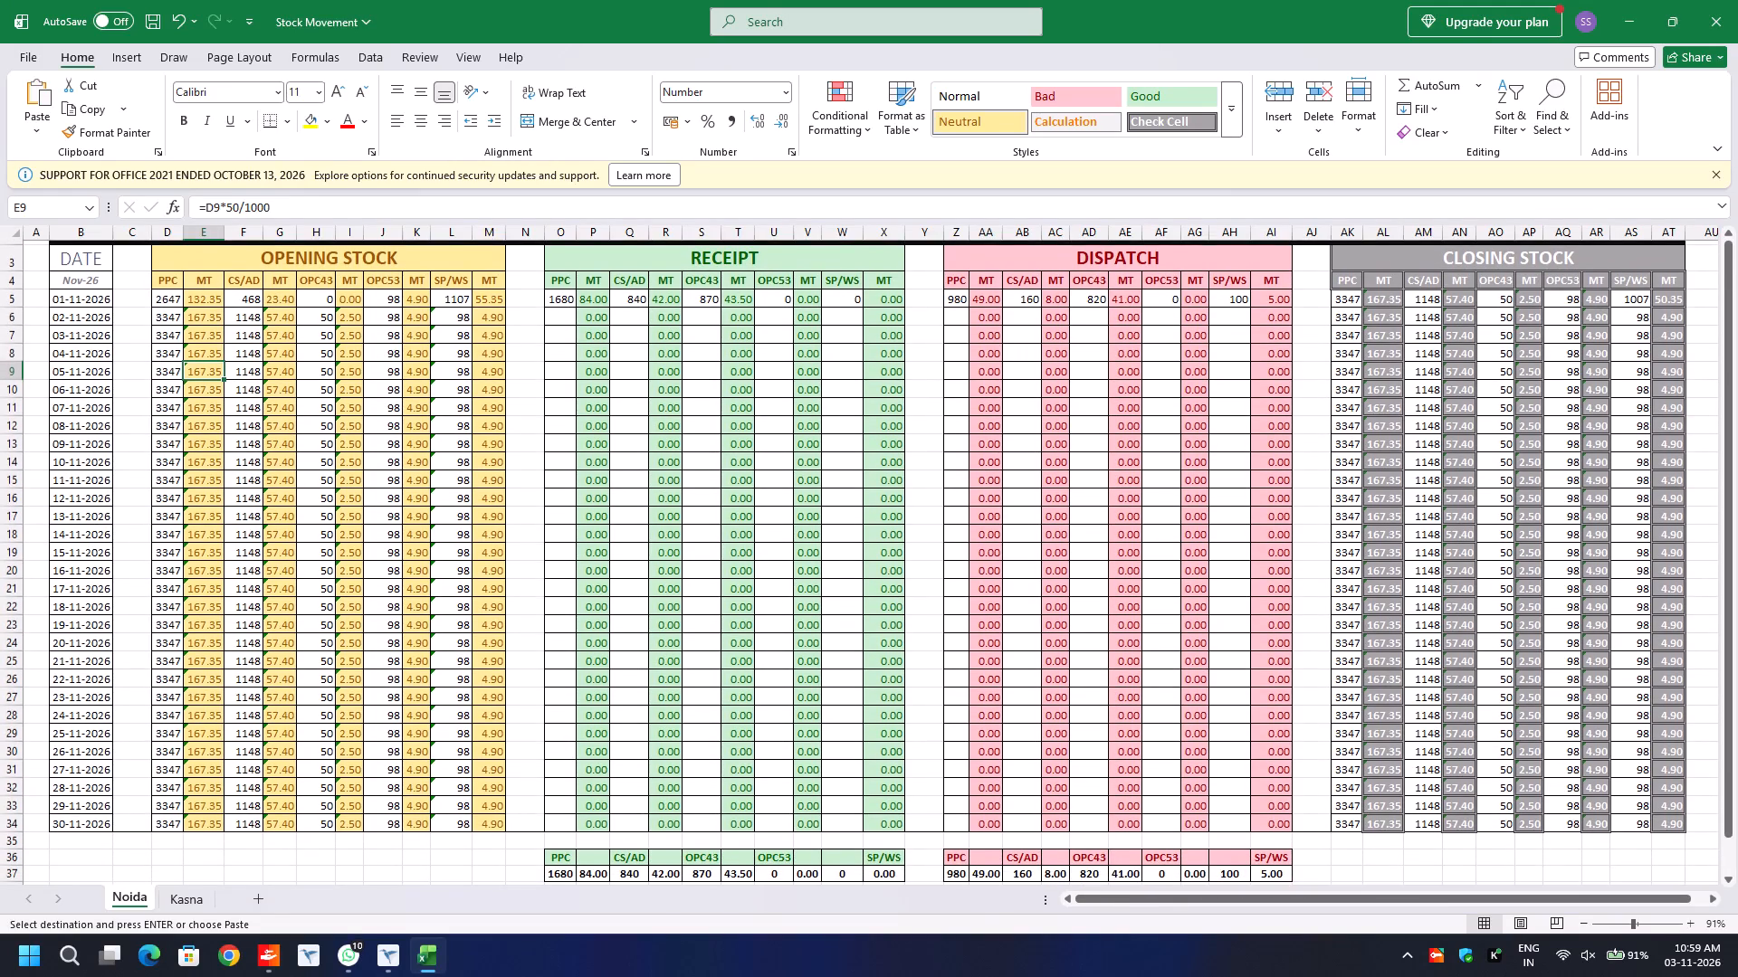
{"action": "scroll", "coordinate": [251, 410], "scroll_direction": "down", "scroll_amount": 1}
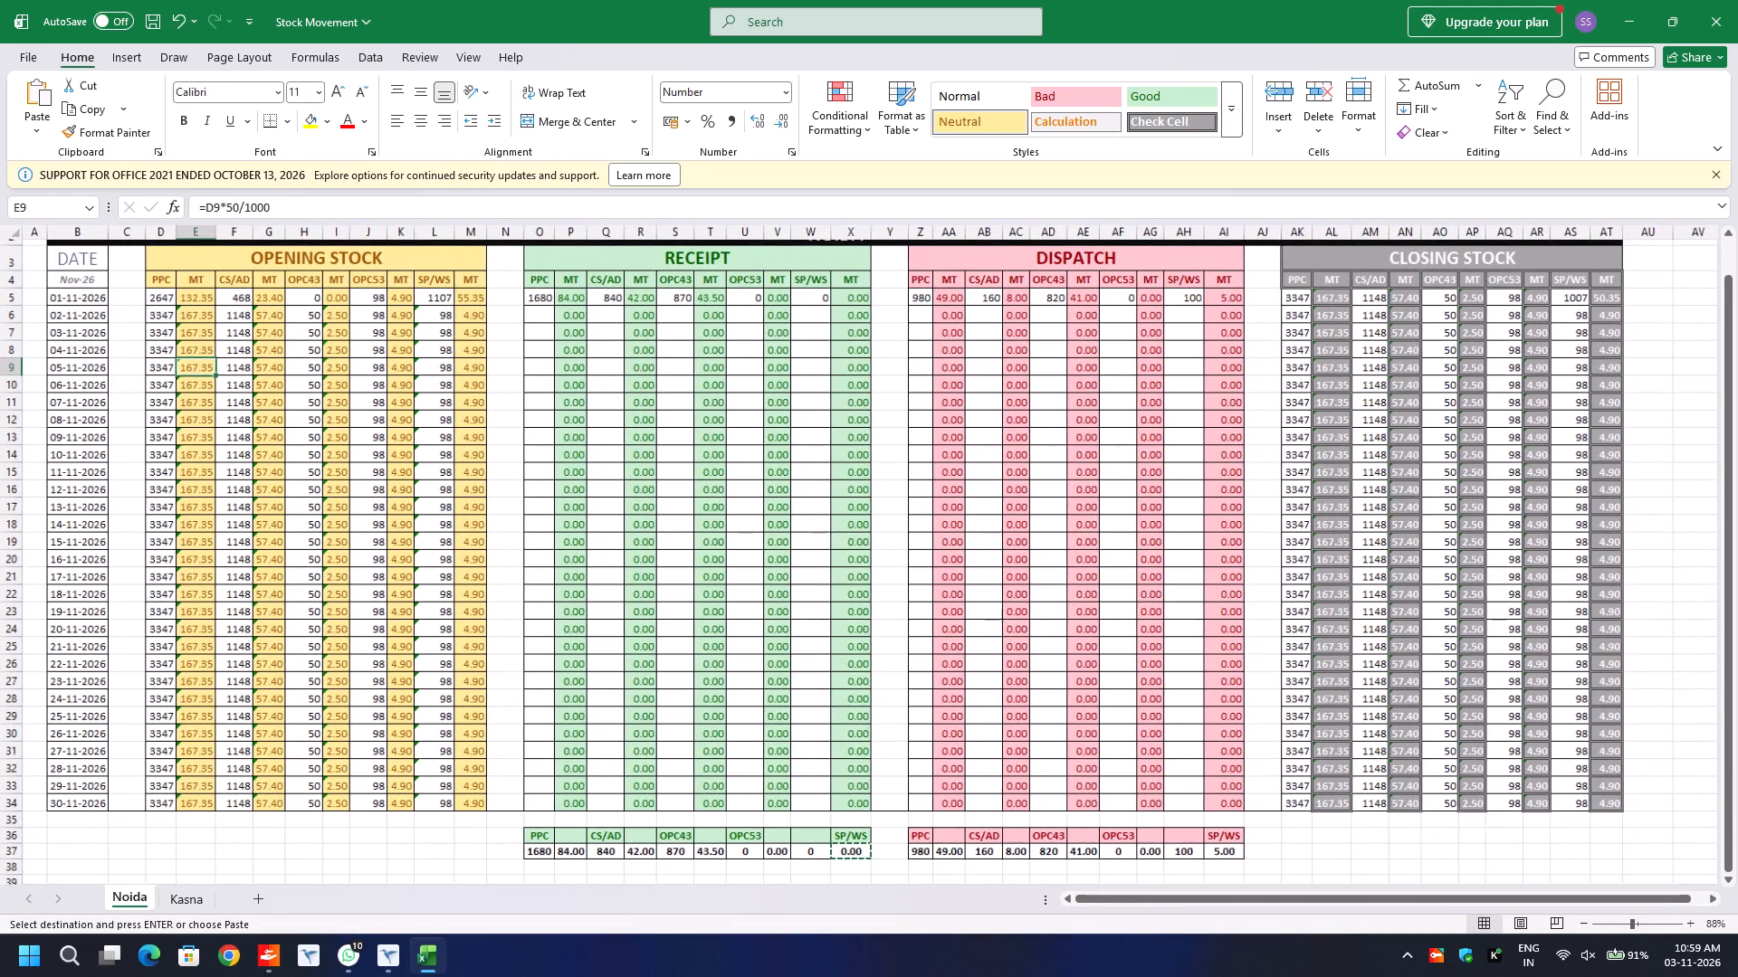
{"action": "scroll", "coordinate": [251, 410], "scroll_direction": "up", "scroll_amount": 1}
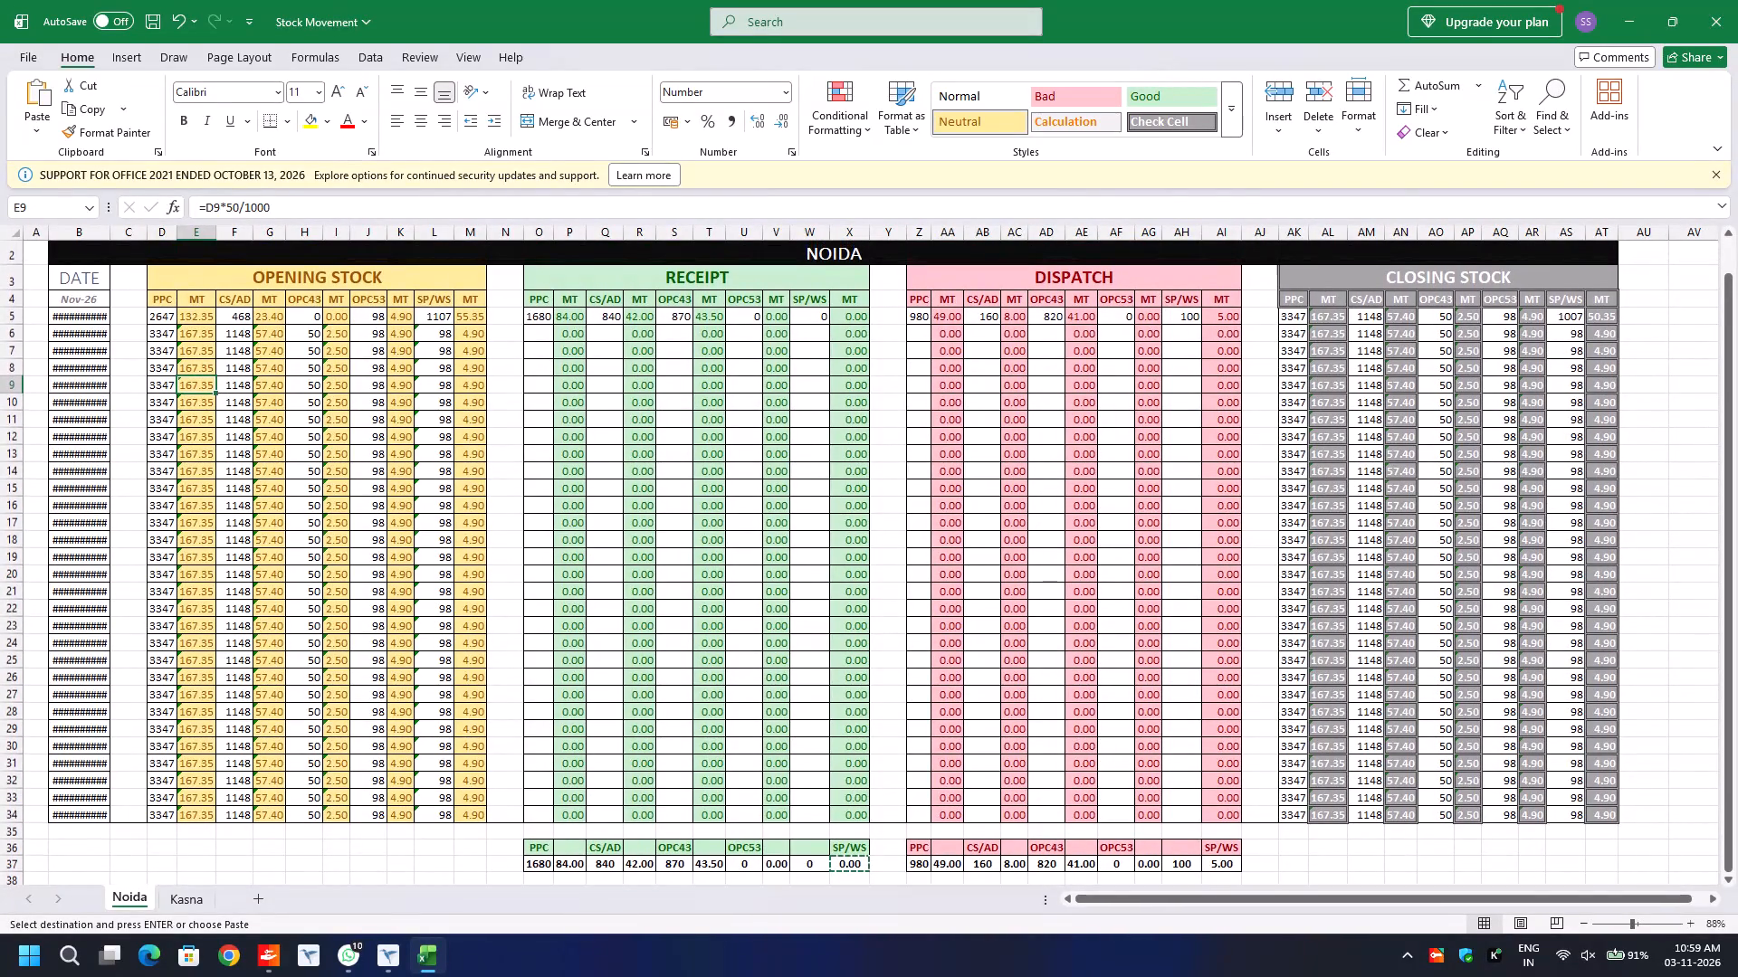
{"action": "scroll", "coordinate": [251, 410], "scroll_direction": "up", "scroll_amount": 2}
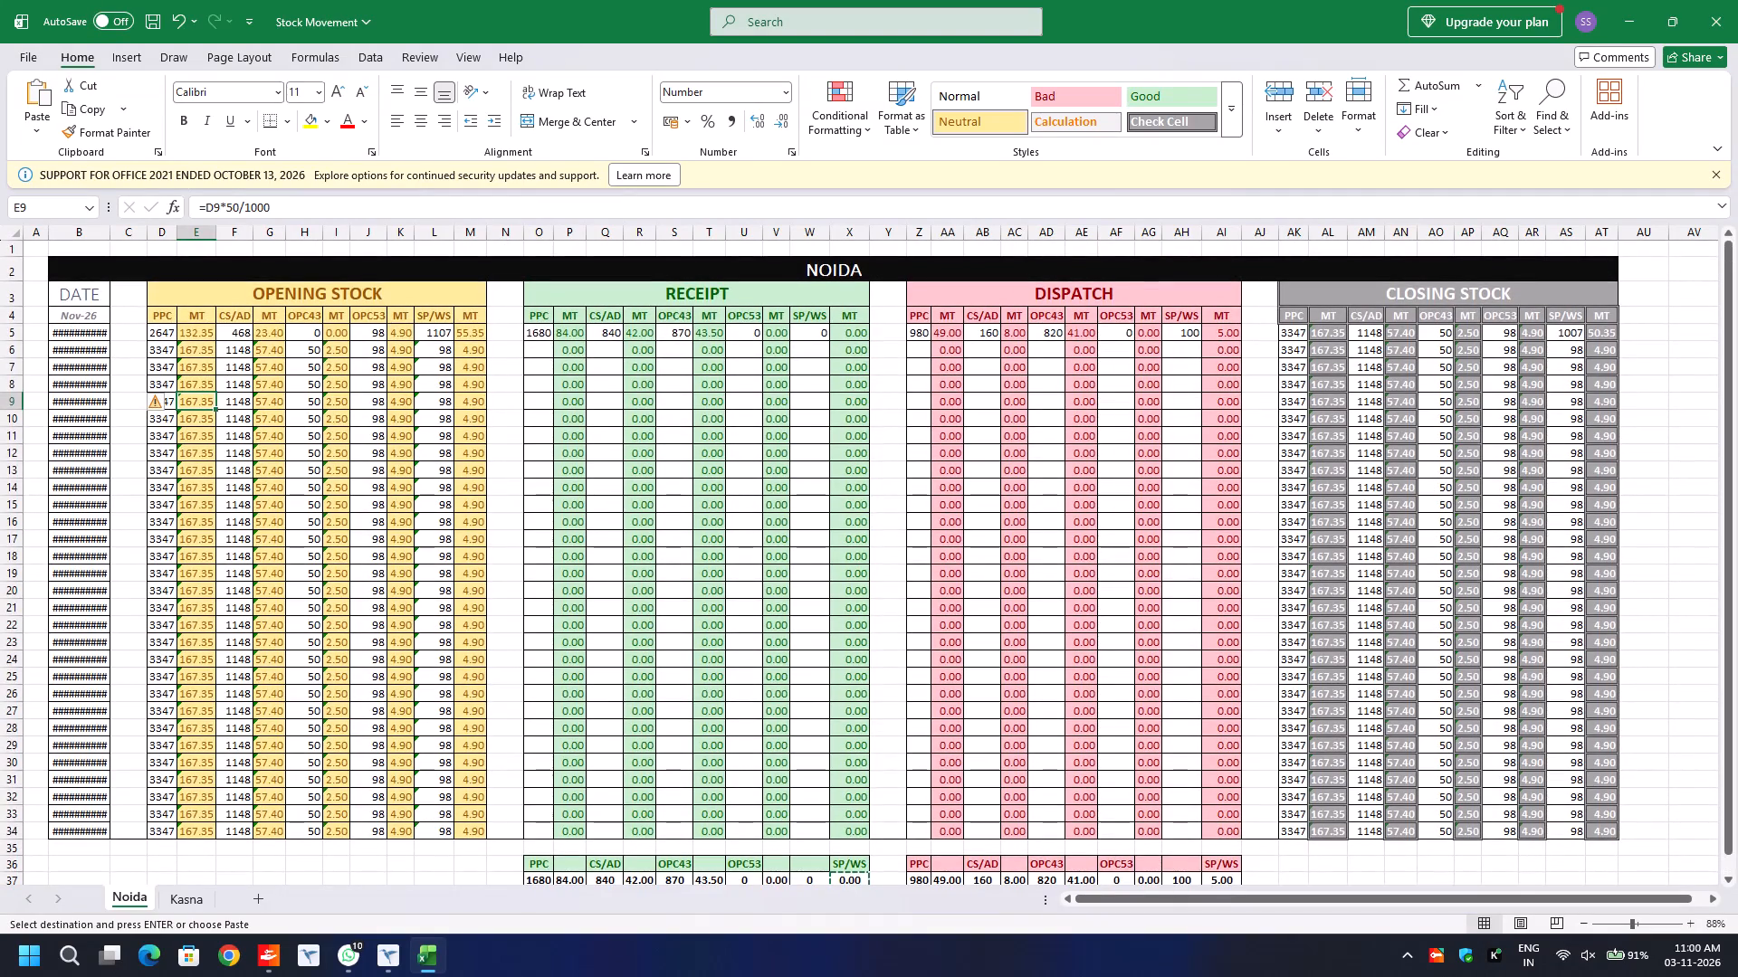
{"action": "double_click", "coordinate": [107, 235]}
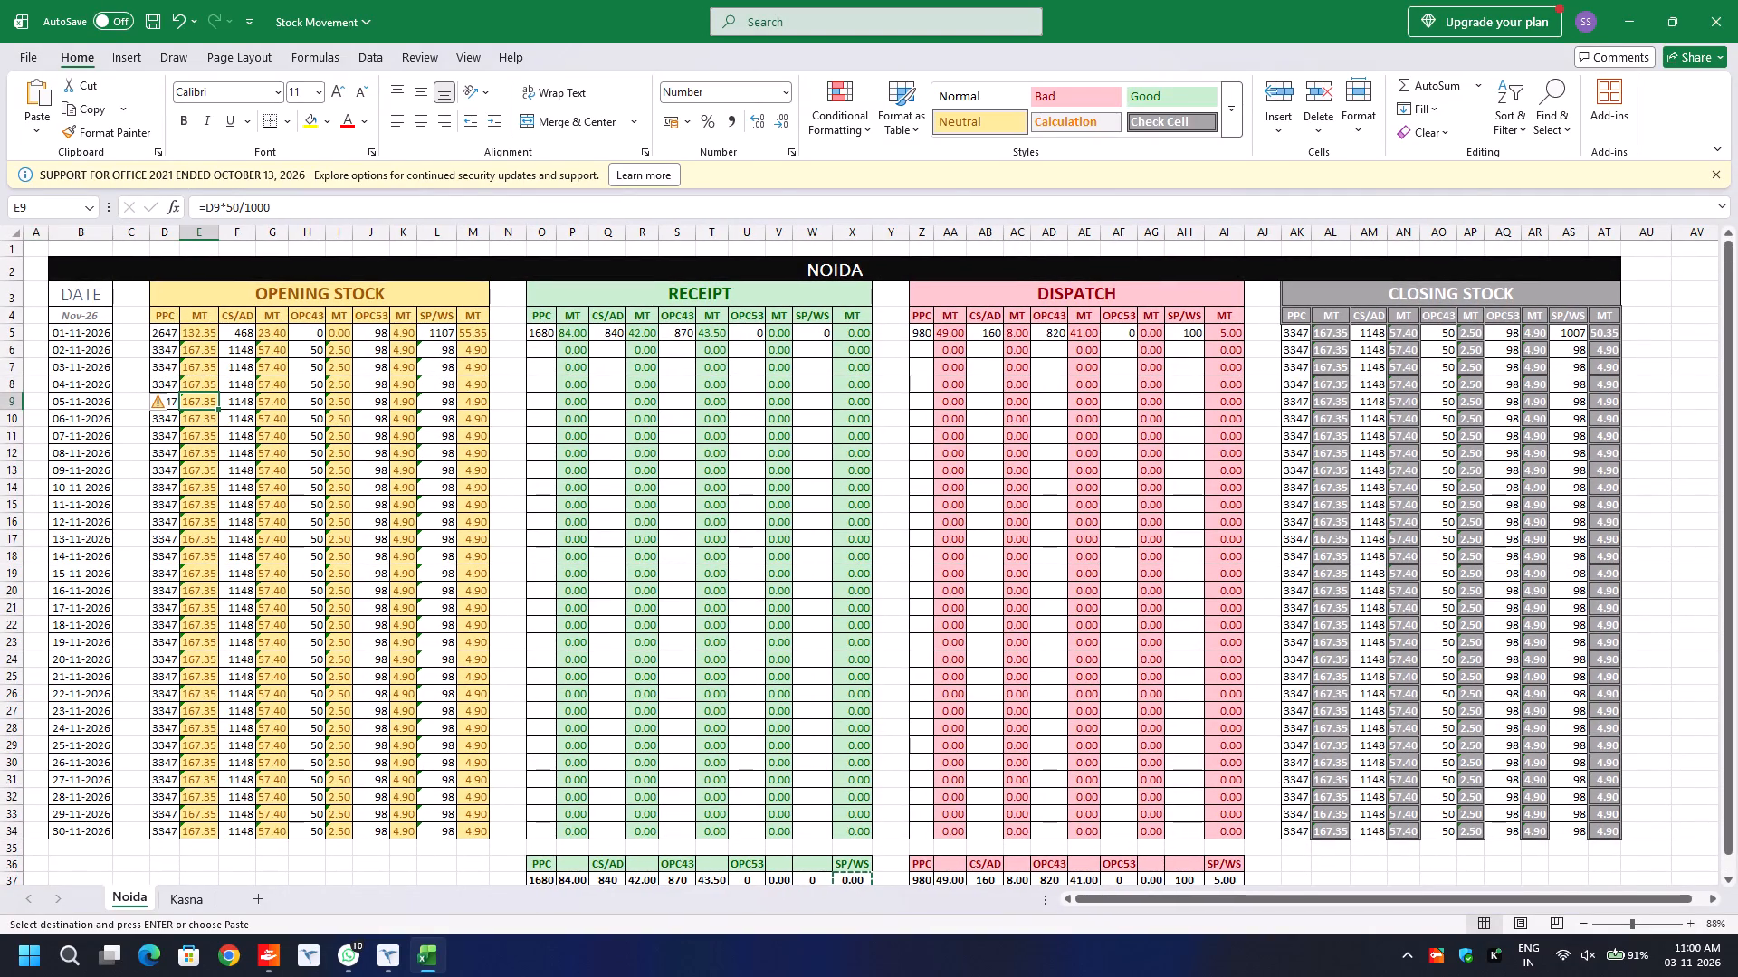
{"action": "left_click", "coordinate": [12, 235]}
{"action": "double_click", "coordinate": [51, 236]}
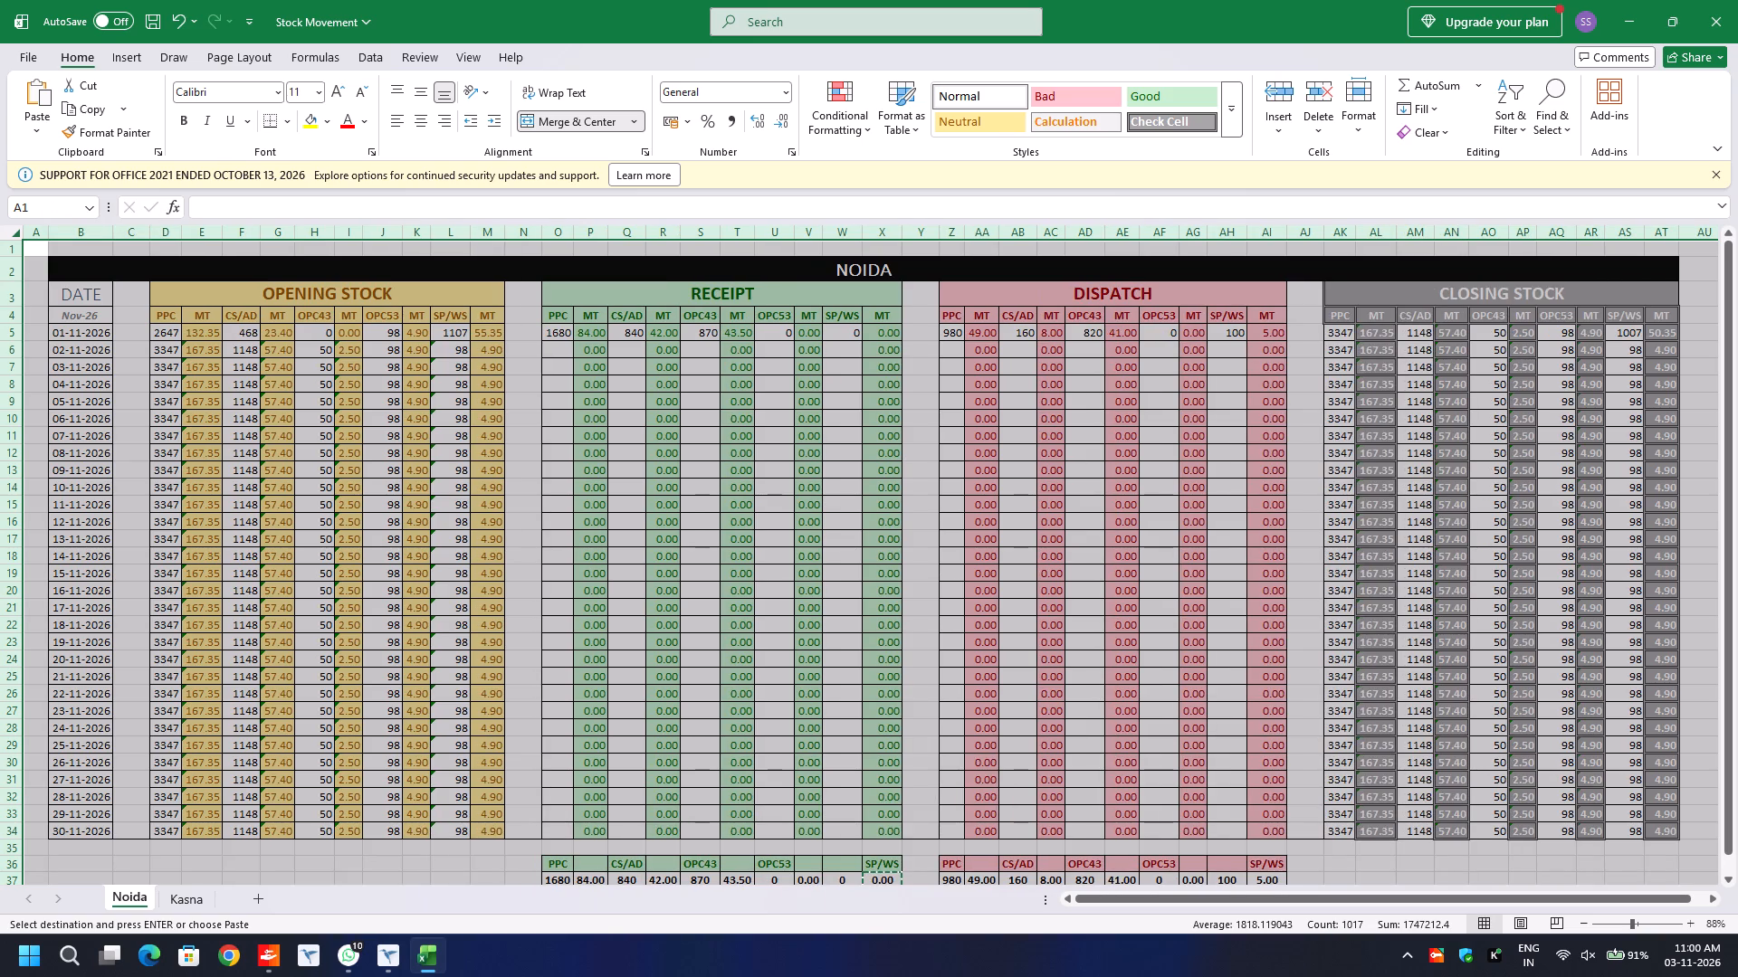
{"action": "left_click", "coordinate": [72, 272]}
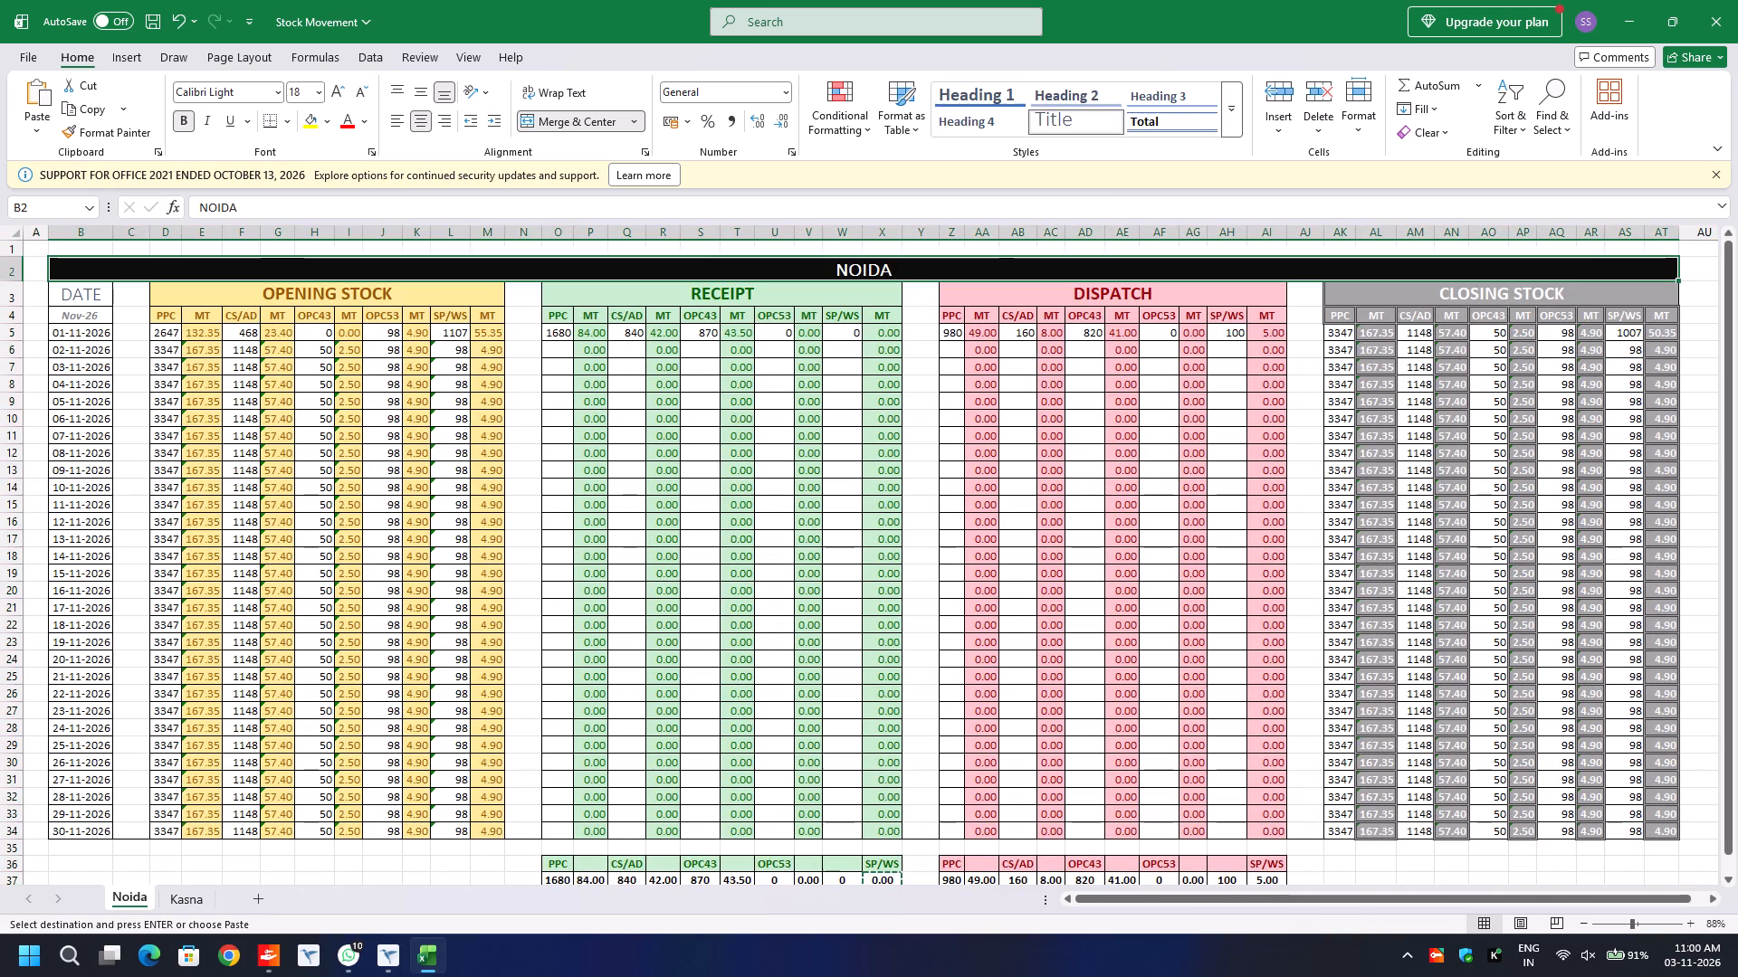
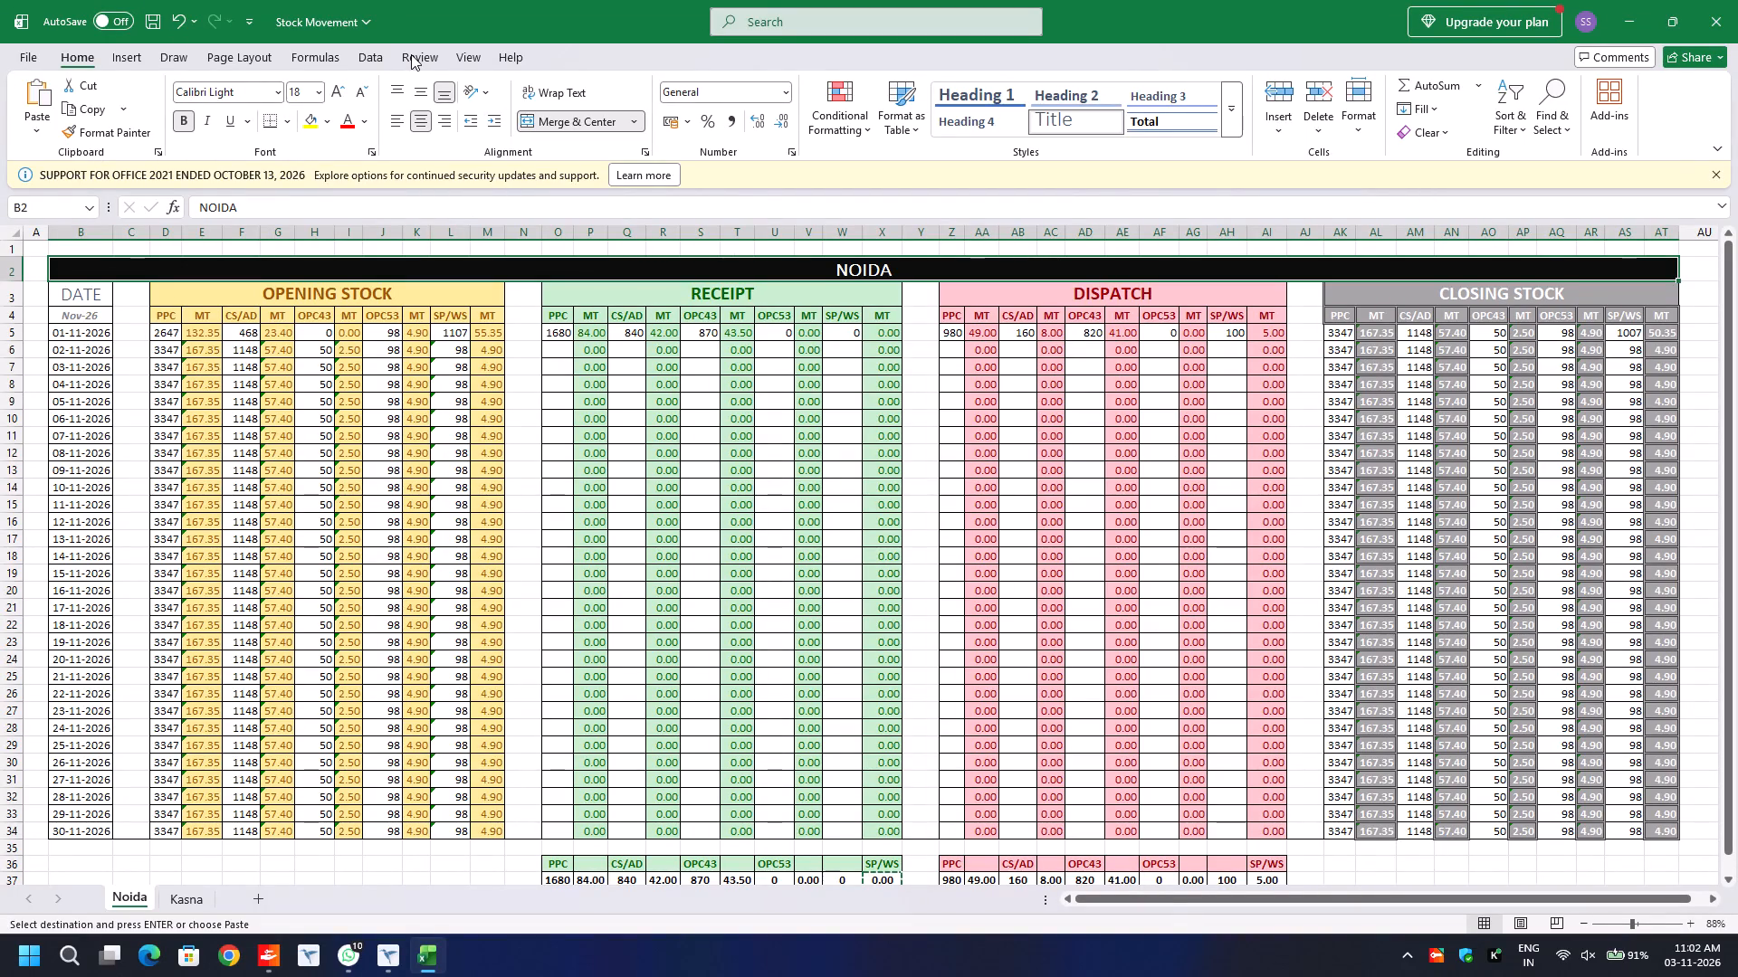
Turn off the gridlines on the Noida sheet, keeping the formula bar shown.
{"action": "left_click", "coordinate": [467, 49]}
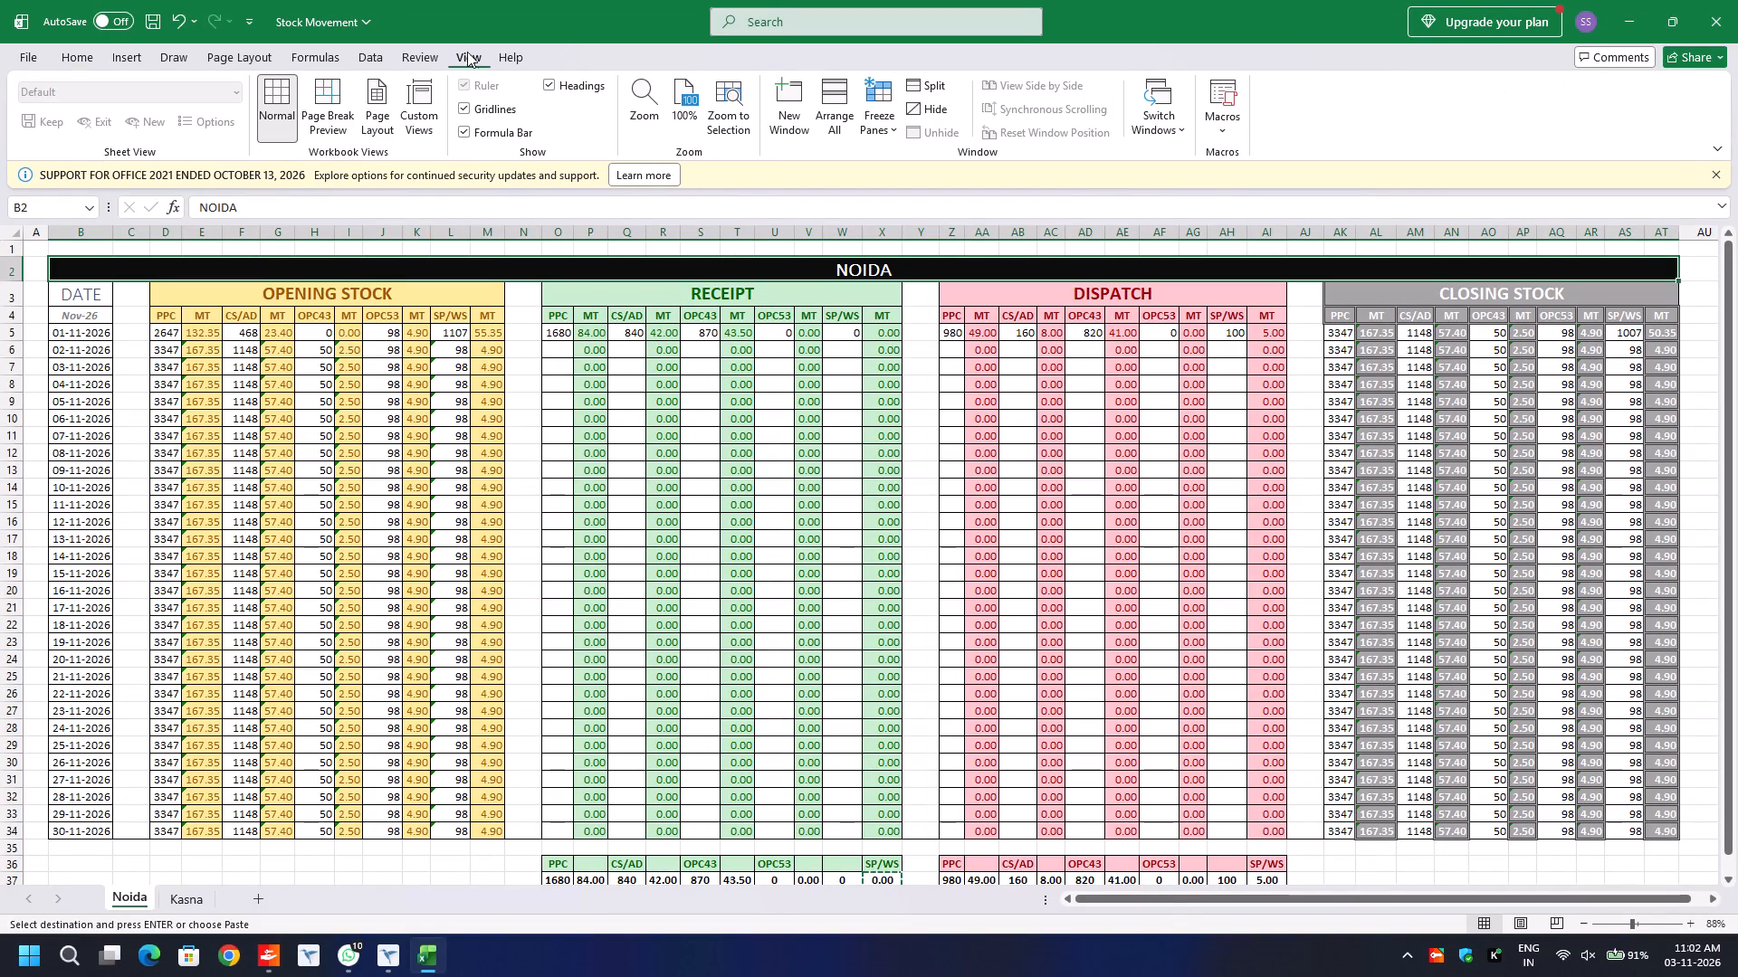
{"action": "left_click", "coordinate": [466, 110]}
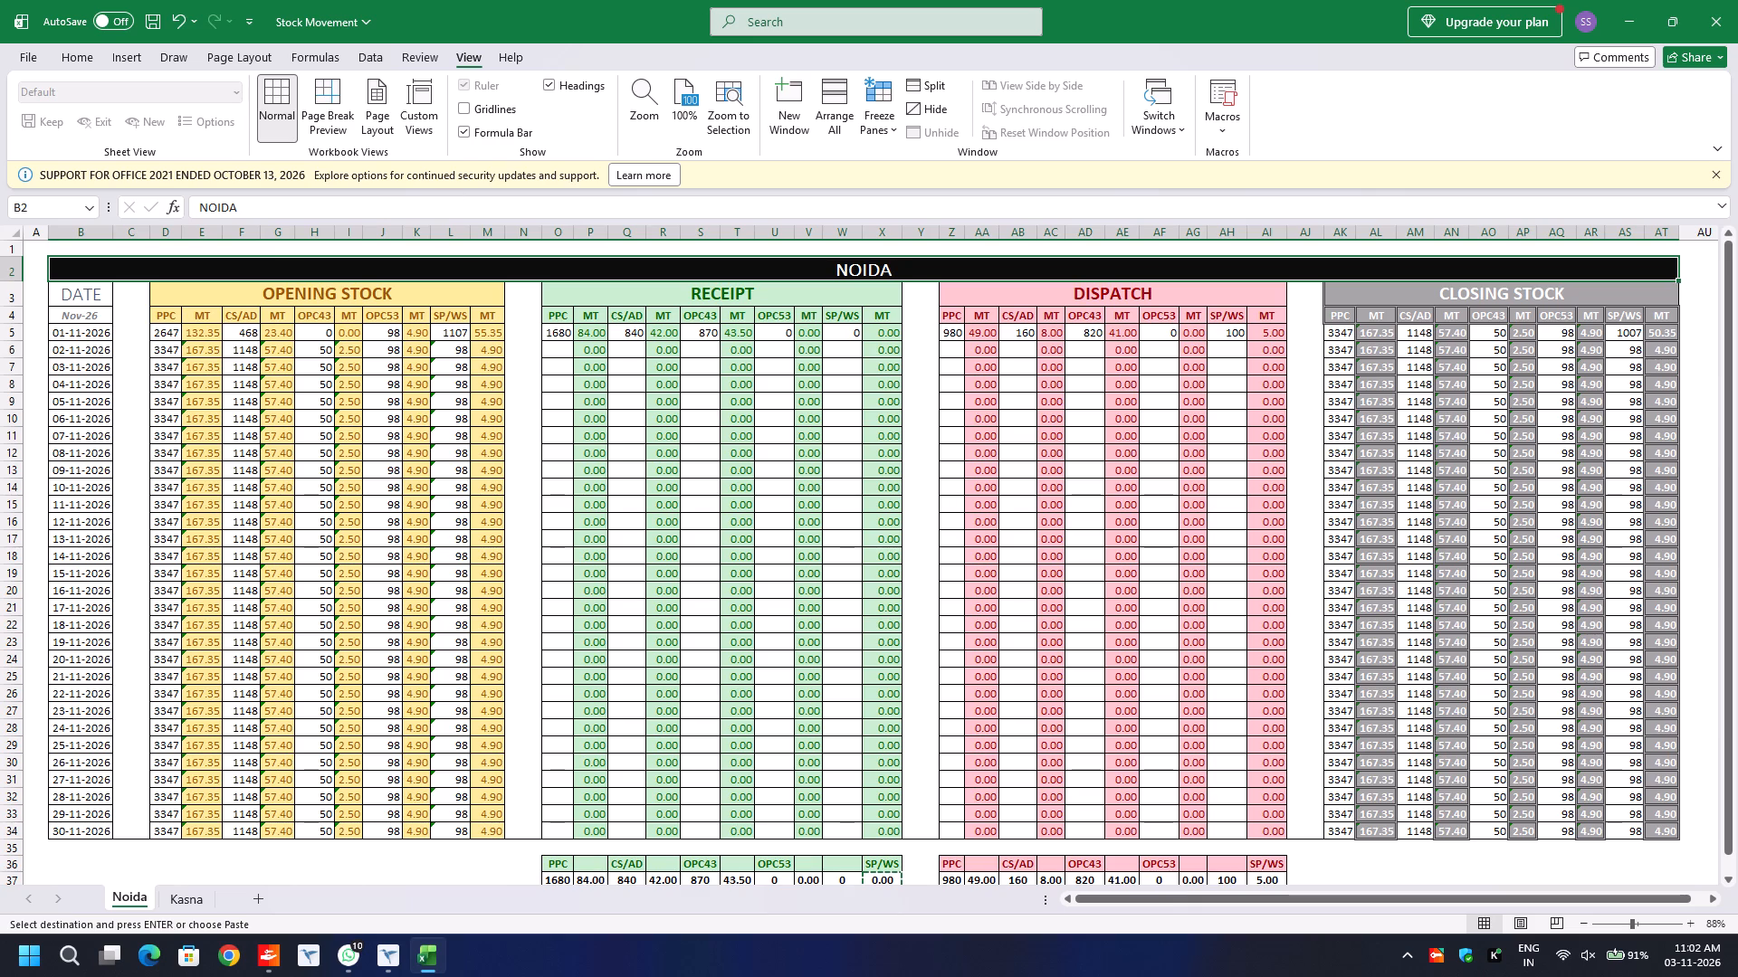
{"action": "left_click", "coordinate": [460, 134]}
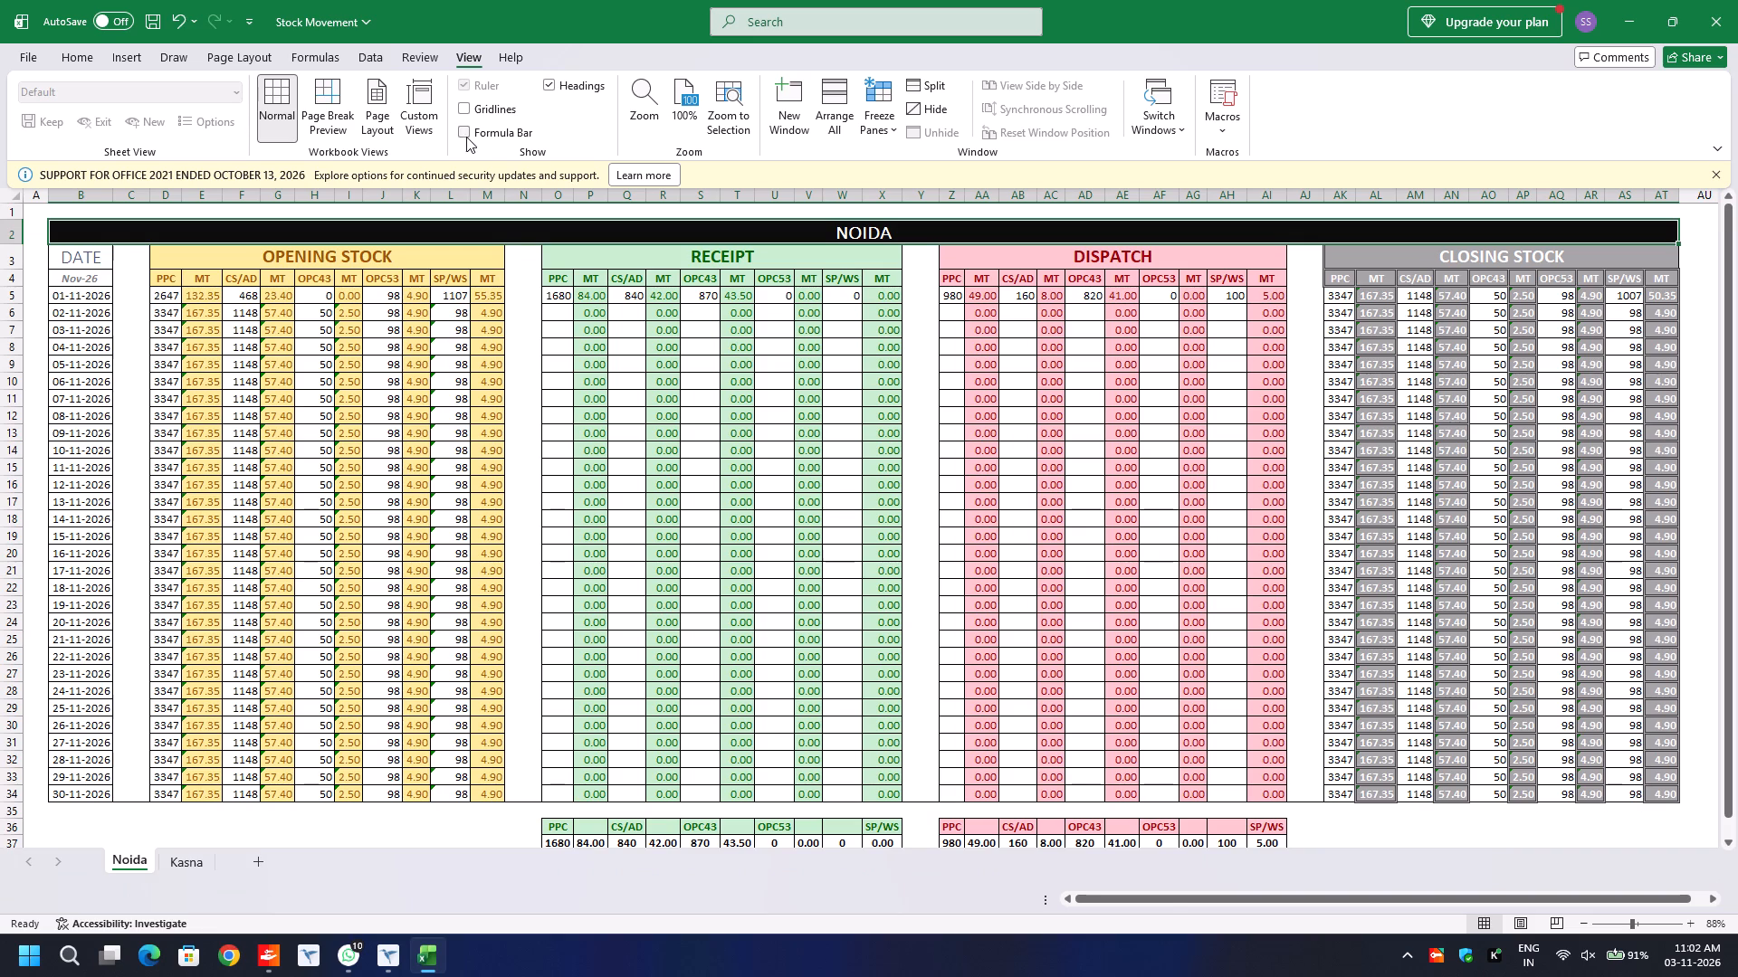
{"action": "left_click", "coordinate": [463, 130]}
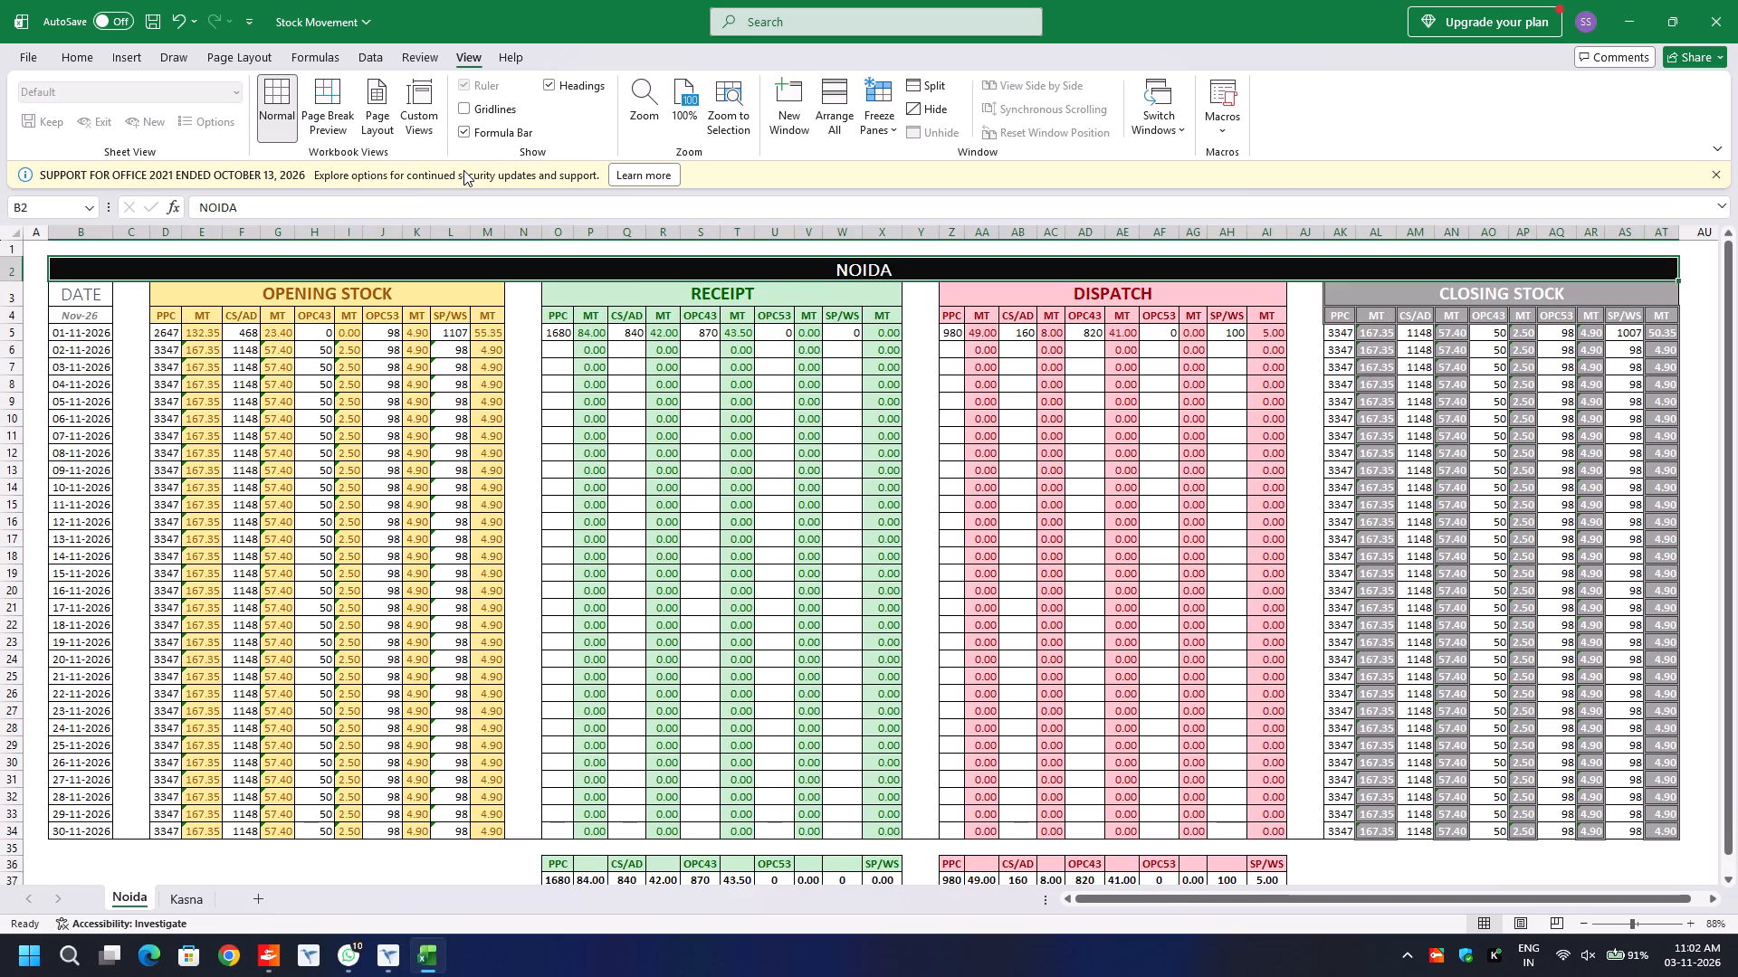
{"action": "left_click", "coordinate": [79, 270]}
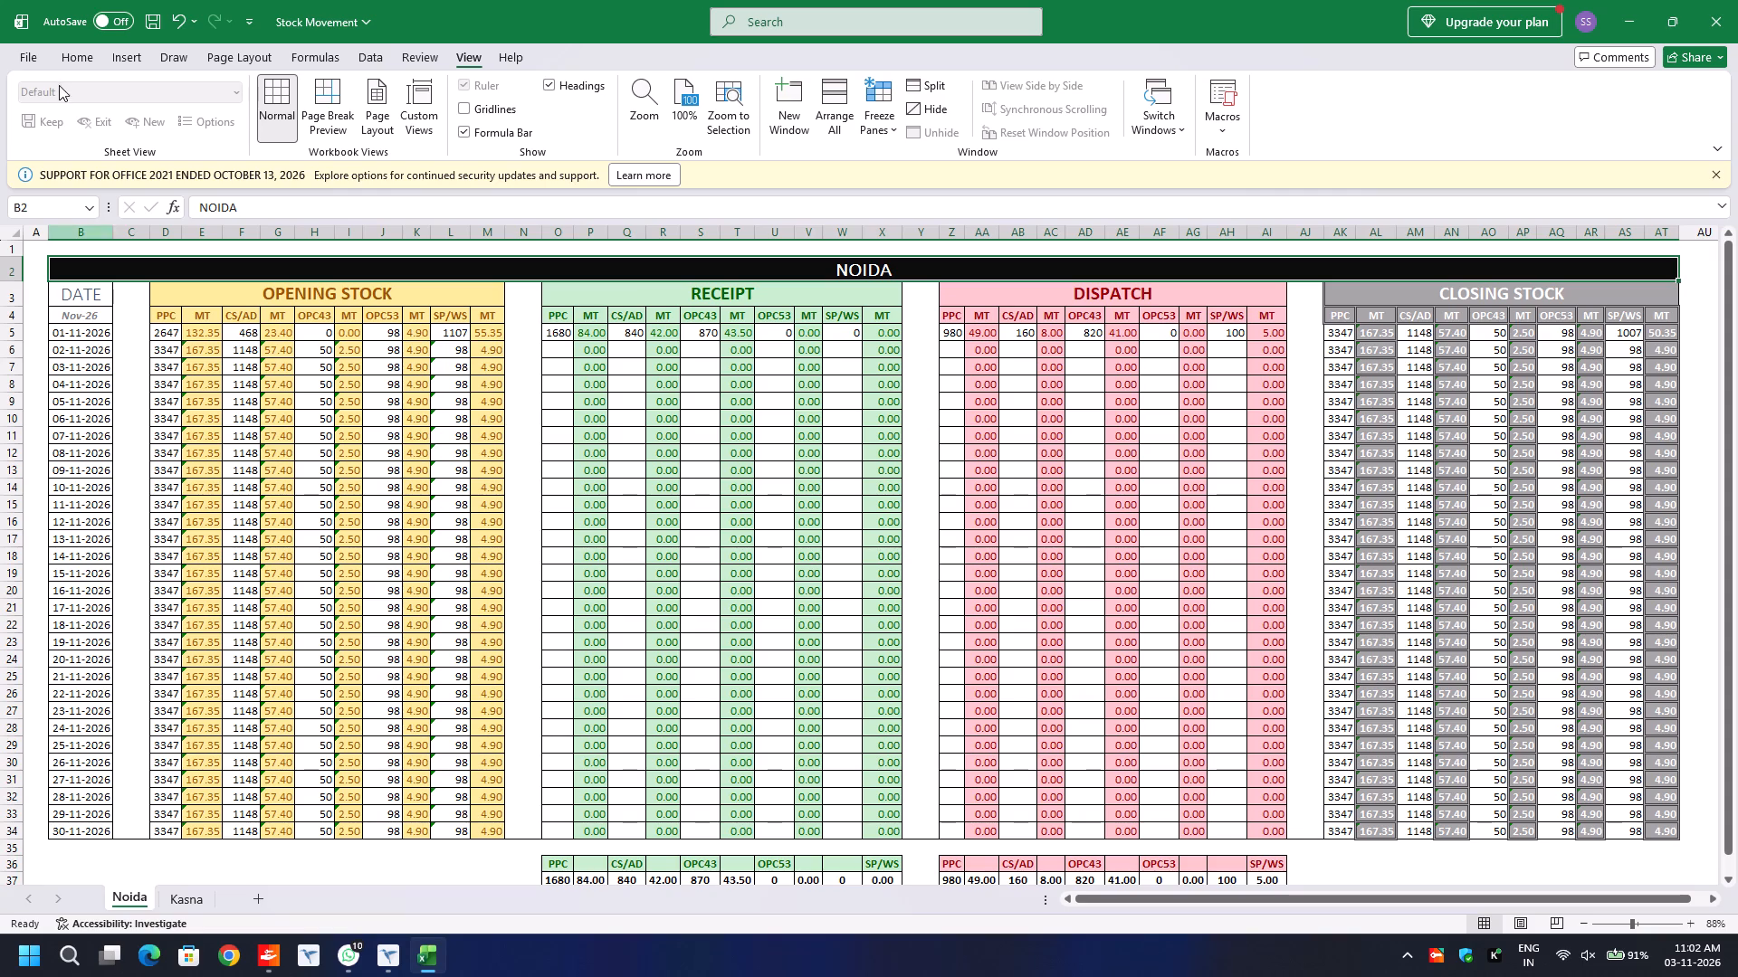
{"action": "left_click", "coordinate": [76, 53]}
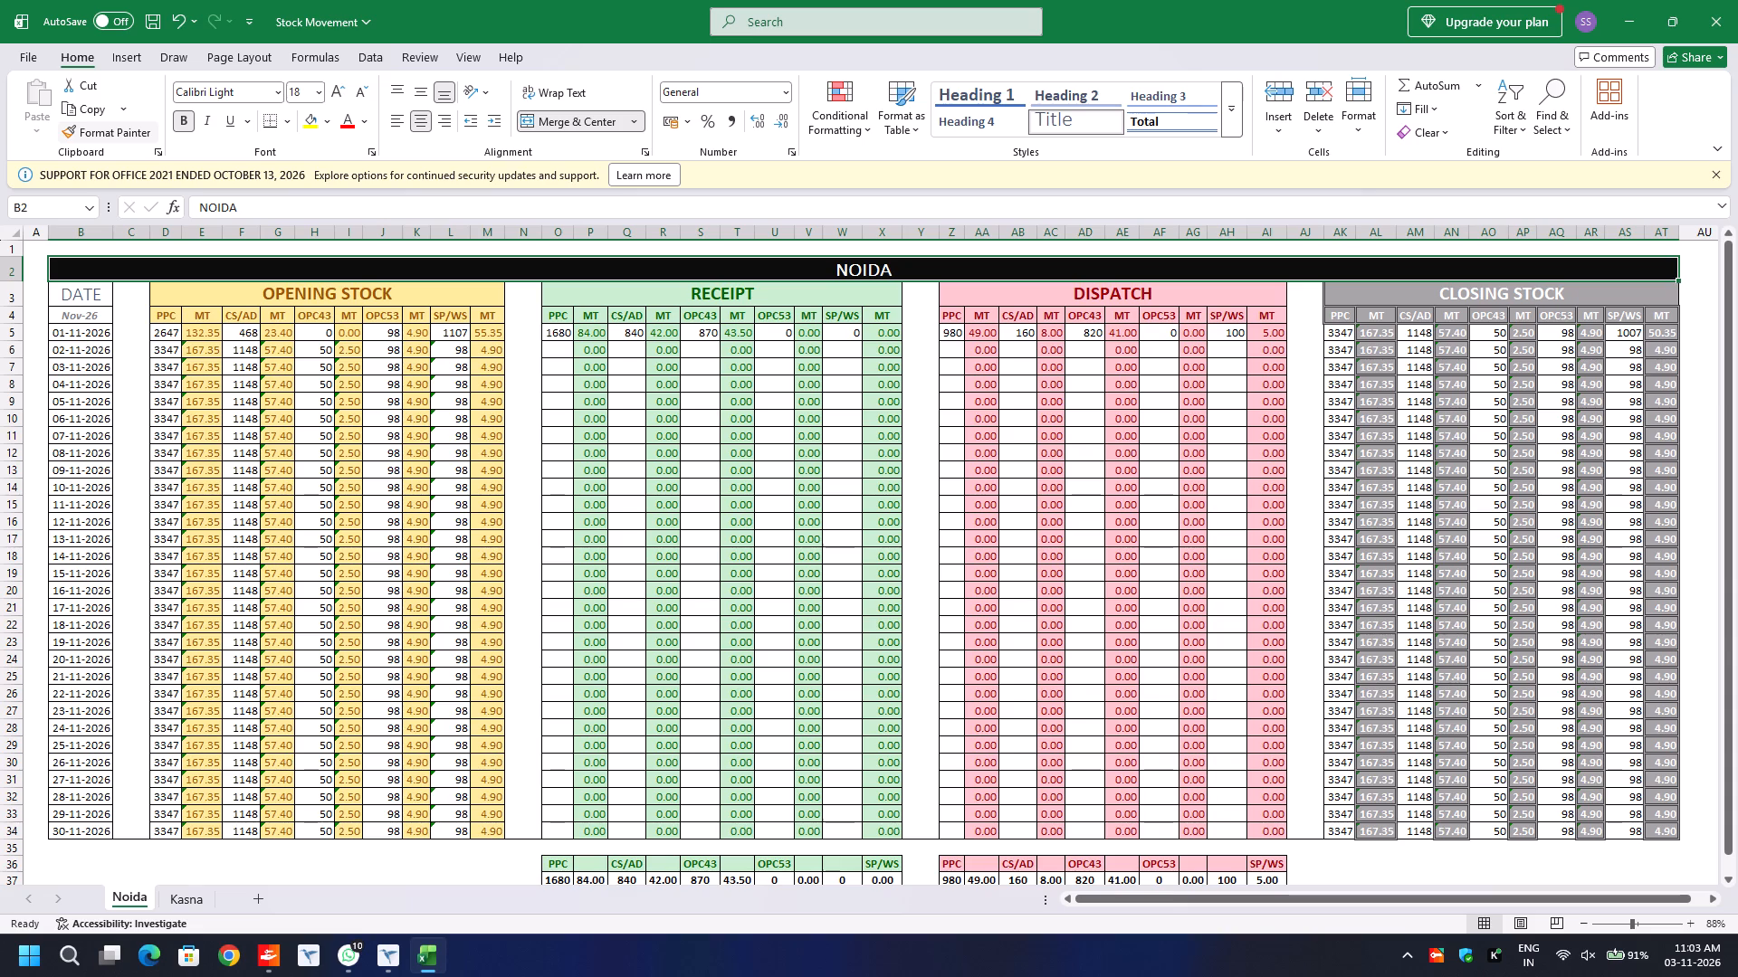
Enter MT headers in cells P36, R36, T36 and V36 of the Receipt totals block.
{"action": "scroll", "coordinate": [170, 612], "scroll_direction": "down", "scroll_amount": 2}
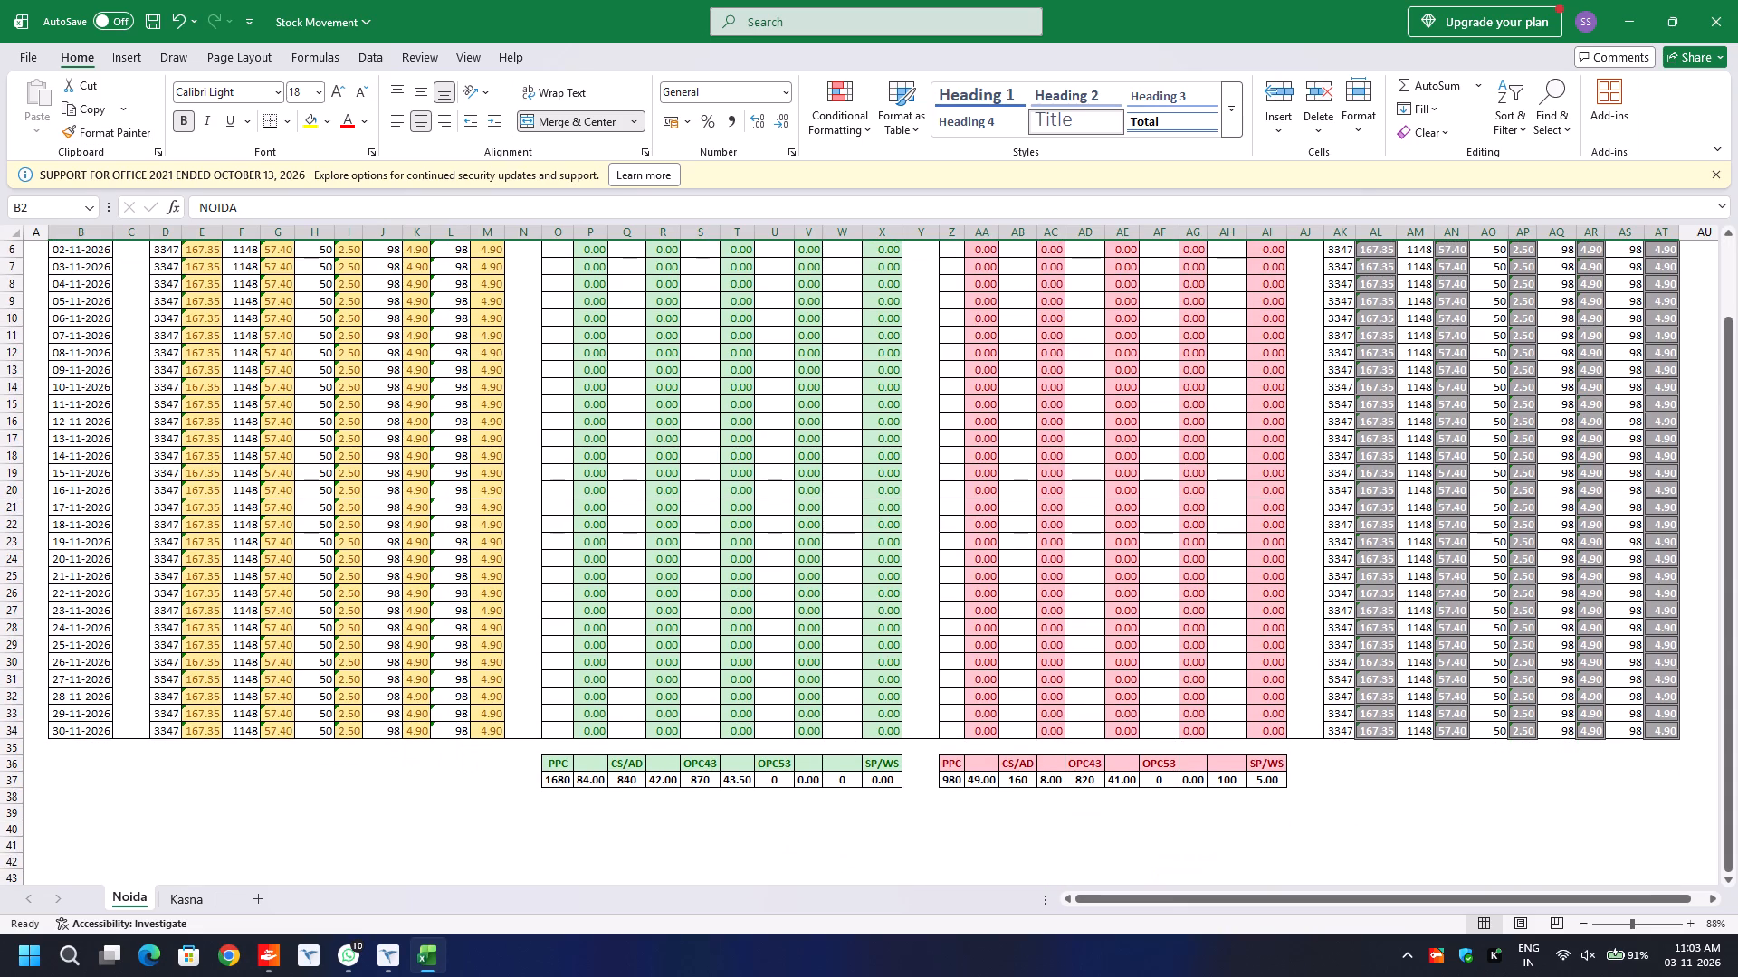
{"action": "scroll", "coordinate": [586, 764], "scroll_direction": "up", "scroll_amount": 2}
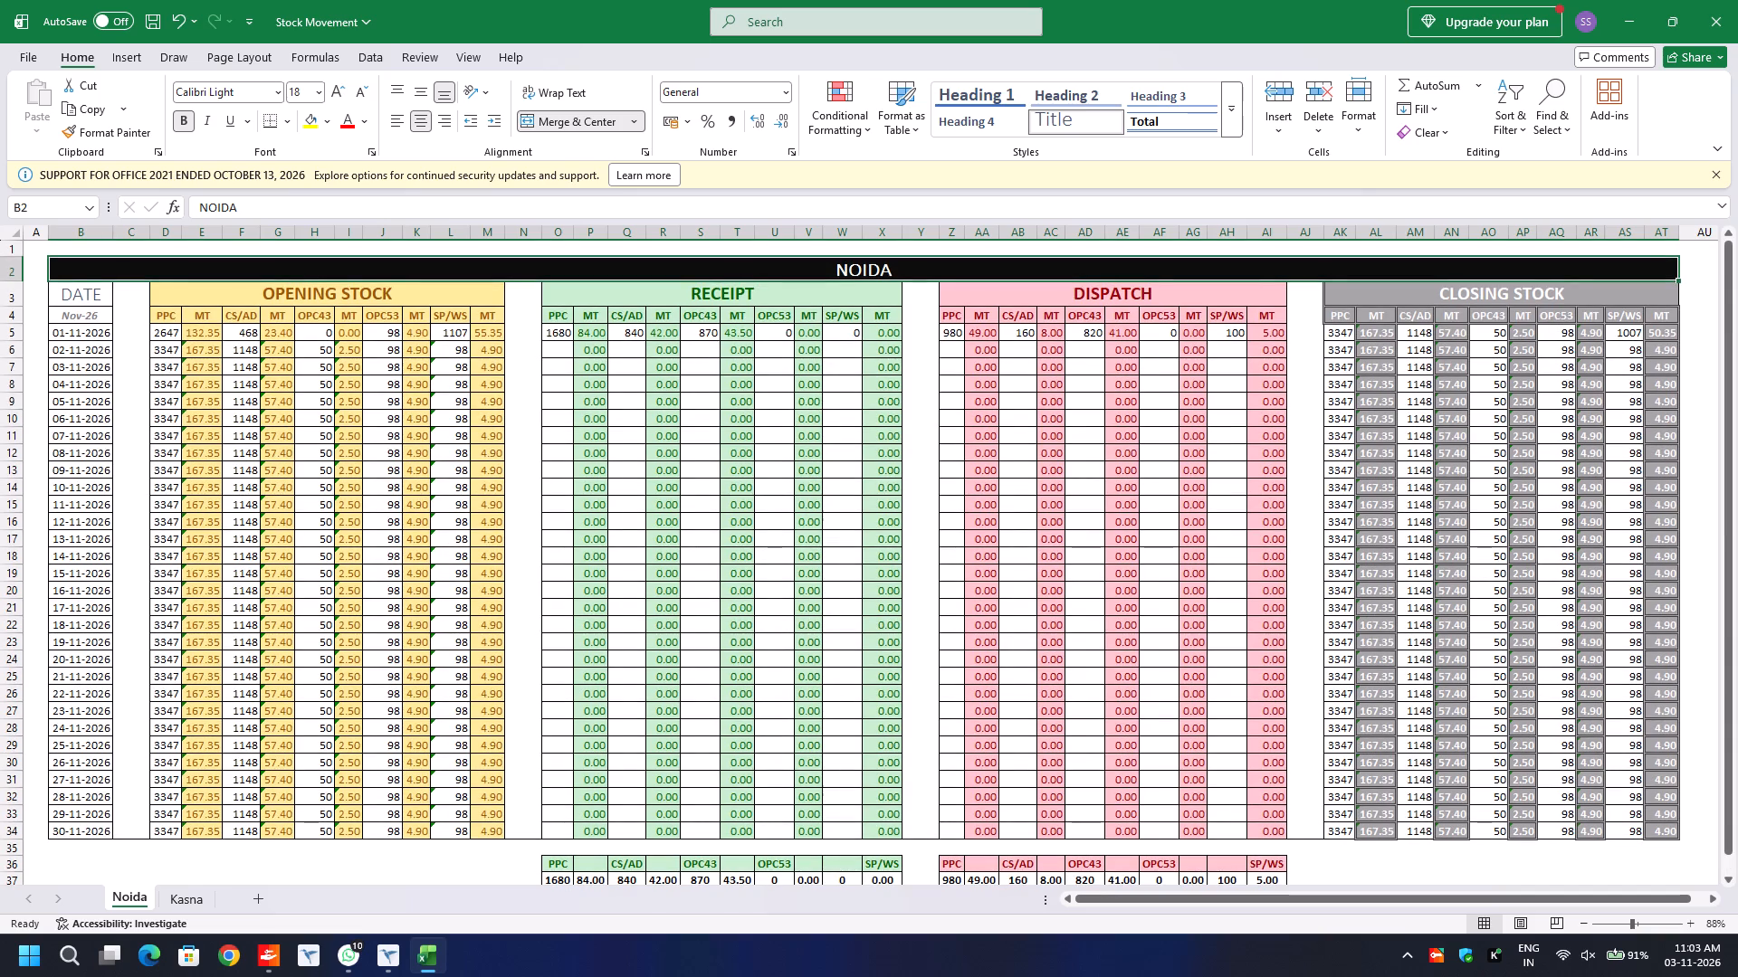
{"action": "left_click", "coordinate": [589, 868]}
{"action": "type", "text": "MT"}
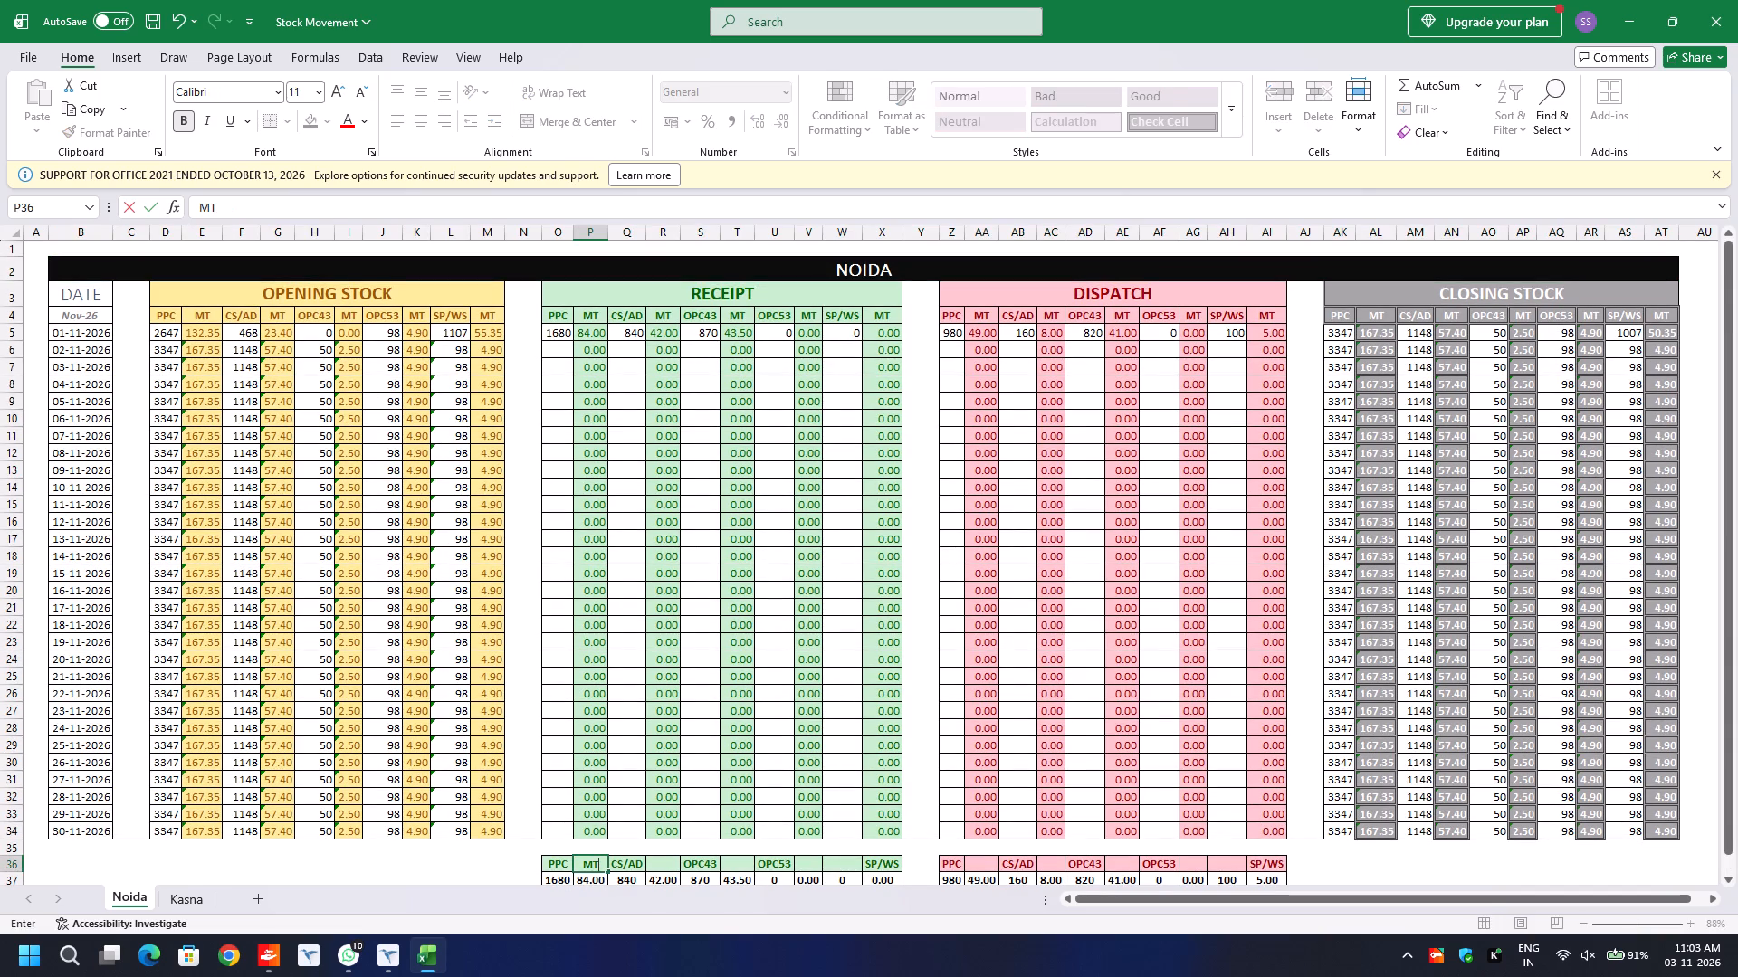
{"action": "key", "text": "Right"}
{"action": "key", "text": "Right"}
{"action": "type", "text": "MT"}
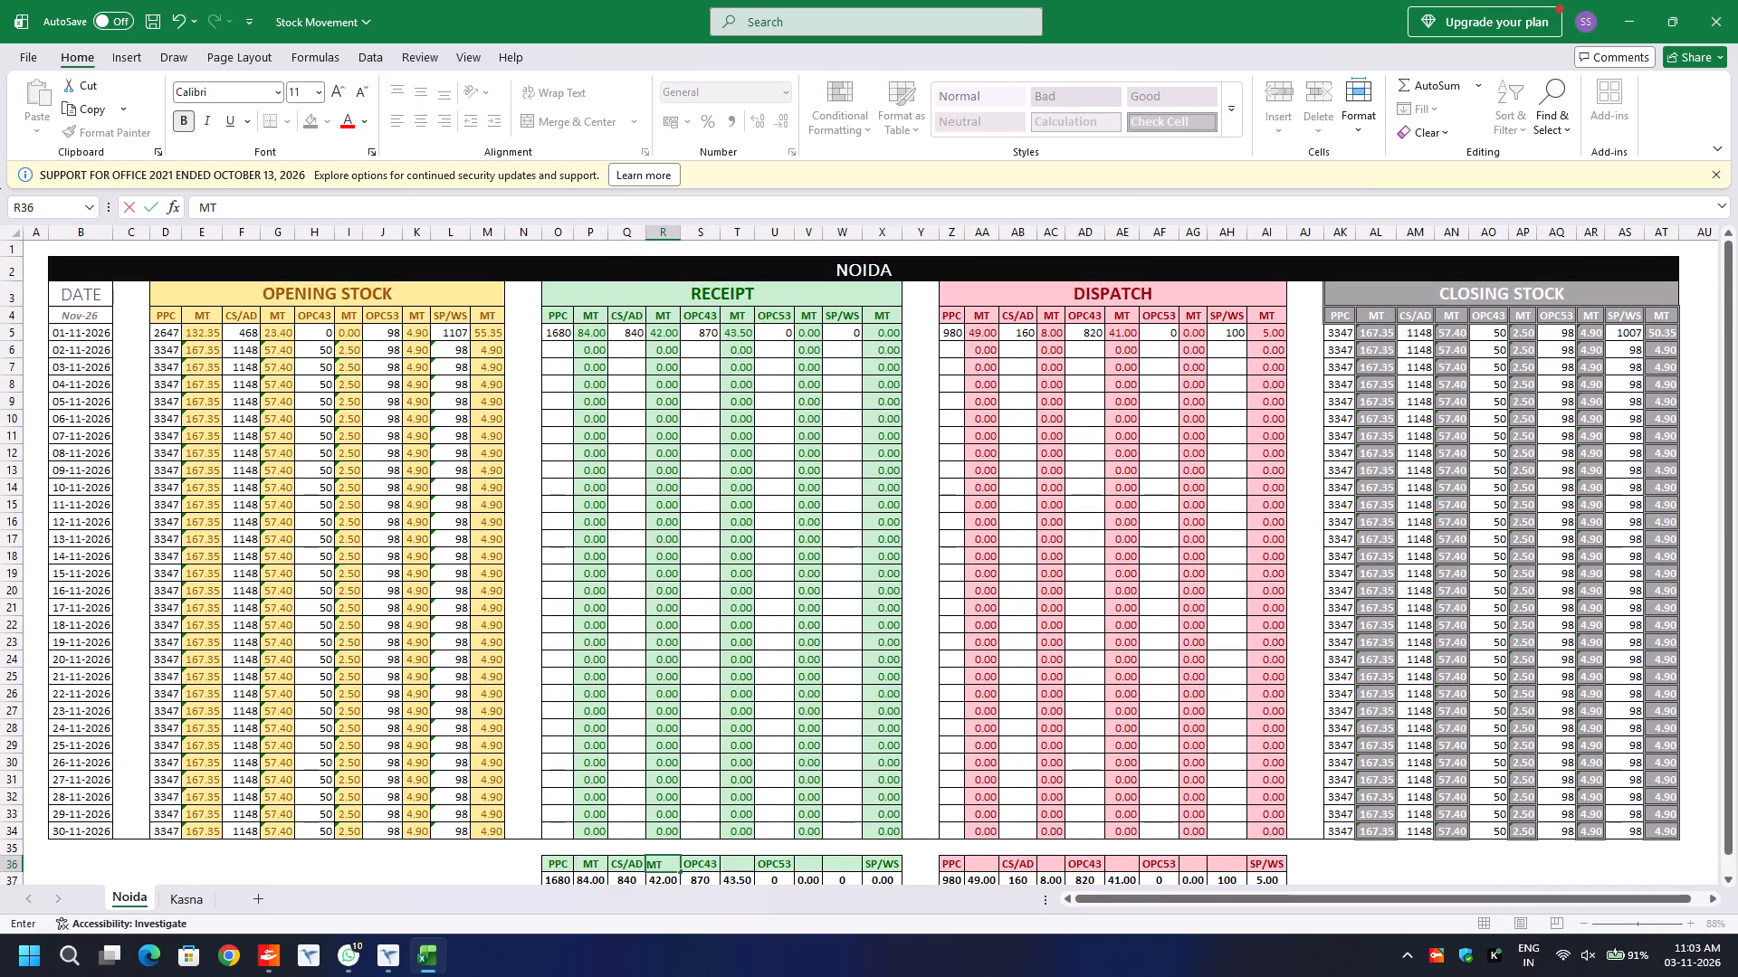
{"action": "key", "text": "Right"}
{"action": "key", "text": "Right"}
{"action": "type", "text": "MT"}
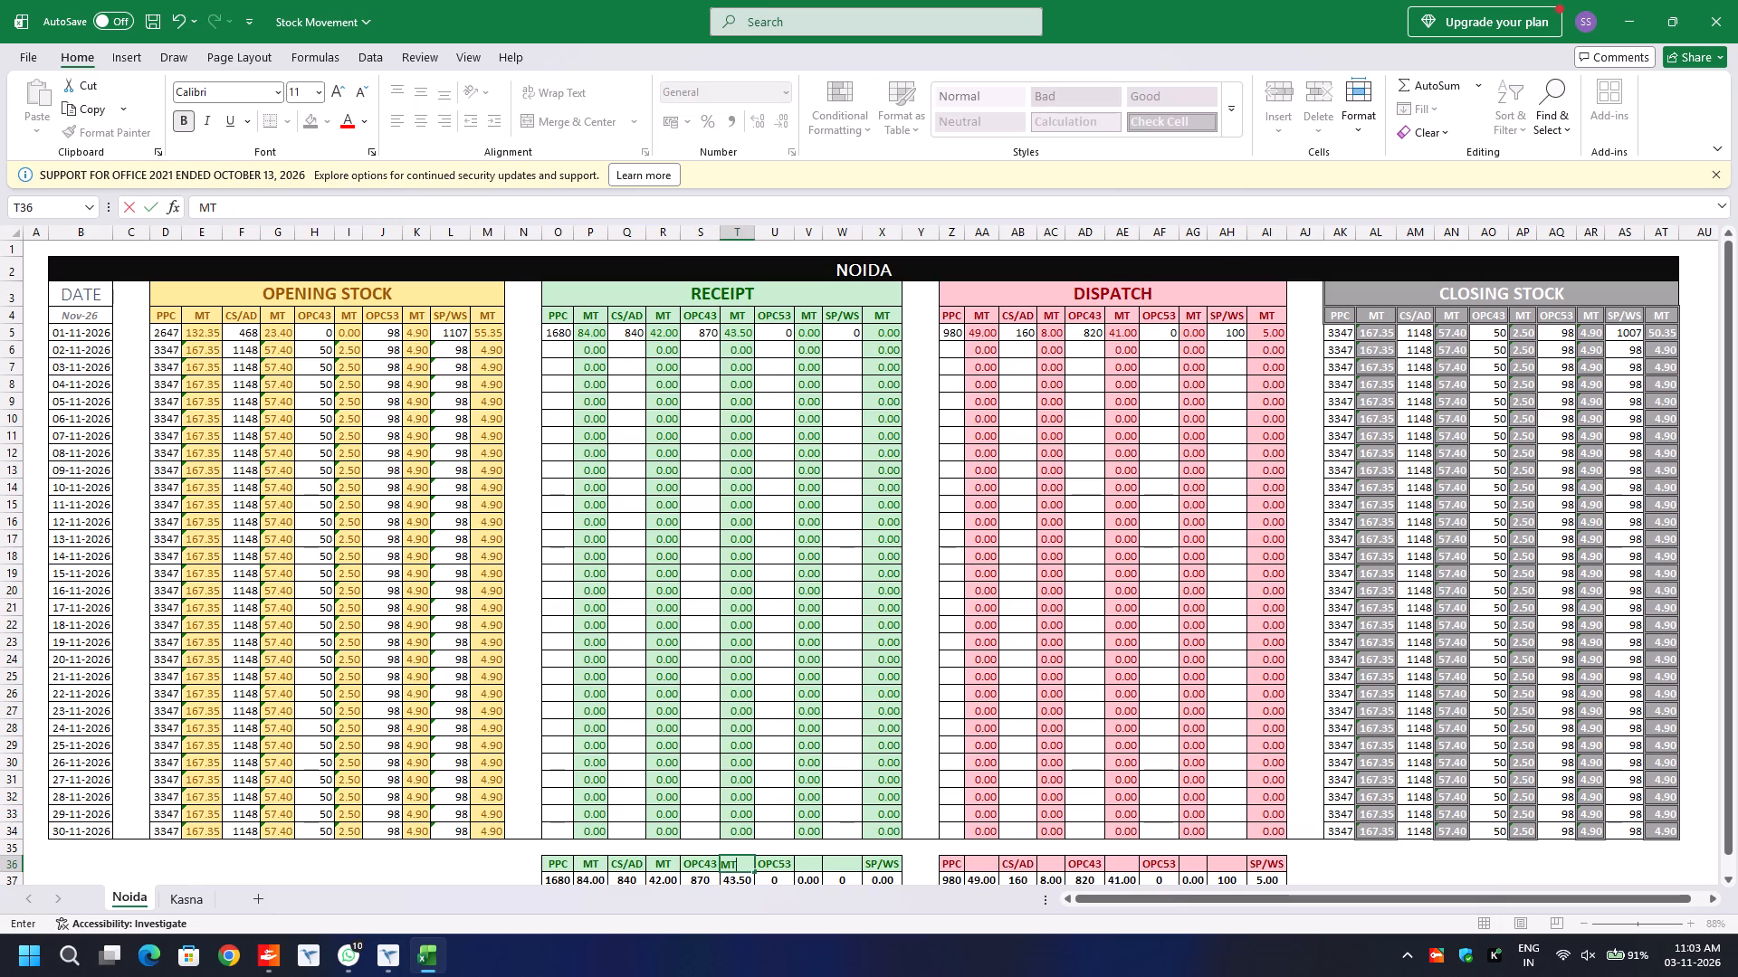
{"action": "key", "text": "Right"}
{"action": "key", "text": "Right"}
{"action": "key", "text": "comma"}
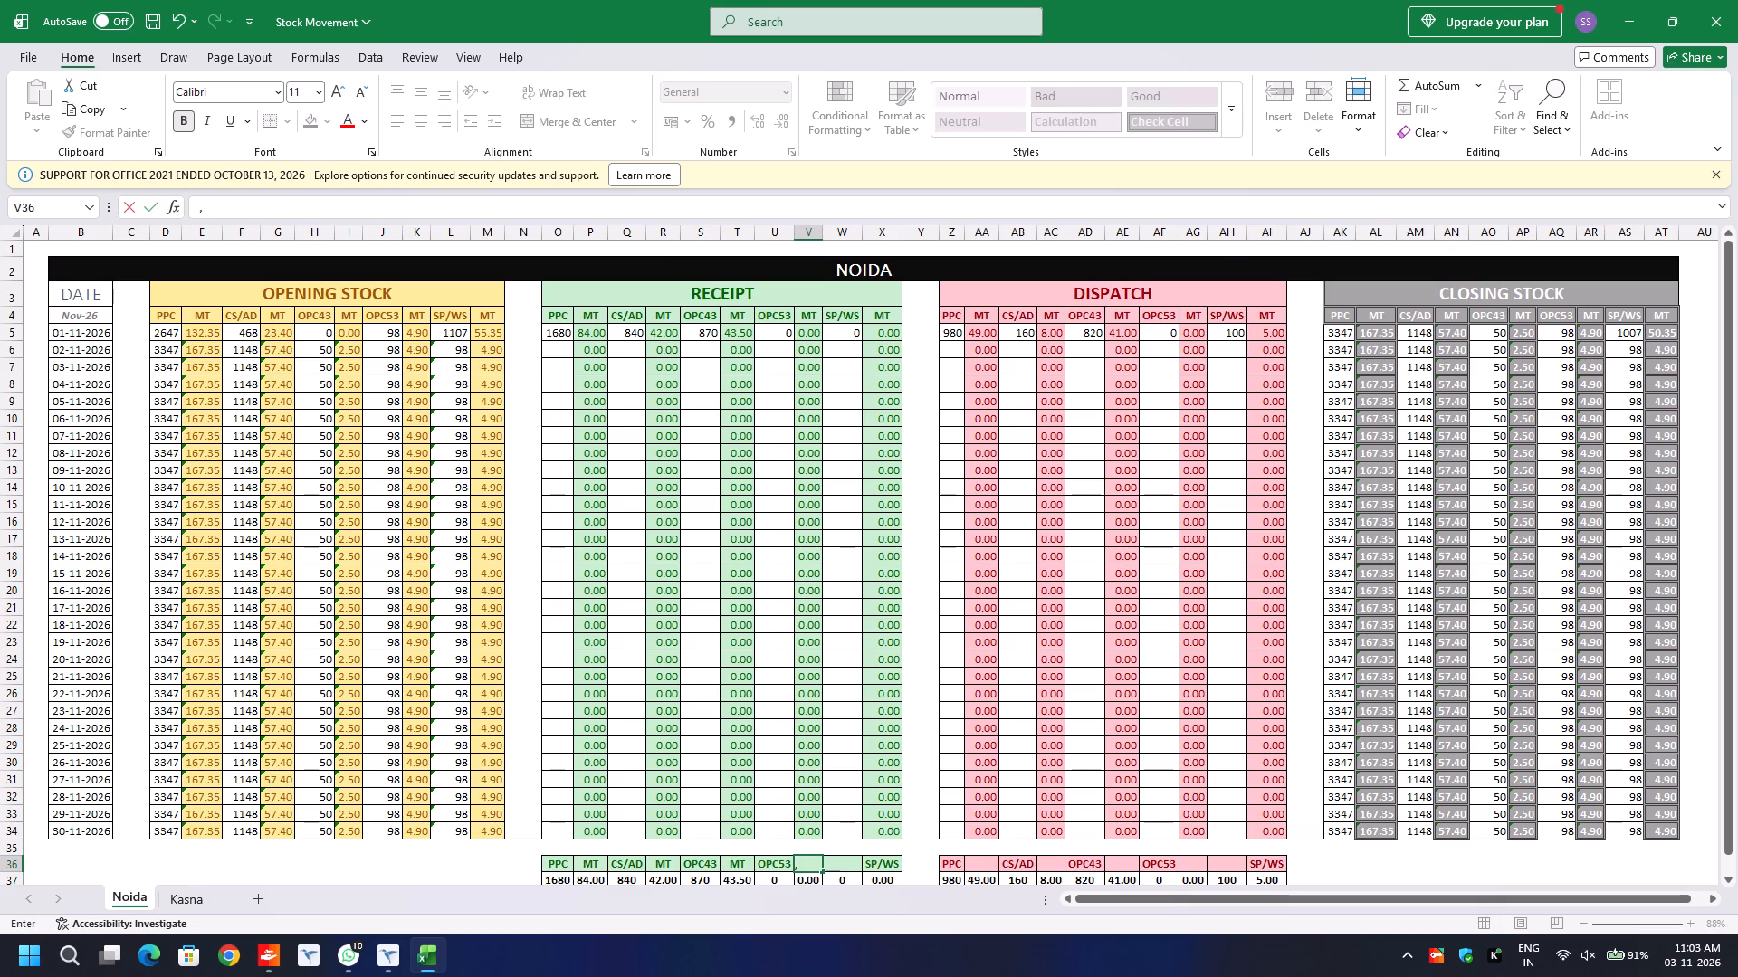
{"action": "key", "text": "BackSpace"}
{"action": "type", "text": "MT"}
{"action": "key", "text": "Right"}
Copy the Receipt totals SP/WS header from X36 into W36 and replace X36 with MT.
{"action": "key", "text": "Right"}
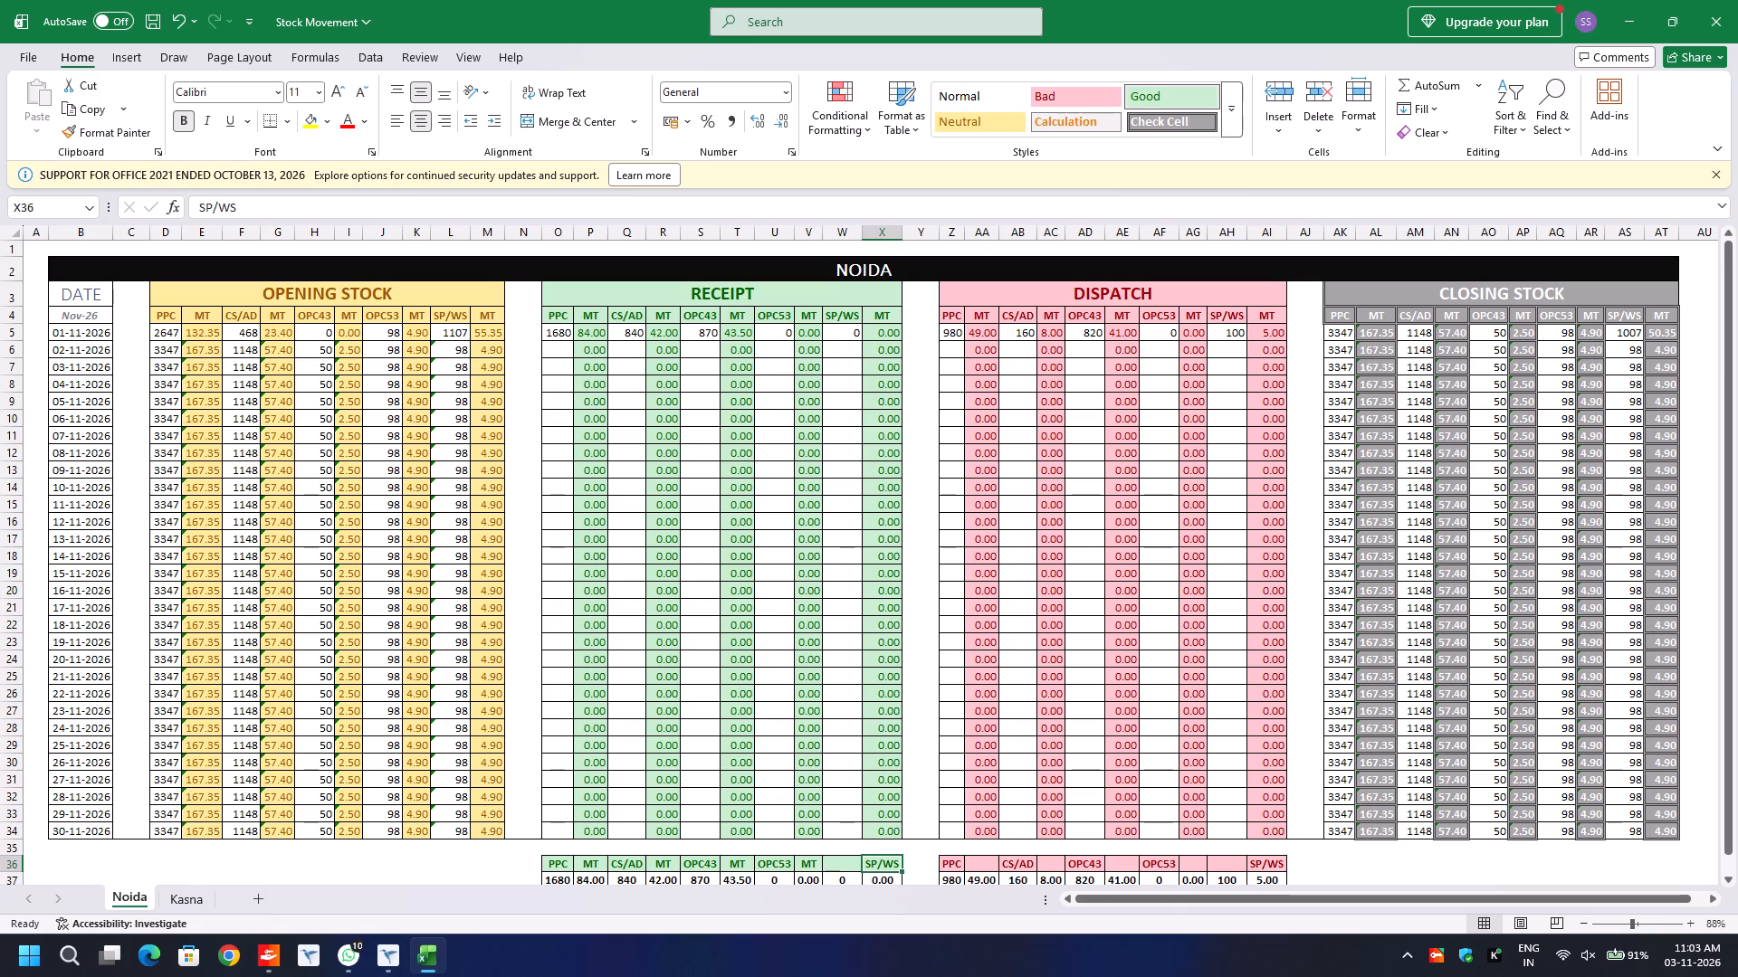
{"action": "key", "text": "ctrl+c"}
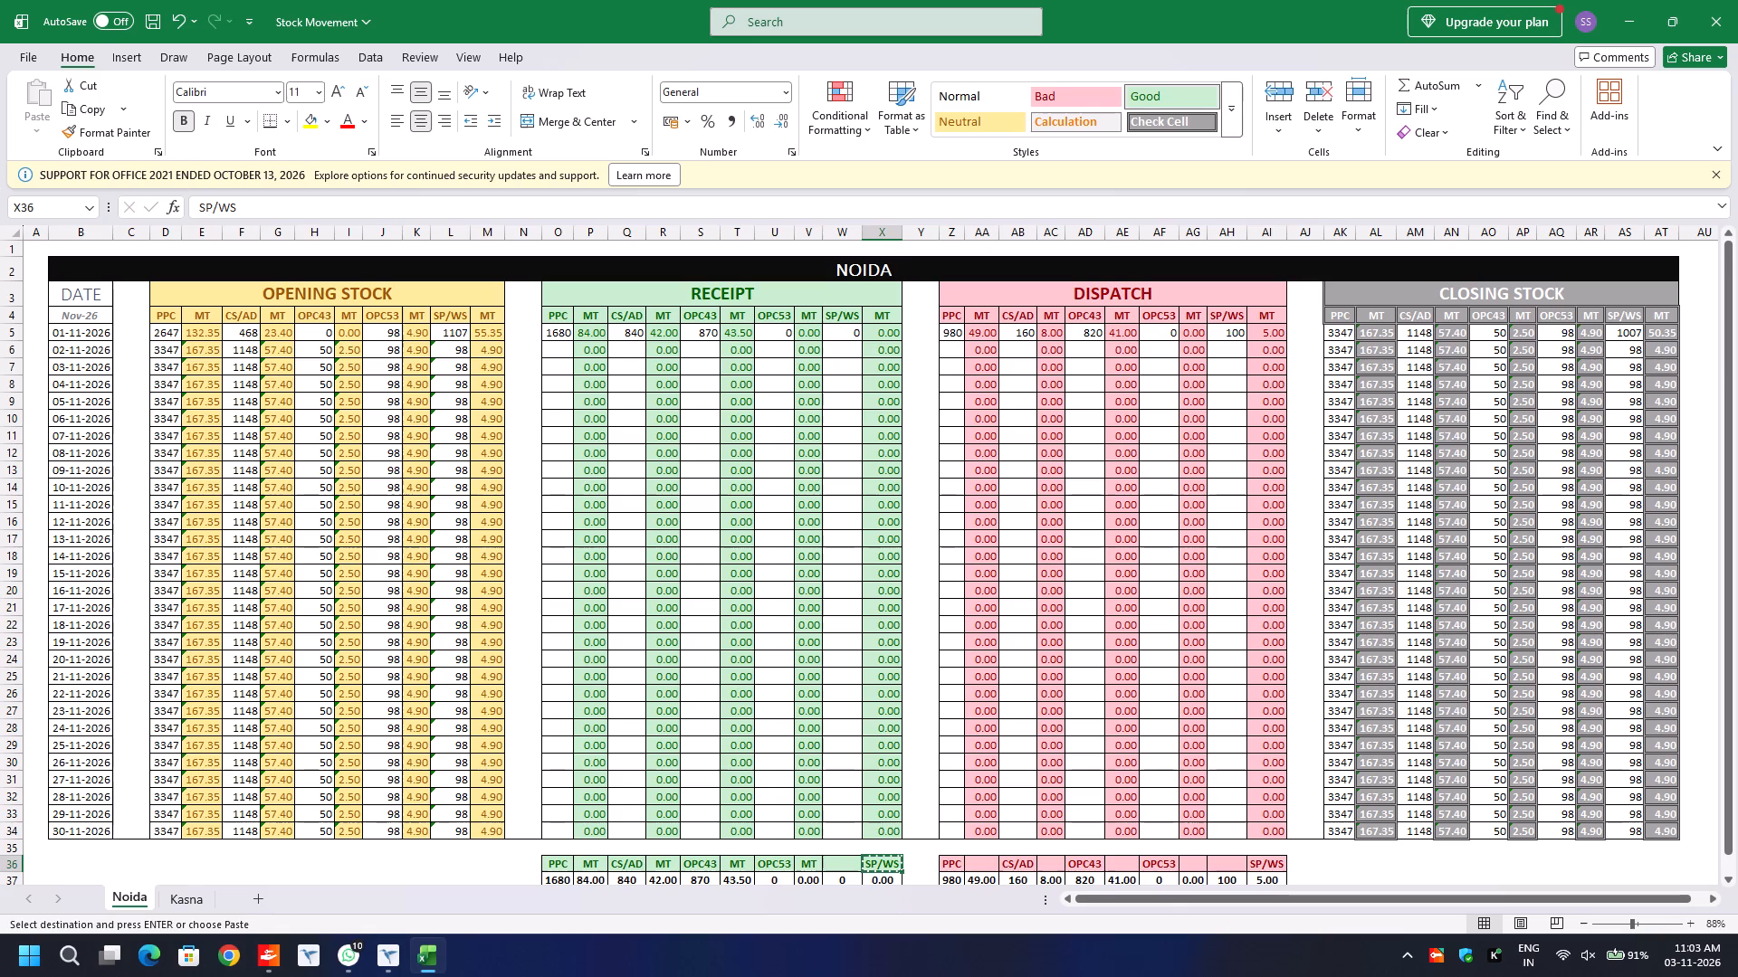
{"action": "key", "text": "Left"}
{"action": "key", "text": "ctrl+v"}
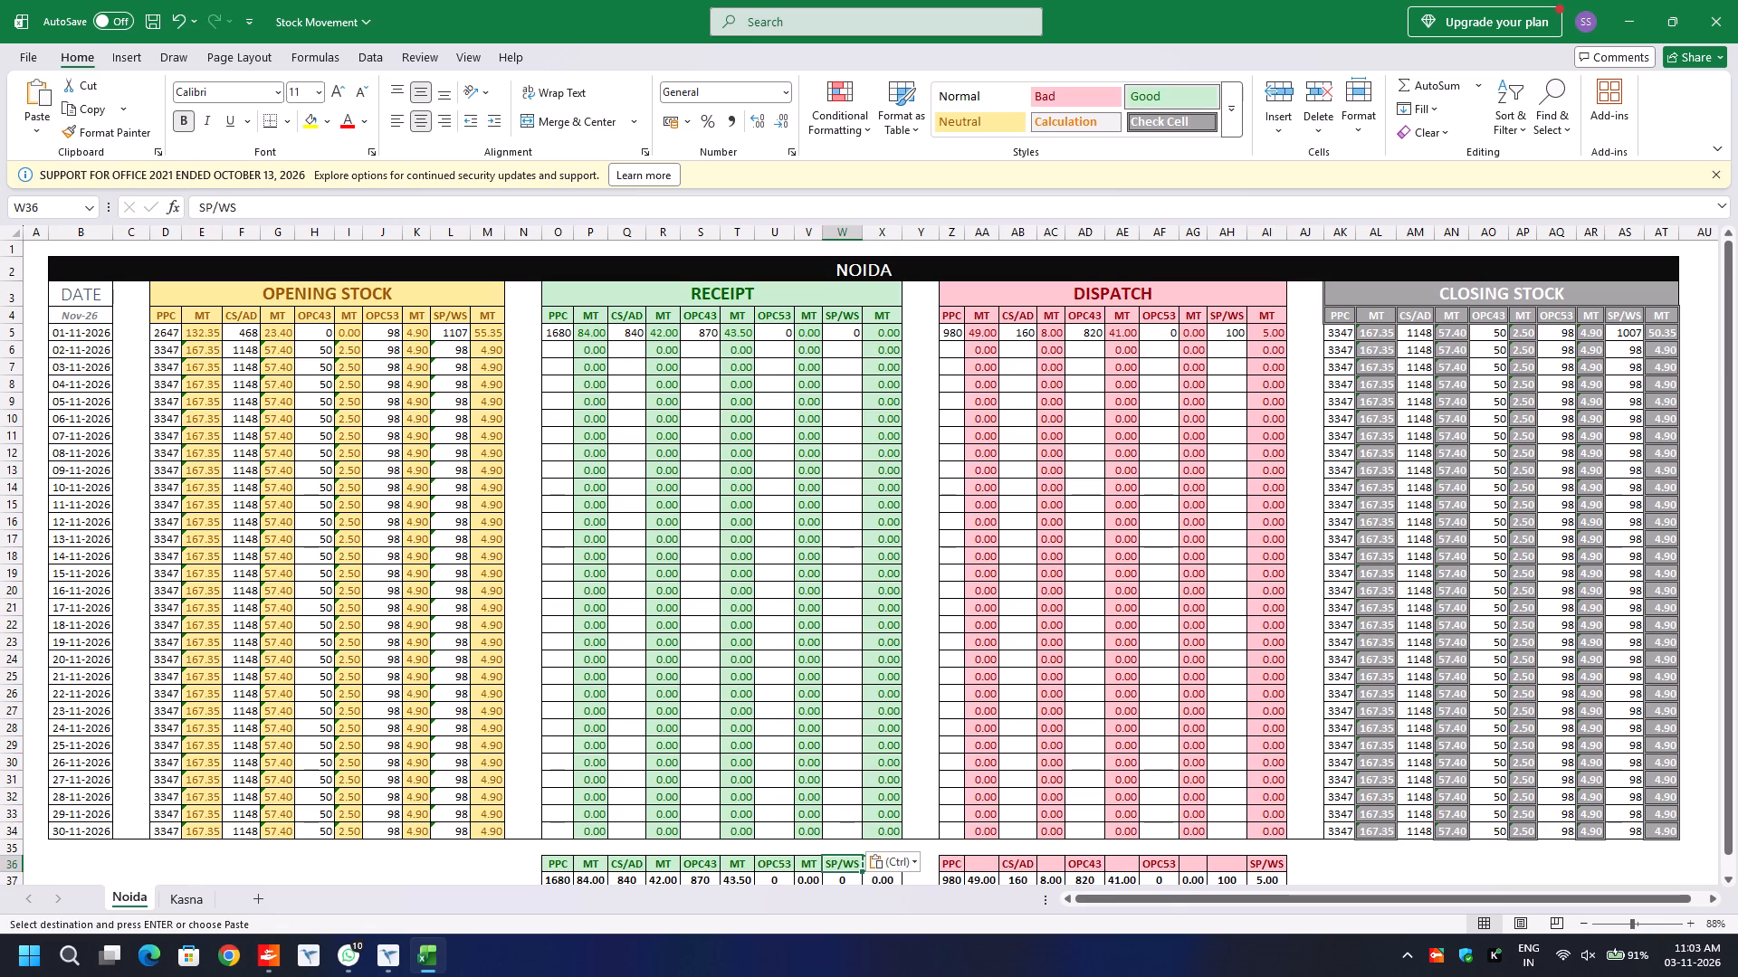
{"action": "key", "text": "Right"}
{"action": "type", "text": "MT"}
{"action": "key", "text": "Right"}
Enter MT headers in cells AA36, AC36, AE36 and AG36 of the Dispatch totals block.
{"action": "key", "text": "Right"}
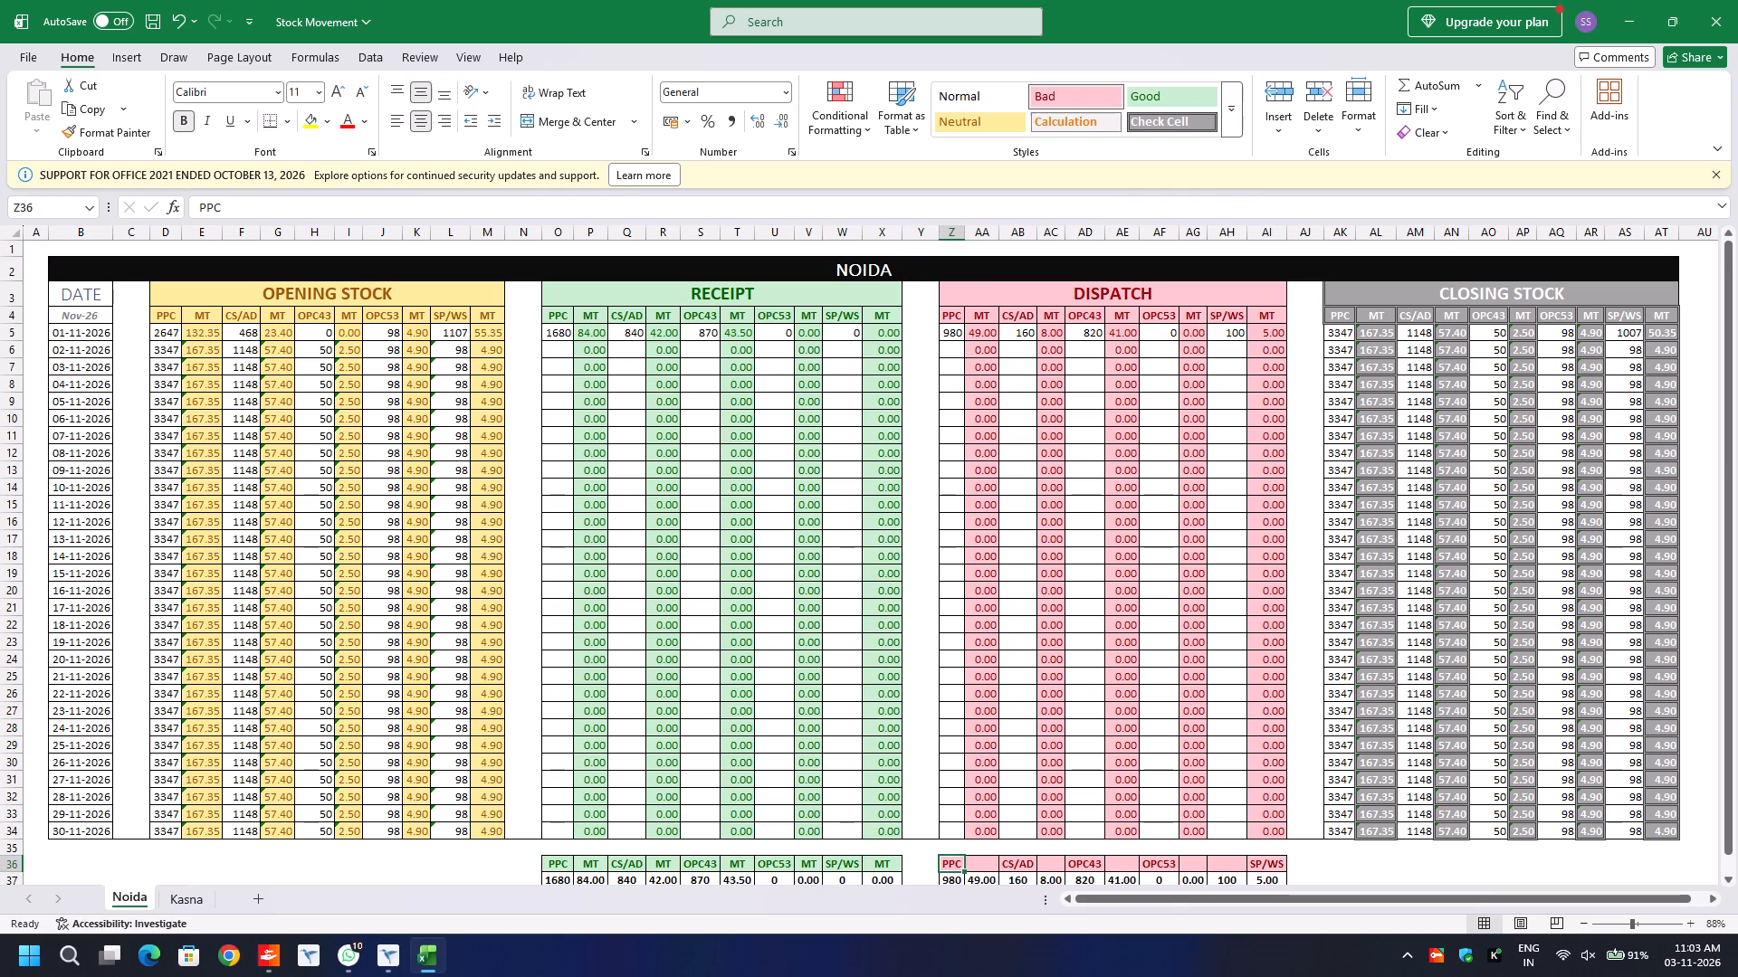
{"action": "key", "text": "Right"}
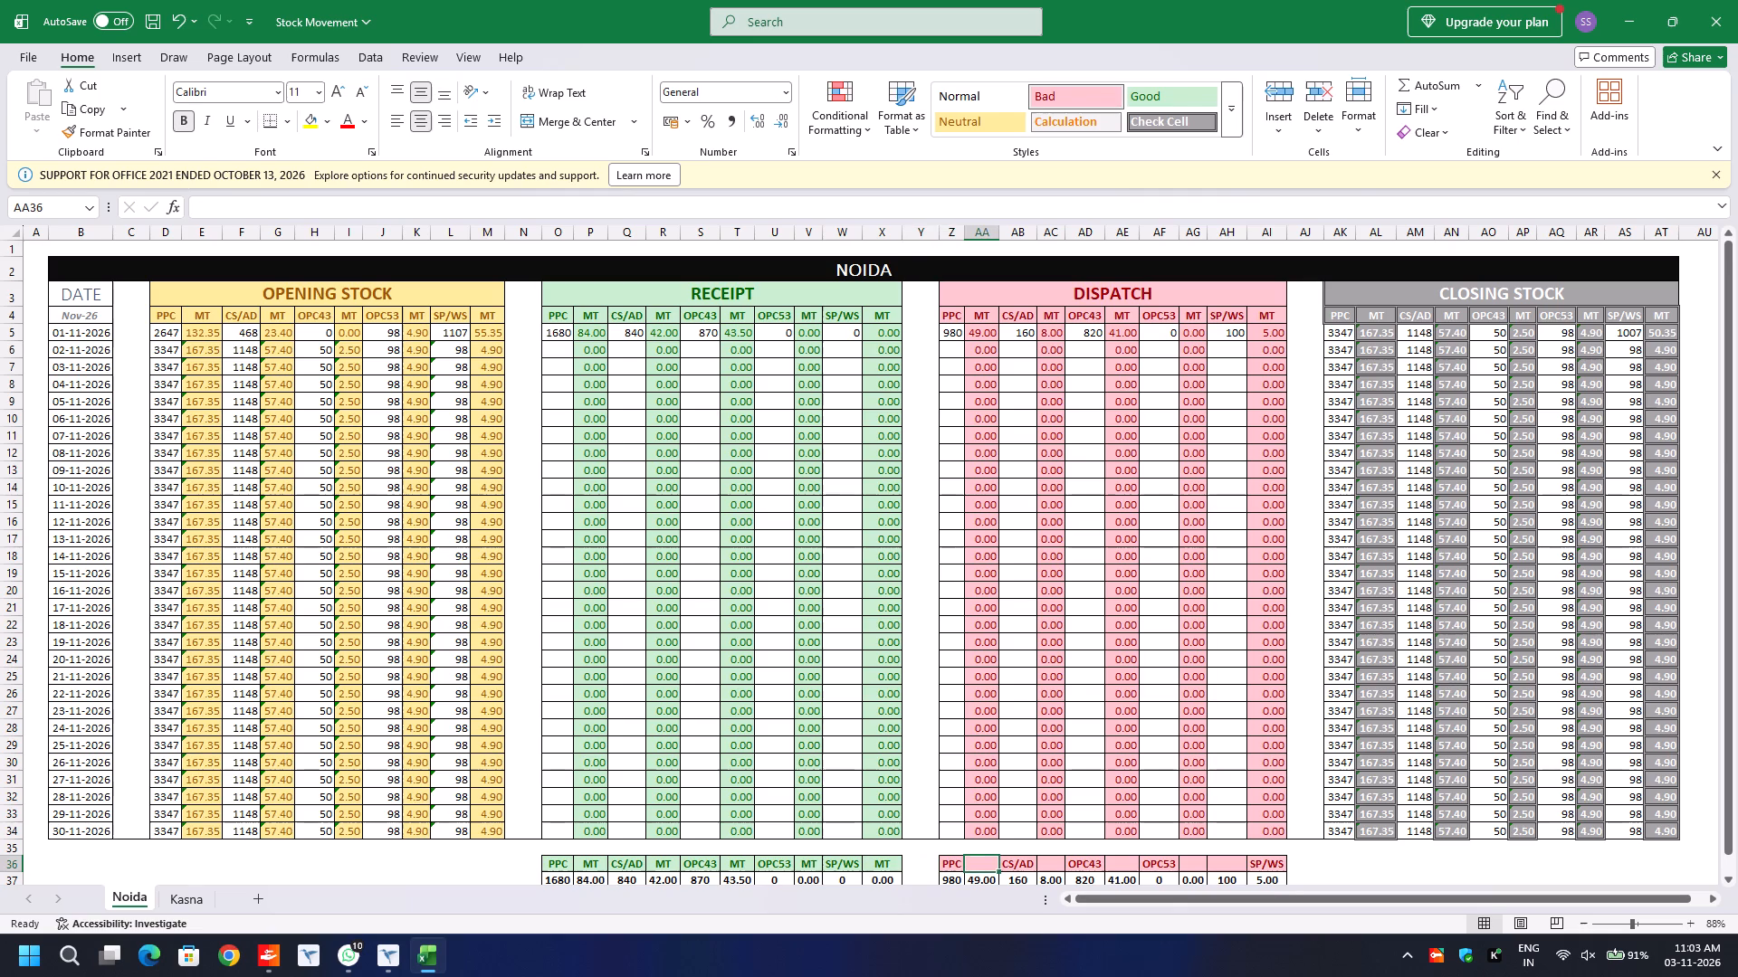
{"action": "key", "text": "t"}
{"action": "key", "text": "Right"}
{"action": "key", "text": "Right"}
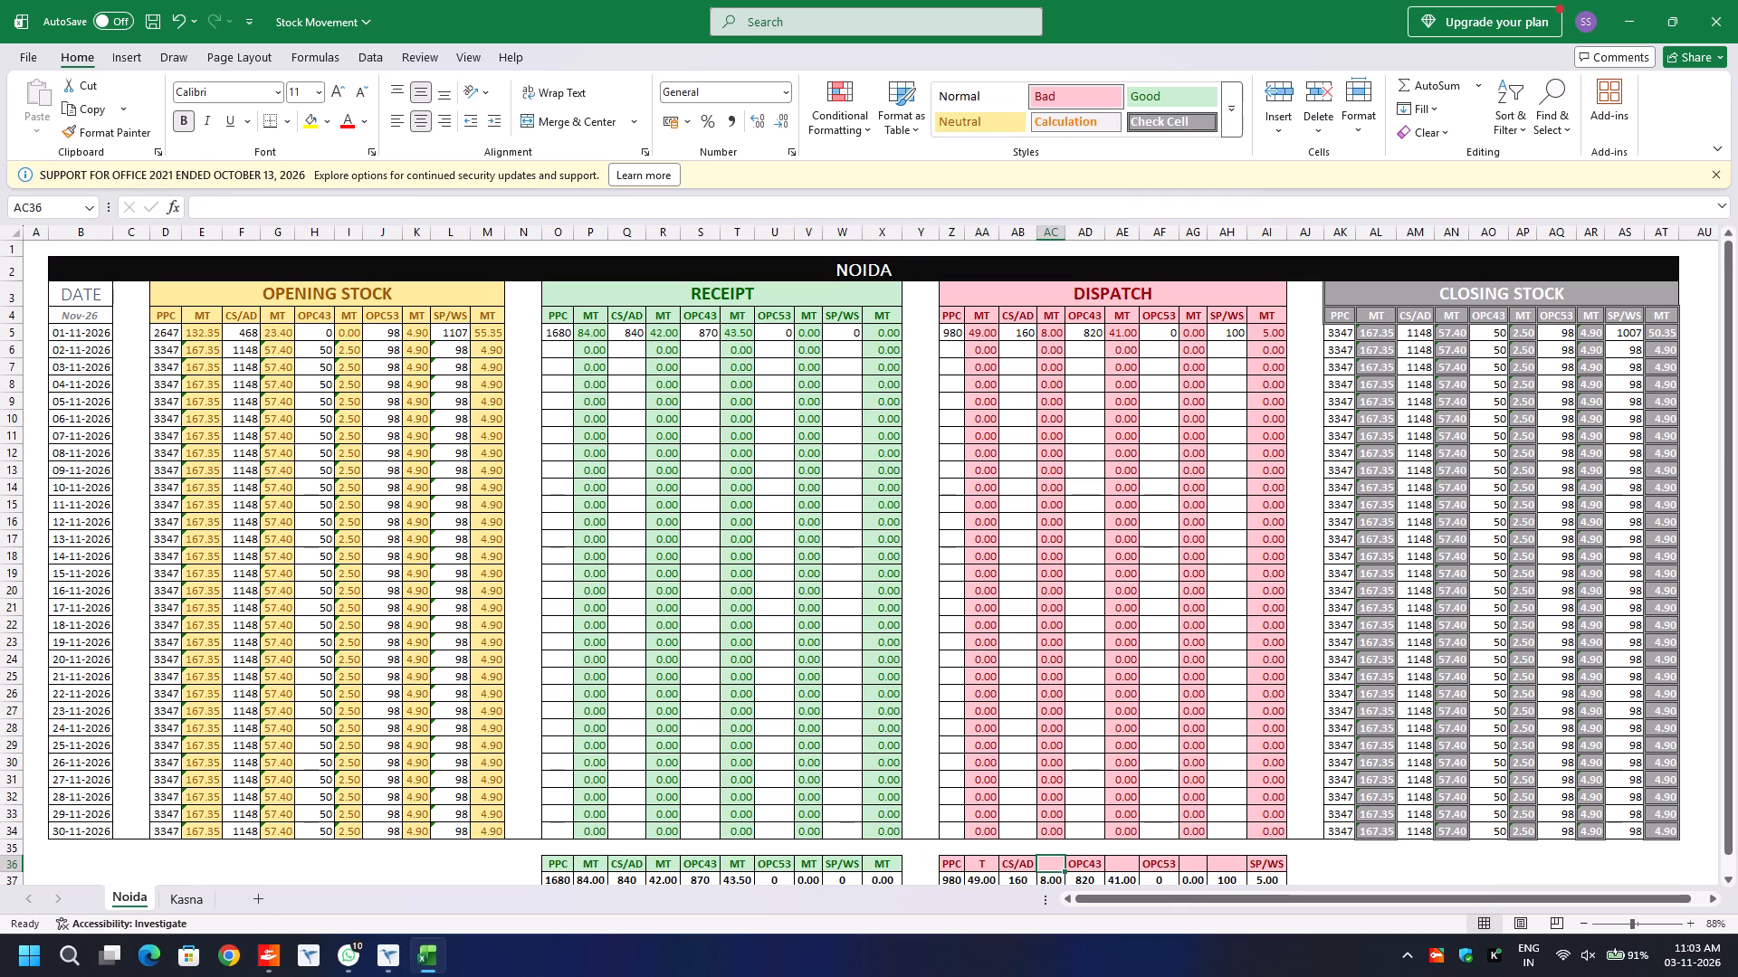
{"action": "key", "text": "Left"}
{"action": "key", "text": "Left"}
{"action": "key", "text": "m"}
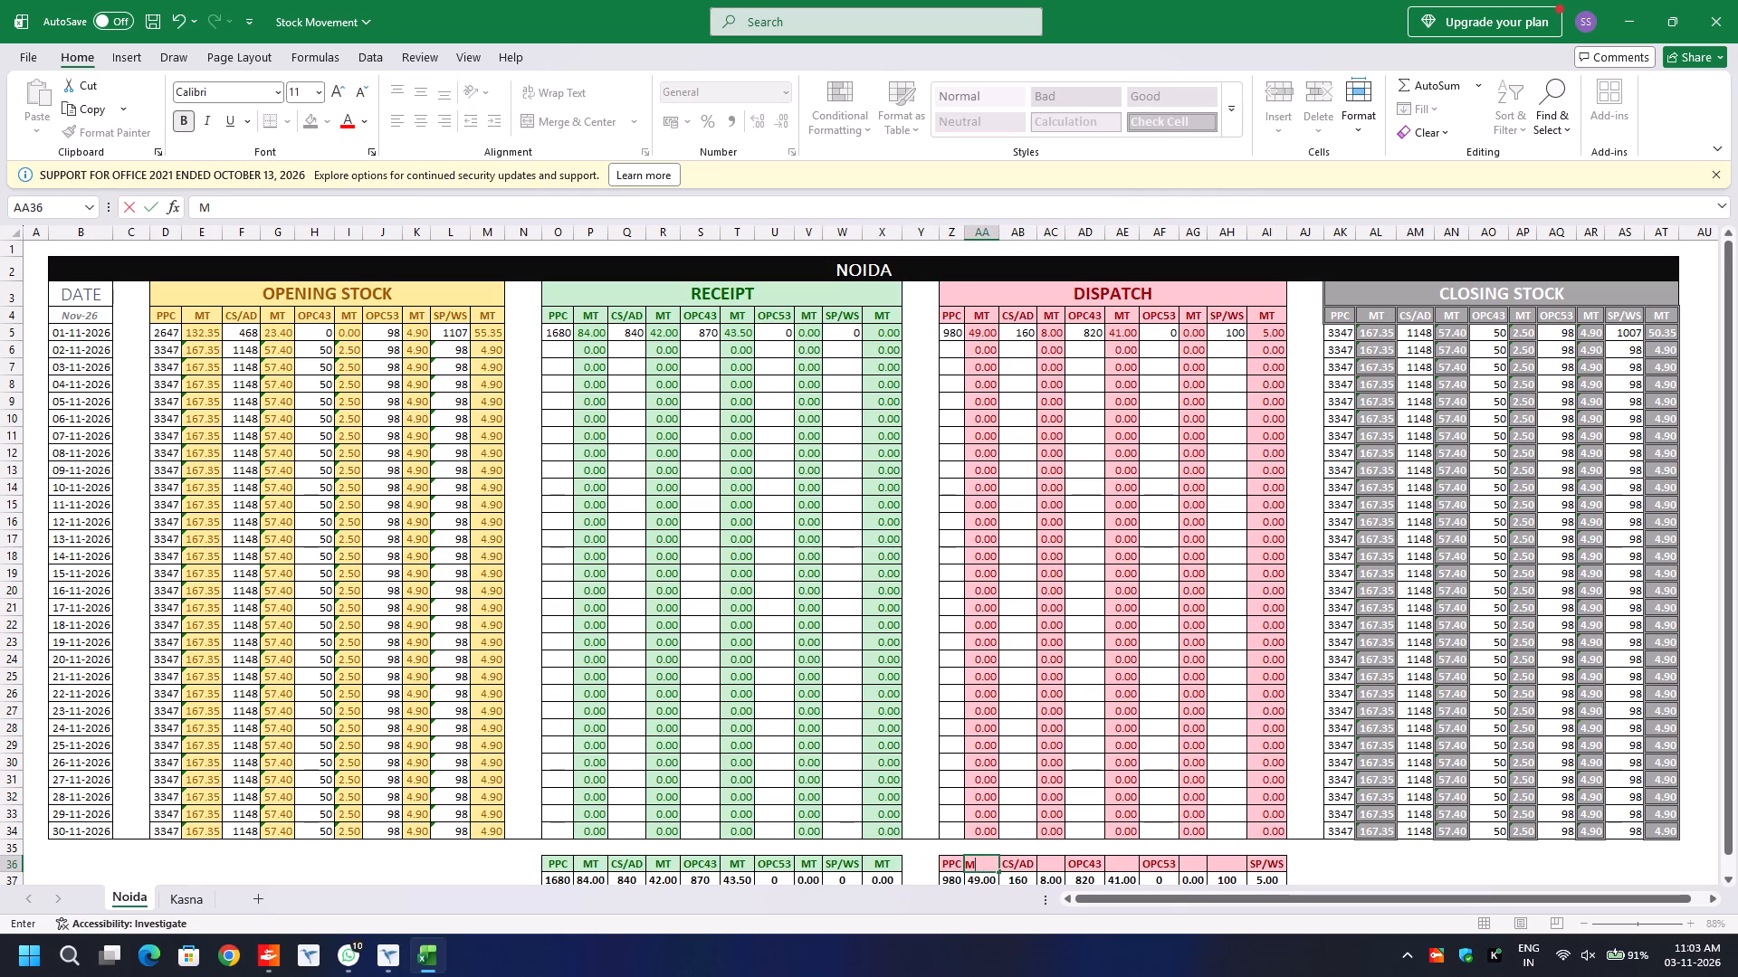
{"action": "key", "text": "t"}
{"action": "key", "text": "Right"}
{"action": "key", "text": "Right"}
{"action": "type", "text": "MT"}
{"action": "key", "text": "Right"}
{"action": "key", "text": "Right"}
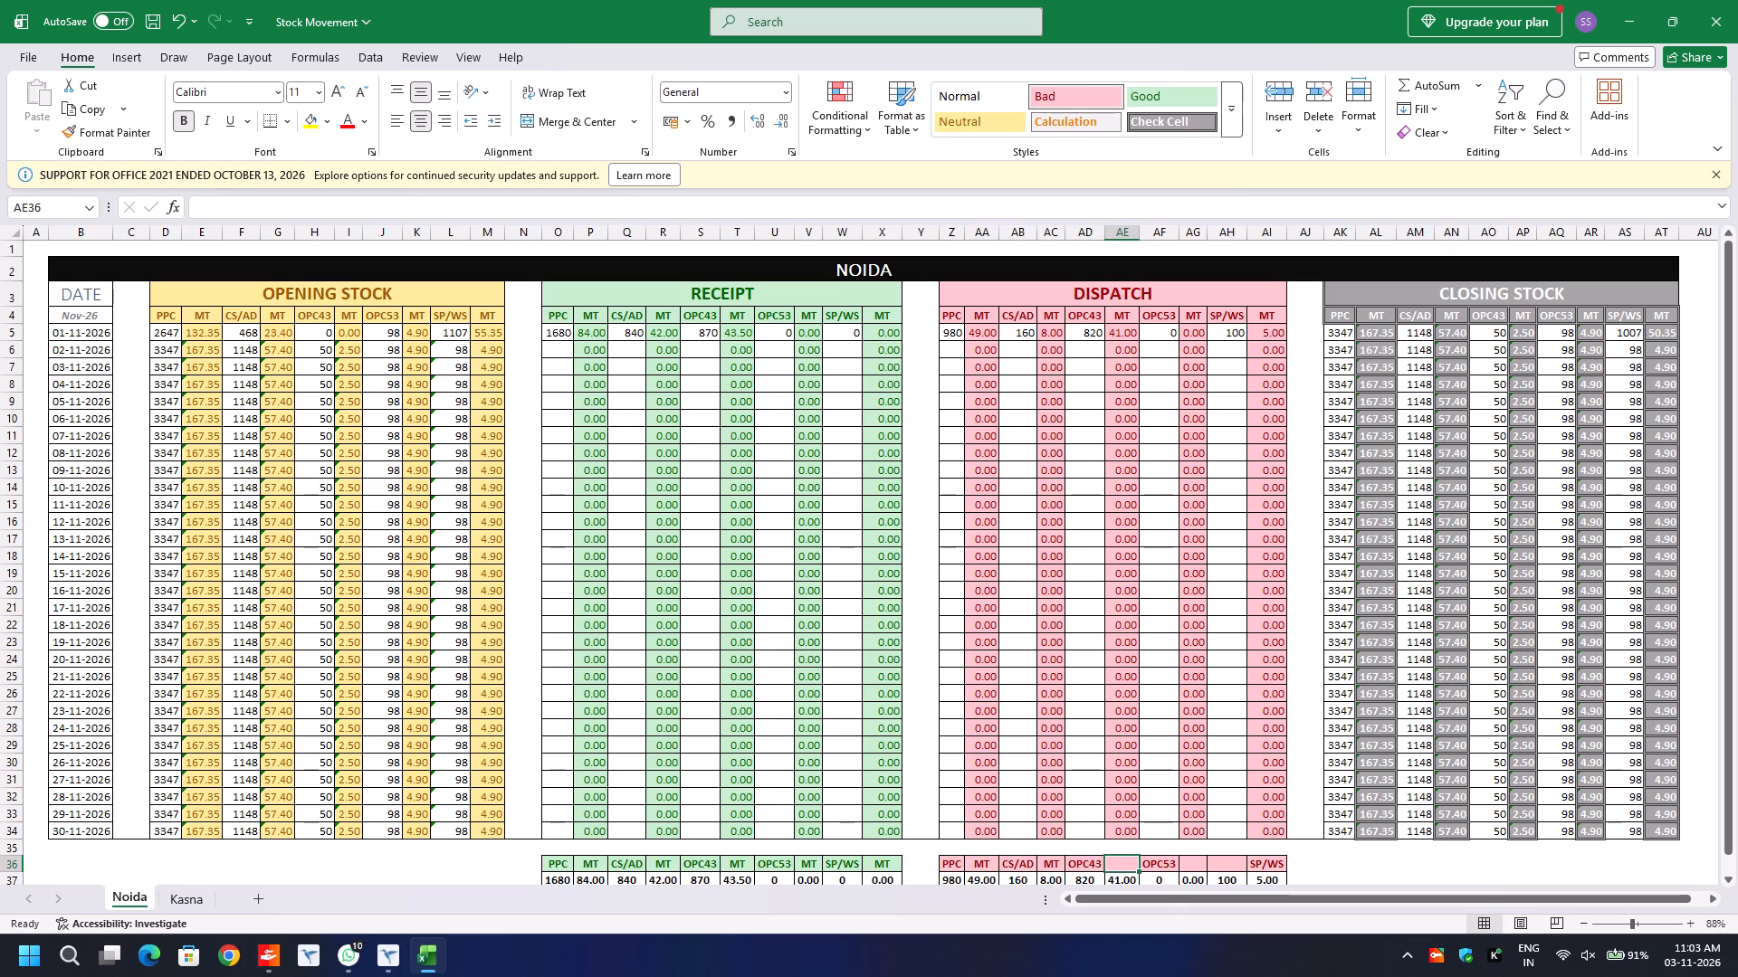
{"action": "type", "text": "MT"}
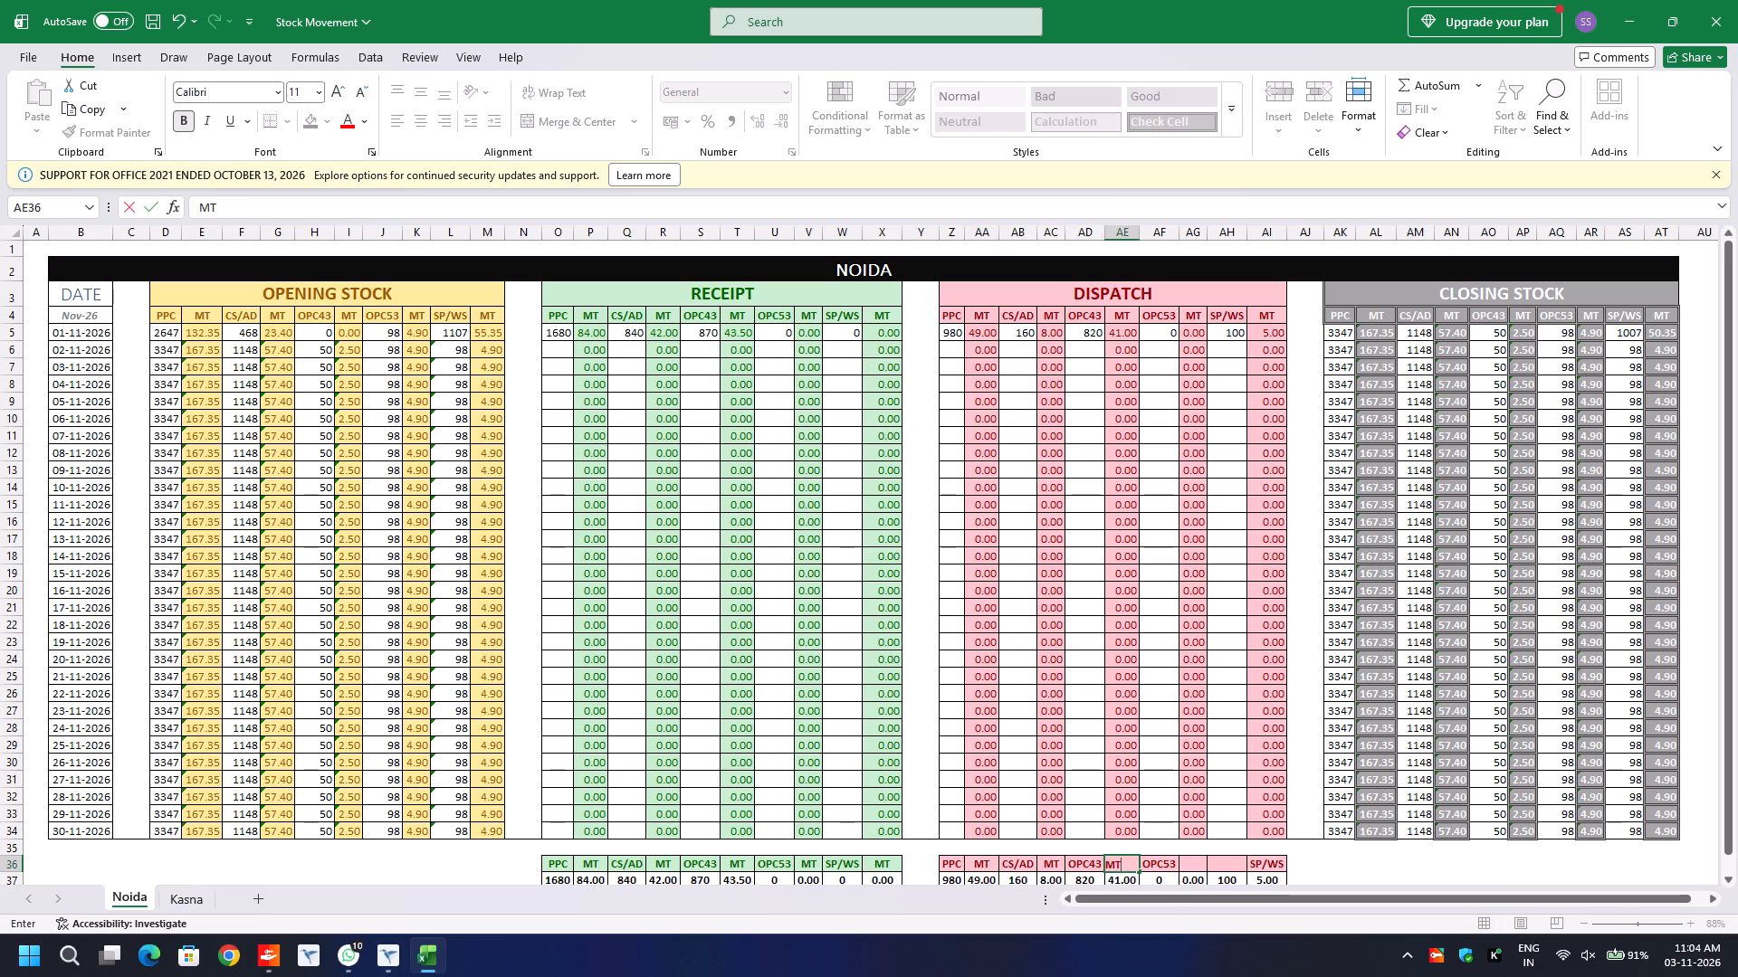
{"action": "key", "text": "Right"}
{"action": "key", "text": "Right"}
{"action": "type", "text": "MT"}
{"action": "key", "text": "Right"}
Copy the Dispatch totals SP/WS header from AI36 into AH36 and replace AI36 with MT.
{"action": "key", "text": "Right"}
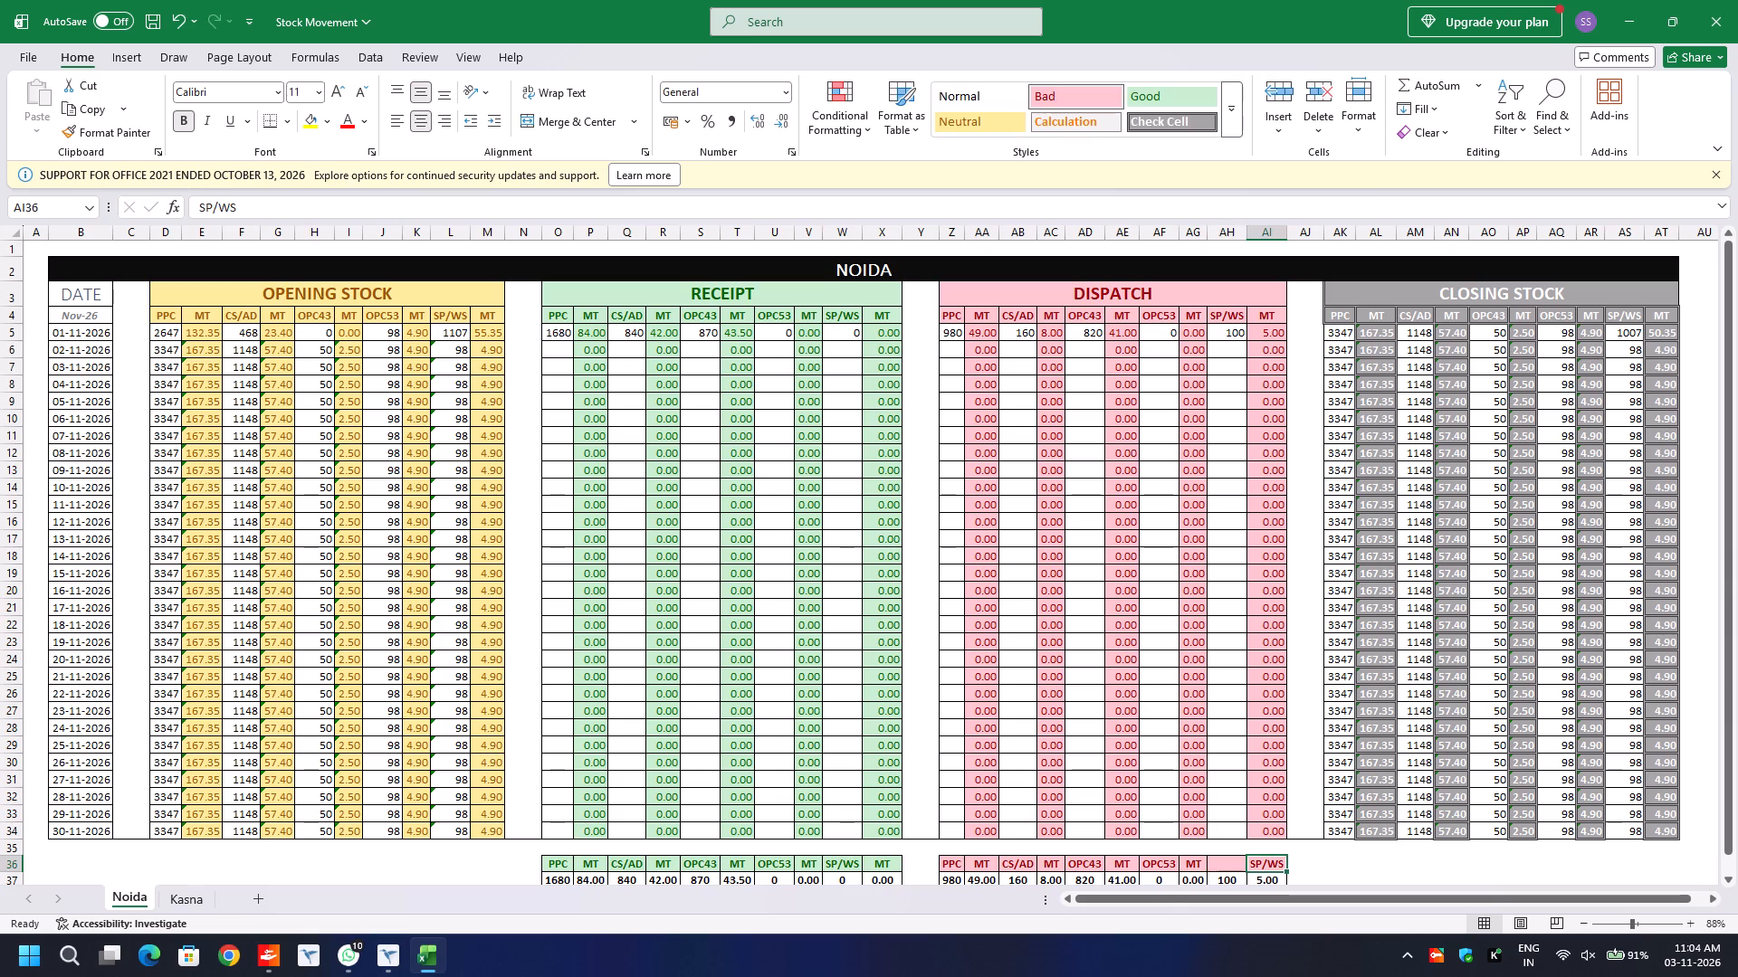
{"action": "key", "text": "ctrl+c"}
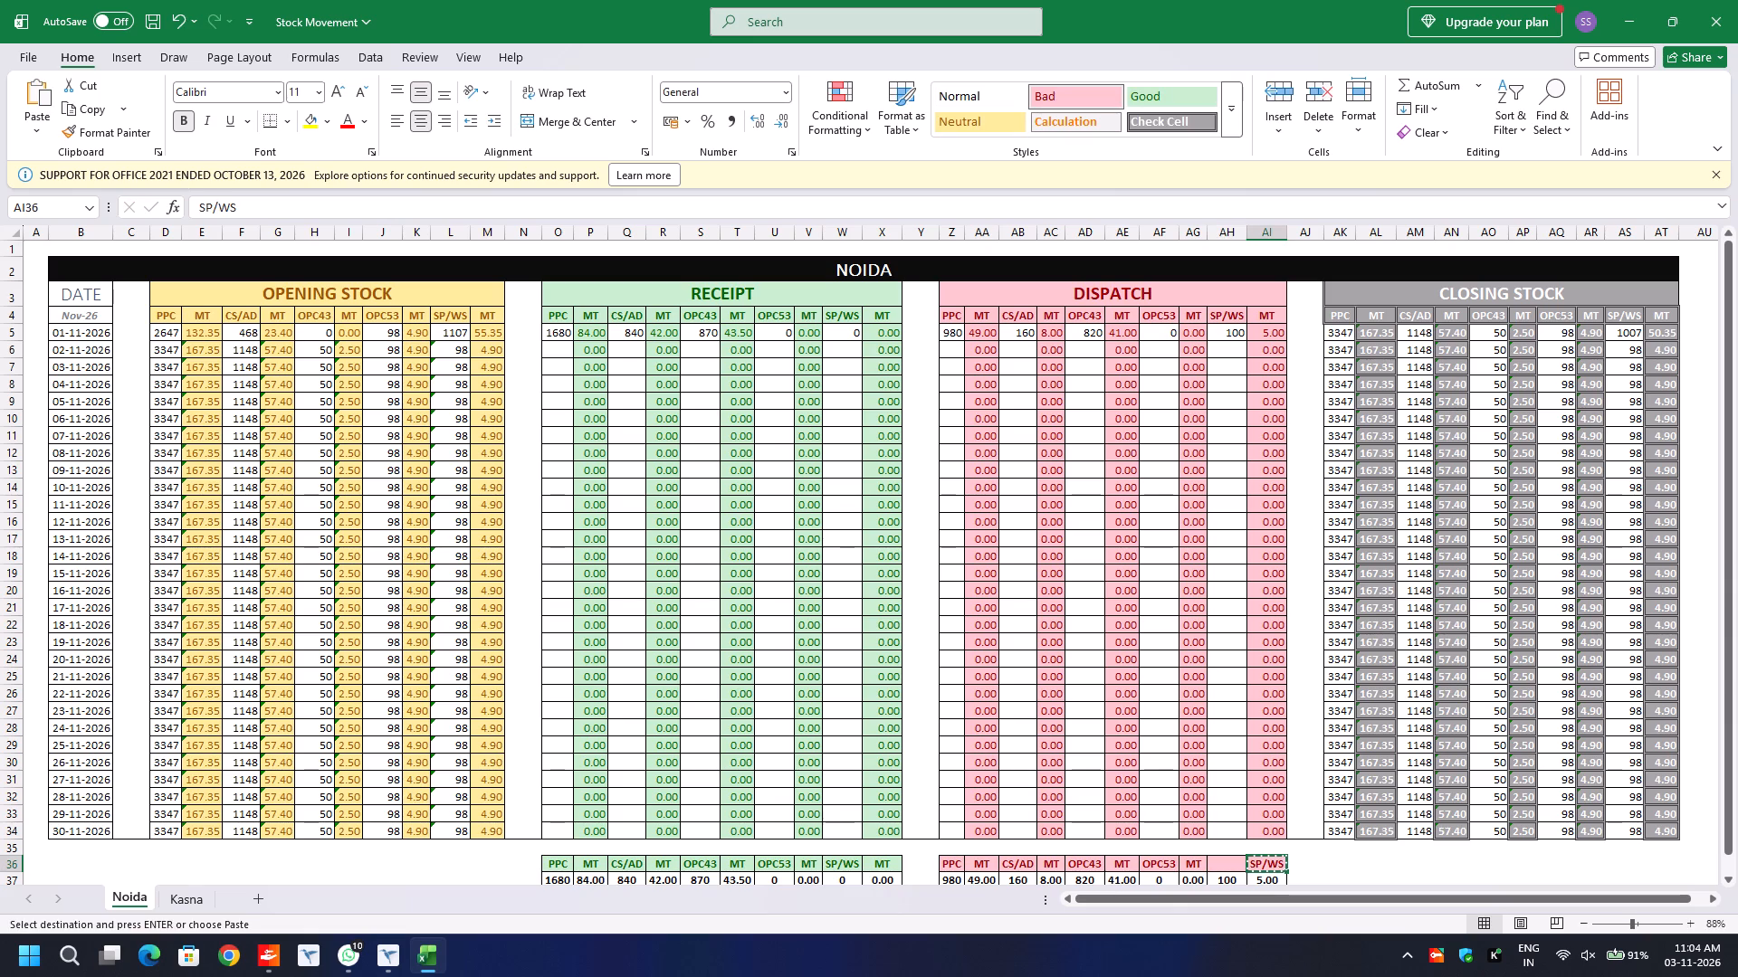
{"action": "key", "text": "Left"}
{"action": "key", "text": "ctrl+v"}
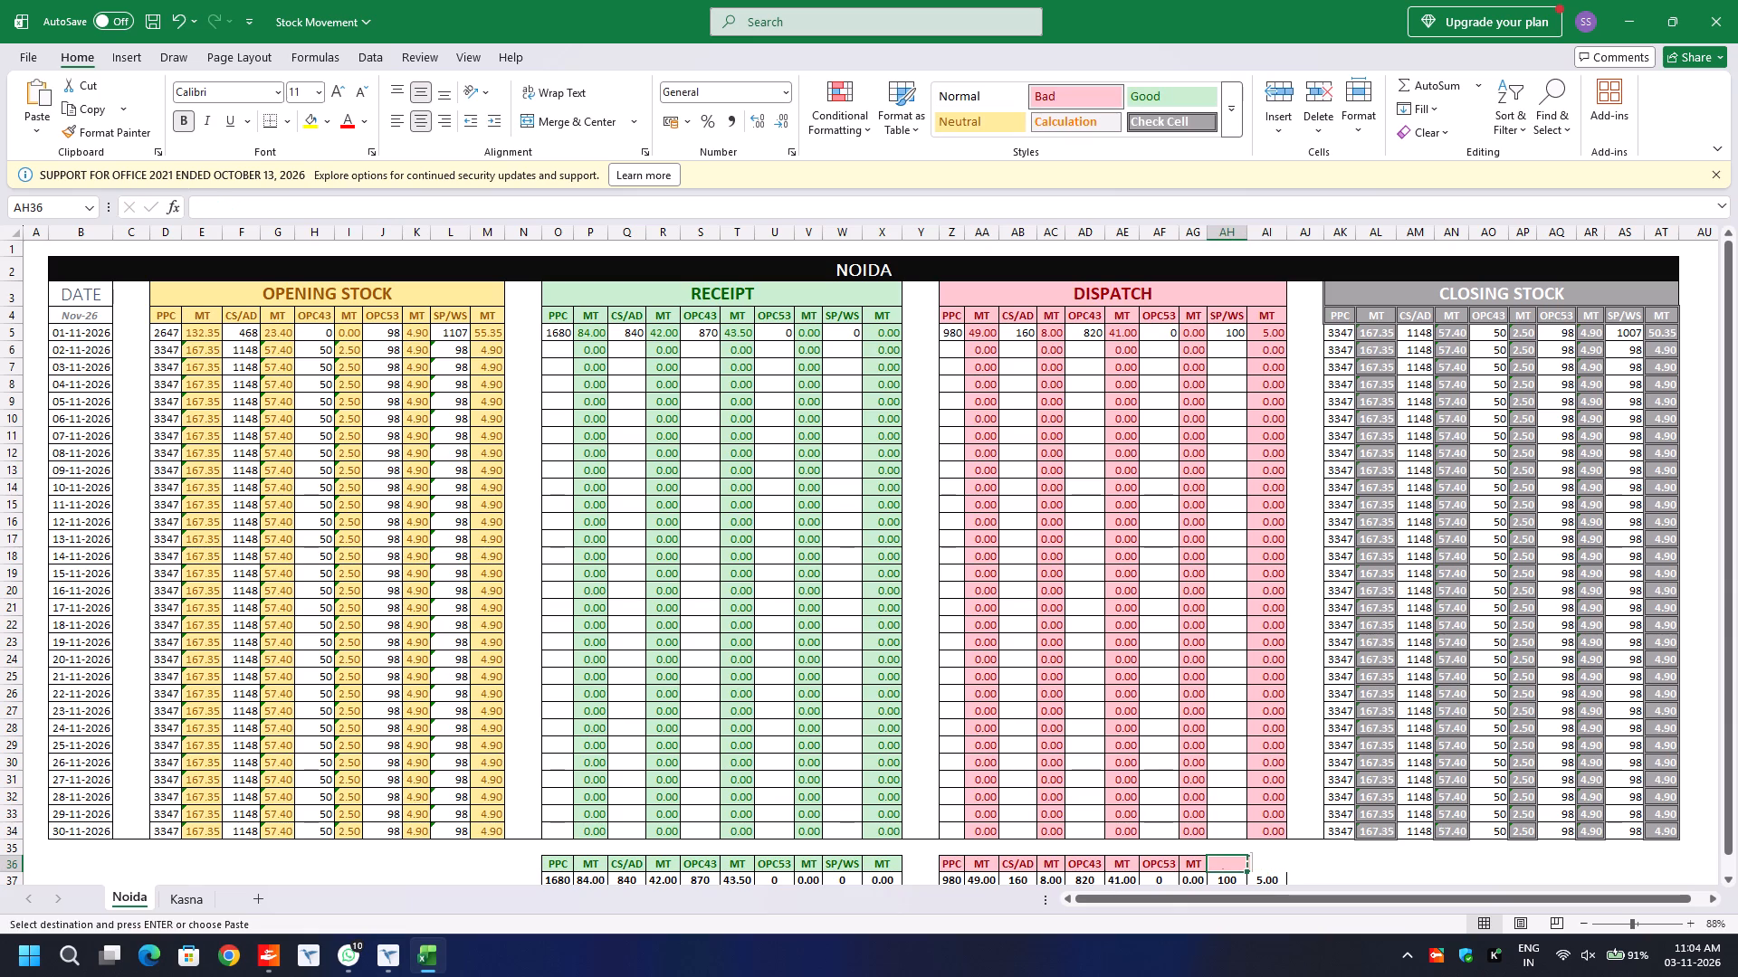
{"action": "key", "text": "Right"}
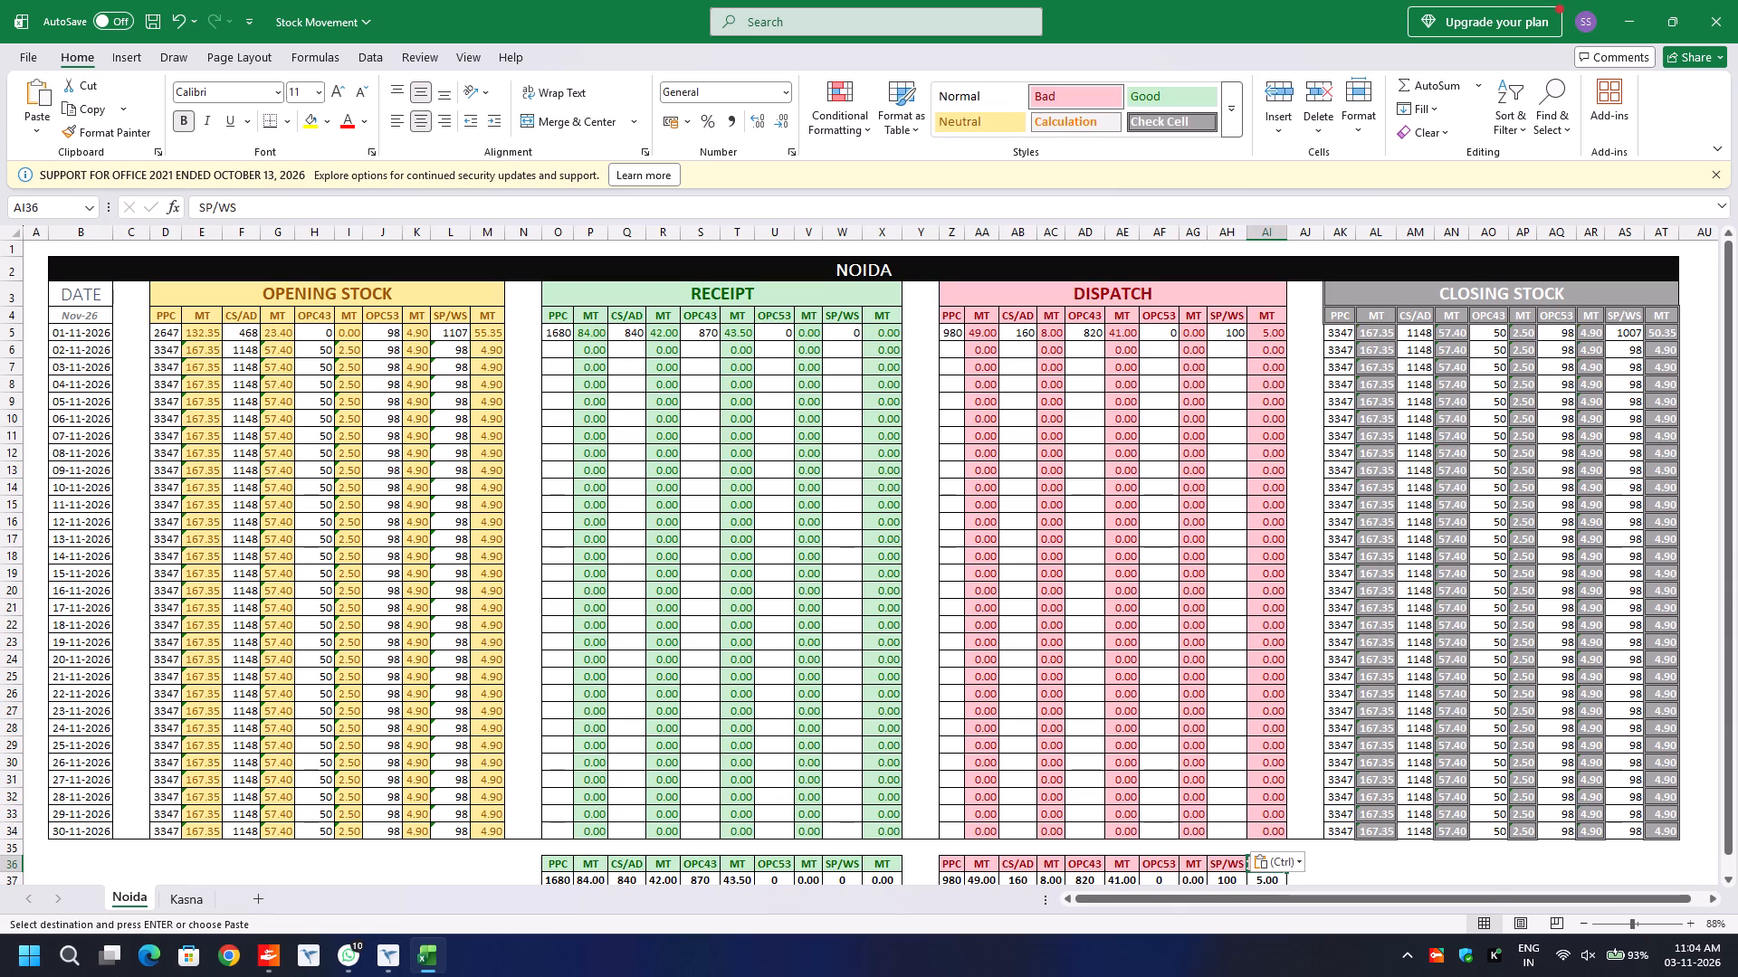
{"action": "type", "text": "MT"}
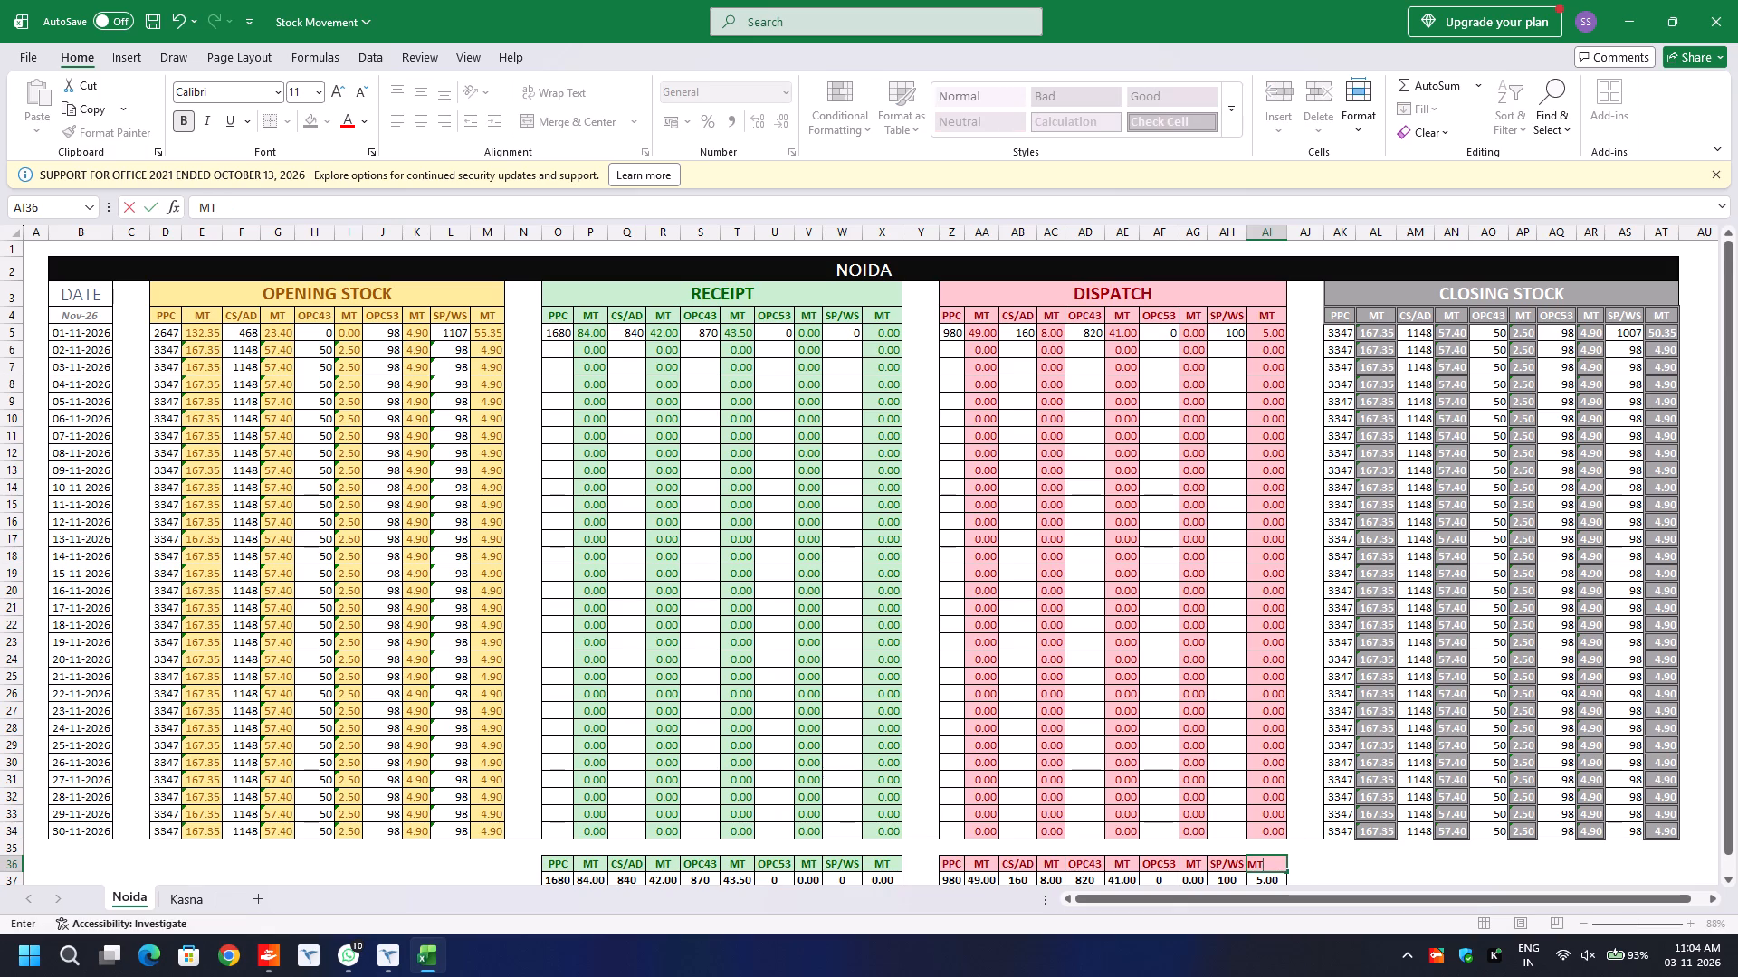
{"action": "key", "text": "Return"}
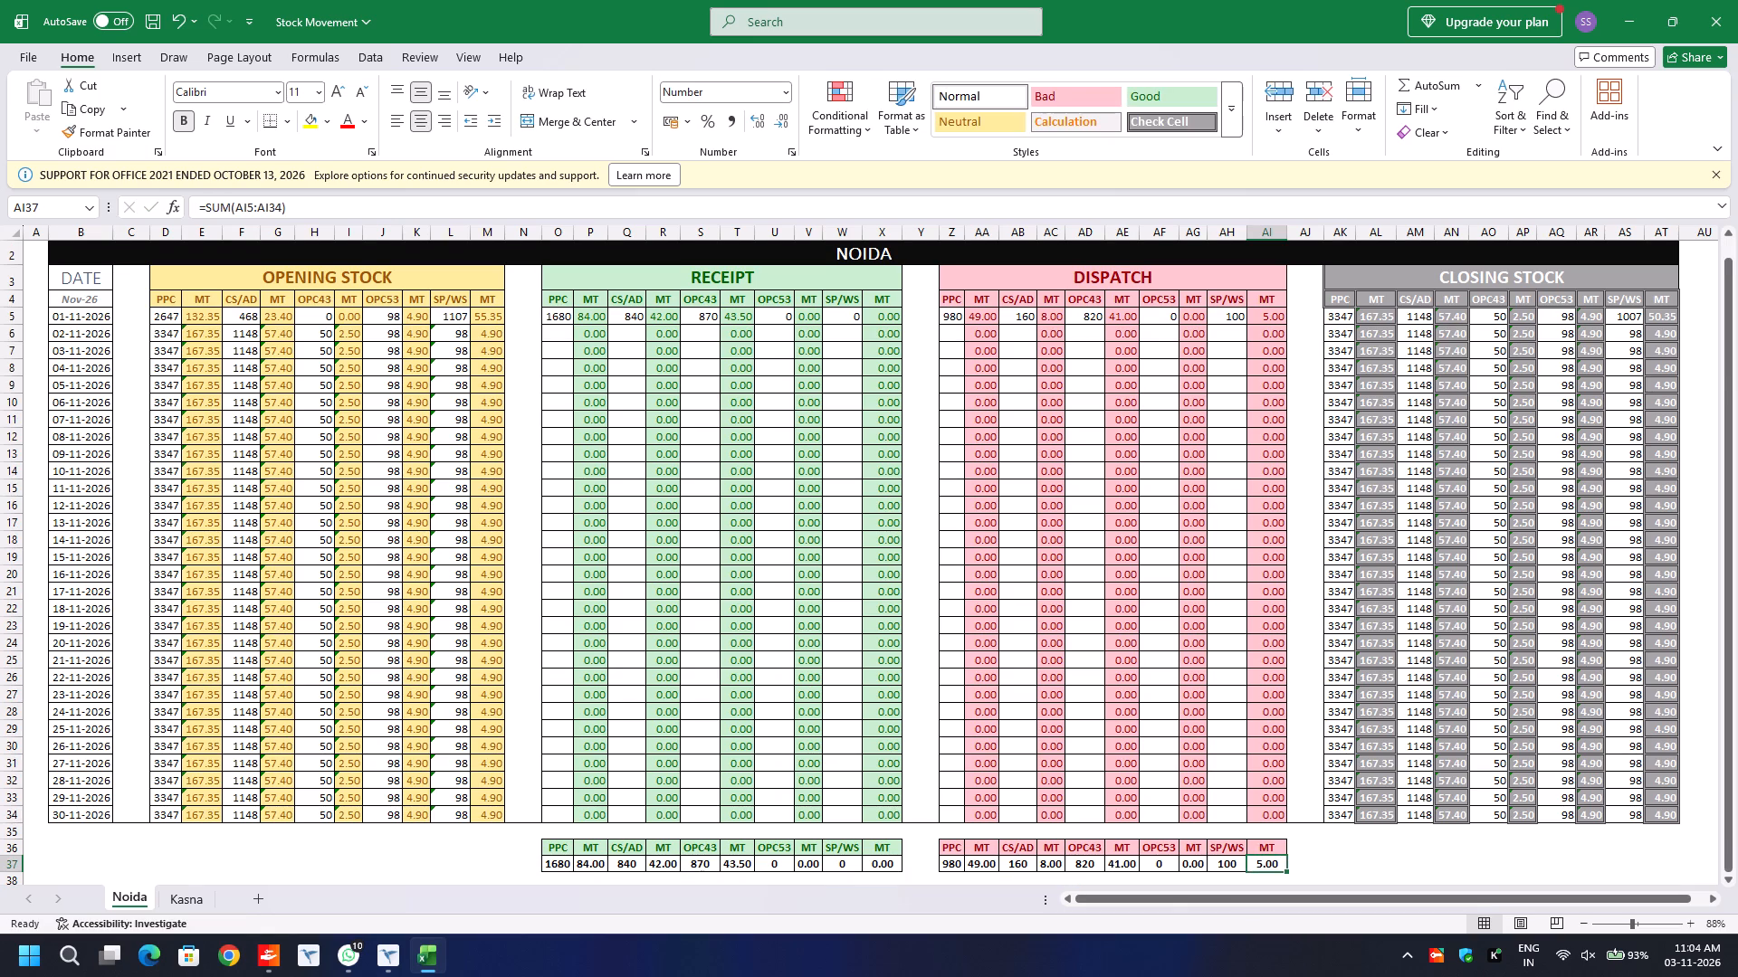
Make the Receipt totals header row O36:X36 uniformly bold.
{"action": "left_click", "coordinate": [559, 849]}
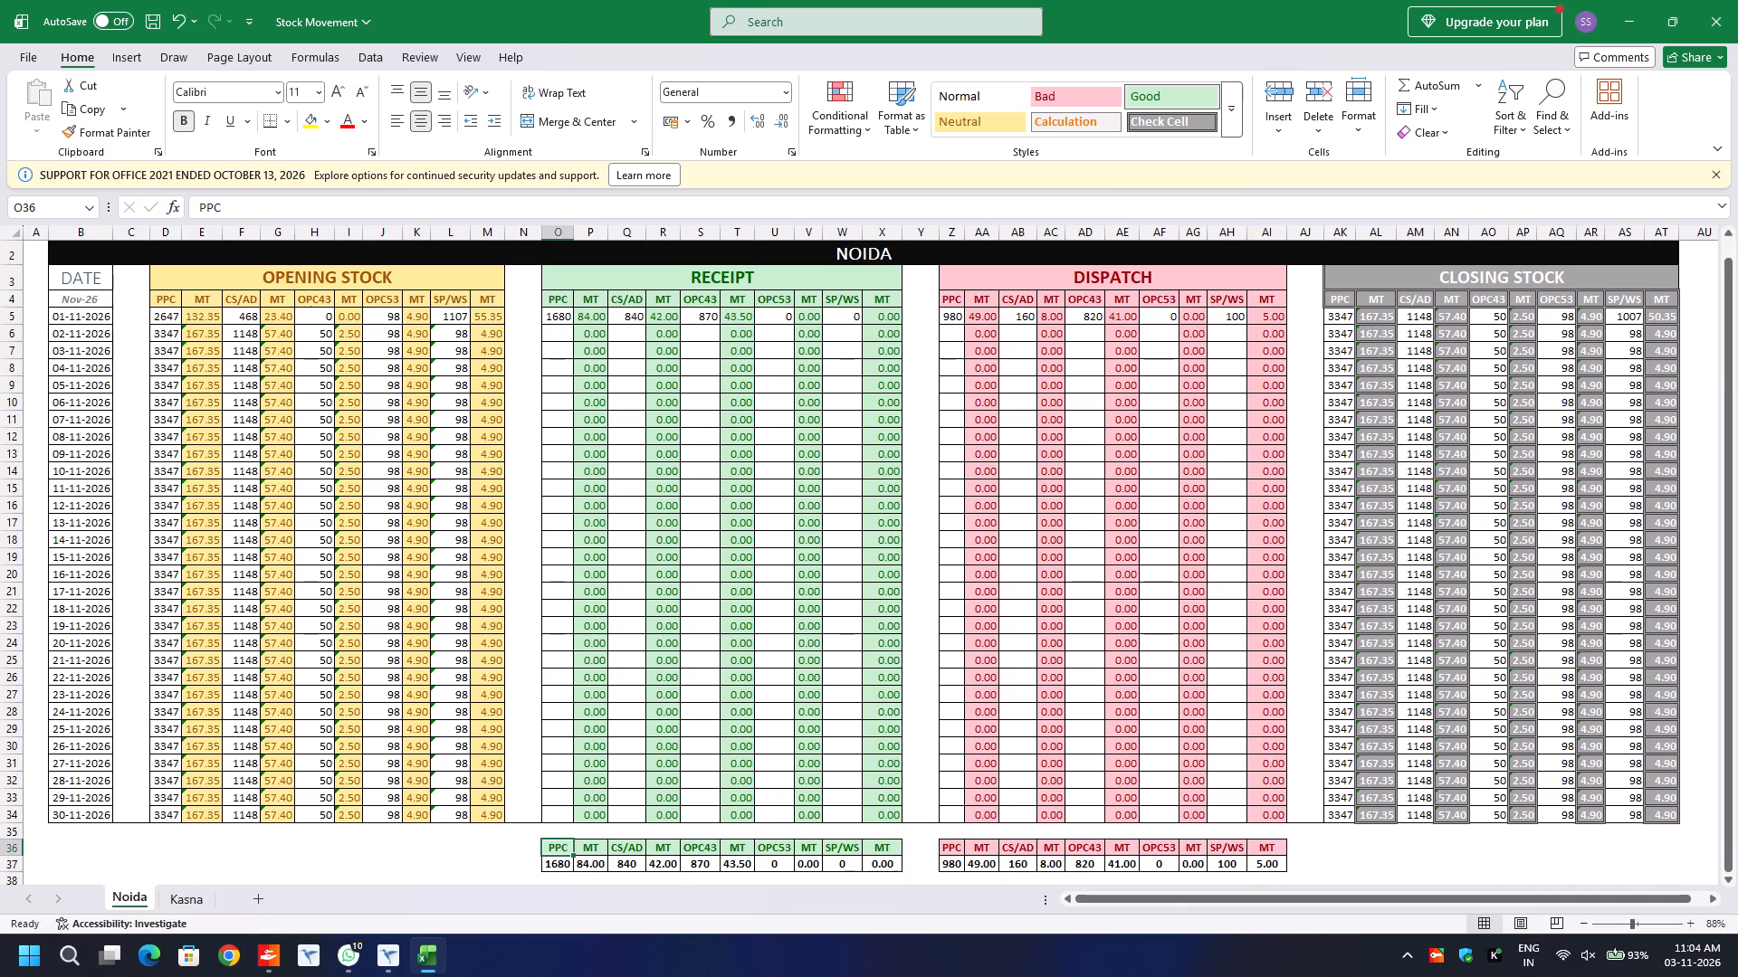
{"action": "key", "text": "ctrl+shift+Right"}
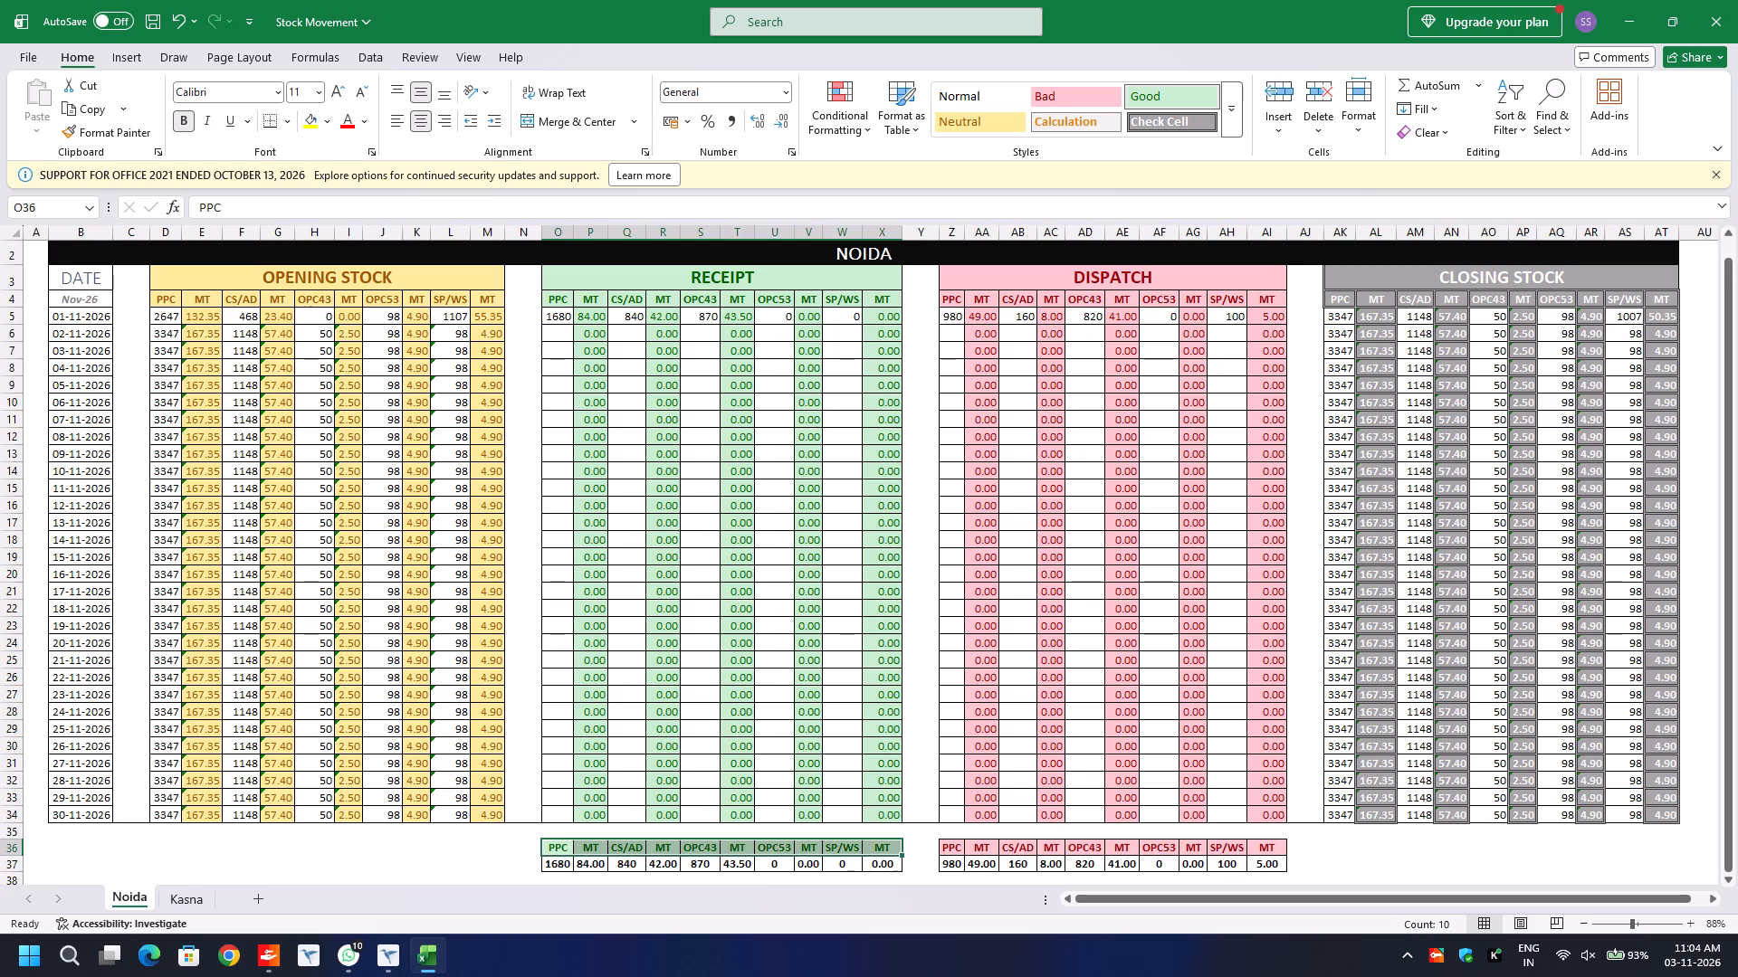
{"action": "key", "text": "ctrl+b"}
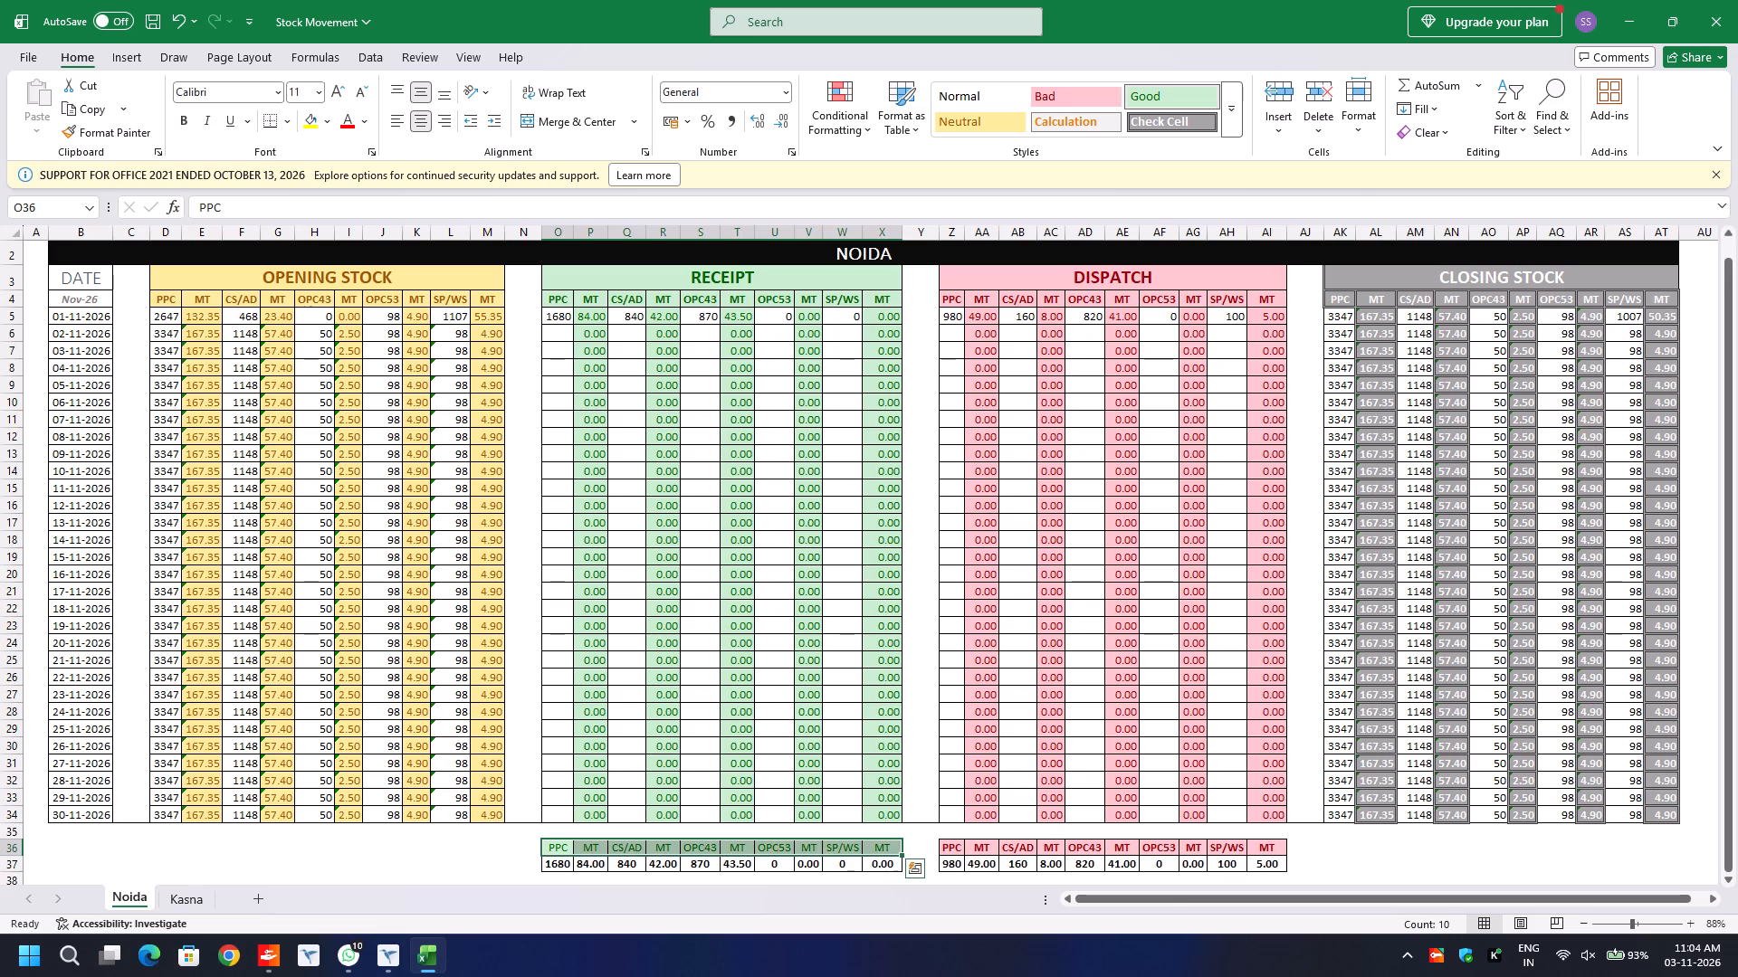
{"action": "key", "text": "ctrl+b"}
Make the Dispatch totals header row Z36:AI36 uniformly bold.
{"action": "key", "text": "Right"}
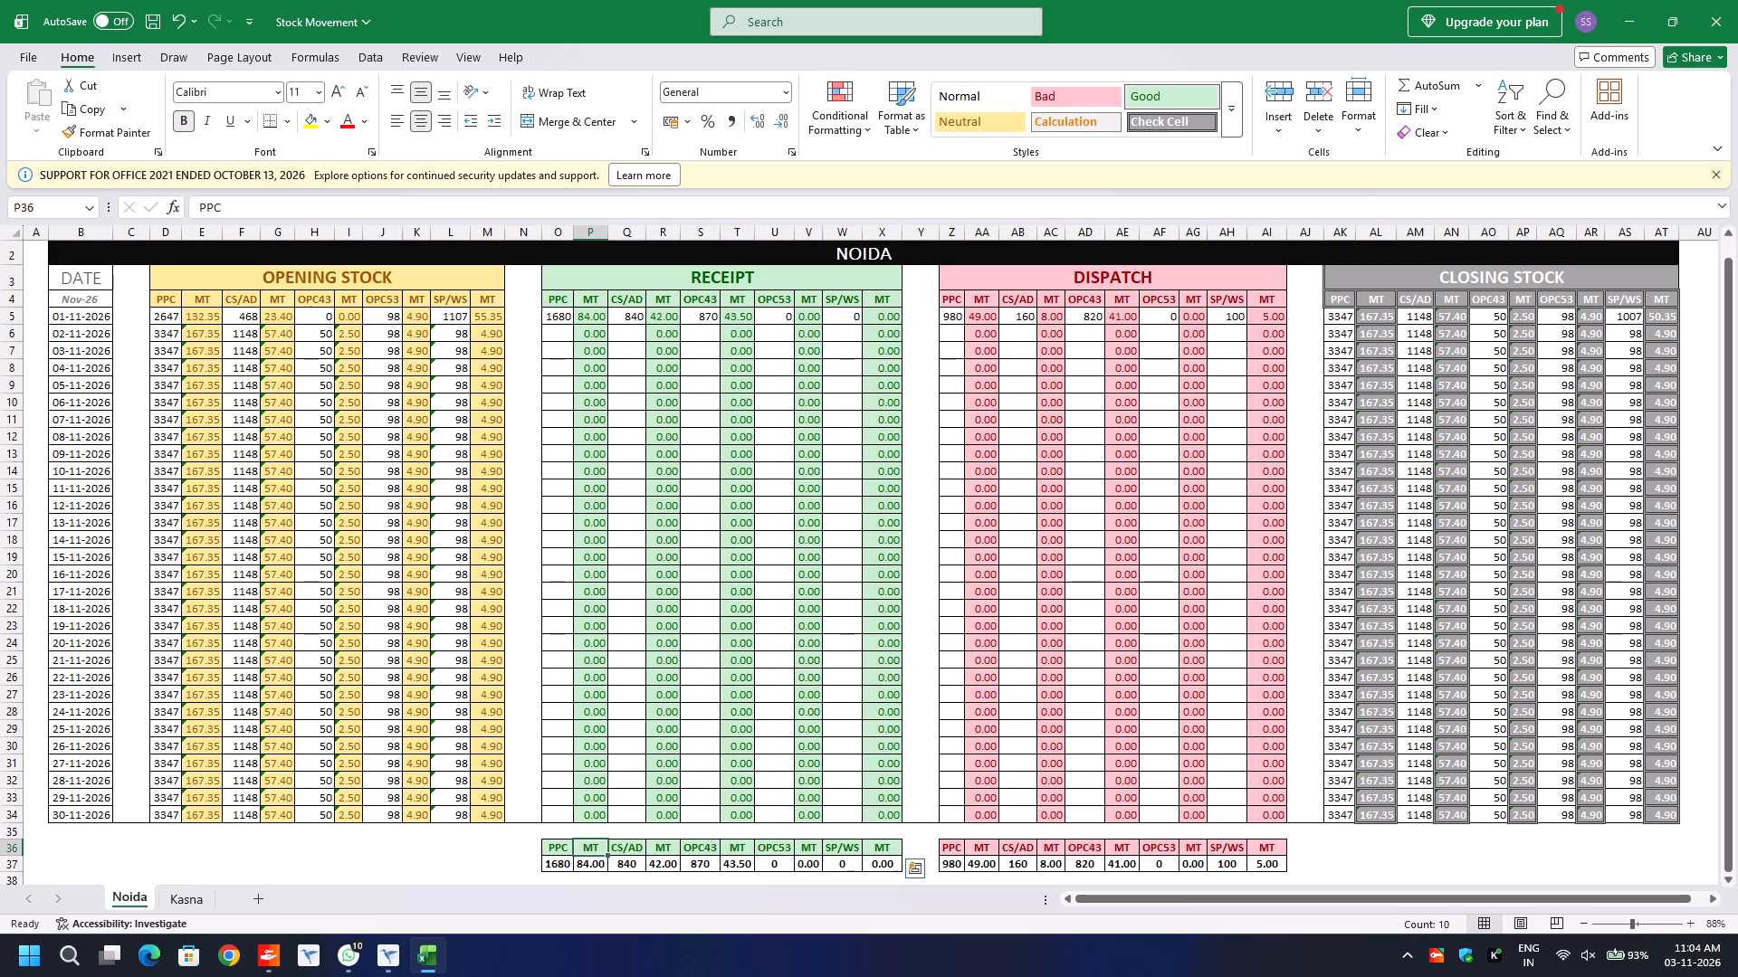
{"action": "key", "text": "Right"}
{"action": "key", "text": "Right"}
{"action": "key", "text": "Right"}
{"action": "key", "text": "Right"}
{"action": "key", "text": "Right"}
{"action": "key", "text": "Right"}
{"action": "key", "text": "Right"}
{"action": "key", "text": "Right"}
{"action": "key", "text": "Right"}
{"action": "key", "text": "Right"}
{"action": "key", "text": "Right"}
{"action": "key", "text": "Right"}
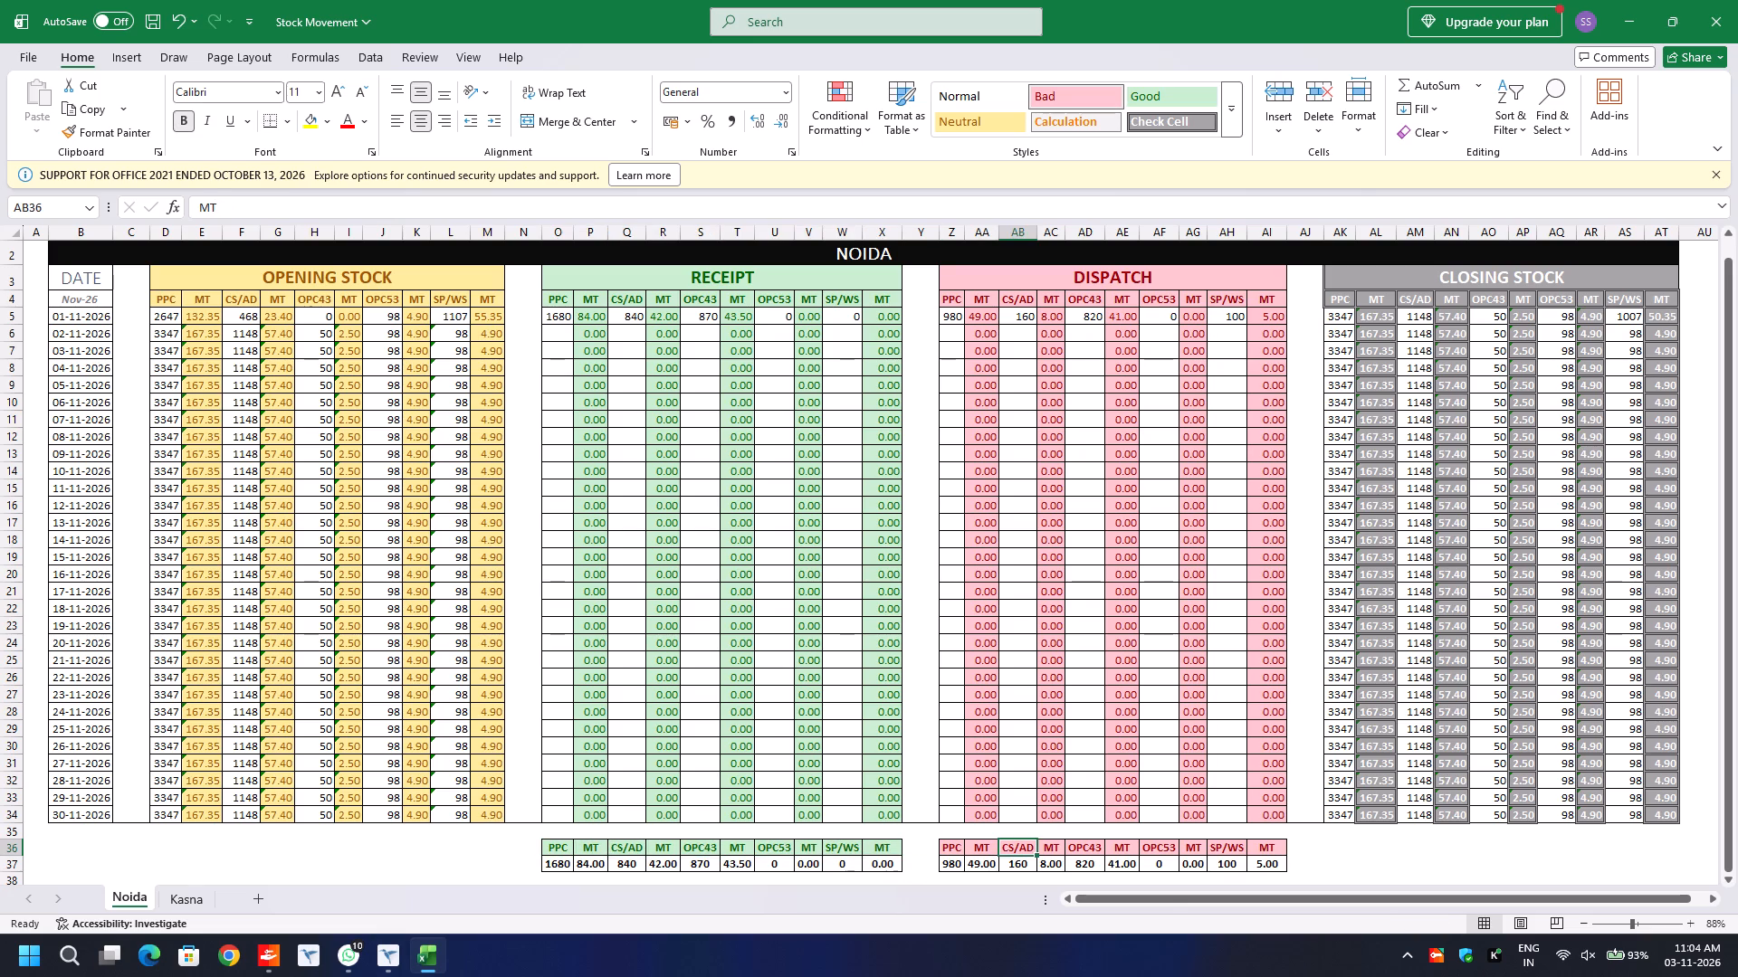
{"action": "key", "text": "Left"}
{"action": "key", "text": "Left"}
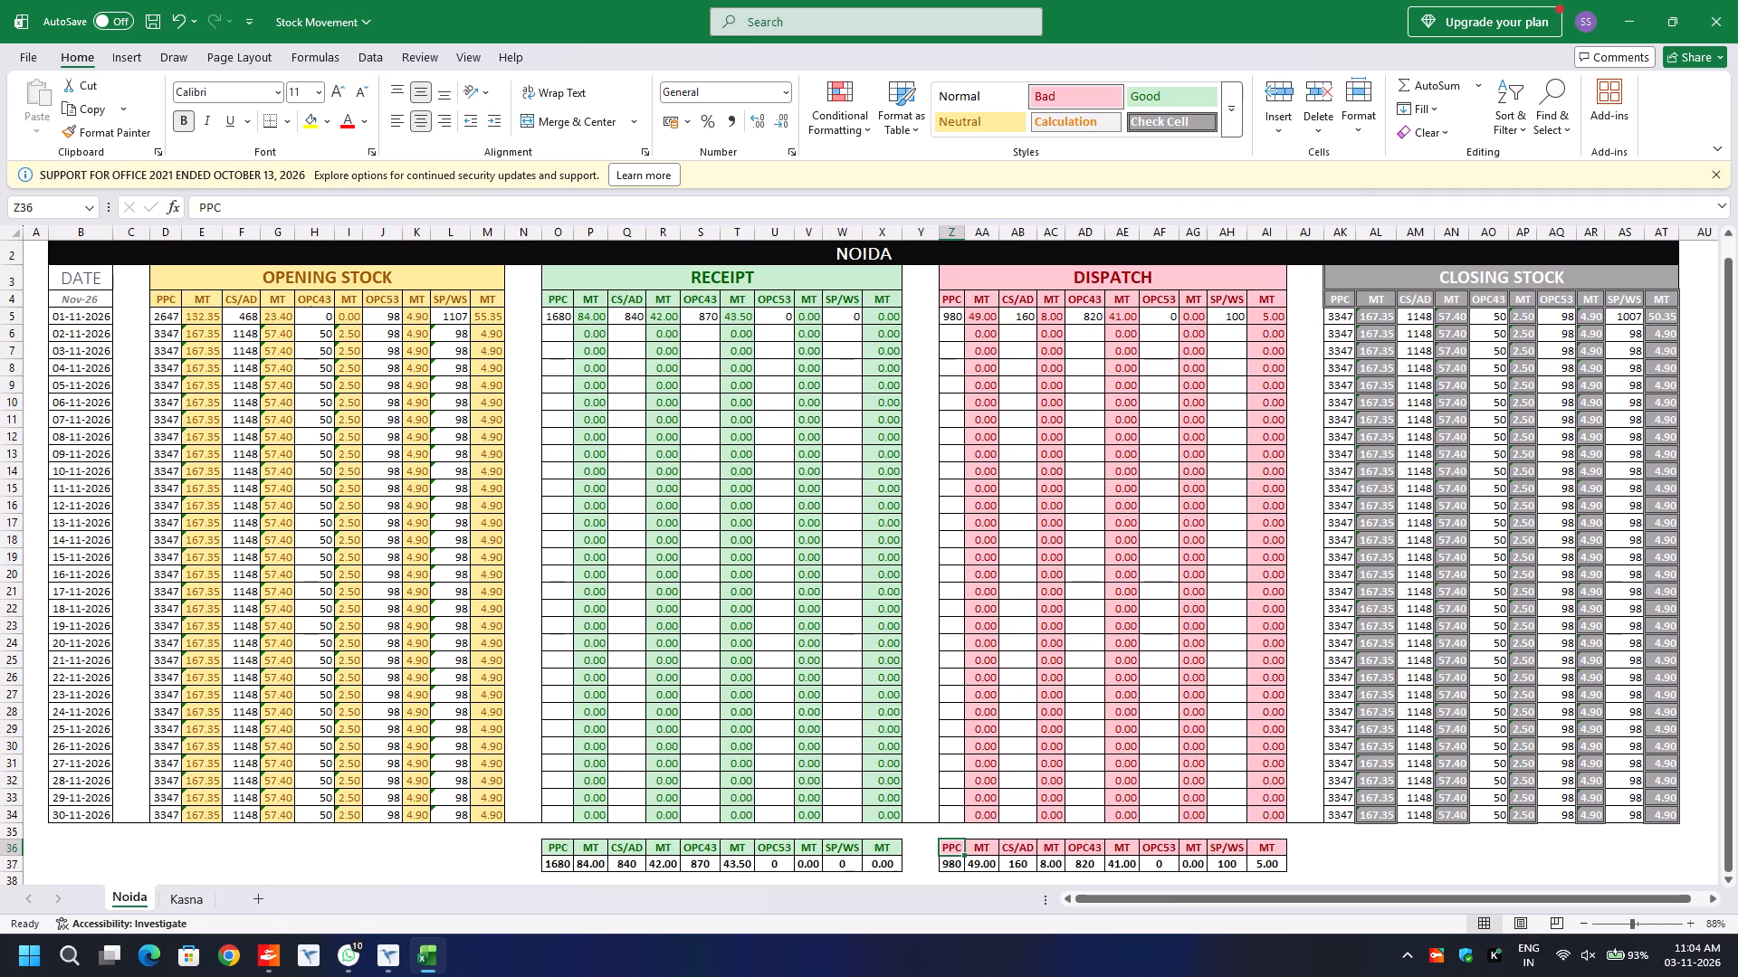
{"action": "key", "text": "ctrl+shift+Right"}
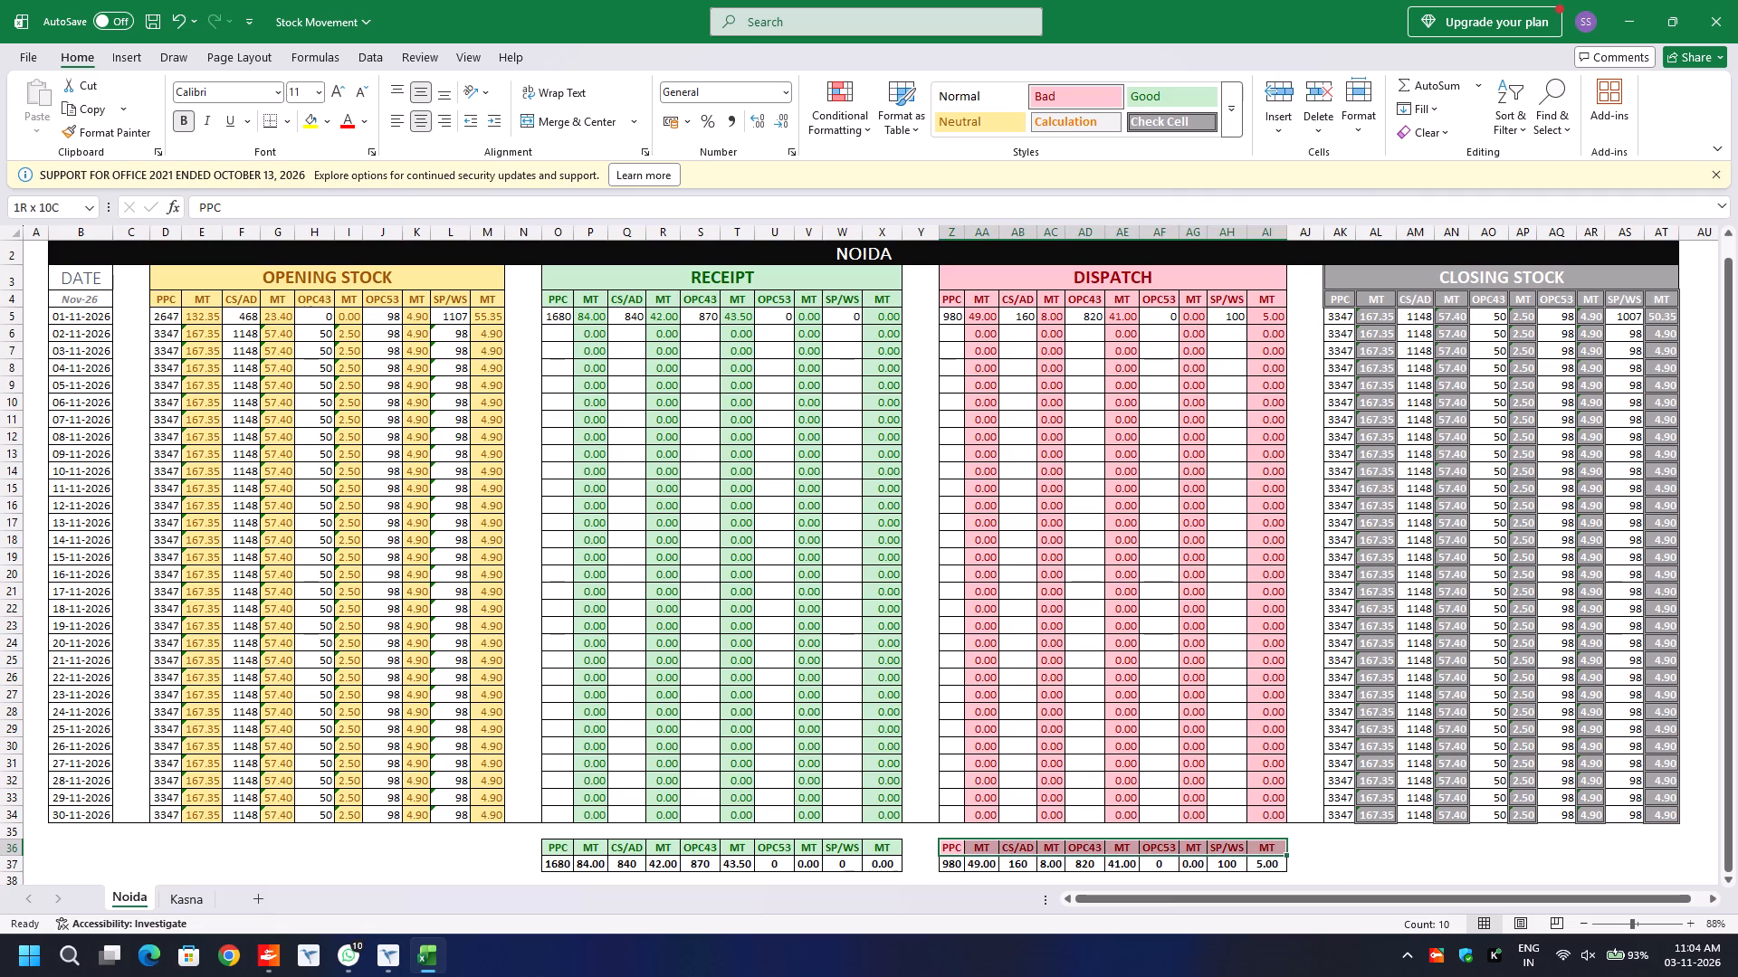